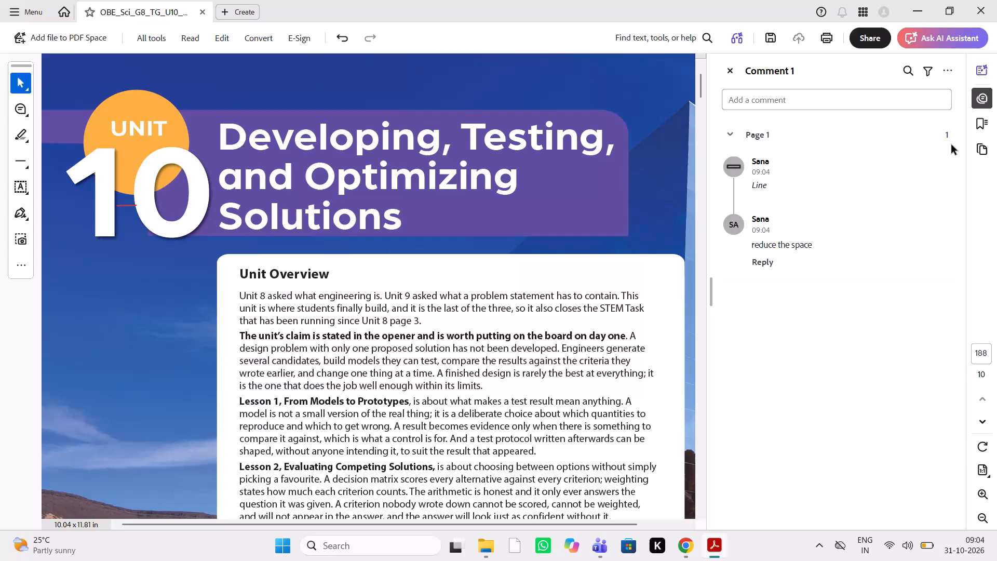
Decline to open the recovered unsaved documents.
scroll(349, 404, "down", 1)
scroll(349, 404, "up", 1)
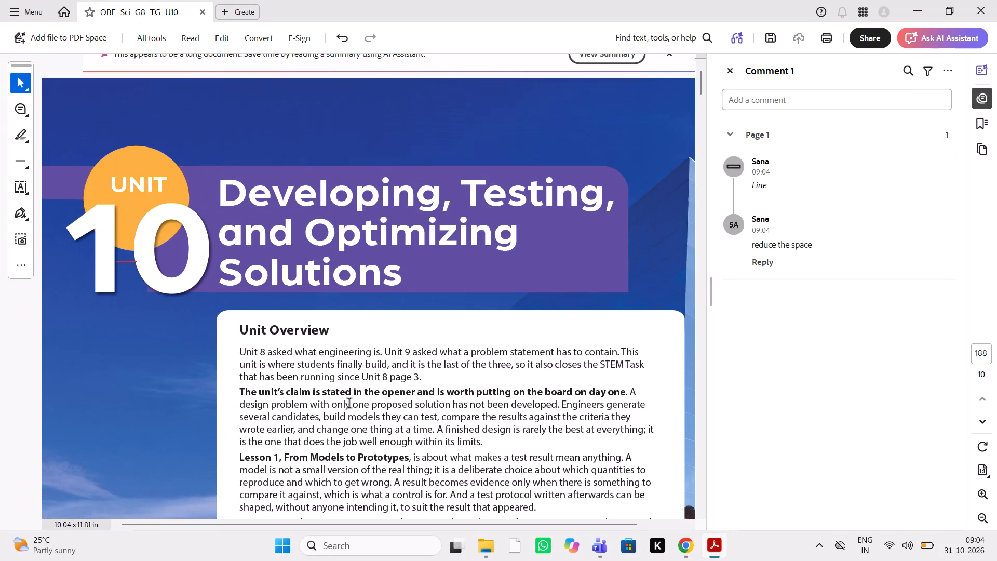
scroll(349, 404, "down", 1)
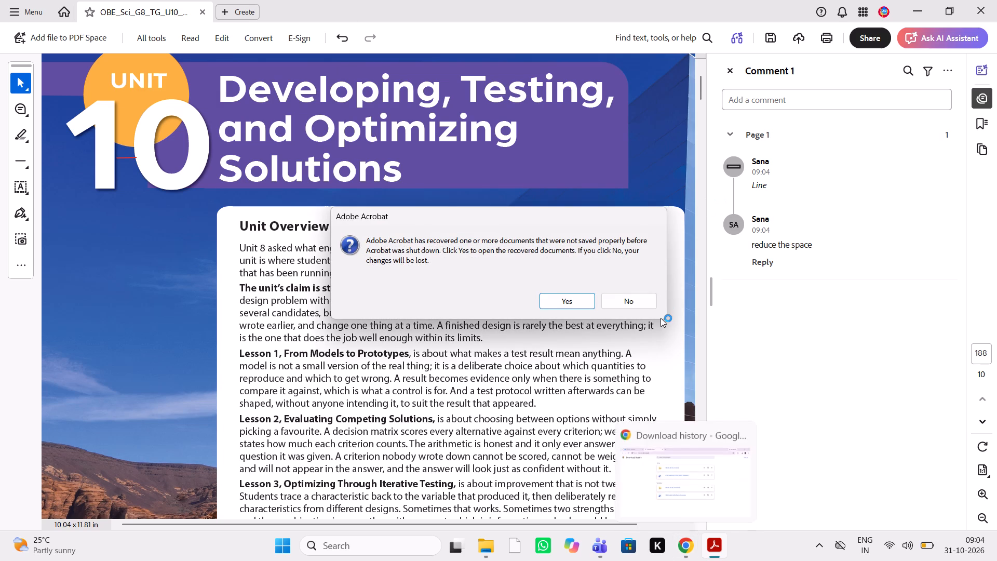
left_click(641, 304)
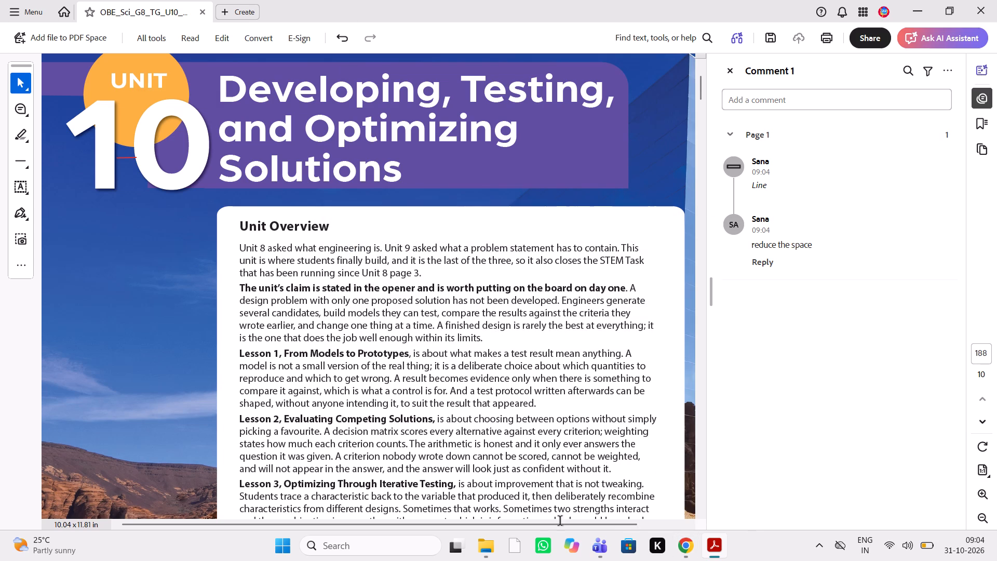
Open the Word document OSW_Grade8_KSA_Unit10_Teacher_Guide from the Downloads folder and enable editing.
left_click(495, 556)
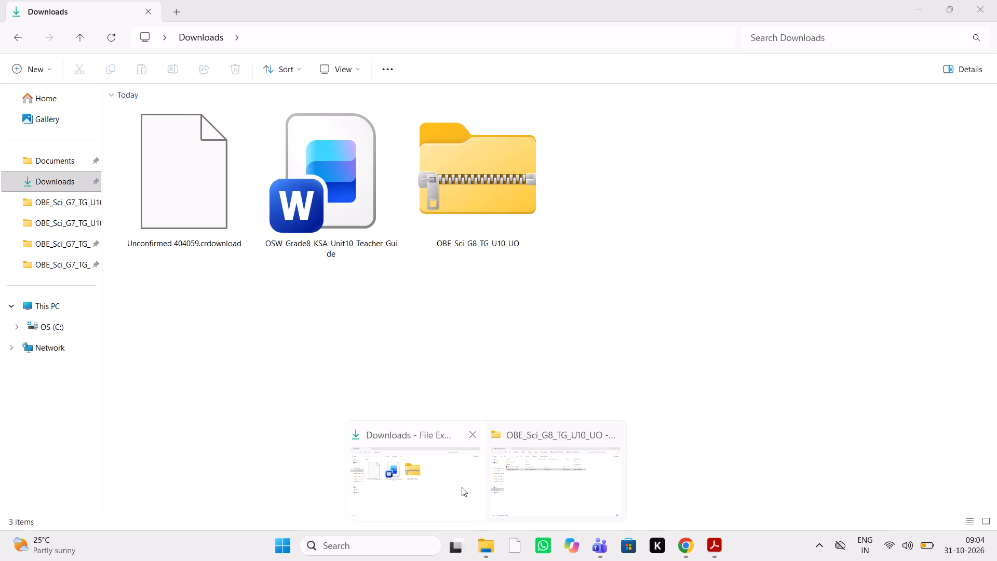
left_click(462, 487)
left_click(350, 196)
key("Return")
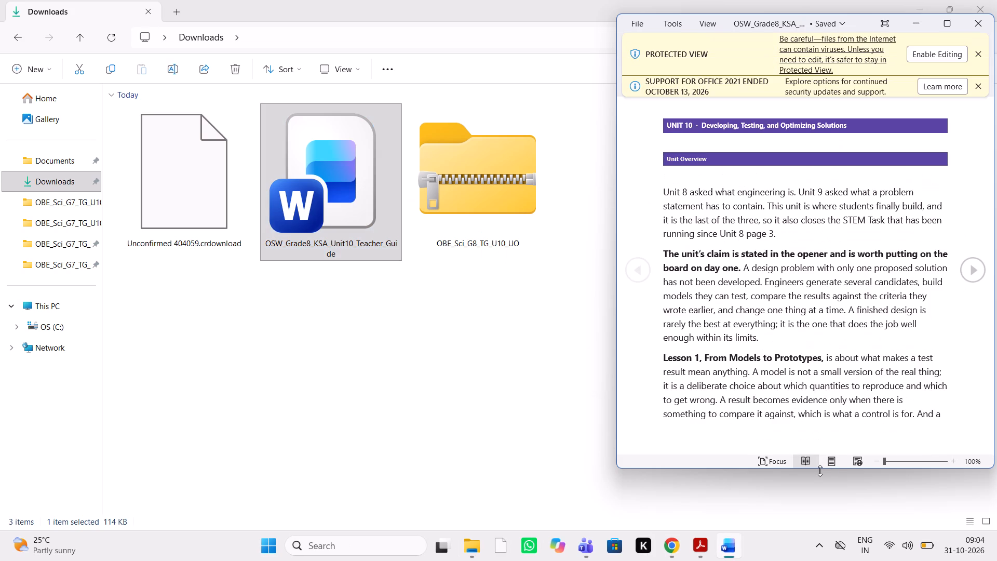
left_click_drag(820, 471, 841, 529)
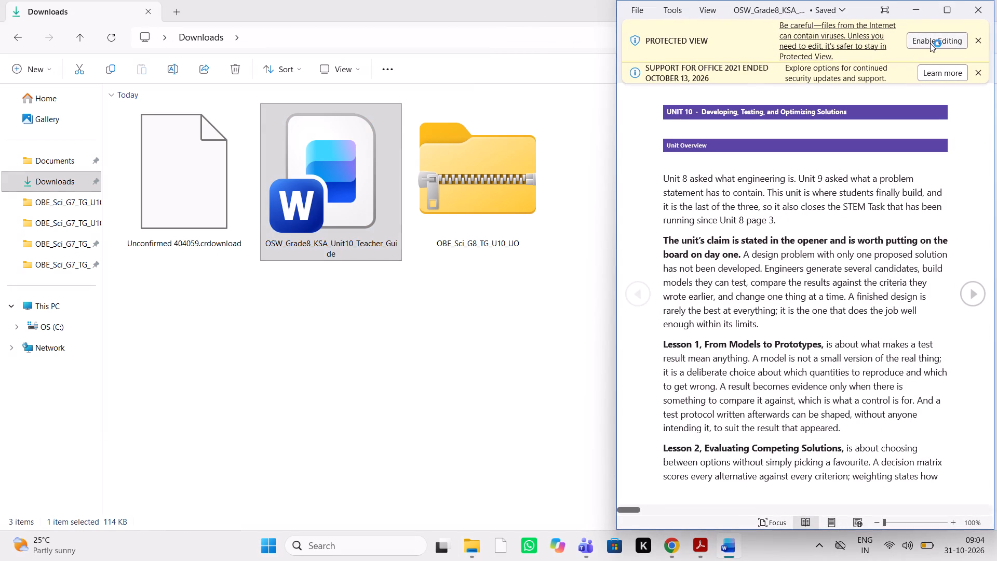
left_click(930, 43)
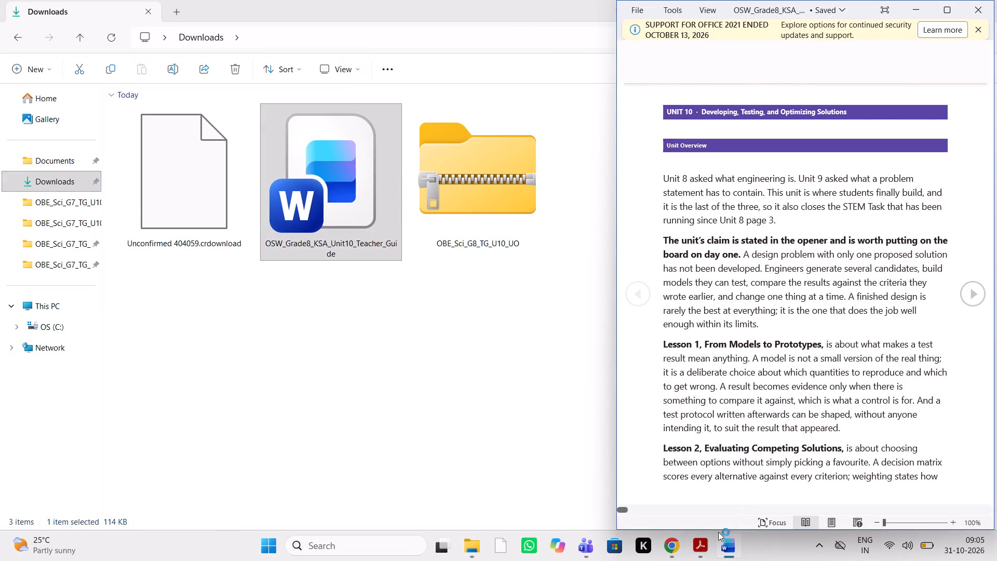
Show the Word teacher guide over the Unit 10 PDF and extend its window to the full screen height.
left_click(703, 558)
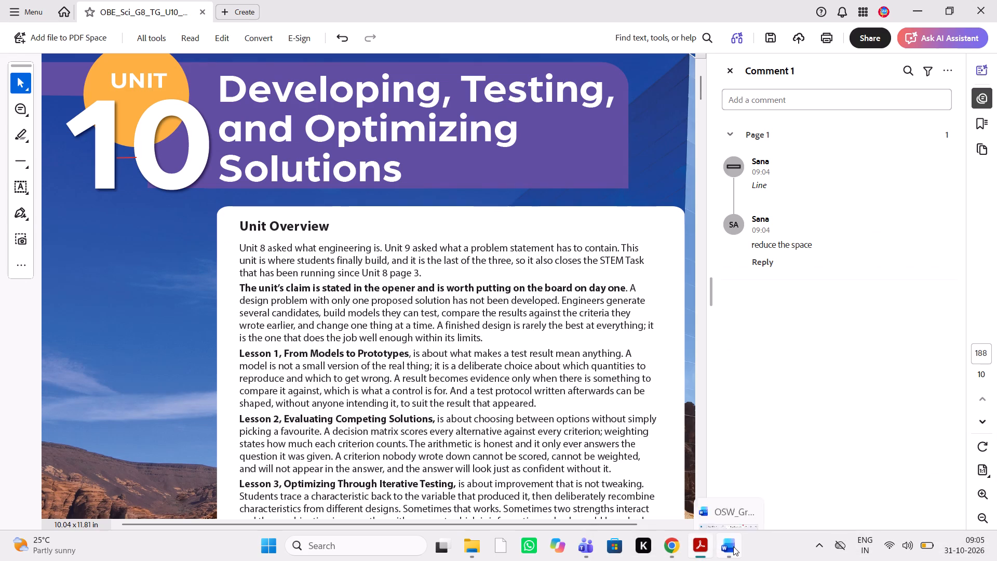
left_click(733, 546)
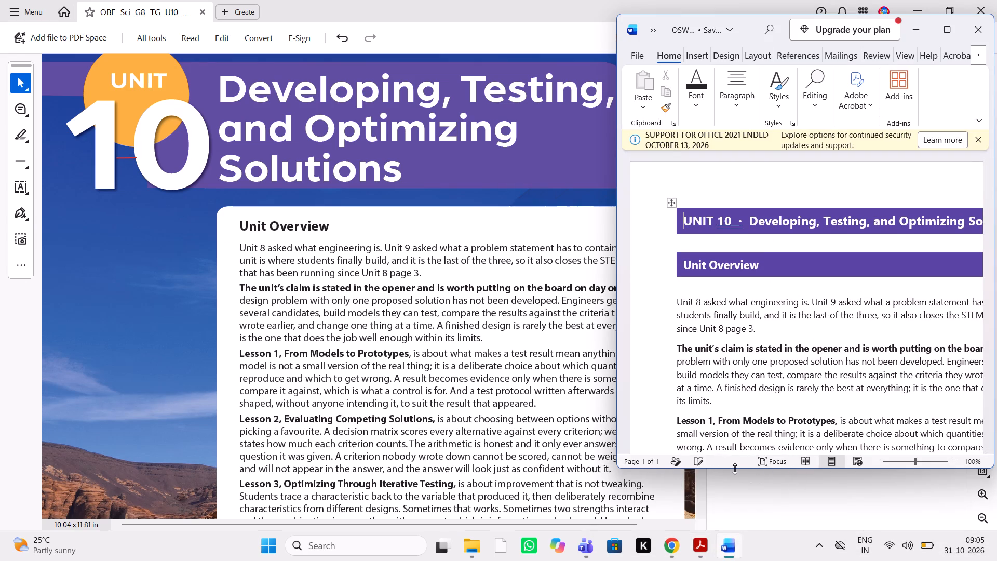
left_click_drag(735, 469, 774, 529)
Compare the Unit 10 title and Unit Overview text in the PDF with the Word teacher guide.
scroll(745, 278, "down", 1)
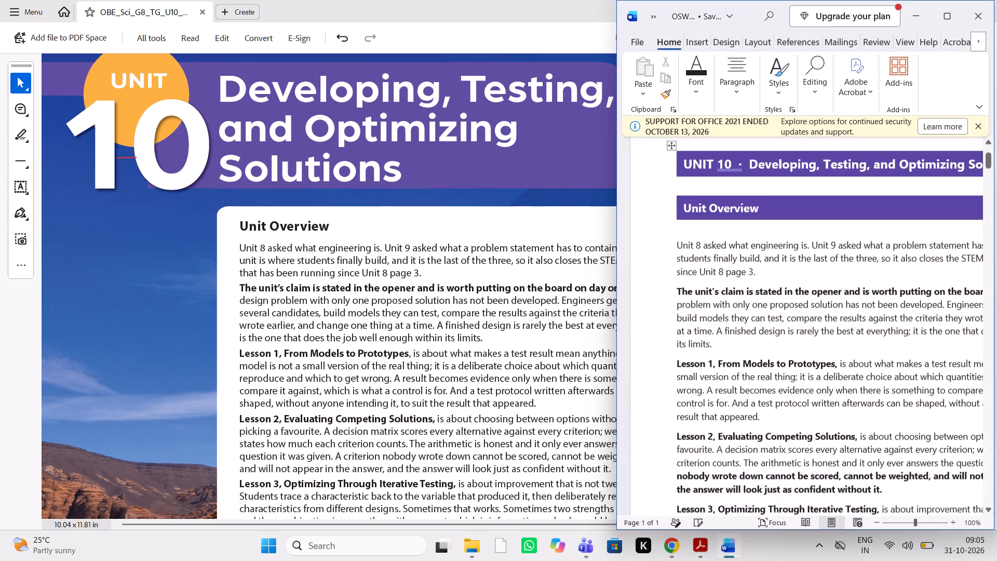
scroll(745, 278, "down", 1)
scroll(515, 350, "left", 1)
scroll(515, 350, "down", 1)
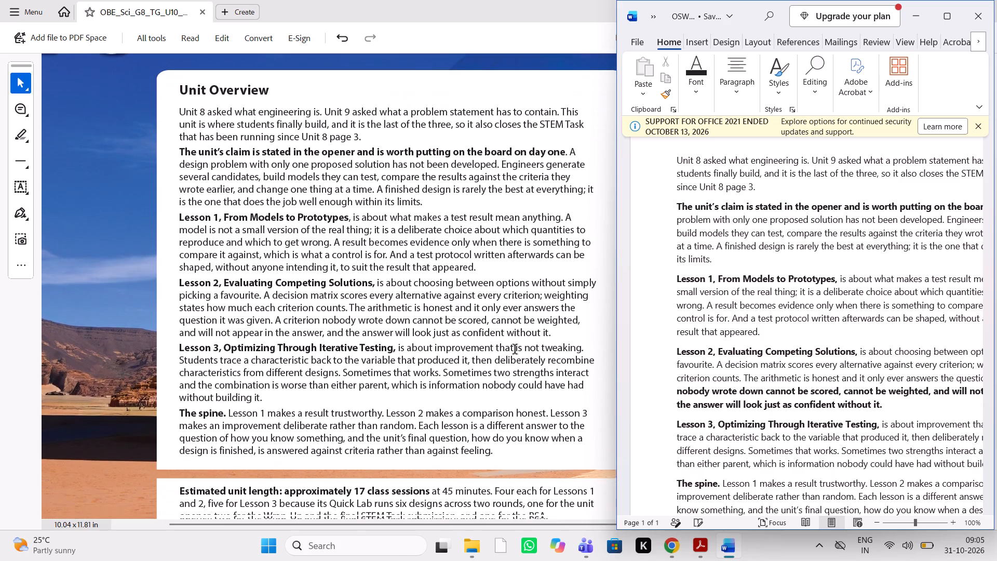
scroll(515, 350, "down", 1)
scroll(761, 260, "up", 1)
scroll(761, 260, "left", 1)
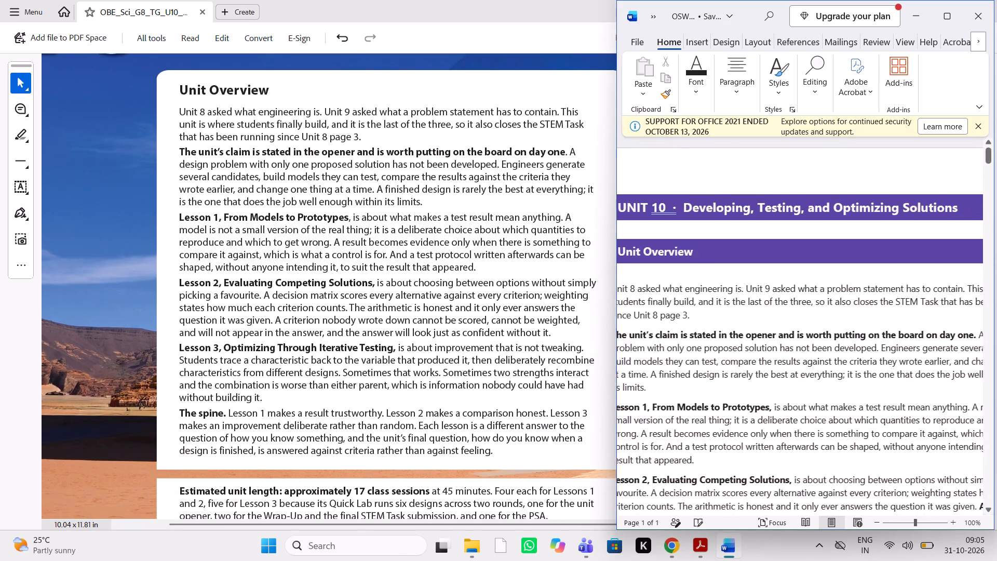
scroll(761, 260, "right", 1)
scroll(761, 260, "left", 1)
scroll(761, 260, "down", 1)
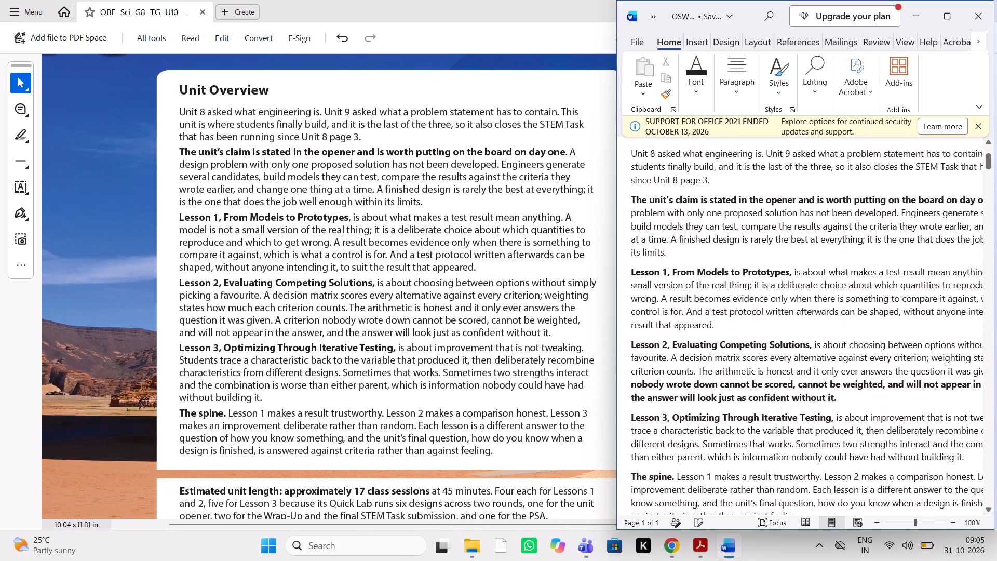
scroll(761, 260, "left", 1)
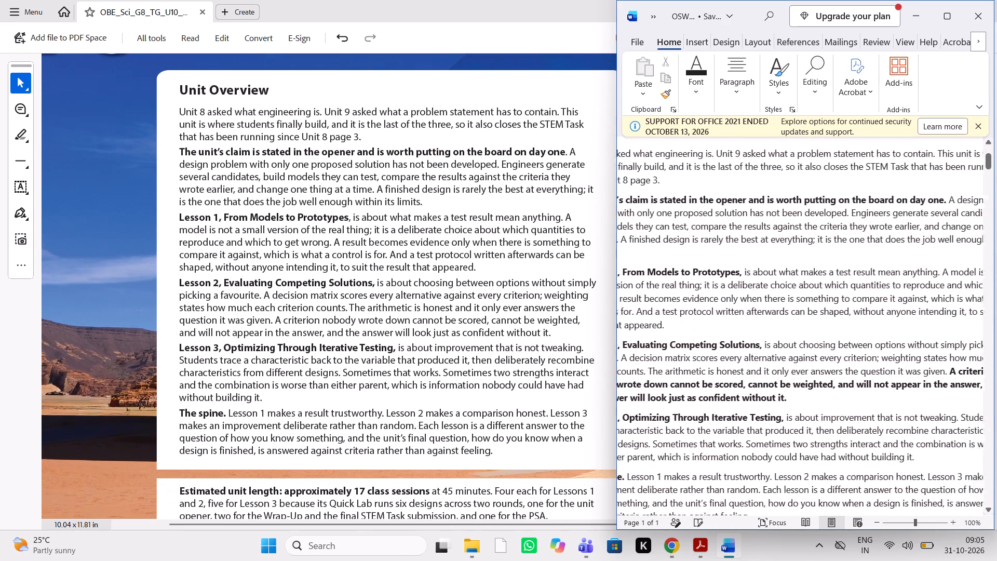
scroll(761, 260, "left", 1)
scroll(761, 260, "right", 1)
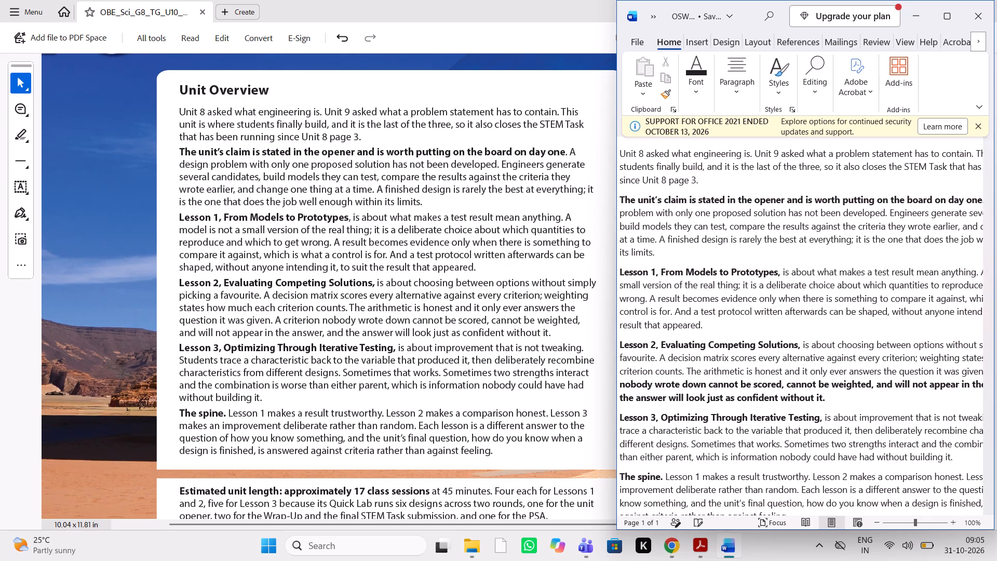
scroll(761, 260, "up", 2)
scroll(761, 260, "down", 1)
scroll(414, 295, "up", 1)
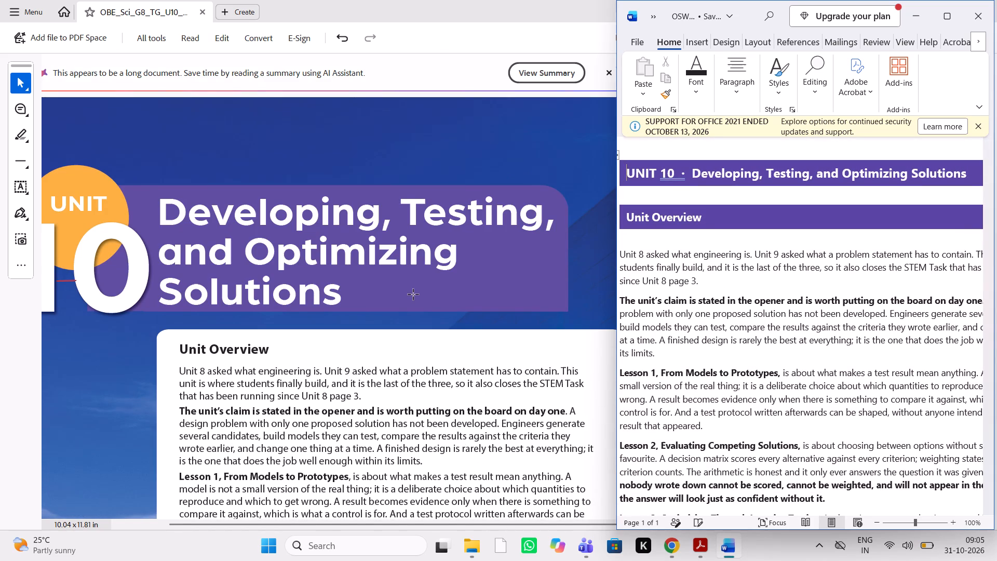
scroll(414, 295, "up", 1)
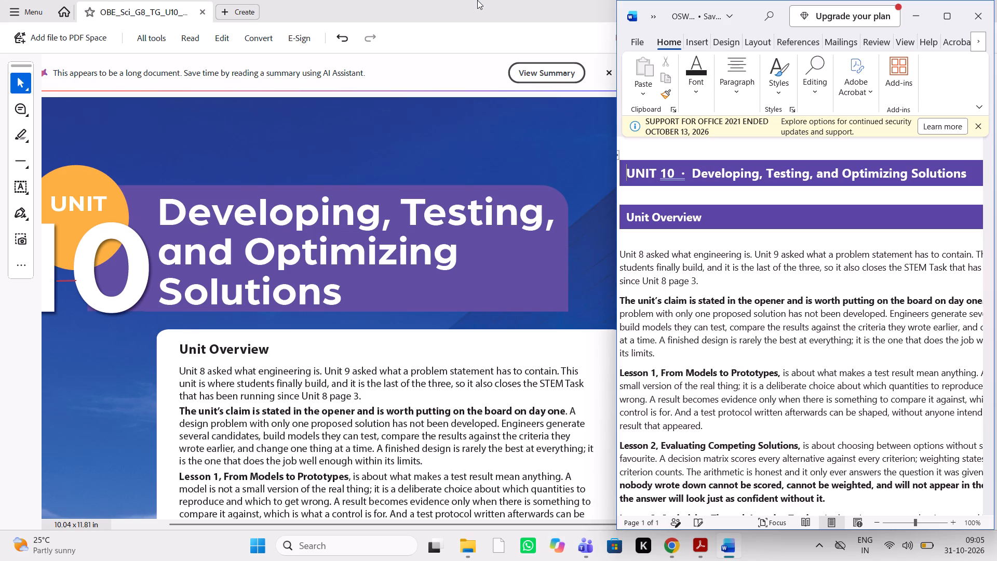
Draw a rectangle markup around the unit title "Developing, Testing, and Optimizing Solutions" in the PDF.
left_click(477, 0)
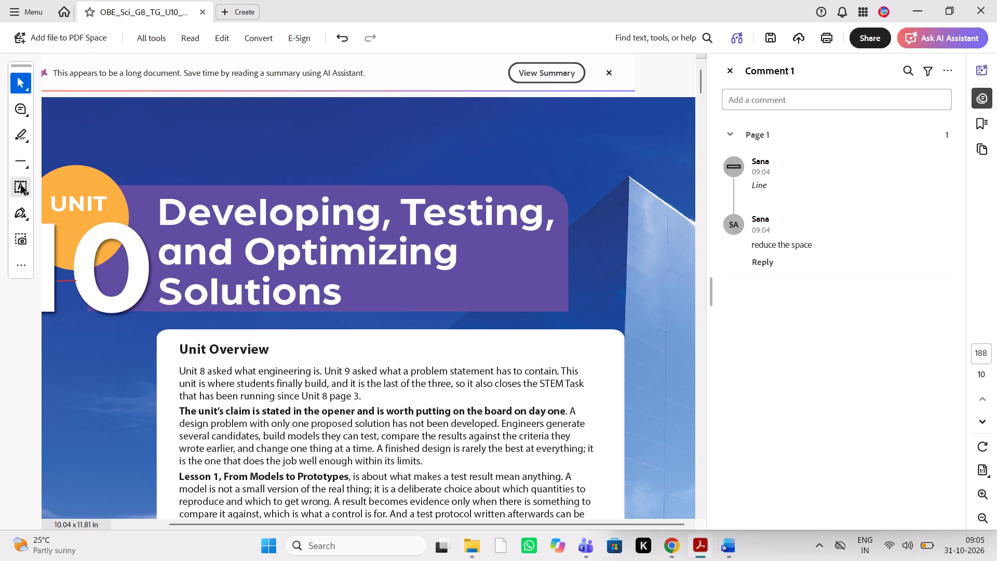
left_click(18, 166)
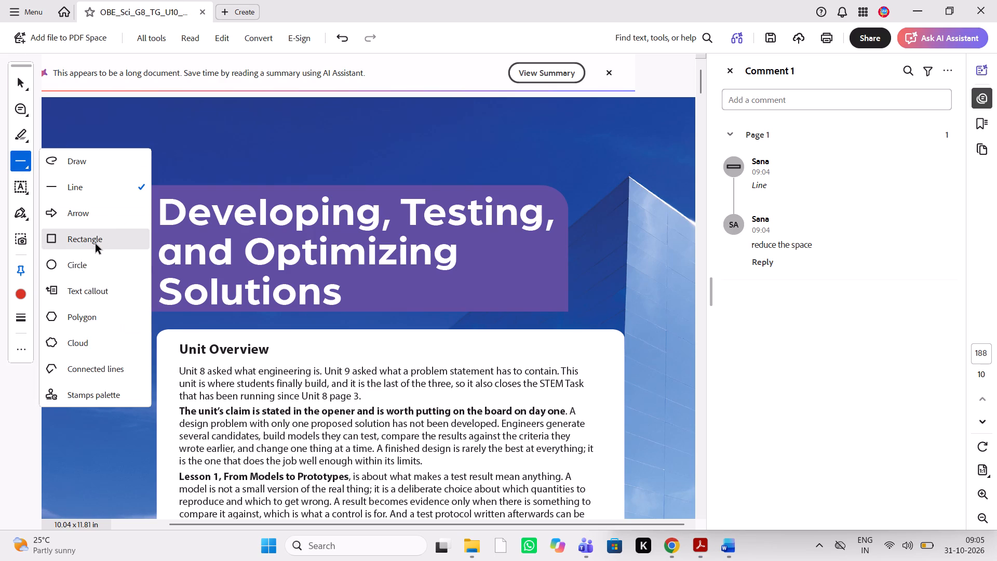
left_click(96, 244)
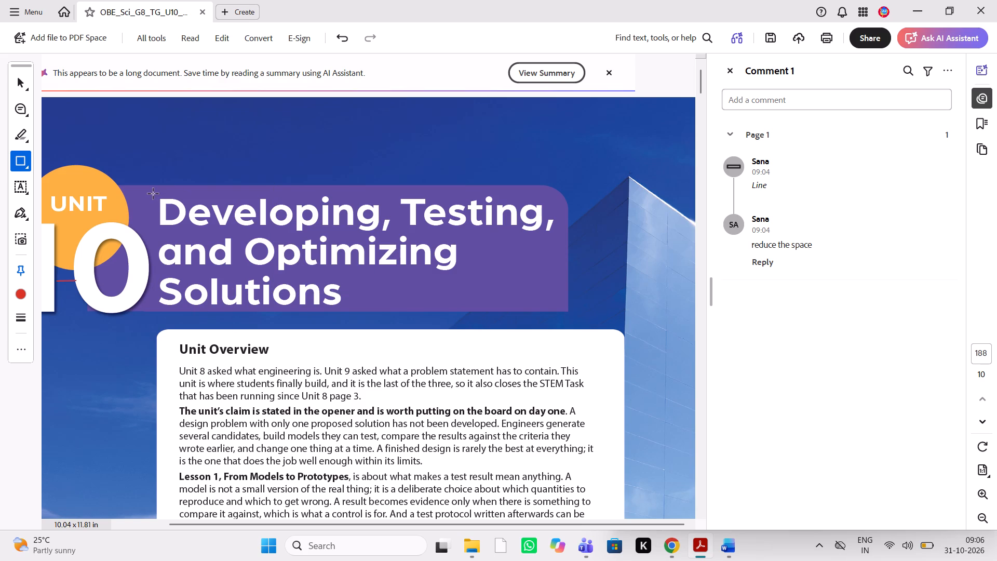
left_click_drag(154, 194, 525, 304)
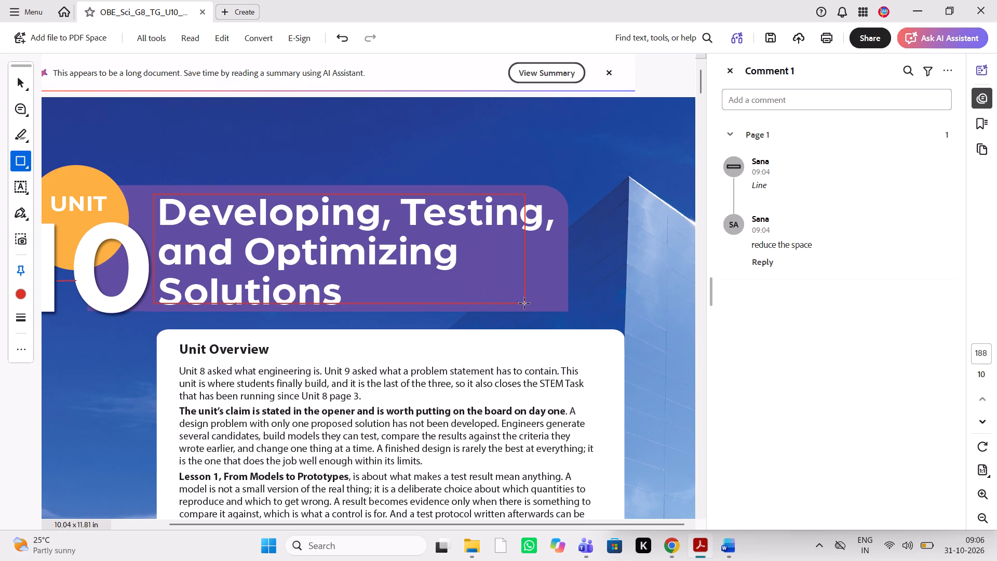
left_click_drag(525, 304, 525, 307)
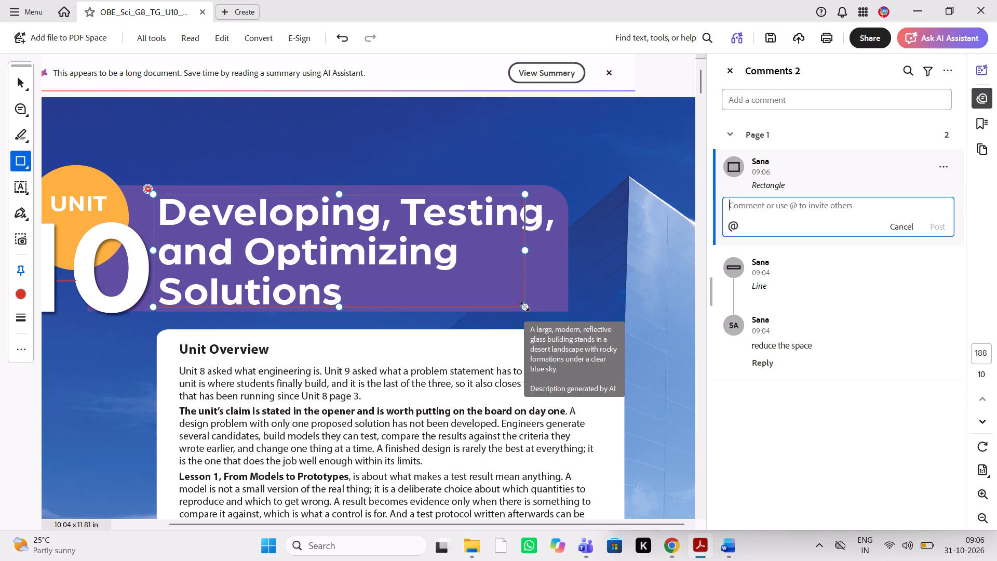
Write "align text in middle -up and down give equal spacing" as the rectangle's comment.
type("align text")
key("space")
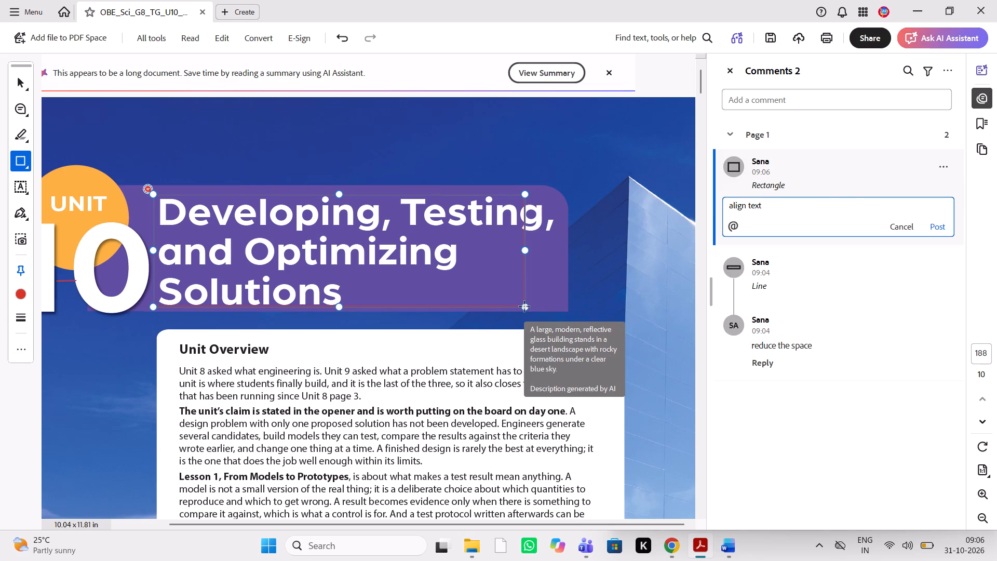
type("in middle")
key("space")
key("minus")
type("up and")
key("space")
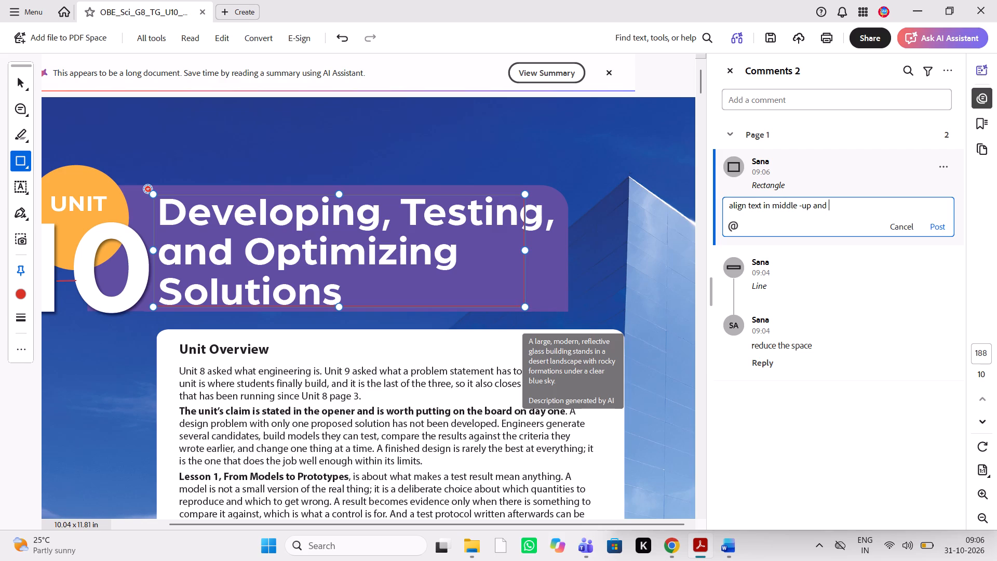
type("down")
key("space")
key("BackSpace")
key("space")
type("give")
key("space")
type("equal spacing")
key("space")
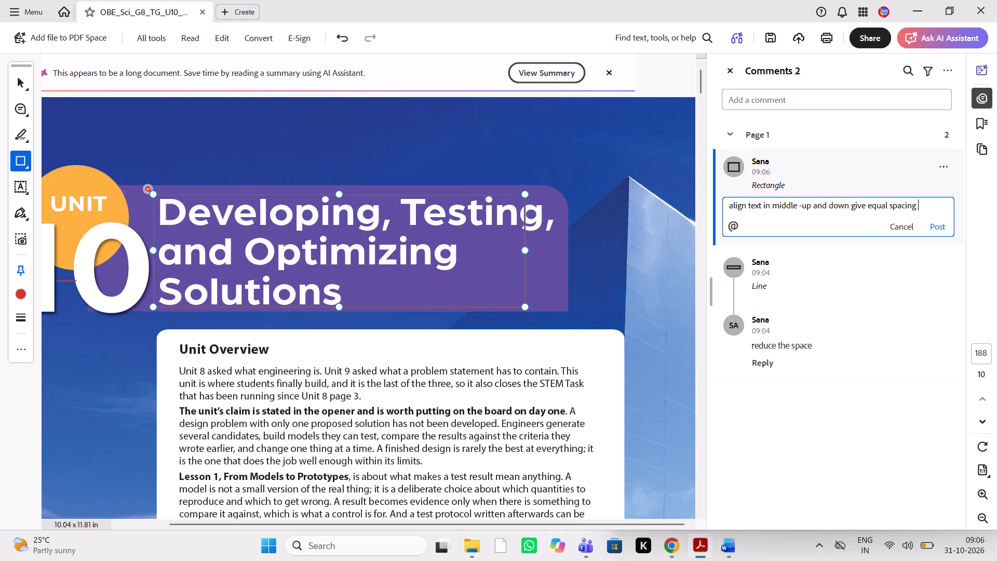
Reword the title rectangle's comment to "align text in middle - give equal spacing above and down the text" and post it.
left_click_drag(847, 208, 817, 207)
left_click_drag(817, 207, 804, 211)
key("BackSpace")
key("Right")
key("Right")
key("Right")
key("Right")
key("Right")
key("Right")
key("Right")
key("Right")
key("Right")
key("Right")
key("Right")
key("Right")
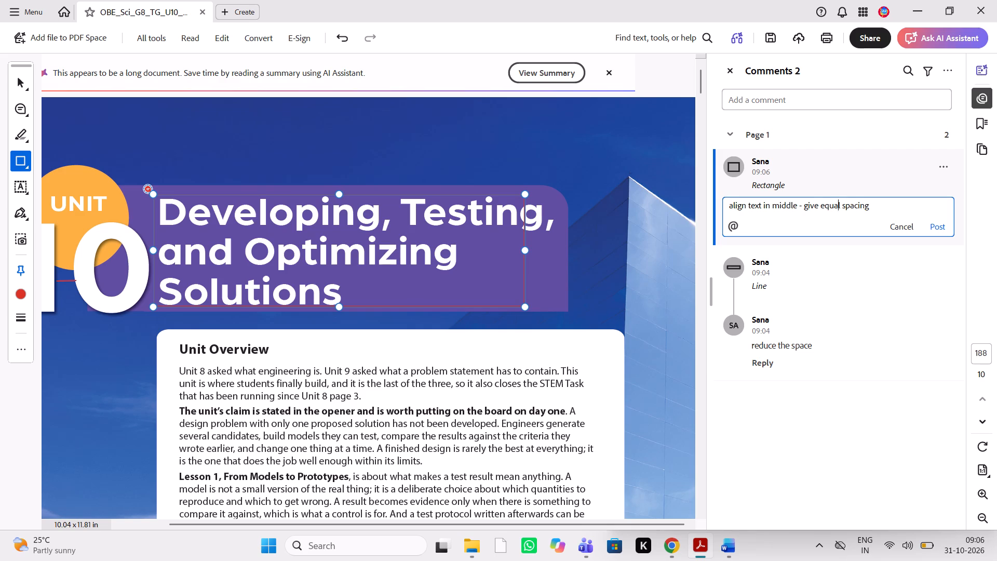
key("Right")
key("Right")
key("Right")
key("Right")
key("Right")
key("Right")
key("Right")
key("space")
type("above and")
key("space")
type("down the tetx")
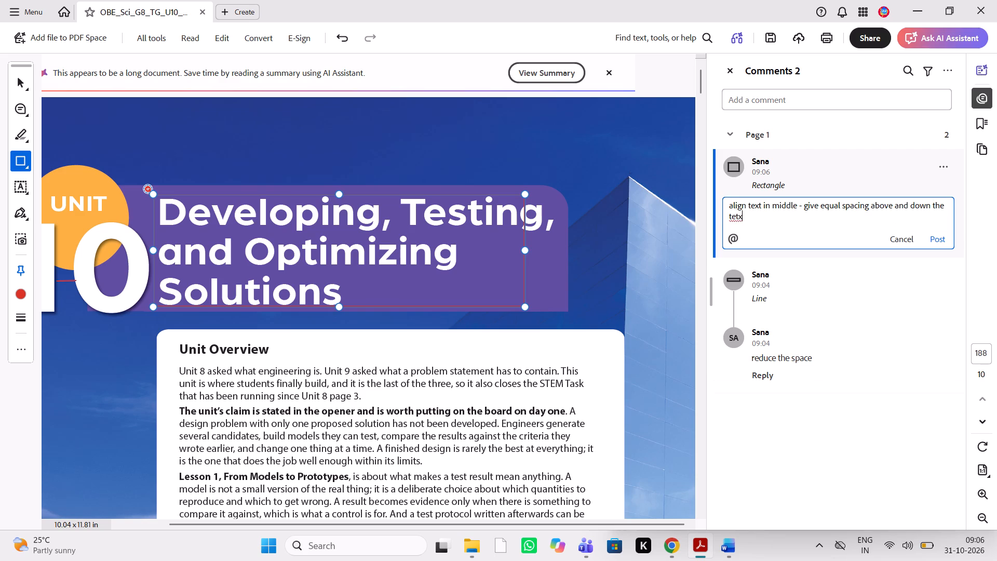
key("BackSpace")
key("BackSpace")
type("xt")
key("space")
left_click(936, 237)
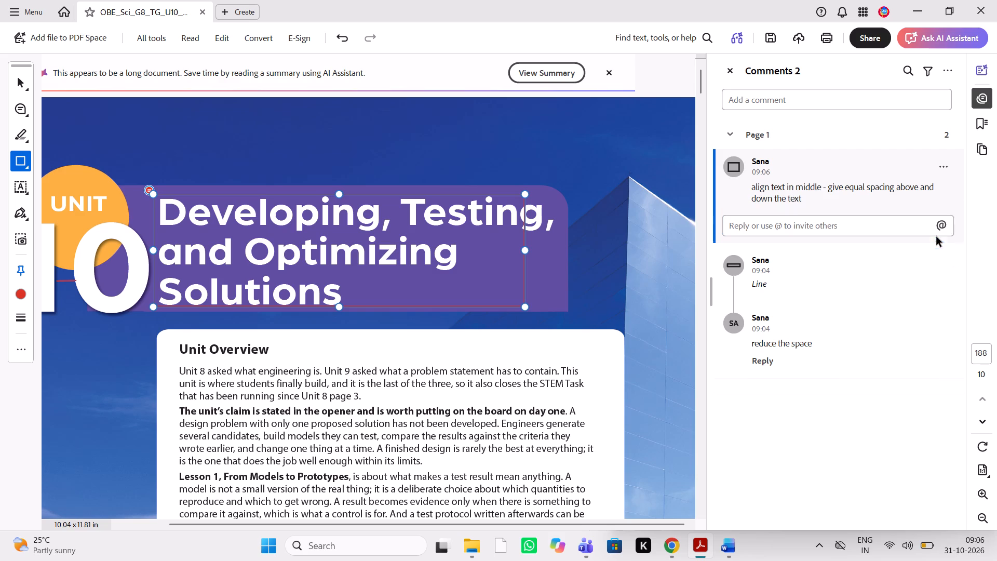
Check the Unit Overview against the Word guide and comment "bold it" on the Lesson 2 sentence starting "A criterion nobody wrote down" in the PDF.
left_click(724, 552)
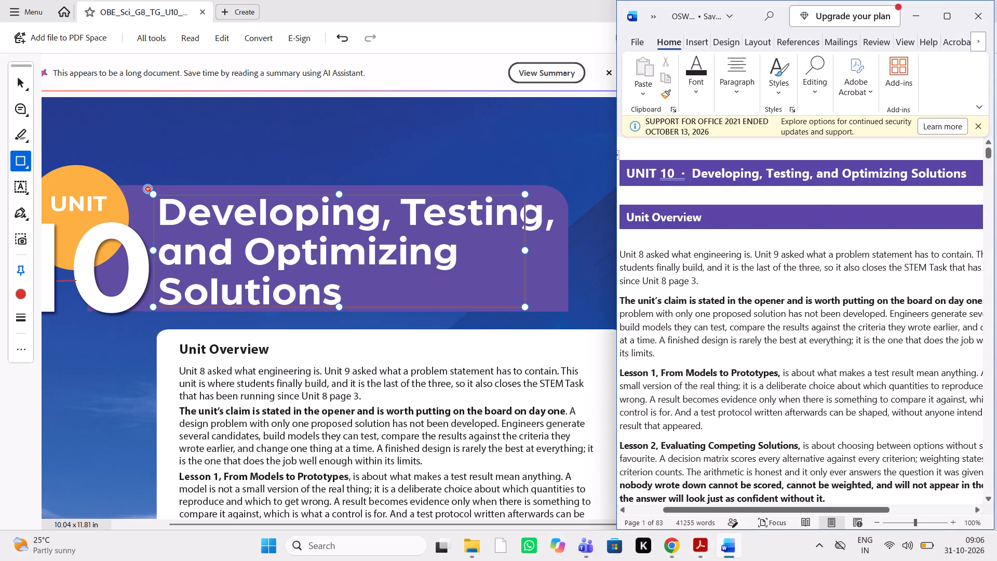
scroll(736, 392, "down", 1)
scroll(736, 392, "left", 1)
scroll(736, 392, "right", 1)
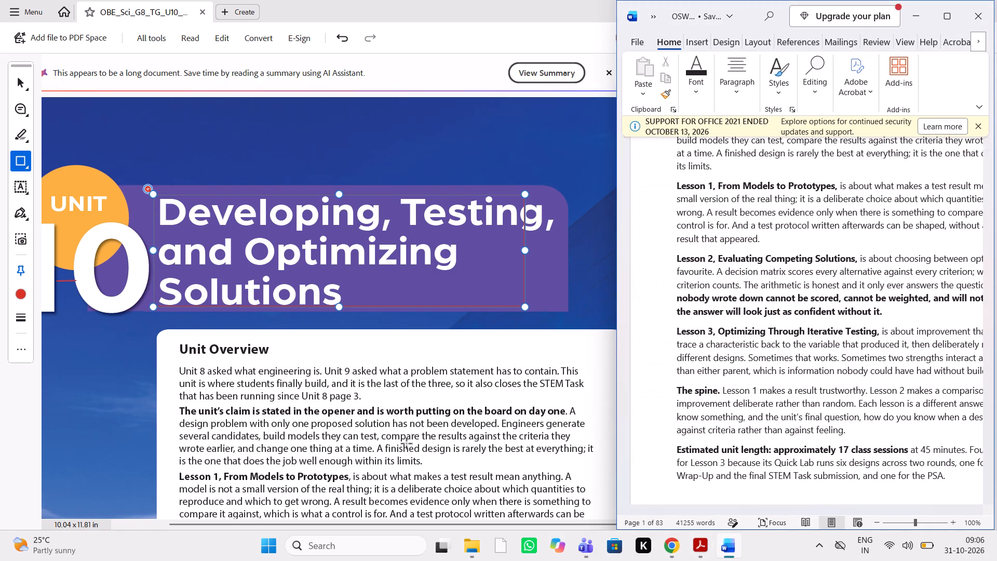
scroll(407, 444, "down", 5)
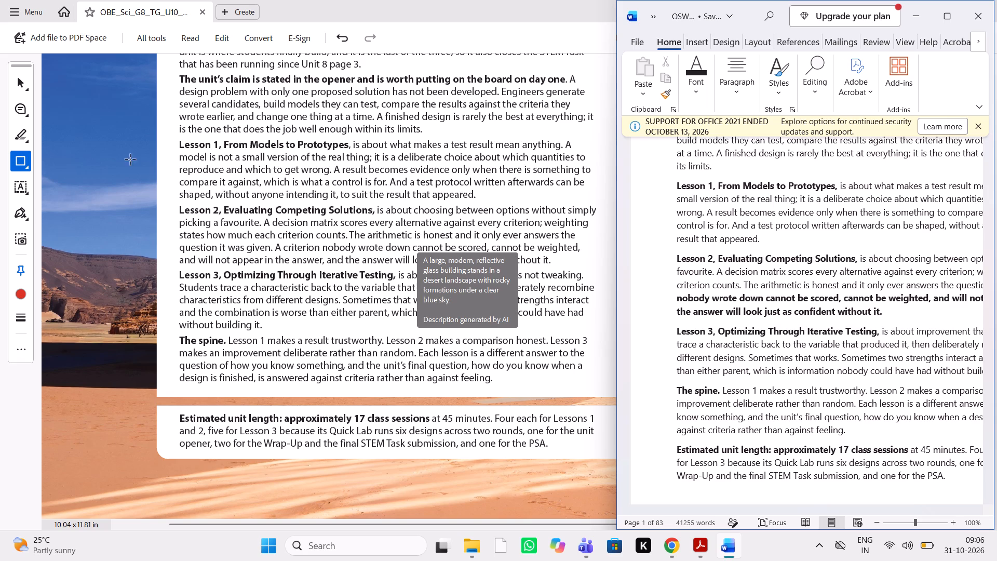
left_click(25, 109)
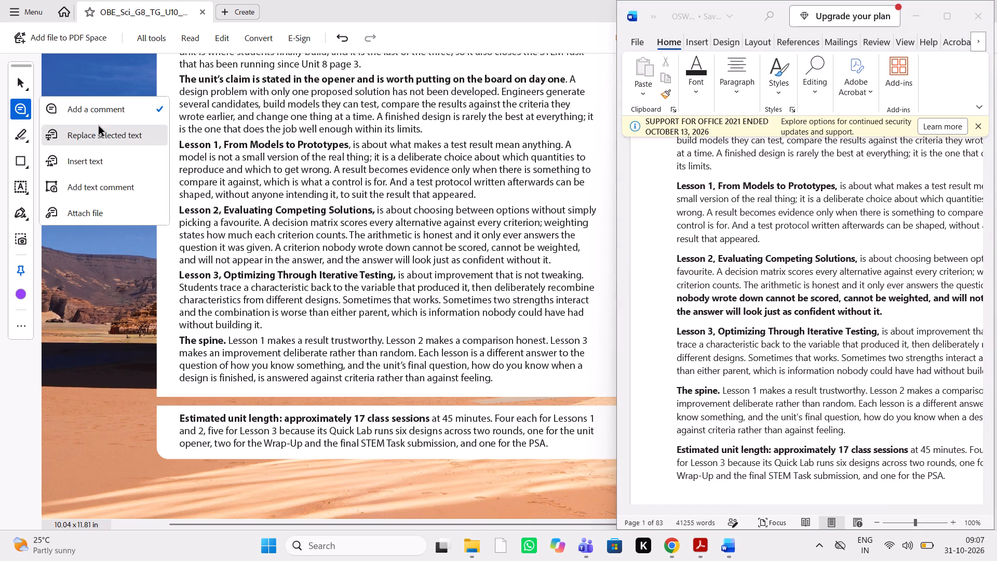
left_click(117, 111)
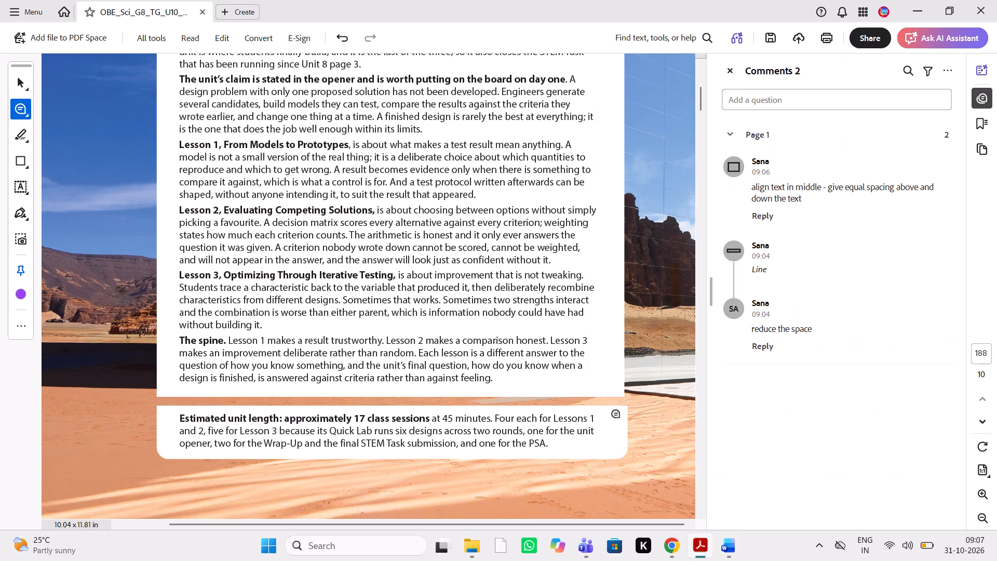
left_click(726, 550)
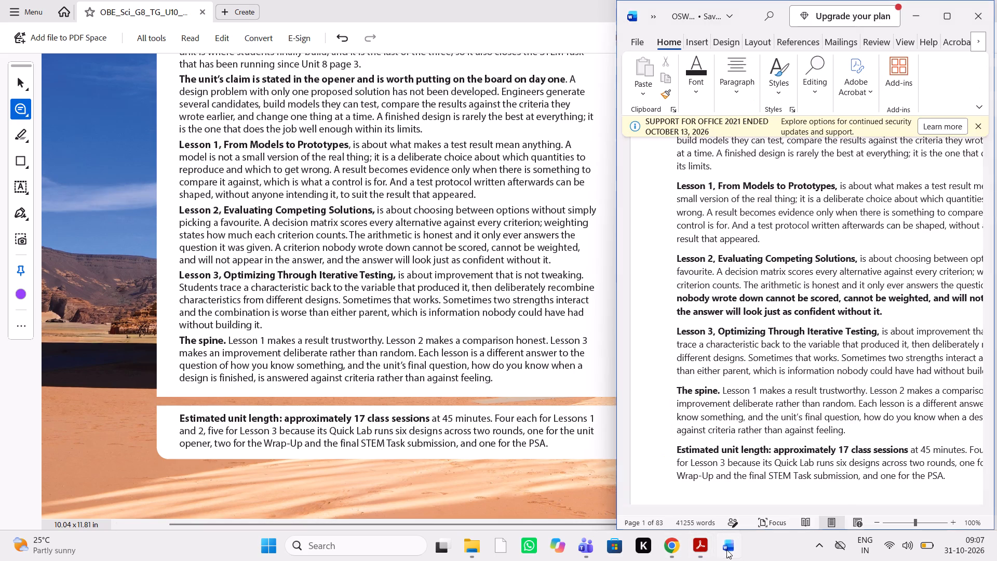
scroll(460, 242, "left", 1)
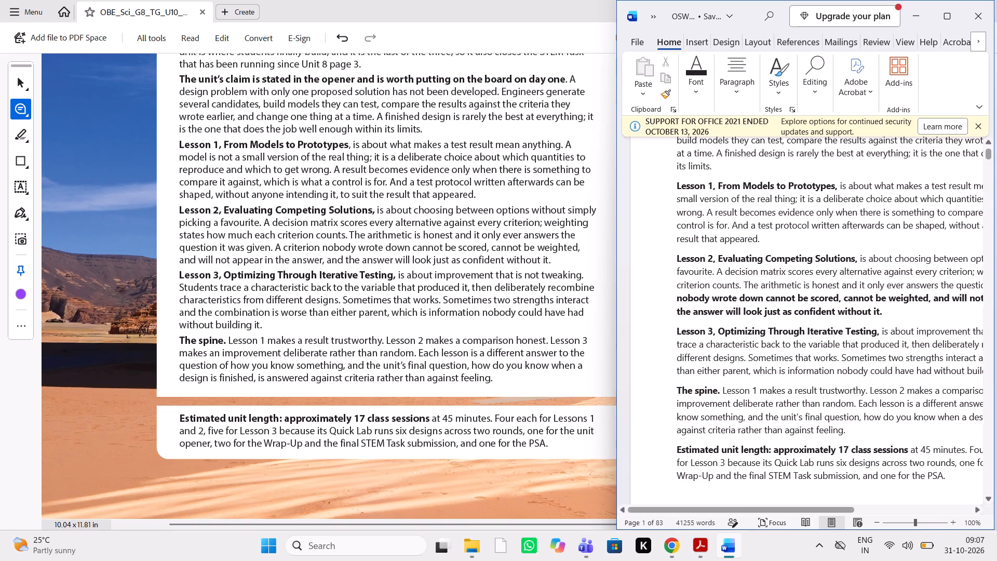
scroll(841, 295, "left", 2)
scroll(841, 295, "right", 1)
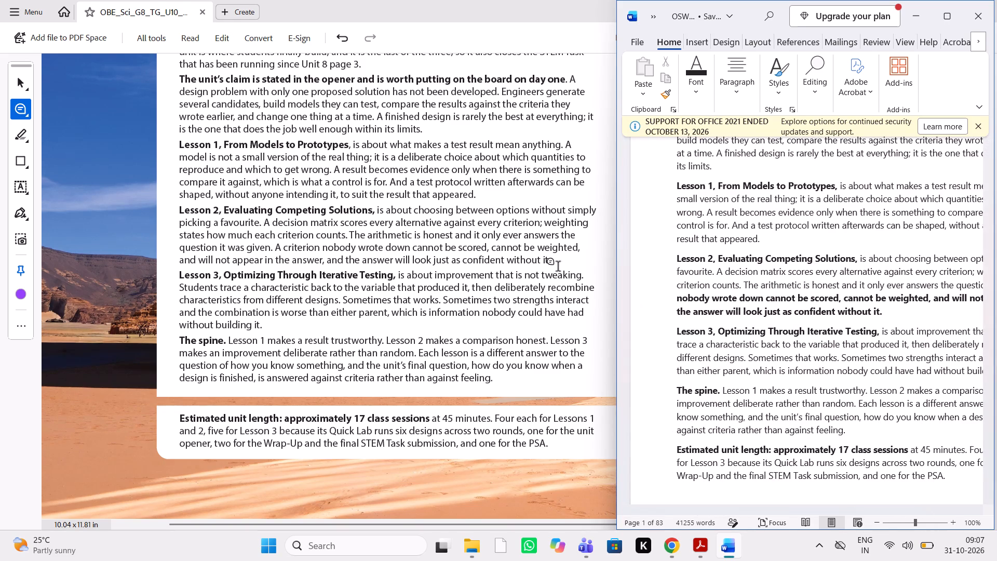
left_click_drag(276, 244, 301, 251)
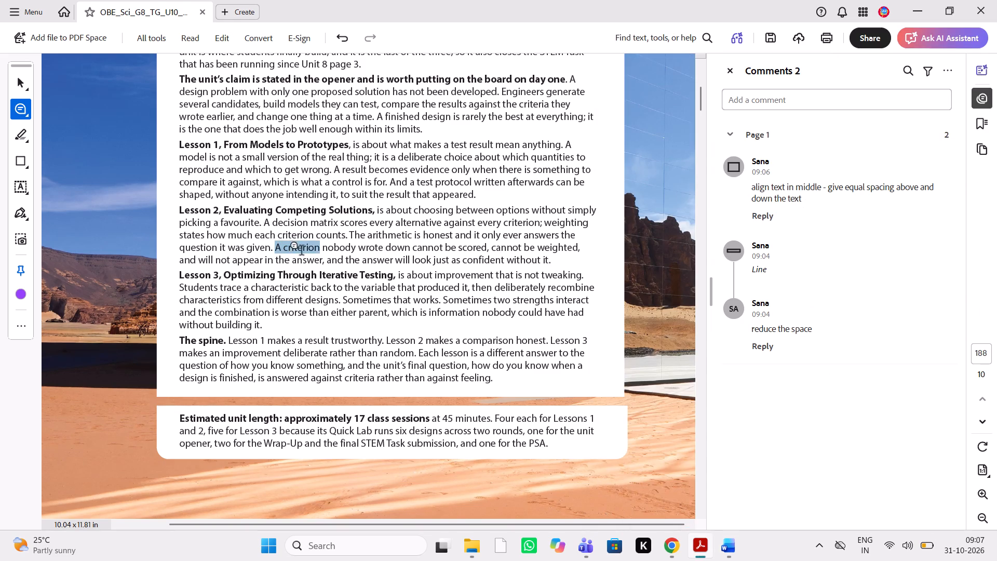
left_click_drag(301, 251, 548, 267)
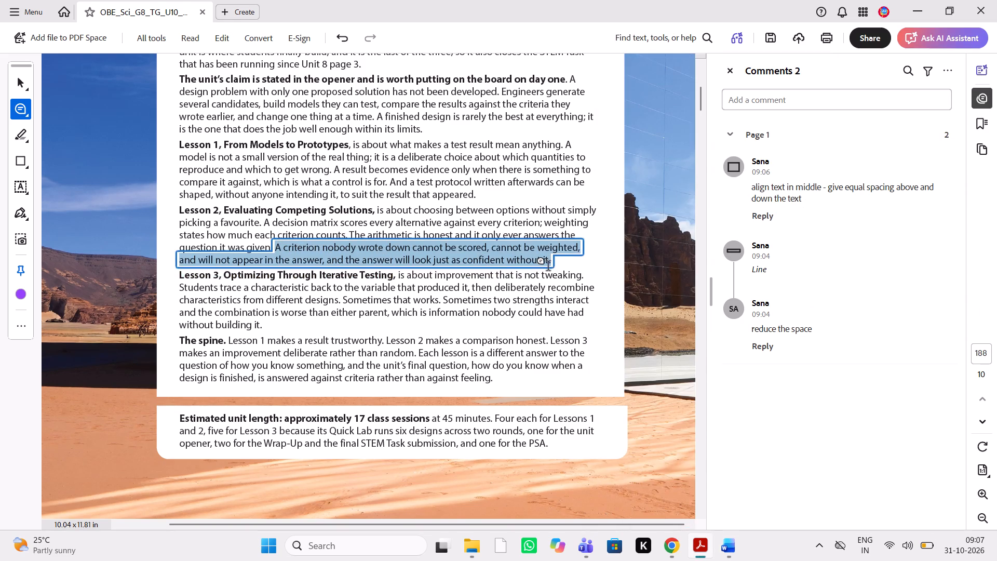
type("bold it")
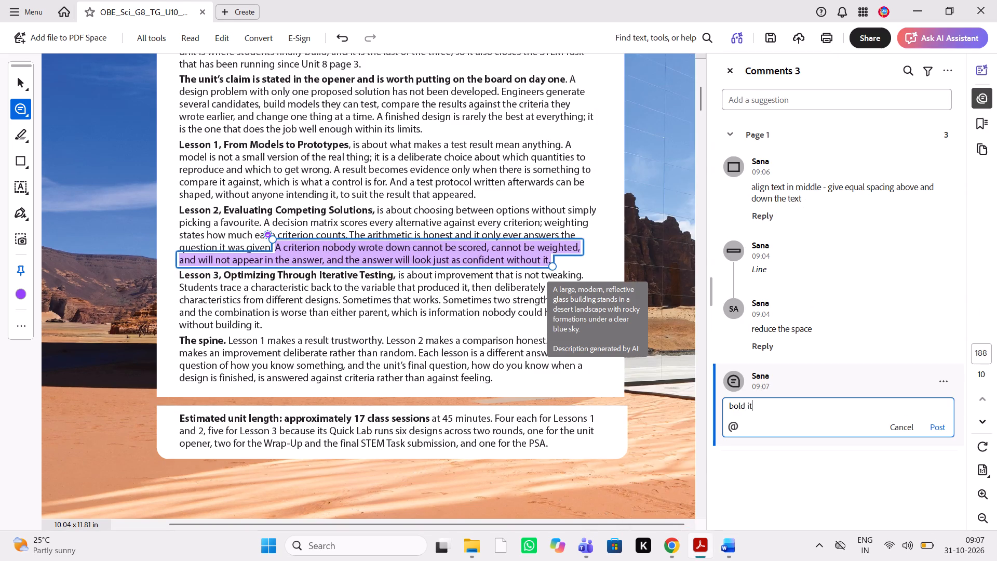
key("space")
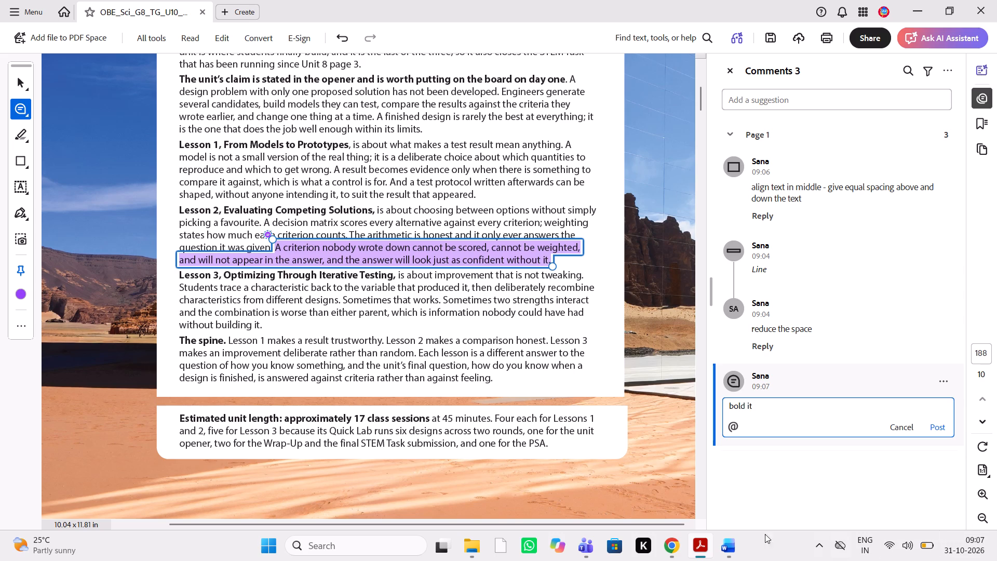
Compare the Lesson 3, The spine and Estimated unit length paragraphs in the PDF with the Word teacher guide.
left_click(738, 549)
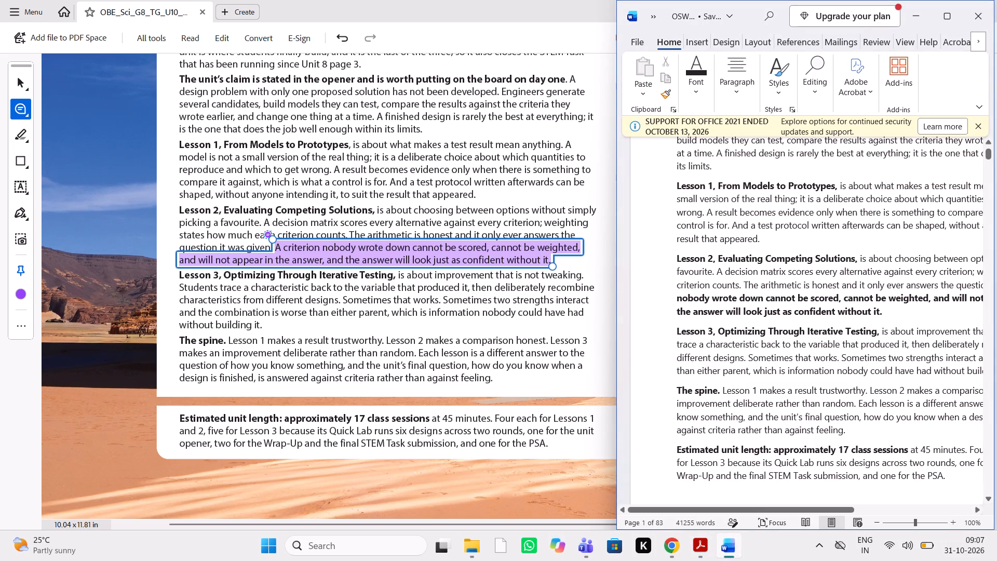
scroll(742, 401, "left", 1)
scroll(742, 401, "right", 1)
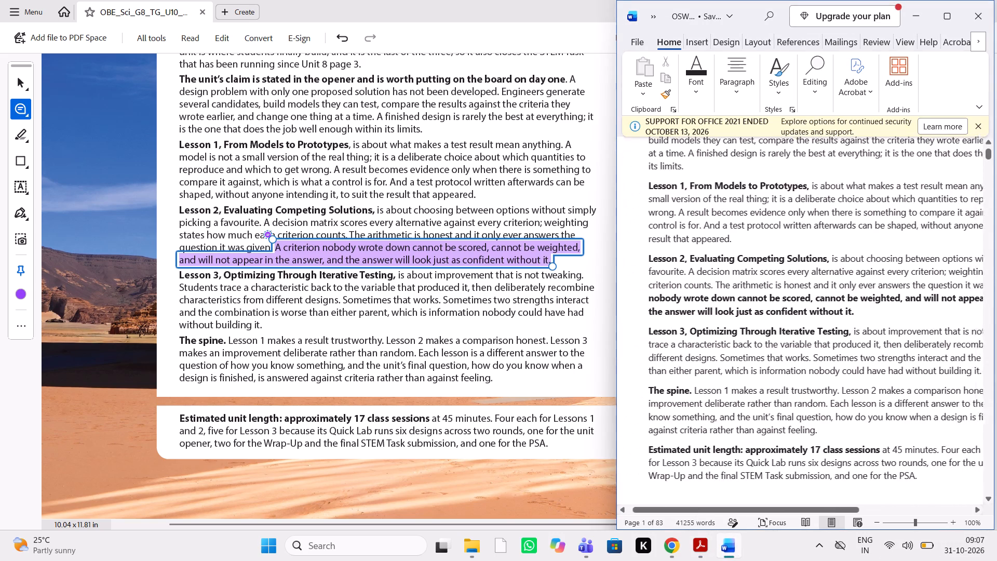
scroll(742, 401, "right", 1)
scroll(742, 401, "left", 1)
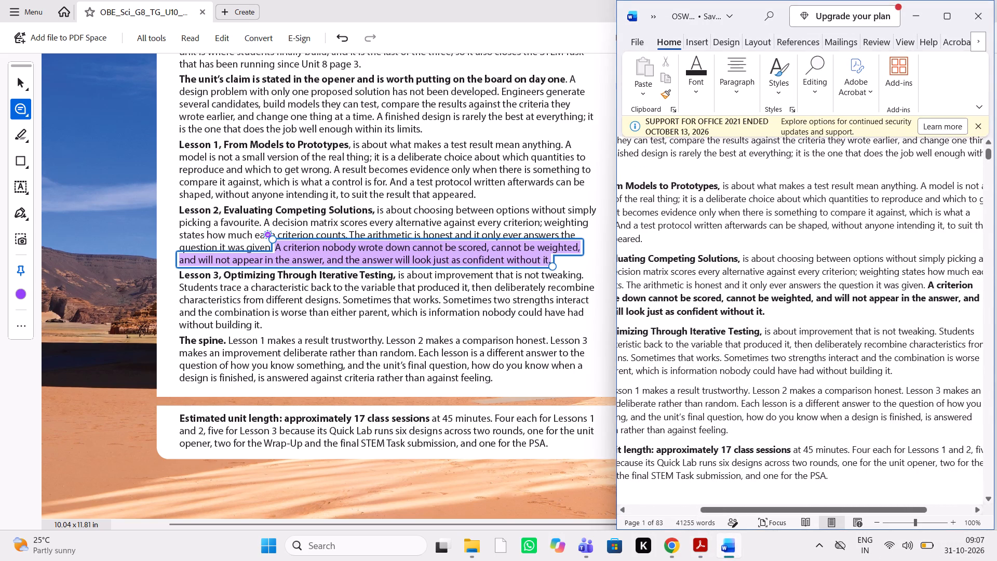
scroll(742, 401, "right", 1)
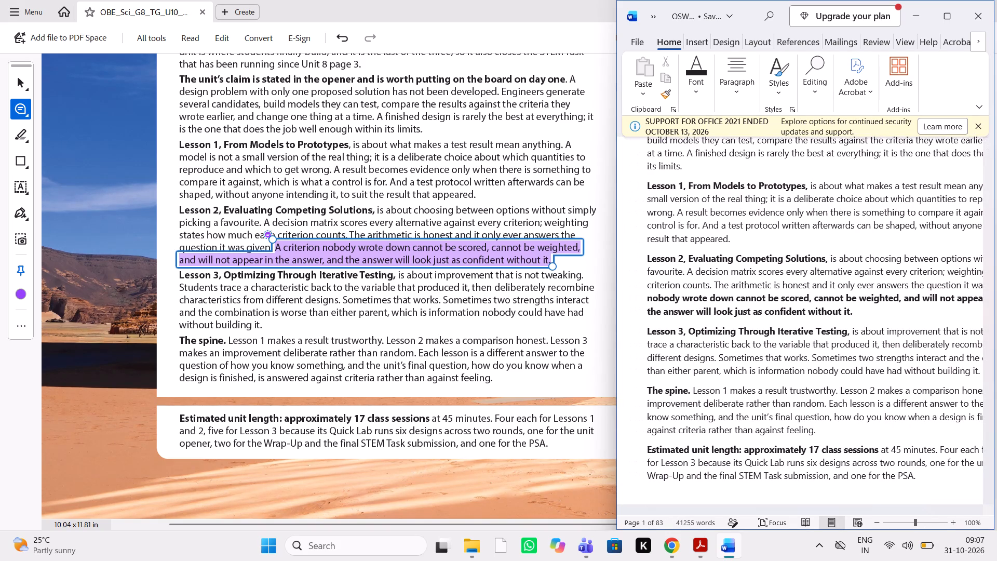
scroll(742, 401, "down", 1)
scroll(742, 401, "left", 1)
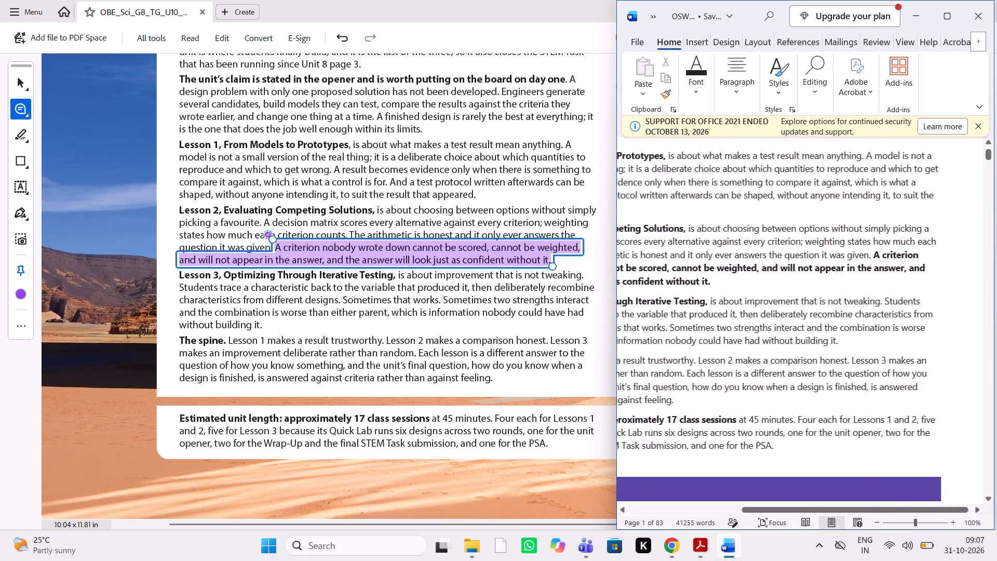
scroll(742, 401, "right", 1)
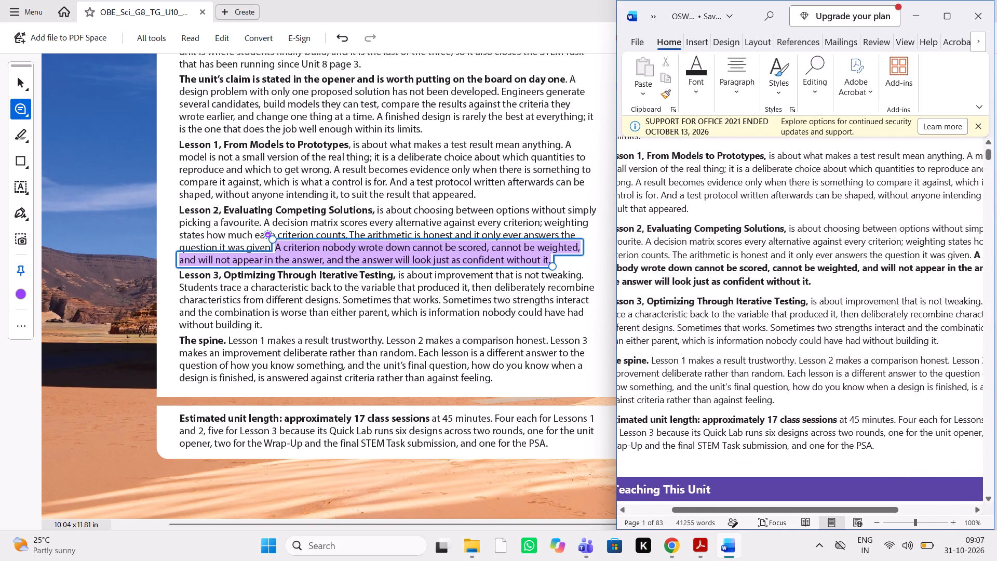
scroll(742, 401, "left", 1)
scroll(742, 401, "right", 1)
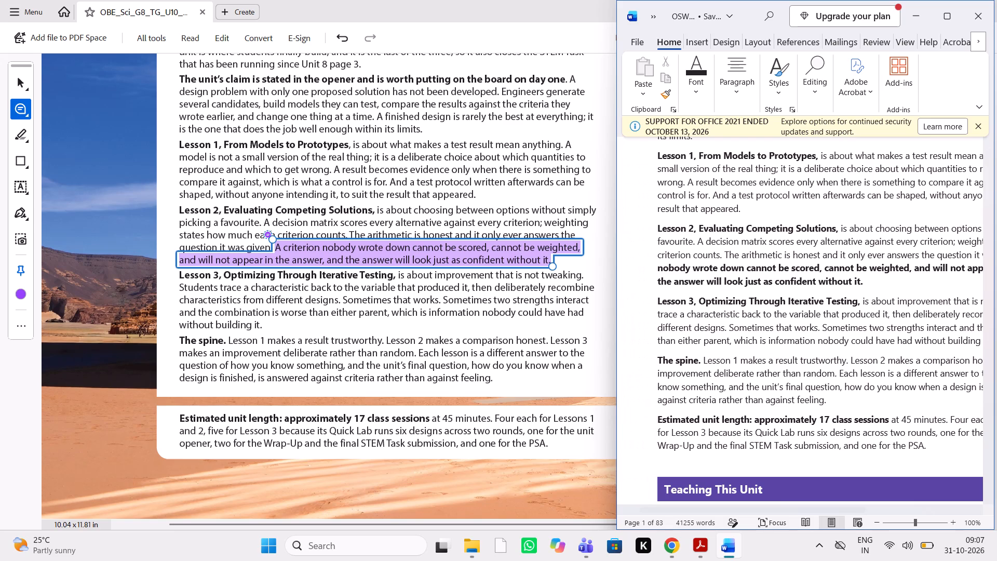
Look over the Unit Overview page again and find the start of the Teaching This Unit section in the PDF and the Word guide.
scroll(742, 401, "down", 1)
scroll(373, 358, "down", 2)
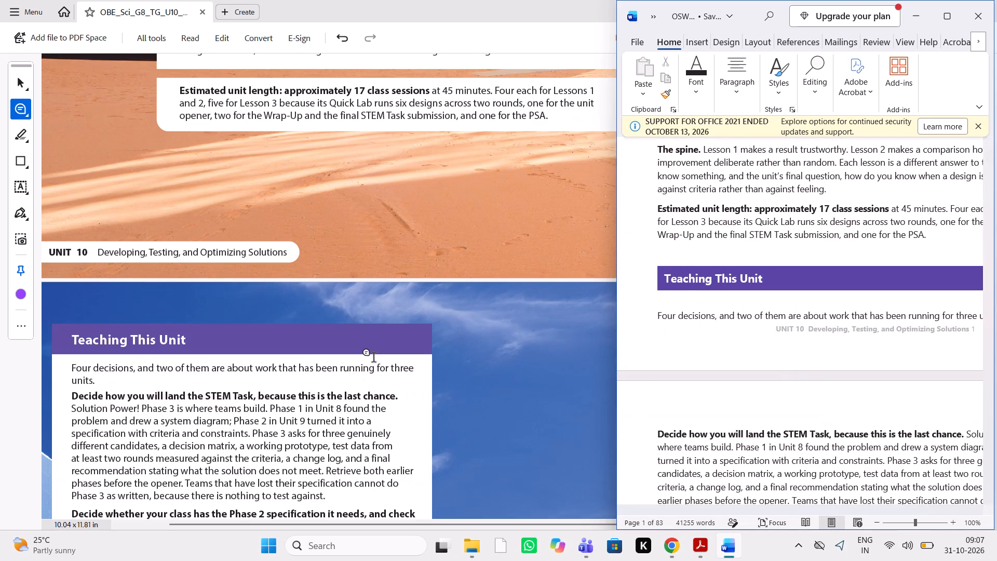
scroll(373, 358, "right", 1)
scroll(373, 358, "up", 2)
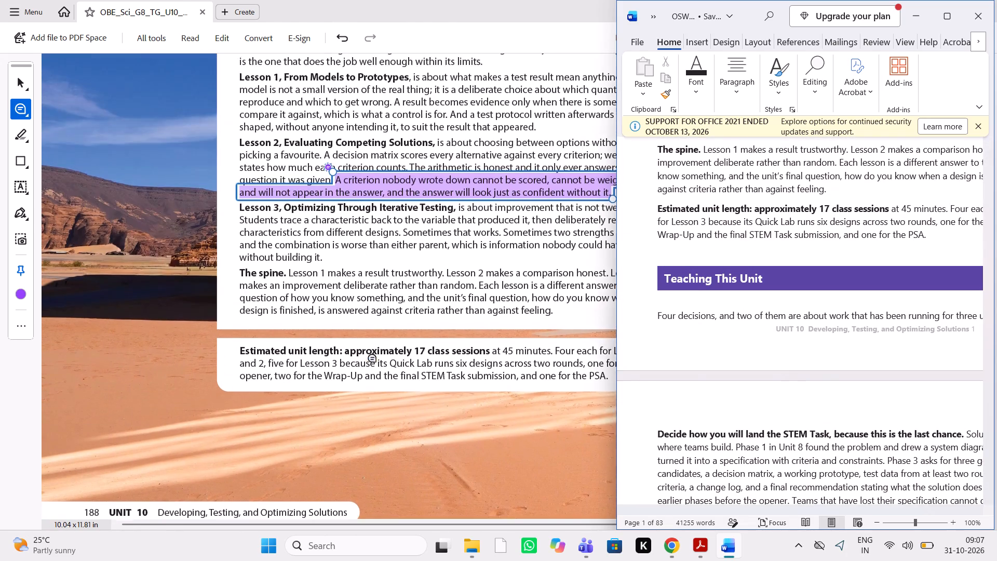
scroll(373, 358, "up", 3)
scroll(373, 358, "down", 1)
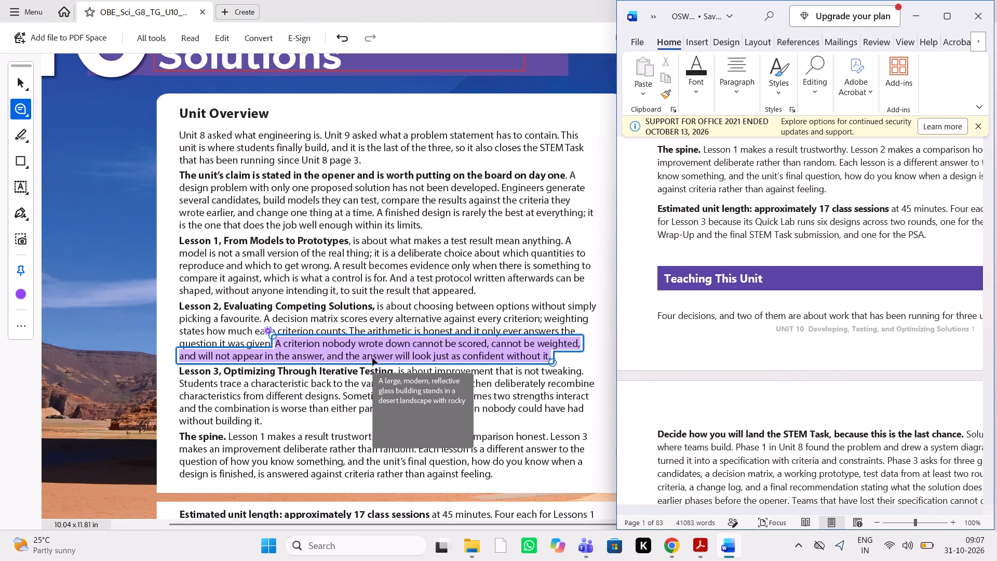
scroll(373, 358, "down", 2)
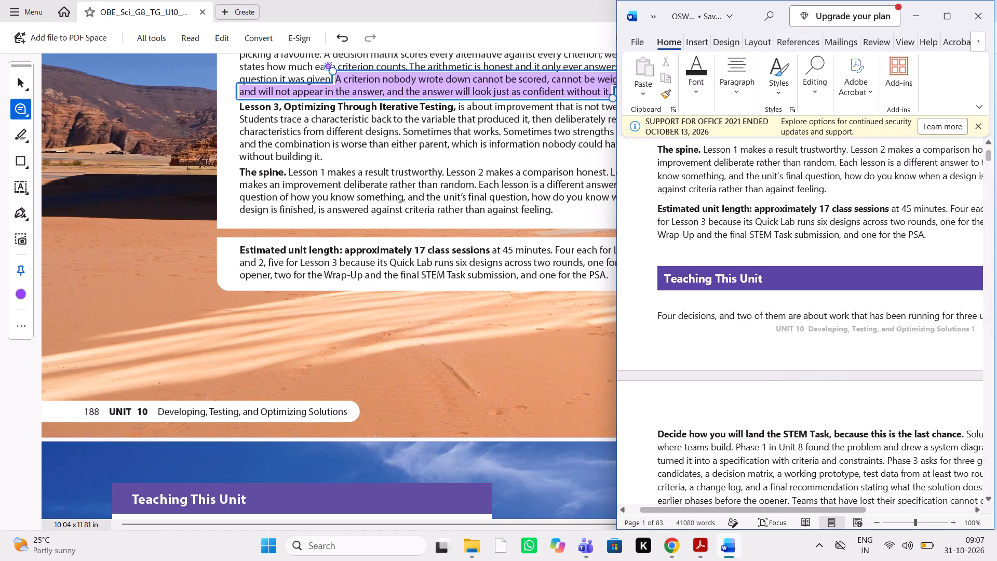
left_click(724, 359)
scroll(331, 343, "right", 1)
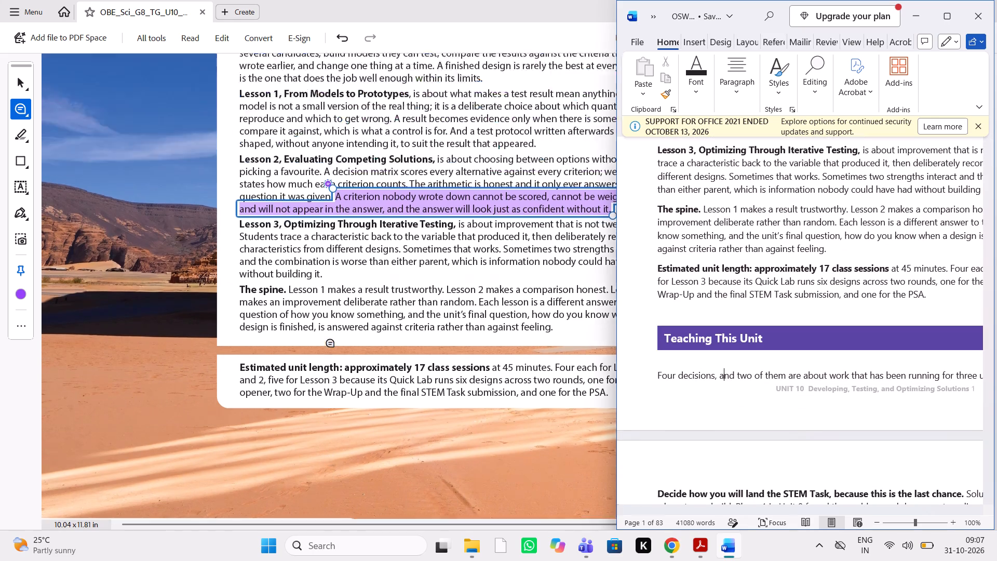
scroll(331, 343, "right", 2)
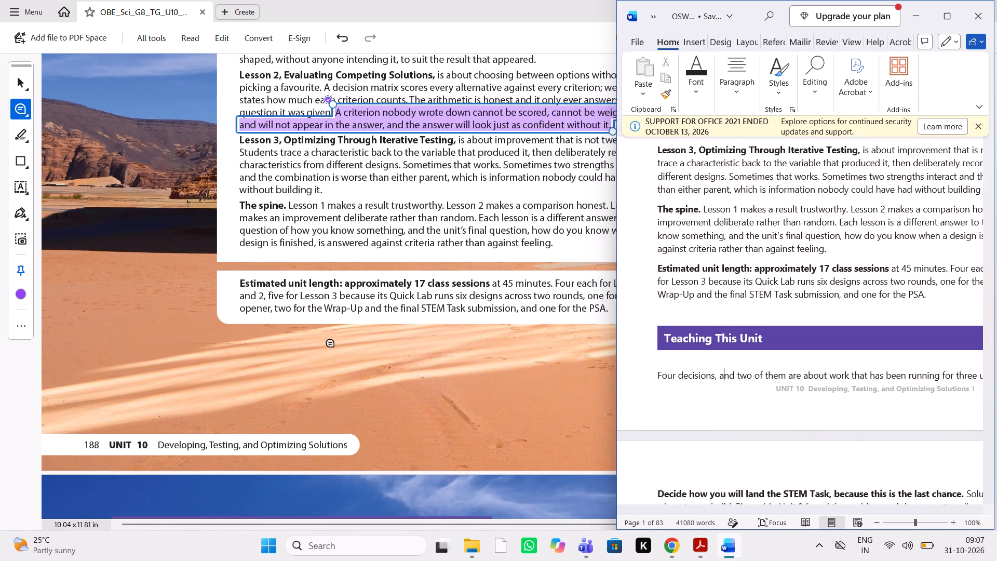
scroll(331, 343, "down", 3)
scroll(331, 343, "up", 3)
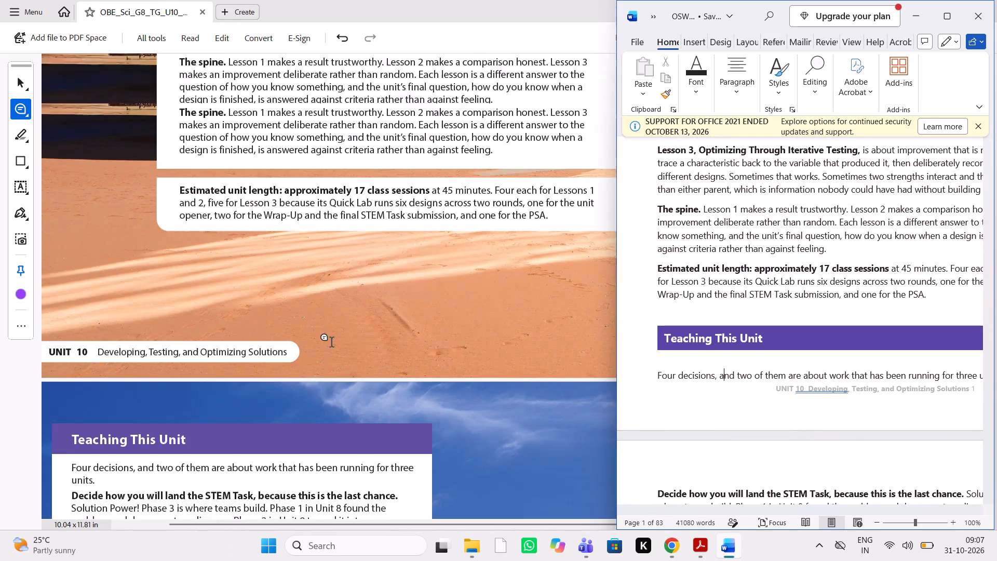
scroll(331, 343, "up", 4)
scroll(331, 343, "down", 3)
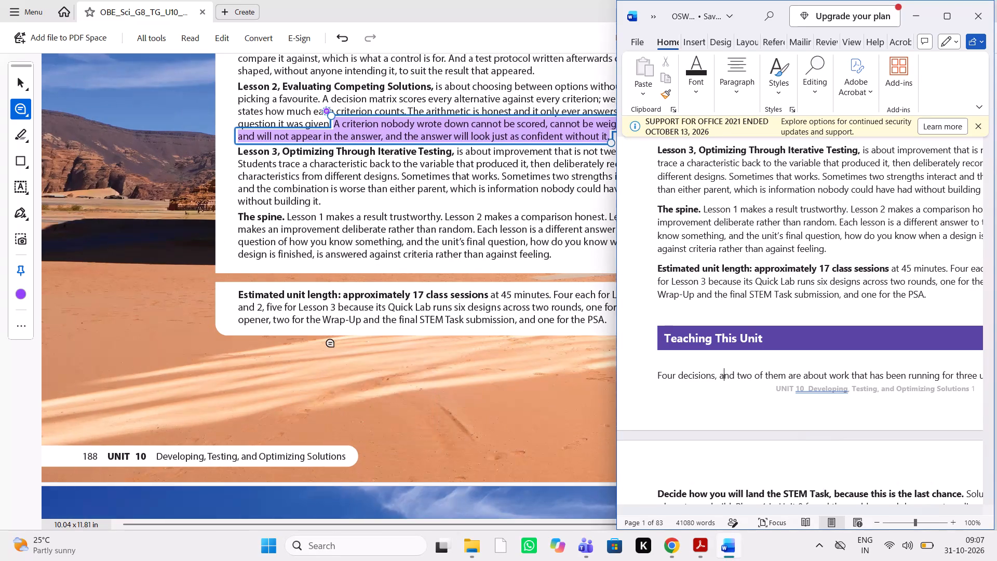
scroll(331, 343, "up", 2)
scroll(331, 343, "down", 5)
scroll(331, 343, "up", 1)
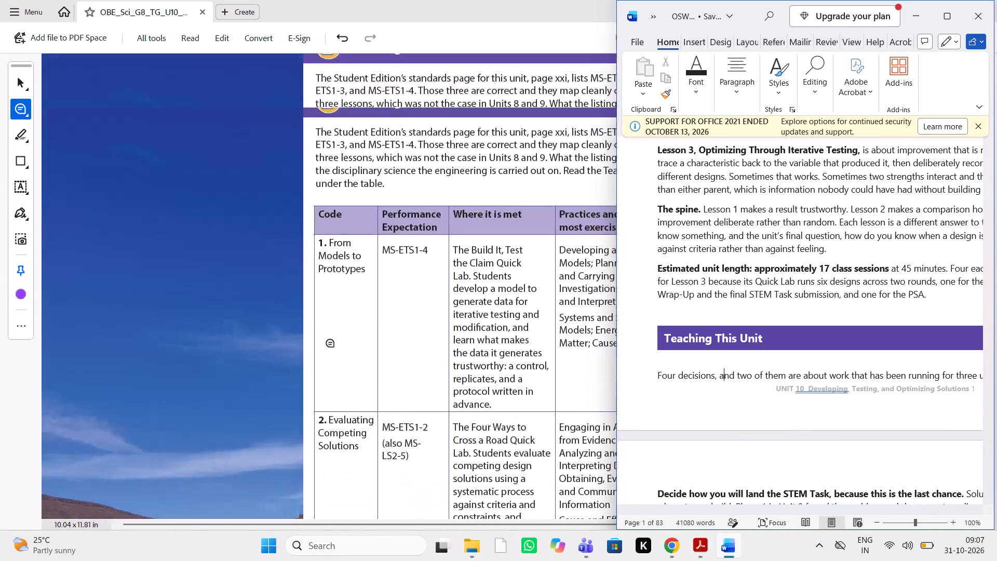
scroll(331, 343, "up", 4)
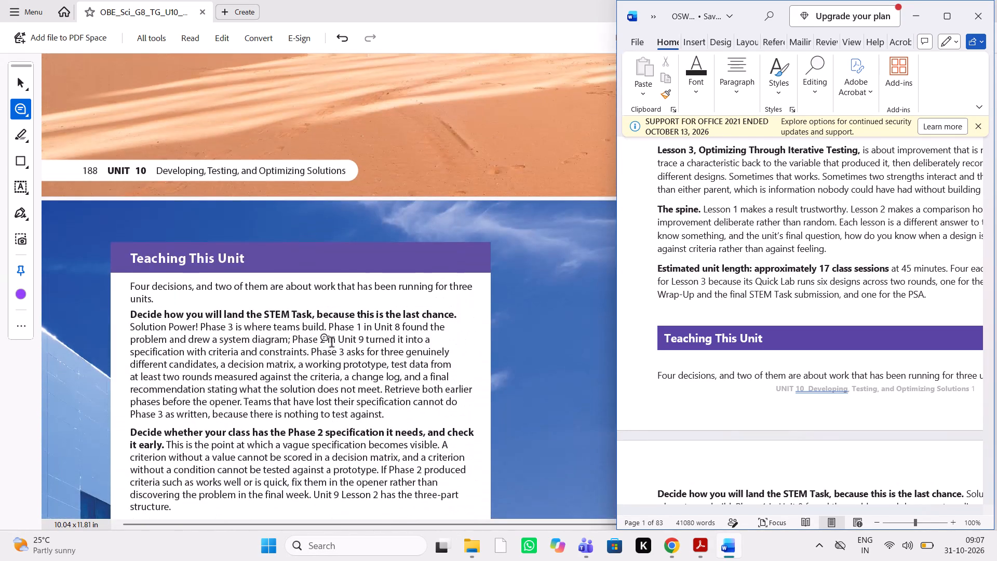
Compare the Teaching This Unit section's four decision paragraphs in the PDF with the Word guide's text and formatting.
scroll(331, 343, "down", 1)
scroll(744, 299, "down", 1)
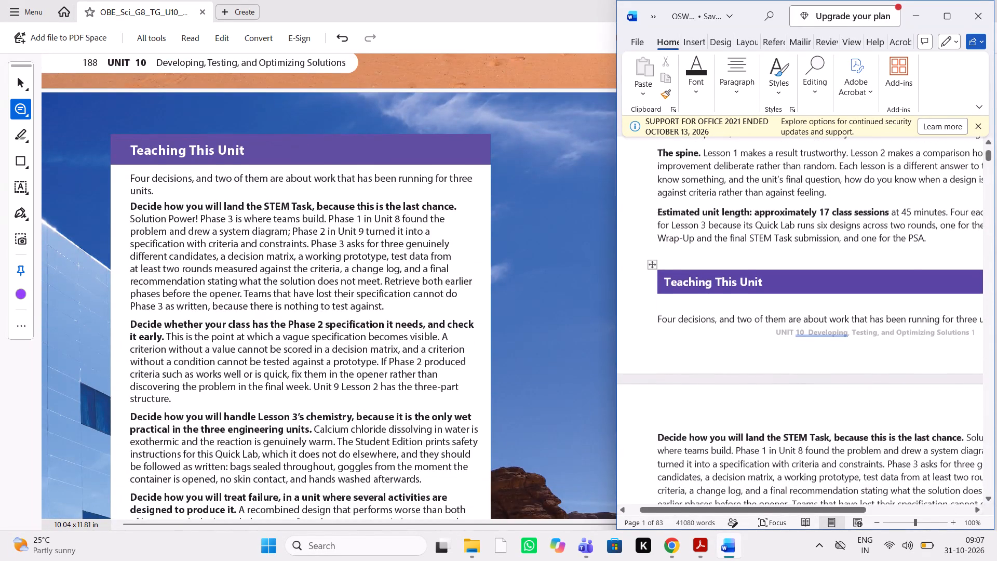
scroll(744, 299, "down", 1)
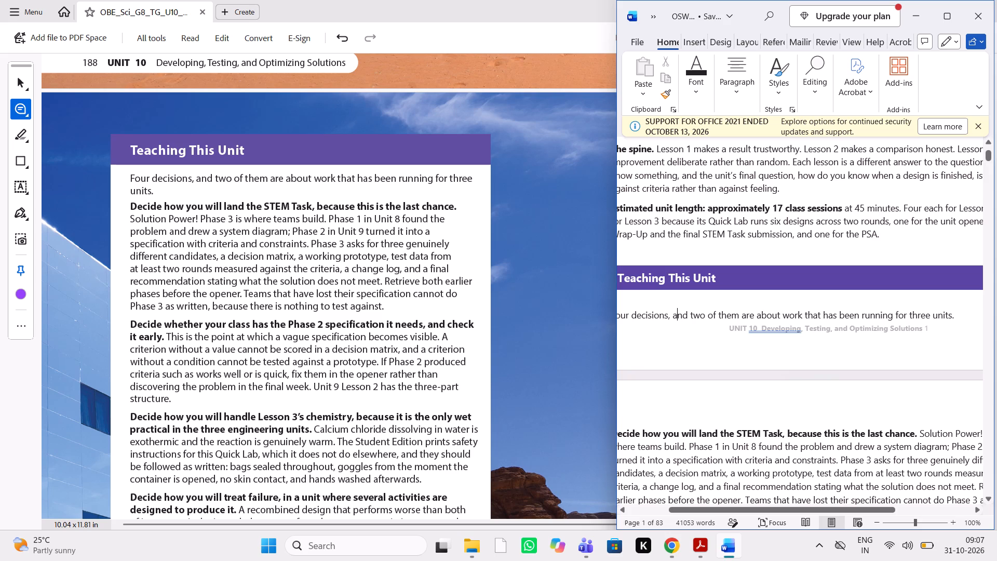
scroll(744, 299, "down", 1)
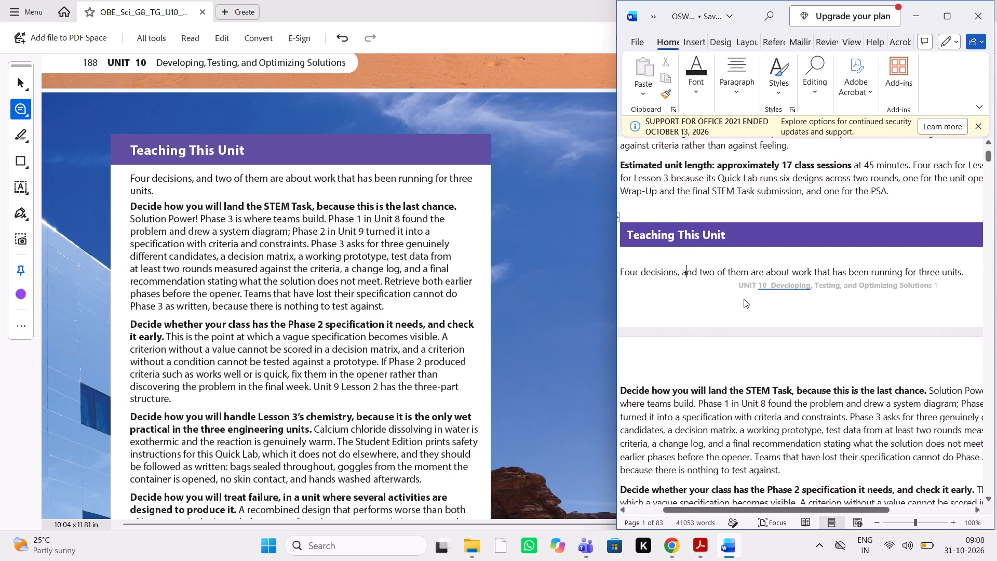
scroll(744, 299, "down", 2)
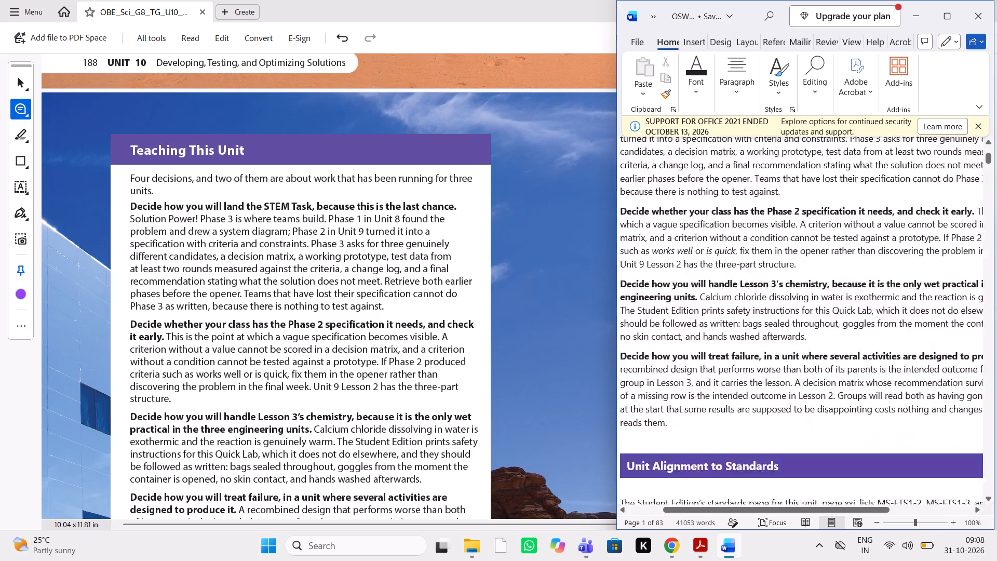
scroll(744, 299, "down", 1)
scroll(744, 299, "up", 2)
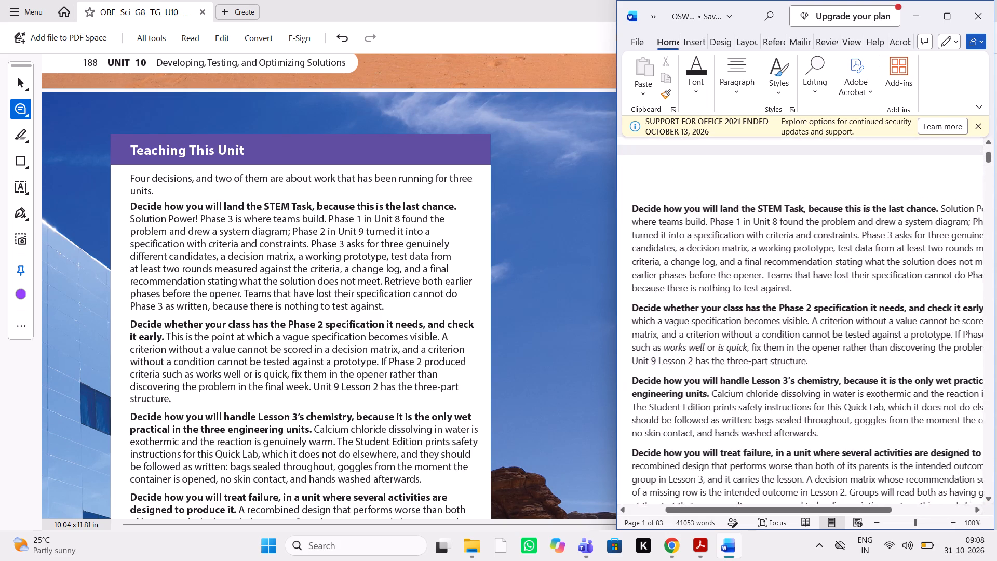
scroll(744, 299, "up", 1)
scroll(744, 299, "left", 1)
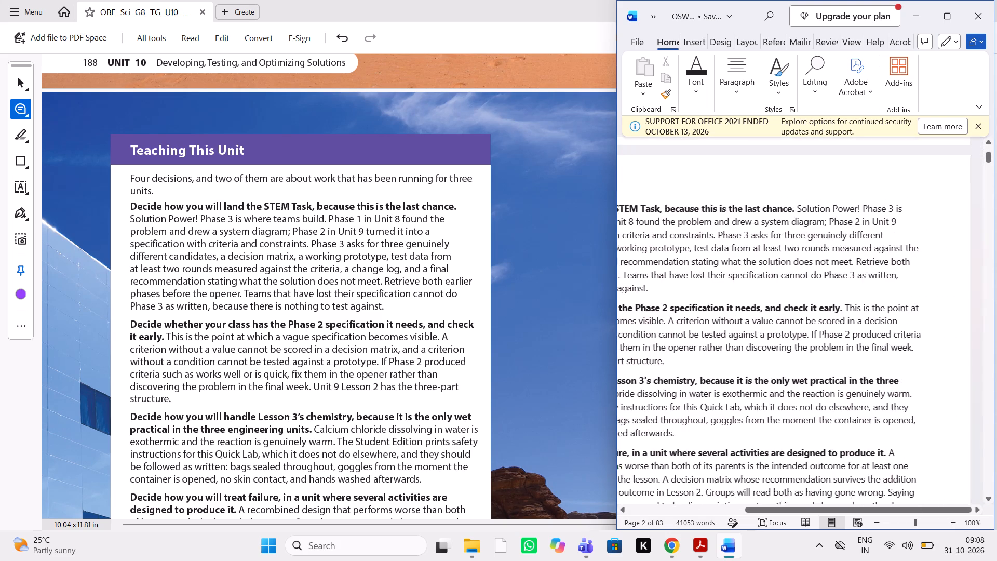
scroll(744, 299, "right", 1)
scroll(744, 299, "left", 1)
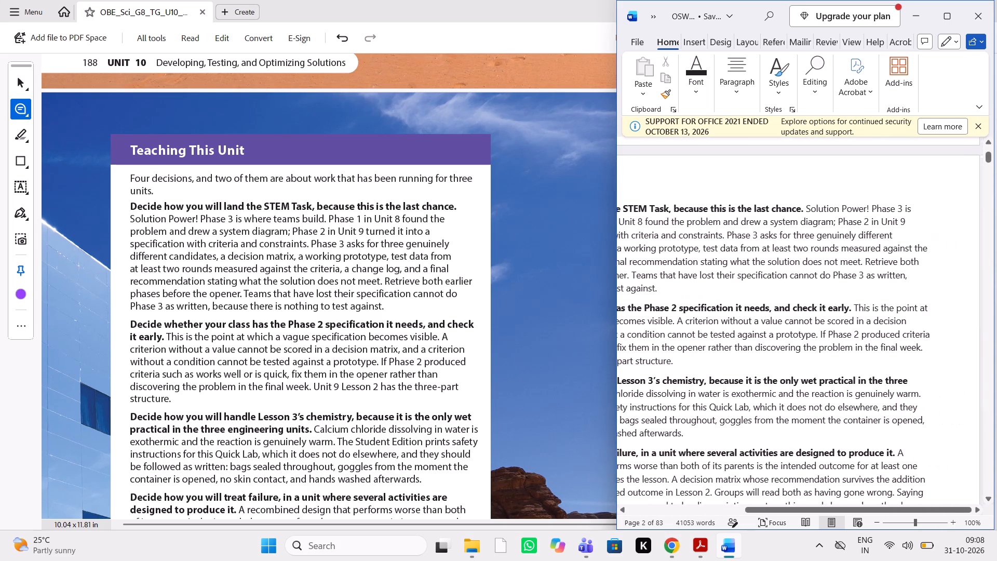
scroll(744, 299, "left", 1)
left_click(744, 299)
scroll(744, 299, "right", 1)
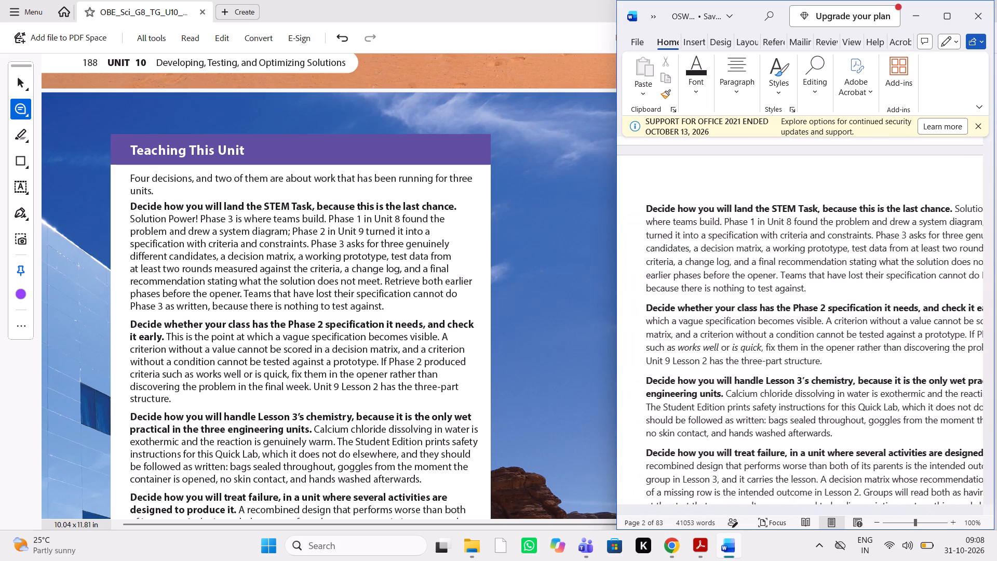
scroll(744, 299, "right", 3)
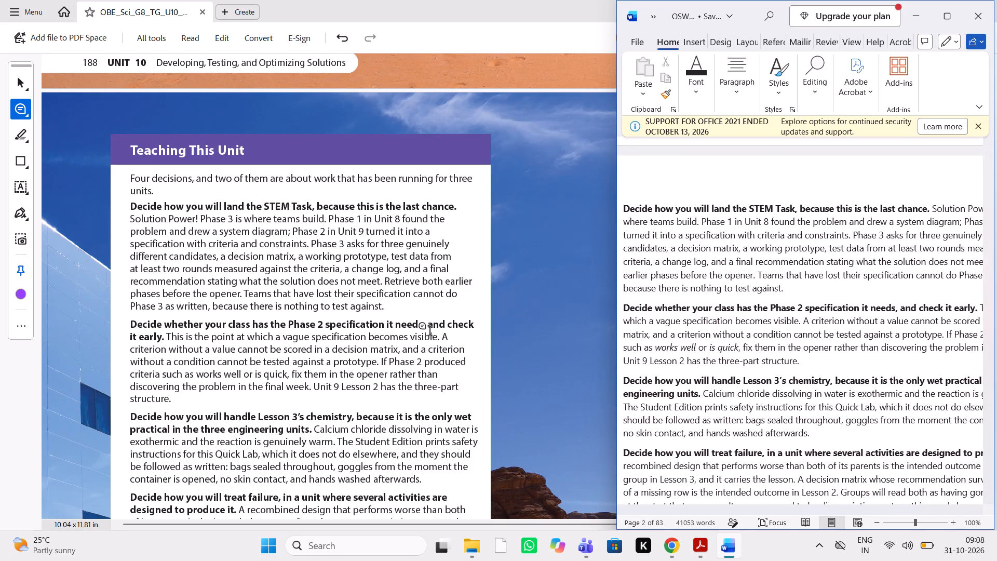
scroll(429, 332, "down", 1)
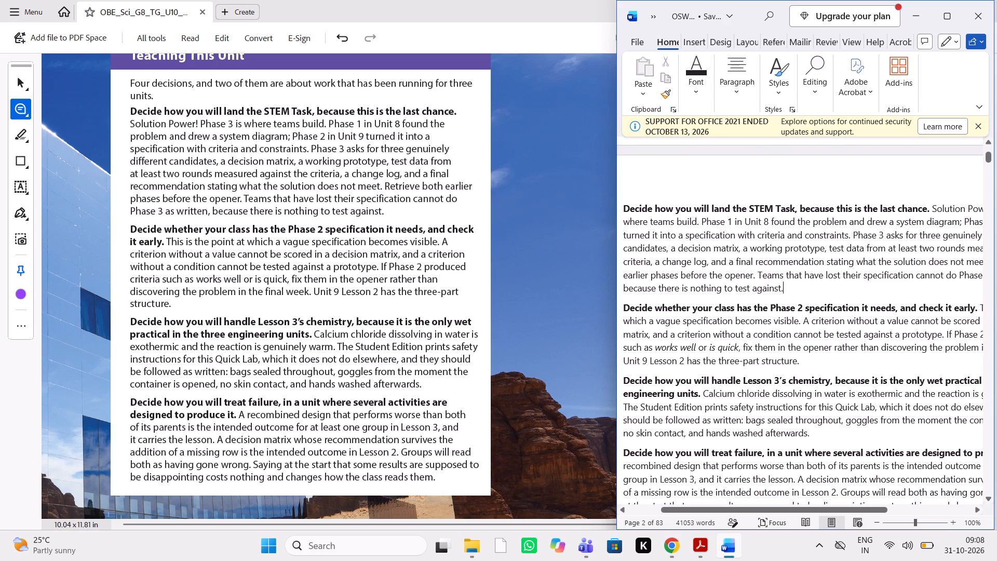
scroll(633, 342, "down", 1)
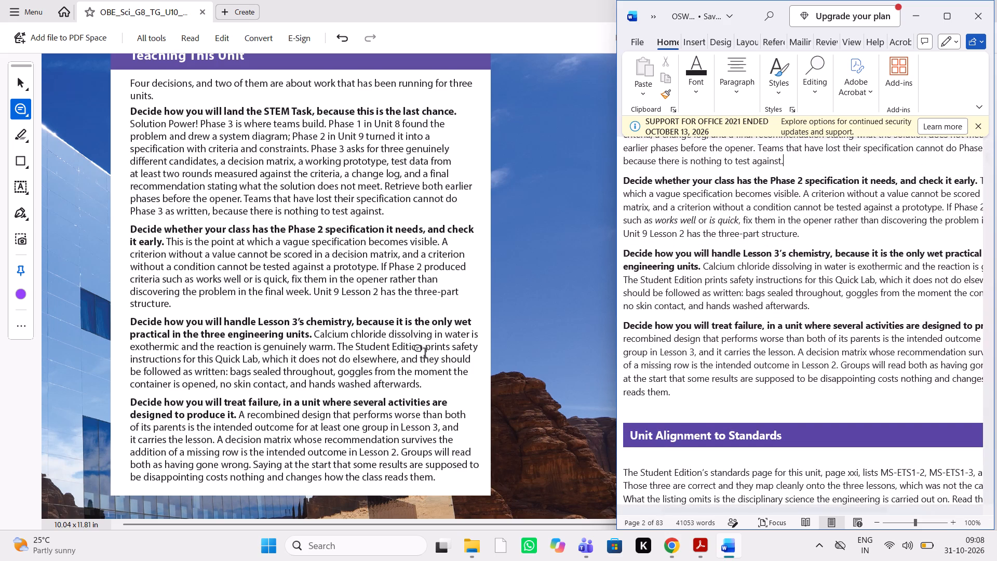
scroll(425, 354, "down", 1)
scroll(727, 335, "left", 1)
scroll(727, 335, "right", 1)
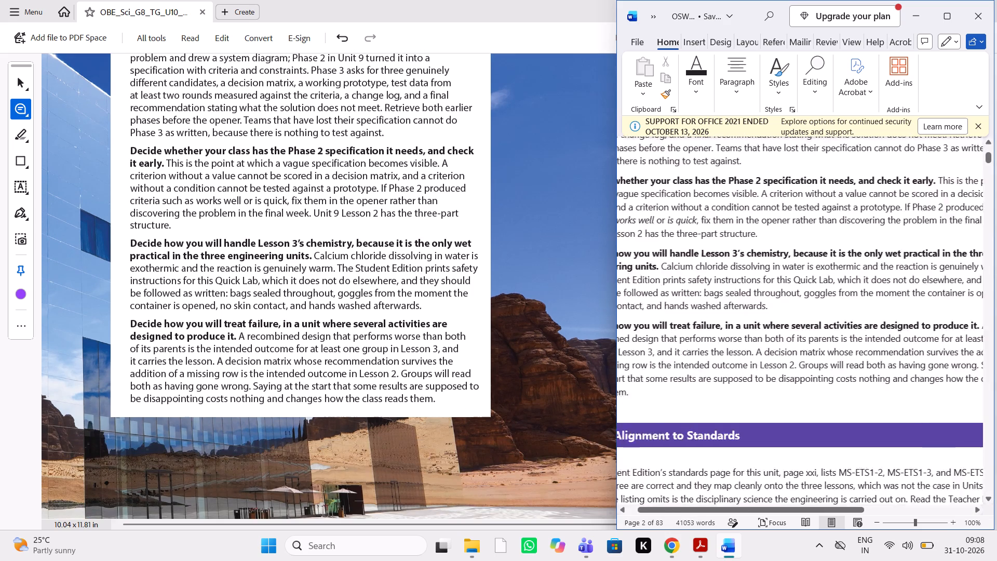
scroll(727, 335, "right", 1)
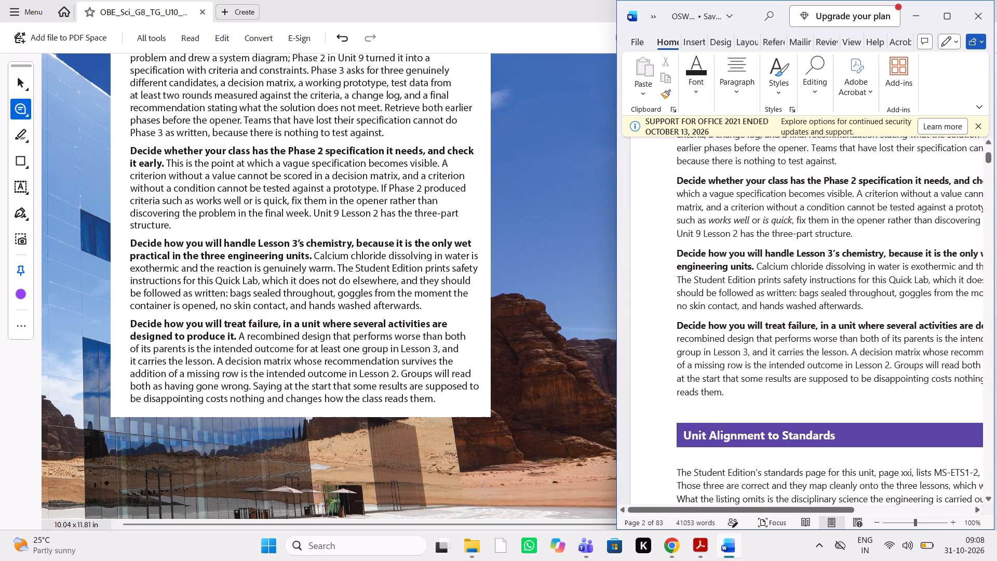
scroll(727, 335, "left", 1)
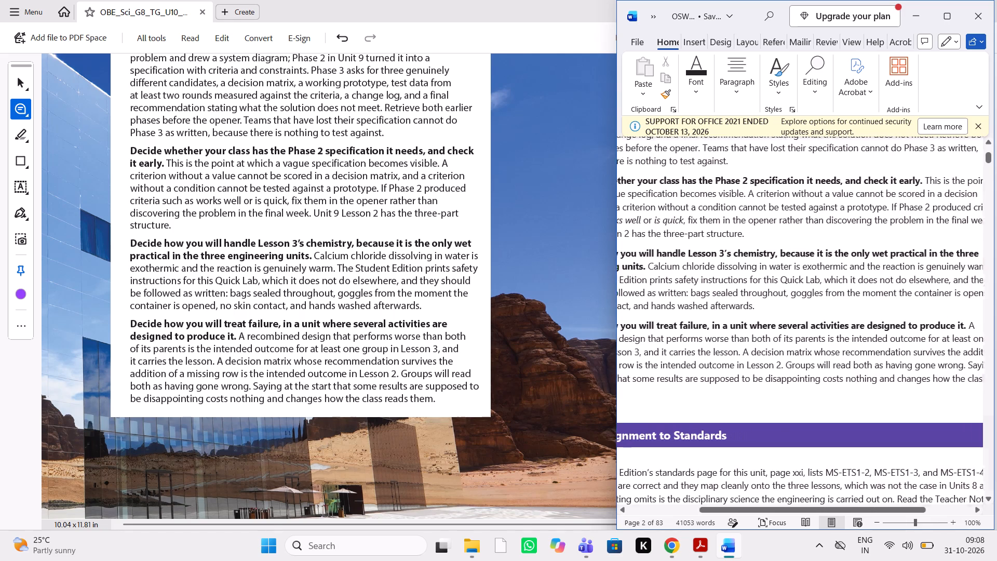
scroll(727, 335, "left", 2)
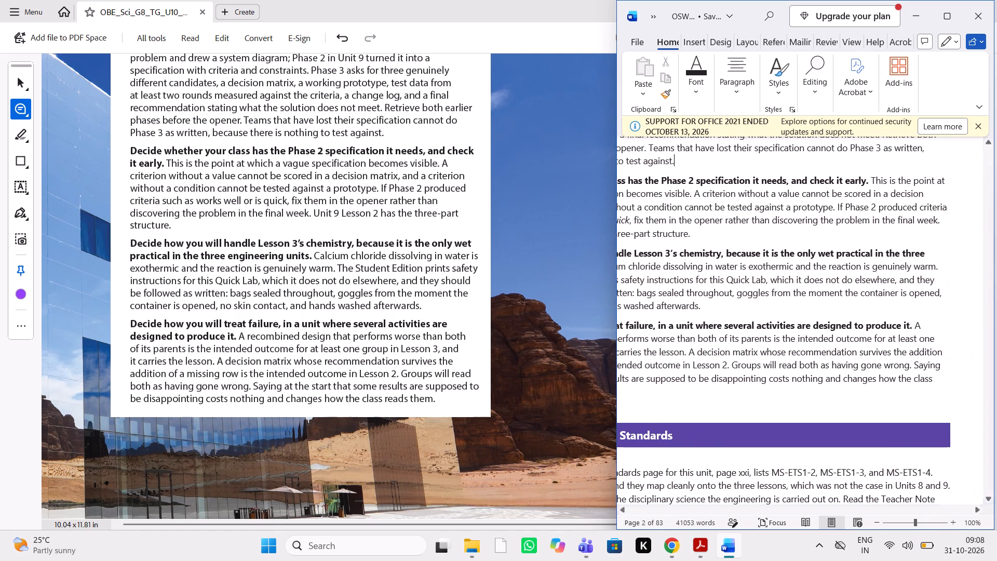
Comment "align in middle" on the Unit Alignment to Standards heading in the PDF and post it.
scroll(490, 348, "down", 5)
scroll(490, 348, "left", 1)
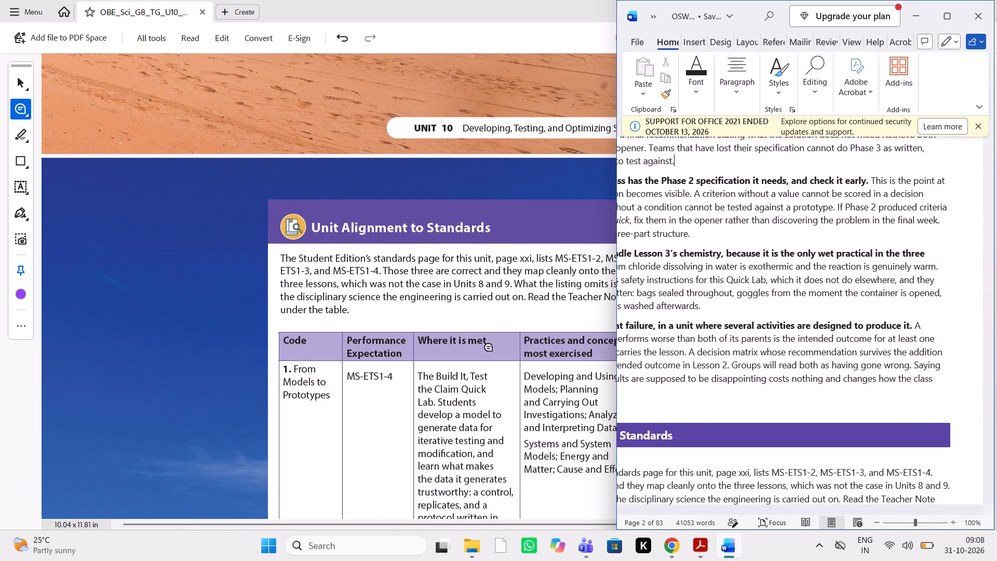
scroll(490, 348, "left", 1)
scroll(789, 385, "down", 1)
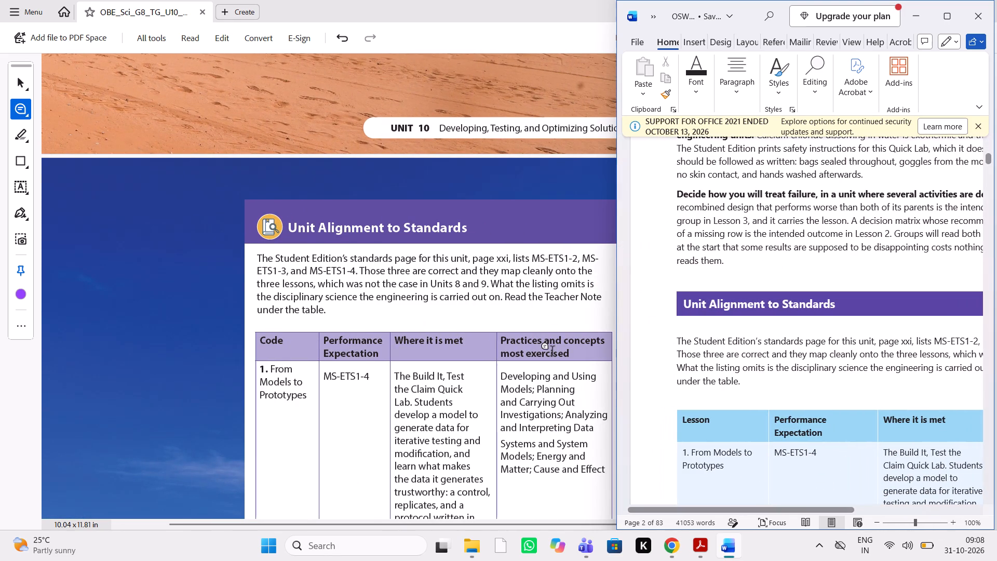
scroll(552, 352, "left", 1)
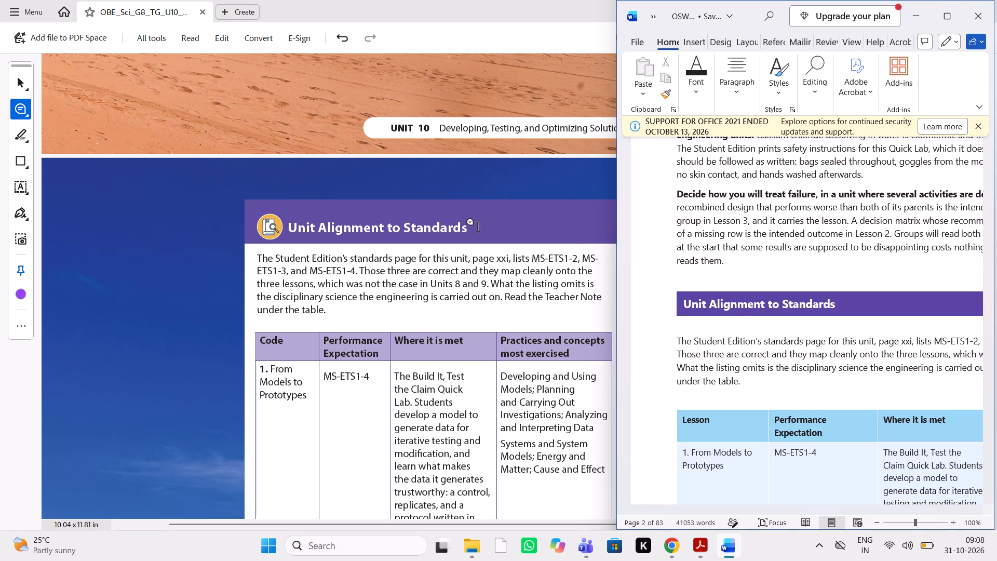
left_click_drag(477, 228, 275, 233)
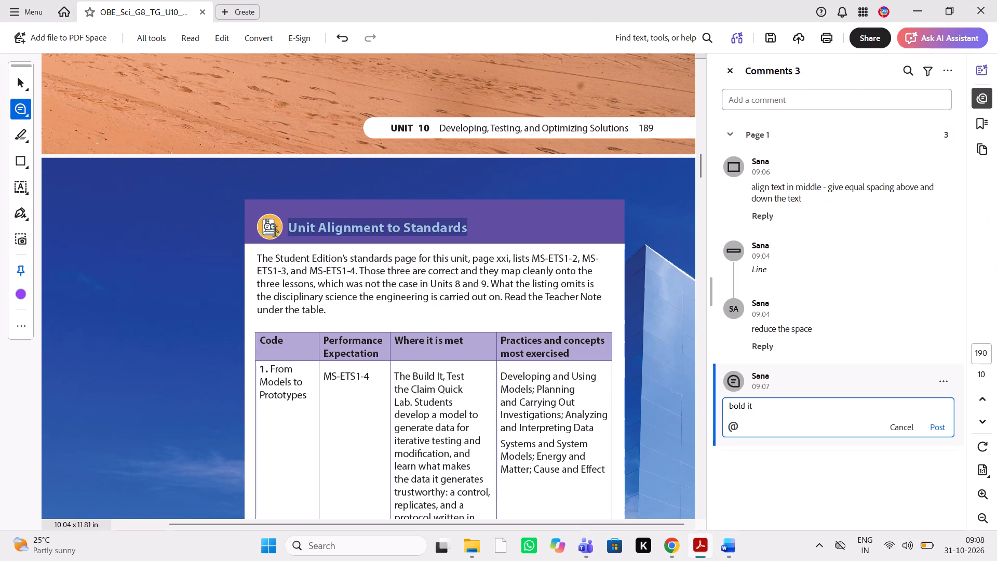
left_click_drag(275, 233, 264, 232)
type("align in middle")
key("space")
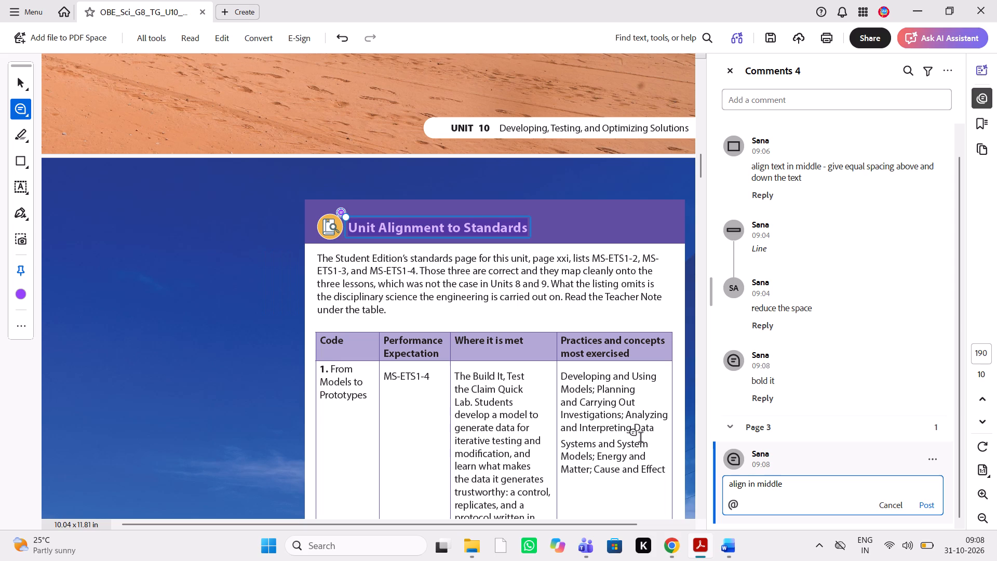
left_click(929, 504)
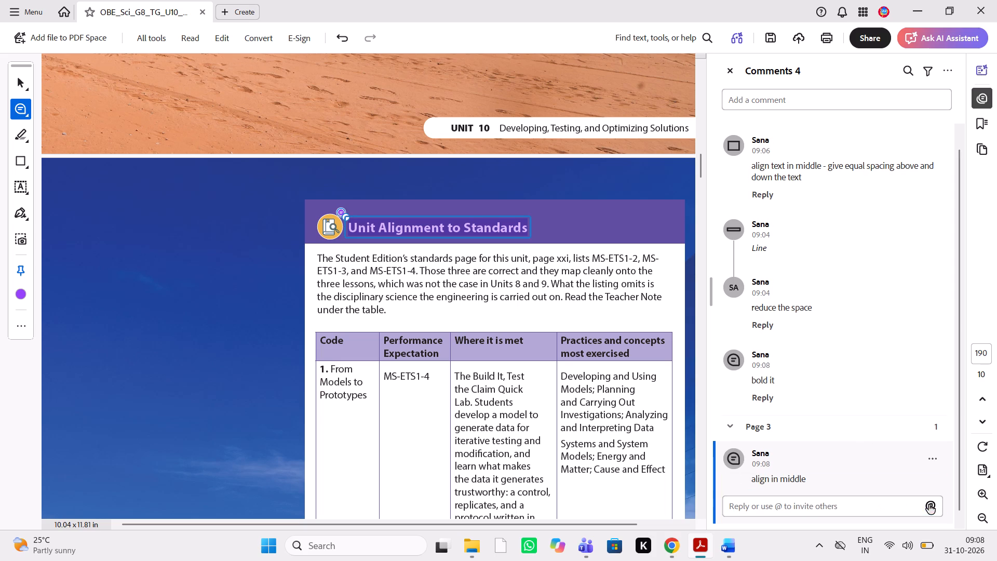
scroll(563, 363, "left", 1)
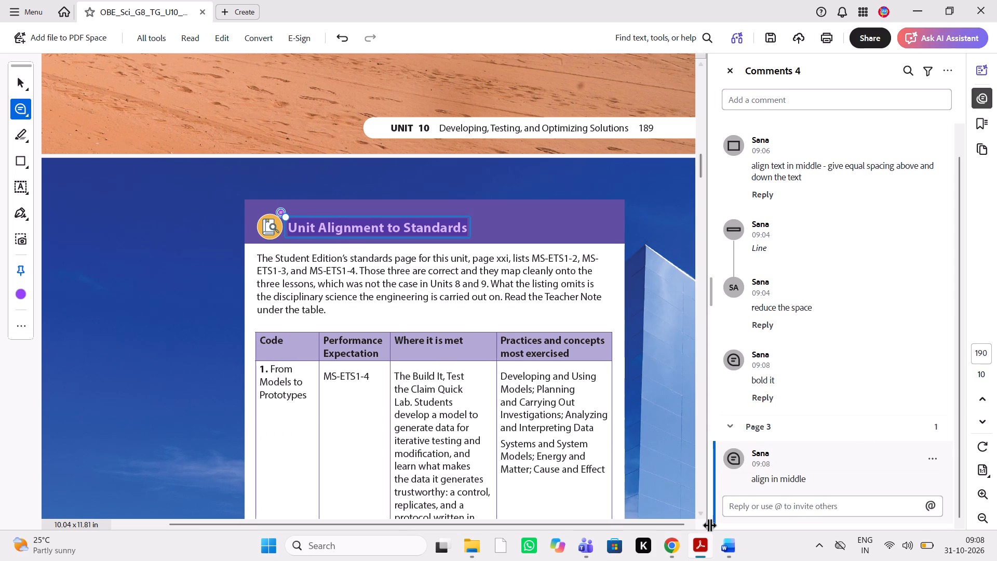
Compare the Unit Alignment to Standards introduction and the table's column headings in the PDF with the Word guide.
left_click(731, 553)
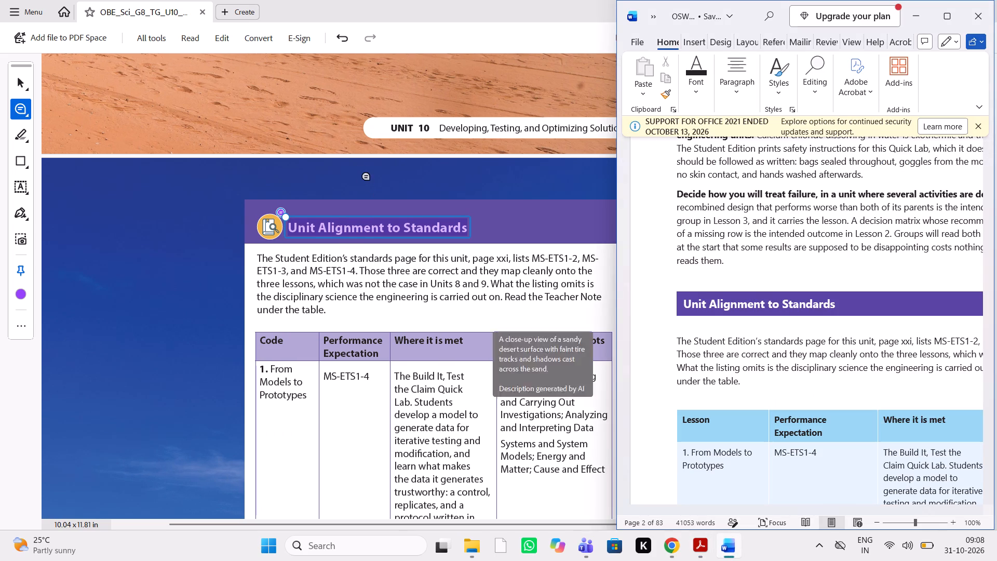
scroll(367, 177, "up", 6)
scroll(367, 177, "down", 5)
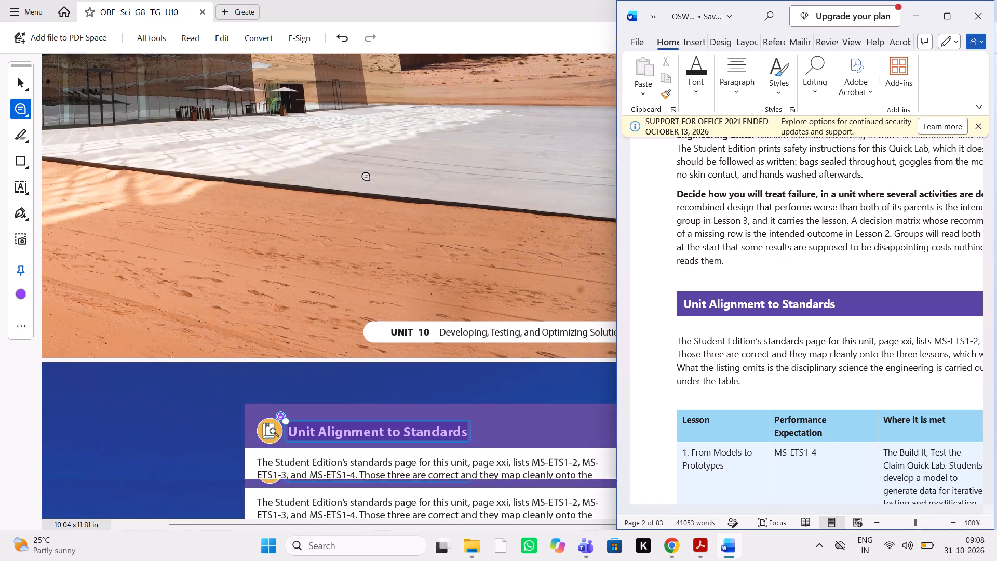
scroll(367, 177, "down", 2)
scroll(712, 256, "left", 1)
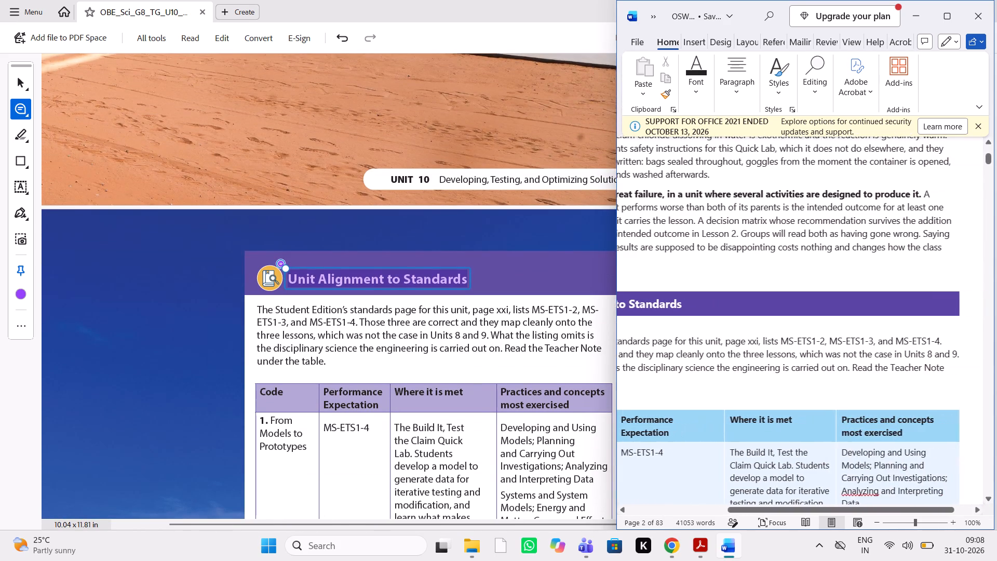
scroll(712, 256, "right", 1)
scroll(420, 330, "down", 1)
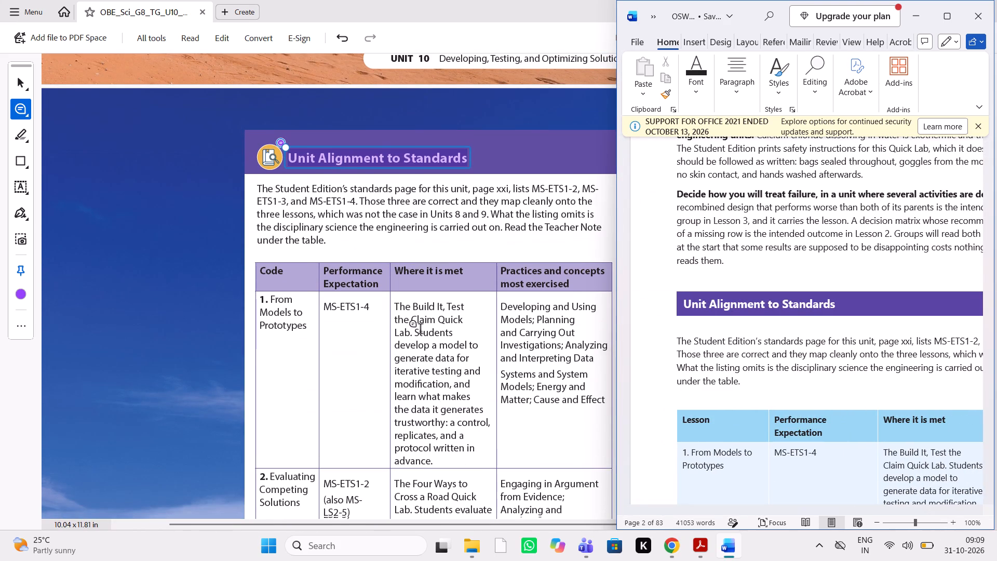
scroll(420, 330, "down", 1)
scroll(420, 330, "left", 1)
scroll(420, 330, "down", 1)
scroll(420, 330, "left", 1)
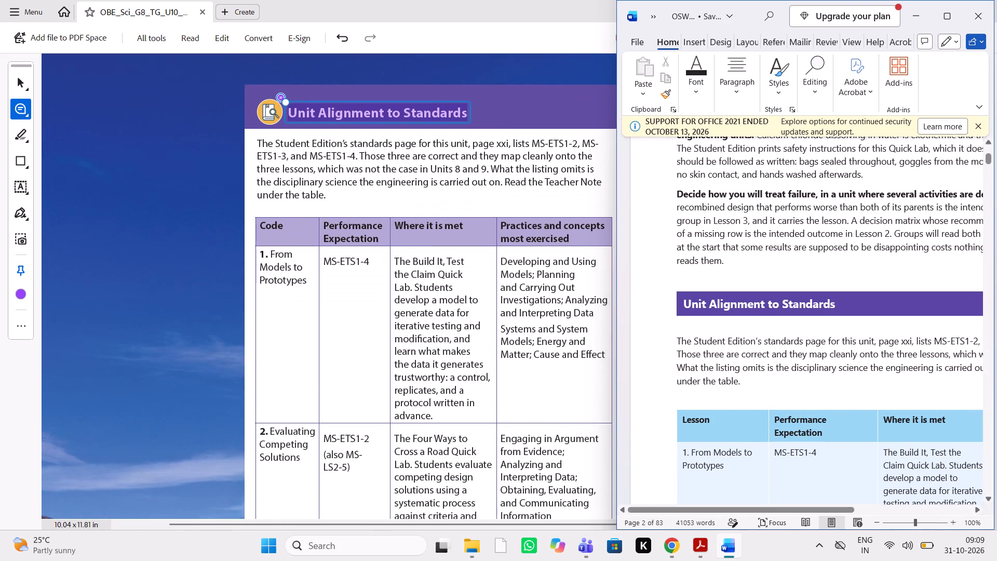
scroll(844, 337, "left", 1)
scroll(844, 337, "right", 2)
scroll(844, 337, "down", 1)
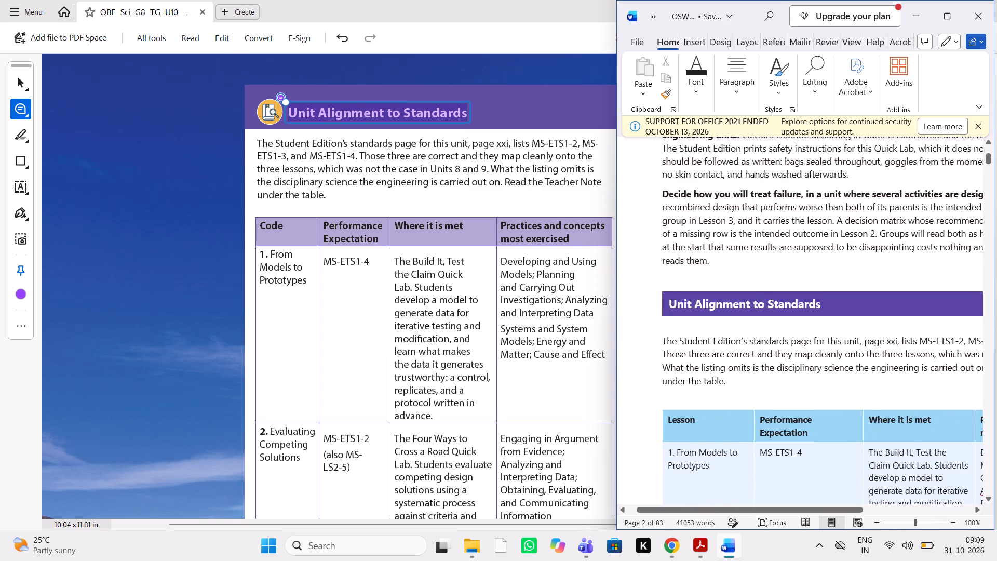
scroll(844, 337, "down", 1)
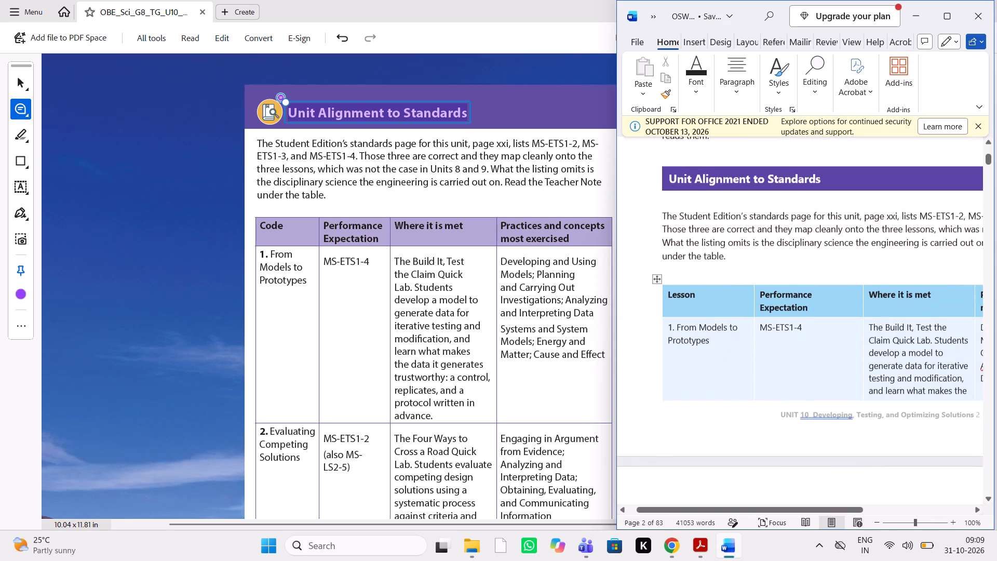
scroll(844, 337, "left", 1)
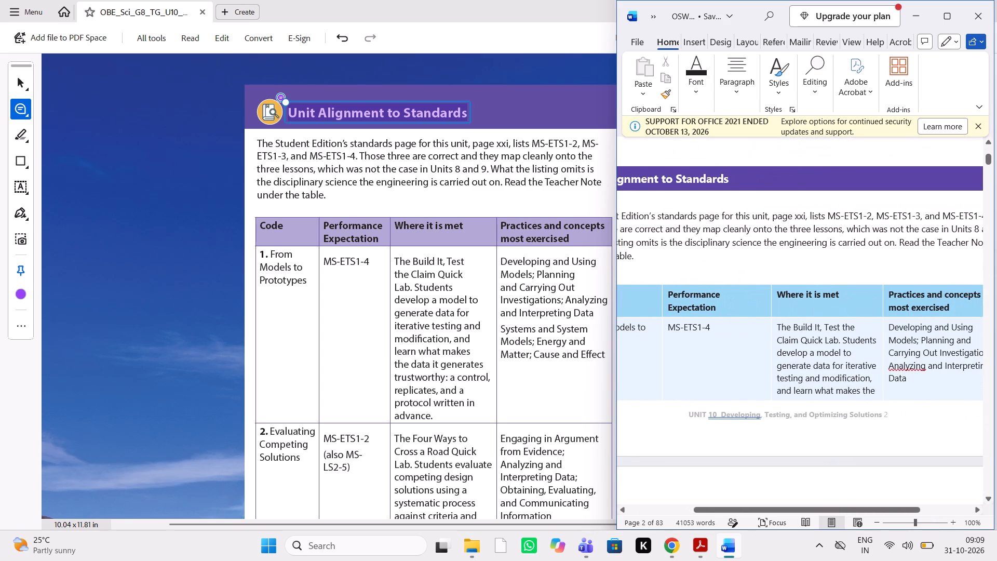
scroll(844, 337, "left", 2)
scroll(844, 337, "right", 1)
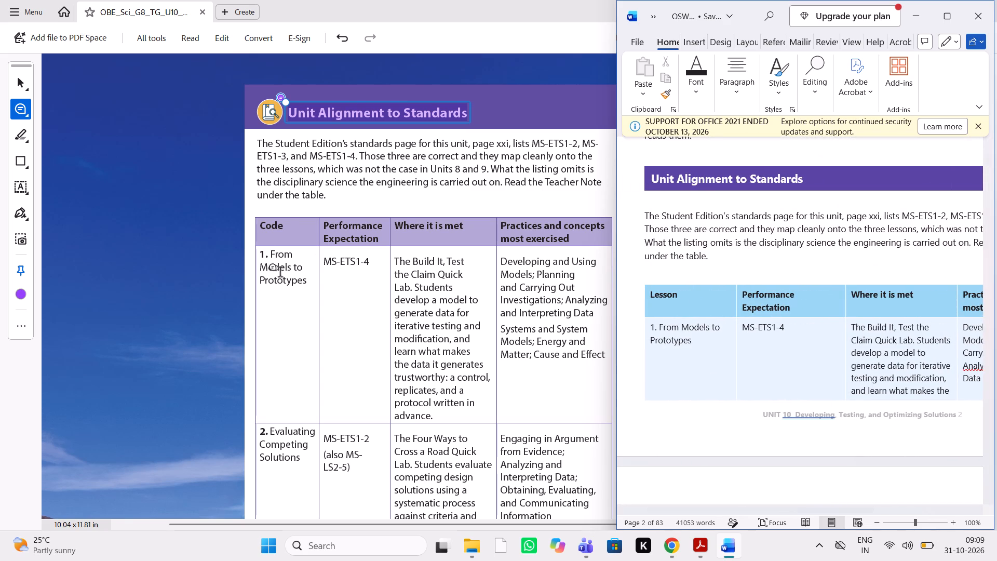
Comment "change it according to MSF" on the Code column heading of the standards table in the PDF and post it.
left_click_drag(289, 224, 257, 224)
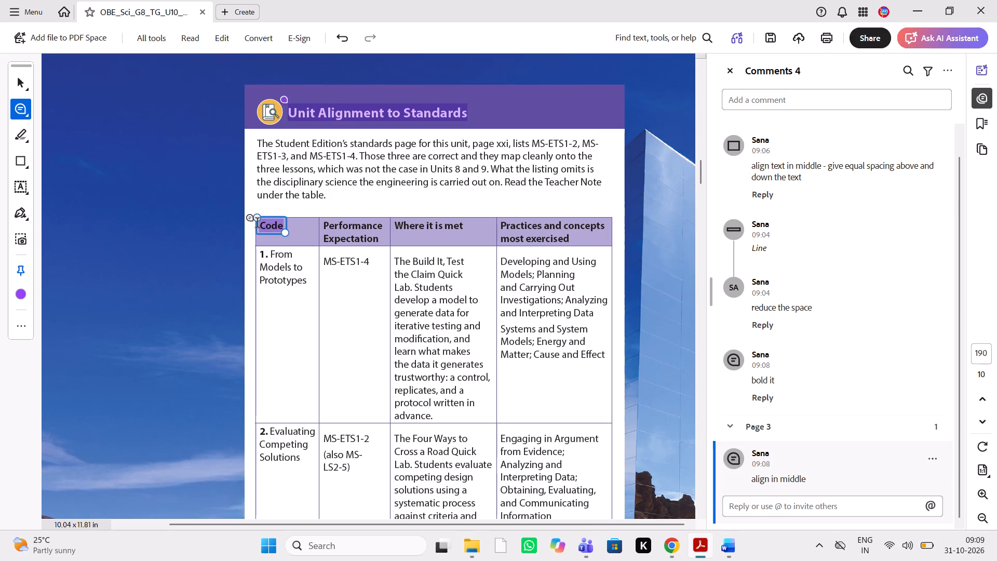
type("chnage")
key("space")
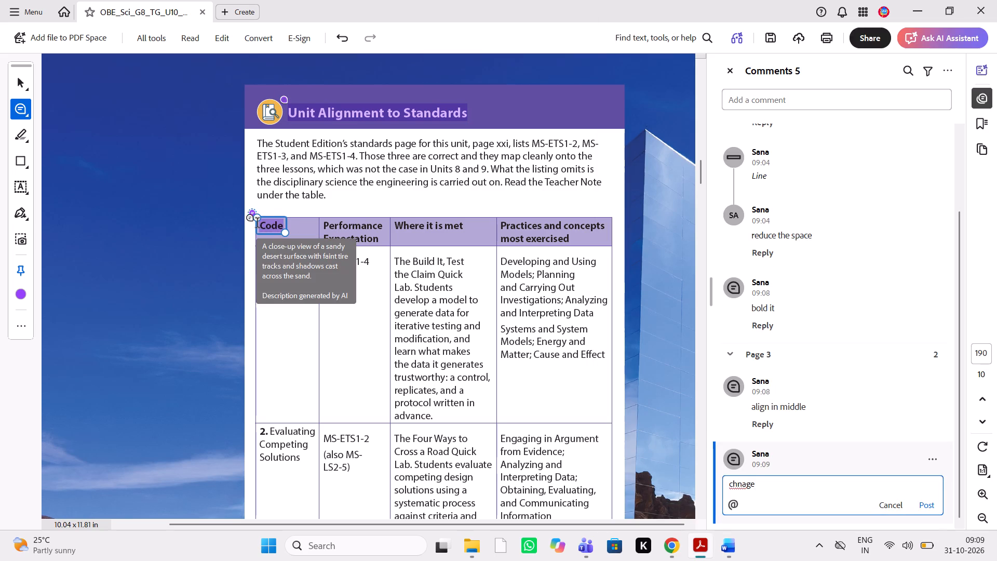
key("BackSpace")
key("BackSpace")
key("BackSpace")
key("BackSpace")
key("BackSpace")
key("BackSpace")
type("hangei")
key("BackSpace")
key("space")
type("it according to")
key("space")
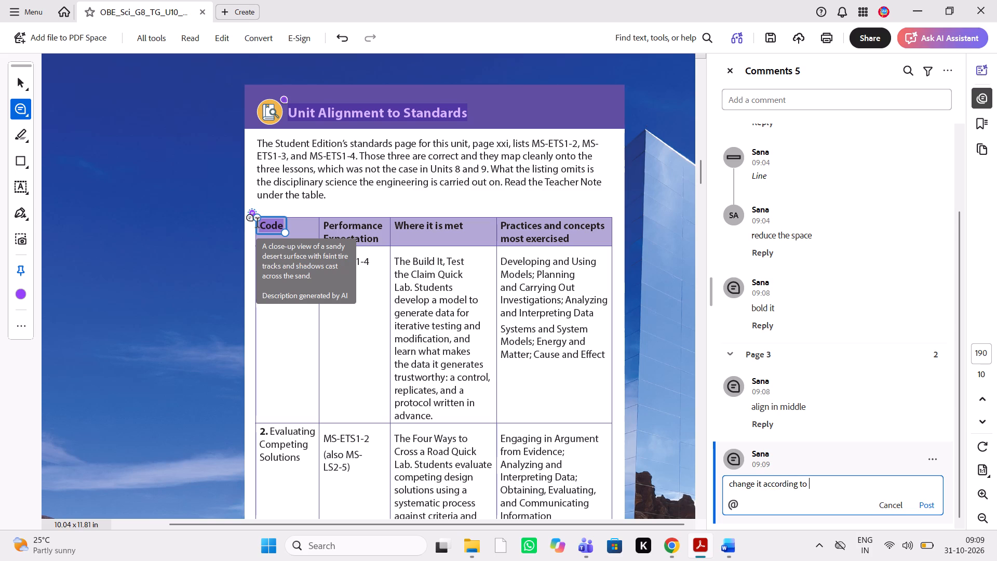
type("MSF")
key("space")
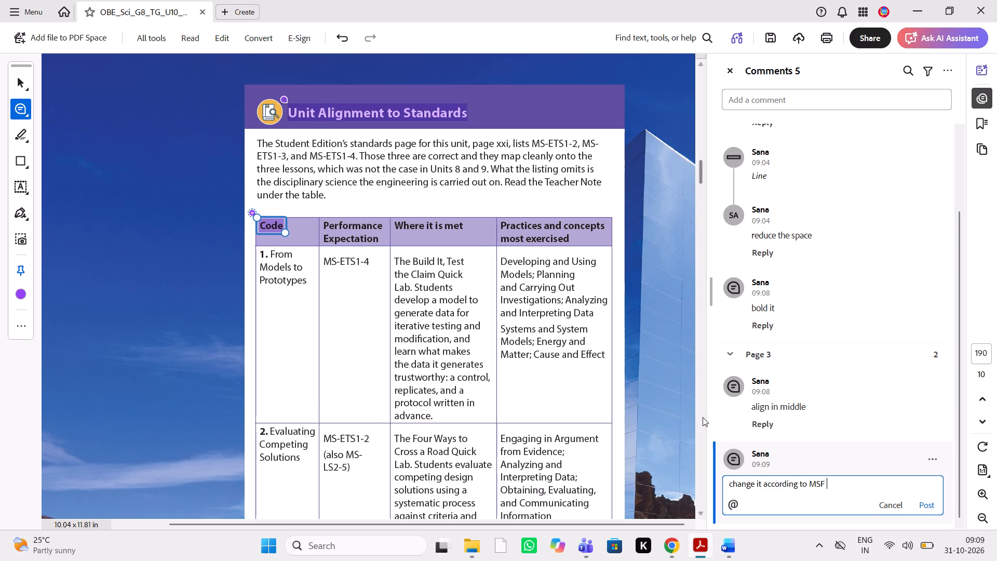
left_click(928, 504)
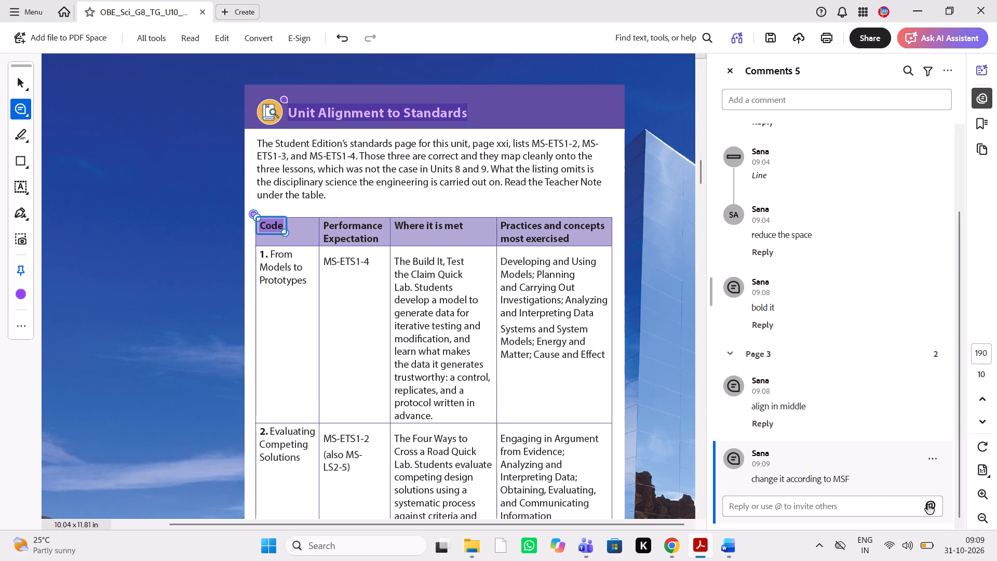
Compare the From Models to Prototypes row of the standards table in the Word guide with the PDF.
left_click(732, 549)
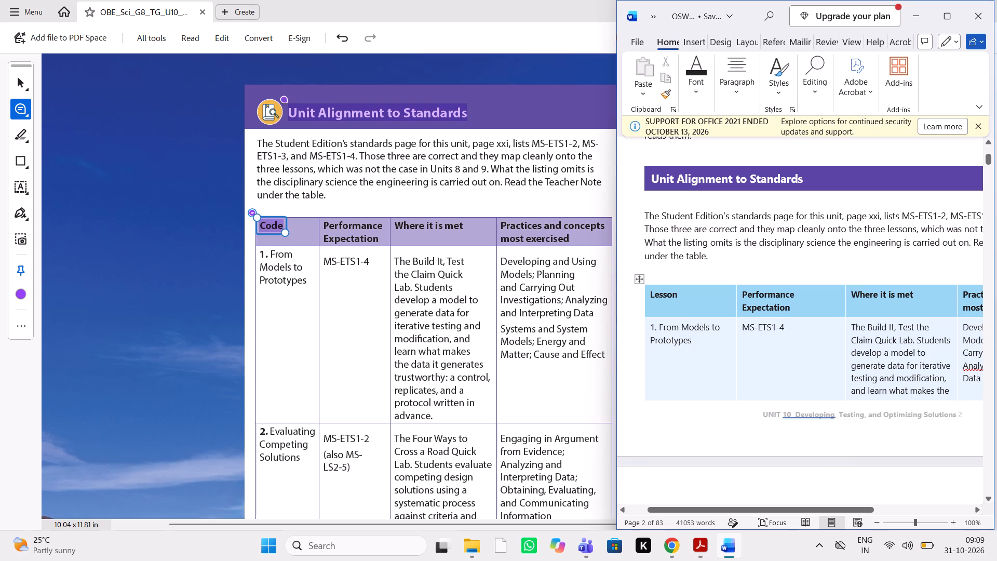
scroll(796, 303, "down", 2)
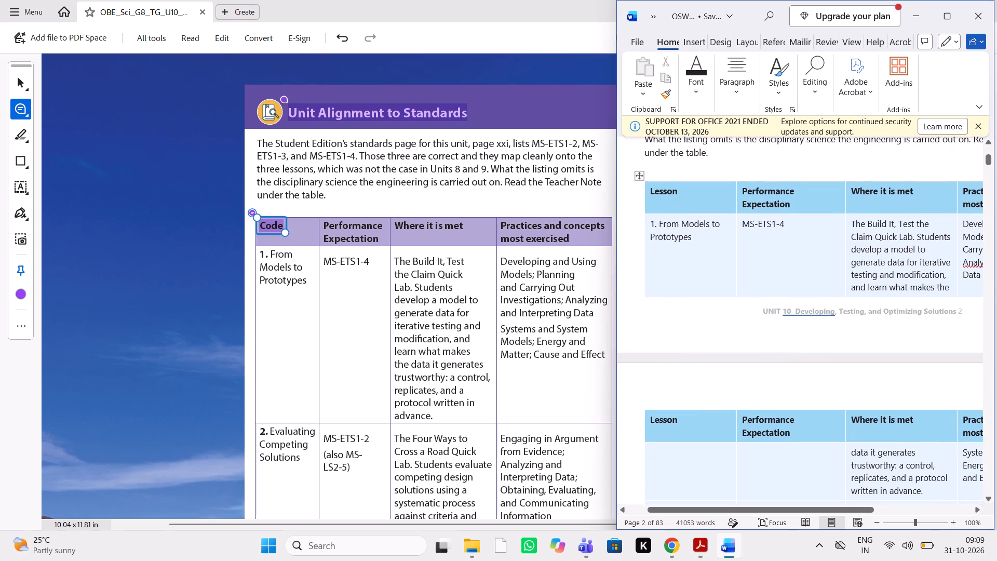
scroll(796, 303, "left", 1)
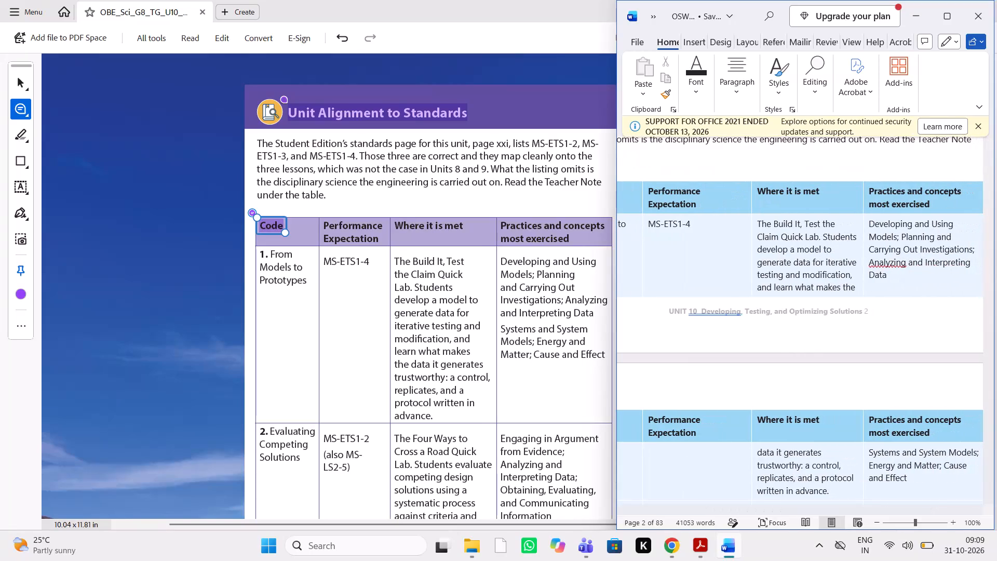
scroll(796, 303, "down", 3)
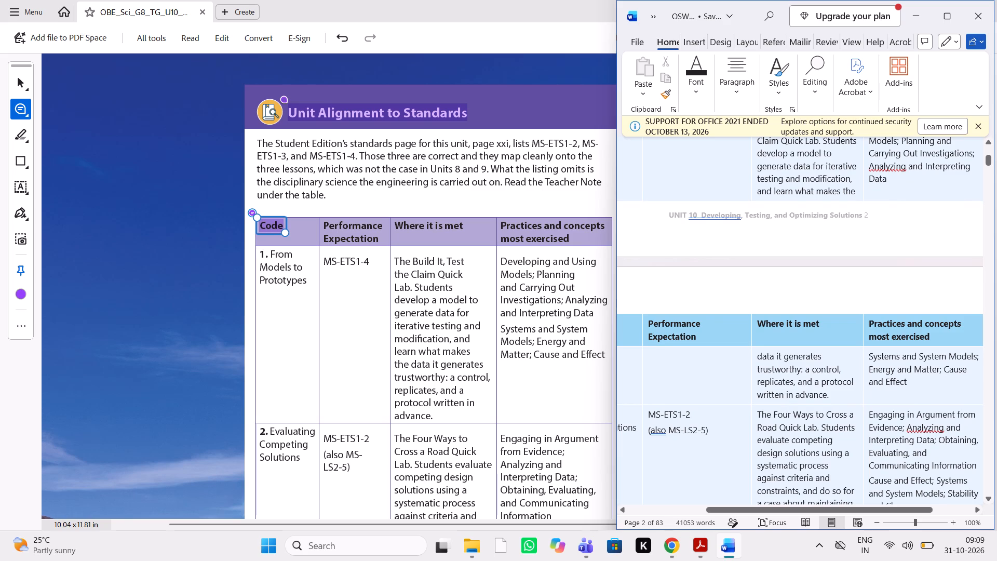
scroll(796, 303, "up", 1)
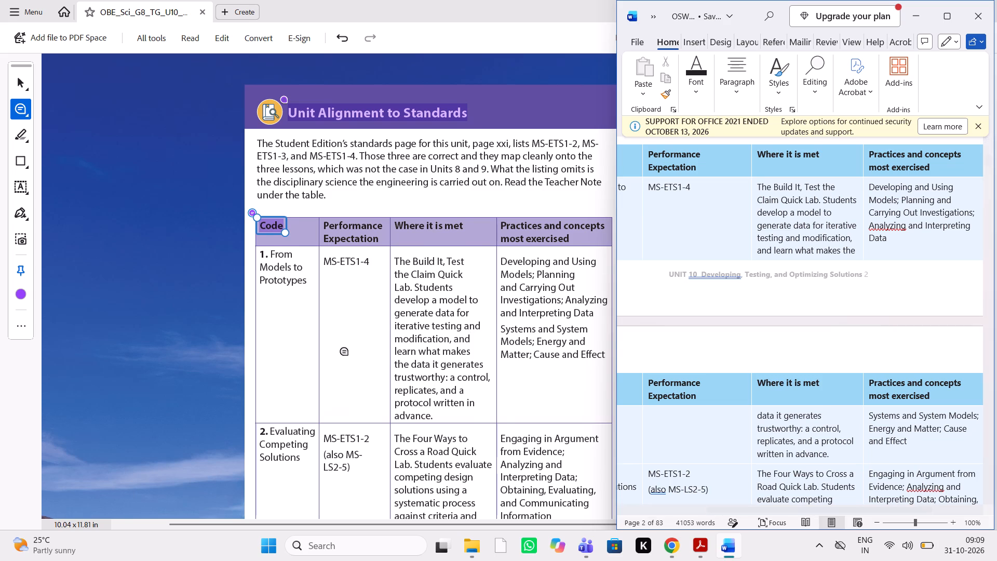
Compare the Evaluating Competing Solutions and Optimizing Through Iterative Testing rows of the standards table in the PDF with the Word guide.
scroll(345, 352, "down", 1)
scroll(718, 344, "down", 1)
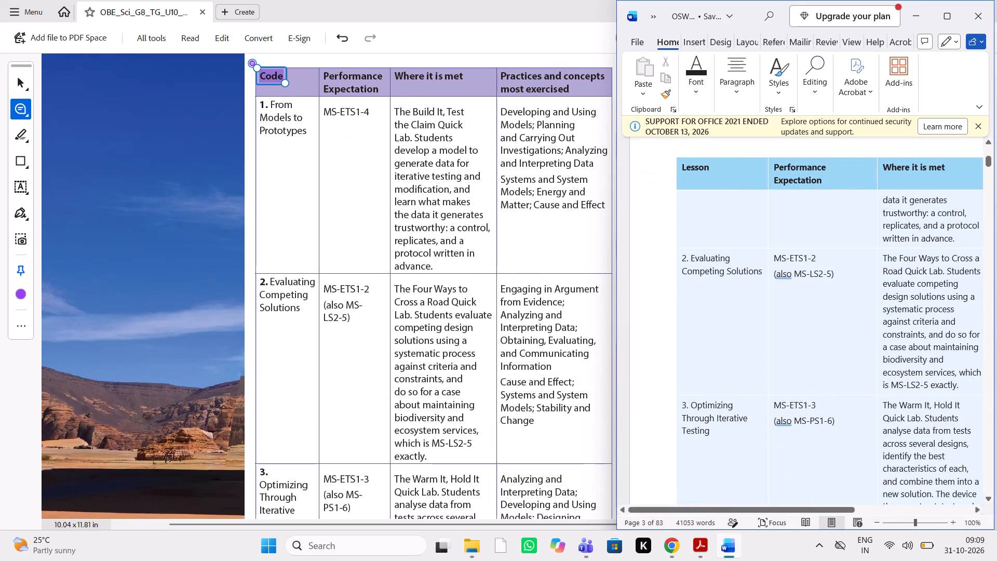
scroll(718, 344, "left", 1)
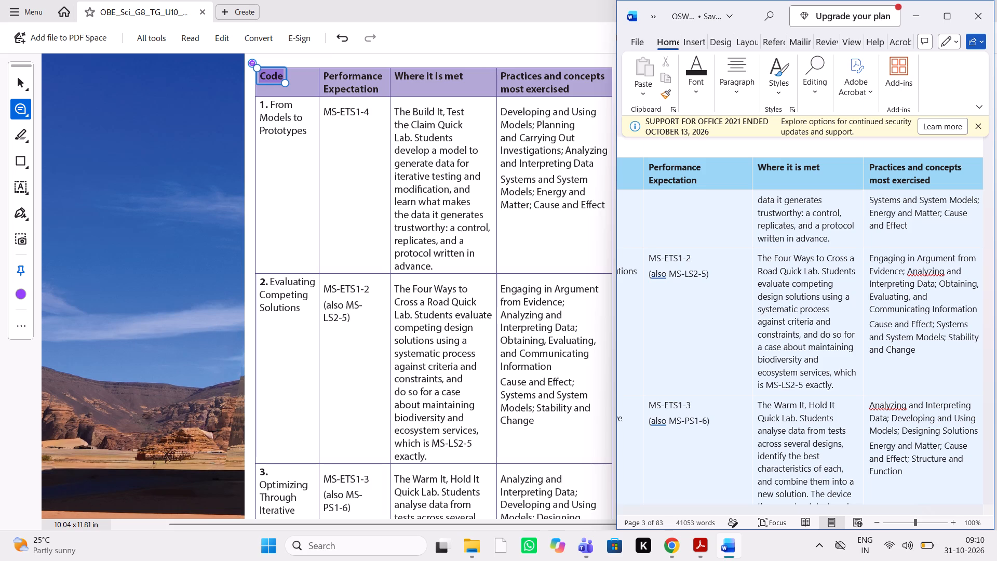
left_click(718, 344)
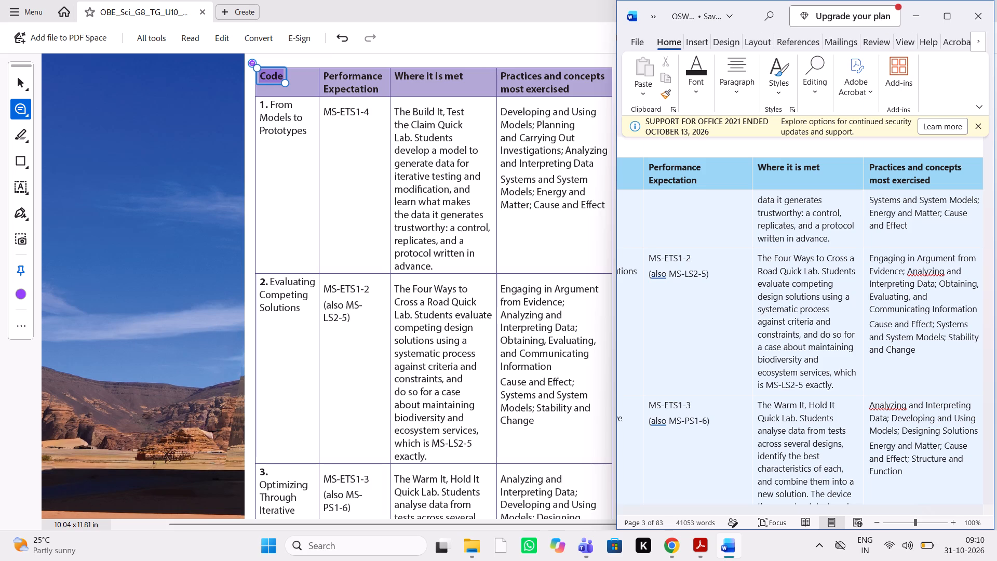
left_click_drag(718, 344, 720, 338)
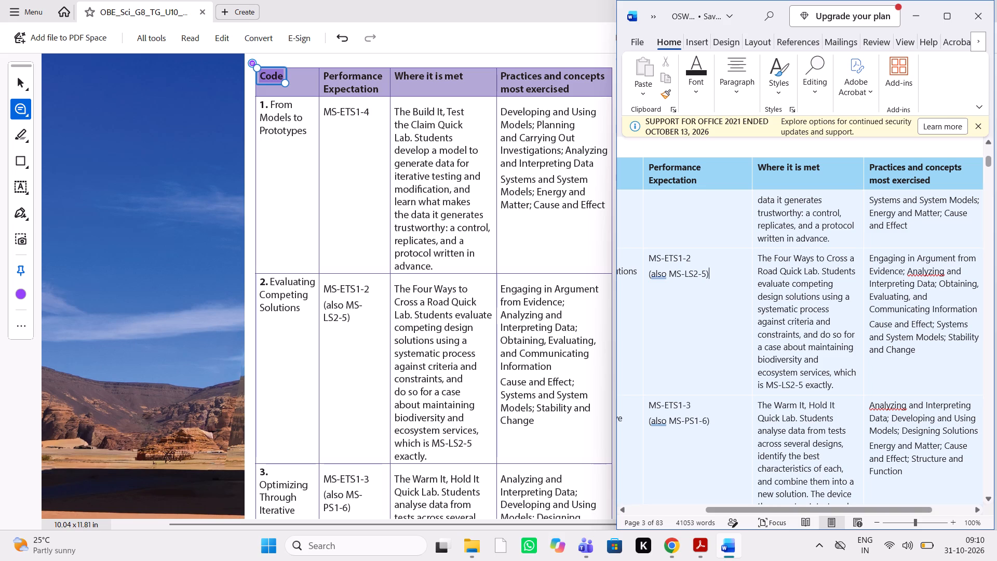
left_click_drag(720, 338, 722, 338)
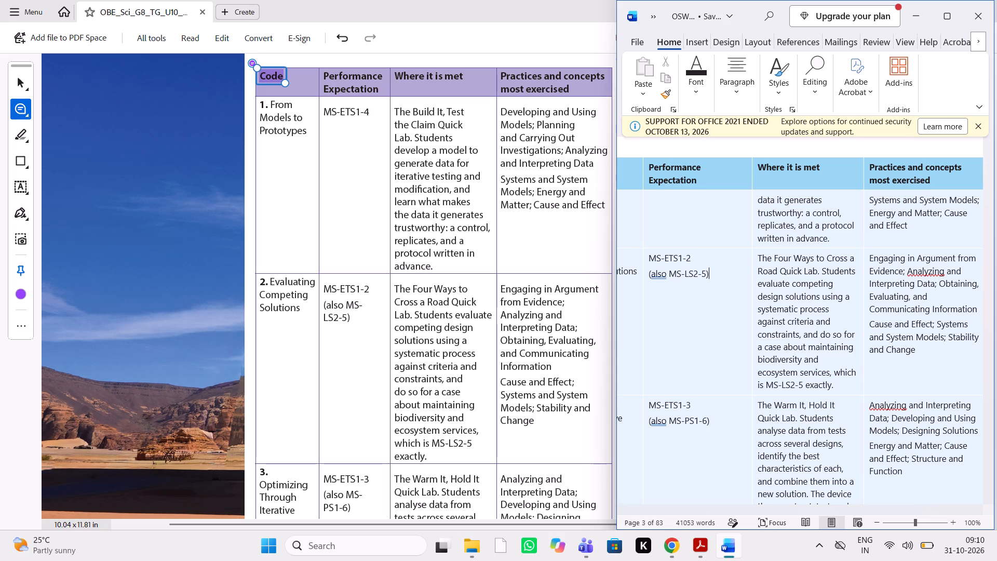
scroll(545, 397, "down", 1)
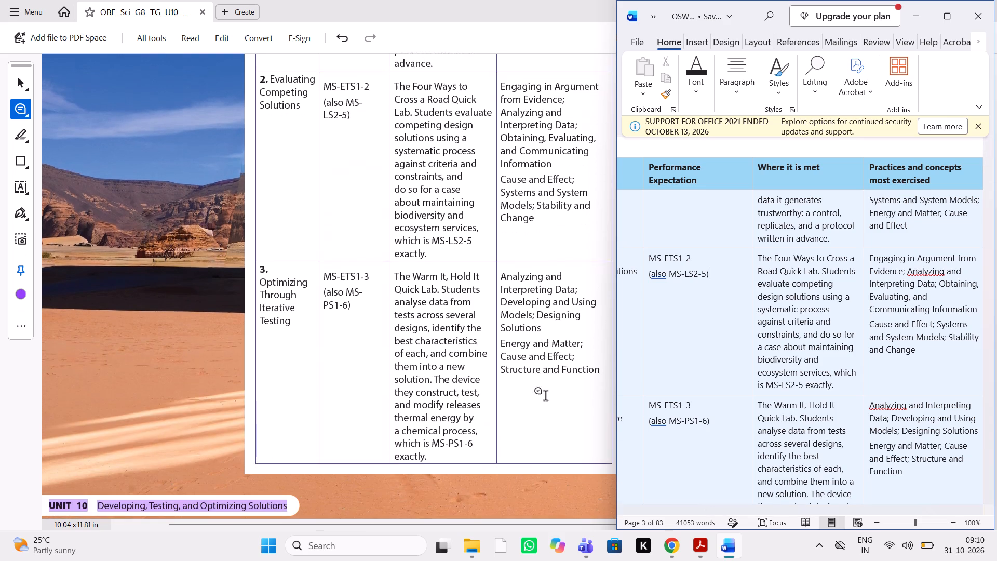
scroll(545, 397, "down", 1)
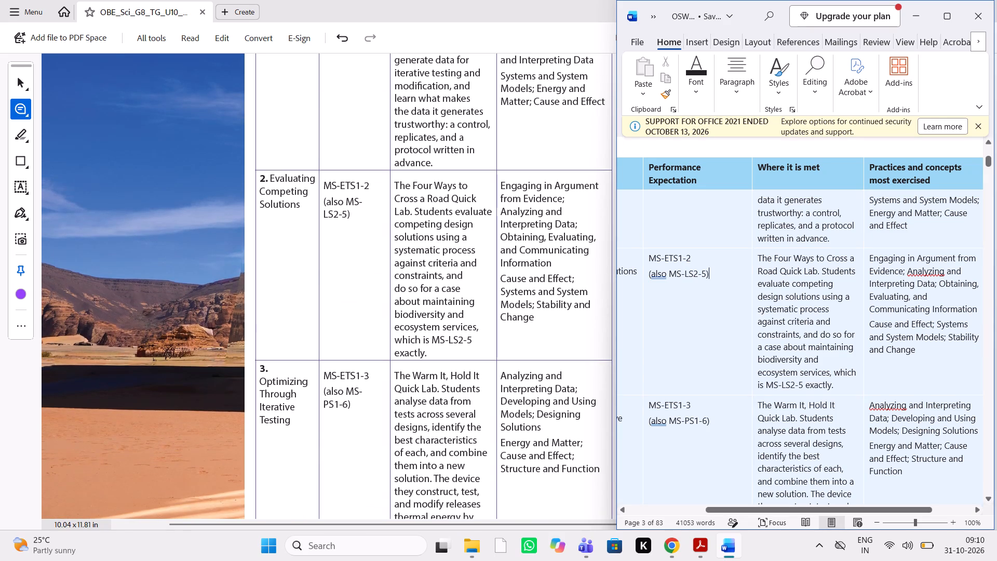
left_click(800, 362)
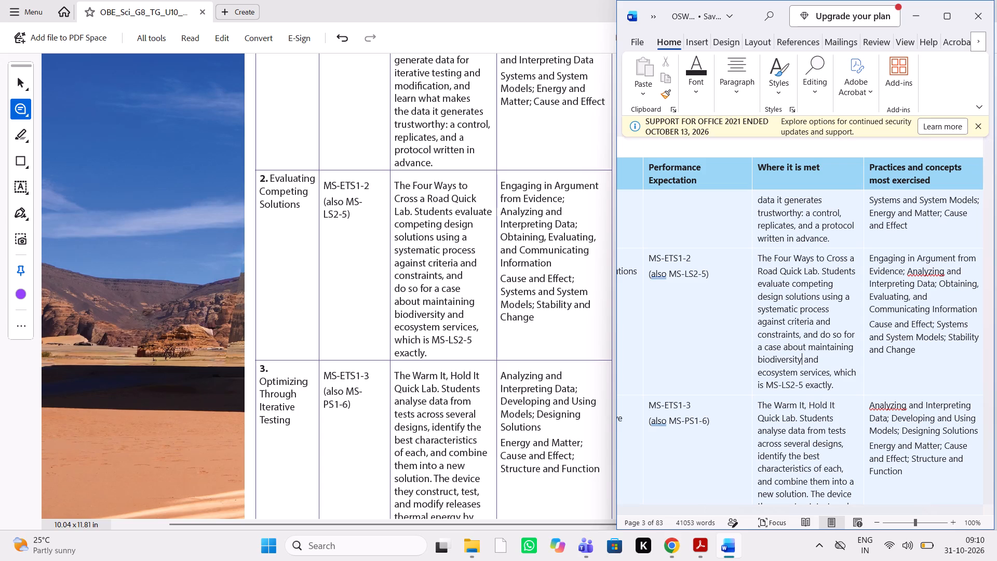
scroll(430, 363, "down", 1)
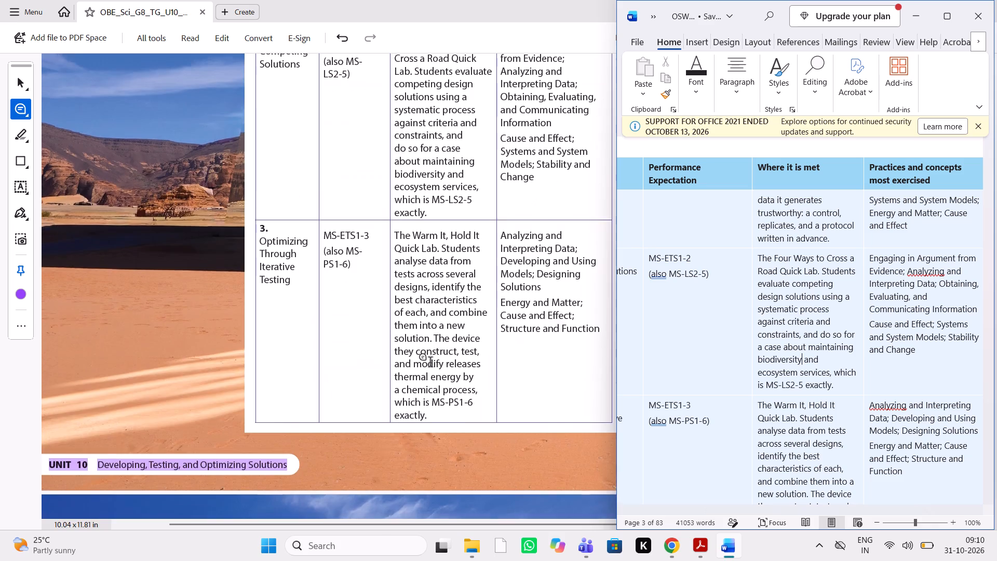
Comment "align in line with number" on the lesson title Optimizing Through Iterative Testing in the standards table in the PDF.
scroll(430, 363, "up", 2)
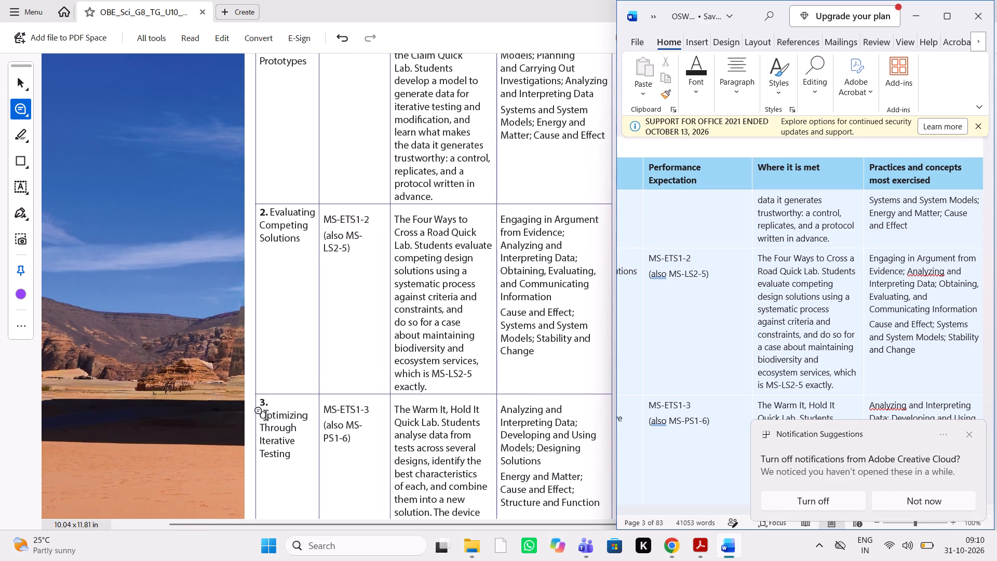
left_click_drag(301, 460, 263, 420)
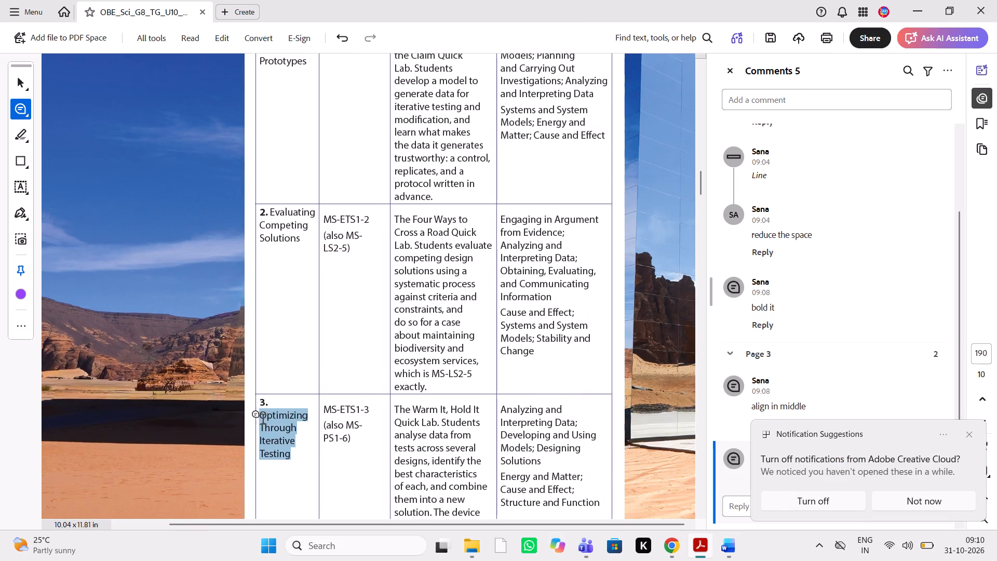
left_click_drag(263, 420, 257, 417)
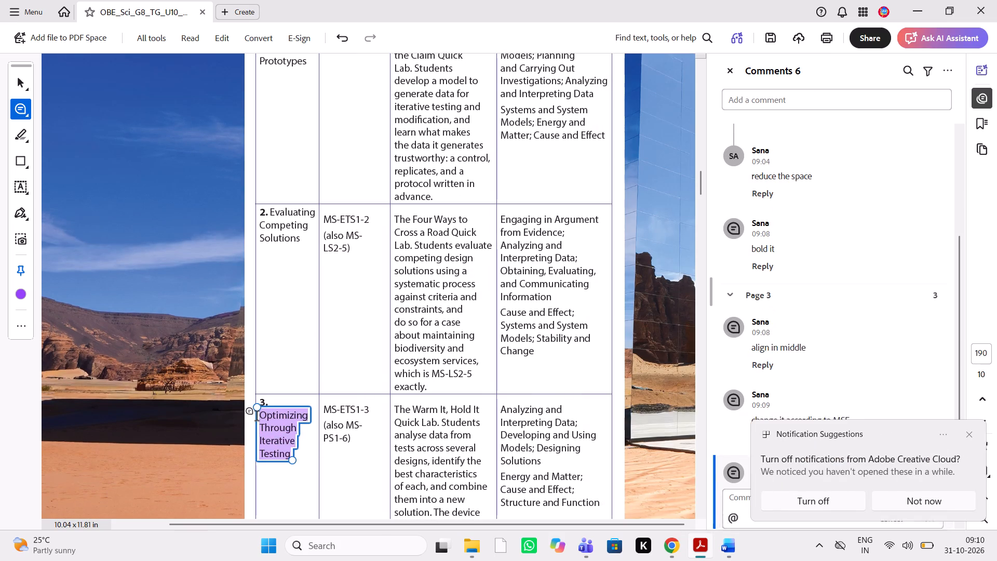
type("align")
key("space")
type("in")
key("space")
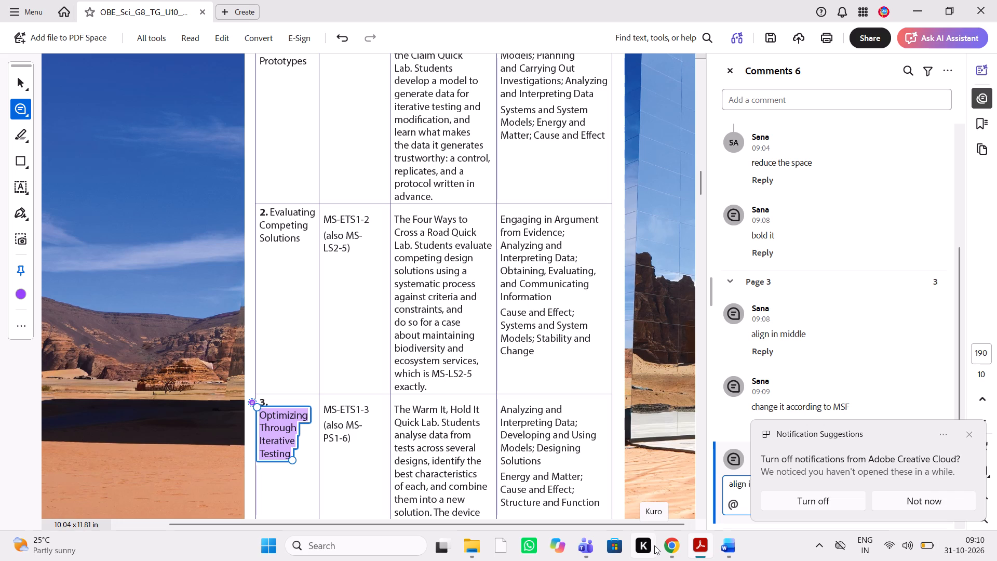
left_click(948, 502)
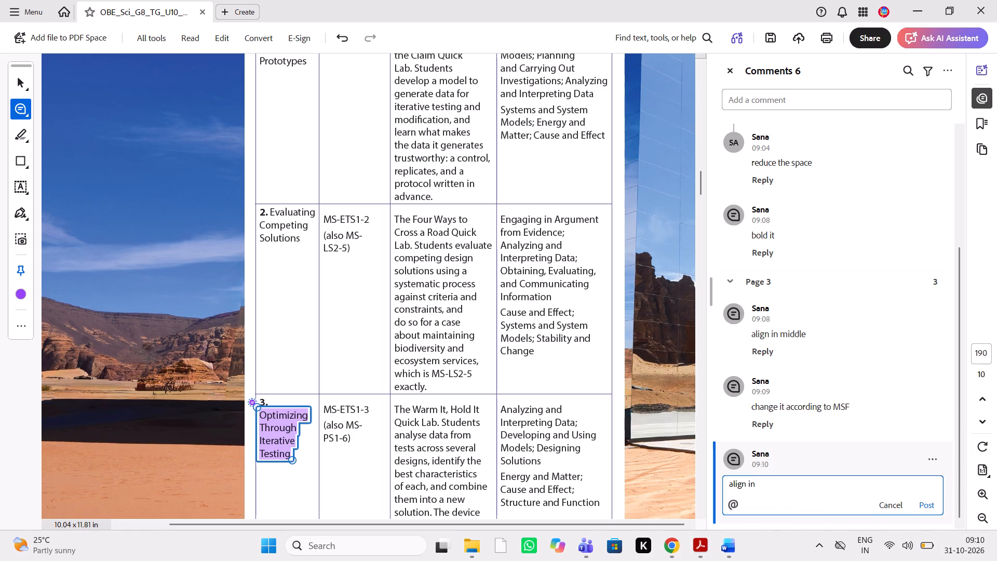
left_click(773, 489)
type("line with")
key("space")
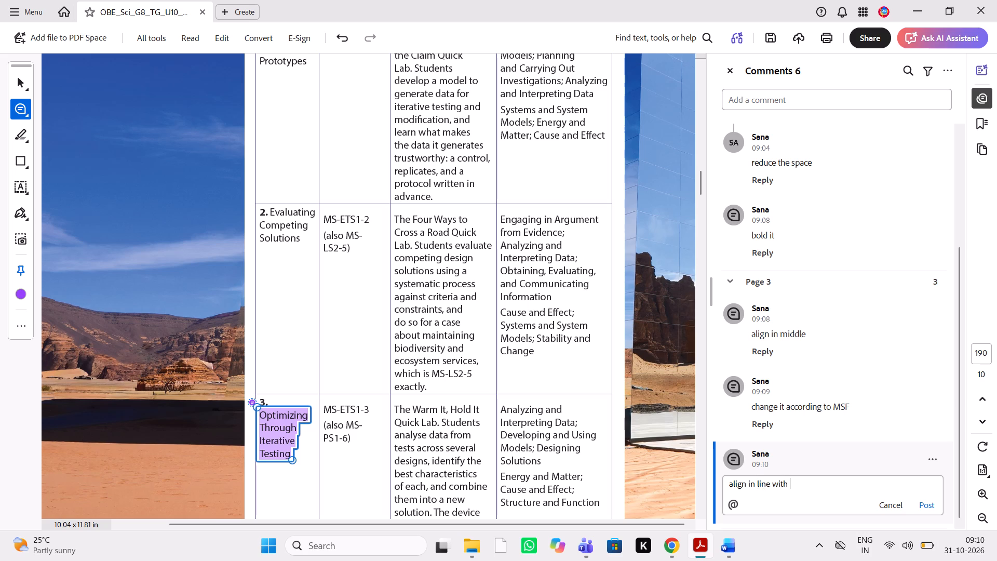
type("number")
key("space")
scroll(555, 372, "up", 1)
scroll(555, 372, "down", 1)
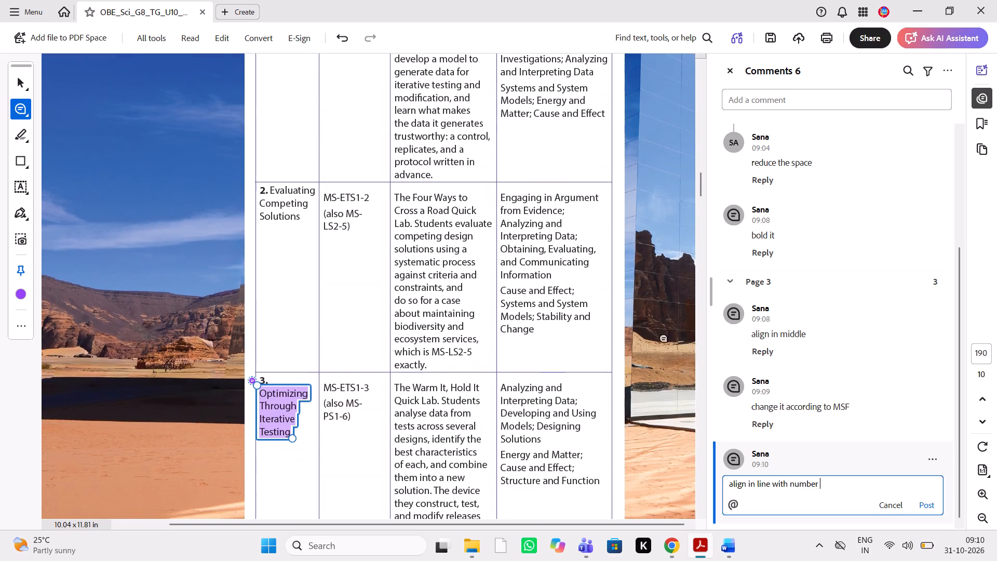
Compare the Optimizing Through Iterative Testing row of the standards table in the Word guide with the PDF.
left_click(721, 547)
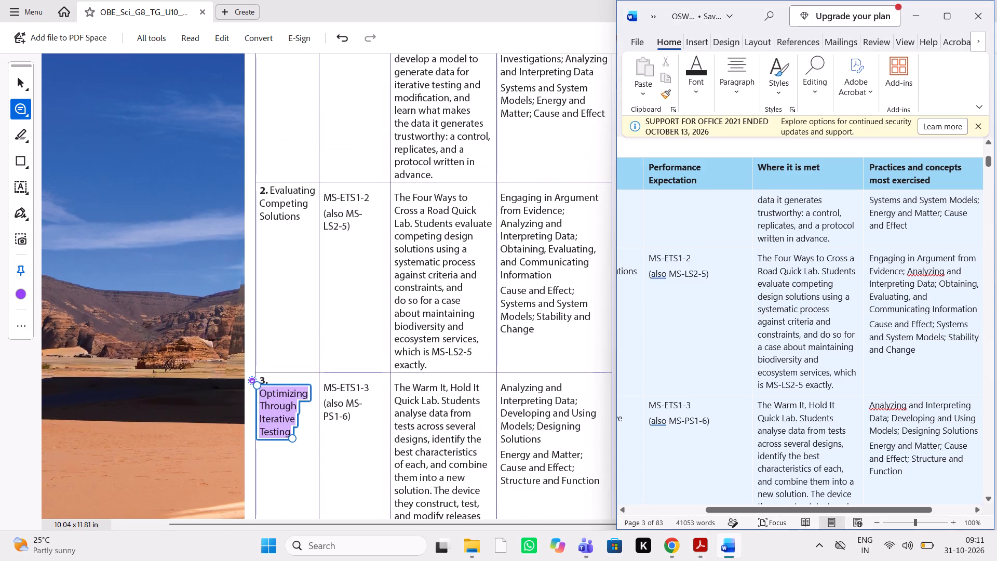
scroll(766, 383, "down", 1)
scroll(496, 388, "down", 1)
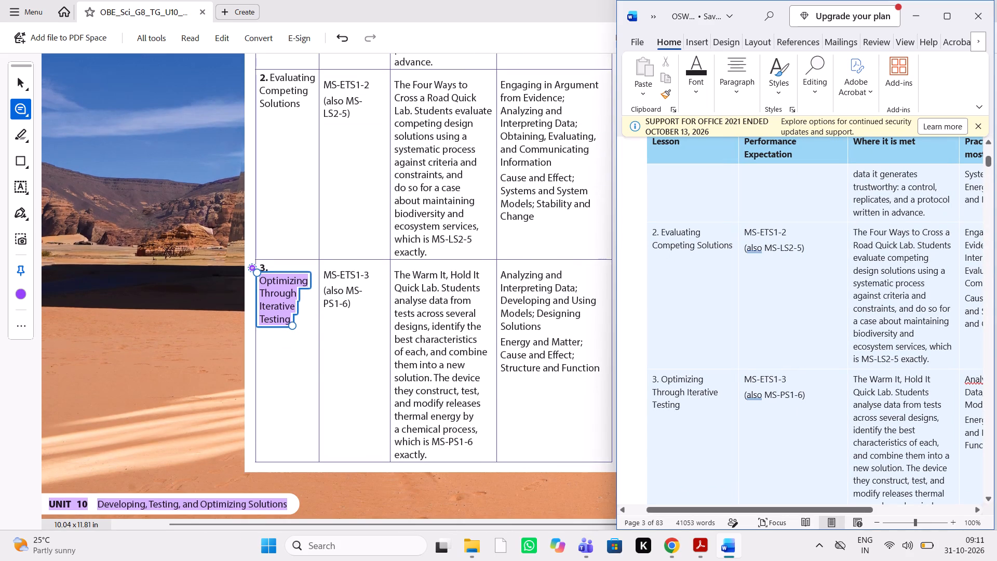
scroll(732, 411, "left", 1)
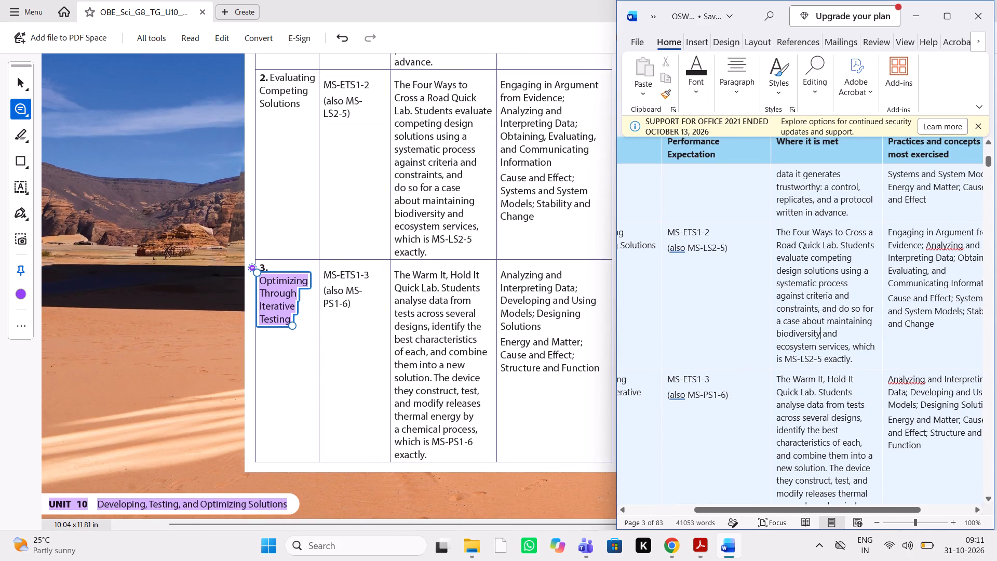
scroll(732, 411, "down", 1)
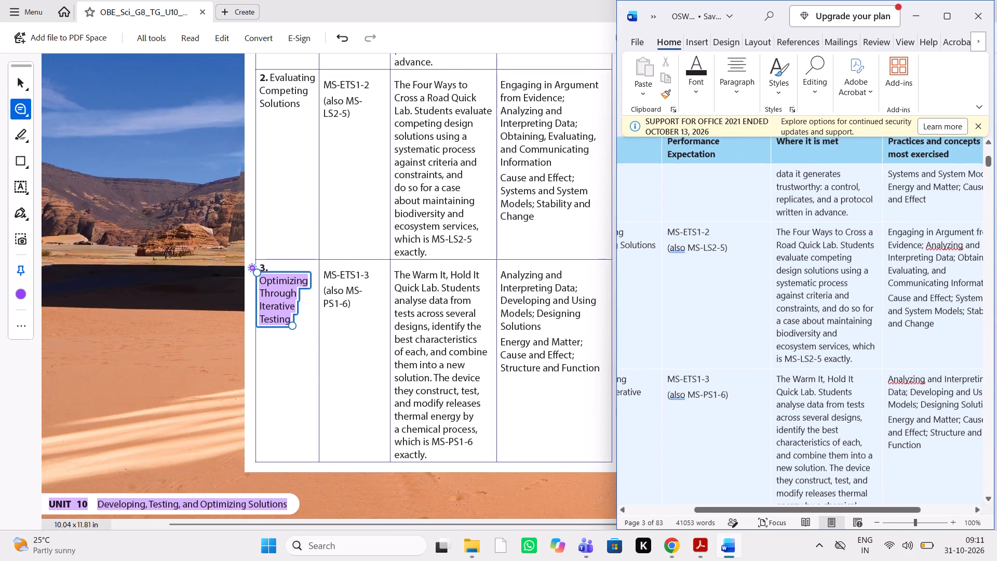
scroll(732, 411, "down", 1)
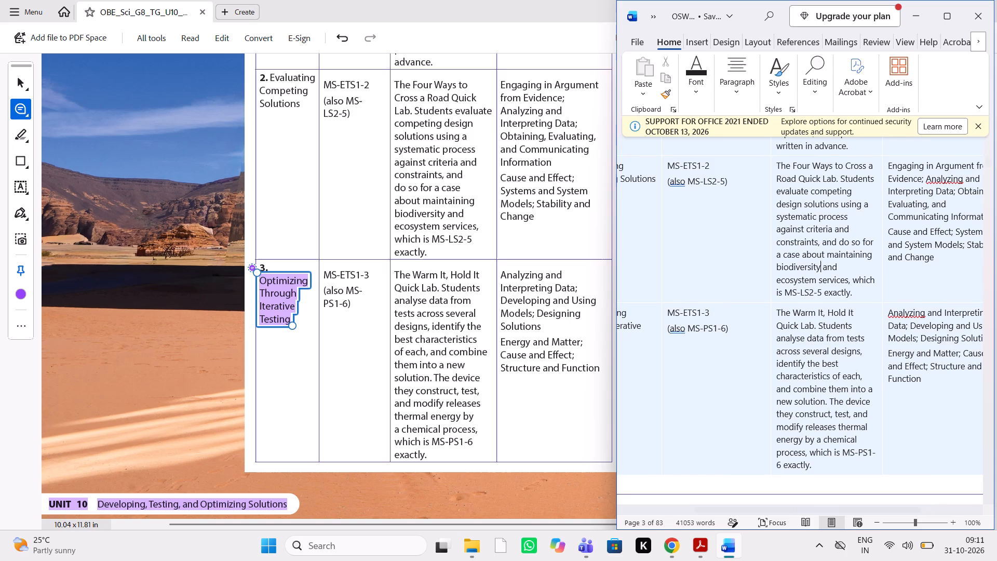
triple_click(732, 411)
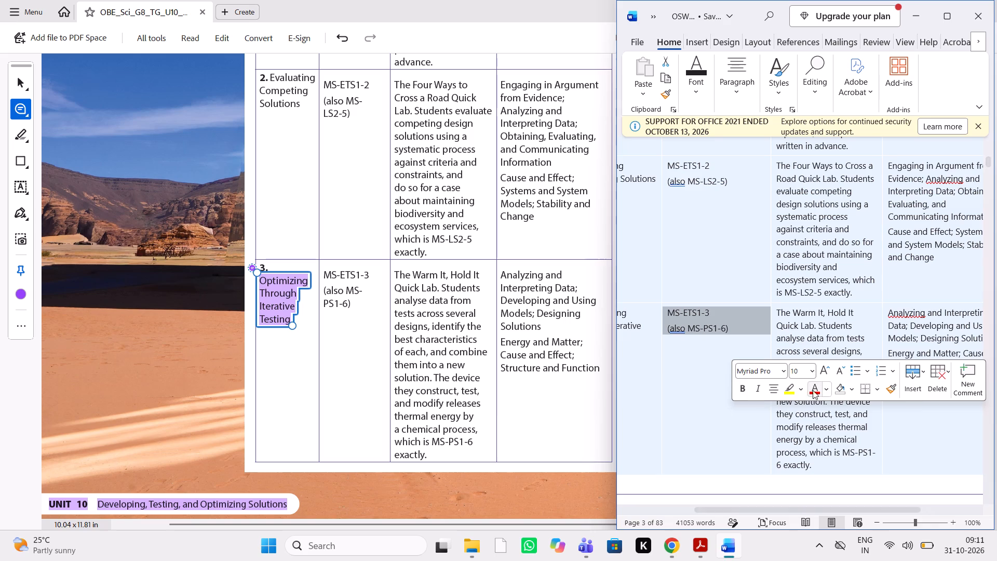
left_click(820, 445)
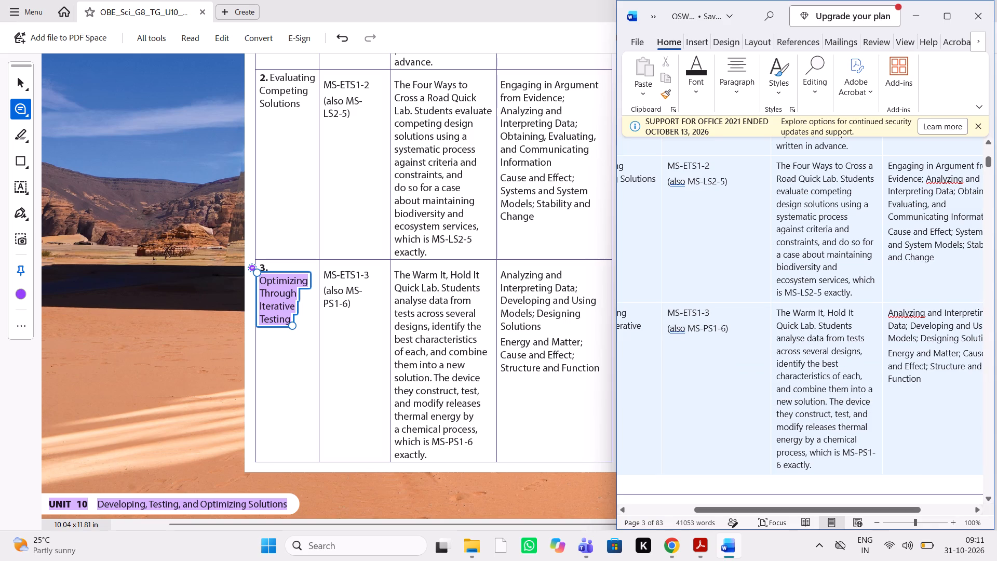
scroll(641, 429, "down", 1)
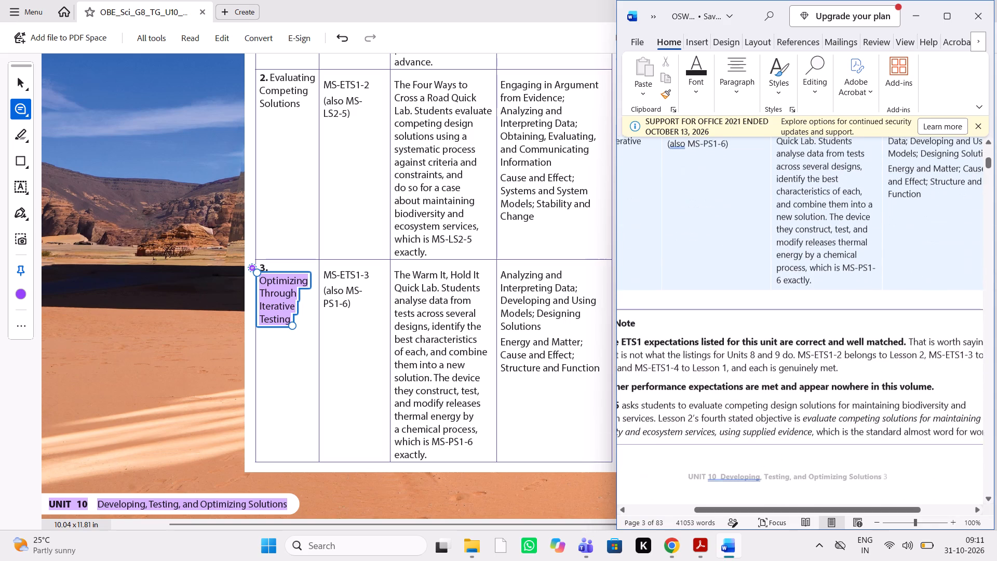
Delete the "align in middle" comment from the Unit 10 page footer in the PDF.
scroll(293, 437, "down", 1)
left_click(207, 408)
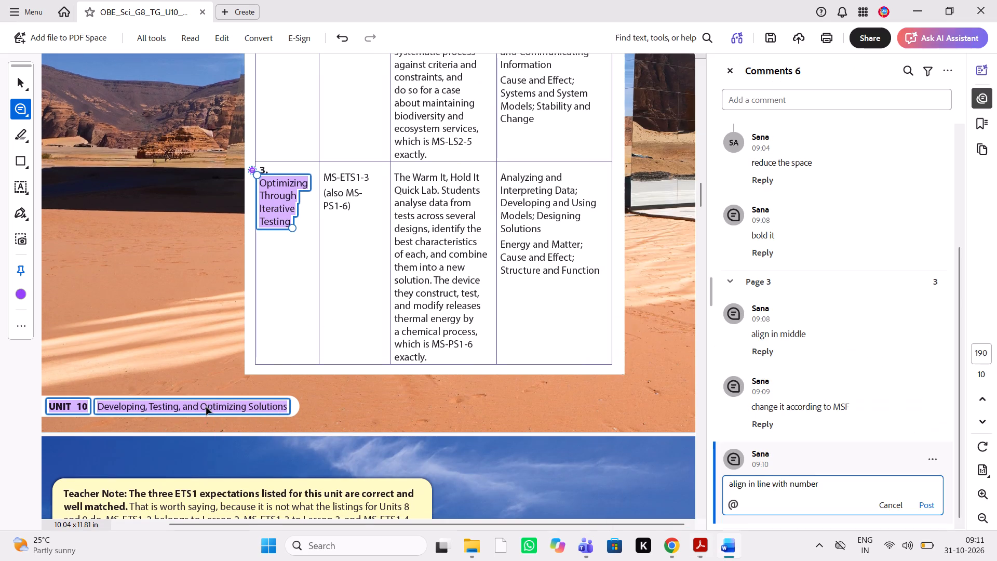
left_click(275, 386)
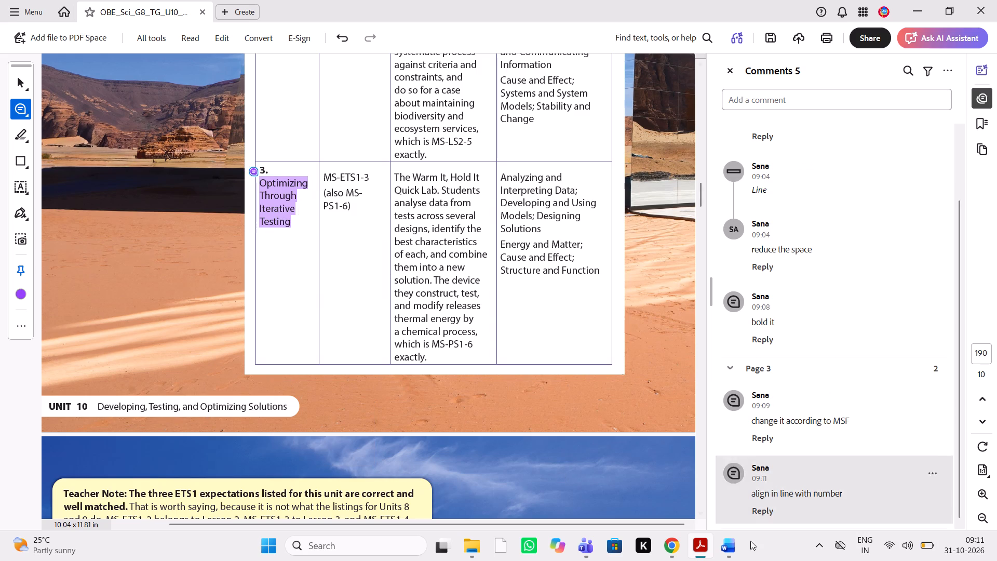
Recheck the MS-ETS1-3 row's Where it is met and Practices and concepts cells in the Word guide against the PDF.
left_click(729, 553)
scroll(775, 375, "up", 1)
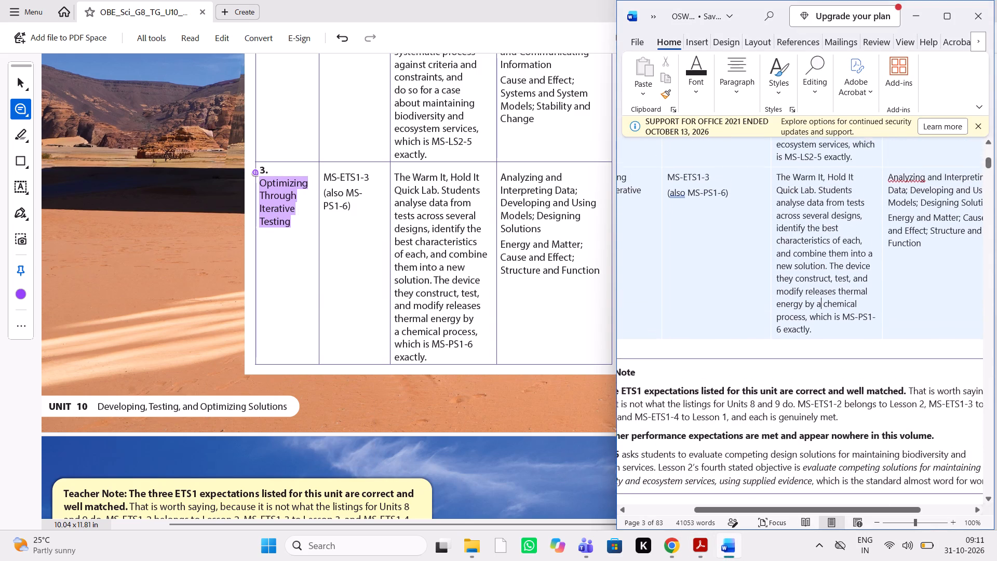
scroll(775, 375, "up", 1)
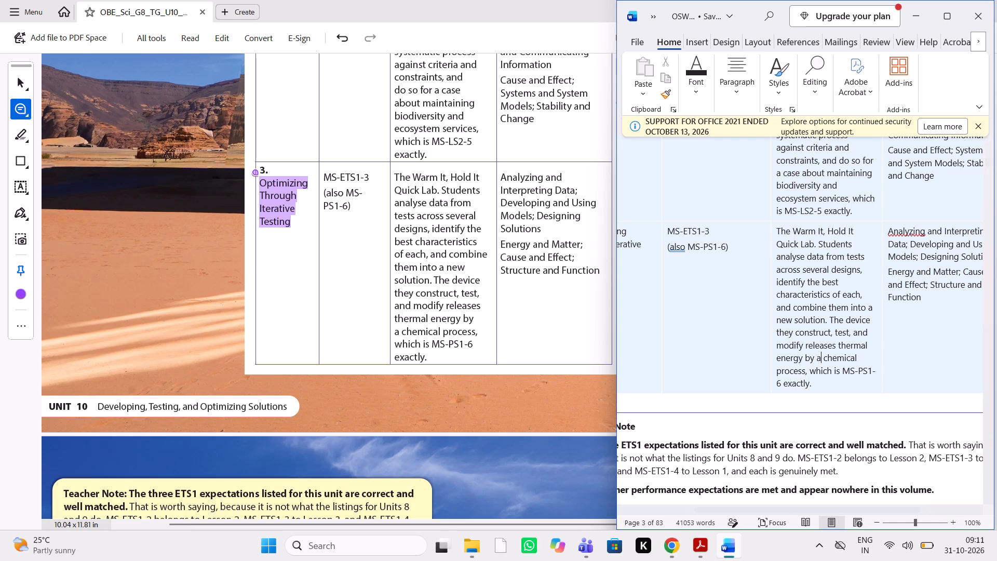
left_click(775, 375)
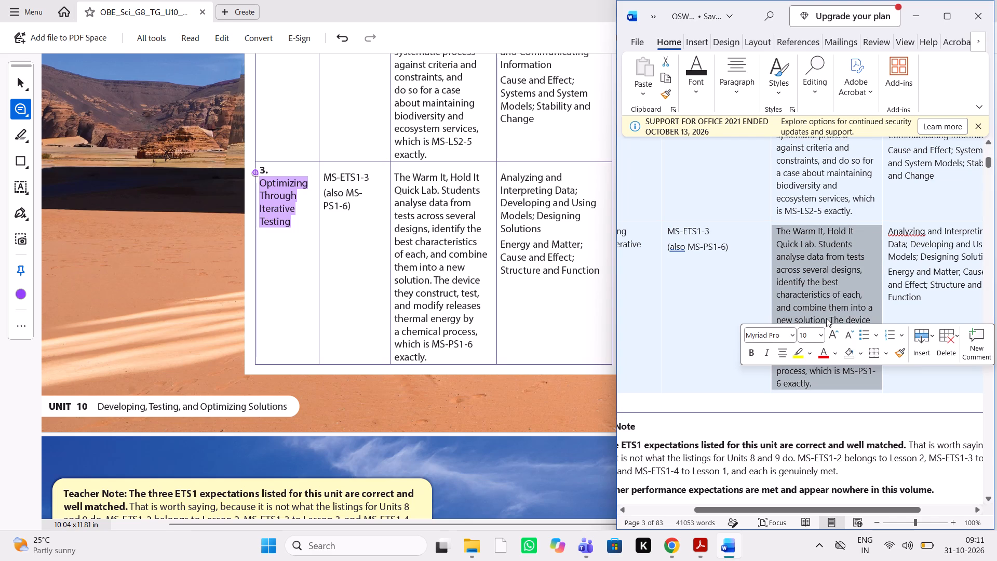
left_click(841, 288)
scroll(841, 288, "left", 1)
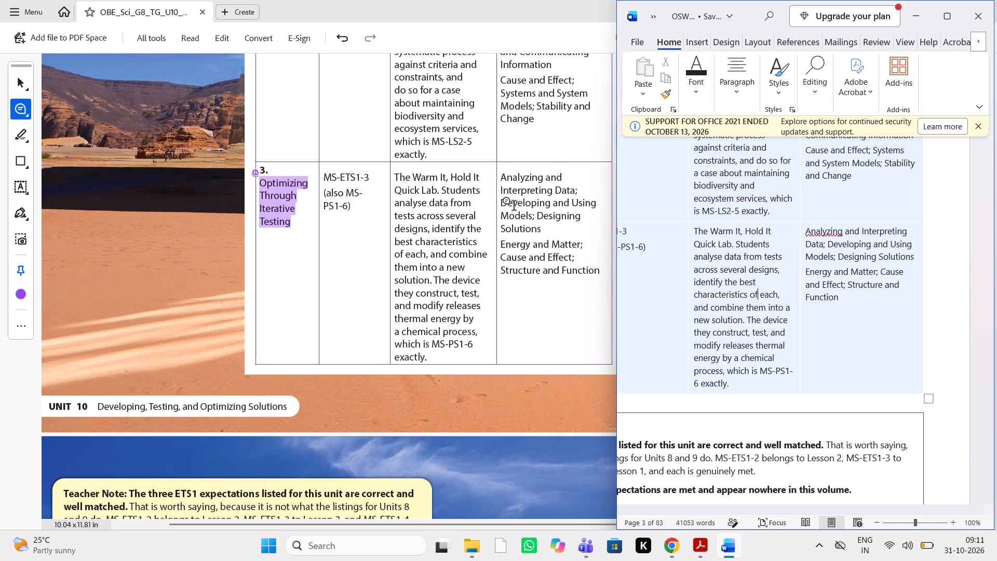
Compare the opening paragraphs of the Teacher Note on the three ETS1 expectations in the PDF with the Word guide.
scroll(514, 207, "down", 1)
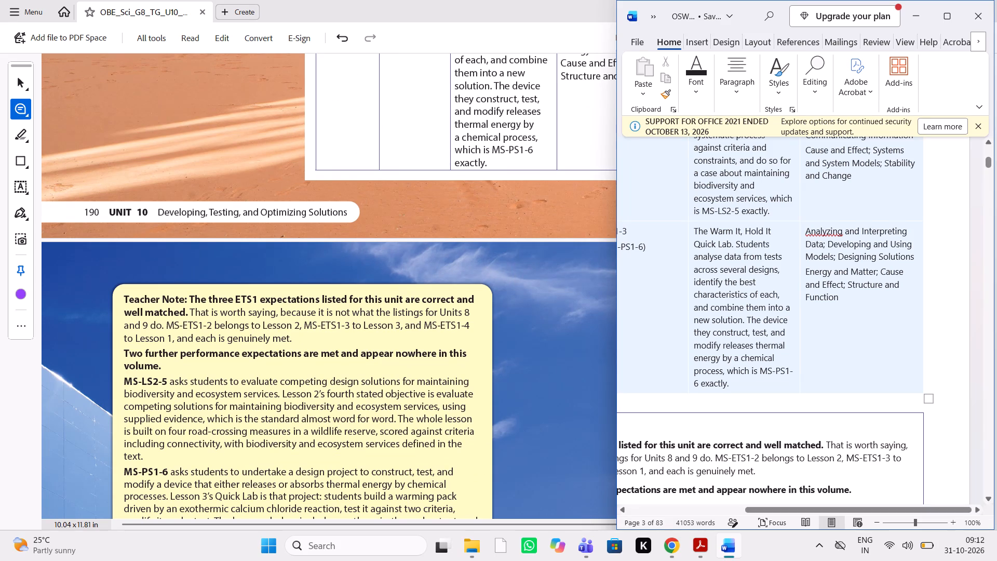
scroll(763, 292, "down", 1)
scroll(478, 345, "down", 1)
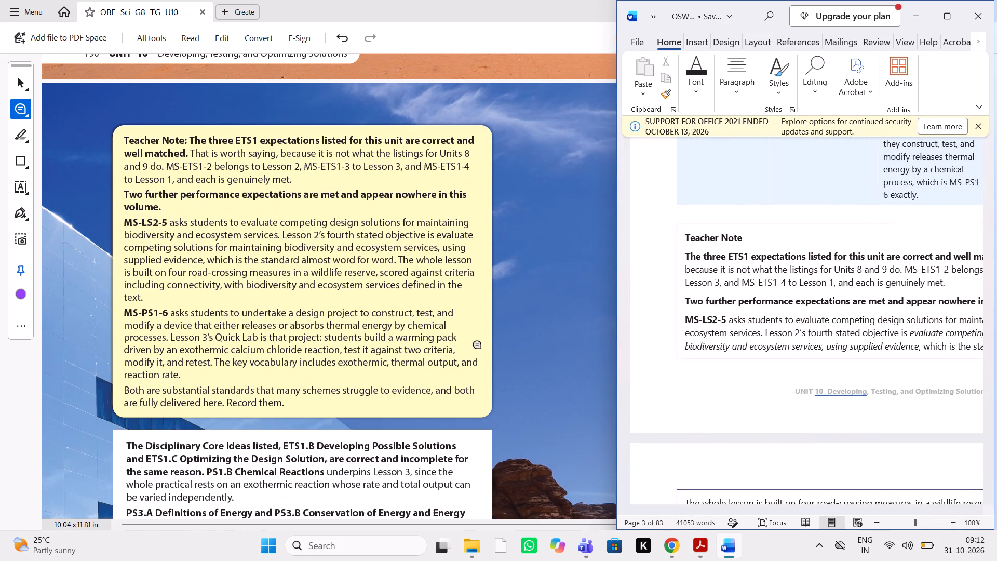
scroll(478, 345, "down", 1)
scroll(808, 342, "left", 1)
scroll(808, 342, "right", 2)
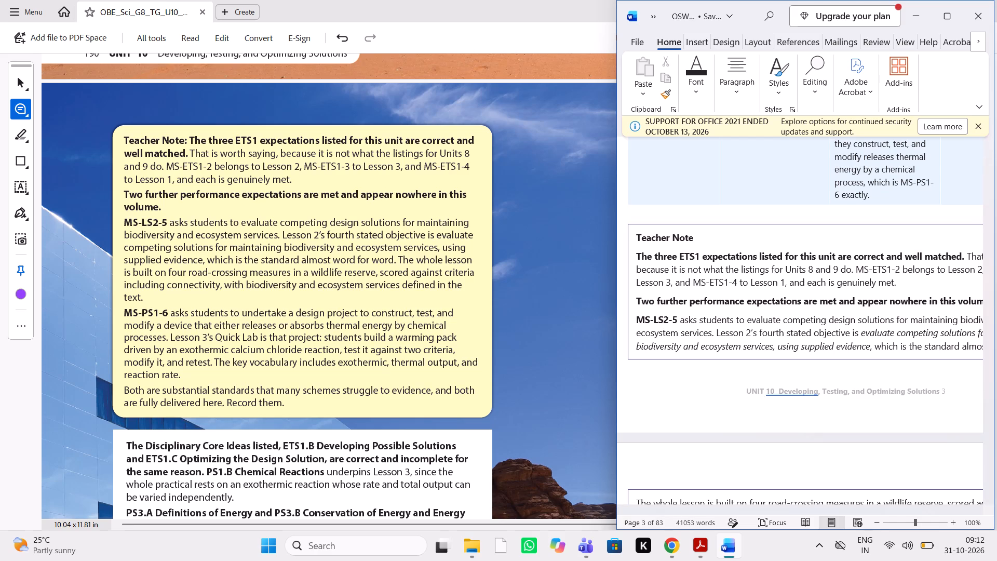
scroll(808, 342, "left", 1)
scroll(808, 342, "right", 1)
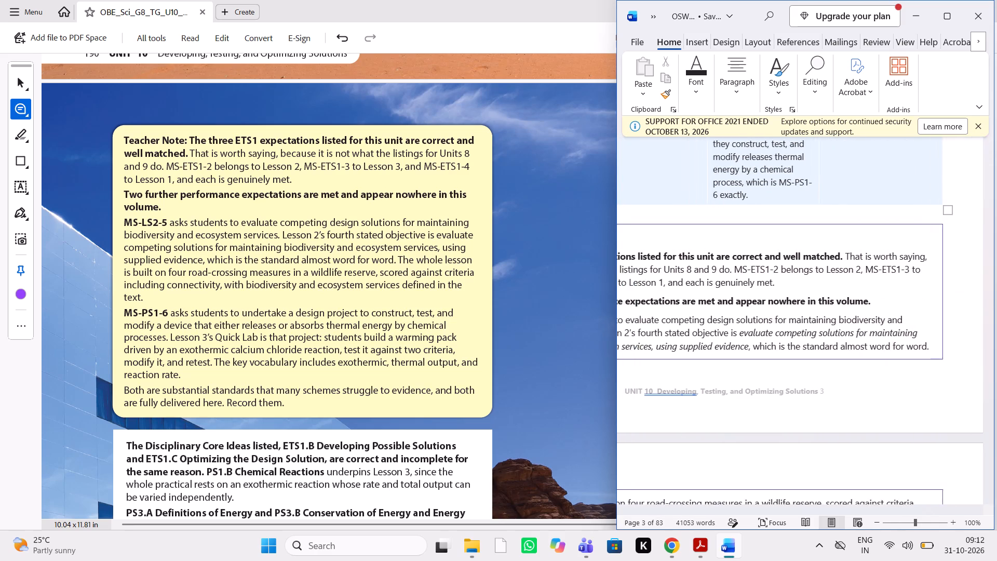
scroll(808, 342, "right", 1)
left_click(808, 342)
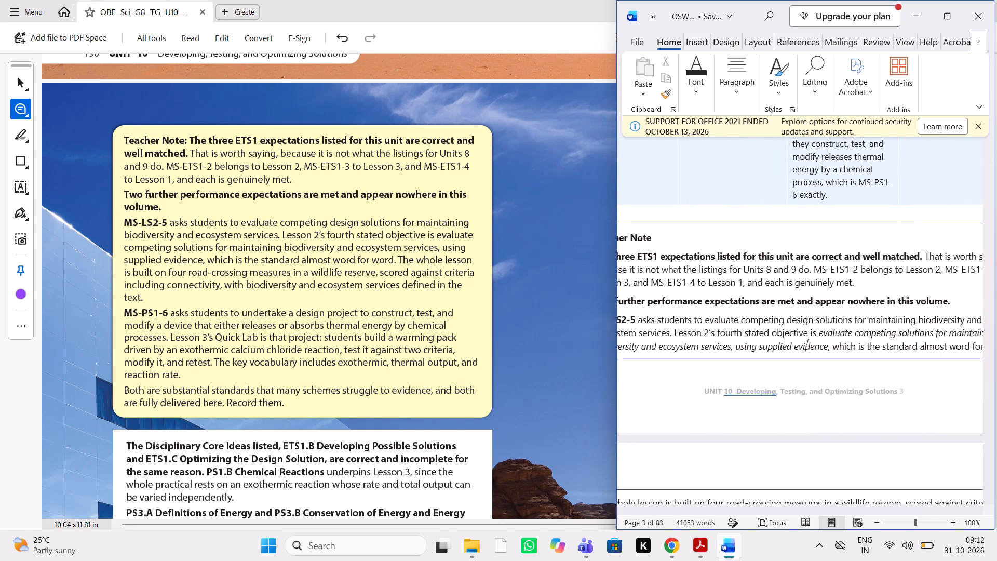
scroll(808, 342, "right", 1)
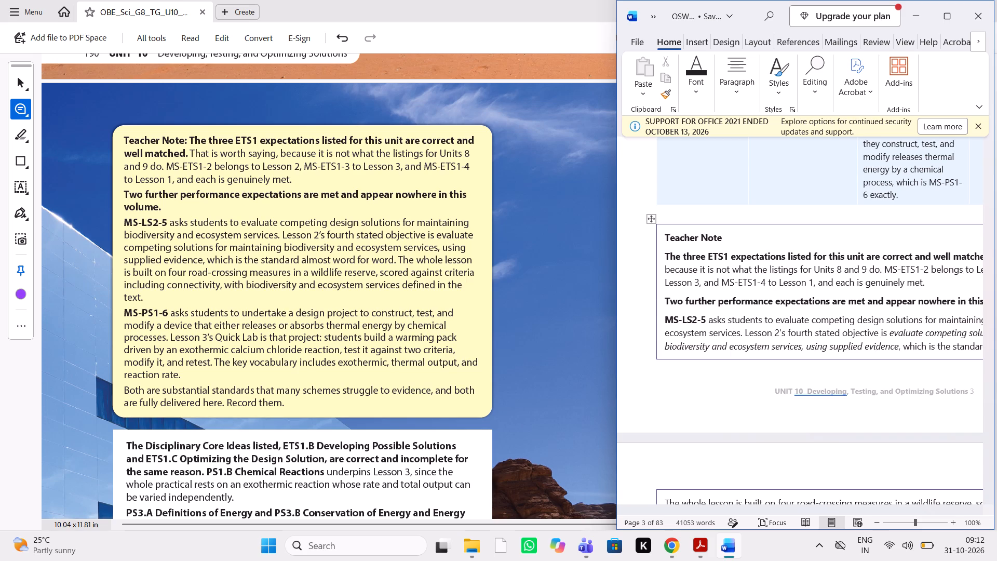
scroll(808, 342, "left", 2)
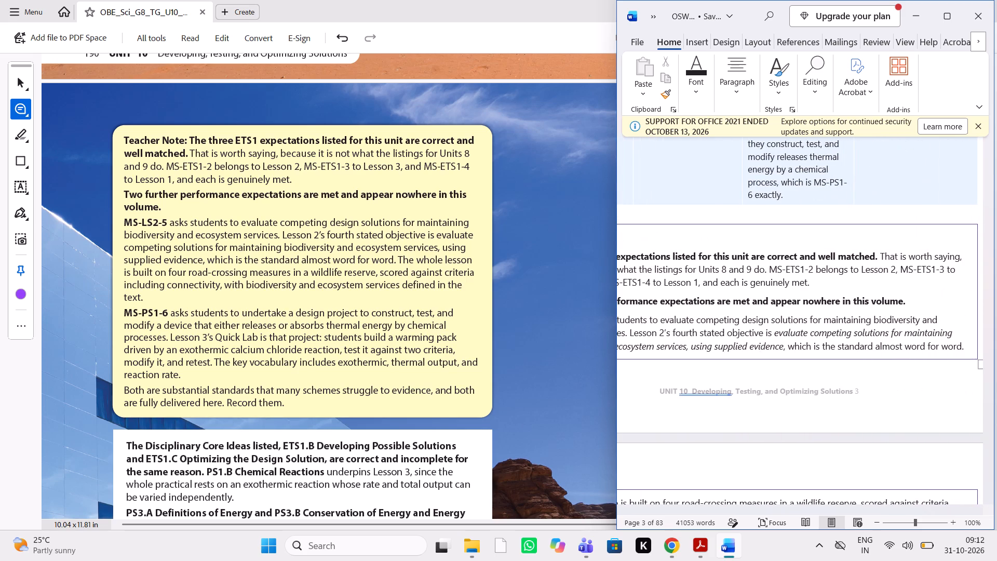
scroll(808, 342, "right", 1)
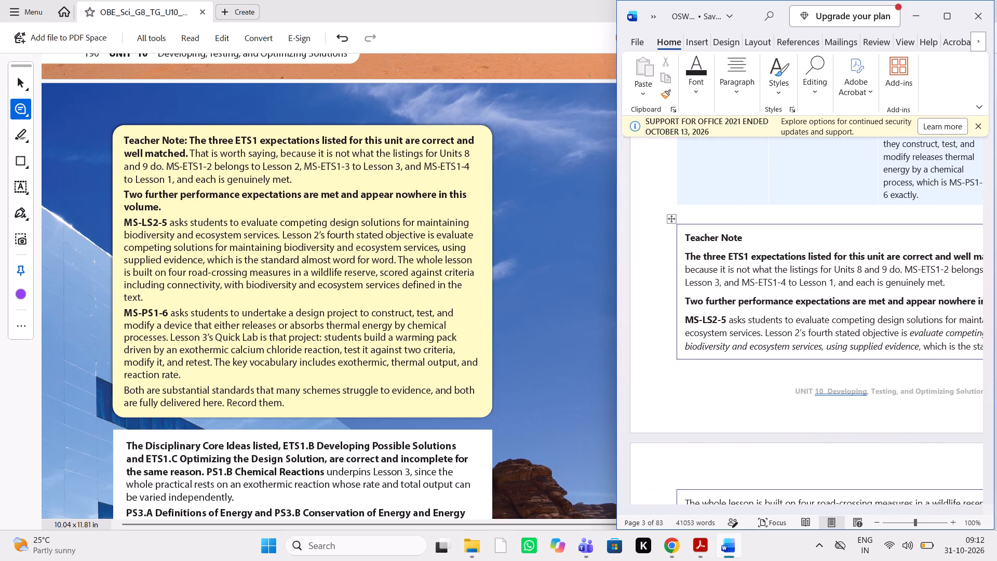
scroll(801, 344, "left", 1)
scroll(801, 344, "right", 1)
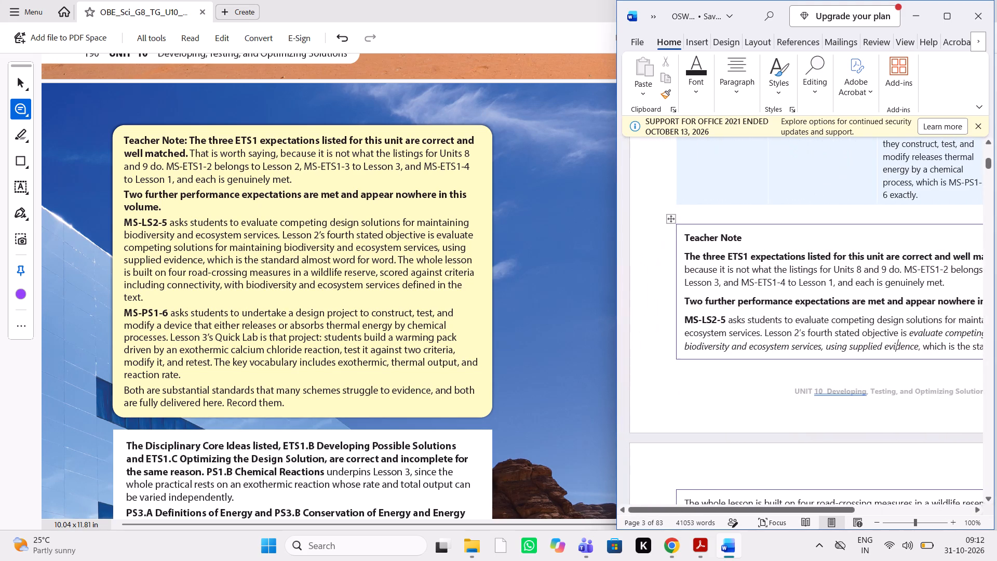
scroll(801, 344, "left", 1)
scroll(801, 344, "right", 1)
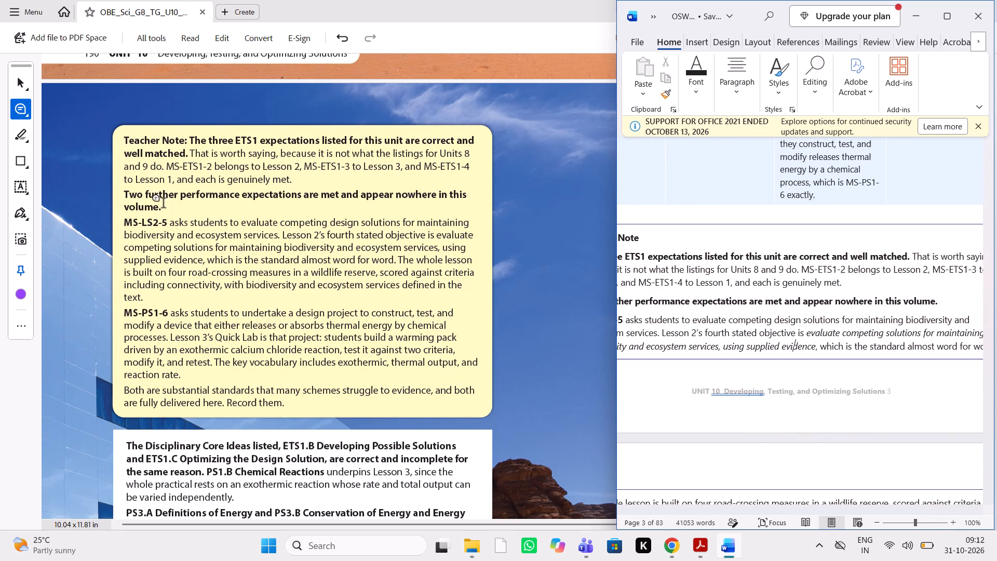
Comment "adjust in previous line" on the word "volume." wrapped onto its own line in the PDF's Teacher Note.
left_click_drag(163, 204, 124, 208)
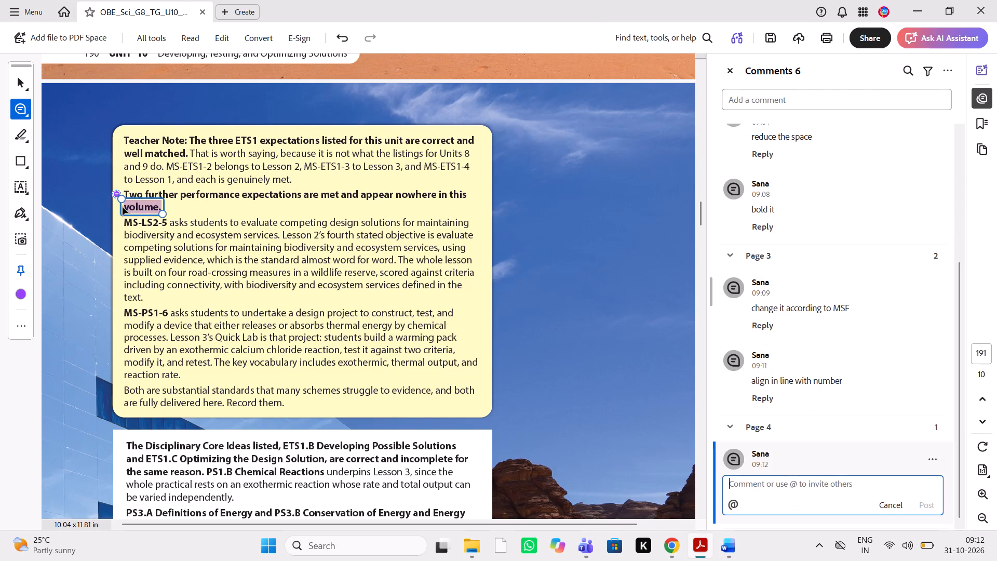
type("adjust in op")
key("BackSpace")
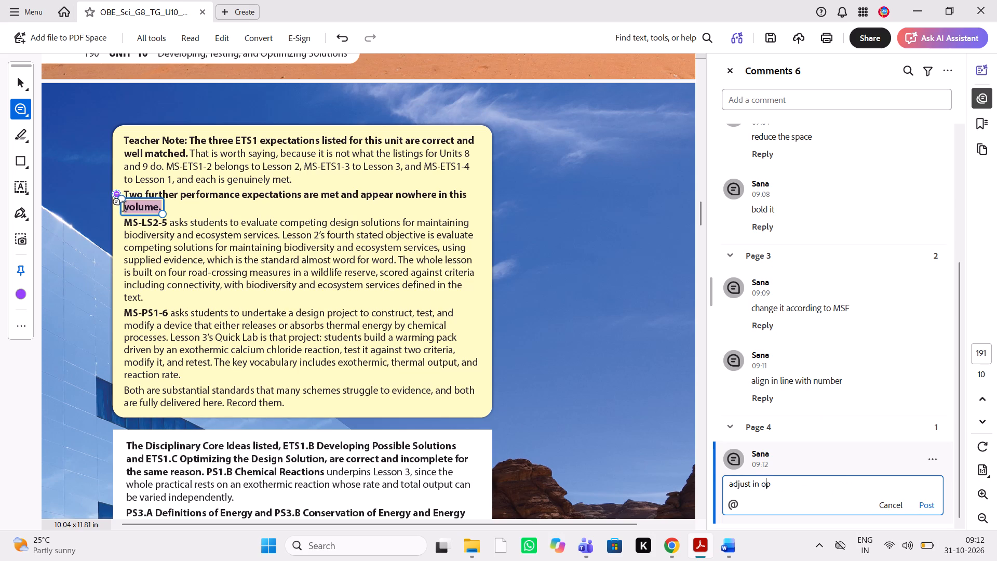
key("BackSpace")
type("previous line")
key("space")
Comment "adjust in previous line" on the word "text." ending the MS-LS2-5 paragraph in the PDF.
left_click_drag(142, 298, 136, 299)
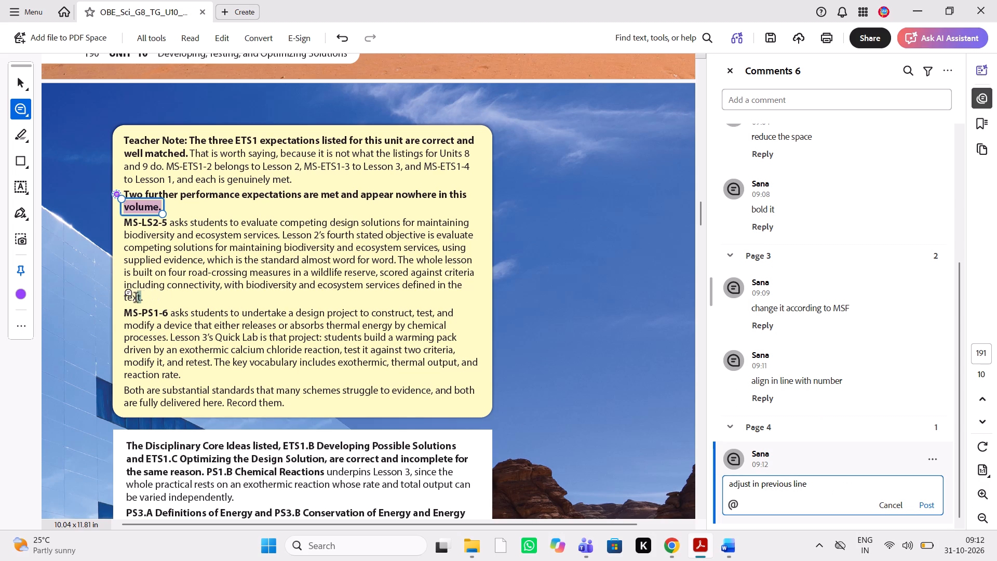
left_click_drag(136, 299, 122, 300)
type("adjust in previous ln")
key("BackSpace")
type("ine")
key("space")
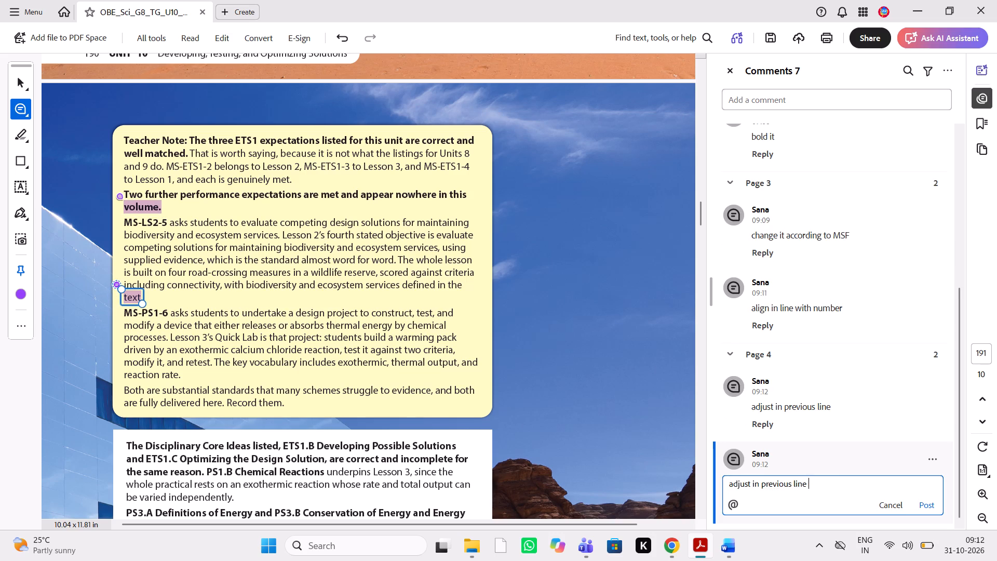
Switch to the Word guide and compare the Teacher Note's MS-LS2-5, MS-PS1-6 and closing paragraphs with the PDF.
left_click(726, 552)
scroll(769, 332, "right", 1)
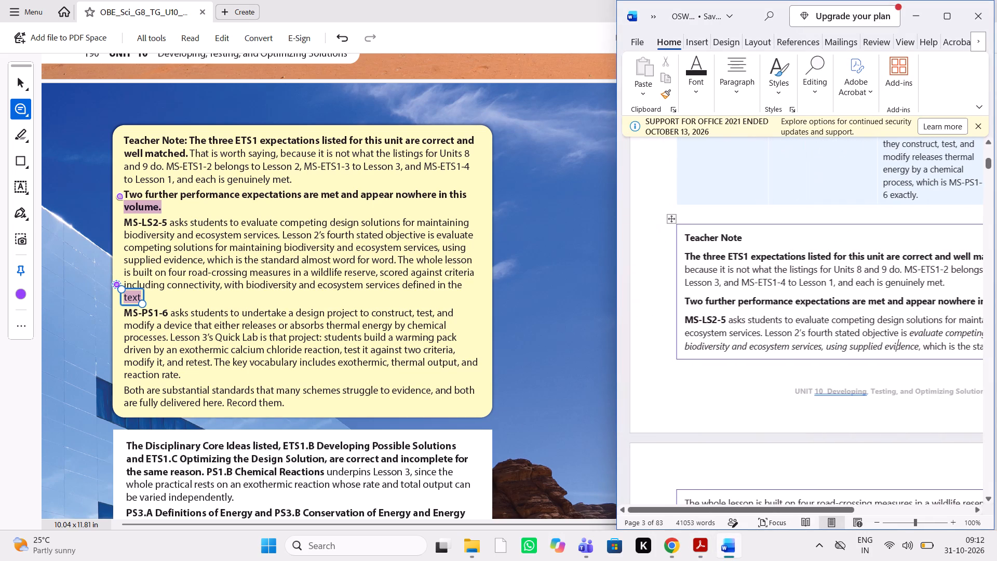
scroll(769, 332, "left", 1)
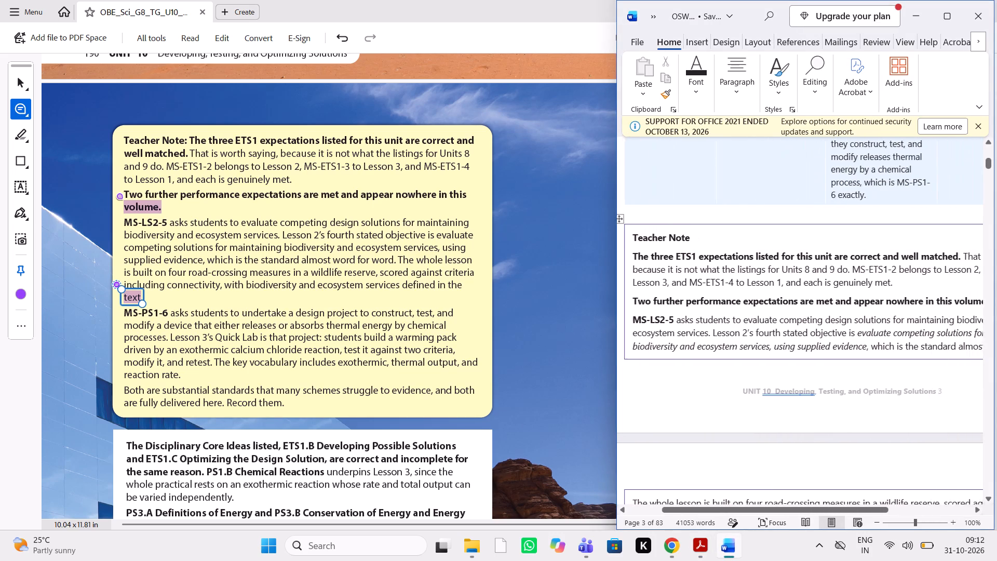
scroll(769, 332, "left", 1)
scroll(769, 332, "down", 2)
scroll(769, 332, "up", 1)
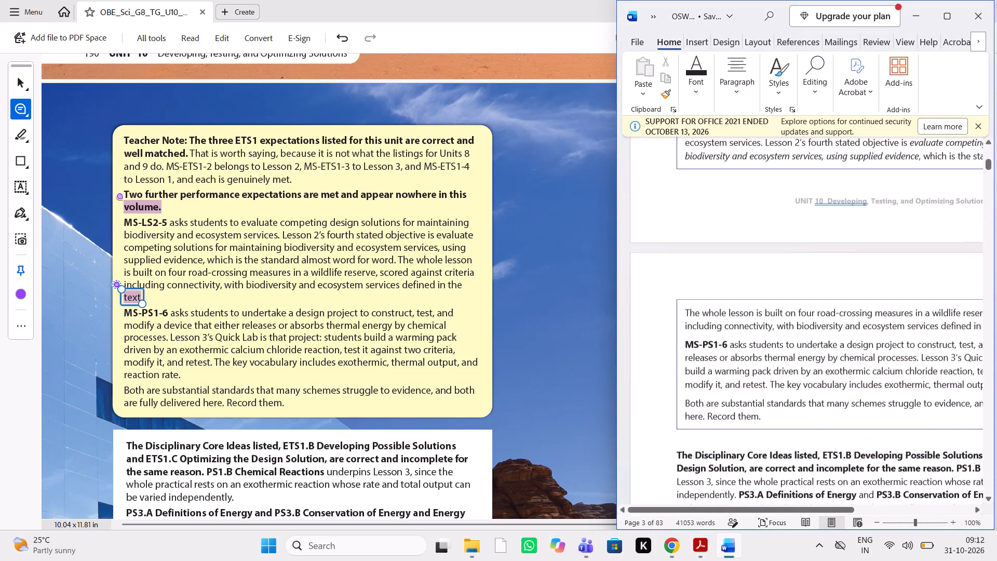
scroll(769, 332, "left", 1)
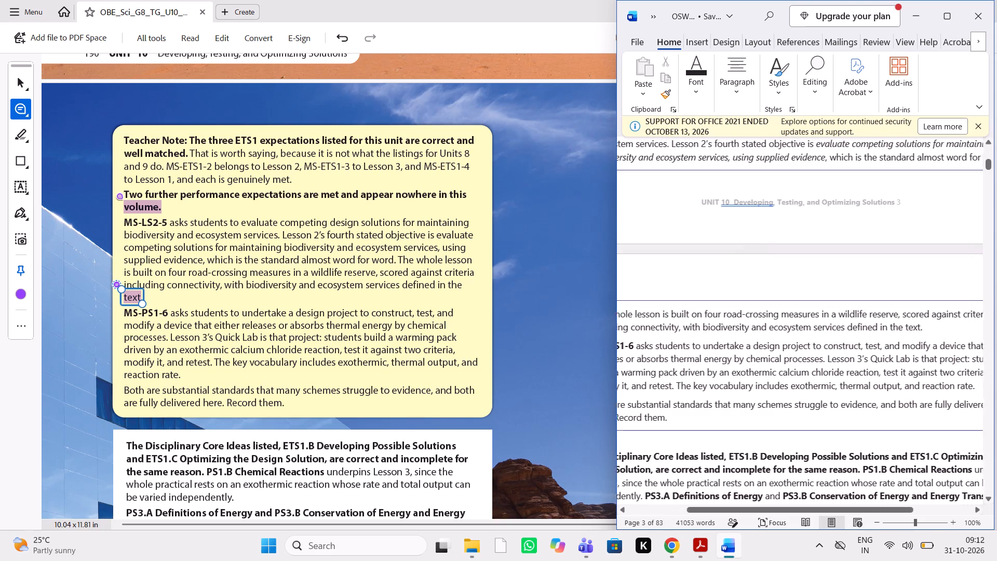
scroll(769, 332, "left", 1)
scroll(769, 332, "right", 1)
scroll(769, 332, "down", 1)
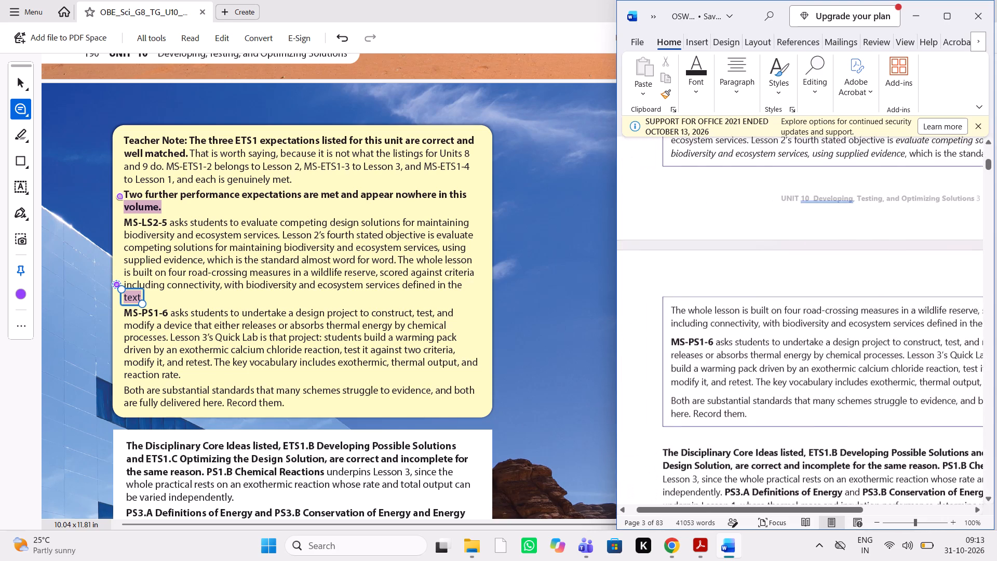
scroll(769, 332, "down", 1)
scroll(769, 332, "left", 1)
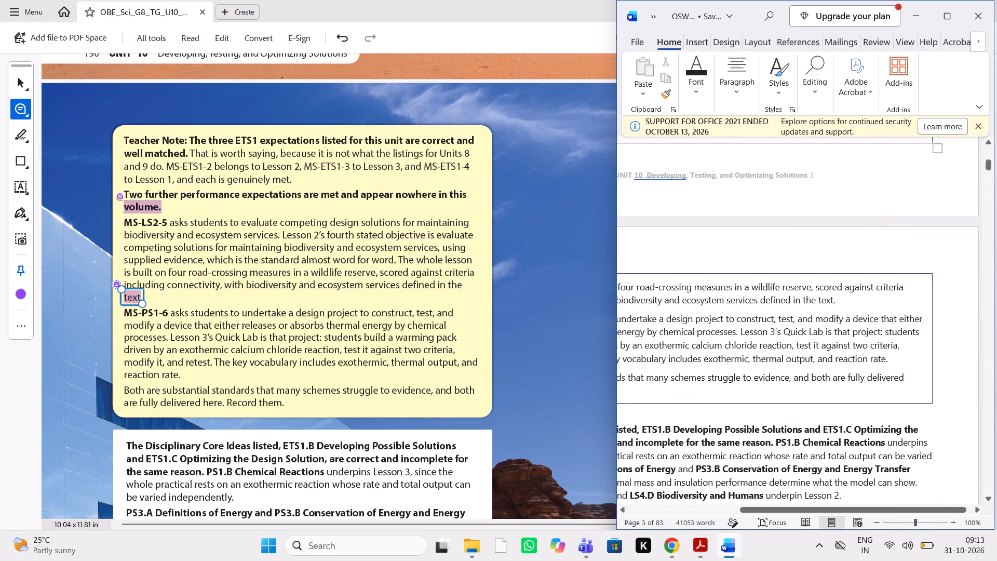
scroll(769, 332, "right", 1)
scroll(769, 332, "down", 1)
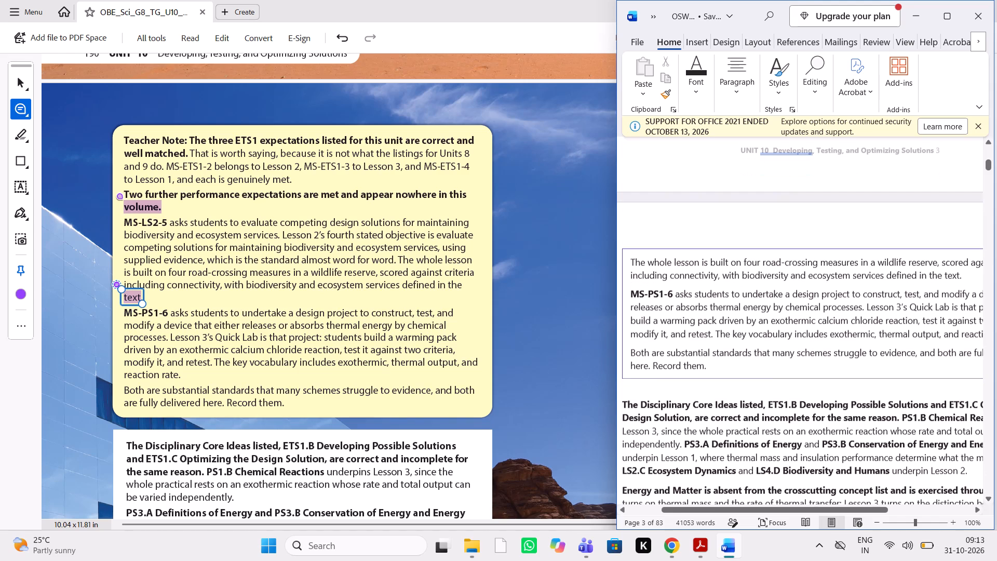
scroll(769, 332, "left", 2)
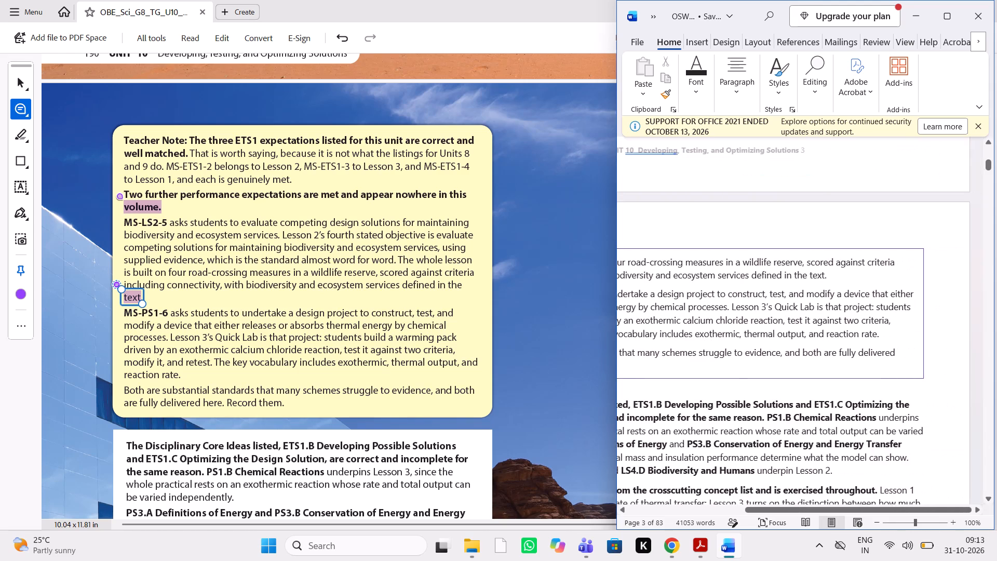
scroll(769, 332, "right", 1)
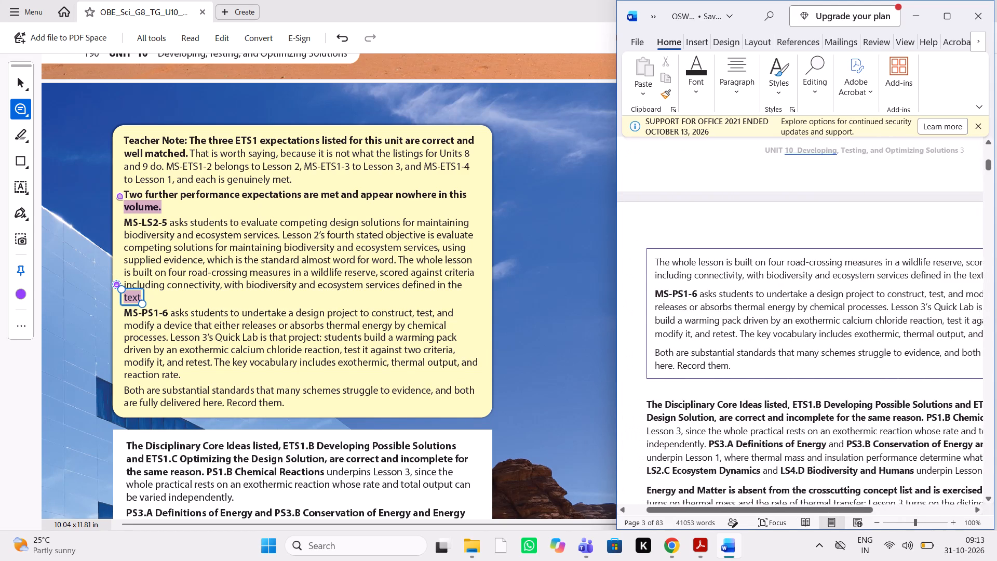
Review the Teacher Note and the text block beneath it in the PDF against the matching pages of the Word guide.
scroll(769, 332, "down", 1)
scroll(449, 366, "down", 2)
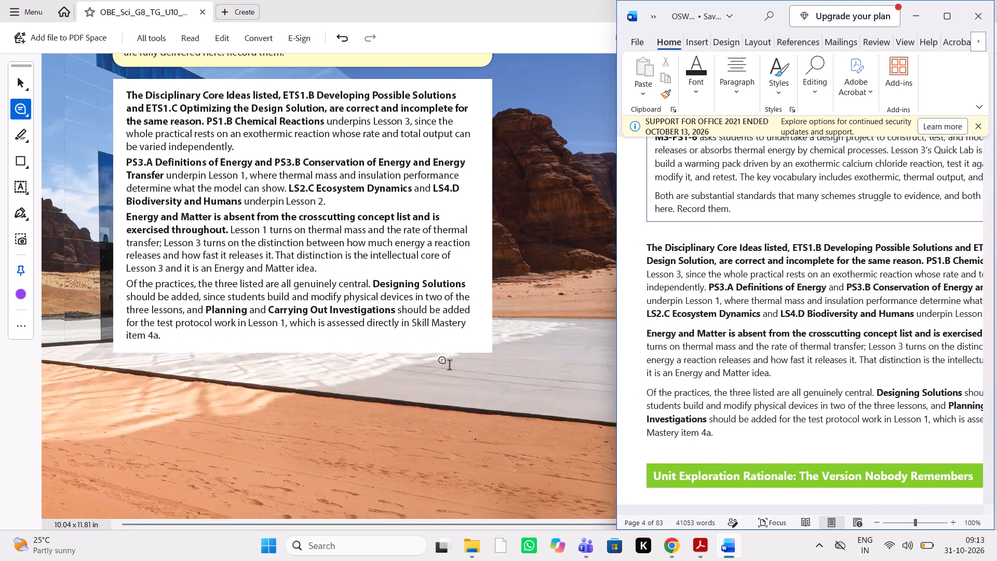
scroll(449, 366, "down", 1)
scroll(449, 366, "up", 7)
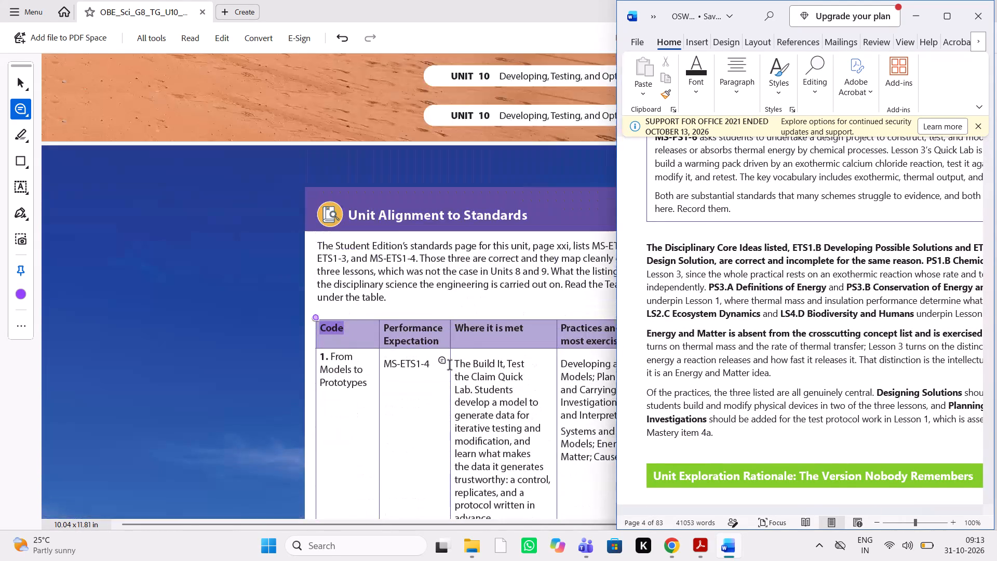
scroll(449, 366, "down", 5)
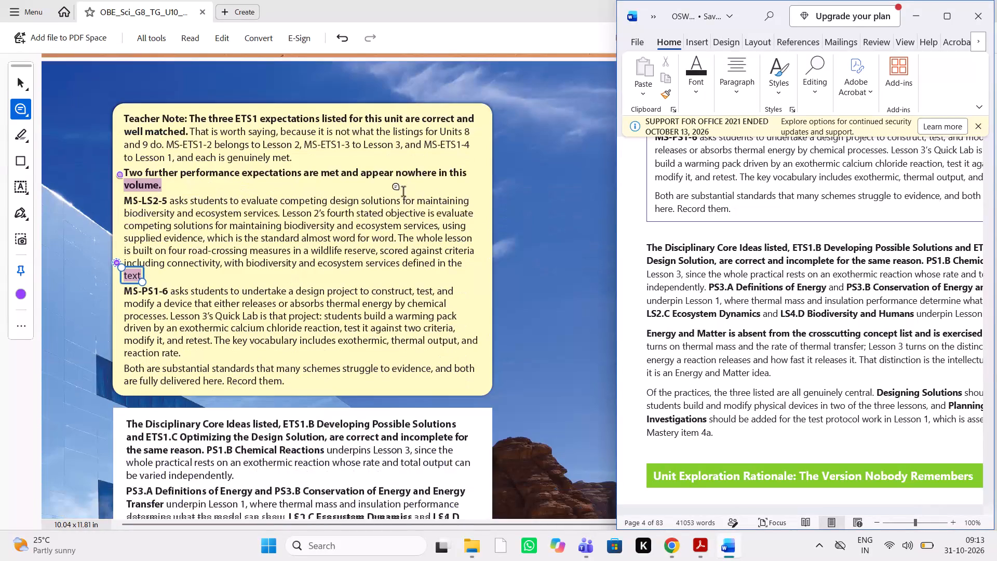
scroll(689, 304, "up", 1)
scroll(689, 304, "down", 1)
scroll(689, 304, "up", 1)
scroll(689, 304, "down", 1)
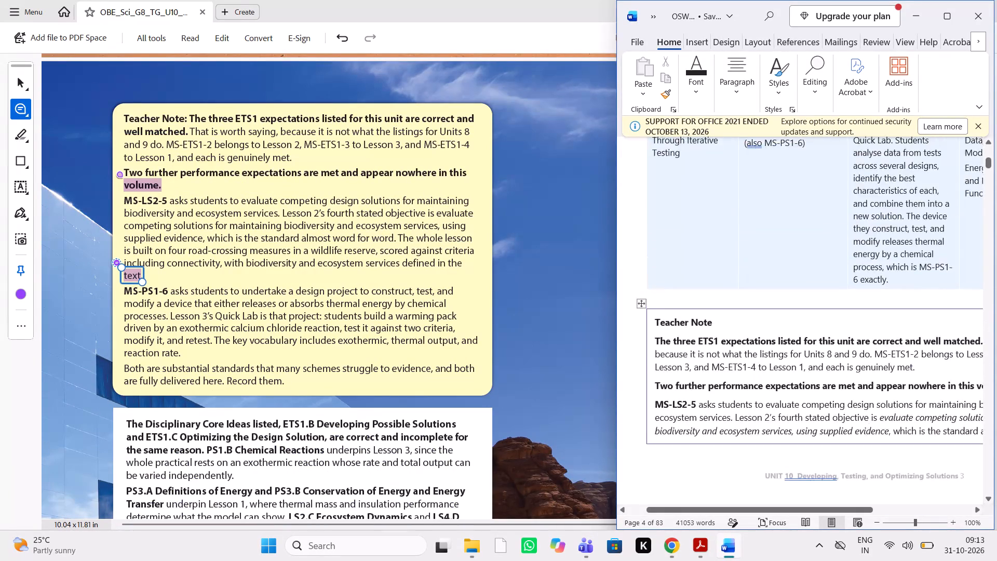
scroll(689, 304, "down", 1)
scroll(362, 388, "down", 1)
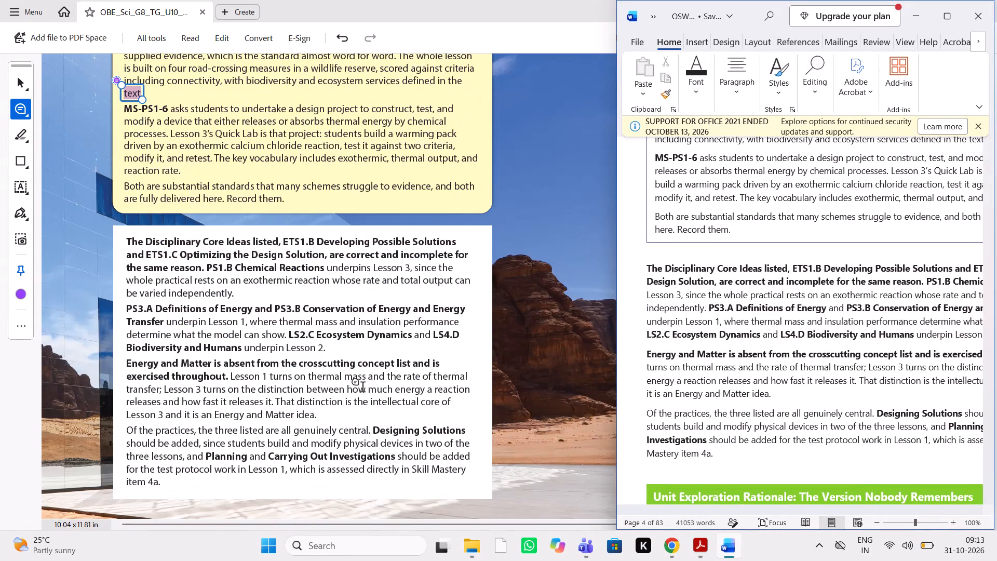
scroll(362, 388, "down", 1)
scroll(362, 388, "up", 2)
scroll(362, 388, "down", 1)
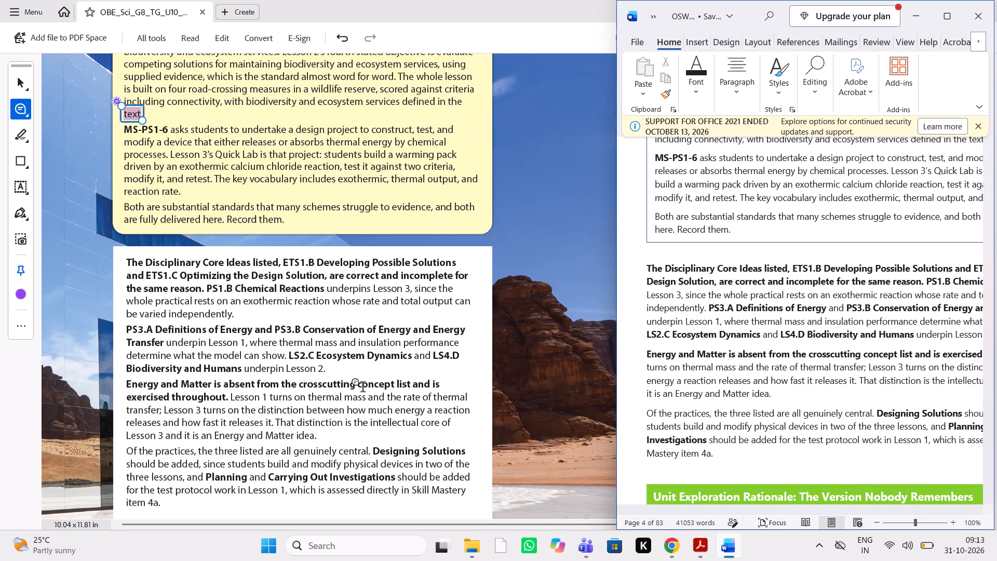
scroll(362, 388, "down", 1)
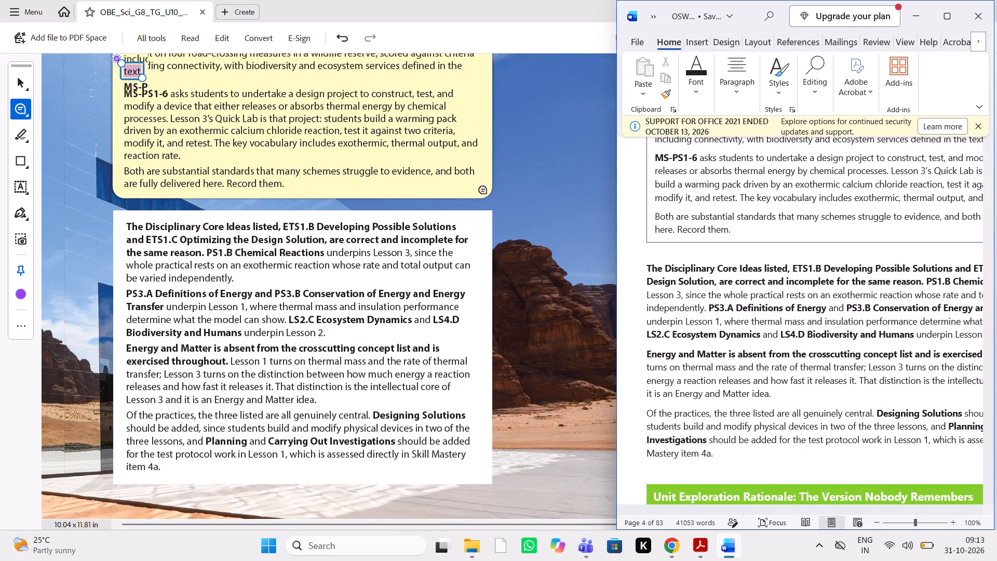
scroll(472, 154, "up", 1)
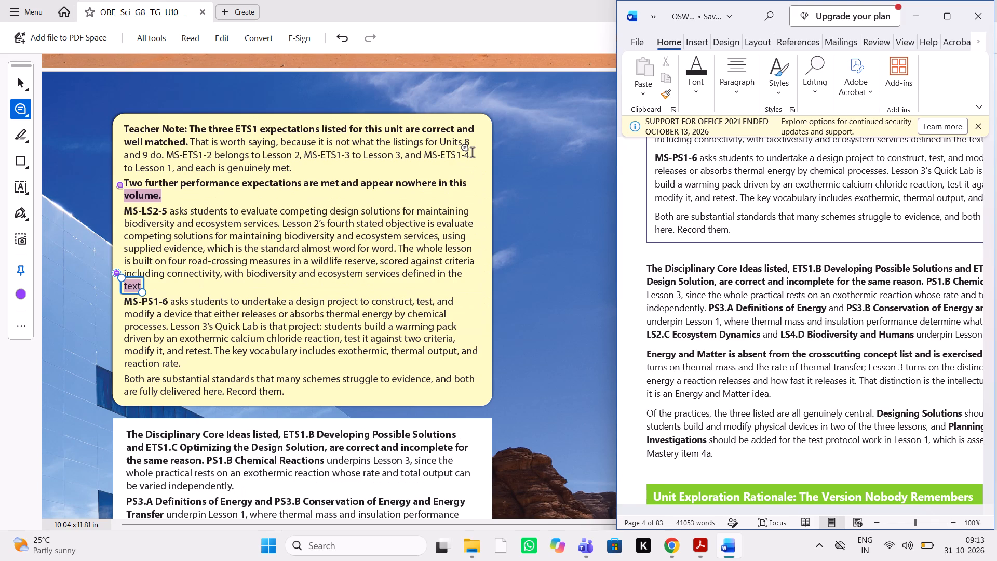
scroll(237, 388, "down", 1)
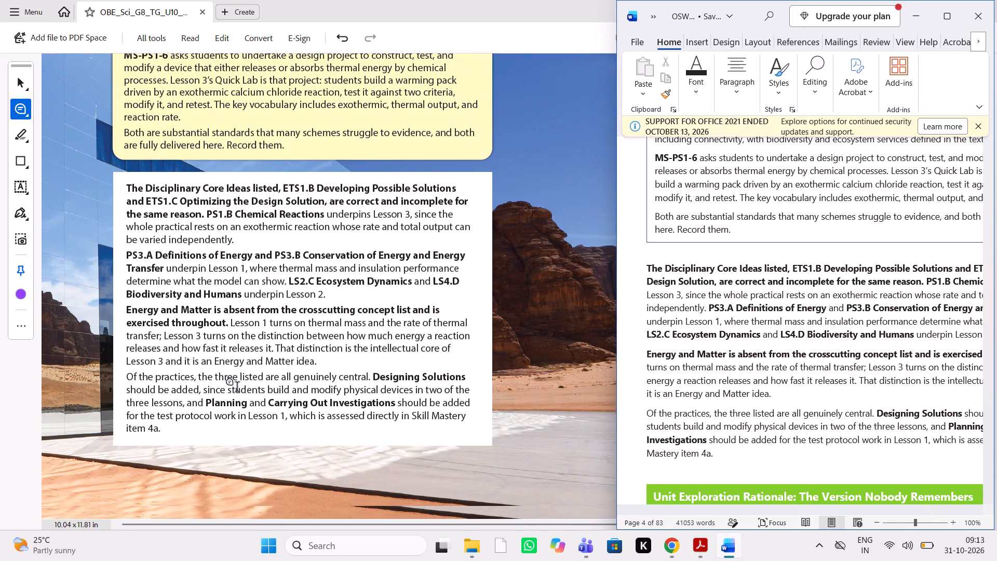
Compare the wording and bold text of the Disciplinary Core Ideas, Energy and Matter, and practices paragraphs in the Word guide with the PDF.
scroll(824, 381, "left", 1)
scroll(824, 381, "right", 1)
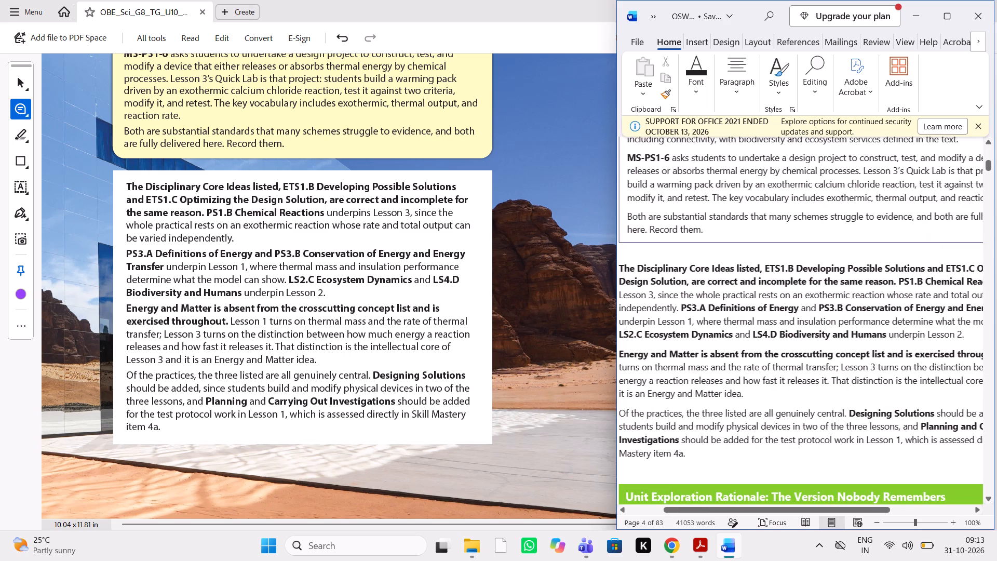
scroll(824, 381, "left", 1)
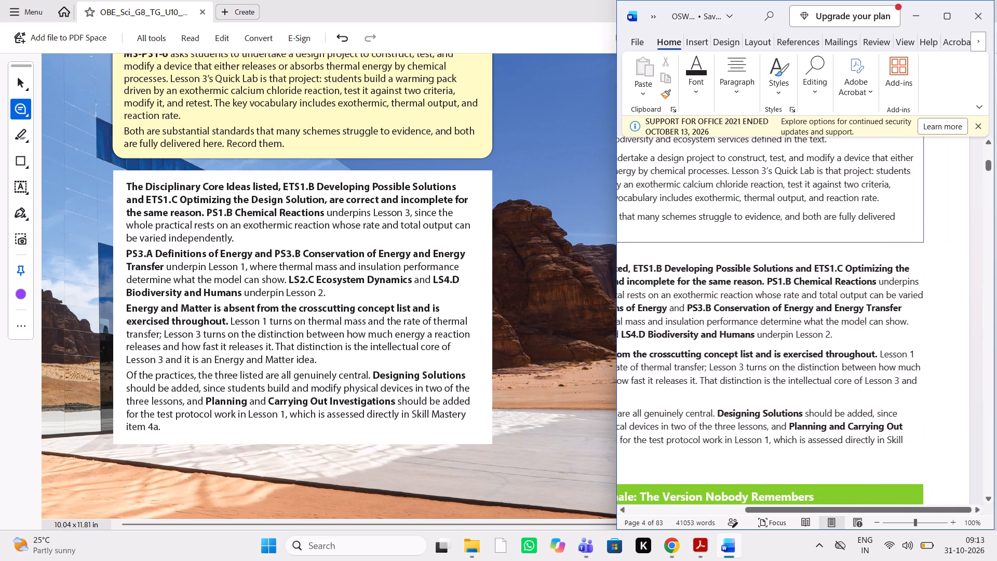
scroll(824, 381, "right", 1)
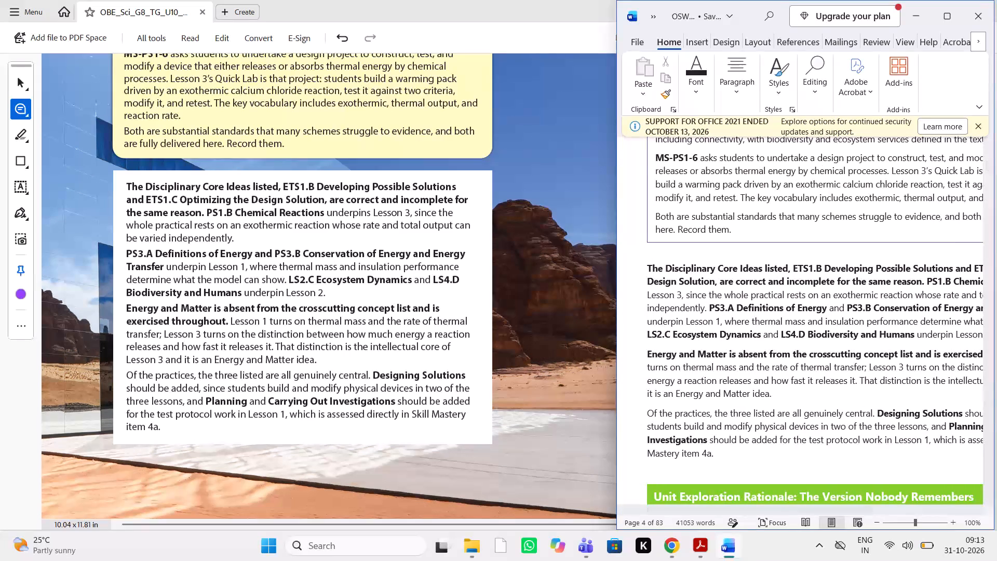
scroll(824, 381, "left", 2)
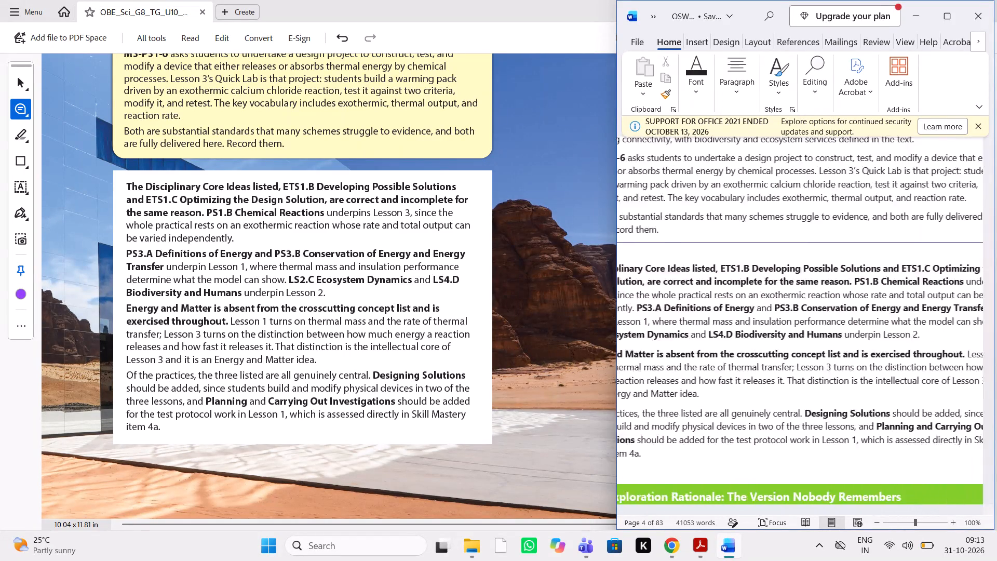
scroll(824, 381, "left", 3)
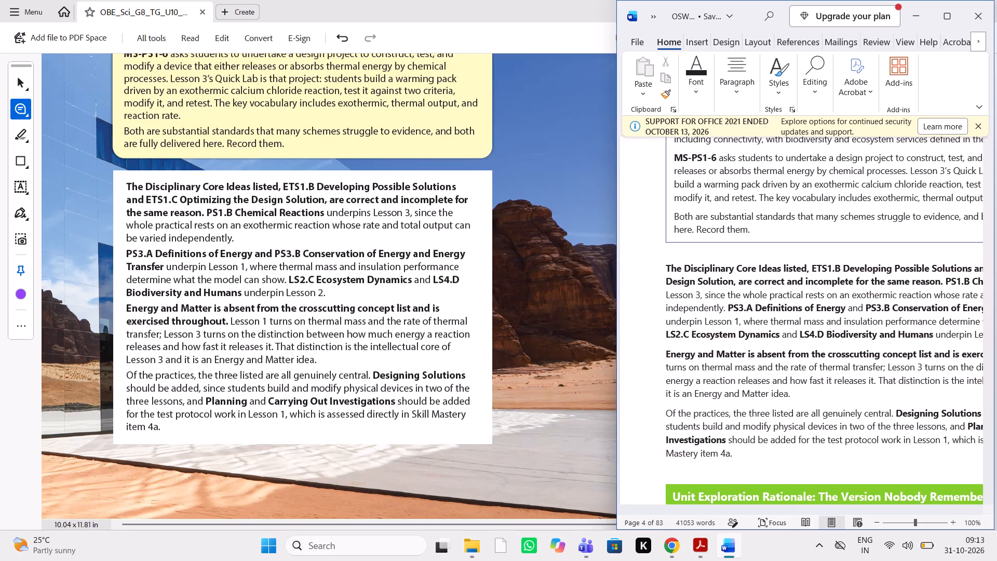
scroll(824, 381, "left", 1)
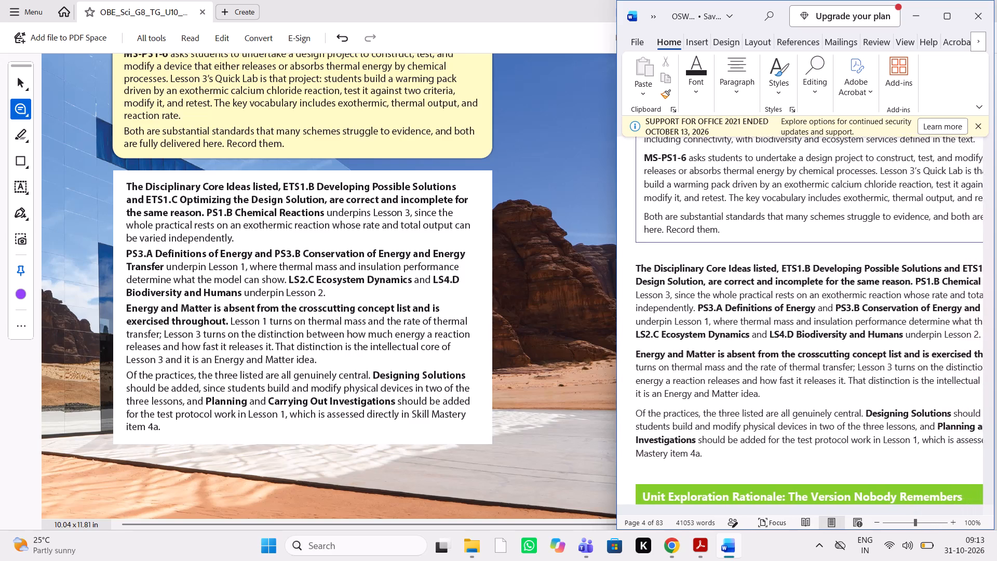
scroll(824, 381, "left", 3)
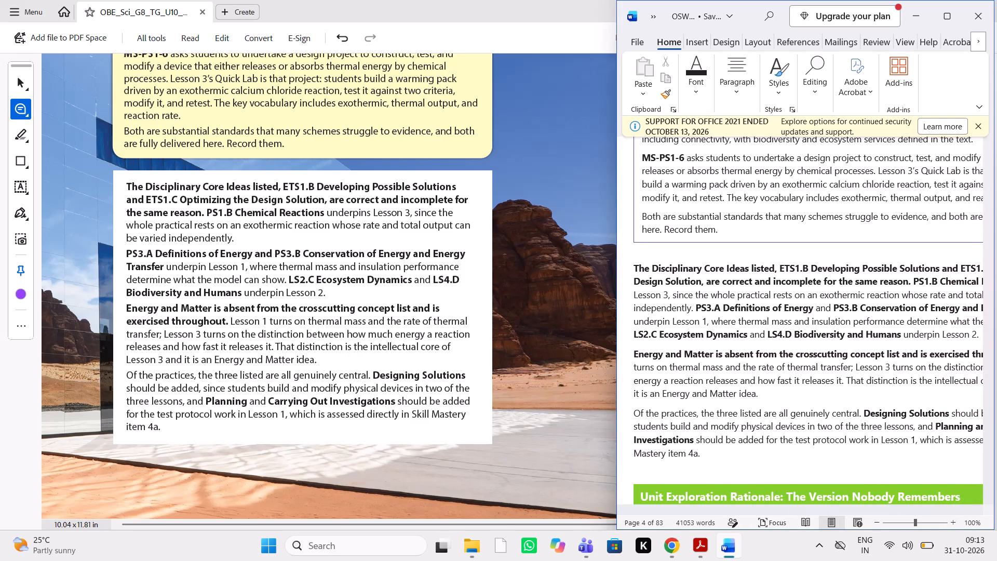
Comment "unbold it" on the "and" between PS3.A Definitions of Energy and PS3.B Conservation of Energy in the PDF.
left_click_drag(824, 381, 463, 251)
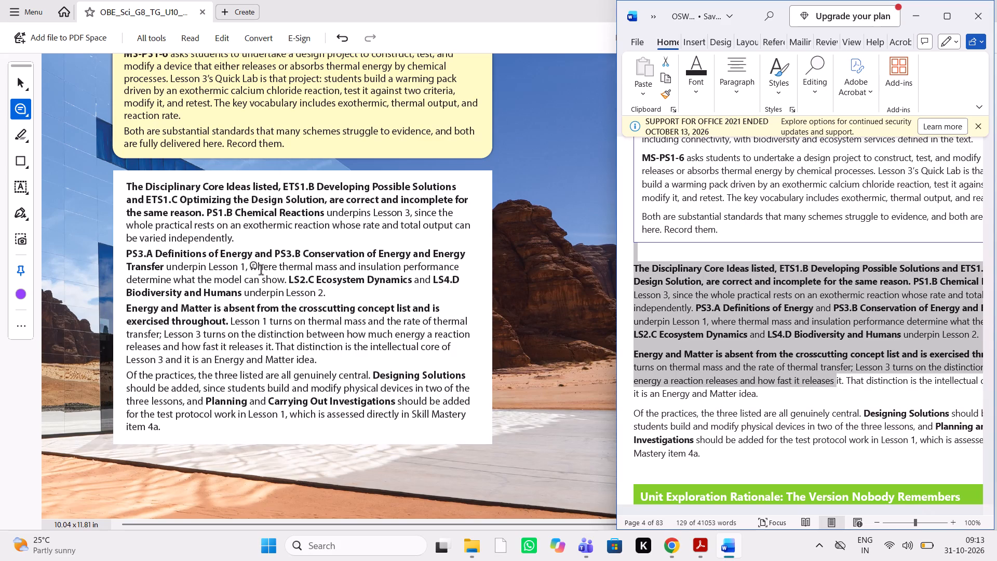
left_click_drag(253, 254, 264, 254)
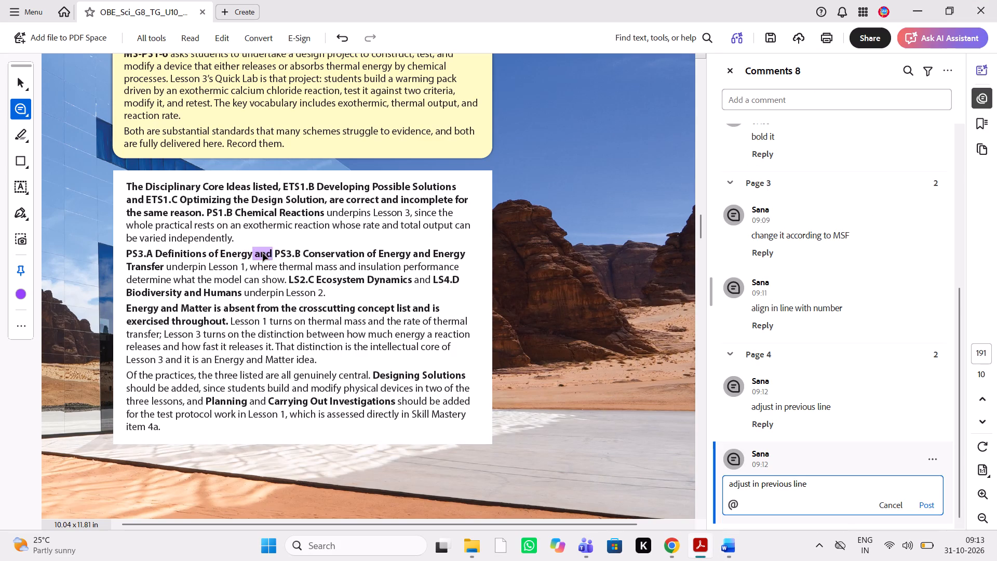
type("unbold it")
key("space")
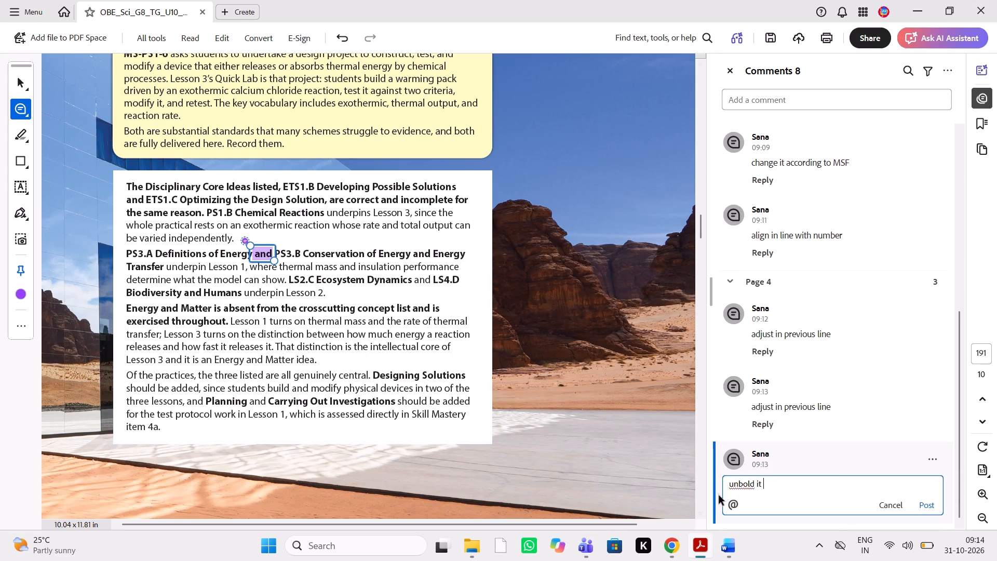
Compare the Disciplinary Core Ideas and PS3.A/PS3.B paragraphs in the Word guide with the same text block in the PDF.
left_click(734, 555)
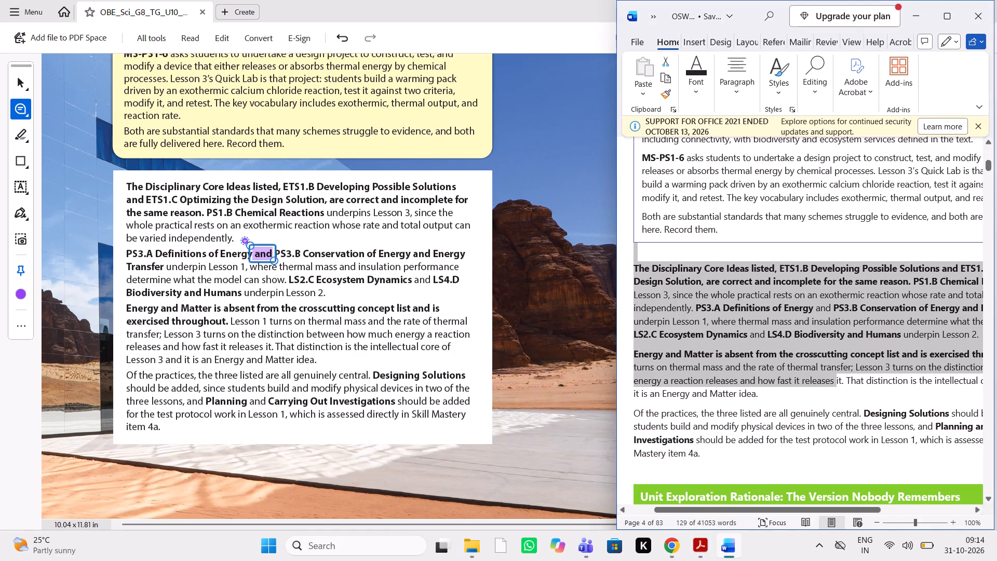
left_click(909, 315)
scroll(909, 315, "left", 1)
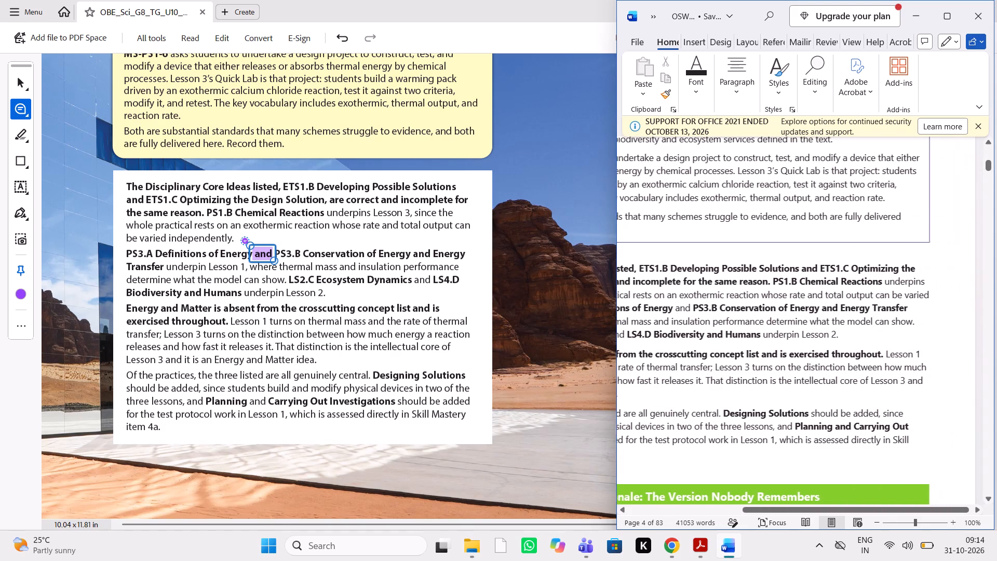
scroll(909, 315, "left", 1)
scroll(909, 315, "right", 2)
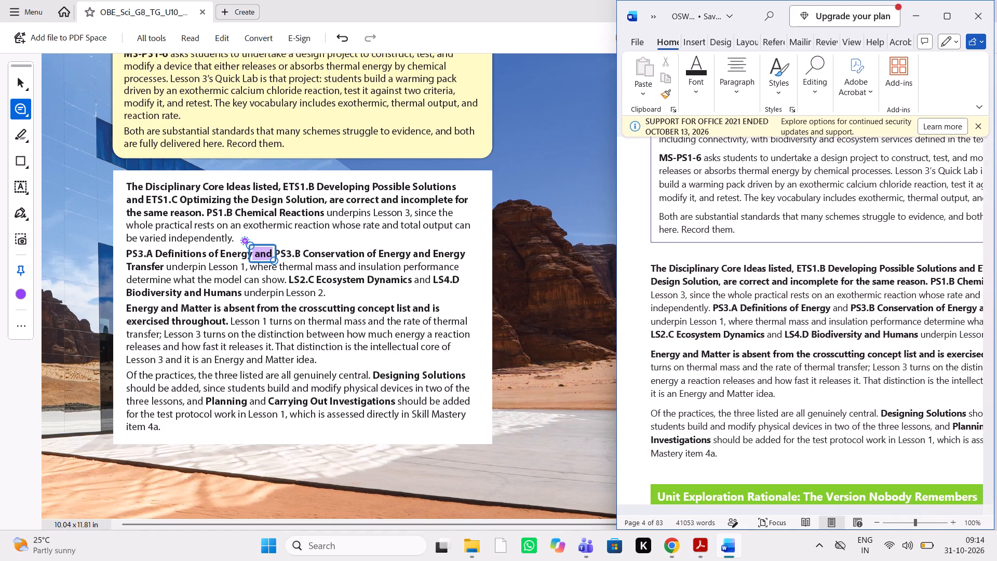
scroll(909, 315, "up", 2)
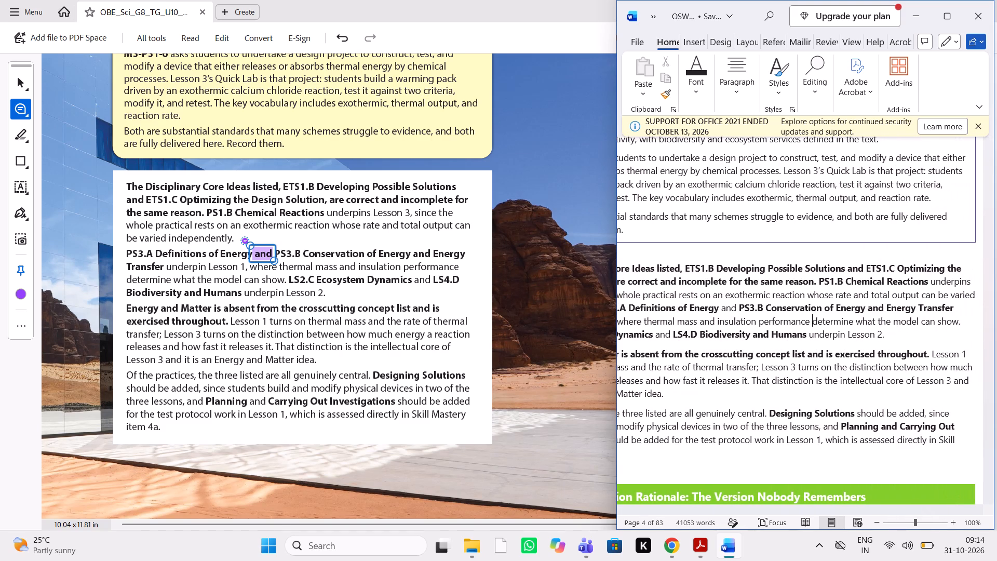
scroll(909, 315, "up", 2)
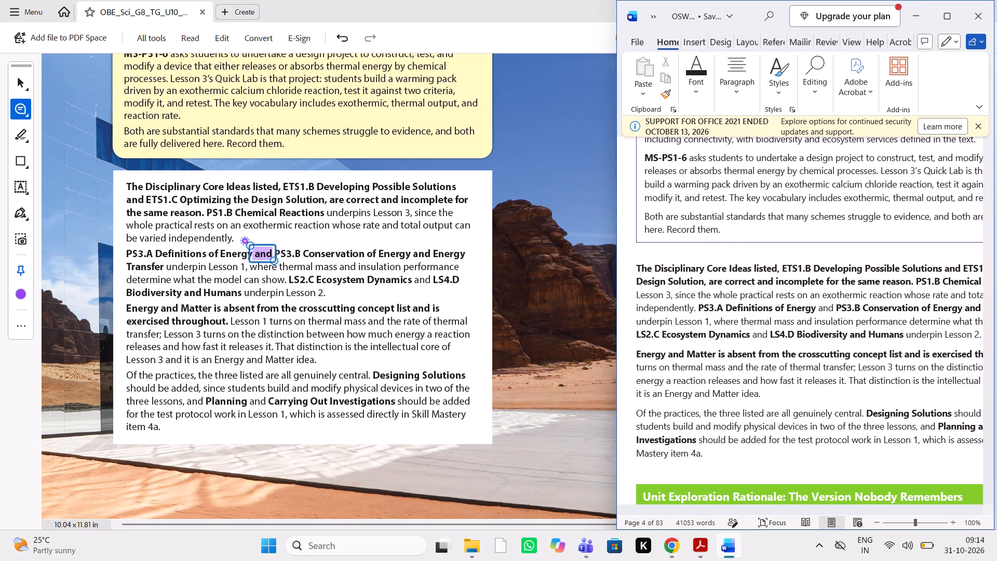
scroll(909, 315, "up", 1)
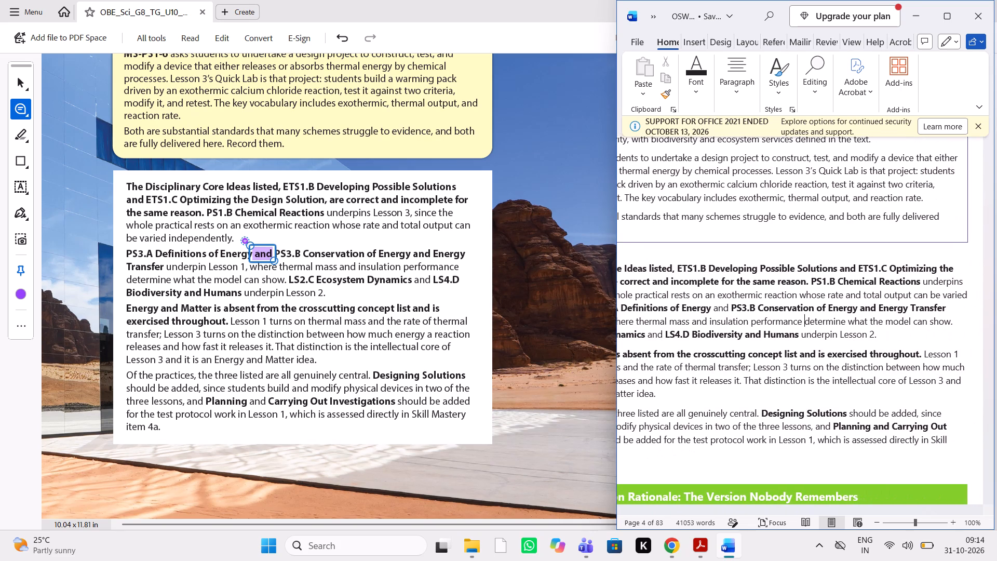
scroll(909, 315, "up", 2)
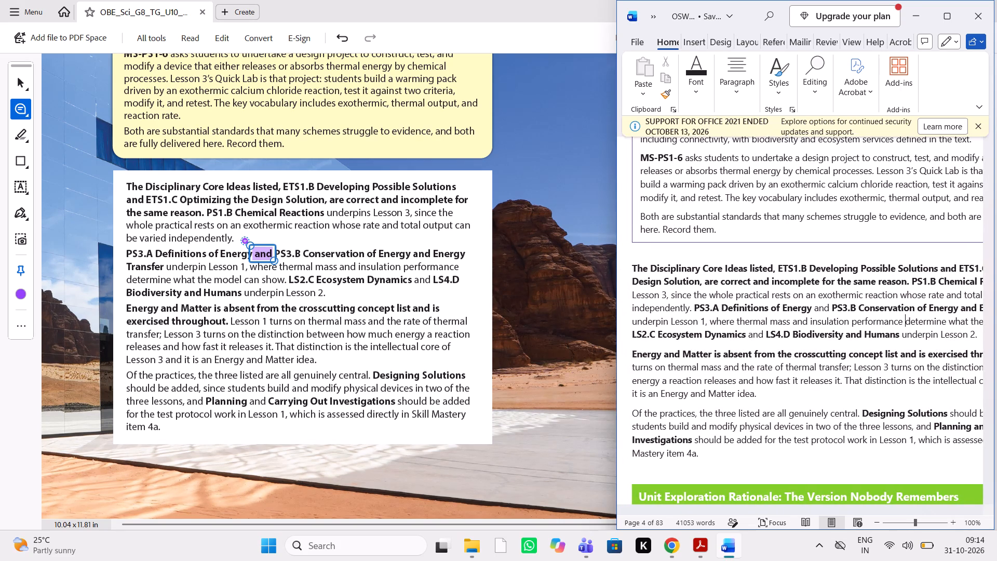
Check the Energy and Matter and practices paragraphs, including their bold phrases, in the Word guide against the PDF.
left_click(909, 315)
scroll(909, 315, "left", 1)
scroll(909, 315, "right", 1)
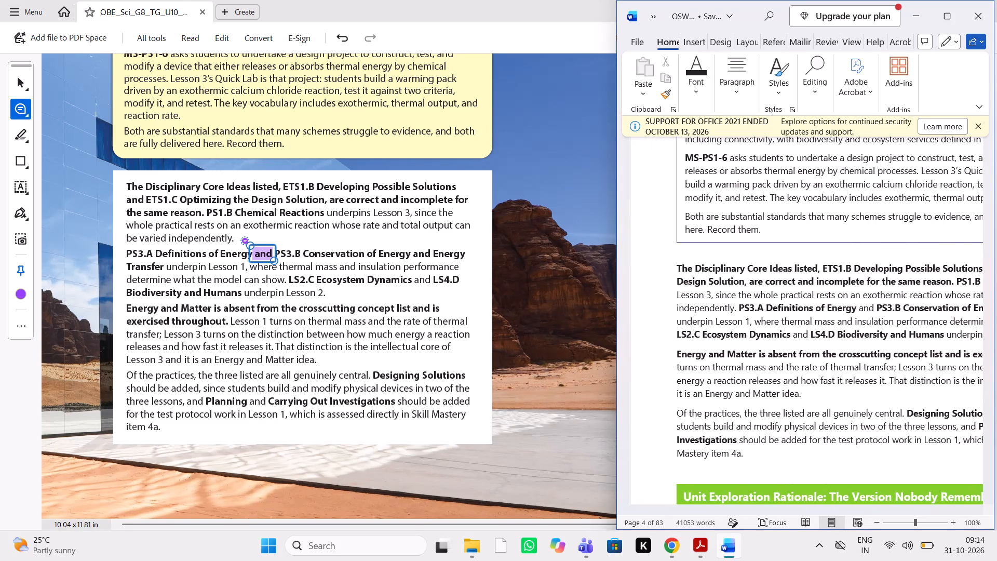
scroll(909, 315, "left", 1)
scroll(909, 315, "right", 1)
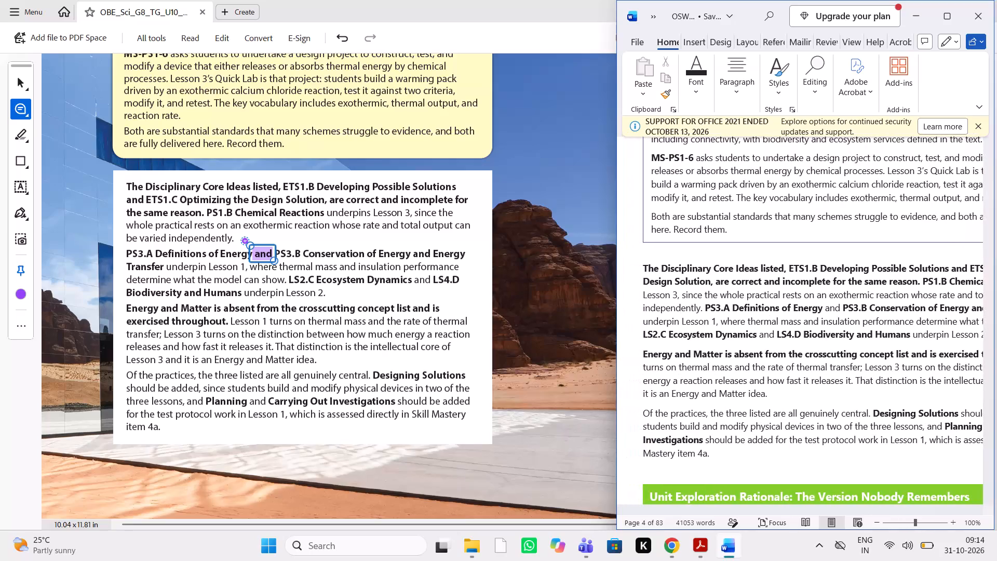
scroll(909, 315, "left", 1)
scroll(909, 315, "right", 1)
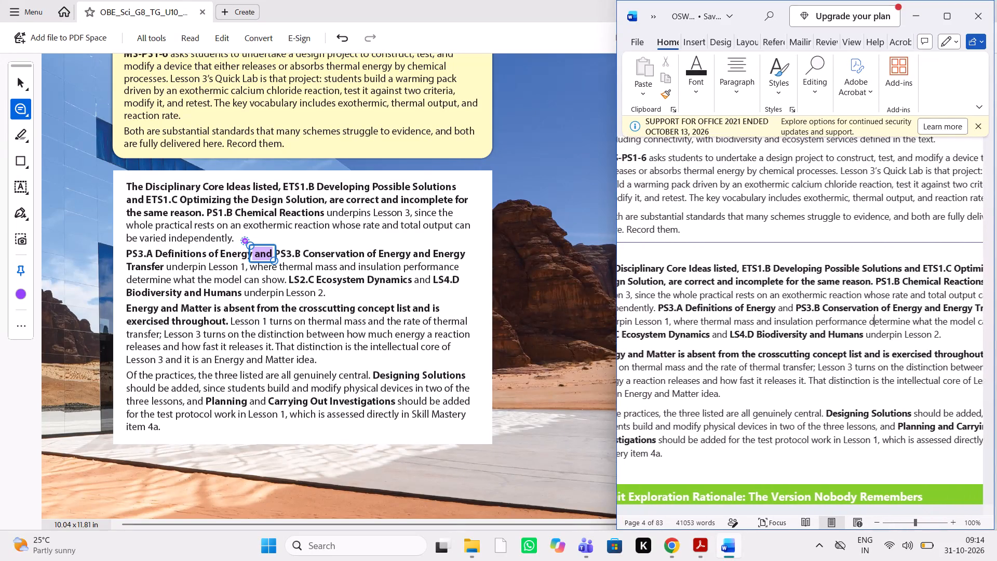
scroll(909, 315, "left", 1)
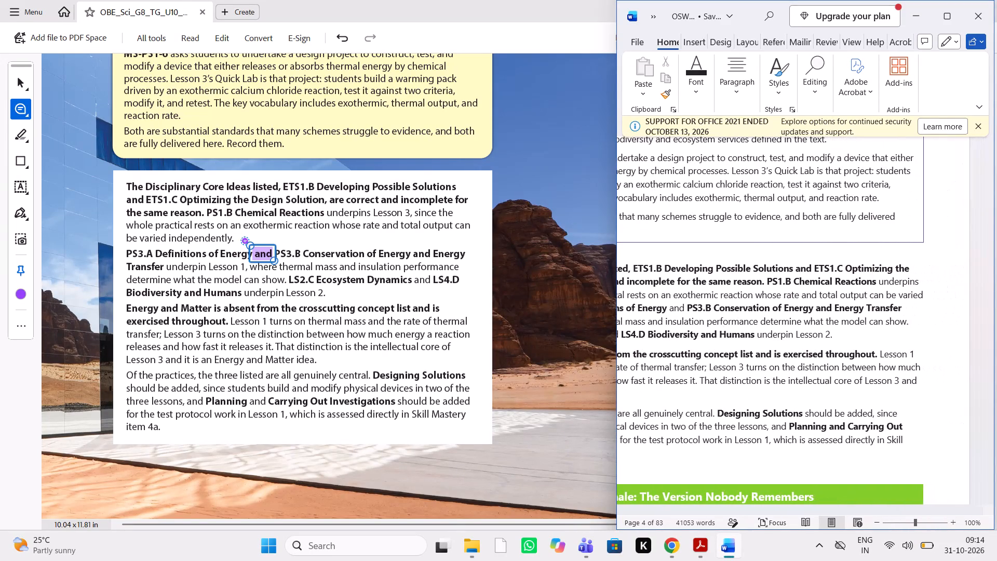
scroll(909, 315, "left", 2)
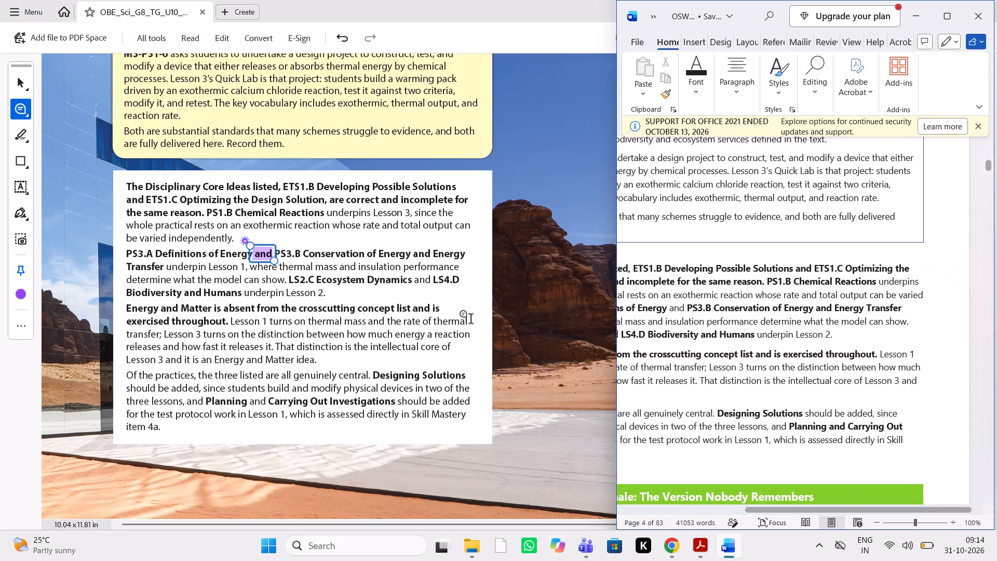
Comment "bold it" on the "and" between Planning and Carrying Out Investigations in the PDF's practices paragraph.
left_click_drag(249, 400, 273, 399)
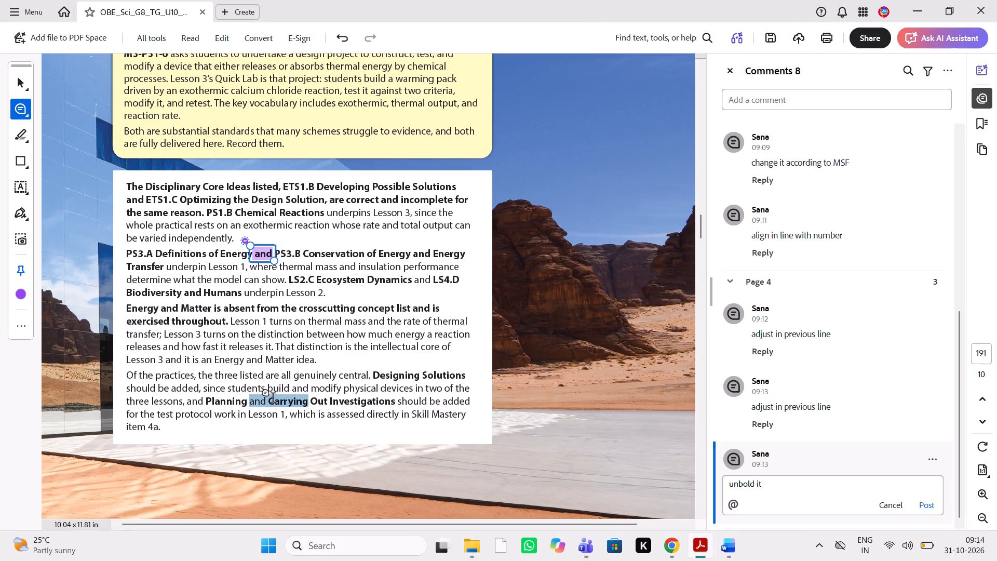
left_click_drag(273, 399, 266, 399)
type("bold it")
key("space")
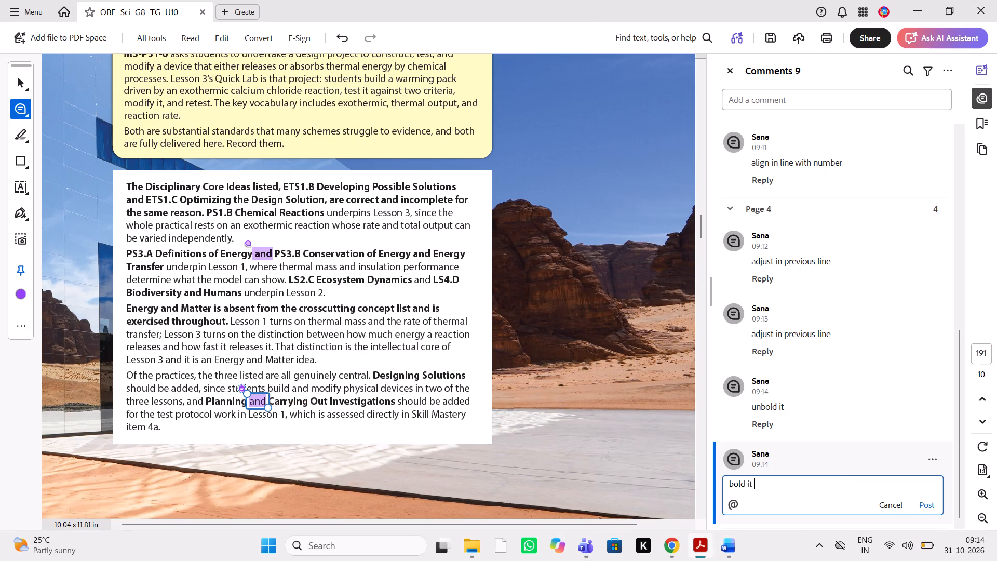
Check the practices paragraph against Word, and comment "add icon" at the PDF's "Unit Exploration Rationale: The Version Nobody Remembers" heading.
left_click(728, 550)
scroll(747, 375, "right", 1)
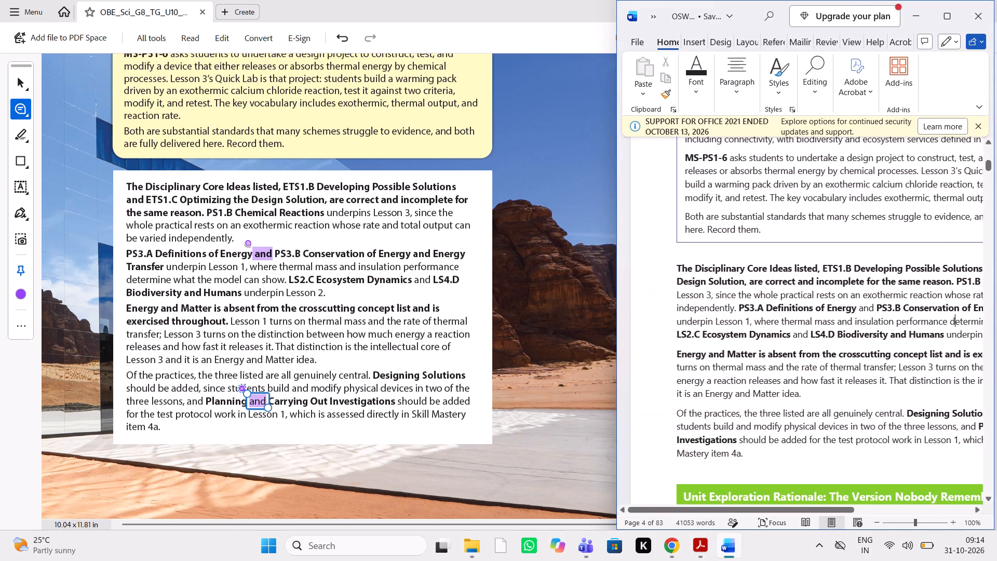
scroll(747, 375, "left", 1)
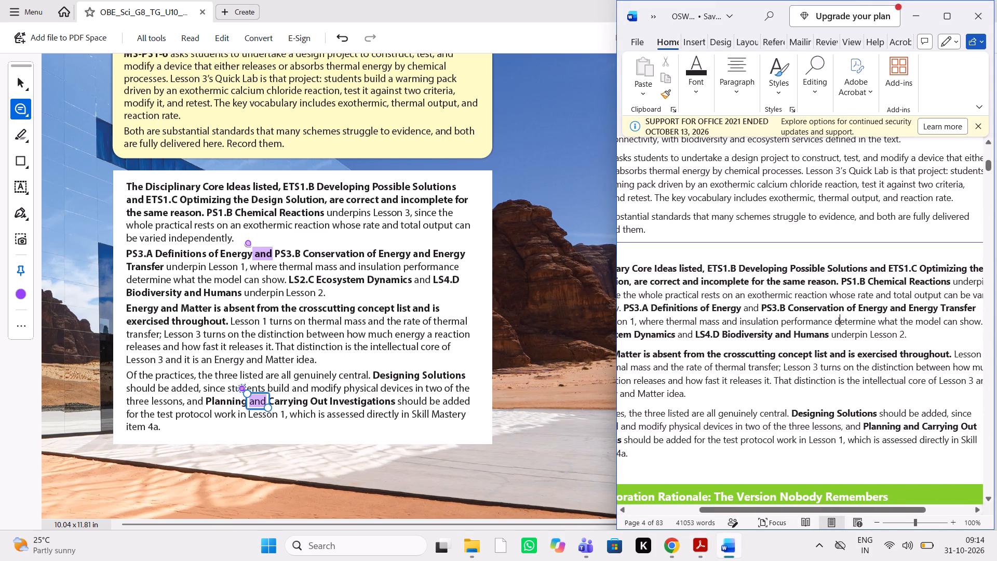
scroll(747, 375, "right", 1)
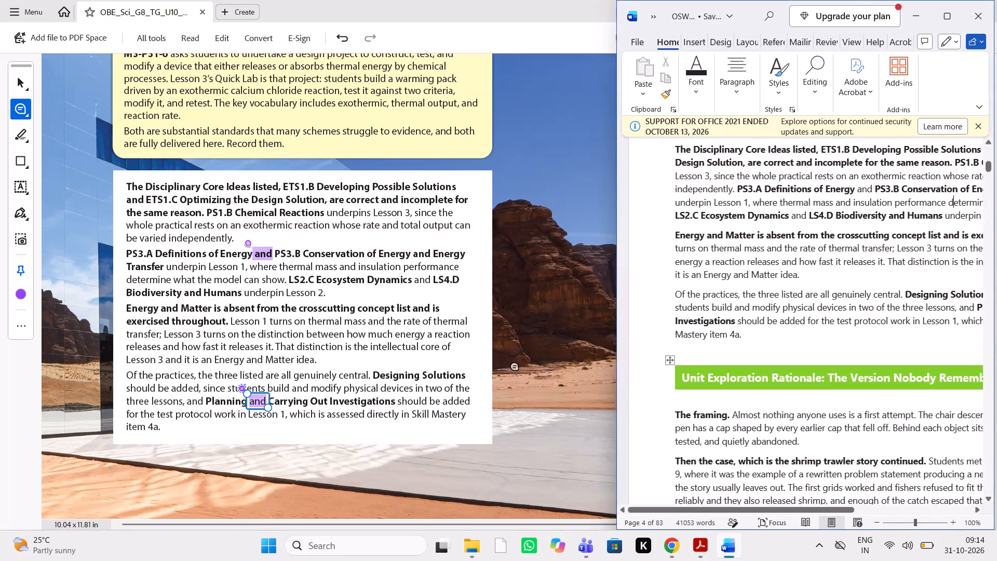
scroll(448, 397, "down", 3)
scroll(448, 397, "left", 1)
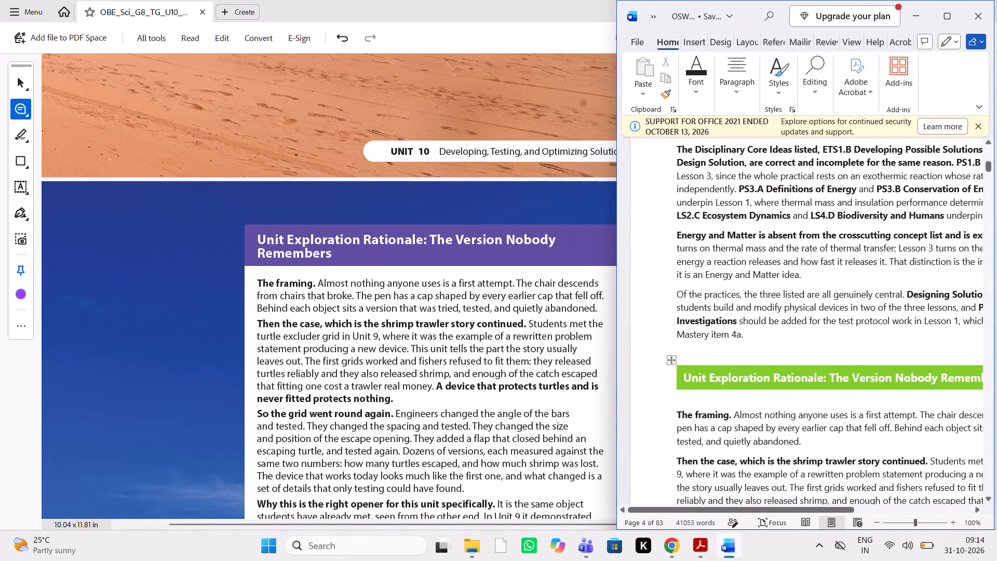
scroll(471, 346, "up", 10)
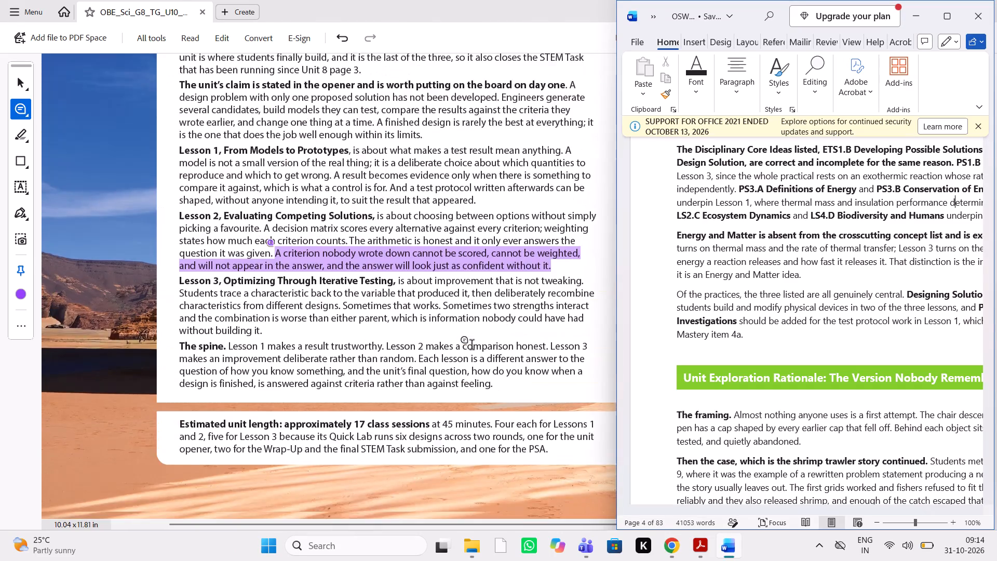
scroll(471, 346, "down", 12)
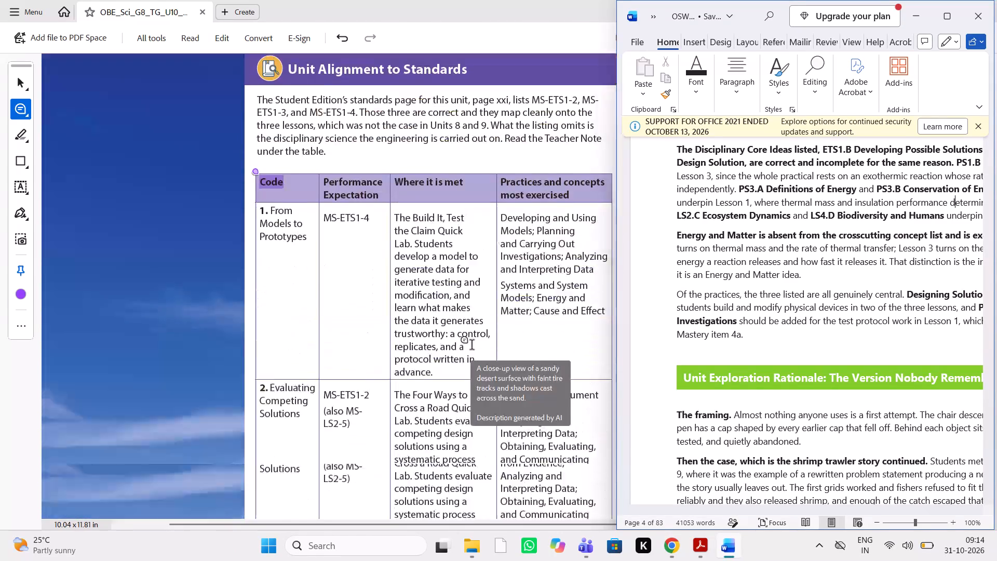
scroll(471, 346, "down", 6)
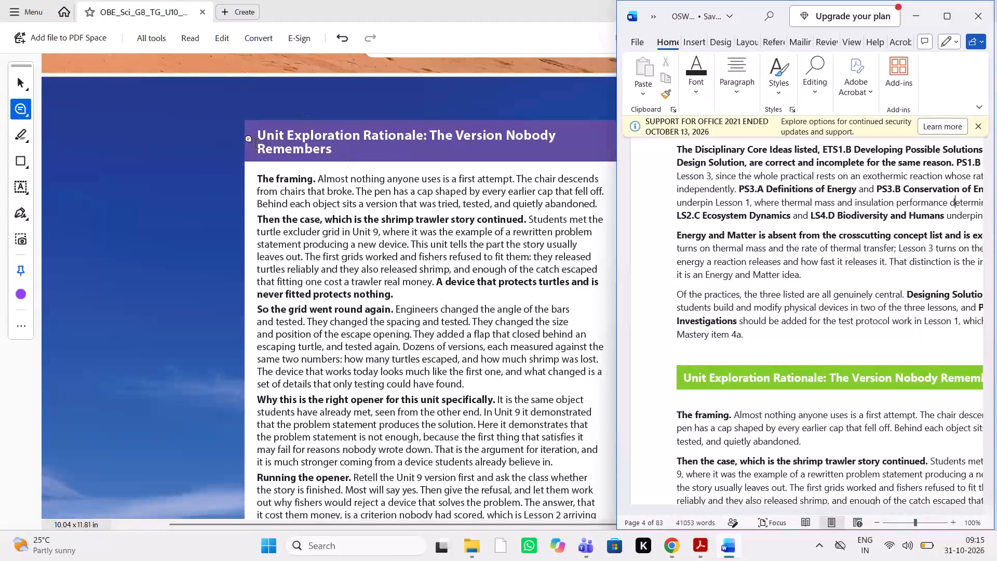
left_click(255, 145)
type("add icon")
key("space")
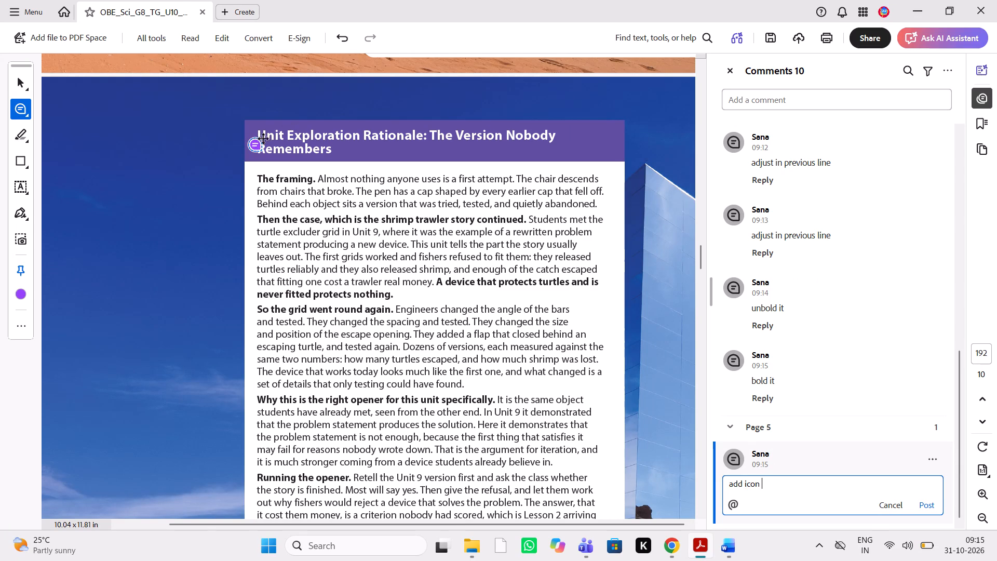
Compare the Unit Exploration Rationale heading, framing and shrimp trawler paragraphs in the Word guide with the PDF.
left_click(739, 547)
scroll(857, 415, "left", 1)
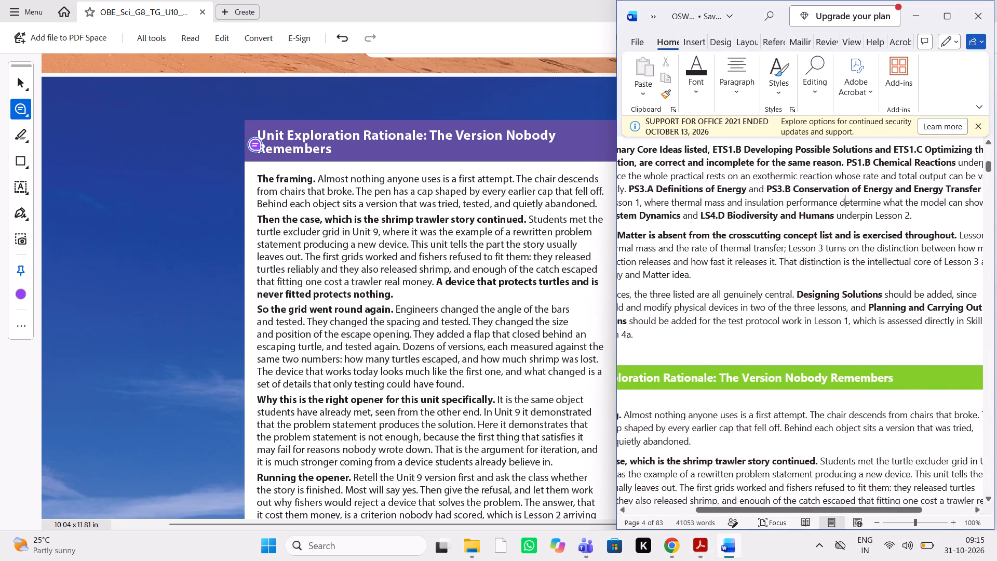
scroll(857, 415, "right", 1)
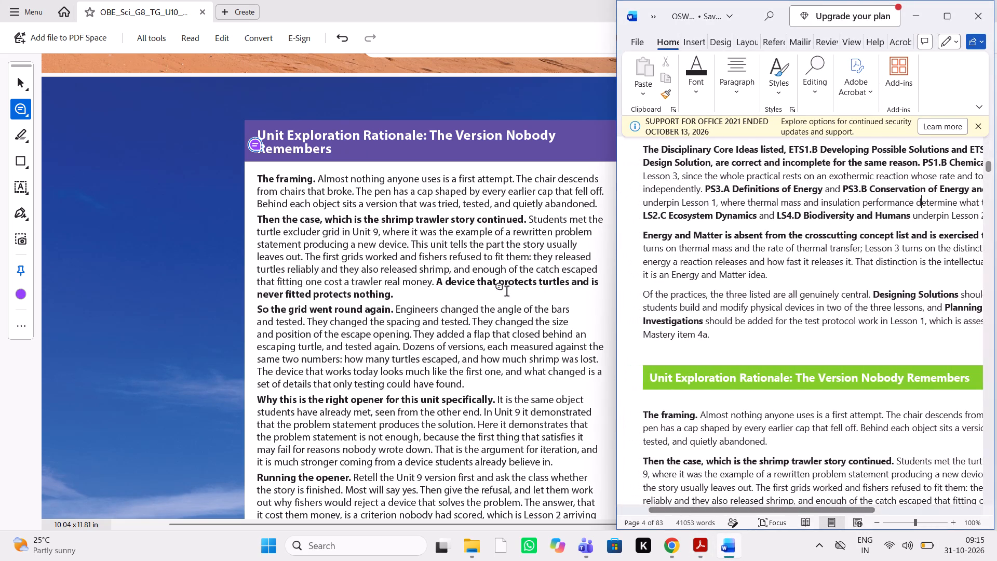
scroll(506, 292, "left", 4)
left_click(921, 8)
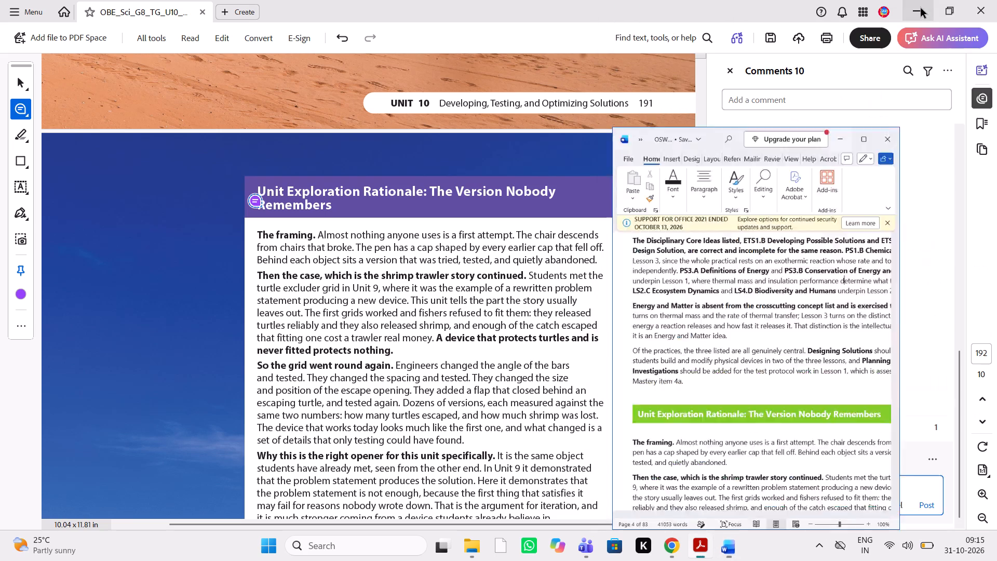
left_click(729, 545)
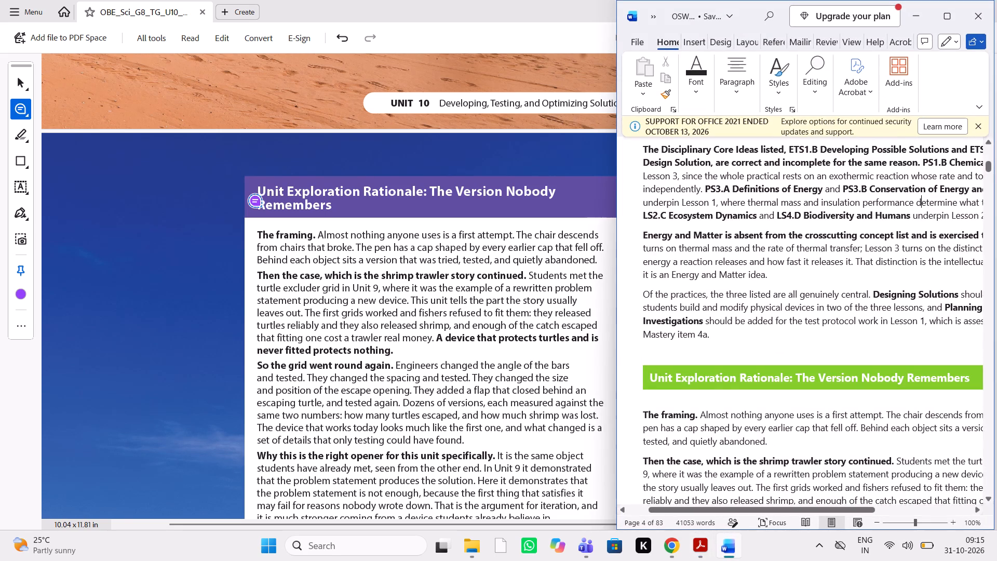
scroll(801, 345, "down", 1)
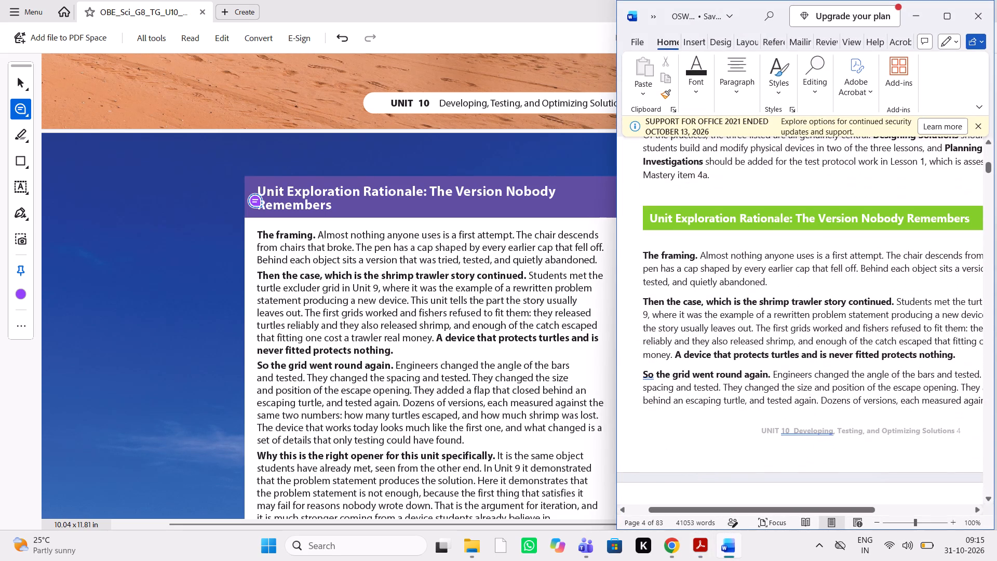
scroll(801, 345, "left", 2)
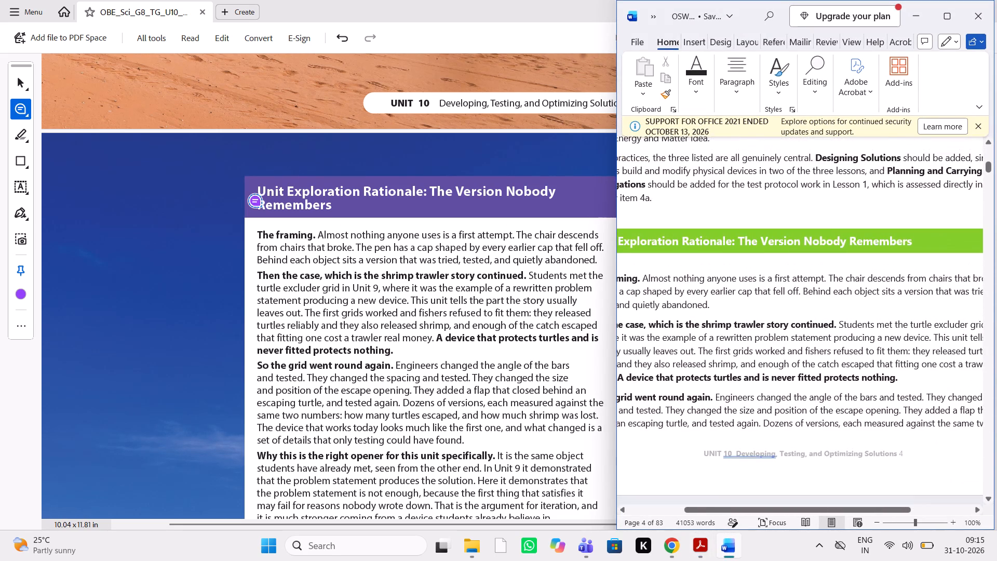
scroll(801, 345, "left", 1)
scroll(801, 345, "right", 1)
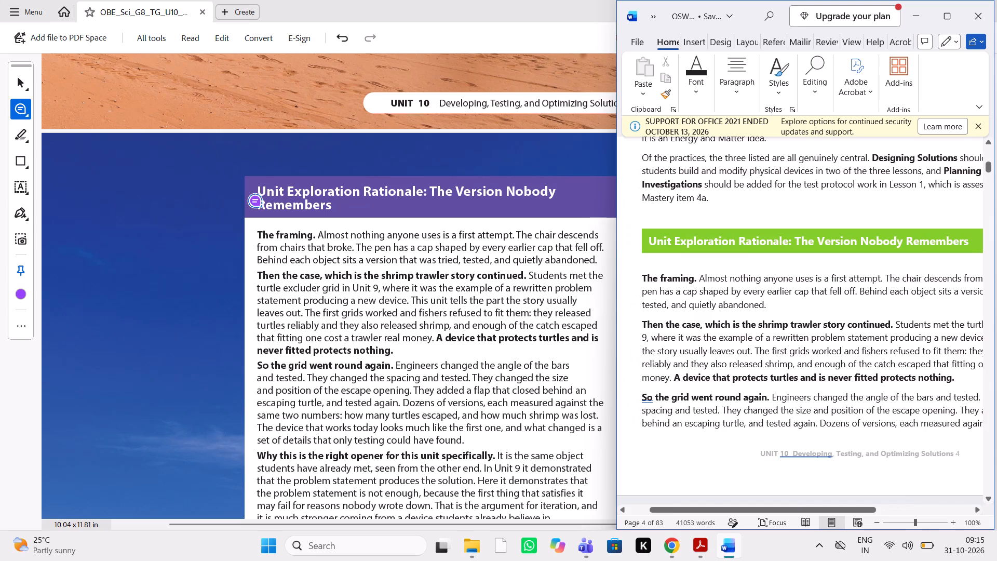
Compare the "So the grid went round again" paragraph in the Word guide with the PDF.
scroll(801, 345, "down", 1)
scroll(801, 345, "left", 1)
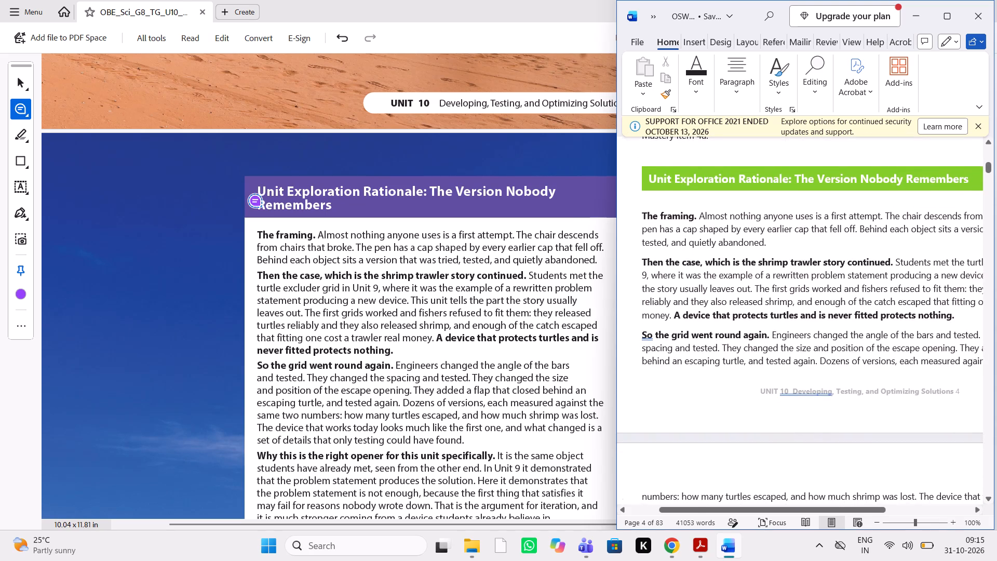
scroll(801, 345, "left", 1)
scroll(801, 345, "down", 1)
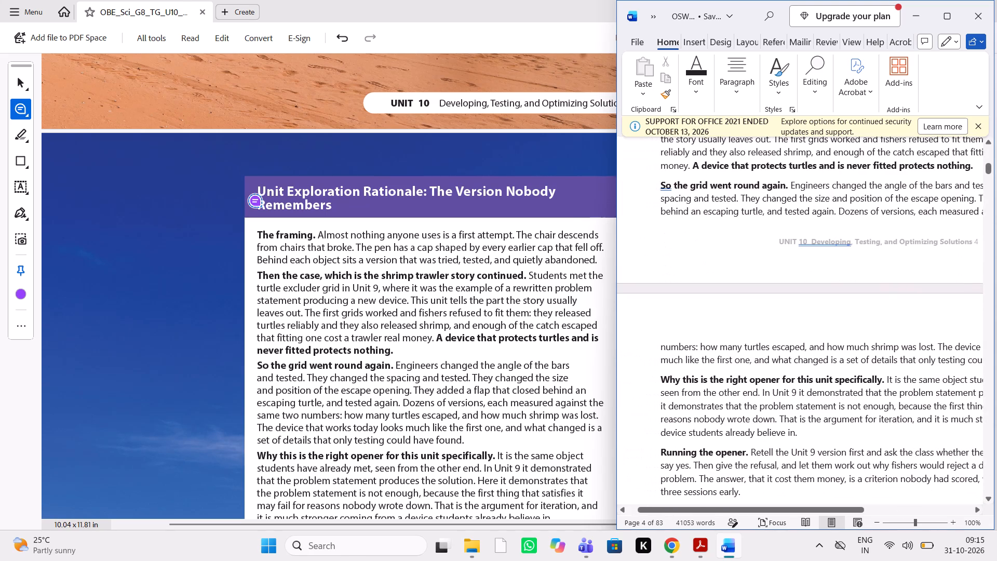
scroll(559, 383, "down", 1)
scroll(876, 373, "left", 1)
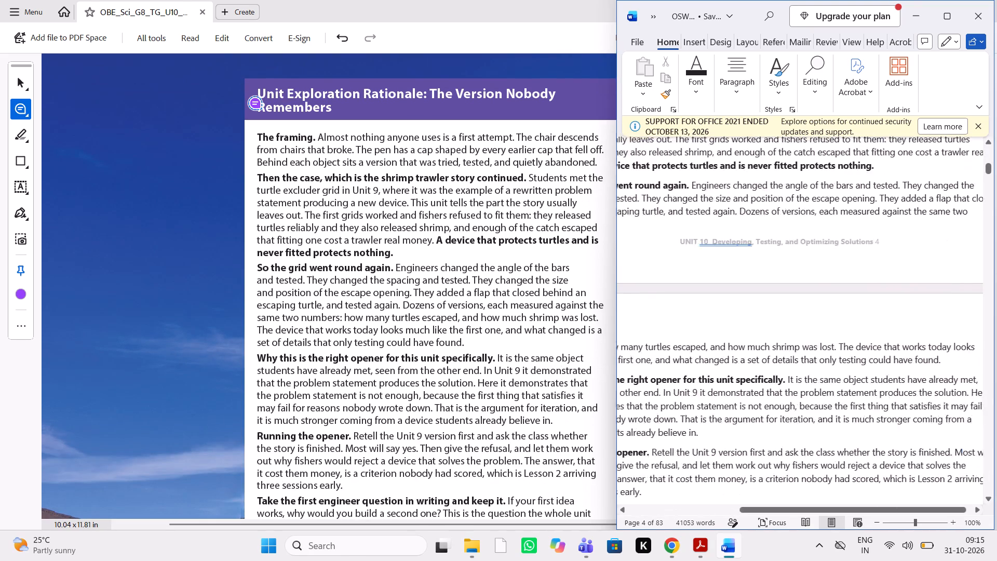
scroll(876, 373, "left", 1)
scroll(876, 373, "right", 2)
Compare the "Why this is the right opener for this unit specifically" paragraph in the Word guide with the PDF.
scroll(876, 373, "down", 1)
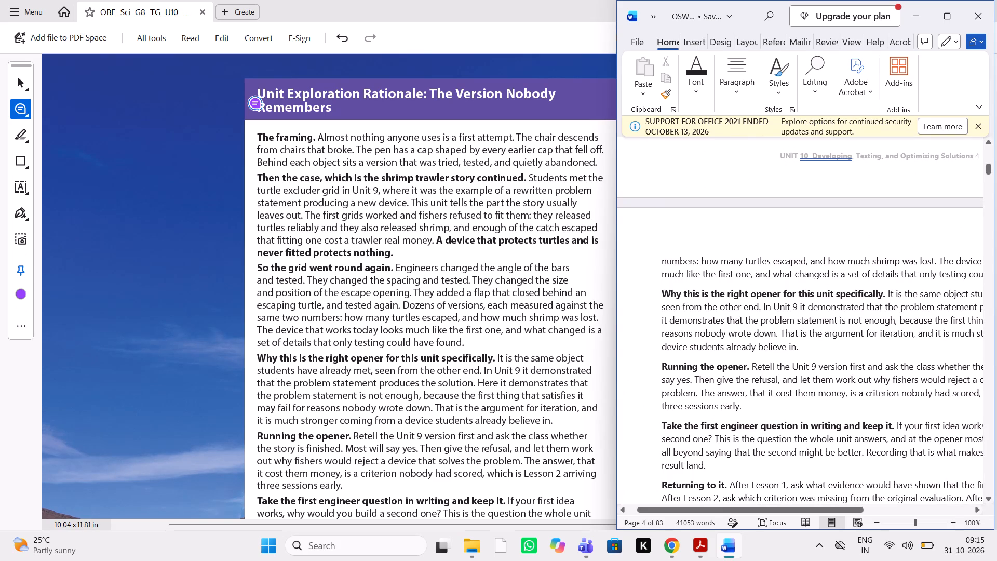
scroll(896, 349, "up", 1)
scroll(896, 349, "down", 1)
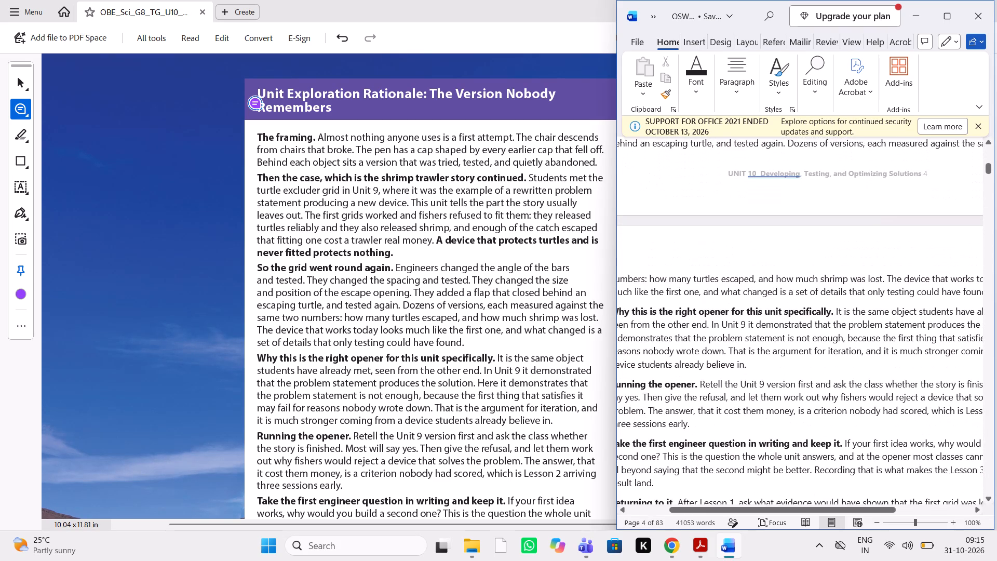
scroll(896, 349, "right", 1)
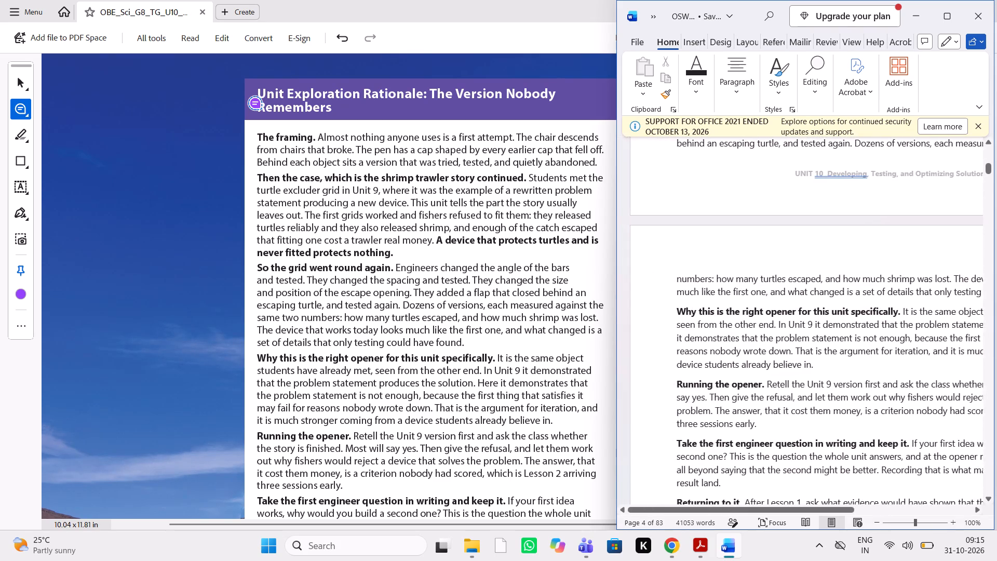
scroll(896, 349, "left", 1)
scroll(896, 349, "right", 1)
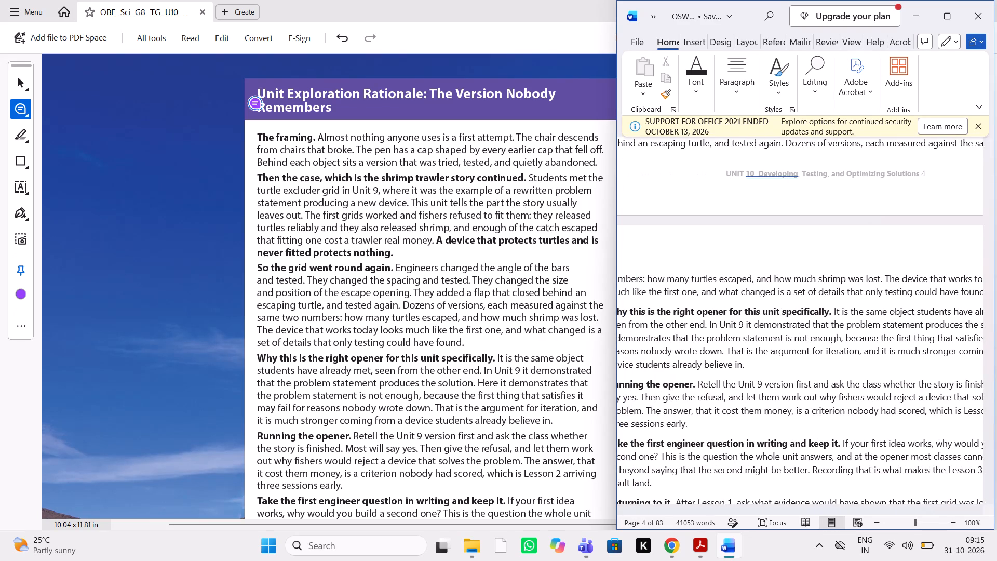
scroll(896, 349, "left", 1)
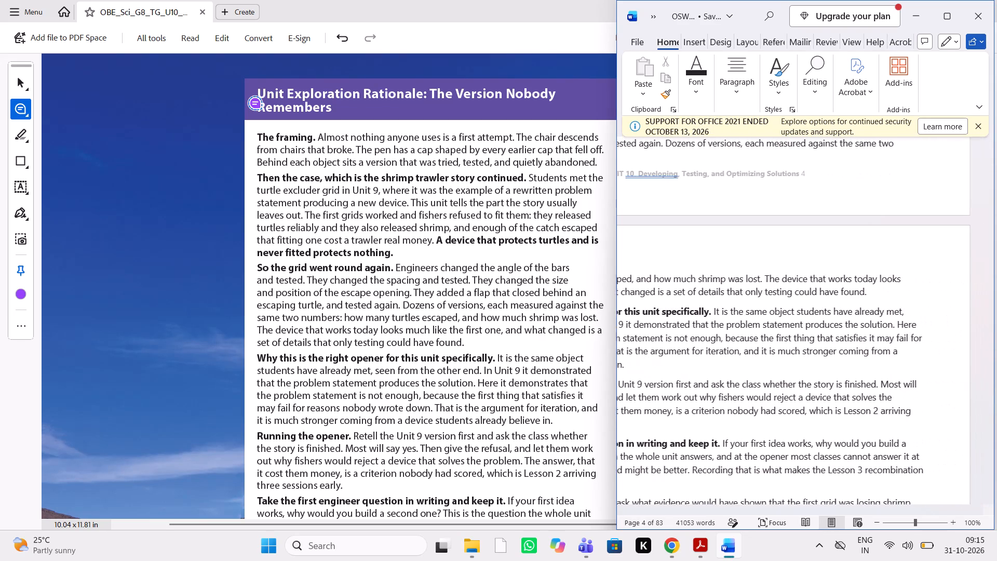
scroll(896, 349, "right", 2)
Check the "Running the opener", "Take the first engineer question" and "Returning to it" paragraphs in Word against the PDF.
scroll(896, 349, "down", 1)
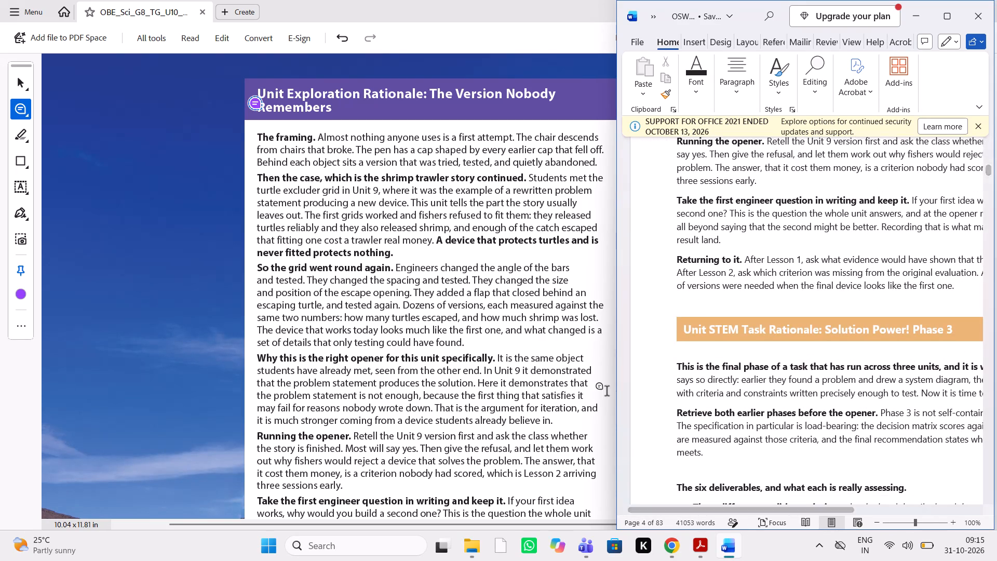
scroll(607, 392, "down", 1)
scroll(973, 332, "up", 1)
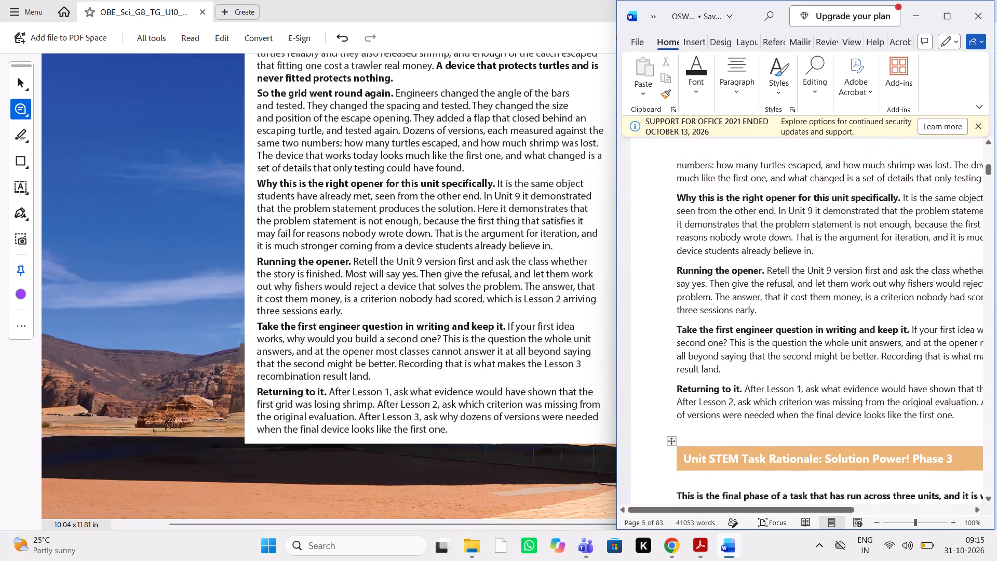
scroll(973, 332, "left", 1)
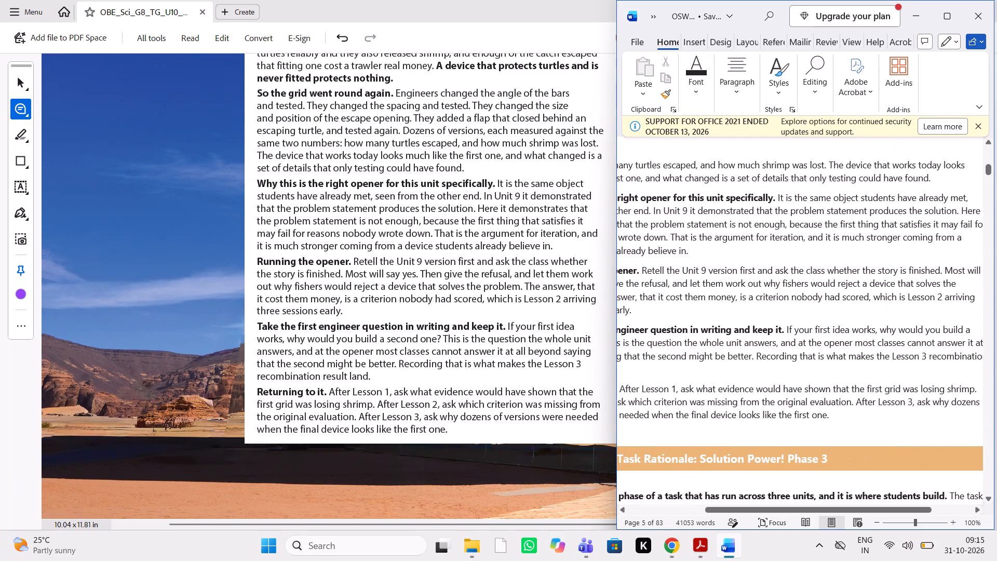
scroll(973, 332, "right", 2)
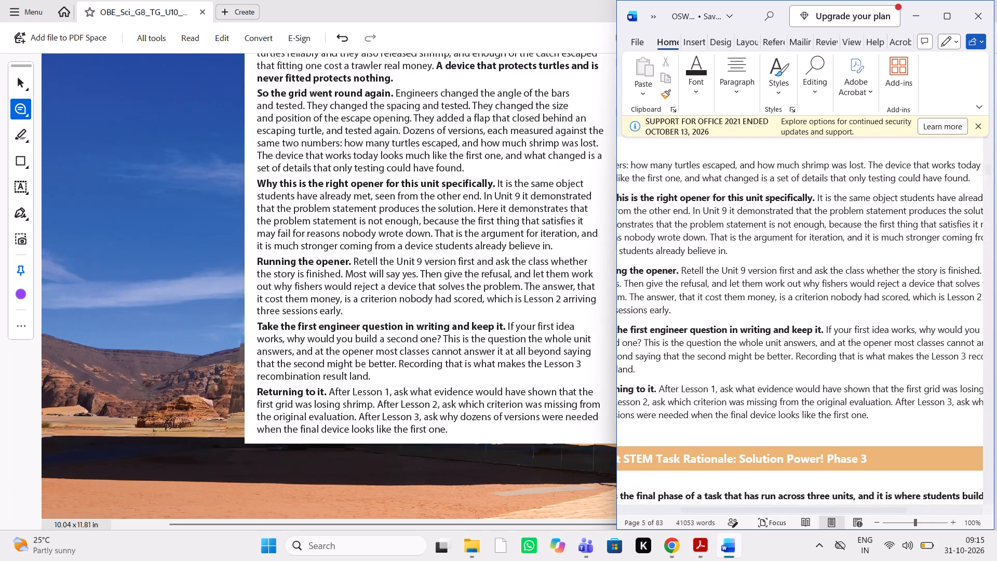
scroll(973, 332, "left", 1)
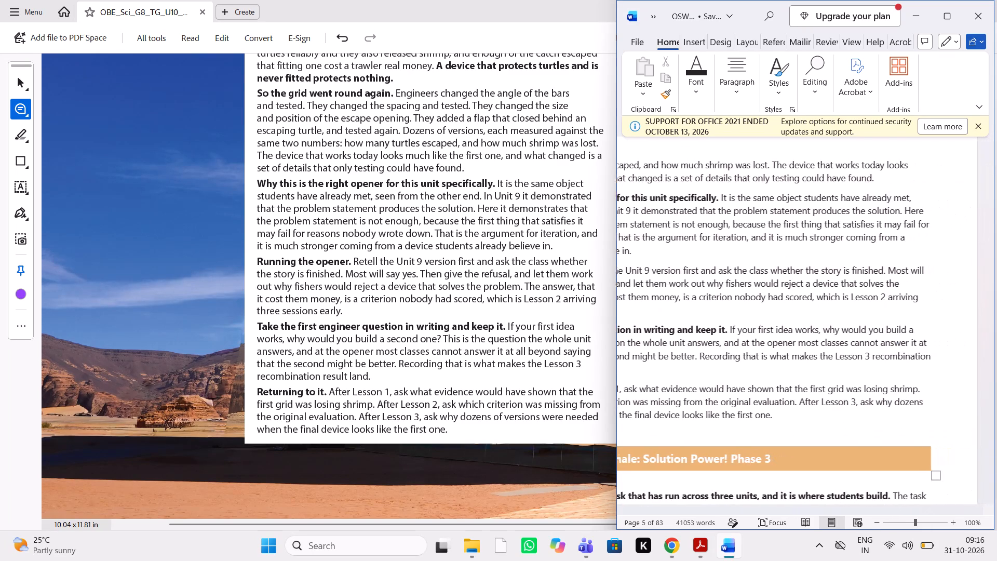
scroll(973, 332, "right", 2)
scroll(768, 323, "down", 1)
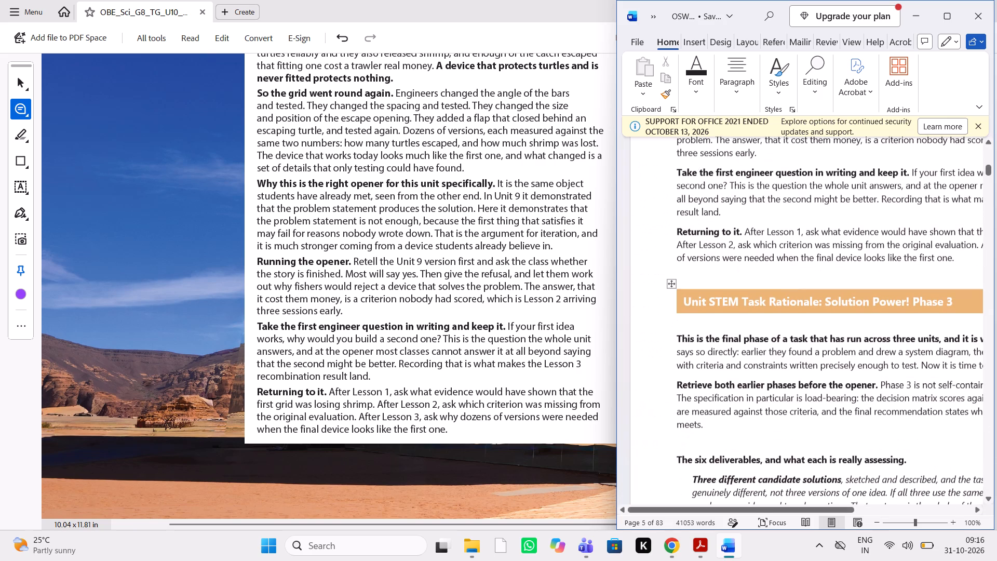
Compare the "Unit STEM Task Rationale: Solution Power! Phase 3" heading and its opening paragraphs in the PDF with Word.
scroll(576, 278, "up", 2)
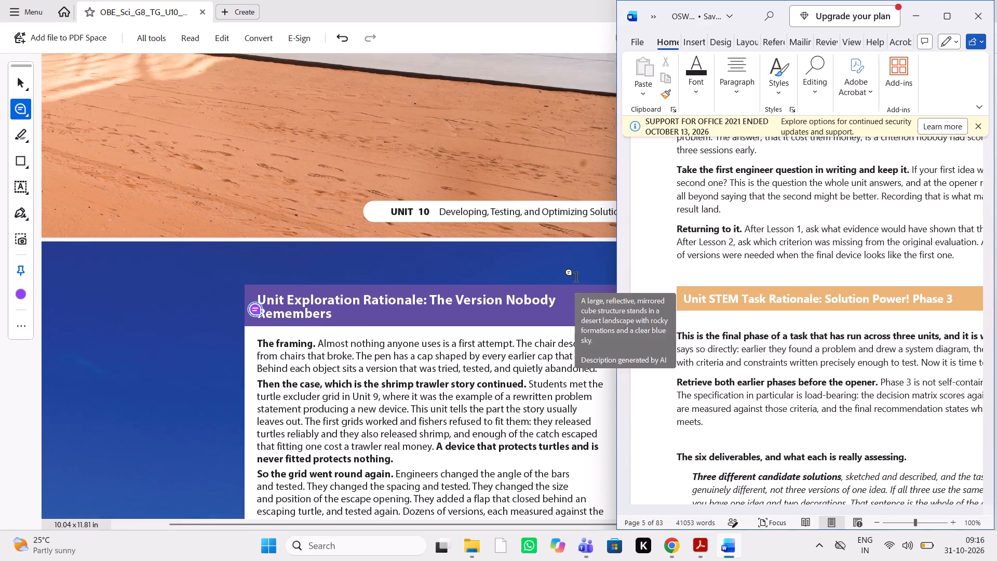
scroll(576, 278, "up", 1)
scroll(576, 278, "down", 6)
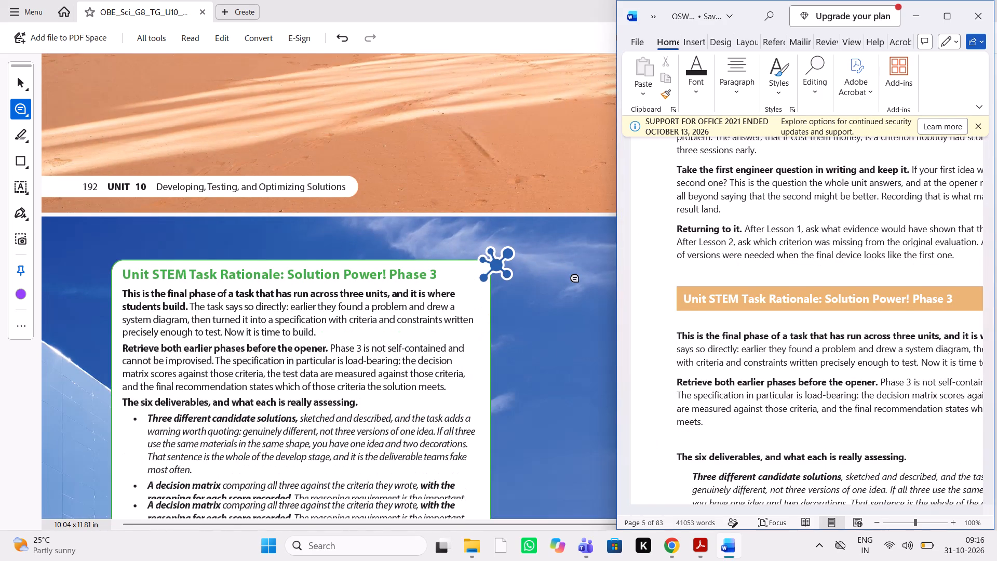
scroll(879, 227, "left", 1)
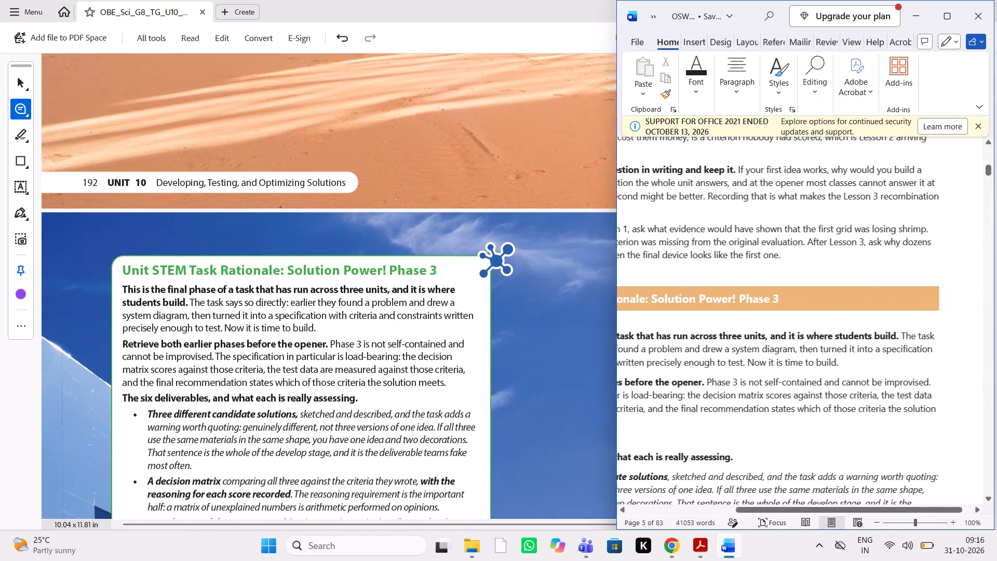
scroll(879, 227, "right", 1)
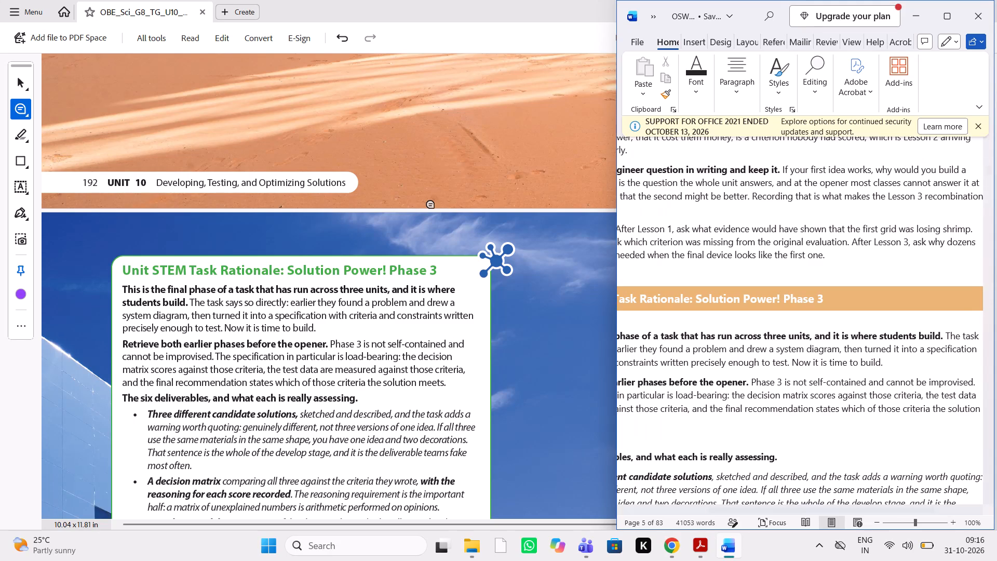
scroll(432, 205, "up", 4)
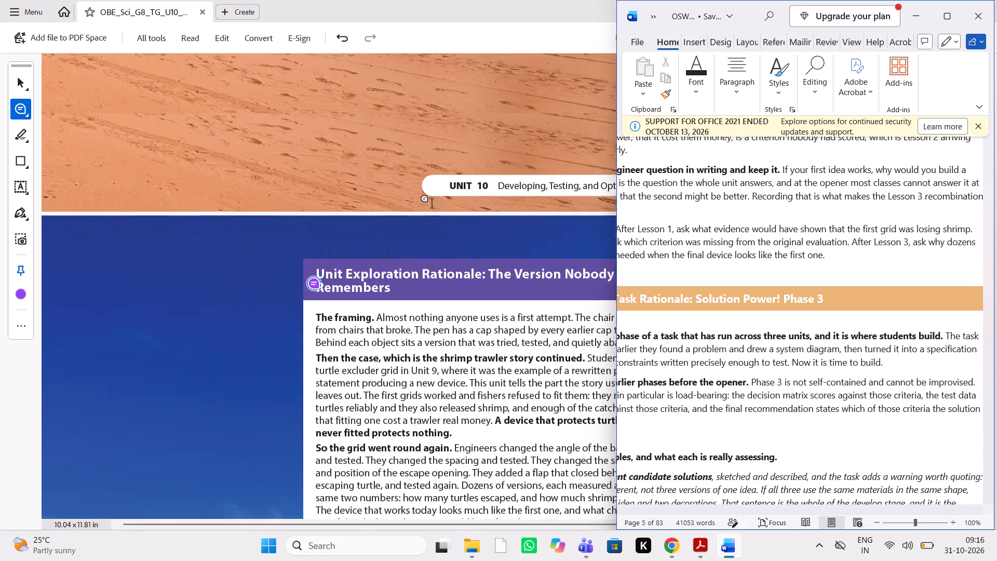
scroll(432, 205, "up", 3)
scroll(432, 205, "down", 4)
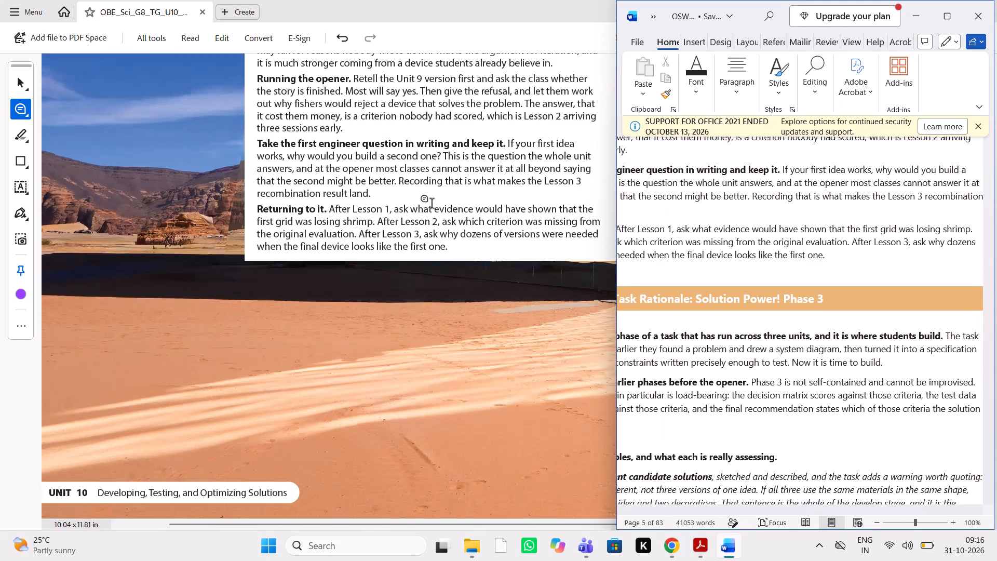
scroll(432, 205, "down", 3)
scroll(432, 205, "right", 1)
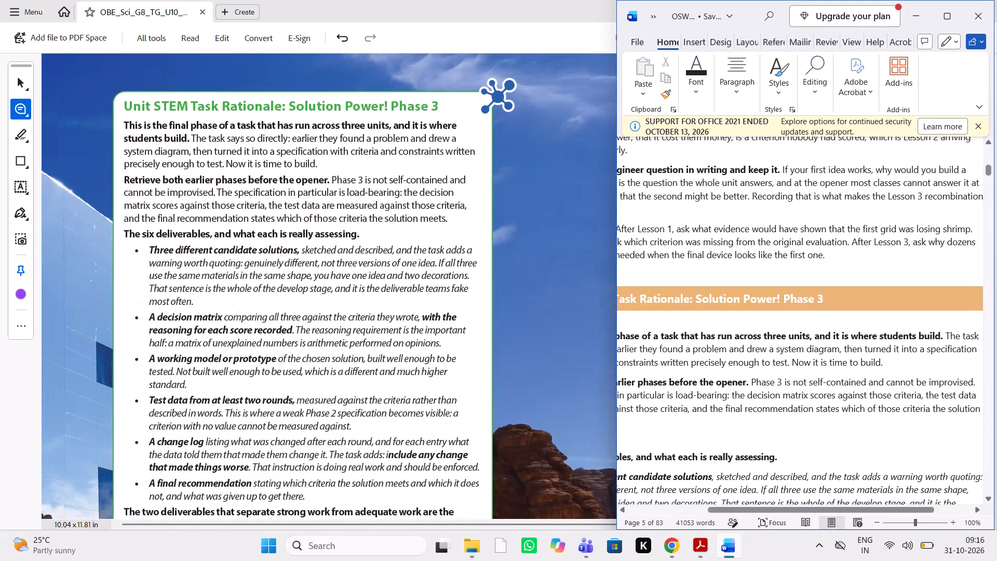
scroll(725, 238, "right", 1)
scroll(725, 238, "left", 1)
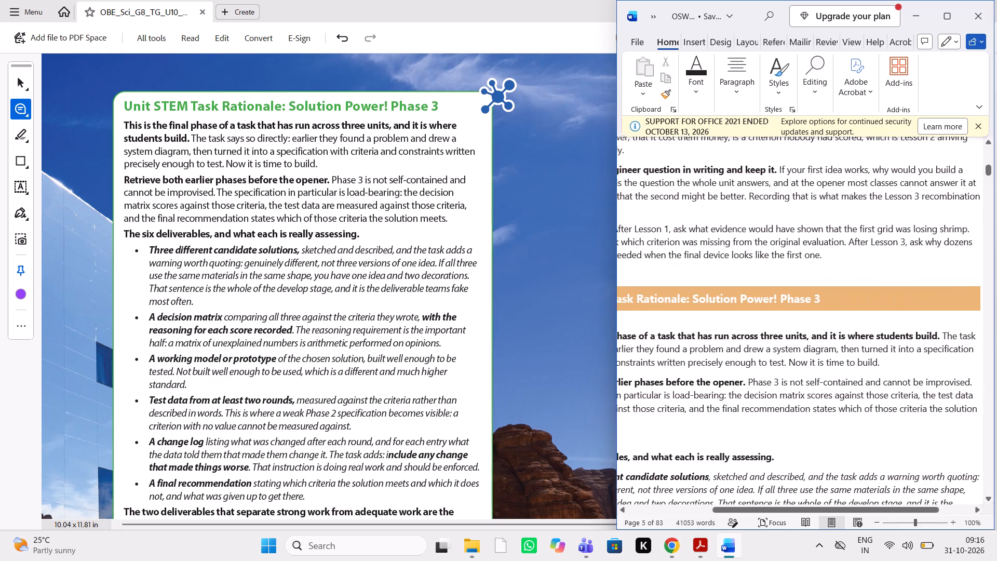
scroll(725, 238, "left", 1)
scroll(725, 238, "right", 1)
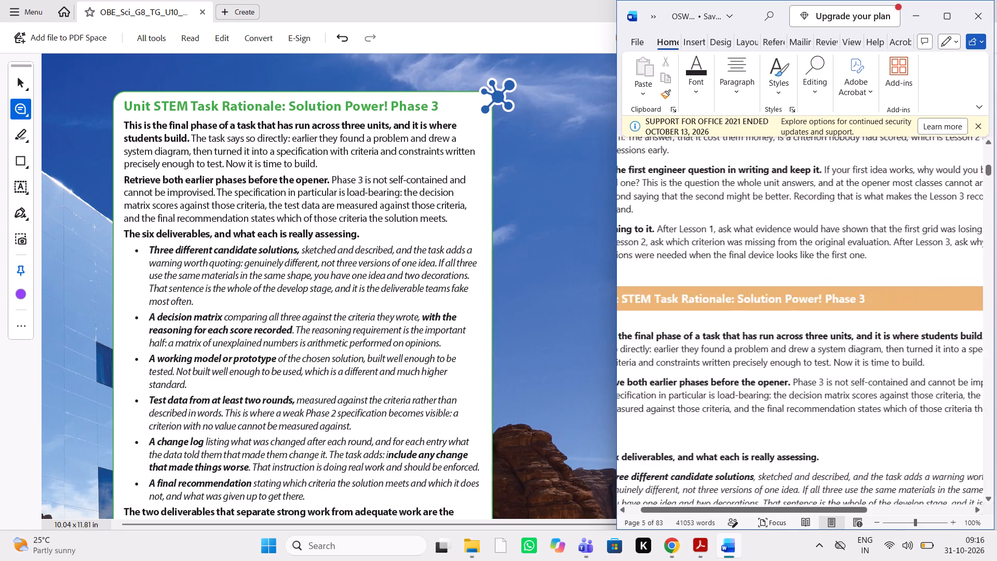
scroll(725, 238, "right", 1)
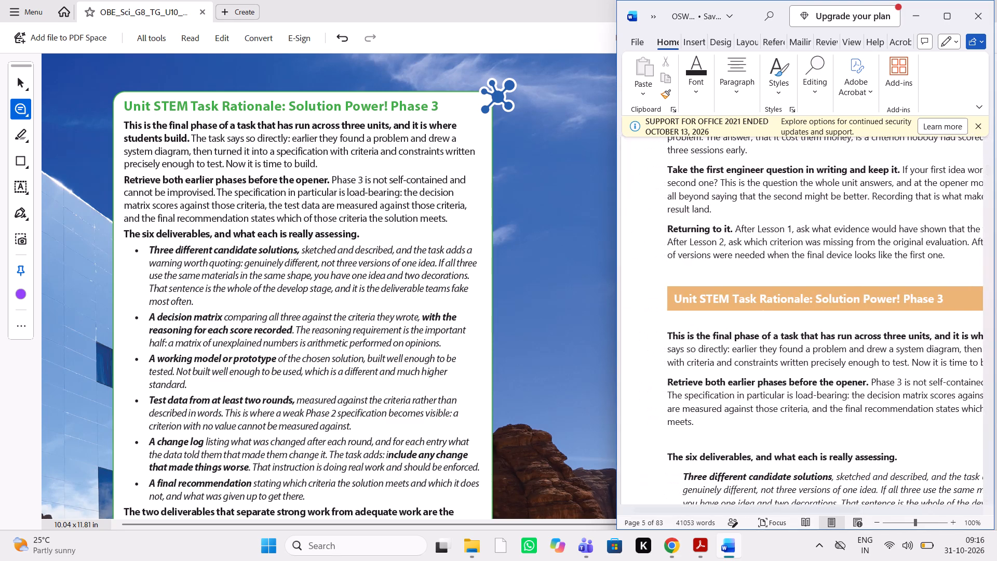
Check the six deliverables intro and the candidate solutions and decision matrix entries in Word against the PDF.
scroll(725, 238, "down", 1)
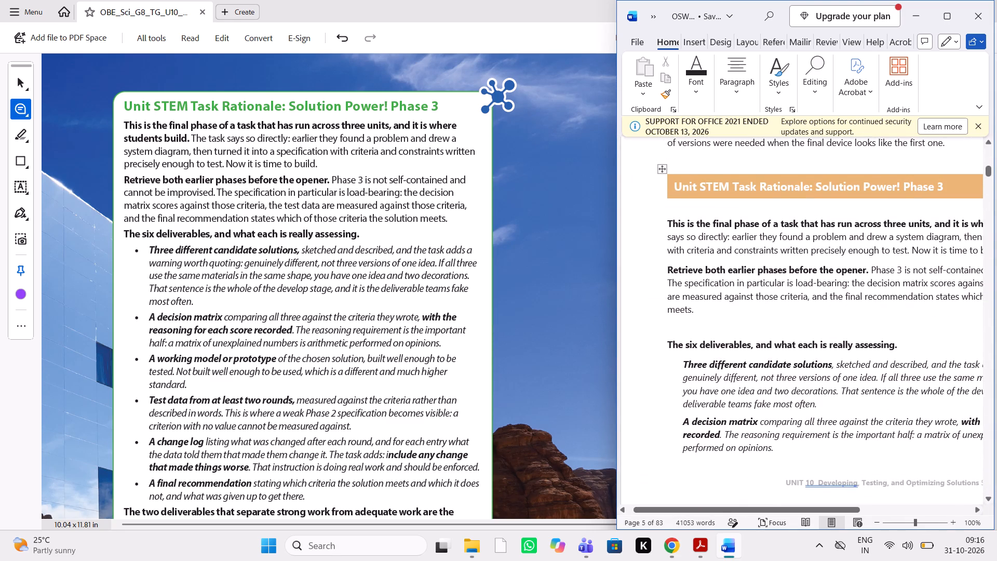
scroll(725, 238, "left", 1)
scroll(725, 238, "right", 1)
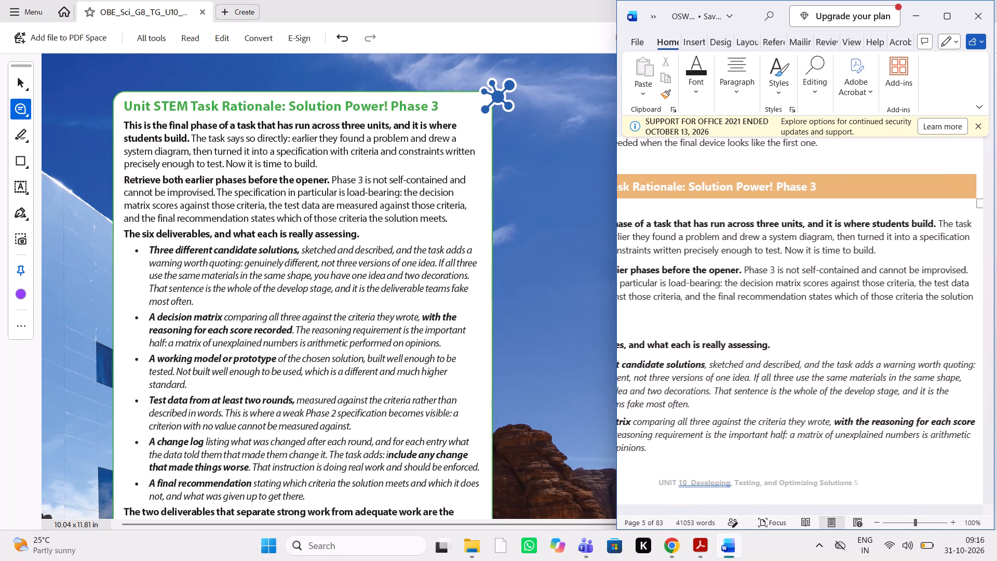
scroll(725, 238, "right", 1)
scroll(725, 238, "down", 1)
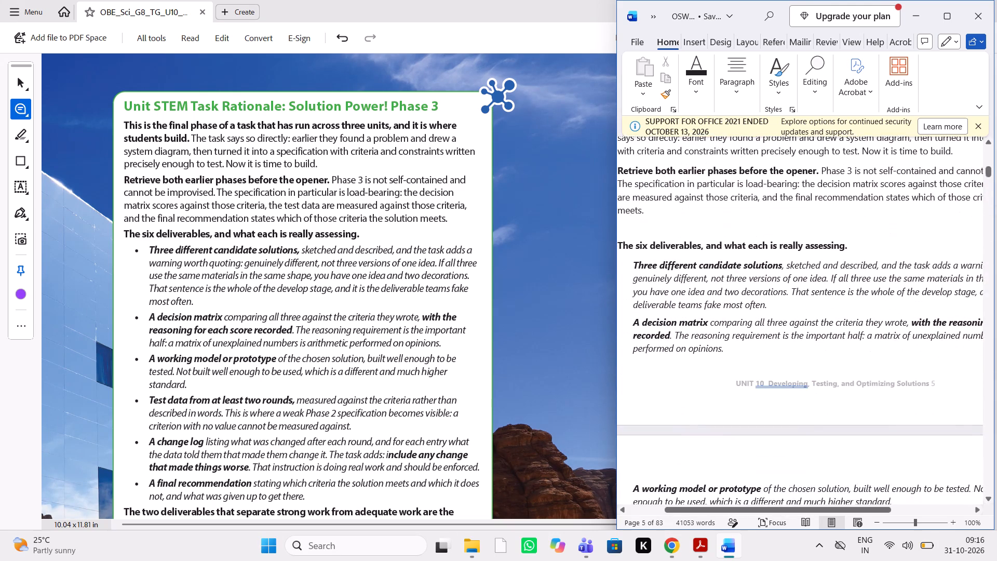
scroll(725, 238, "left", 2)
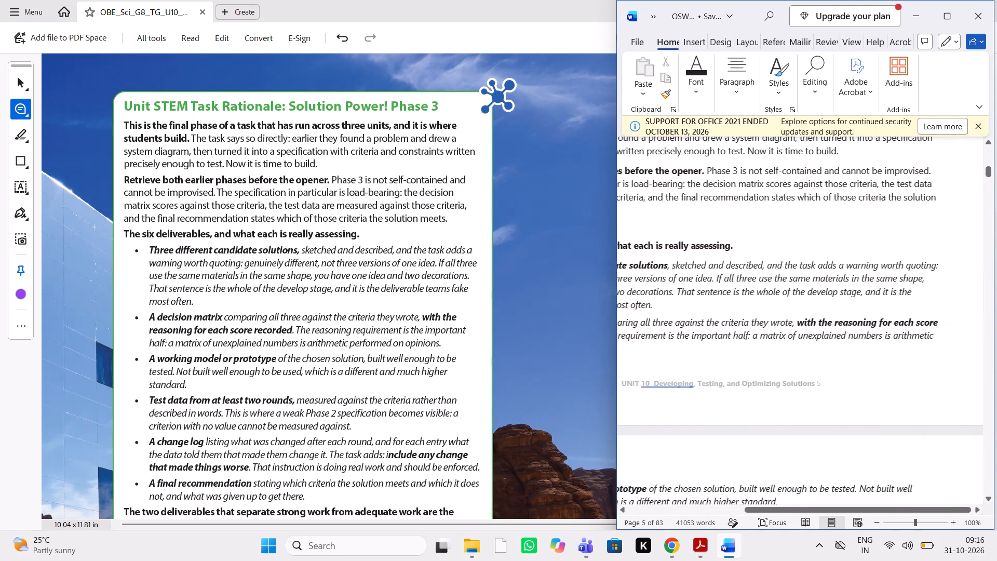
scroll(725, 238, "left", 1)
scroll(725, 238, "right", 1)
Compare the working model, test data, change log and final recommendation deliverables in Word with the PDF.
scroll(725, 238, "down", 1)
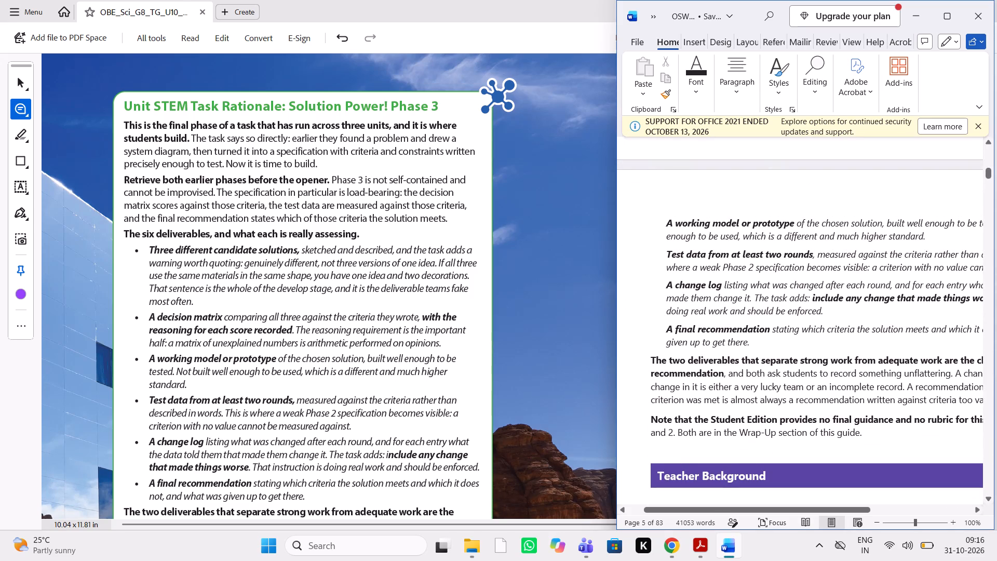
scroll(725, 238, "up", 1)
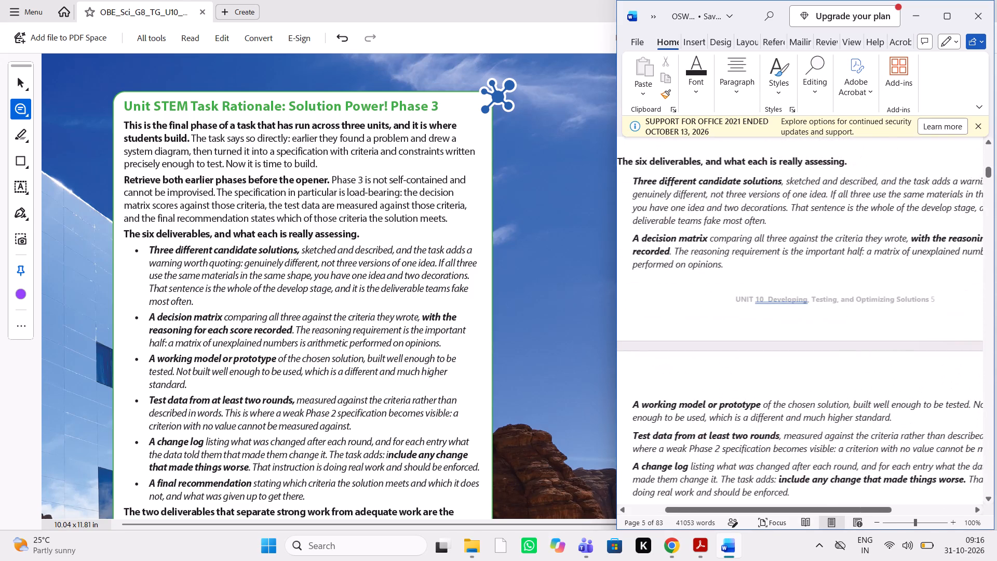
scroll(725, 238, "down", 1)
scroll(407, 347, "down", 2)
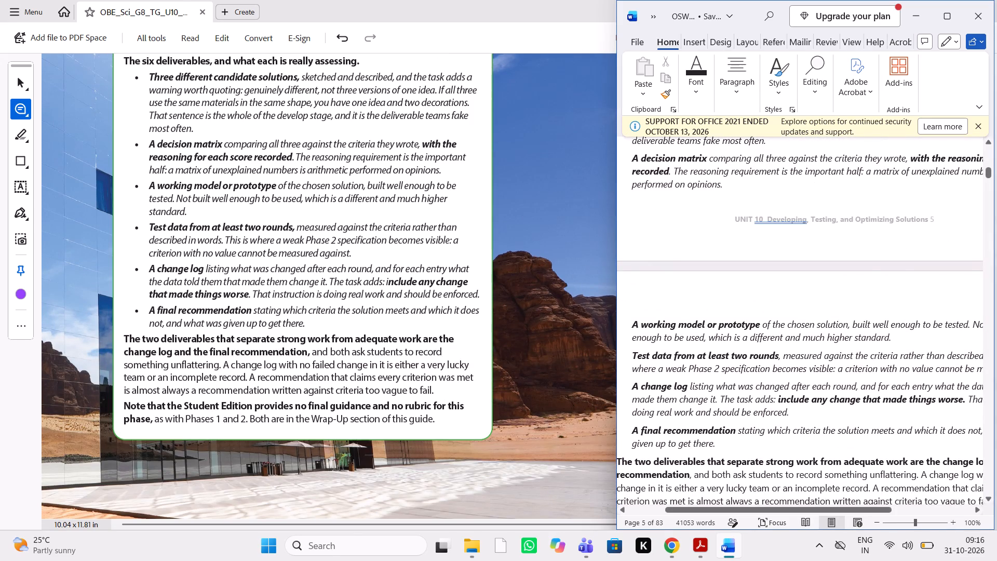
scroll(787, 354, "down", 1)
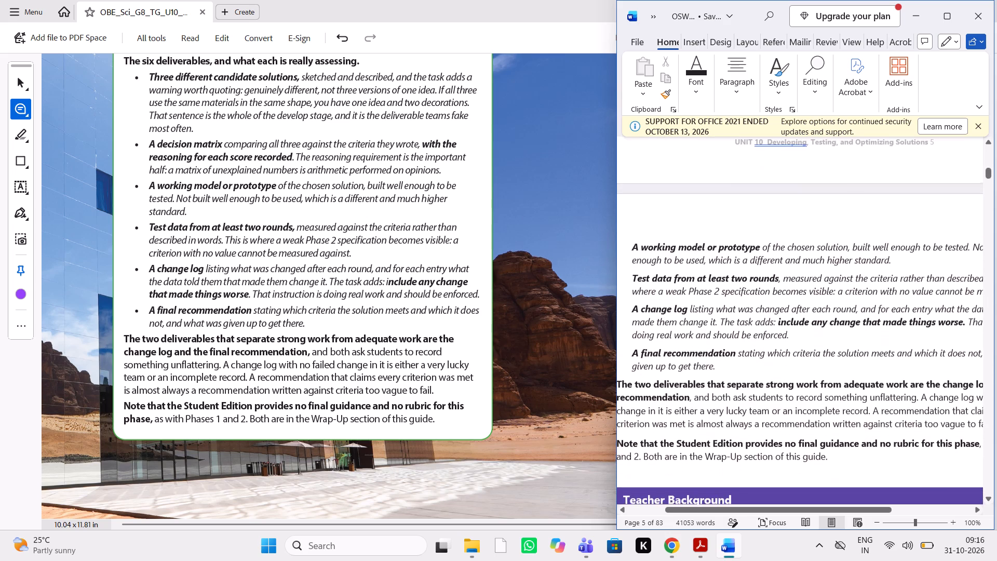
scroll(787, 354, "down", 1)
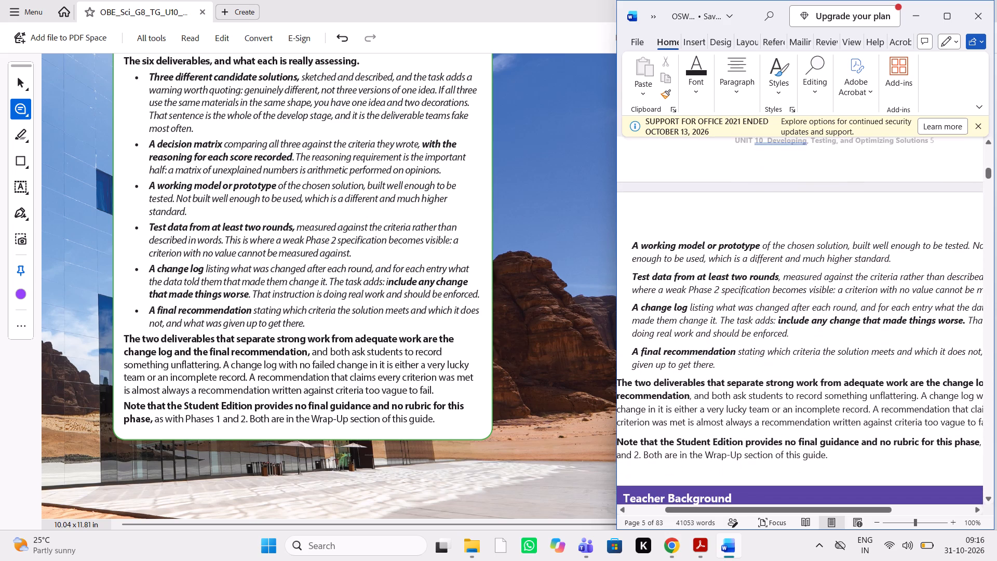
scroll(787, 354, "left", 1)
scroll(787, 354, "right", 1)
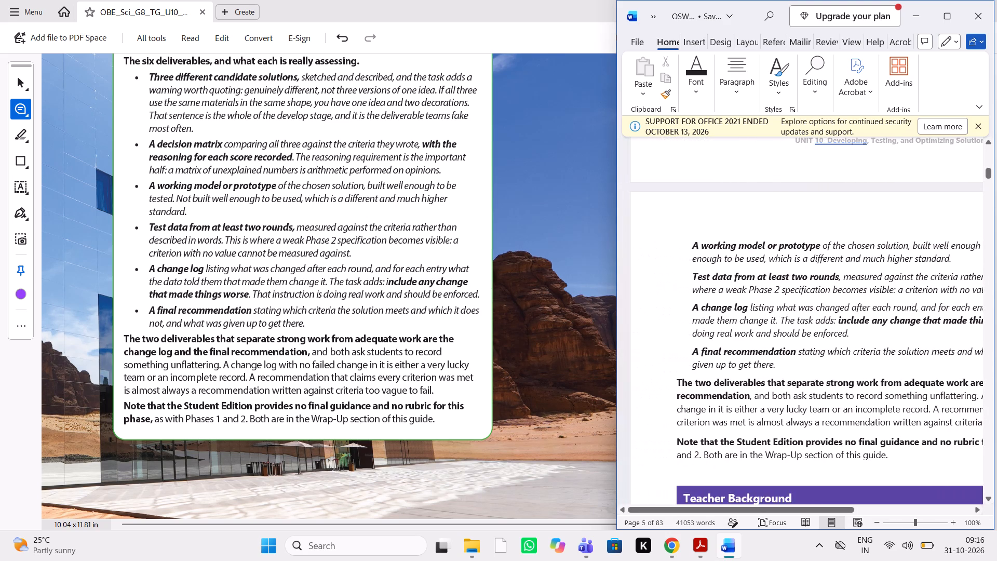
scroll(787, 354, "left", 1)
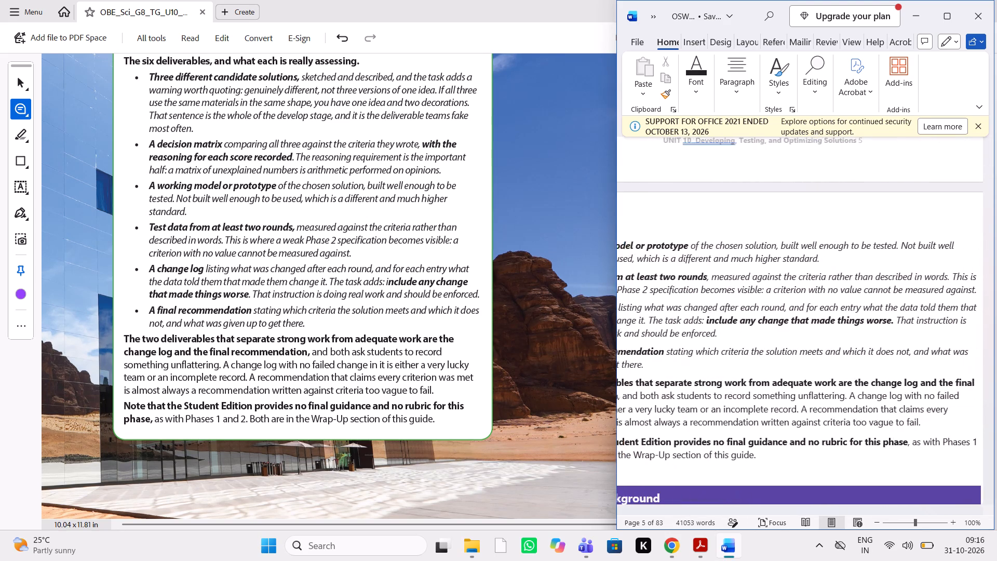
scroll(787, 354, "right", 1)
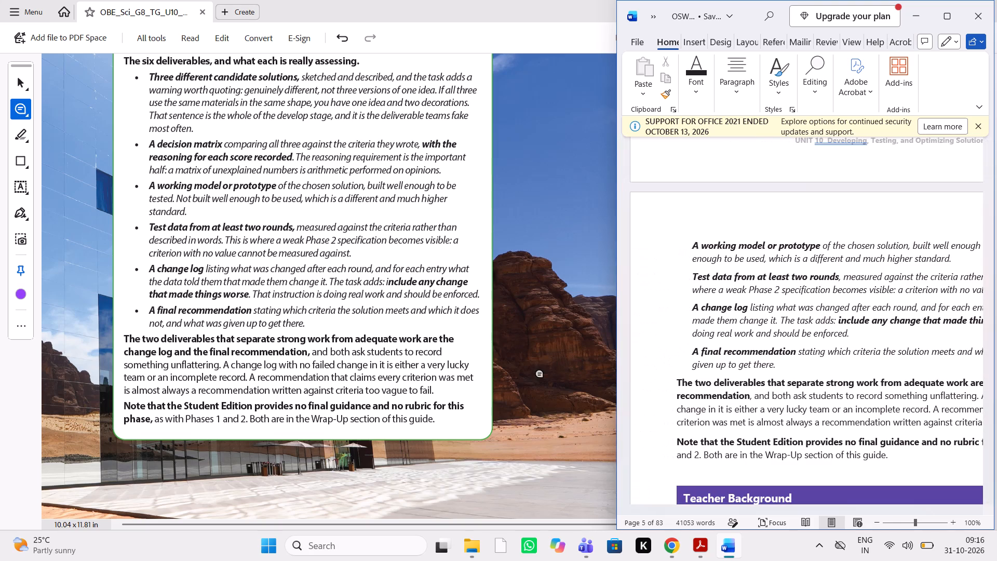
Check the closing paragraphs on the two key deliverables and the missing Student Edition rubric in Word against the PDF.
scroll(541, 374, "down", 1)
scroll(883, 373, "down", 1)
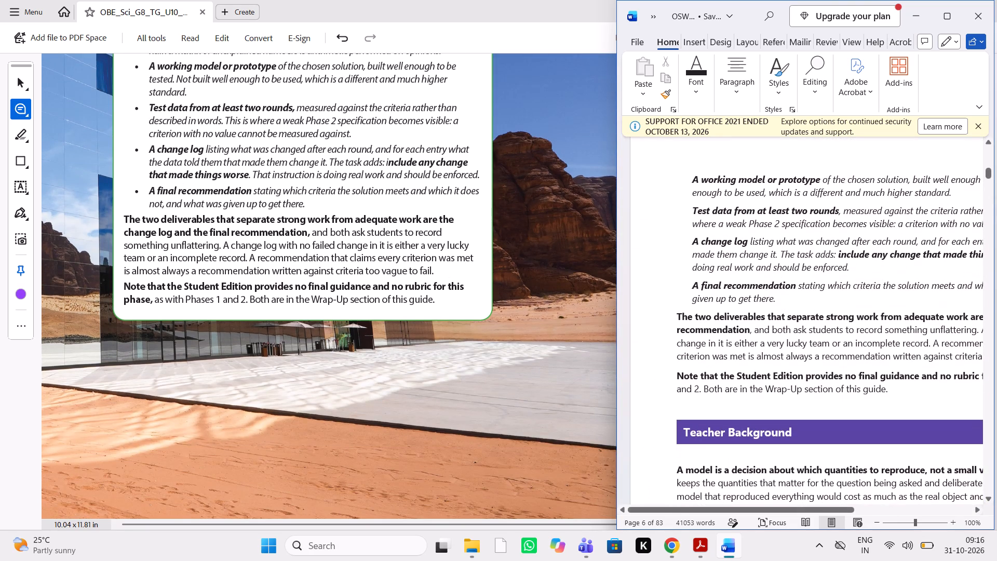
scroll(883, 373, "left", 1)
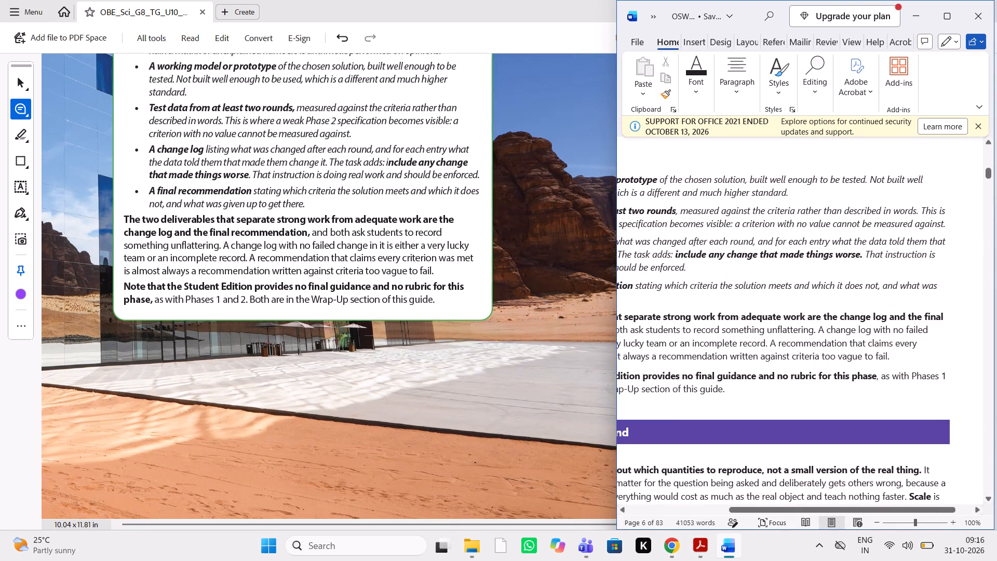
scroll(883, 373, "right", 1)
scroll(883, 373, "left", 2)
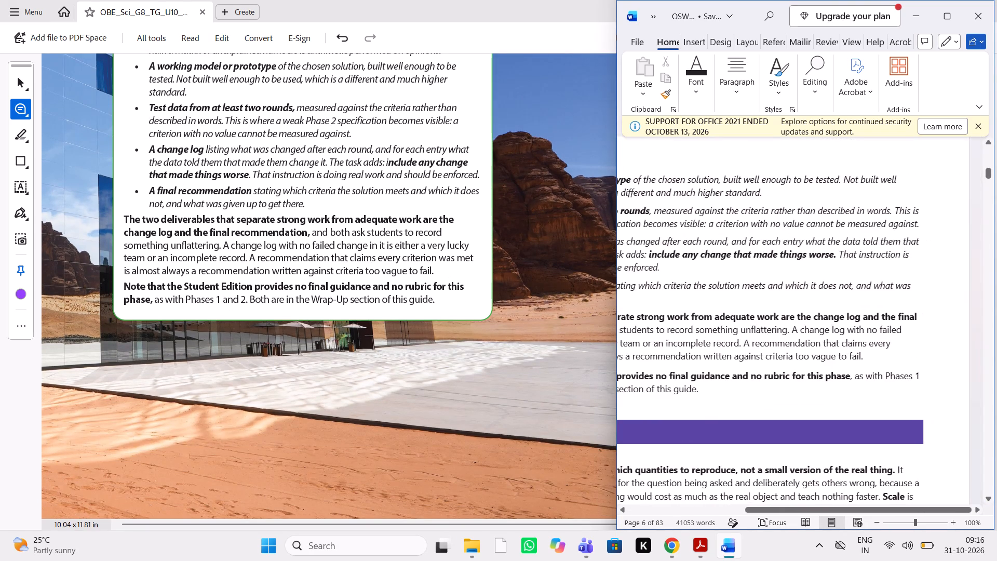
scroll(883, 373, "right", 3)
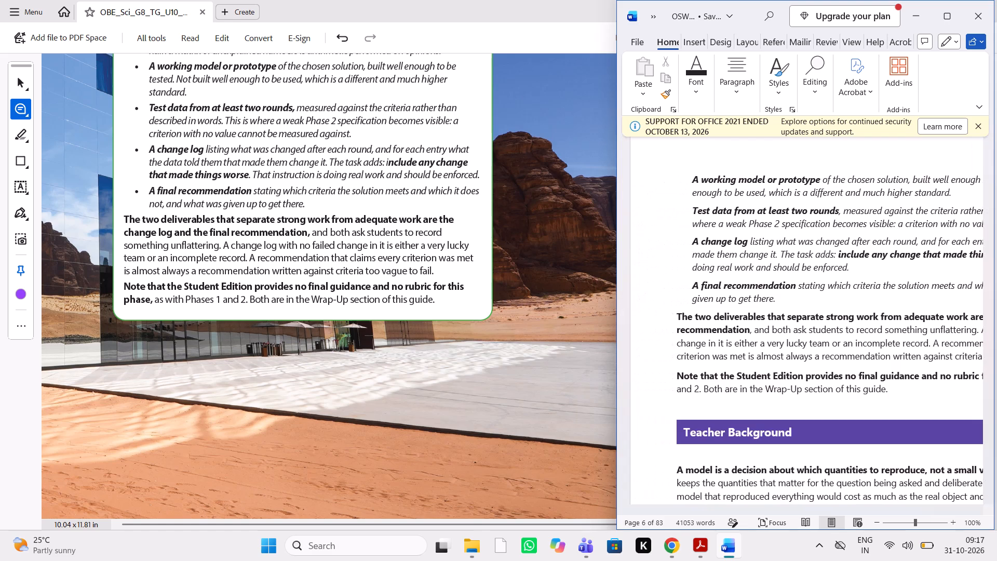
scroll(883, 373, "left", 1)
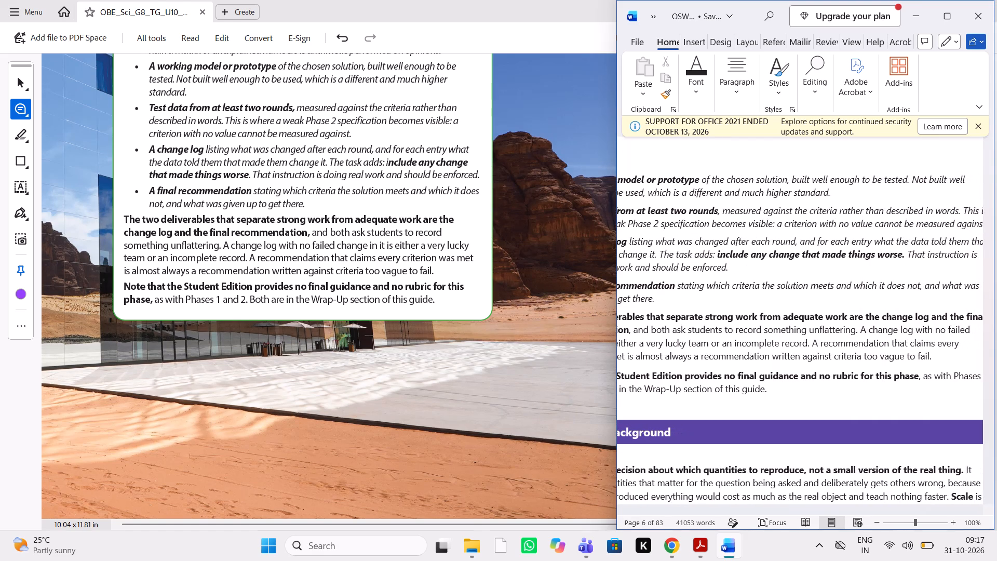
scroll(883, 373, "right", 1)
Compare the Teacher Background heading and its opening paragraphs on models and prototypes in the PDF with Word.
scroll(883, 373, "down", 1)
scroll(544, 363, "down", 2)
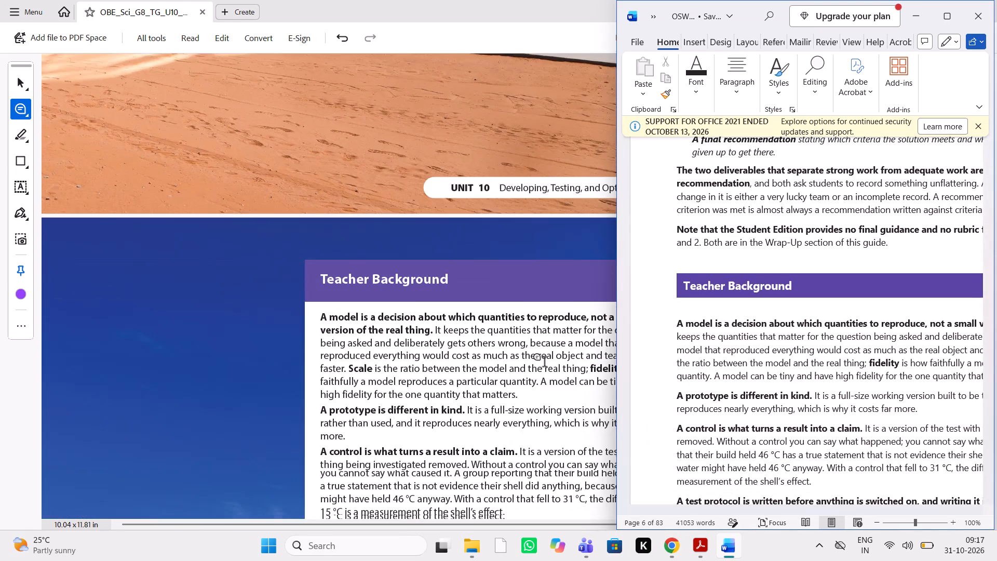
scroll(544, 363, "left", 2)
scroll(544, 363, "down", 1)
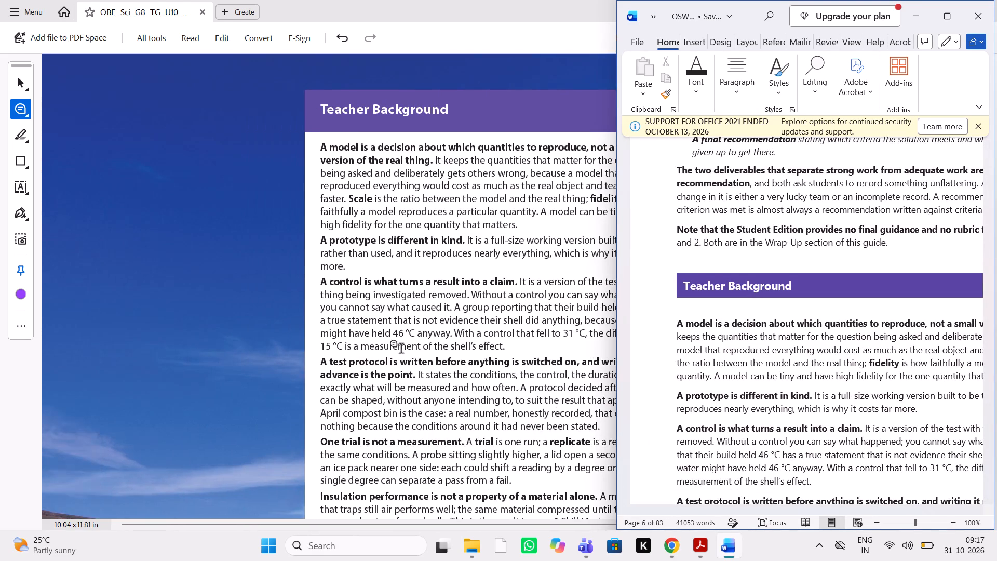
scroll(401, 350, "left", 2)
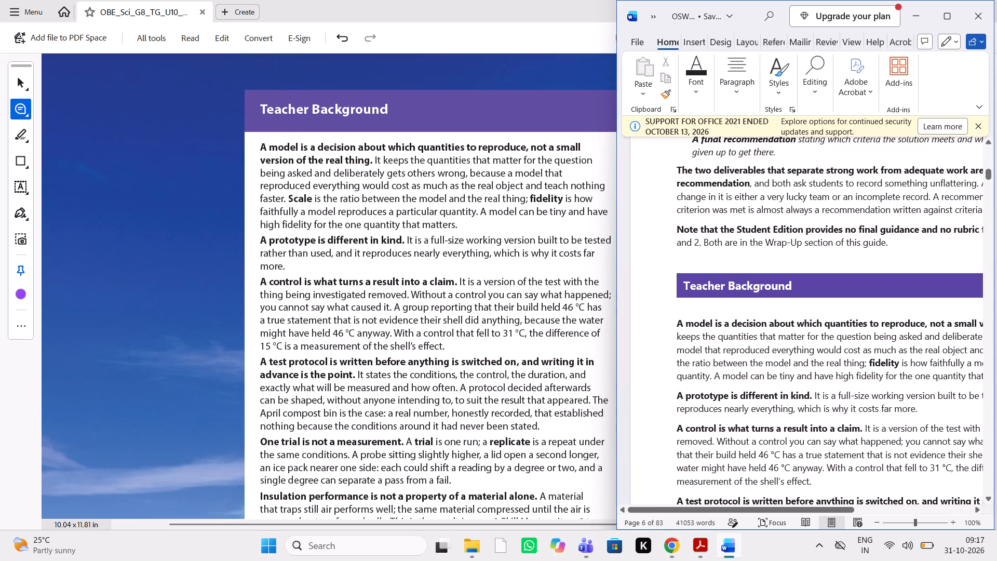
scroll(888, 377, "left", 1)
scroll(888, 377, "right", 1)
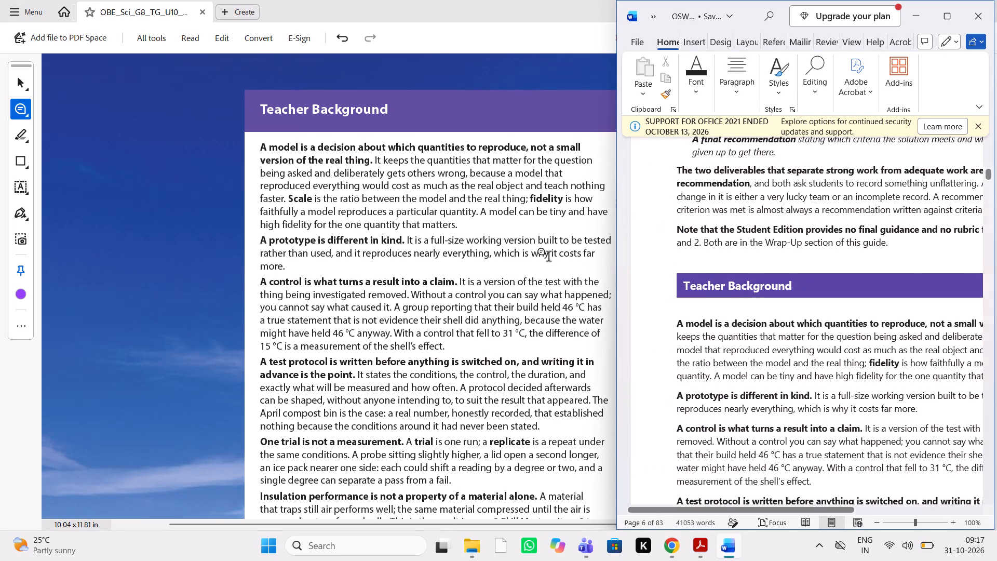
scroll(547, 259, "left", 2)
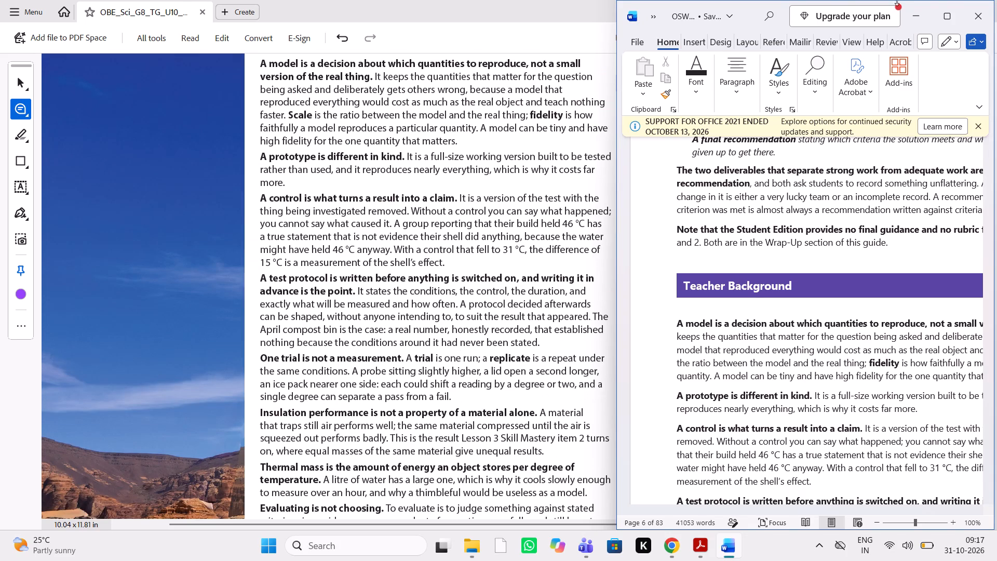
Comment "adjust in previous line" on the word "more." ending the "A prototype is different in kind" paragraph in the PDF.
left_click(925, 11)
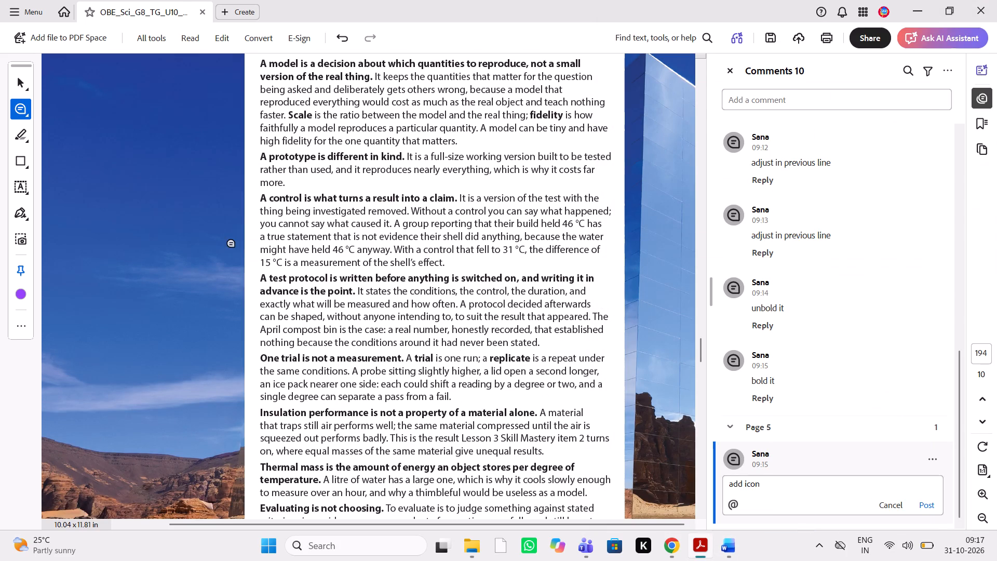
left_click_drag(286, 181, 259, 182)
type("adjust in previous line")
key("space")
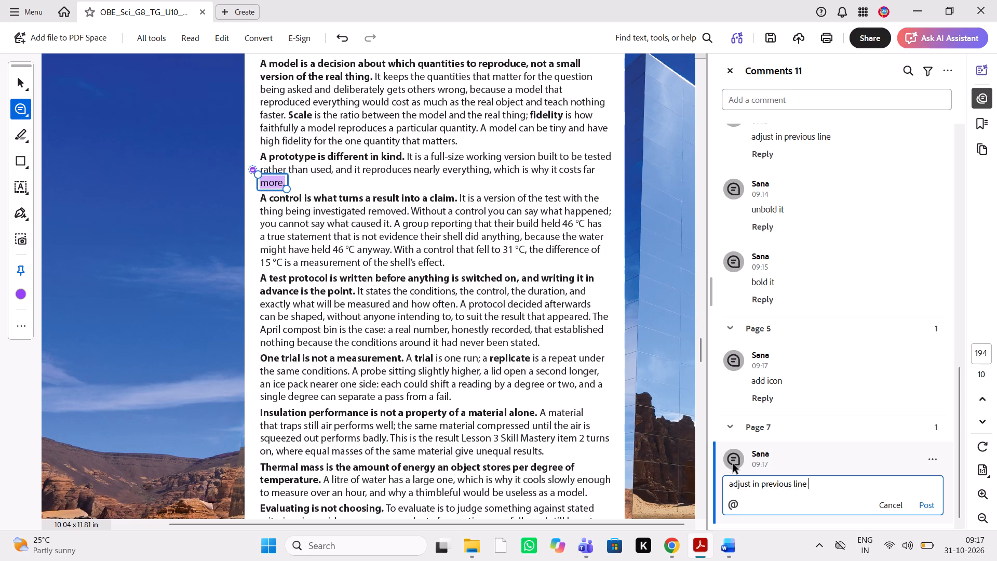
Return to Word and check the Teacher Background paragraphs on control, test protocol and single trials against the PDF.
left_click(726, 544)
scroll(811, 234, "down", 1)
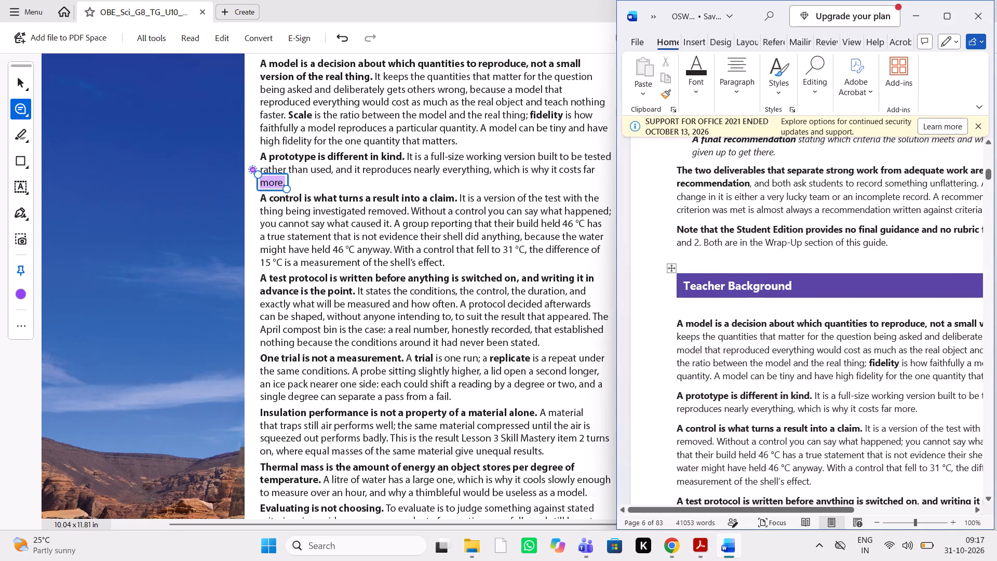
scroll(811, 234, "down", 1)
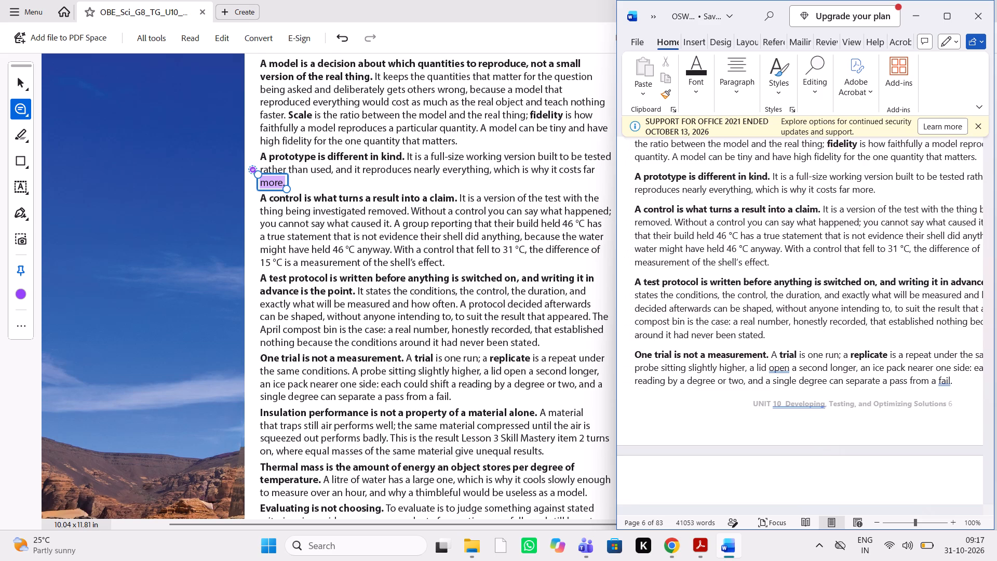
scroll(898, 302, "down", 1)
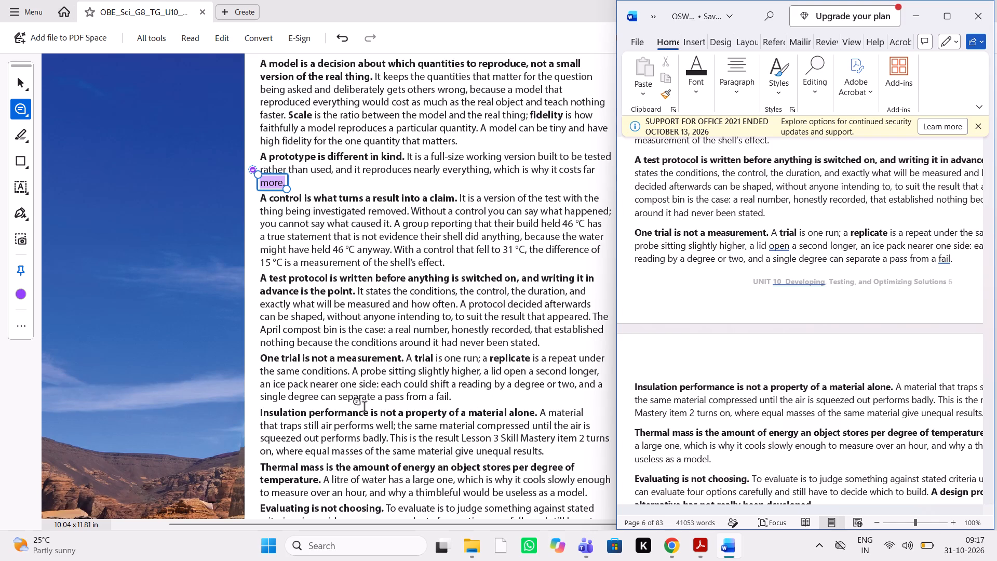
scroll(488, 420, "down", 1)
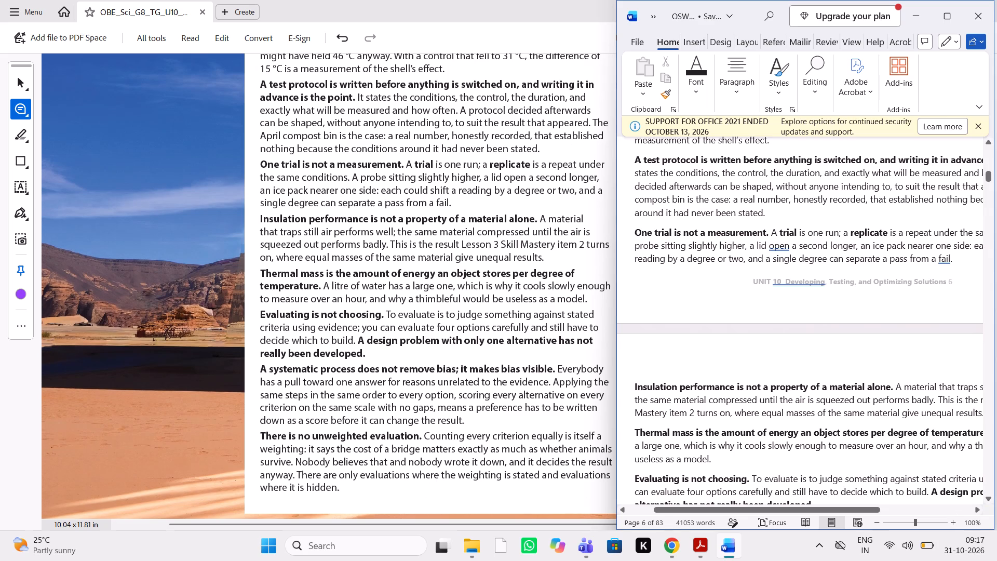
scroll(791, 352, "down", 1)
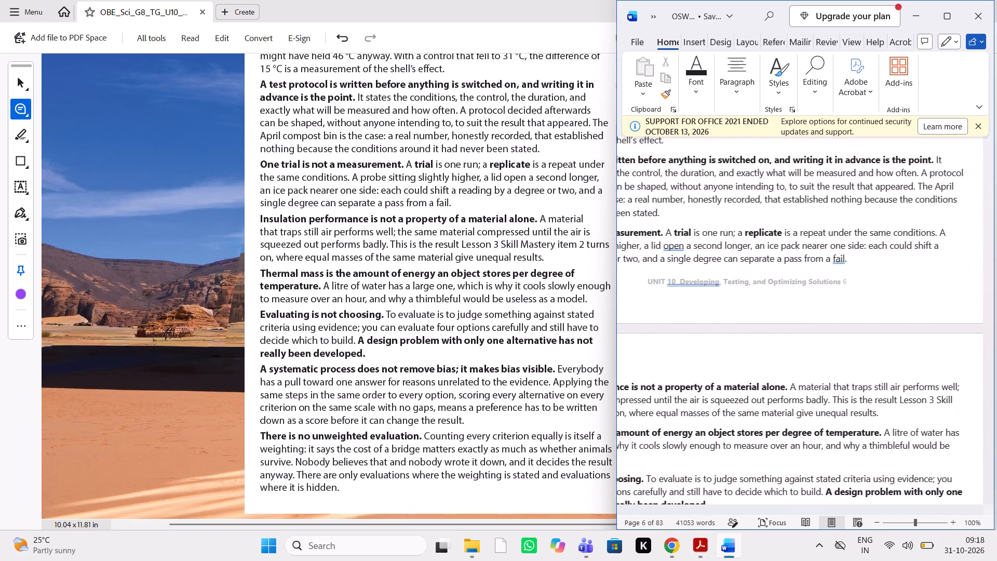
scroll(791, 352, "down", 1)
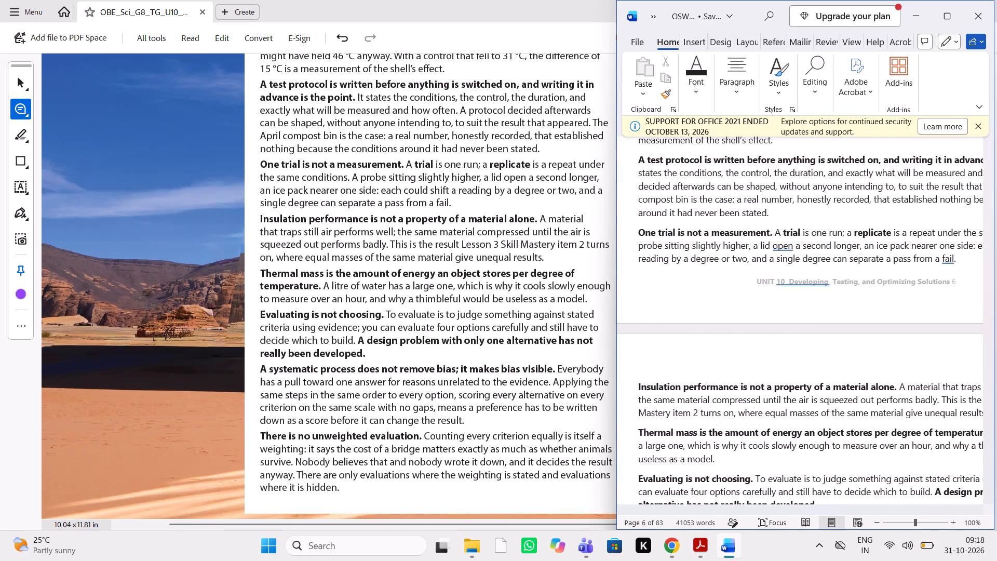
scroll(791, 352, "left", 1)
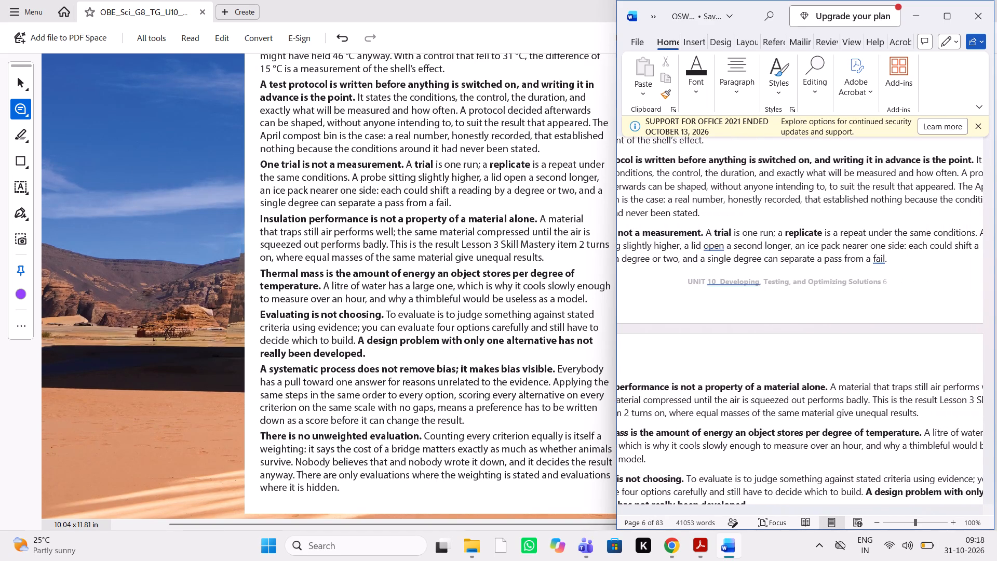
Compare the Teacher Background paragraphs on insulation performance, thermal mass and evaluating versus choosing in Word with the PDF.
scroll(791, 352, "down", 1)
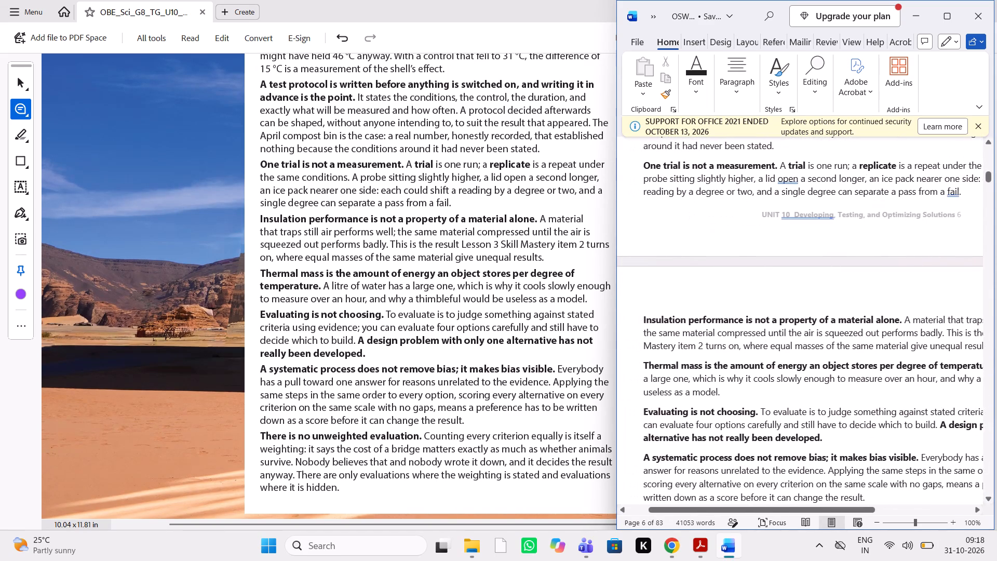
scroll(791, 352, "right", 1)
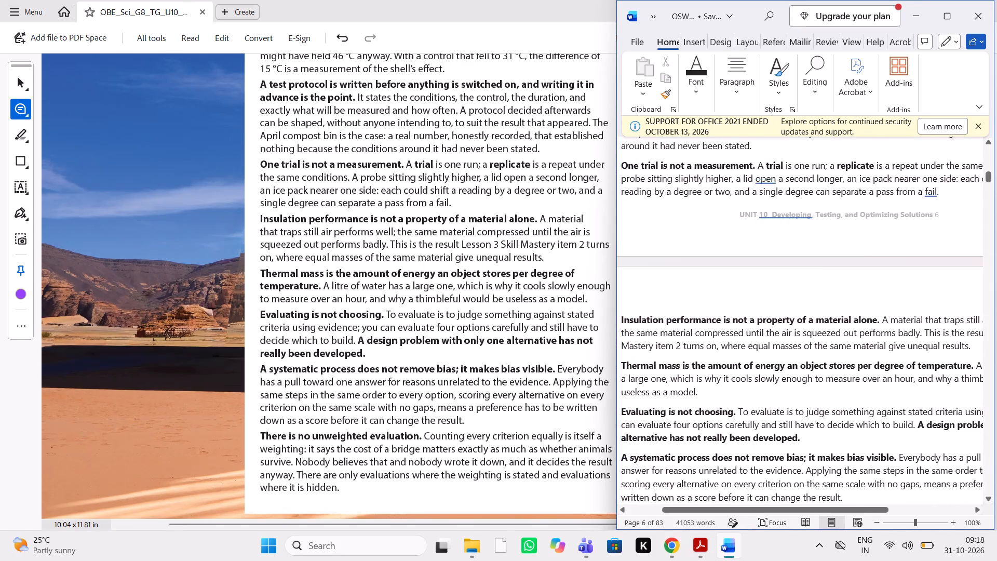
scroll(791, 352, "down", 1)
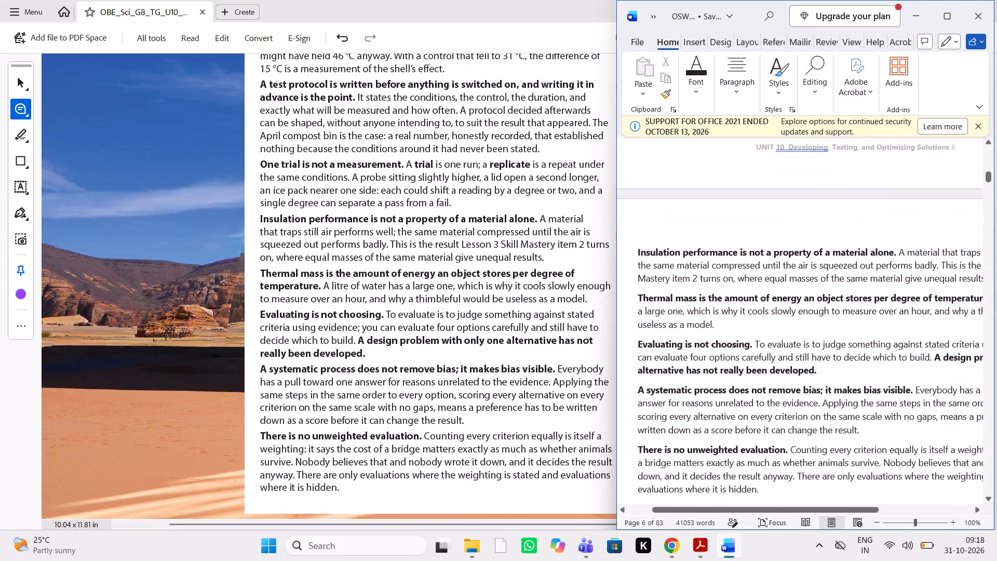
scroll(791, 352, "down", 2)
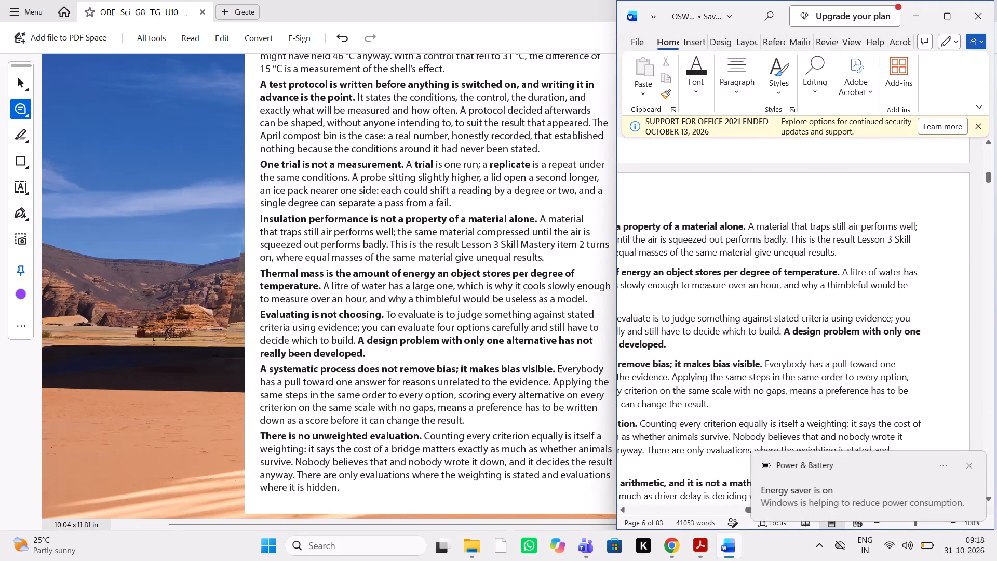
left_click(968, 465)
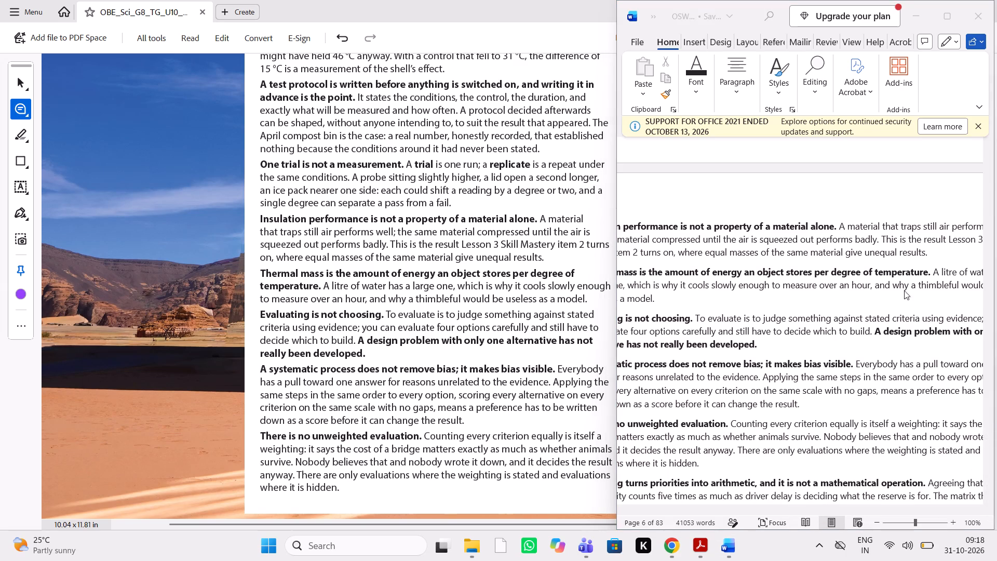
scroll(890, 246, "right", 1)
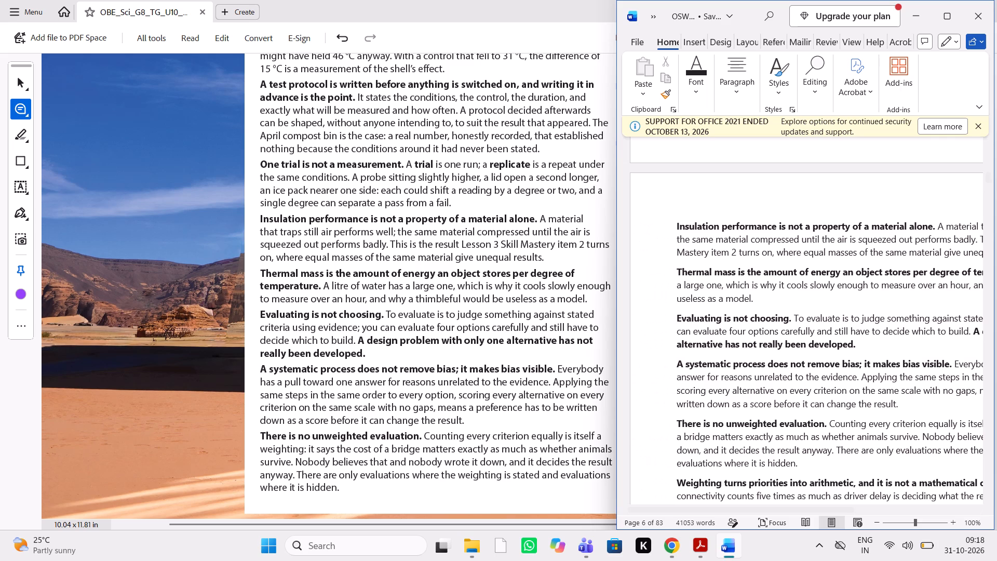
scroll(890, 246, "left", 1)
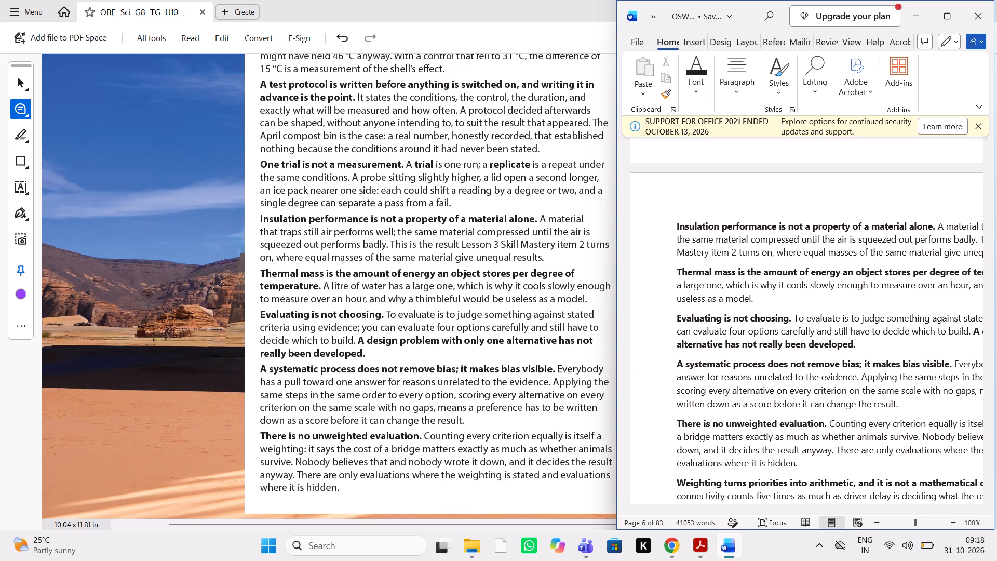
scroll(890, 246, "left", 1)
scroll(890, 246, "down", 1)
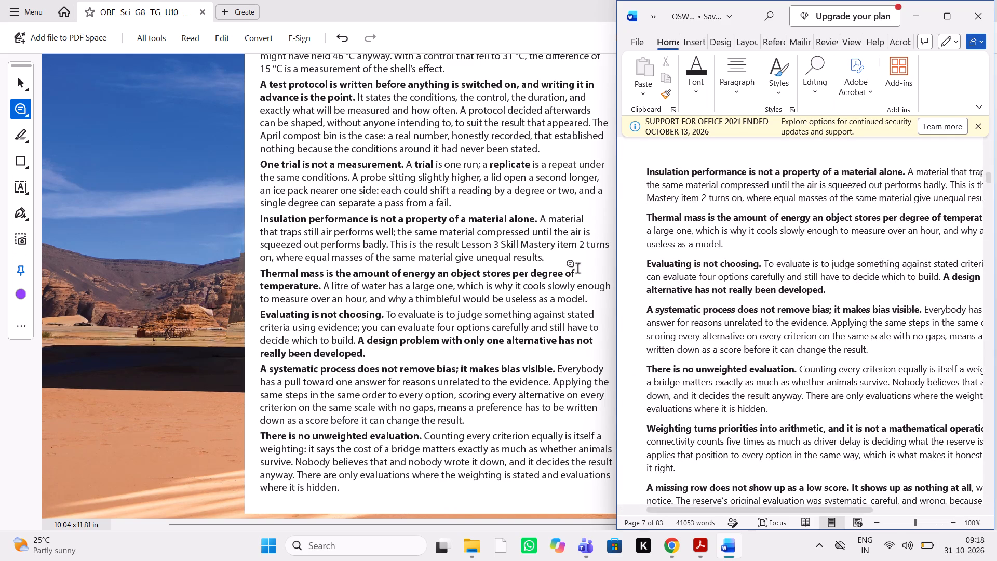
Check the Teacher Background paragraphs on systematic process and unweighted evaluation in Word against the bottom of PDF page 194.
scroll(557, 331, "down", 3)
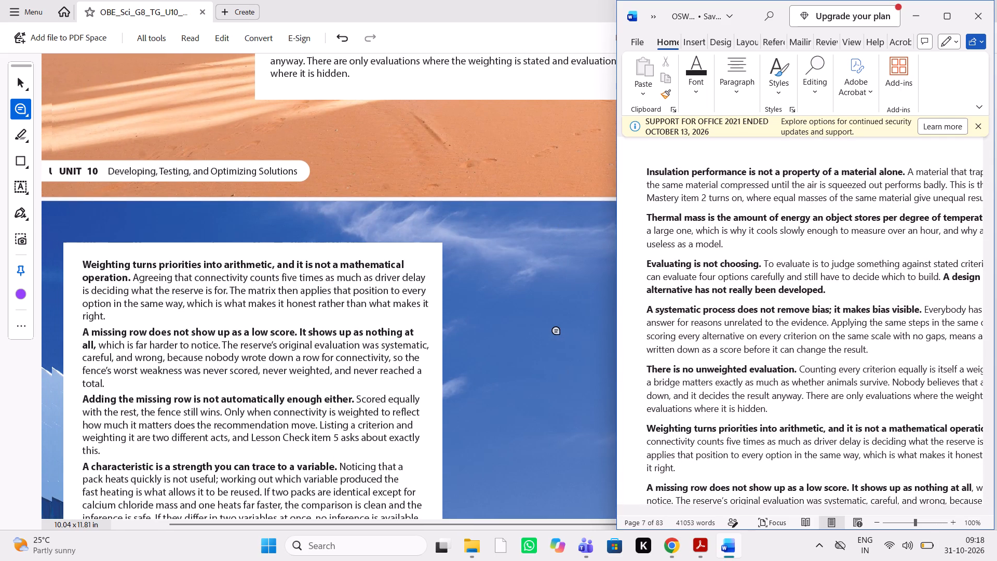
scroll(755, 408, "down", 2)
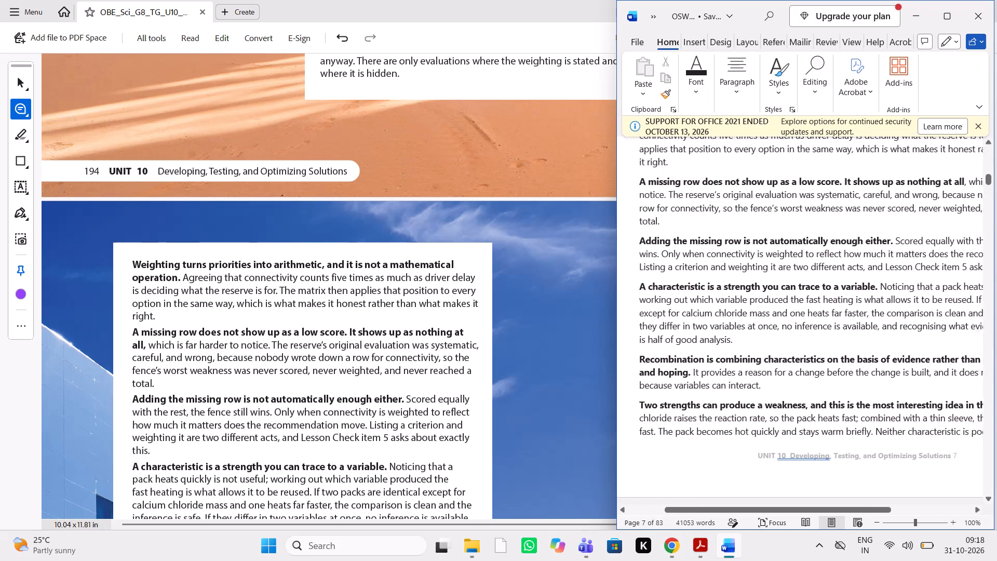
scroll(755, 408, "up", 1)
scroll(755, 408, "down", 1)
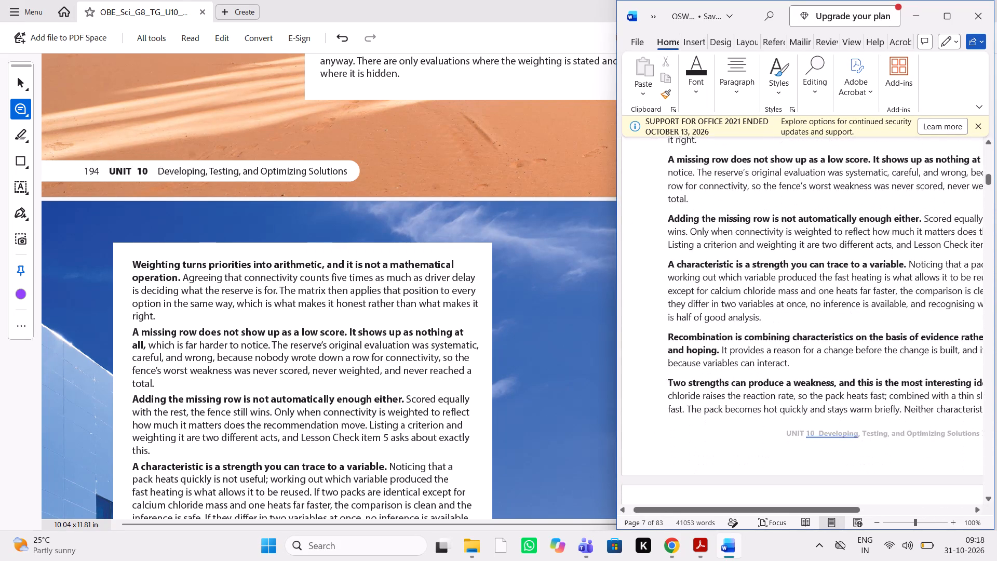
scroll(755, 408, "left", 1)
scroll(397, 447, "up", 1)
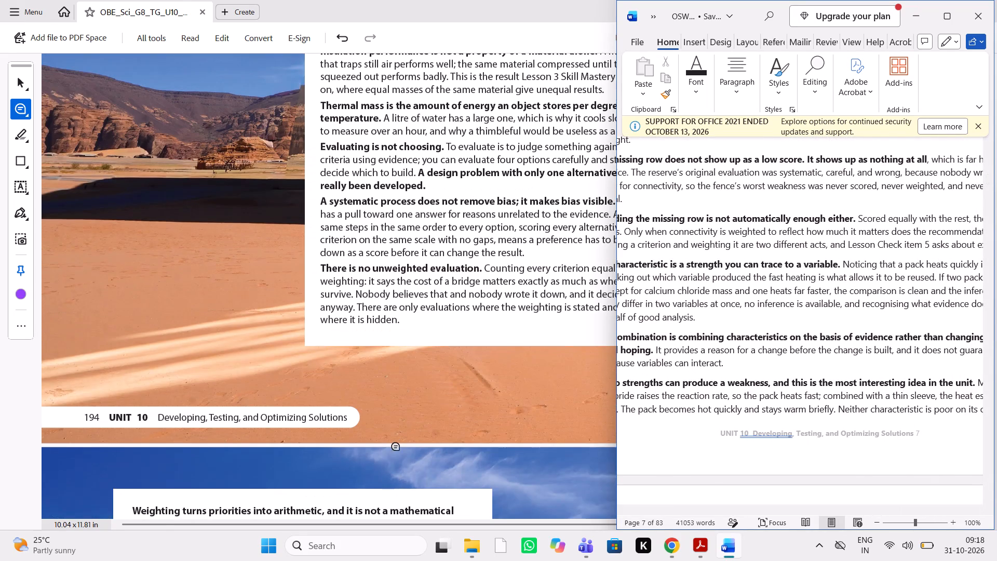
scroll(397, 447, "up", 1)
scroll(872, 337, "up", 1)
scroll(872, 337, "right", 1)
scroll(872, 337, "down", 1)
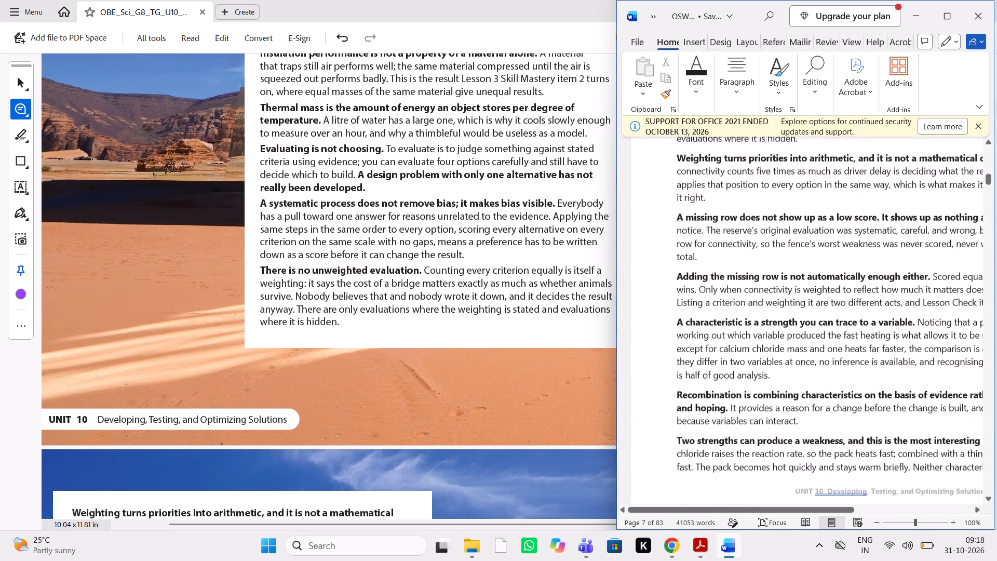
scroll(872, 337, "down", 1)
scroll(872, 337, "up", 1)
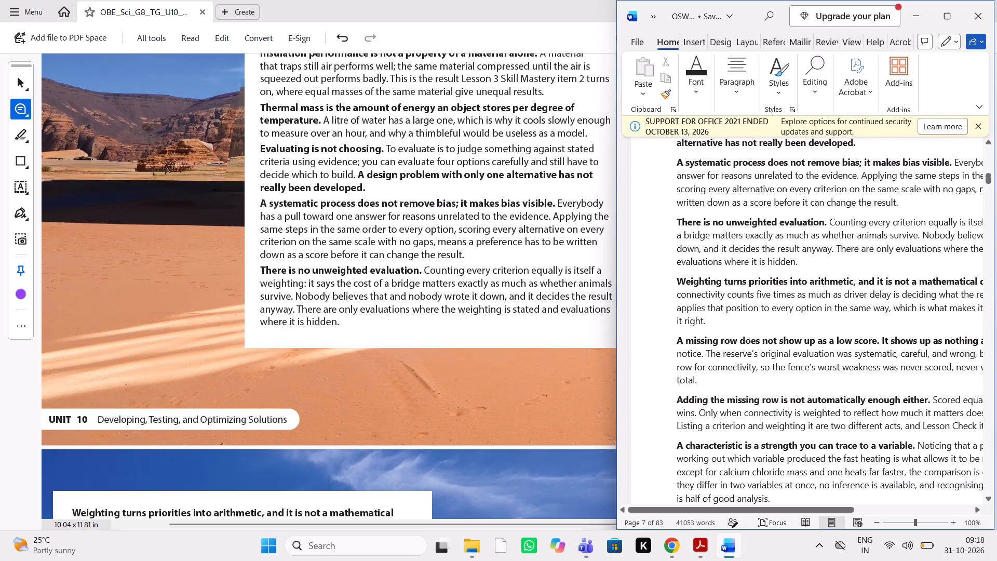
Compare the remaining Teacher Background paragraphs, from "Weighting turns priorities into arithmetic" to "A design is finished", in the PDF with Word.
scroll(481, 373, "down", 1)
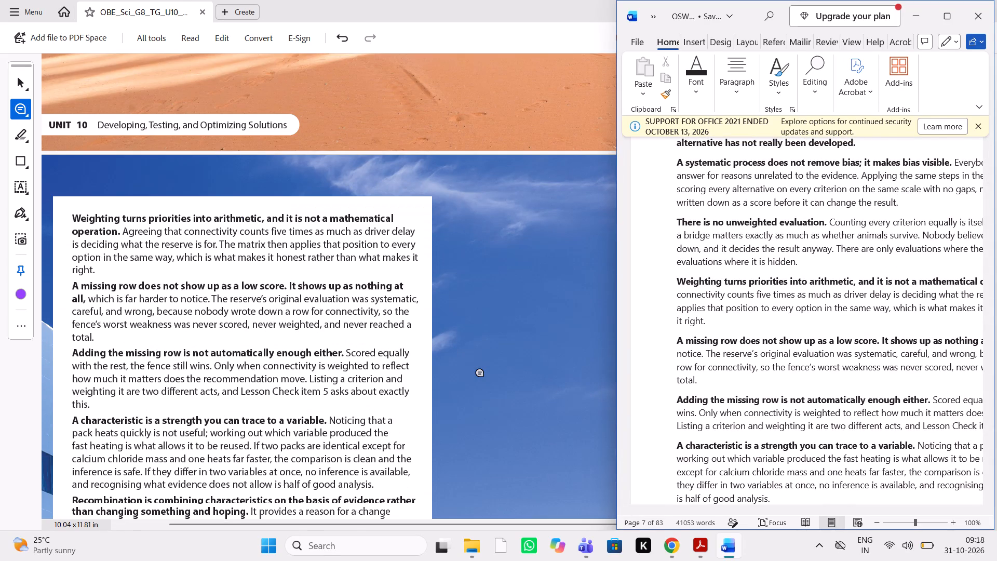
scroll(481, 373, "down", 2)
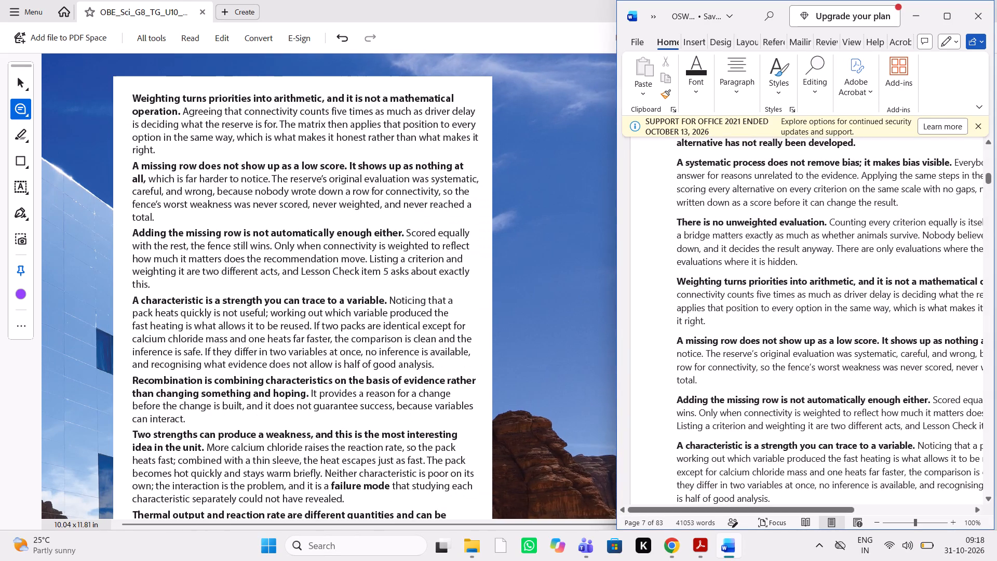
scroll(794, 323, "left", 1)
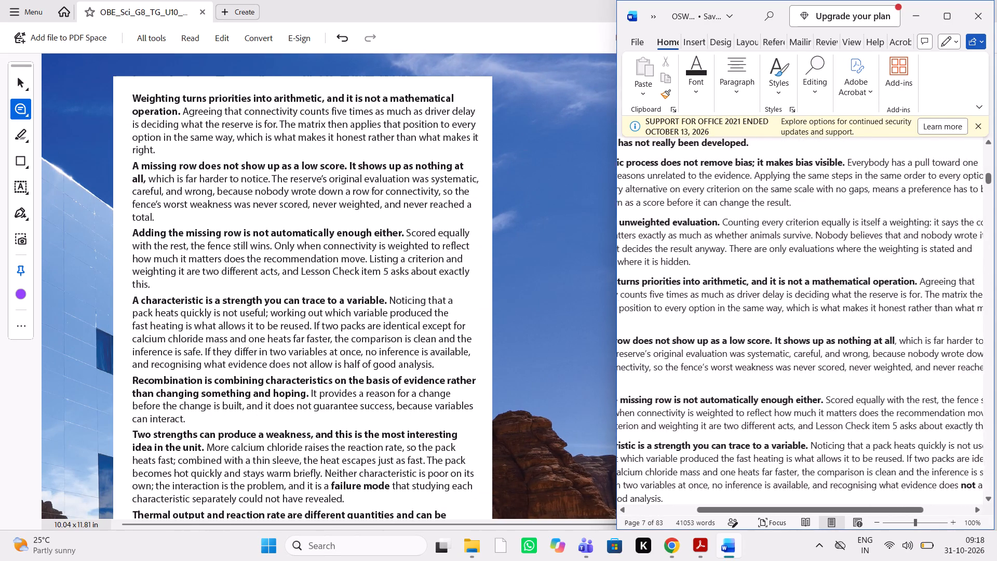
scroll(794, 323, "right", 1)
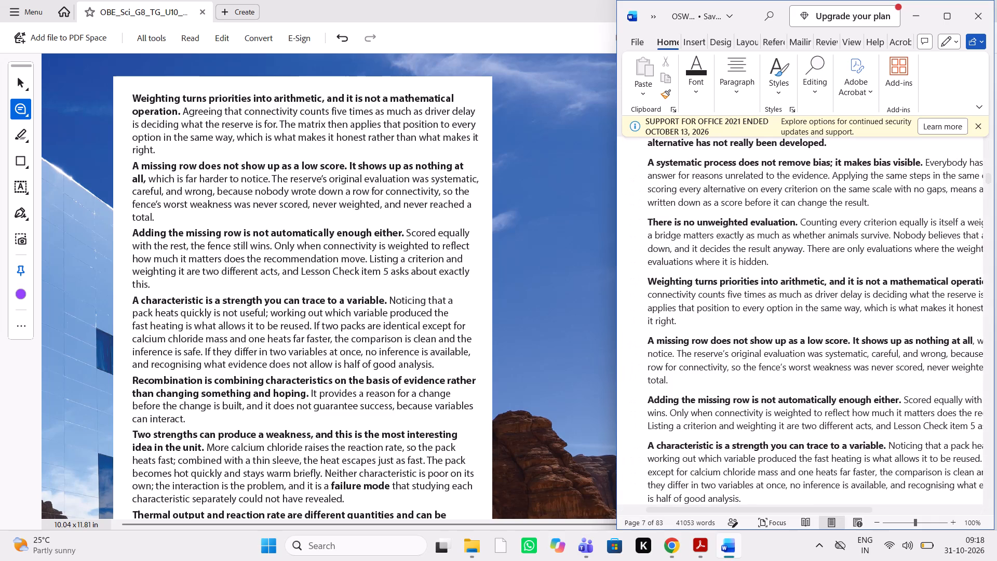
scroll(794, 323, "down", 2)
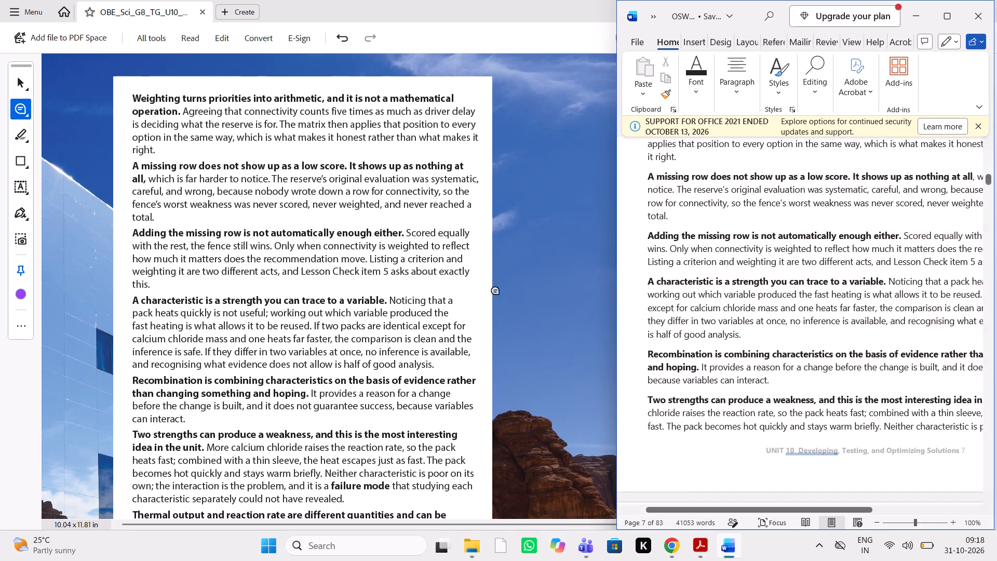
scroll(417, 315, "down", 1)
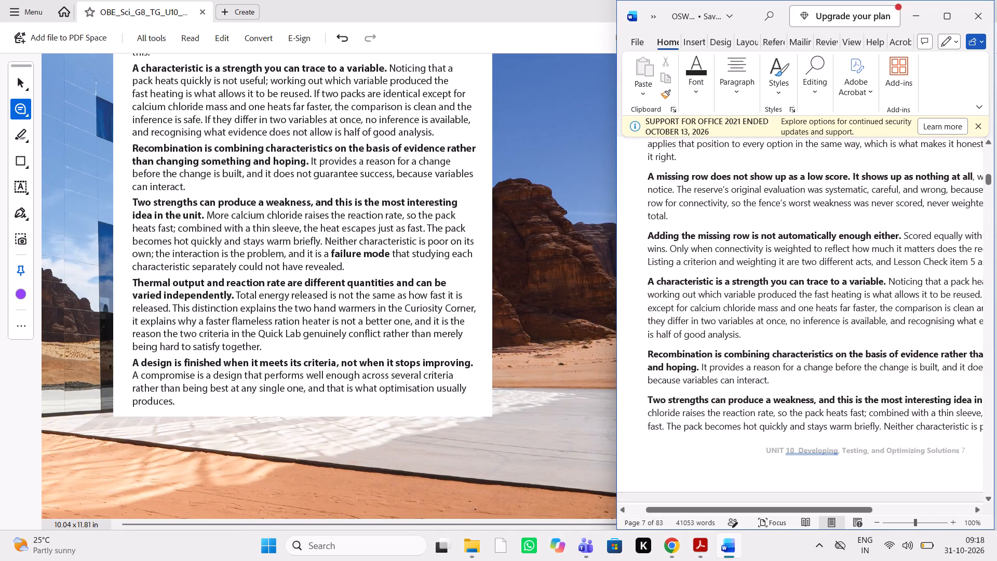
scroll(761, 394, "down", 2)
scroll(761, 394, "left", 1)
scroll(761, 394, "right", 1)
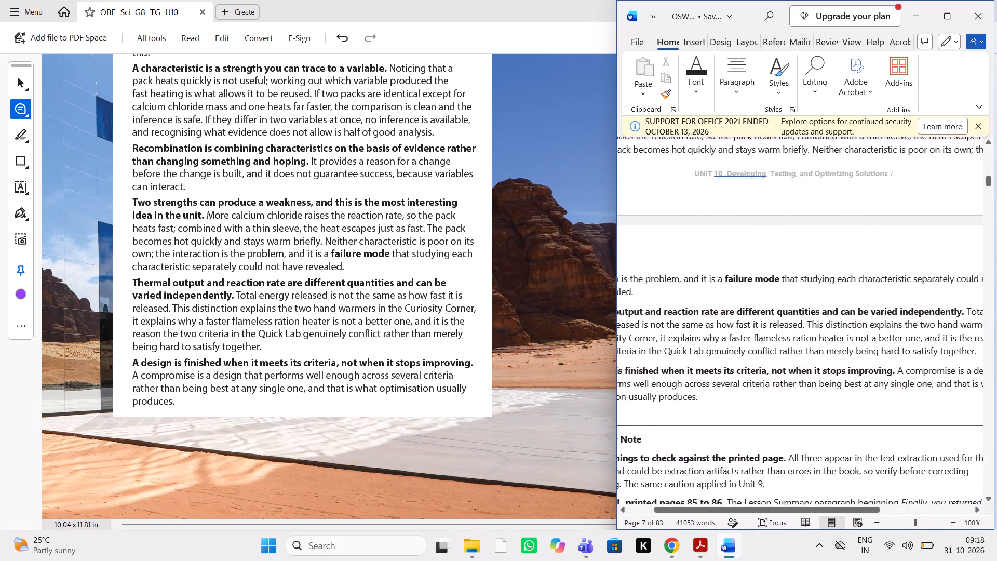
scroll(761, 394, "right", 1)
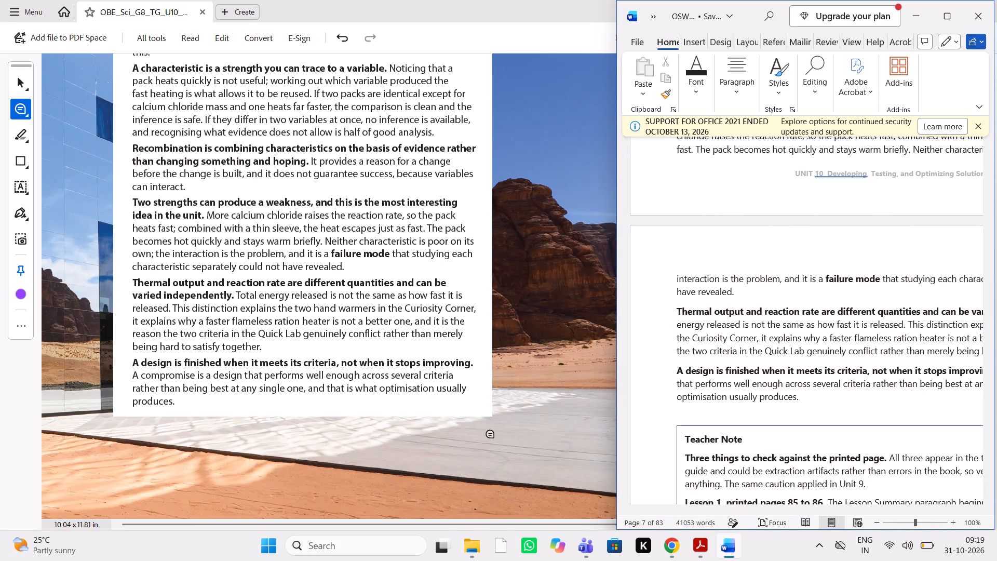
Look over the Teacher's Note page in the PDF alongside the Teacher Note box in Word.
scroll(491, 434, "down", 3)
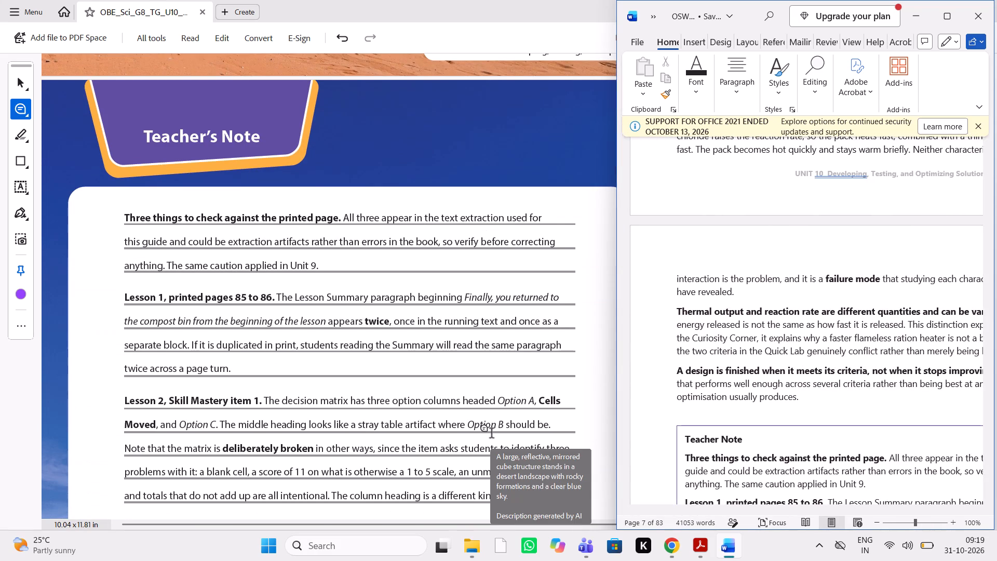
scroll(774, 366, "down", 1)
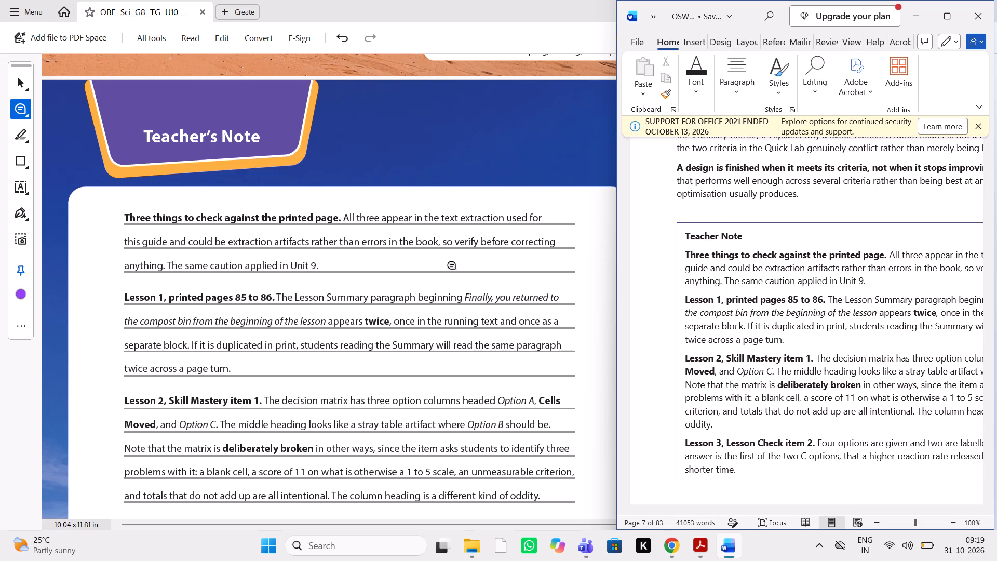
scroll(440, 297, "down", 3)
scroll(440, 297, "up", 2)
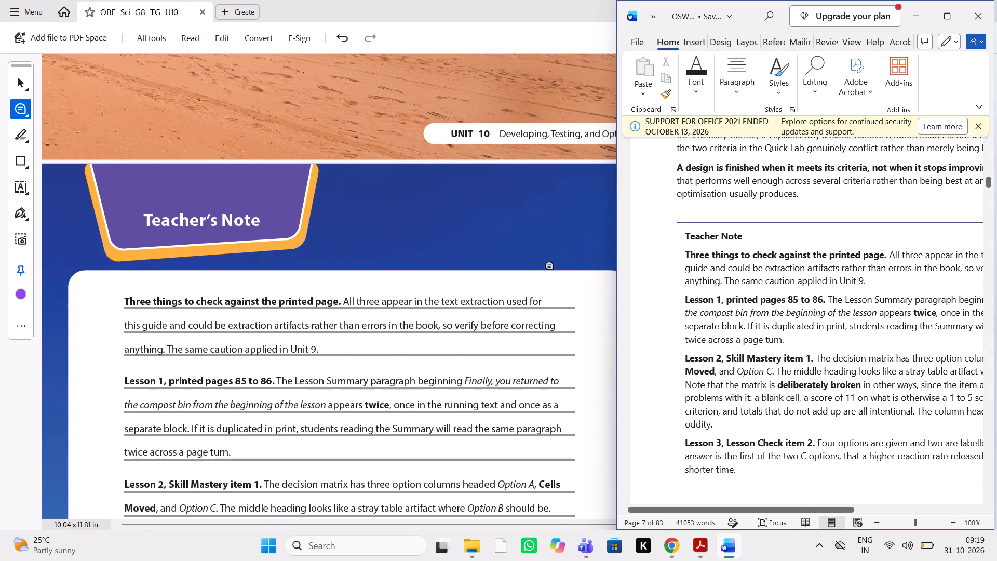
scroll(442, 328, "down", 1)
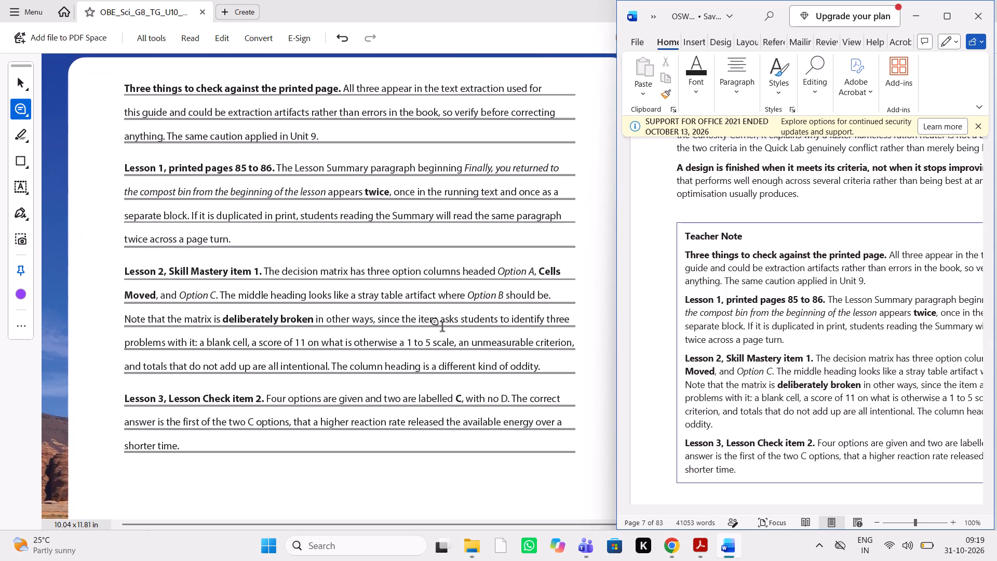
Comment "delete this page" on the photo-only page that follows the Teacher's Note in the PDF.
scroll(442, 328, "down", 9)
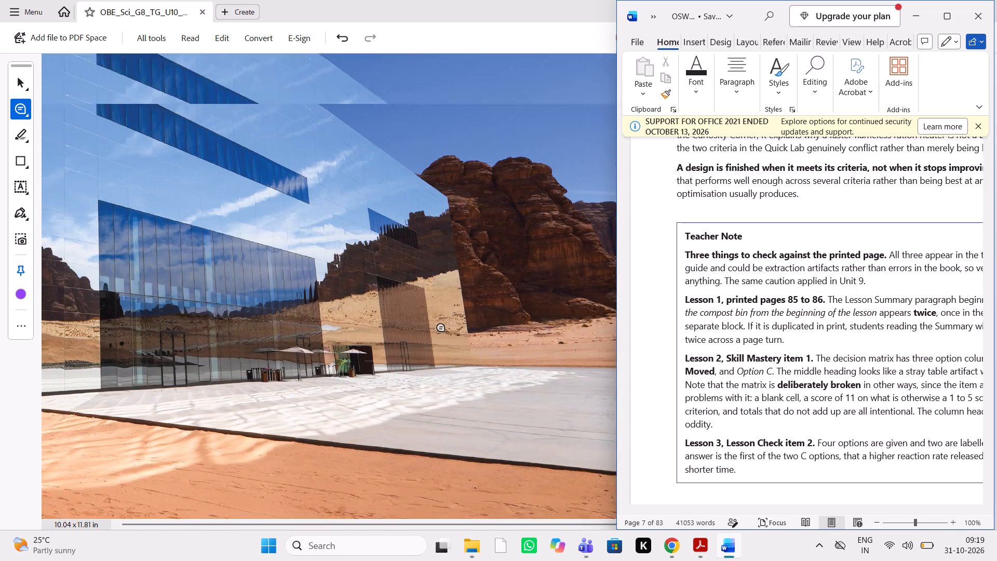
scroll(442, 328, "down", 1)
left_click(368, 275)
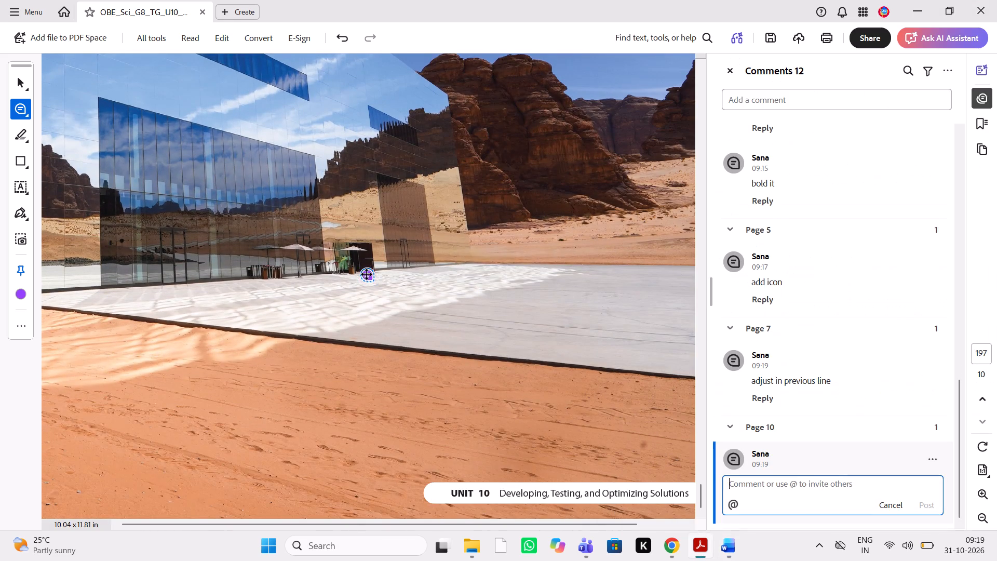
type("delete this [")
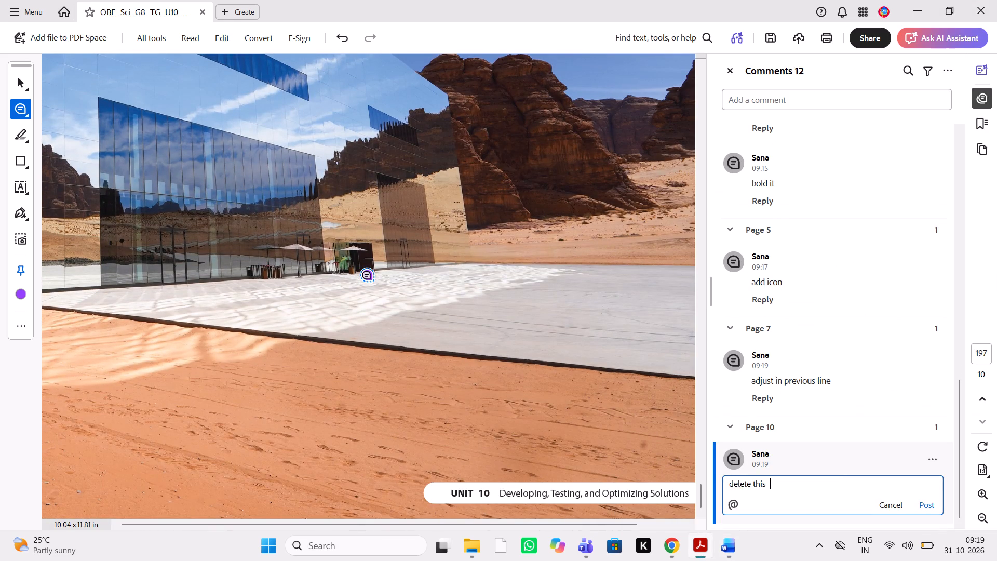
key("BackSpace")
type("page")
key("space")
left_click(929, 498)
left_click(925, 505)
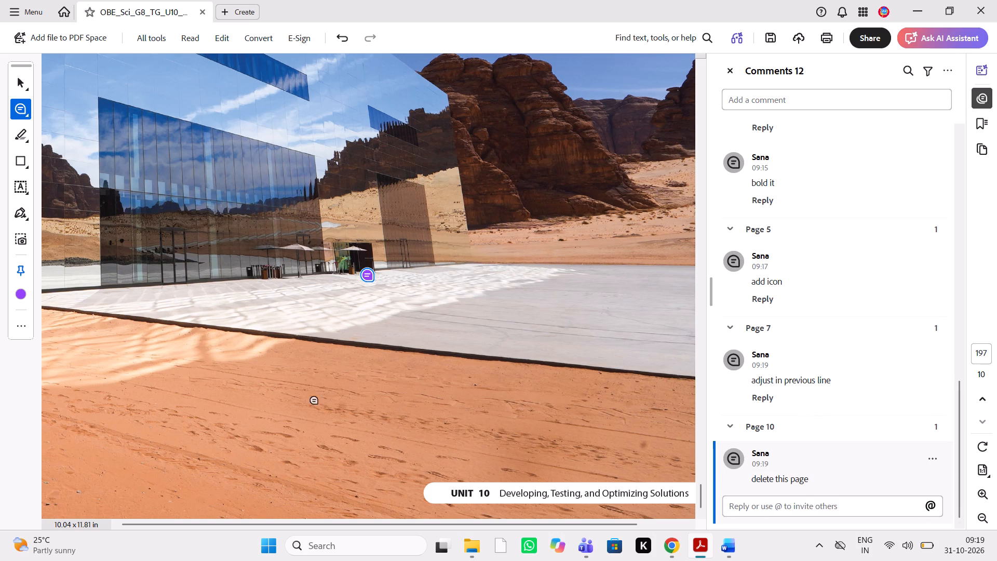
Compare the Teacher's Note page in the PDF with the Teacher Note box in Word, from "Three things to check" to "Lesson 3, Lesson Check item 2".
scroll(265, 397, "up", 8)
left_click(719, 546)
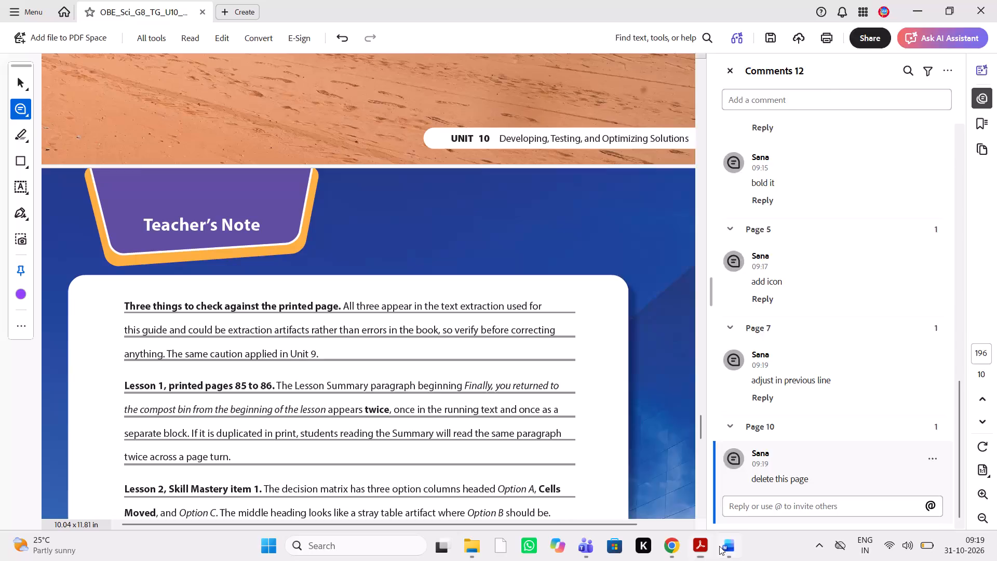
scroll(894, 321, "left", 1)
scroll(894, 321, "right", 1)
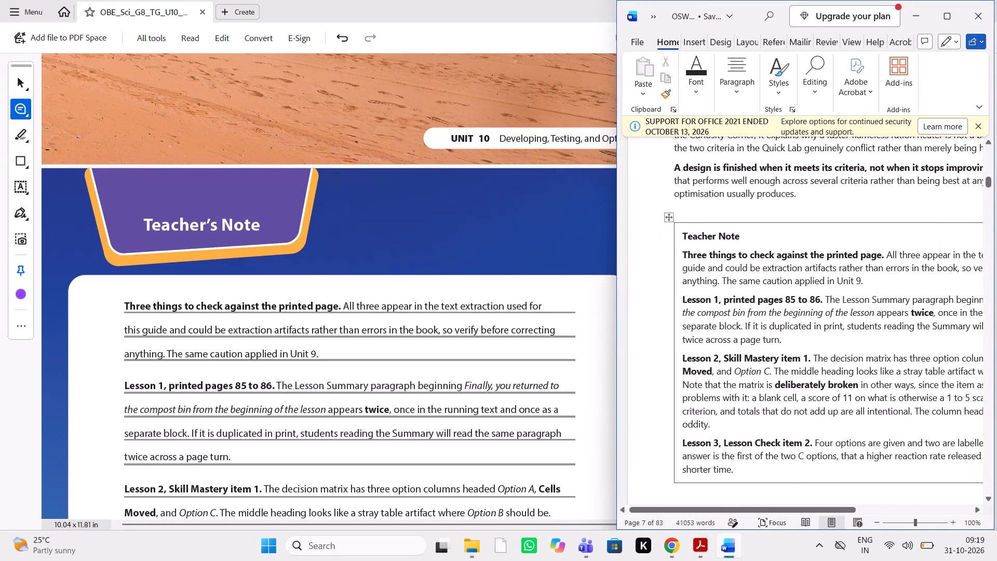
scroll(894, 321, "left", 1)
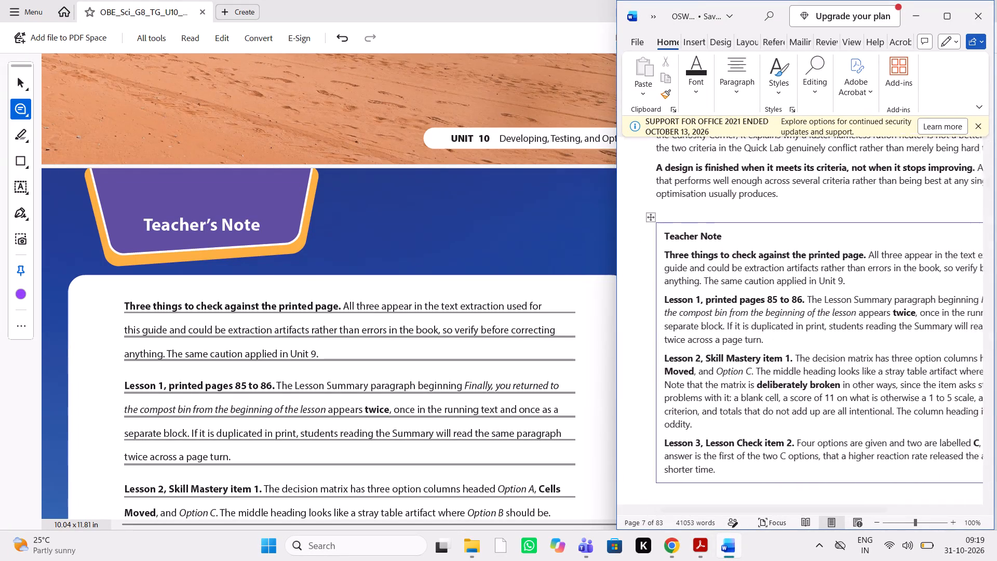
scroll(894, 321, "left", 1)
scroll(894, 321, "down", 1)
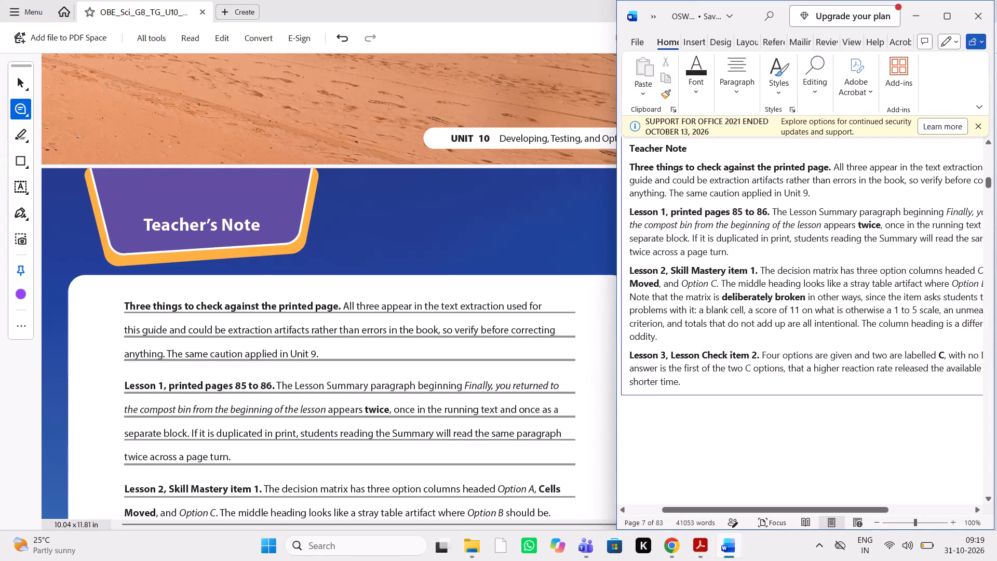
scroll(894, 321, "down", 1)
scroll(894, 349, "up", 1)
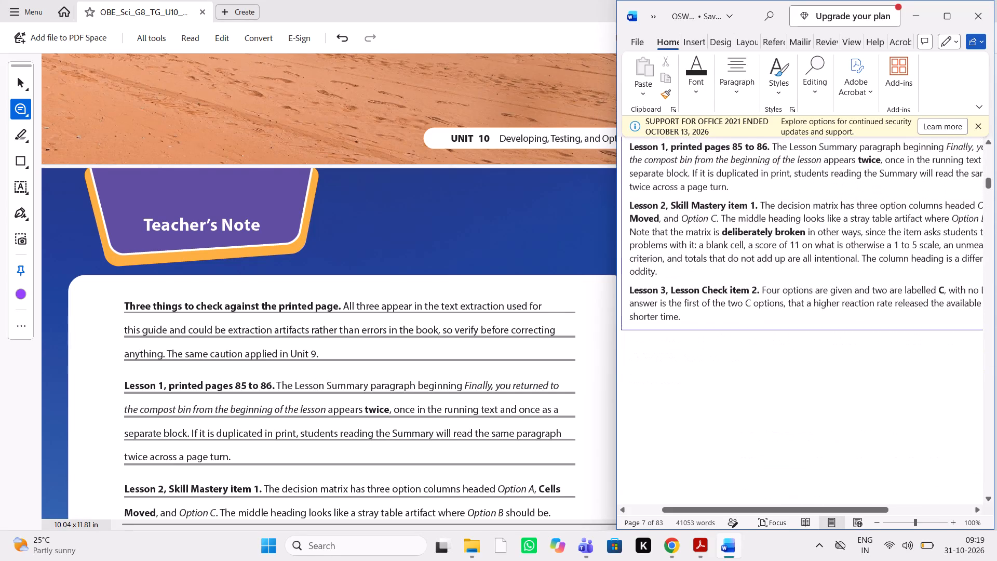
scroll(542, 387, "down", 1)
scroll(822, 343, "up", 1)
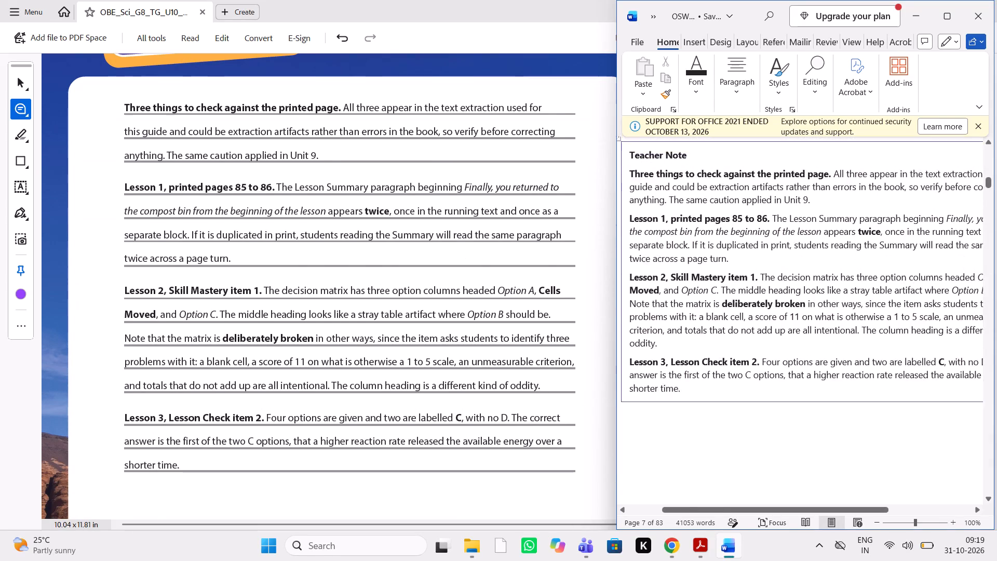
scroll(822, 343, "up", 1)
scroll(822, 343, "right", 1)
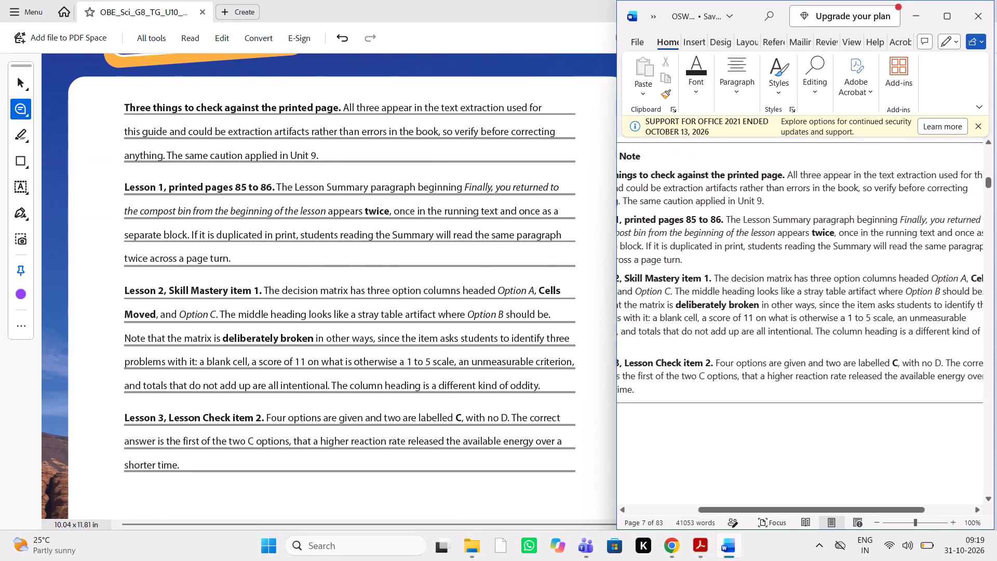
scroll(822, 343, "left", 1)
scroll(822, 343, "right", 1)
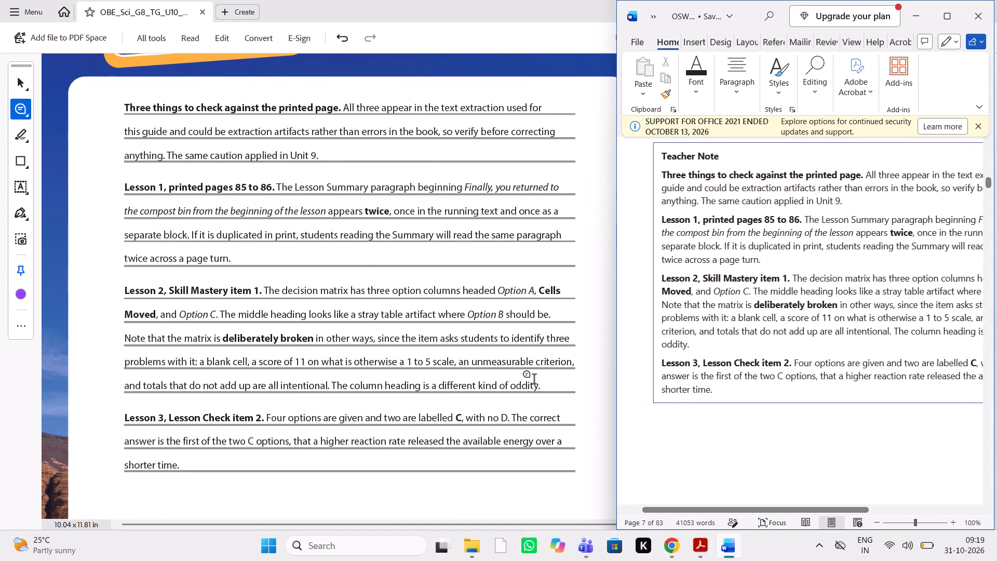
scroll(530, 382, "down", 12)
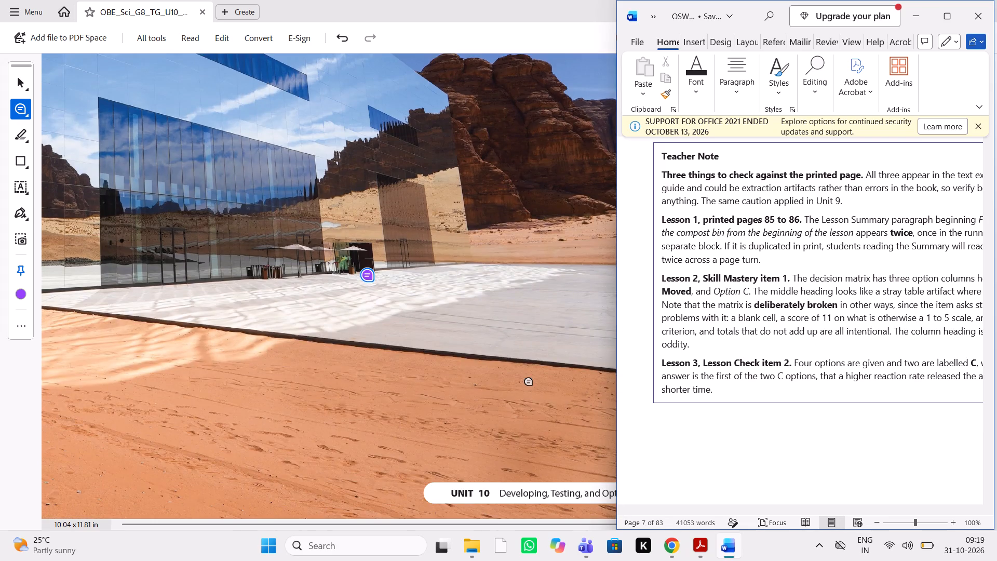
scroll(530, 382, "up", 9)
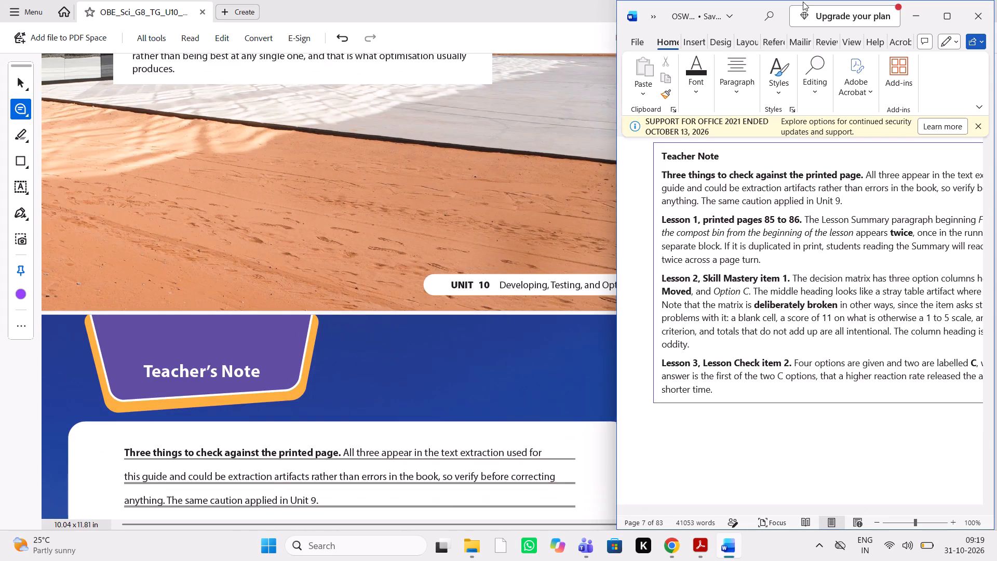
left_click(927, 9)
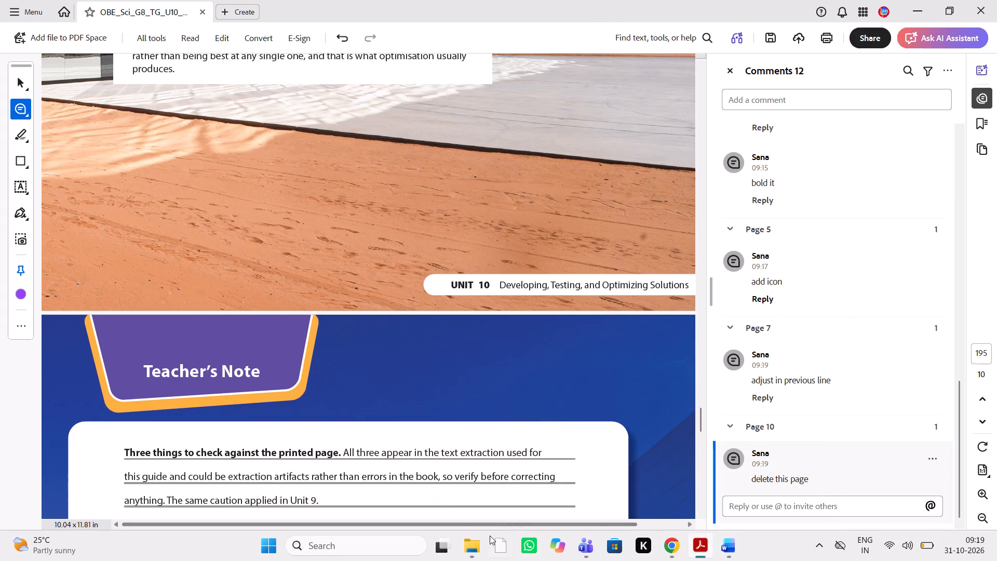
Switch to File Explorer and open the OBE_Sci_G8_TG_U10_L1 folder inside the Unit 10 archive.
left_click(467, 545)
left_click(535, 470)
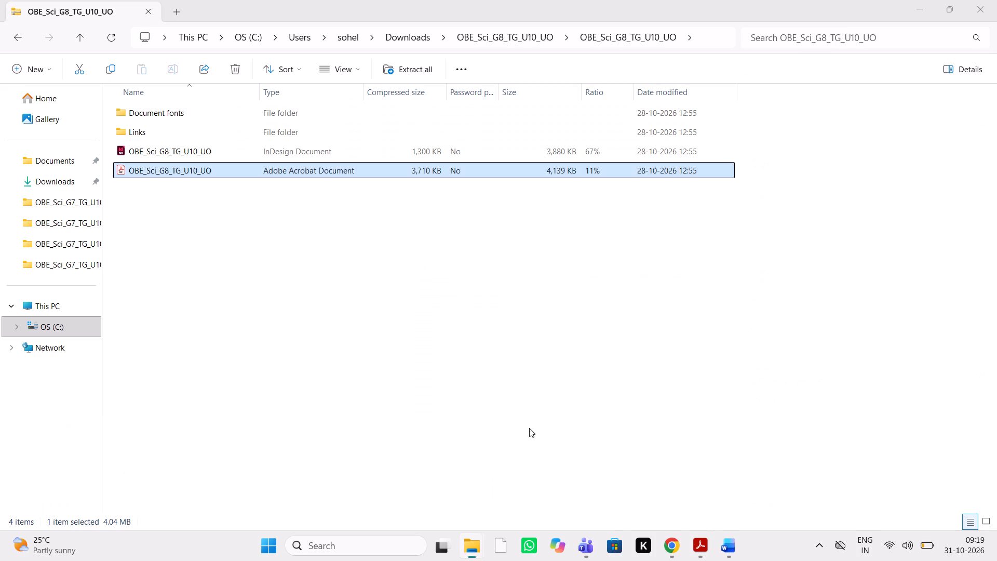
double_click(519, 34)
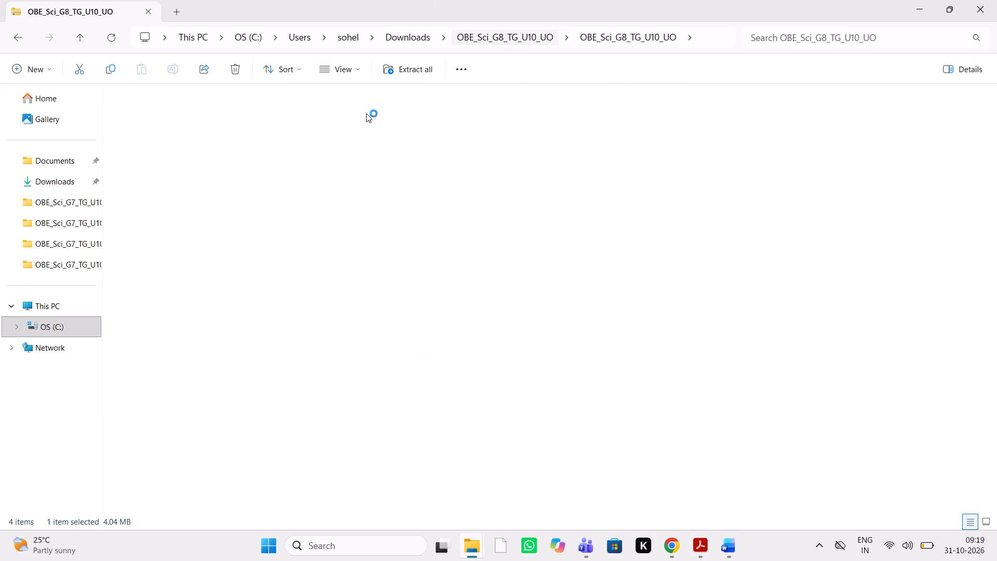
double_click(224, 117)
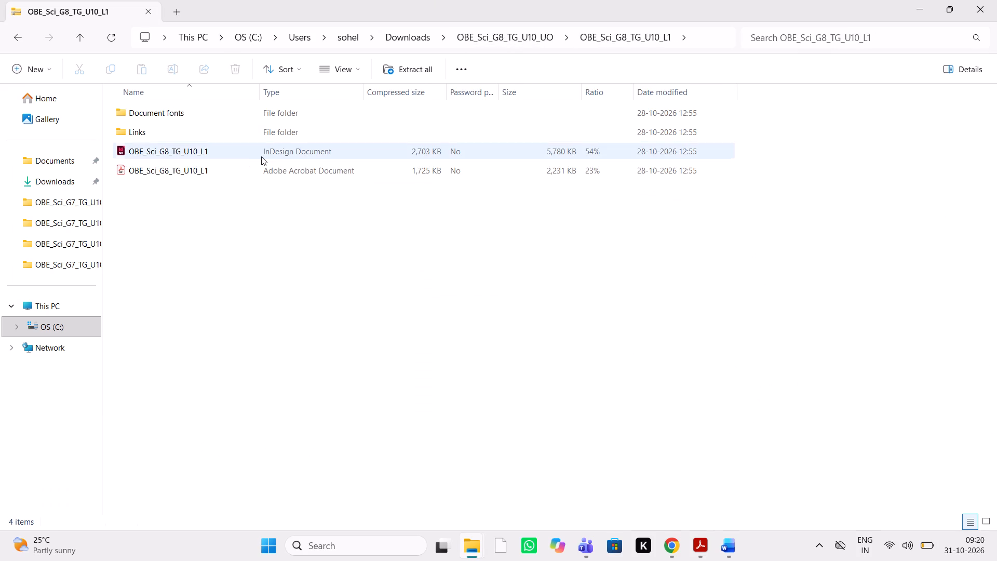
Open the OBE_Sci_G8_TG_U10_L1 InDesign document, look over its Lesson 1 pages, and close InDesign.
left_click(263, 156)
key("Return")
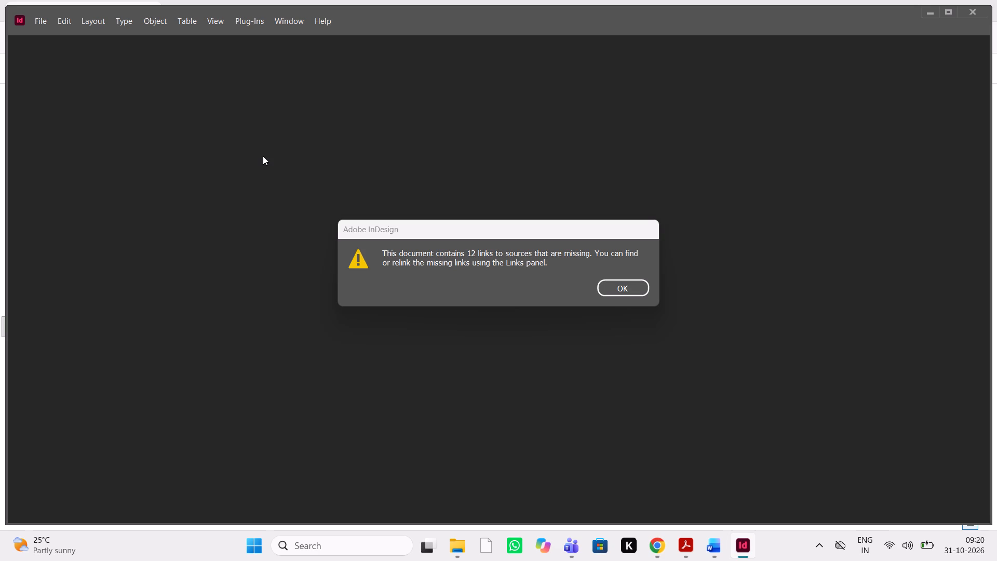
left_click(609, 289)
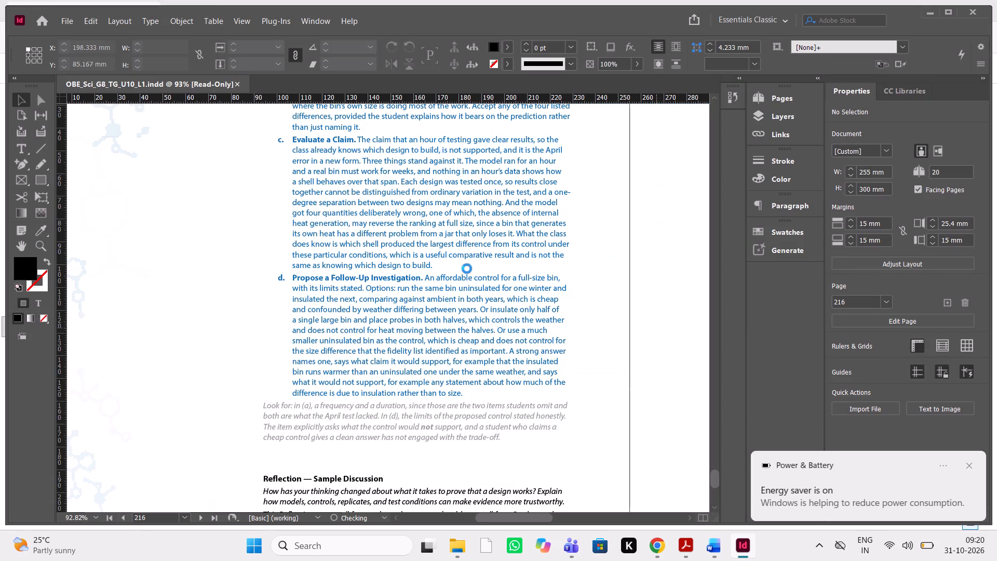
scroll(467, 291, "up", 11)
scroll(467, 291, "down", 5)
scroll(467, 291, "up", 20)
scroll(467, 291, "up", 20)
scroll(467, 291, "up", 4)
scroll(467, 291, "up", 20)
scroll(467, 291, "up", 20)
scroll(467, 291, "up", 20)
scroll(467, 291, "down", 20)
scroll(467, 291, "down", 6)
scroll(467, 291, "up", 18)
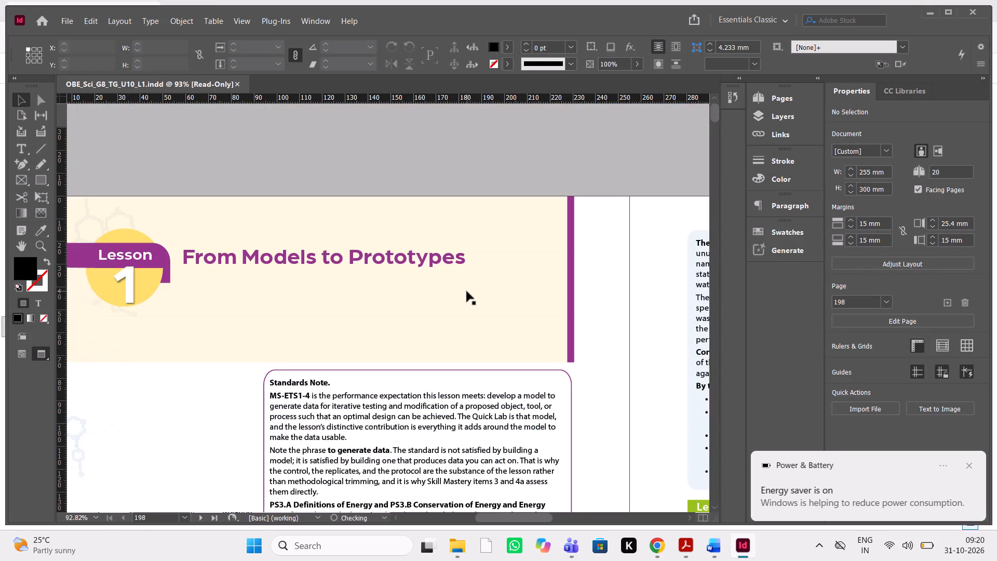
scroll(467, 291, "up", 20)
scroll(467, 291, "up", 20)
scroll(467, 291, "up", 20)
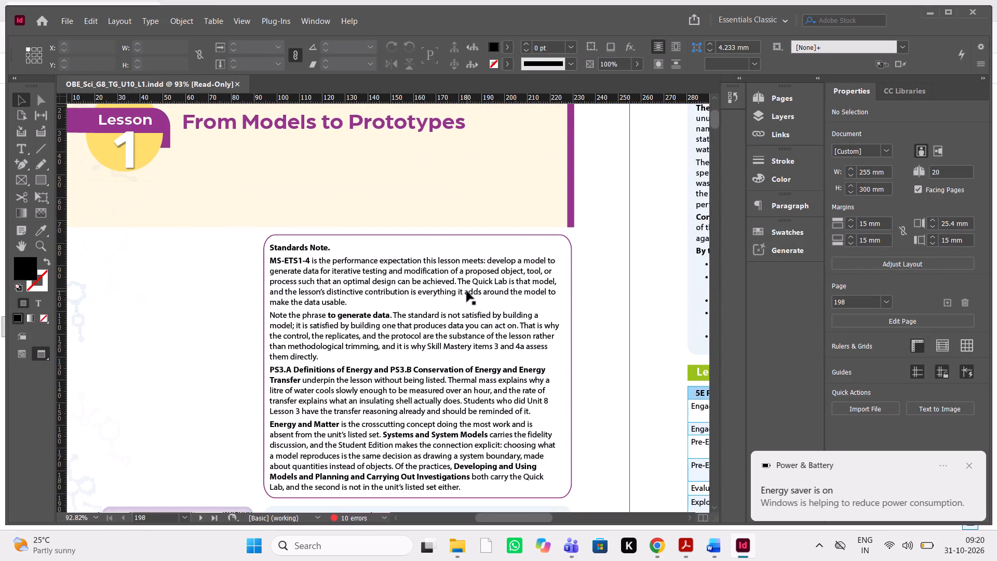
scroll(467, 291, "up", 1)
scroll(467, 291, "up", 20)
scroll(467, 291, "up", 11)
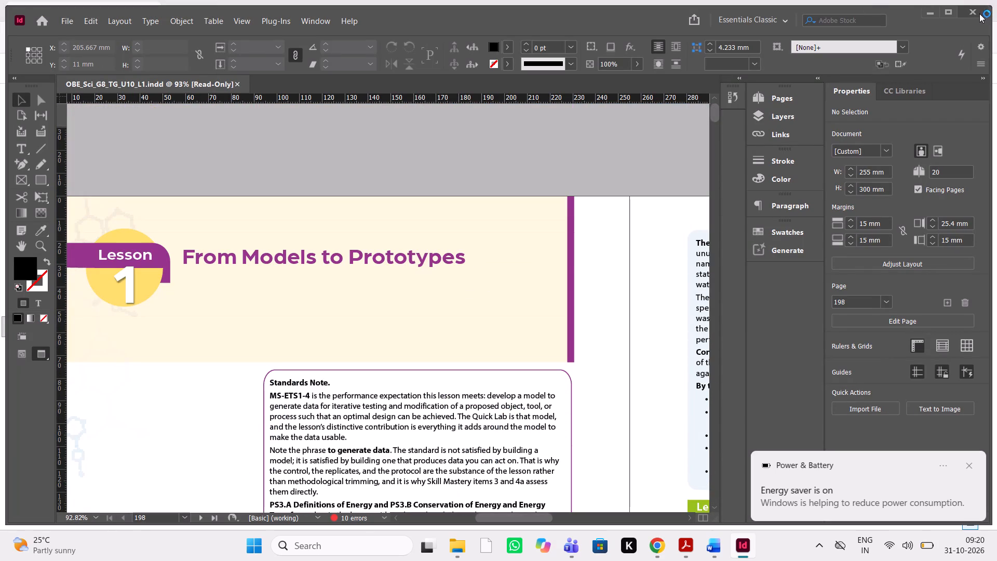
left_click(979, 14)
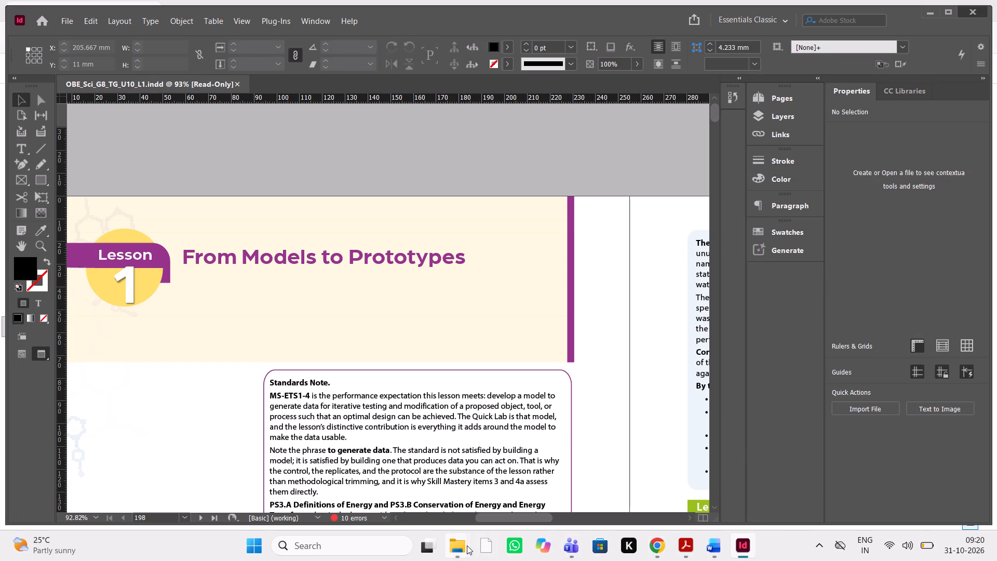
Return to File Explorer and open the OBE_Sci_G8_TG_U10_L1 PDF from the Lesson 1 folder.
left_click(467, 545)
left_click(530, 499)
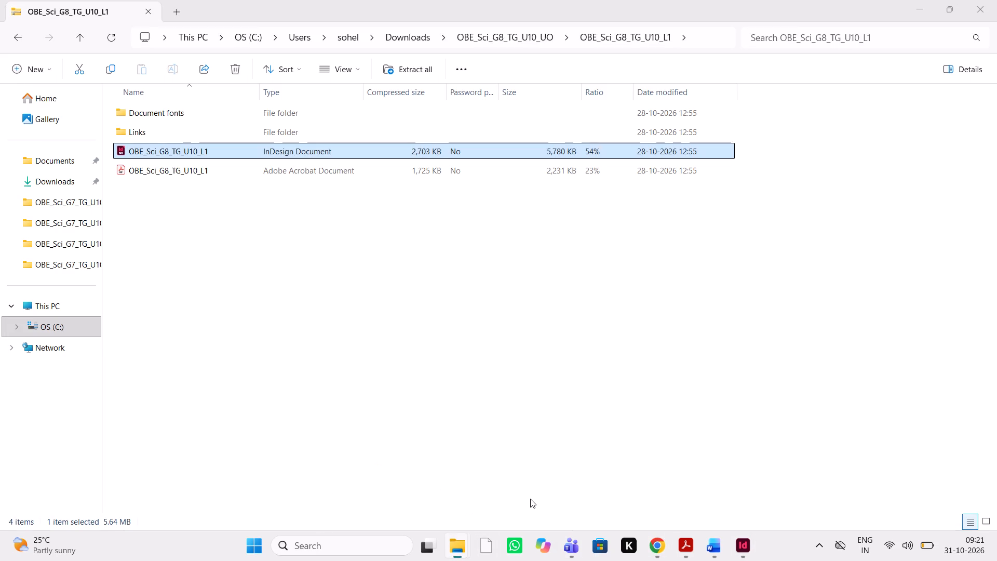
left_click(370, 173)
key("Return")
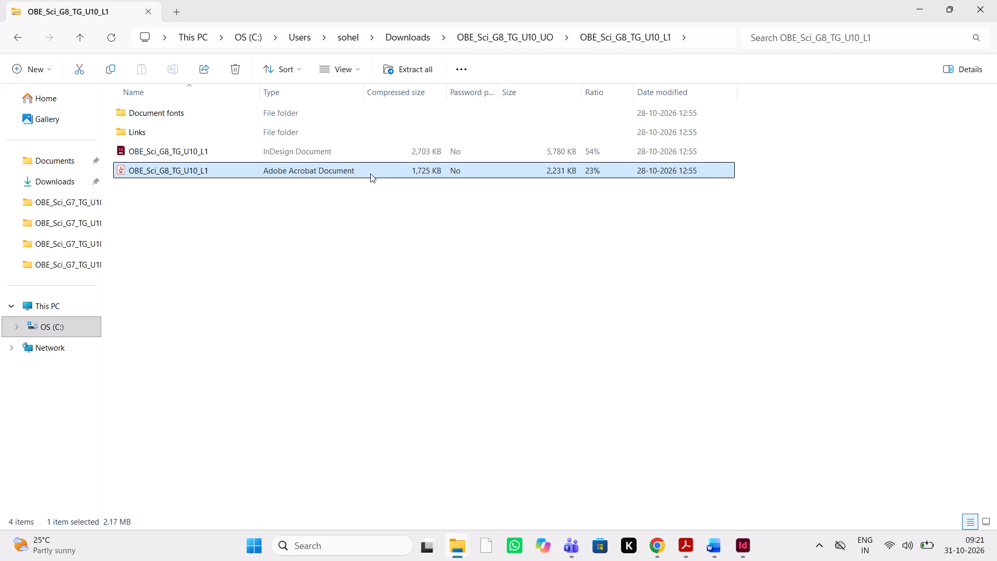
Check the GRADE-8 folder under SCIENCE FILES in Documents, close it, and return to Acrobat.
left_click(82, 156)
double_click(604, 192)
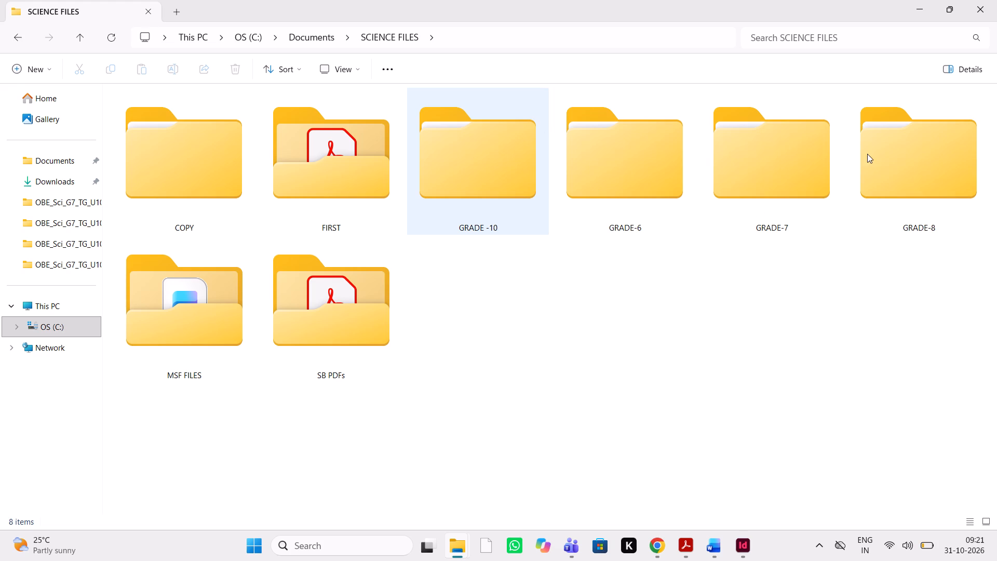
triple_click(891, 230)
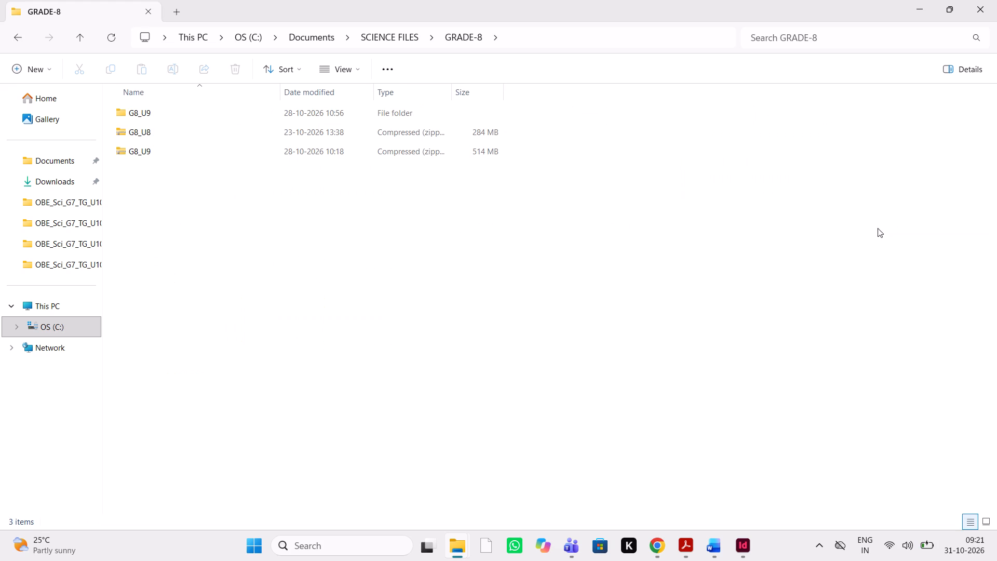
left_click(989, 14)
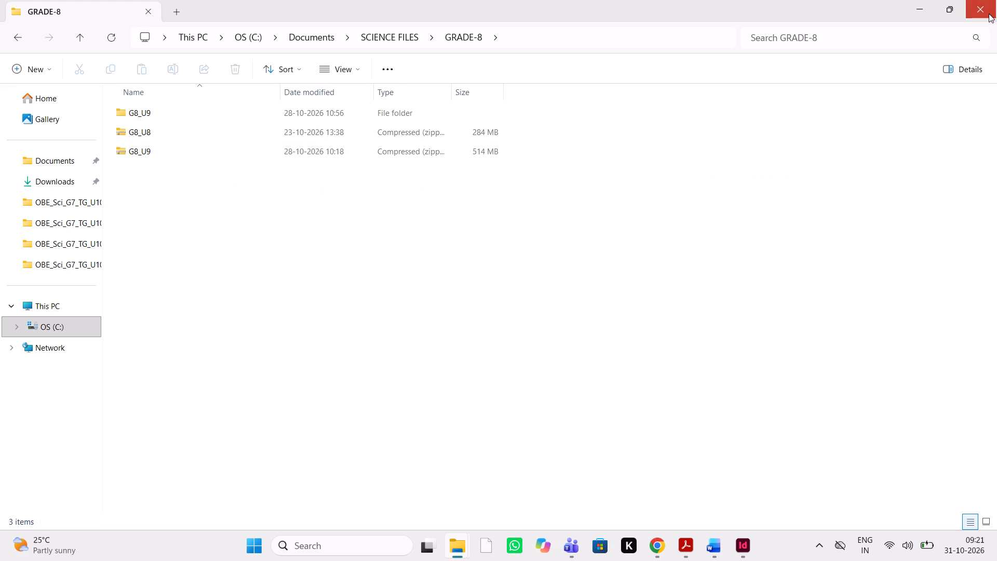
left_click(694, 545)
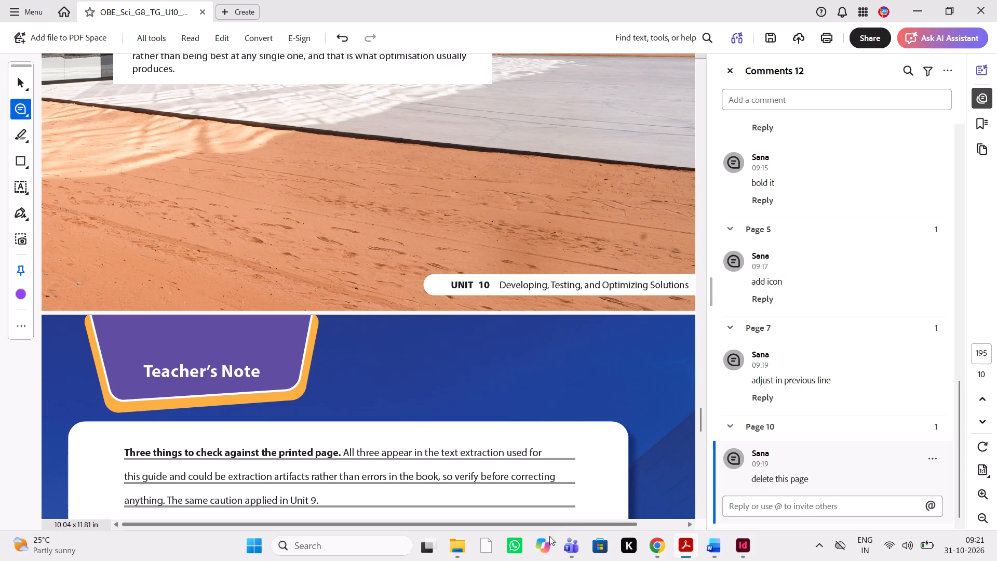
Open the OBE_Sci_G8_TG_U10_UO archive from Downloads in File Explorer.
left_click(462, 544)
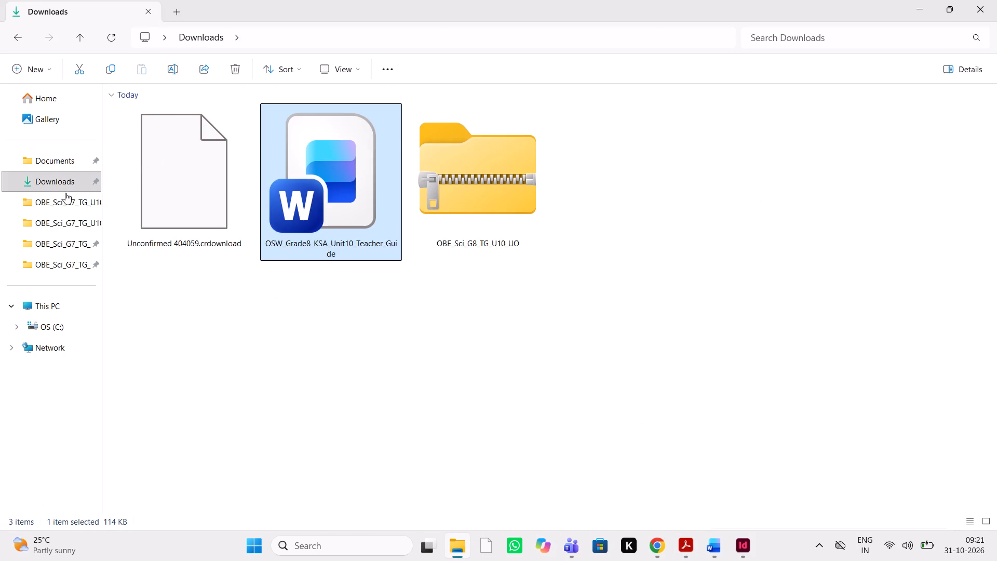
double_click(427, 169)
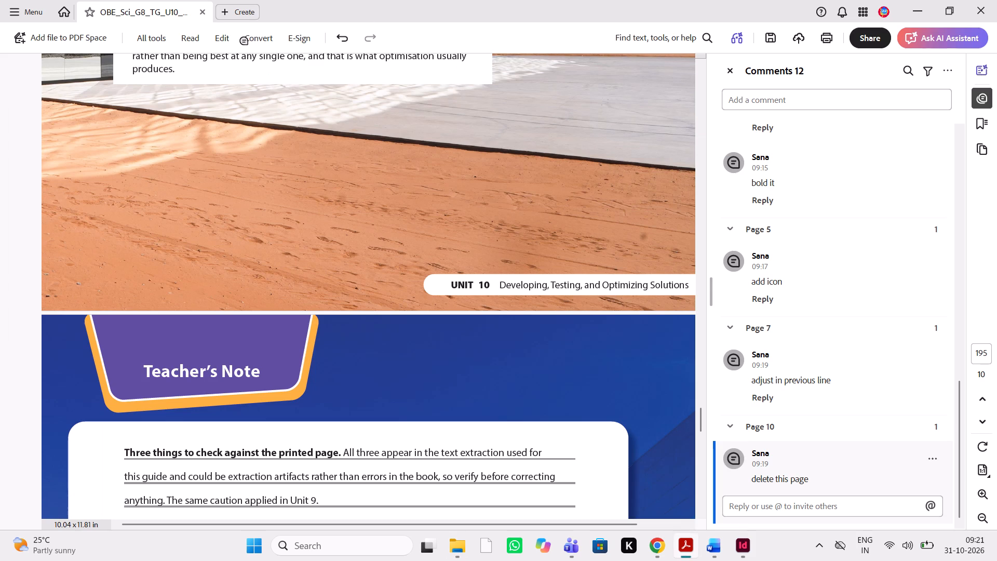
Show the comments area for the Lesson 1 PDF in Acrobat.
scroll(605, 413, "down", 1)
left_click(981, 97)
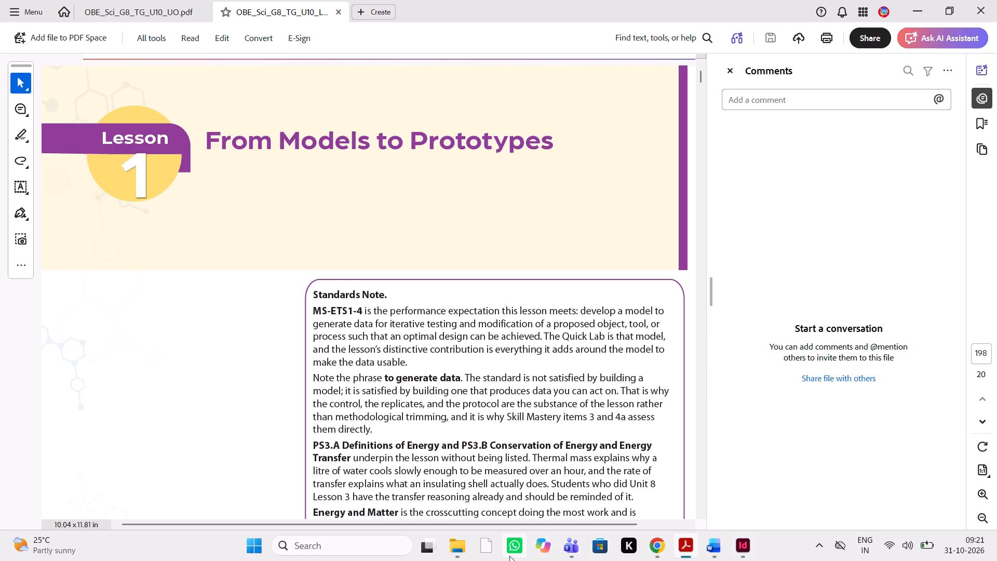
Extract the OBE_Sci_G8_TG_U10_UO archive in File Explorer into a folder of the same name in Downloads.
left_click(452, 543)
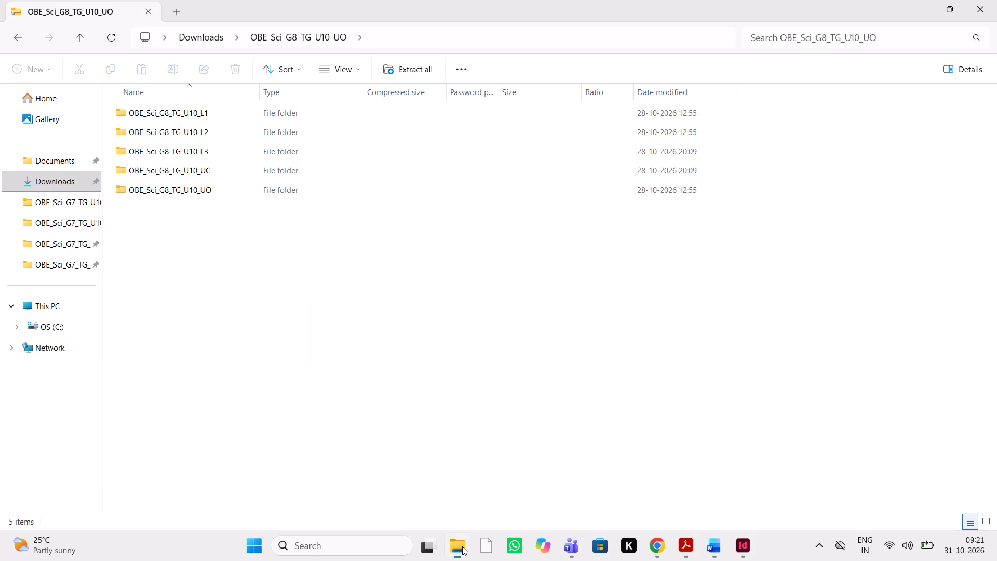
left_click(462, 546)
left_click(462, 548)
left_click(274, 32)
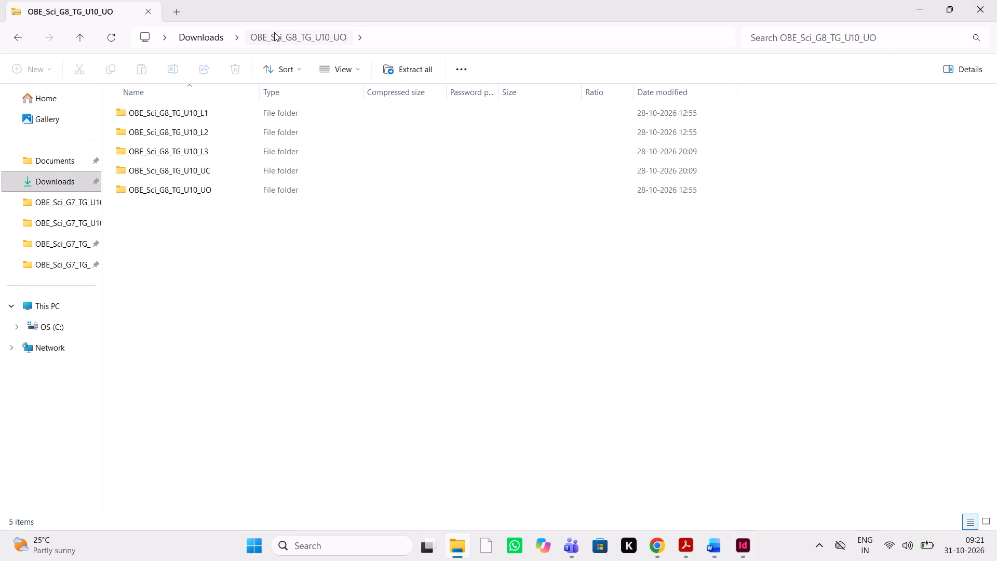
left_click(205, 39)
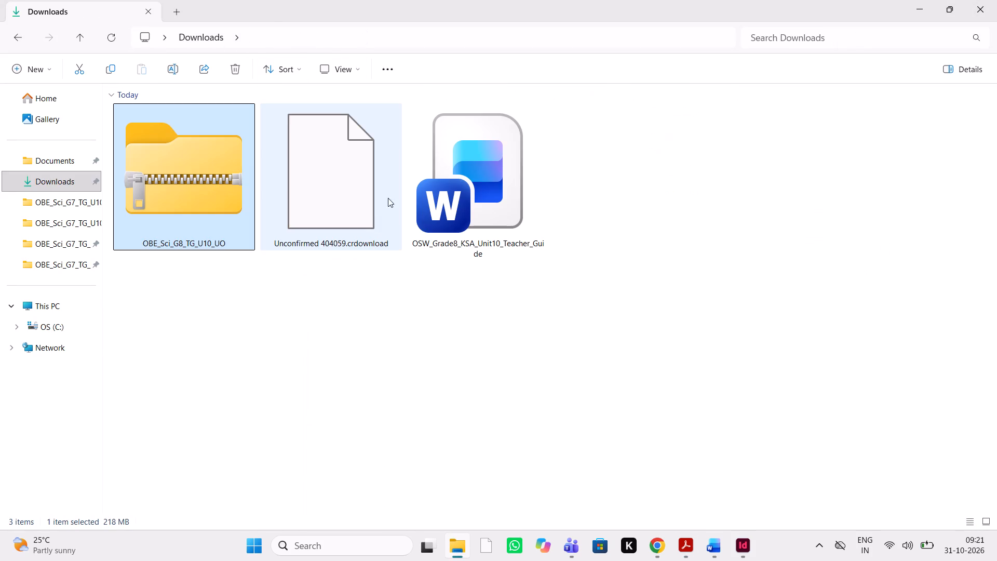
left_click(410, 63)
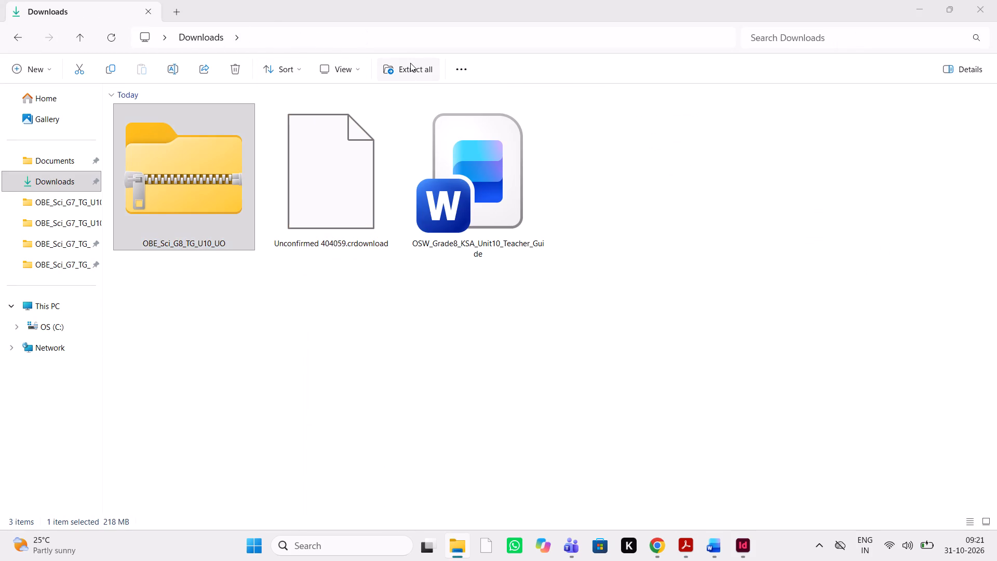
left_click(599, 399)
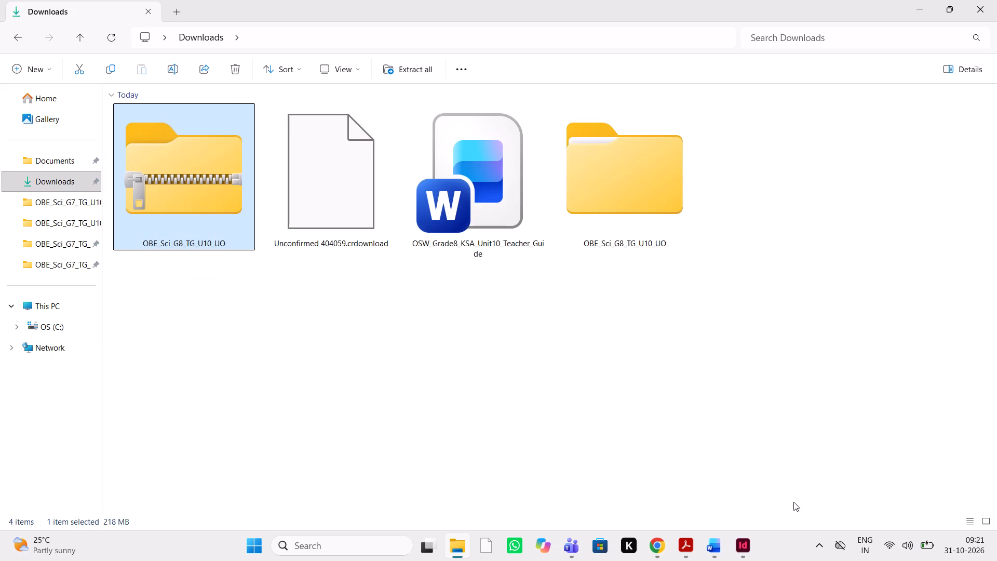
Bring up the Word source beside the Lesson 1 PDF in Acrobat and find its From Models to Prototypes heading.
left_click(713, 548)
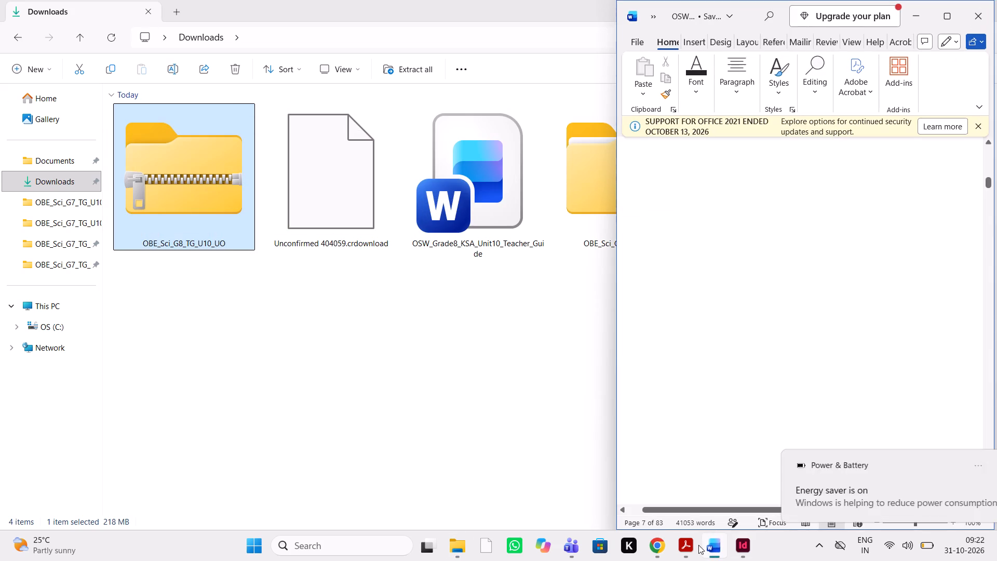
left_click(684, 547)
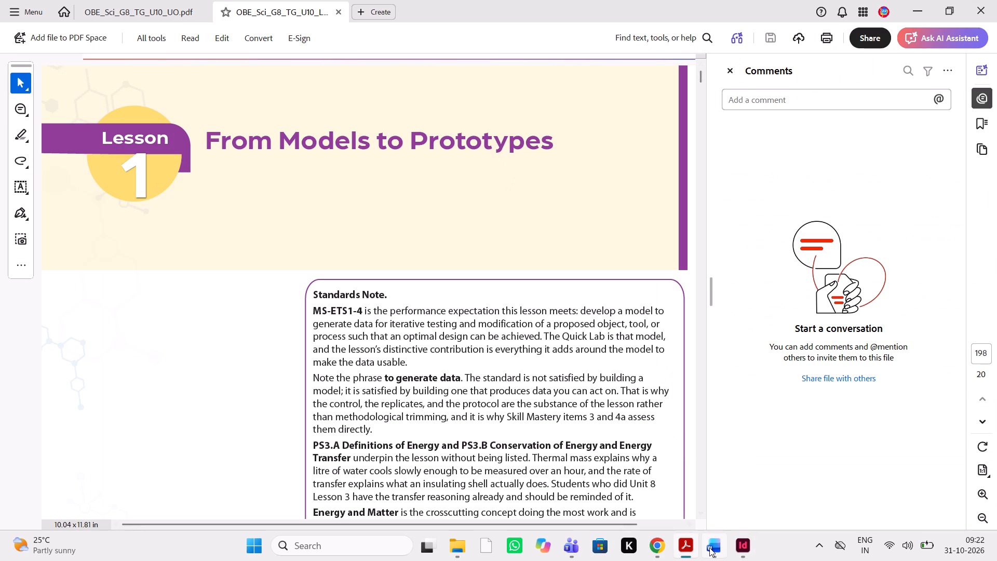
left_click(709, 547)
scroll(736, 358, "down", 1)
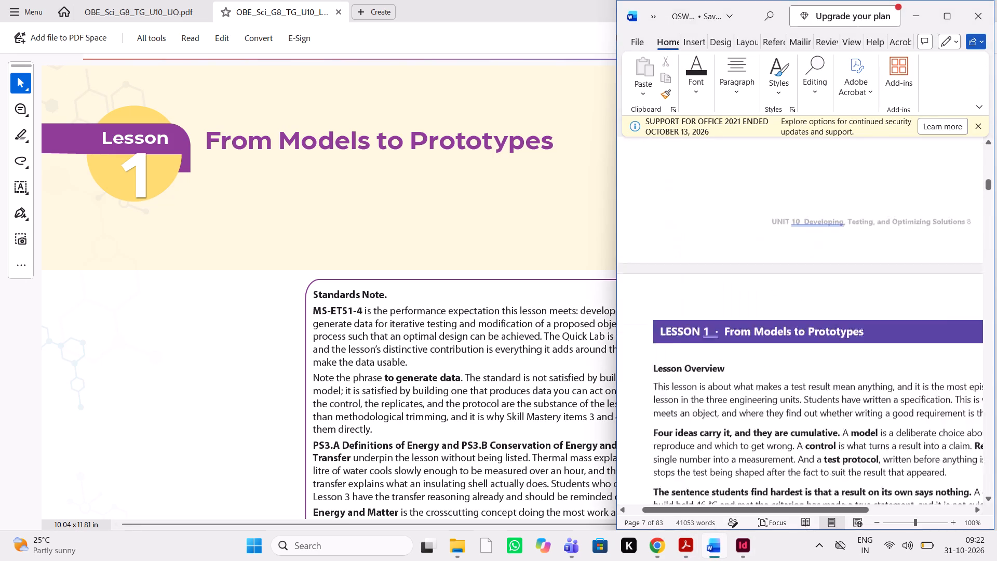
scroll(736, 358, "down", 2)
scroll(736, 358, "up", 1)
scroll(526, 326, "left", 1)
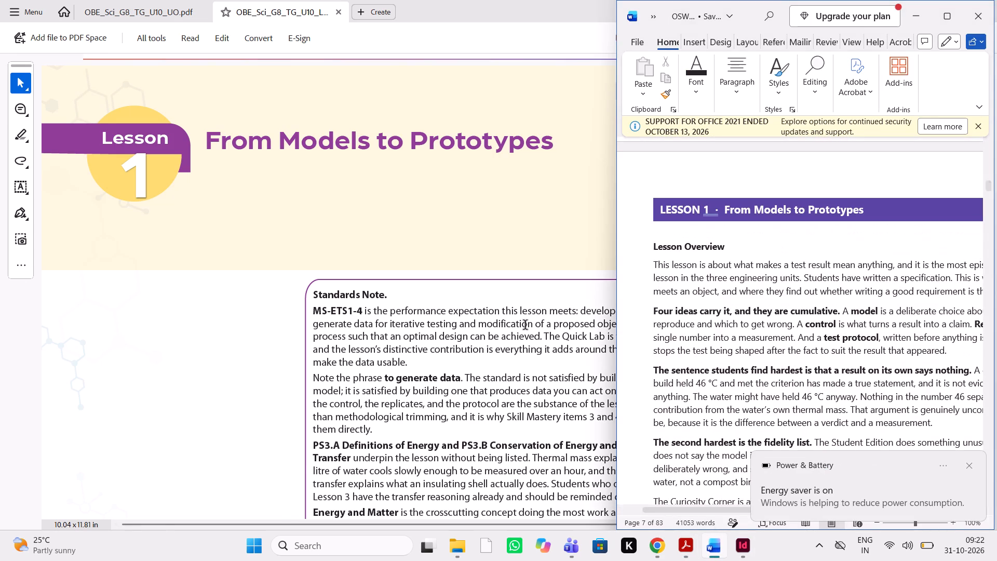
scroll(526, 326, "left", 1)
Compare the Standards Note text and bold formatting in the Lesson 1 PDF with the Word source.
scroll(526, 326, "down", 1)
scroll(877, 274, "down", 2)
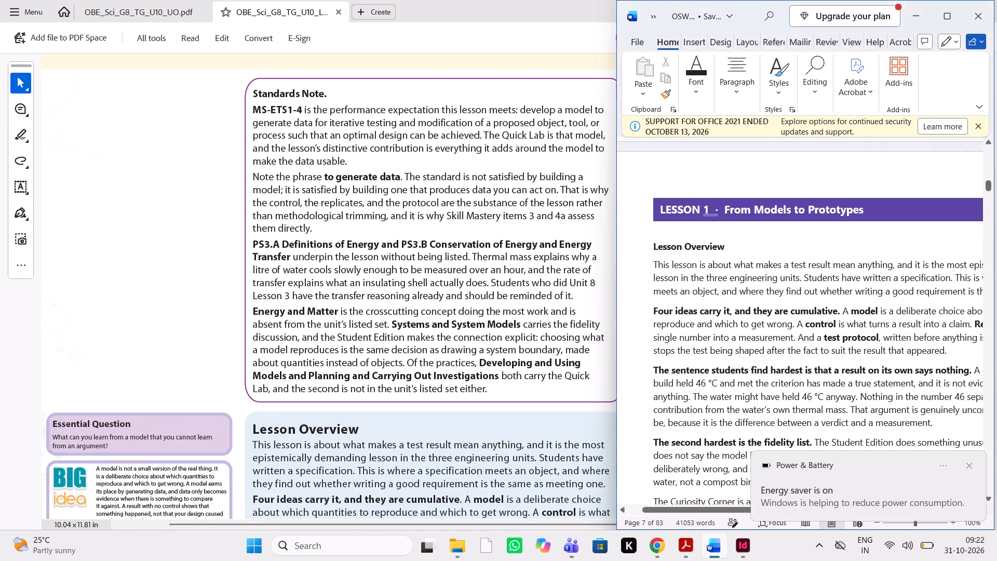
scroll(877, 274, "down", 2)
scroll(877, 274, "left", 1)
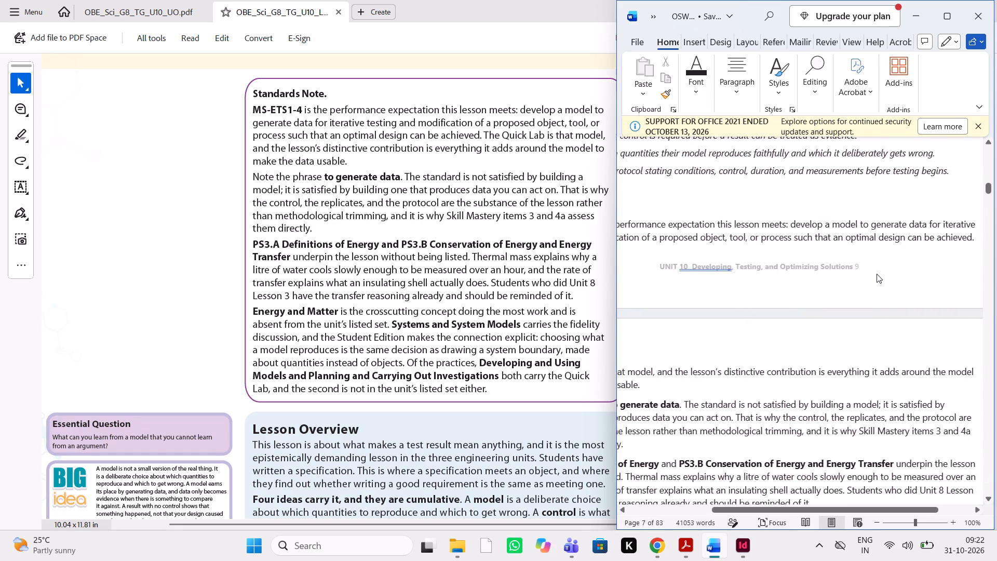
scroll(877, 274, "right", 1)
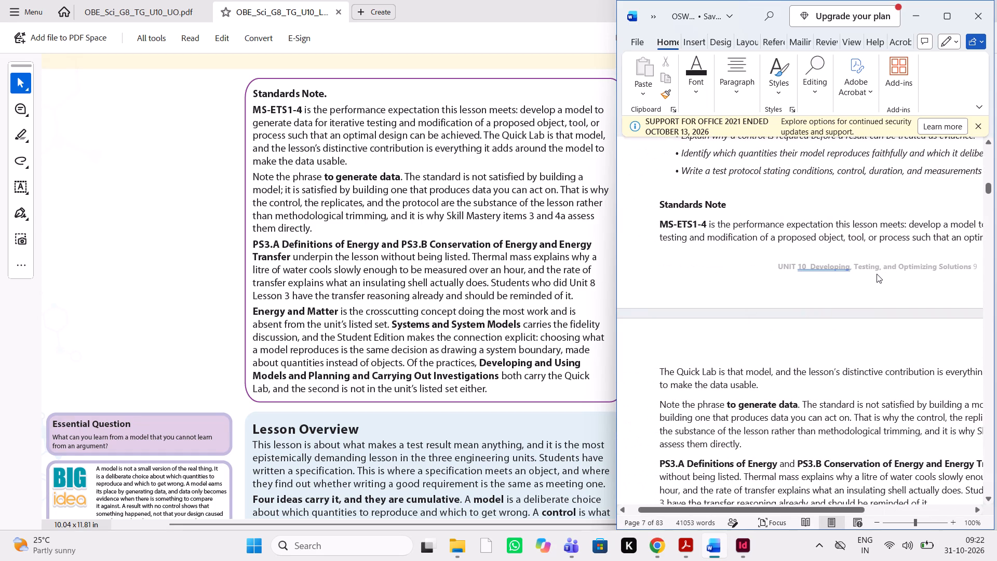
scroll(877, 274, "down", 1)
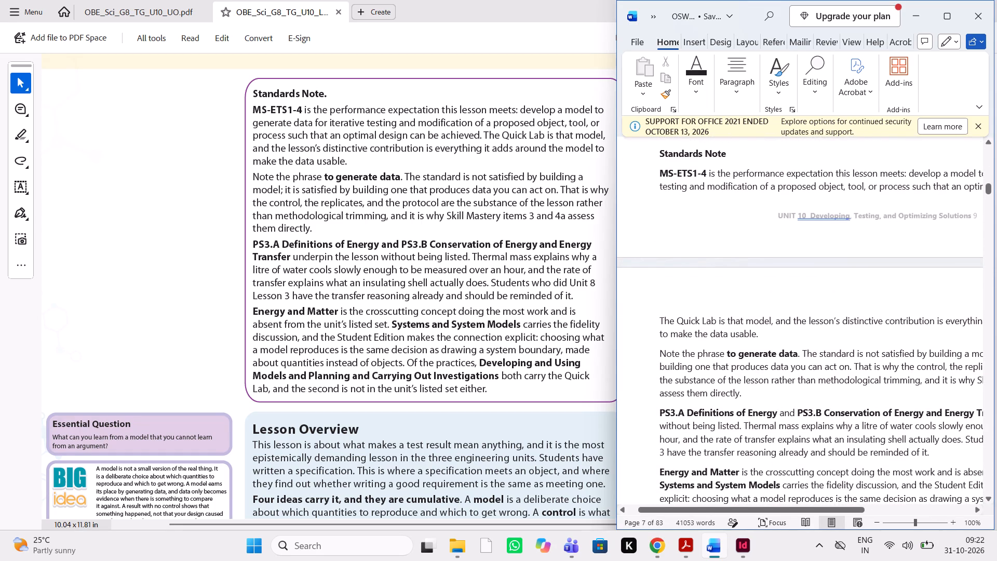
scroll(877, 274, "right", 1)
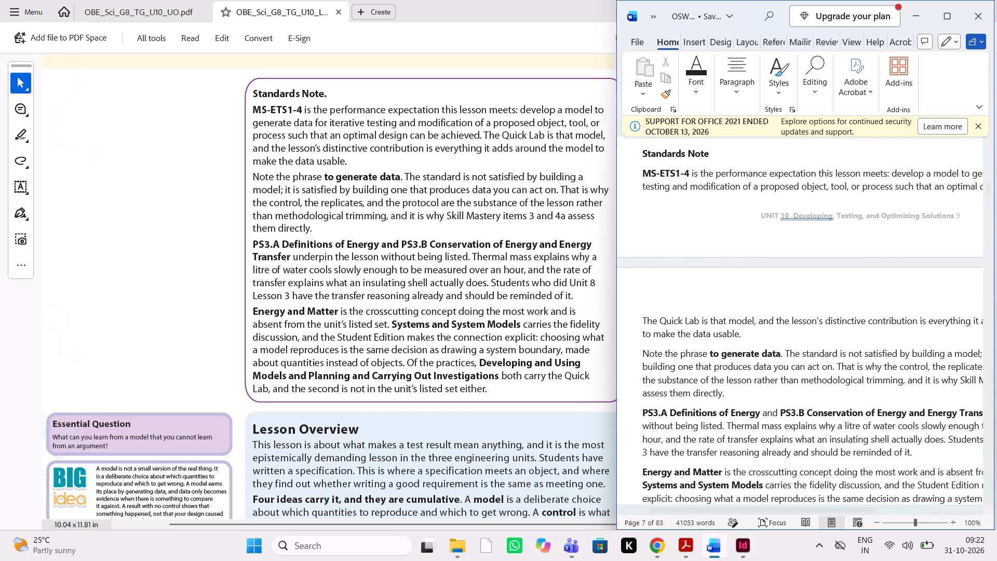
scroll(877, 274, "down", 1)
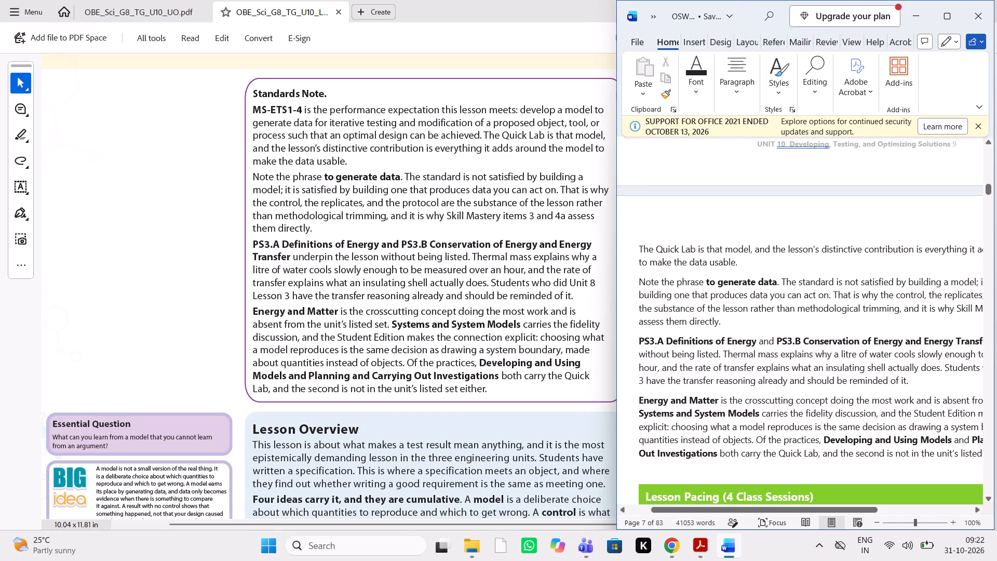
scroll(877, 274, "left", 1)
scroll(877, 274, "right", 2)
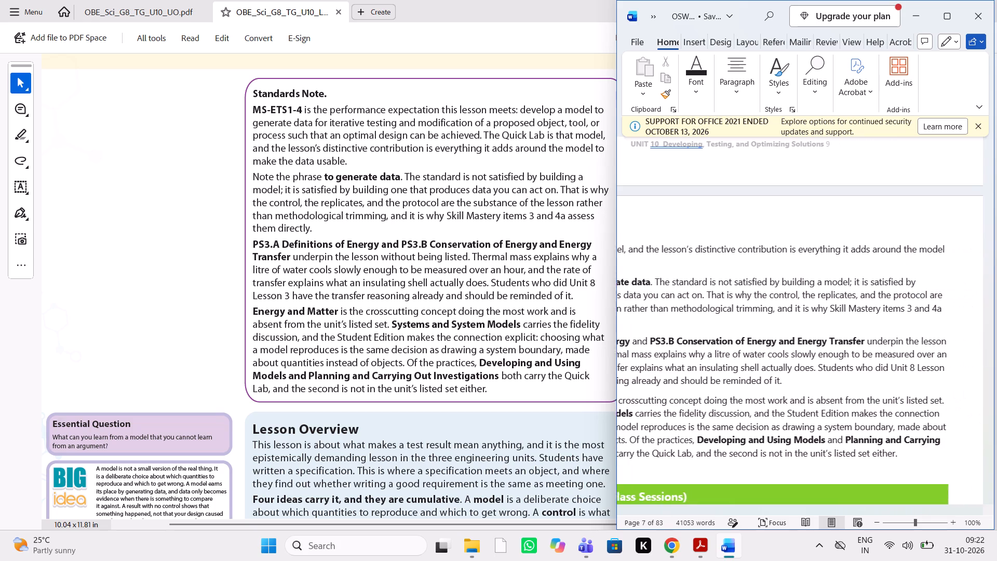
scroll(877, 274, "right", 1)
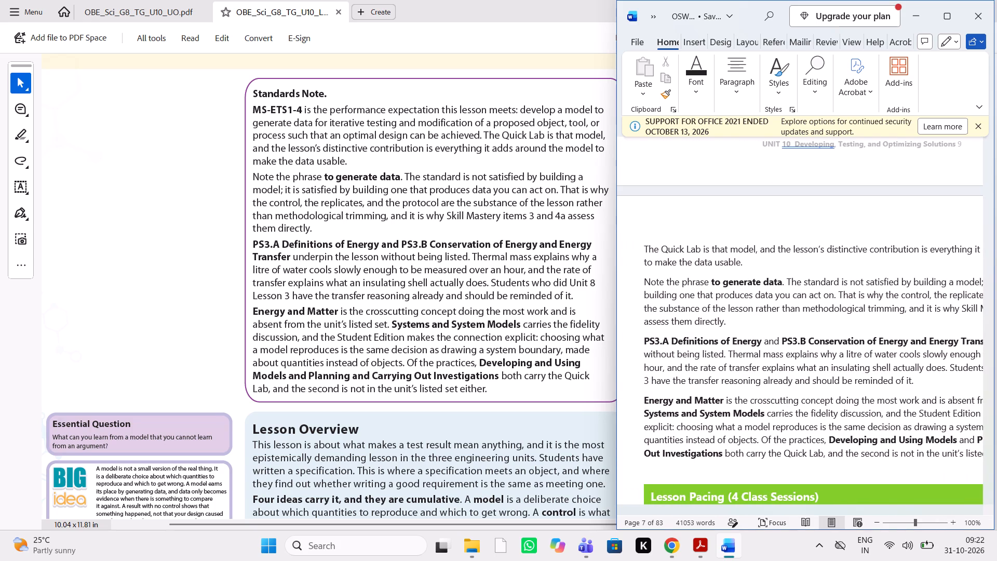
scroll(877, 274, "left", 1)
scroll(877, 274, "right", 1)
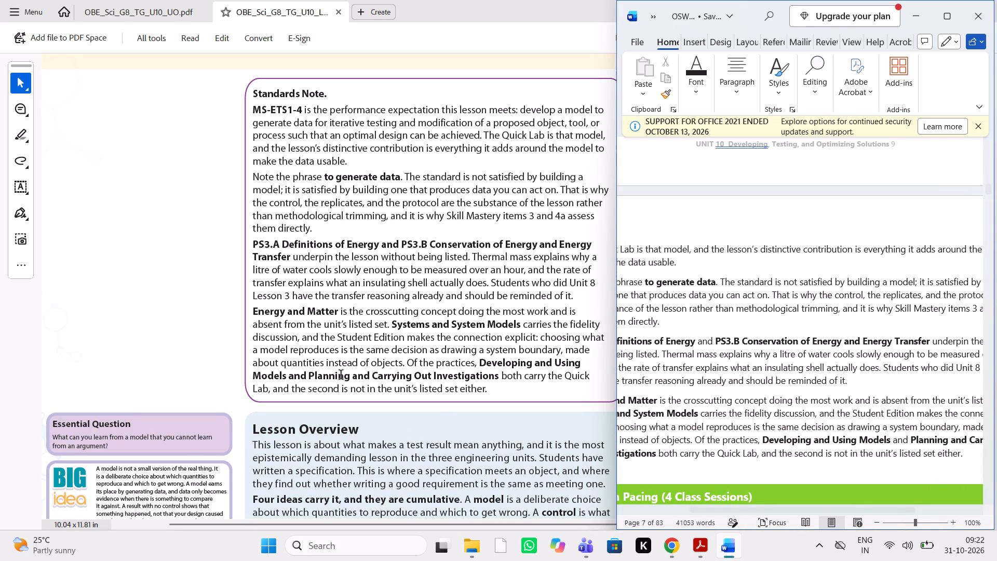
In the PDF's Standards Note, mark "and" before "Planning and Carrying Out Investigations" for replacement and post the comment "unbold it".
left_click_drag(288, 377, 306, 377)
type("un")
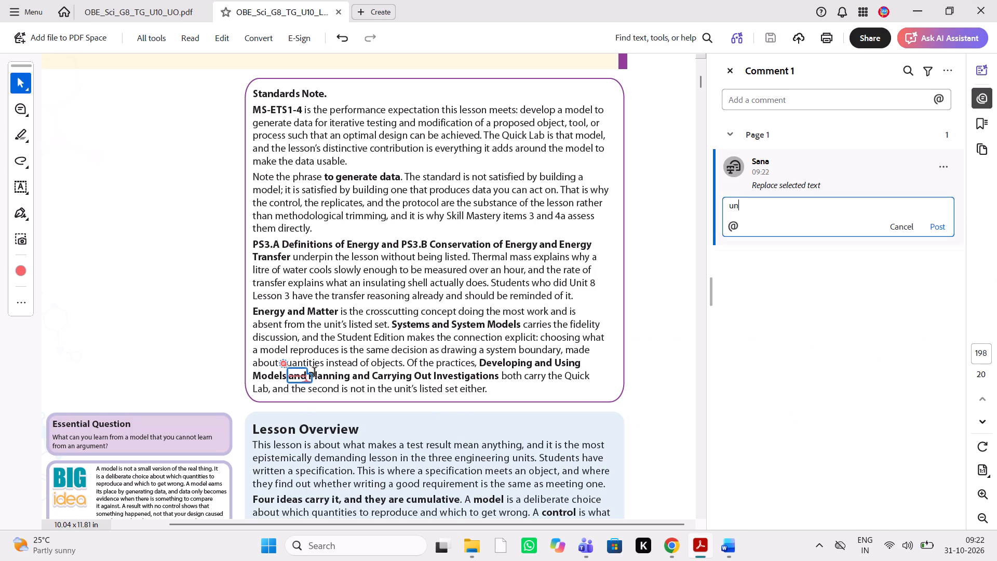
type("bold o")
key("BackSpace")
type("itb")
key("BackSpace")
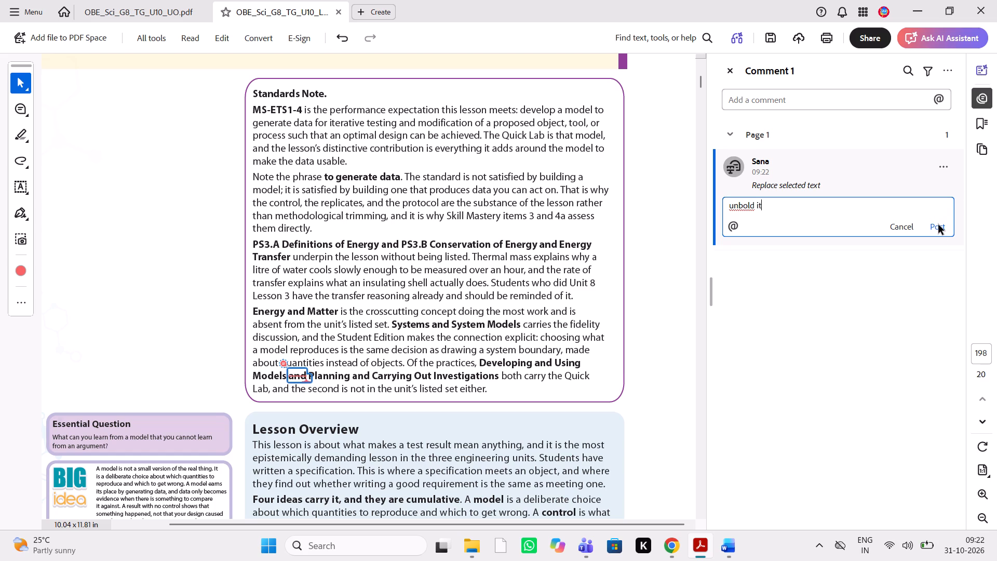
left_click(938, 225)
Return to the Word source and compare its Lesson Overview opening paragraphs with page 198 of the PDF.
left_click(725, 540)
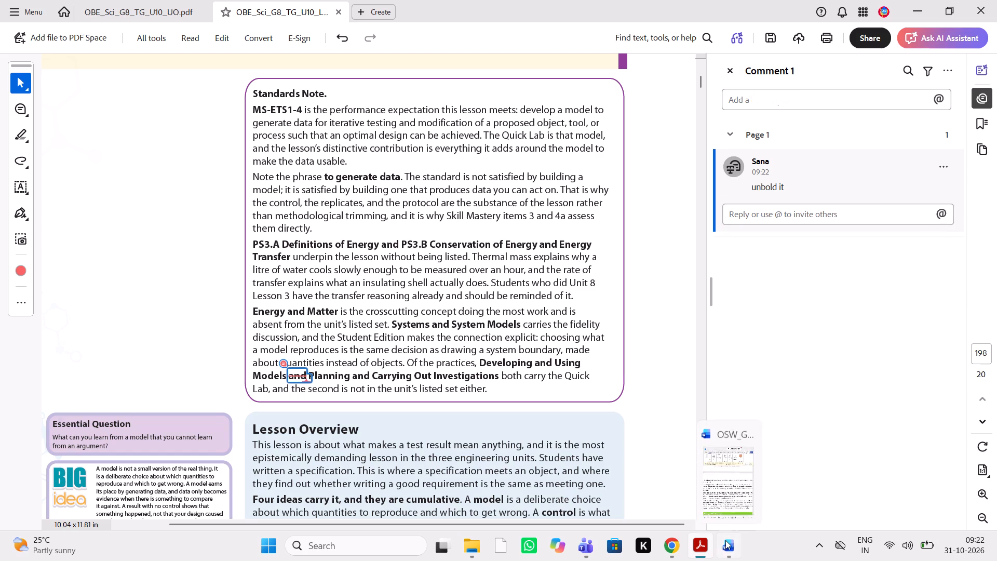
scroll(781, 407, "down", 2)
scroll(781, 407, "up", 1)
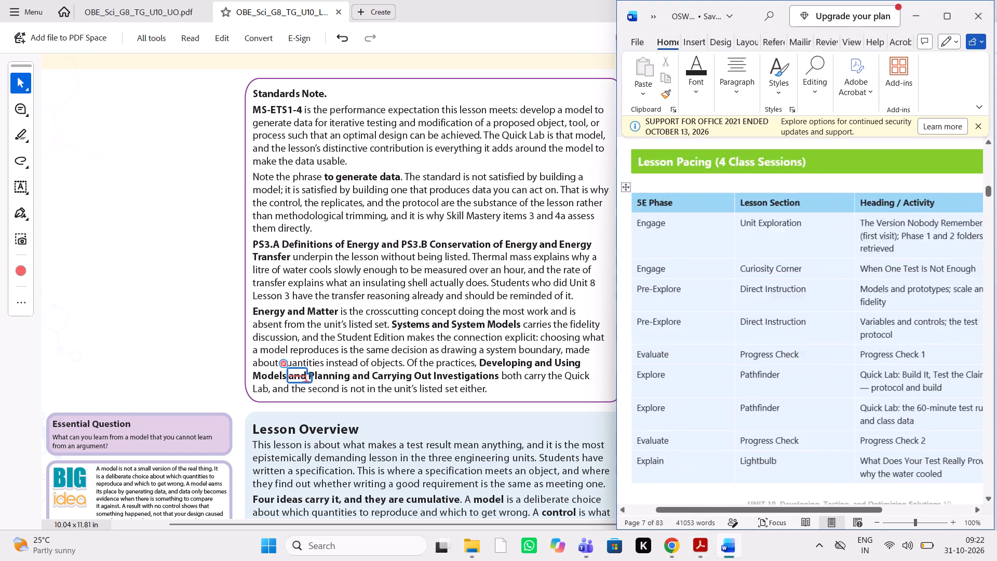
scroll(780, 408, "up", 1)
scroll(809, 325, "up", 5)
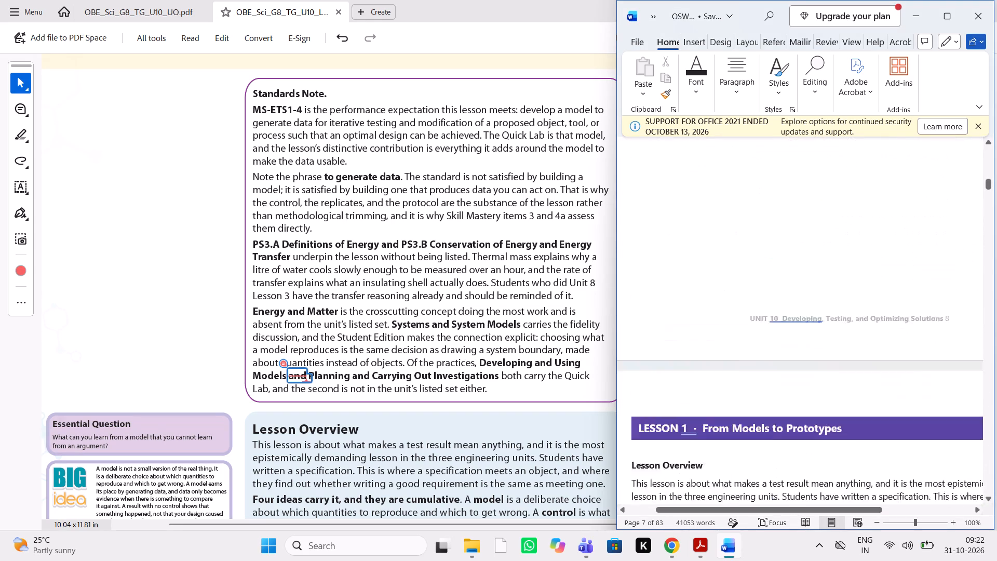
scroll(809, 325, "up", 1)
scroll(809, 325, "down", 2)
scroll(555, 379, "down", 1)
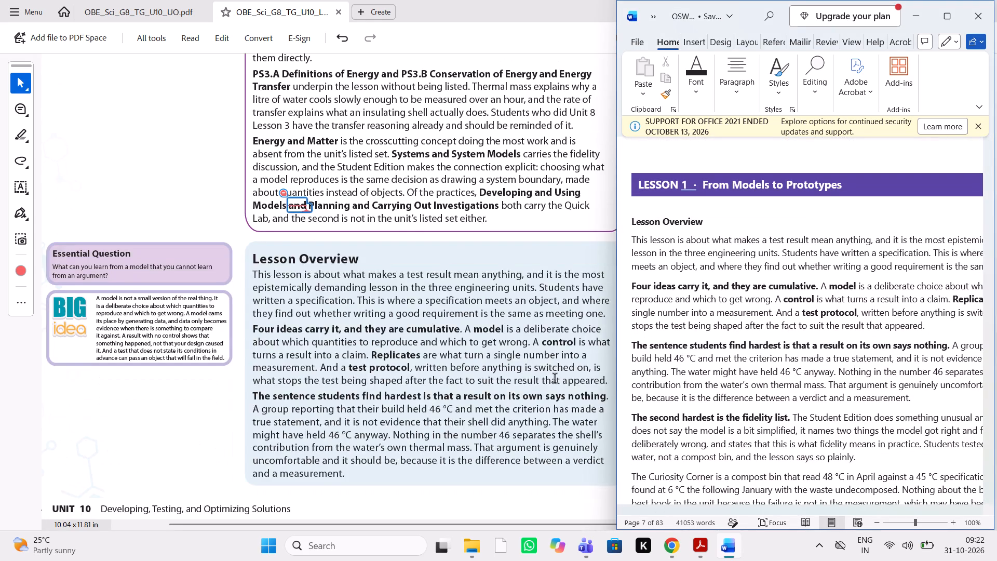
scroll(555, 379, "down", 1)
scroll(854, 335, "left", 1)
scroll(854, 335, "right", 1)
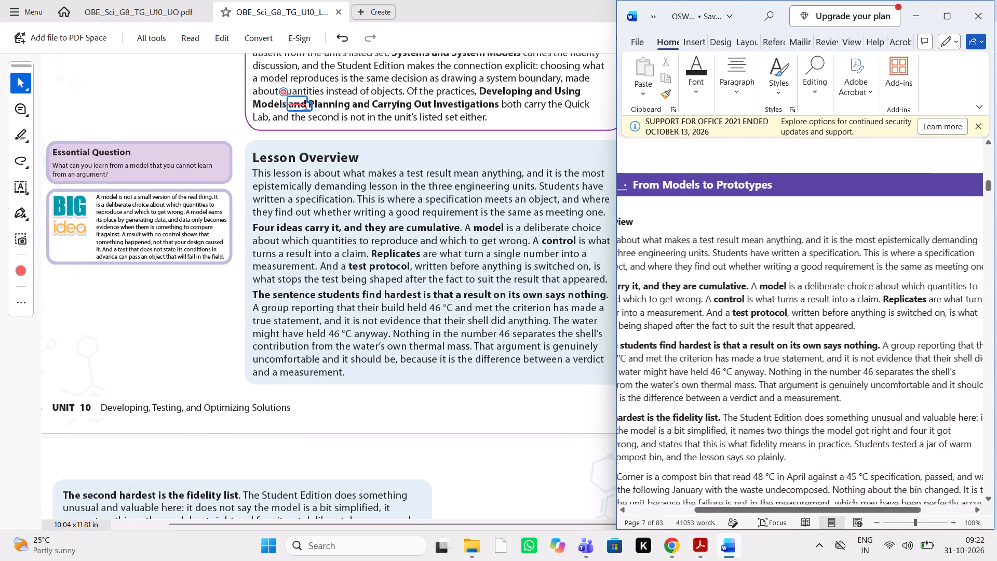
scroll(854, 335, "left", 1)
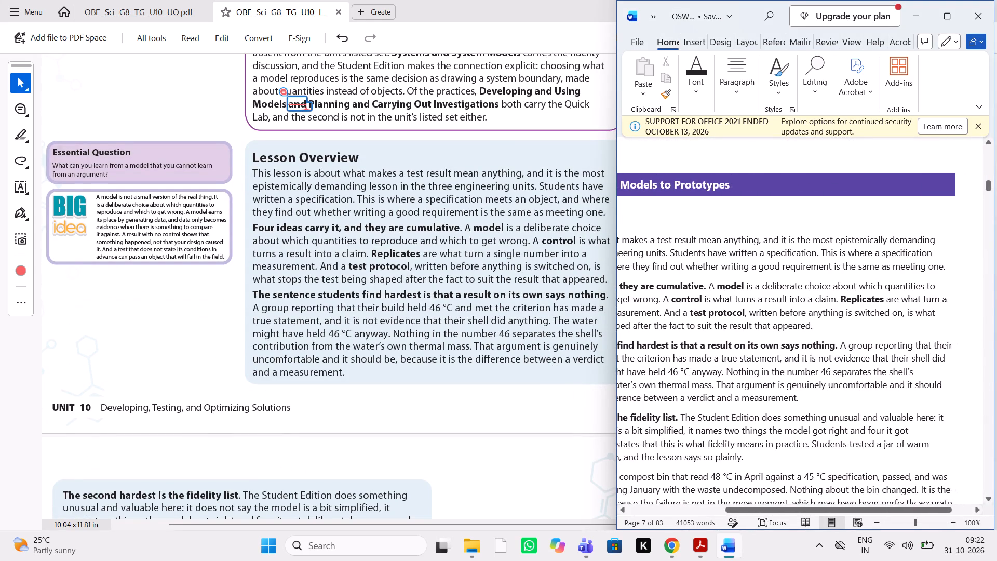
scroll(854, 335, "right", 2)
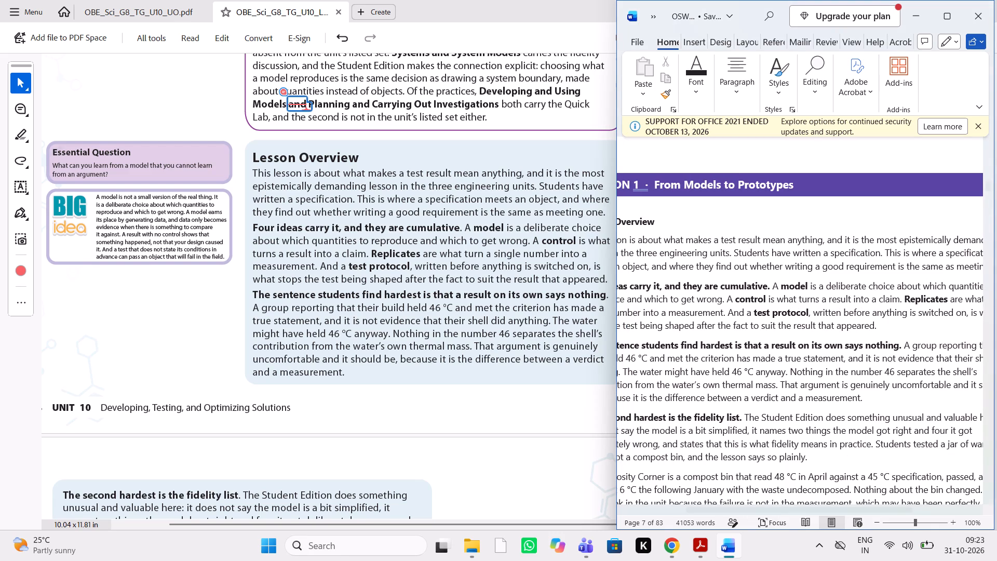
scroll(854, 335, "right", 1)
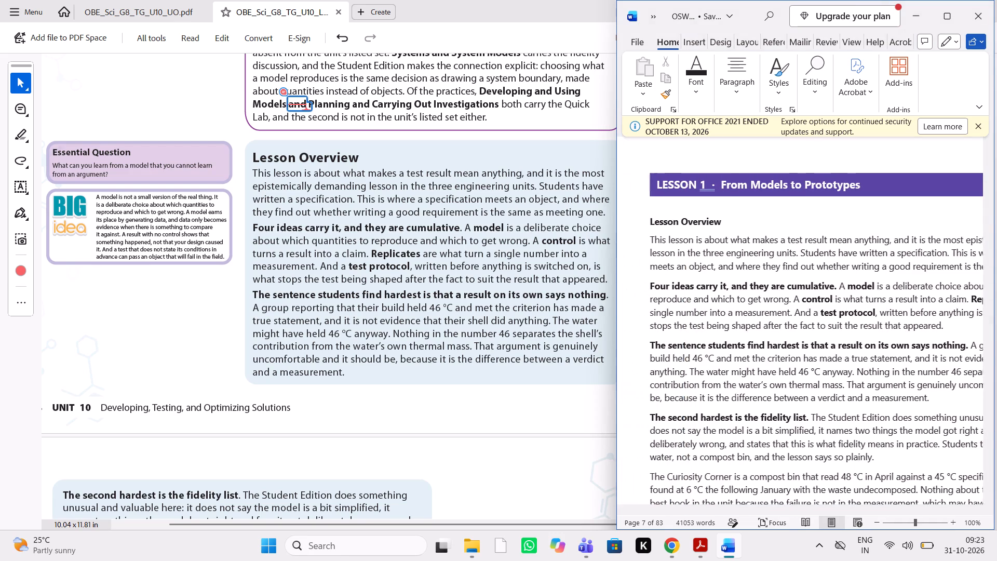
scroll(854, 335, "right", 1)
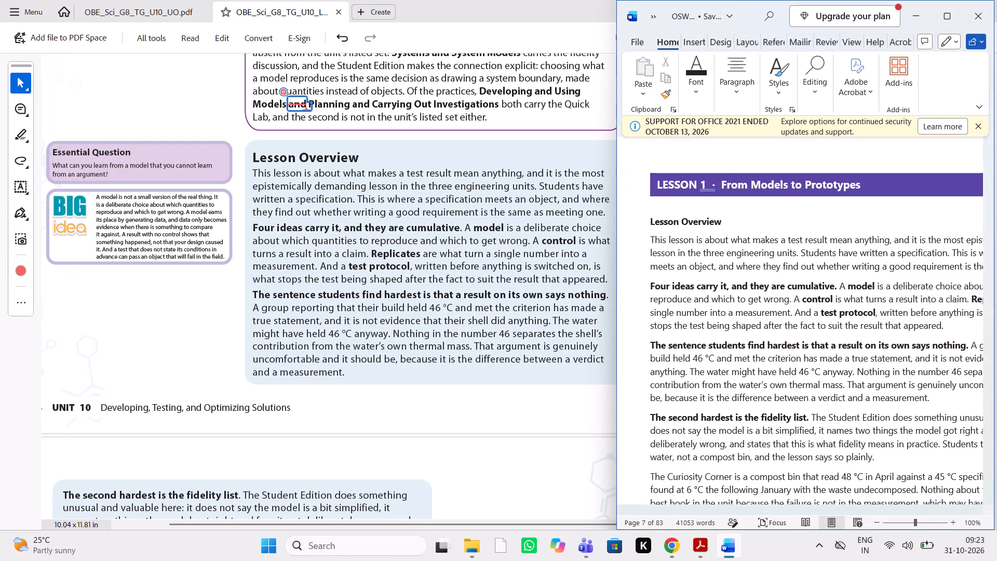
Compare the rest of the Lesson Overview and its learning objectives in the Word source with page 199 of the PDF.
scroll(854, 335, "down", 1)
scroll(854, 335, "left", 1)
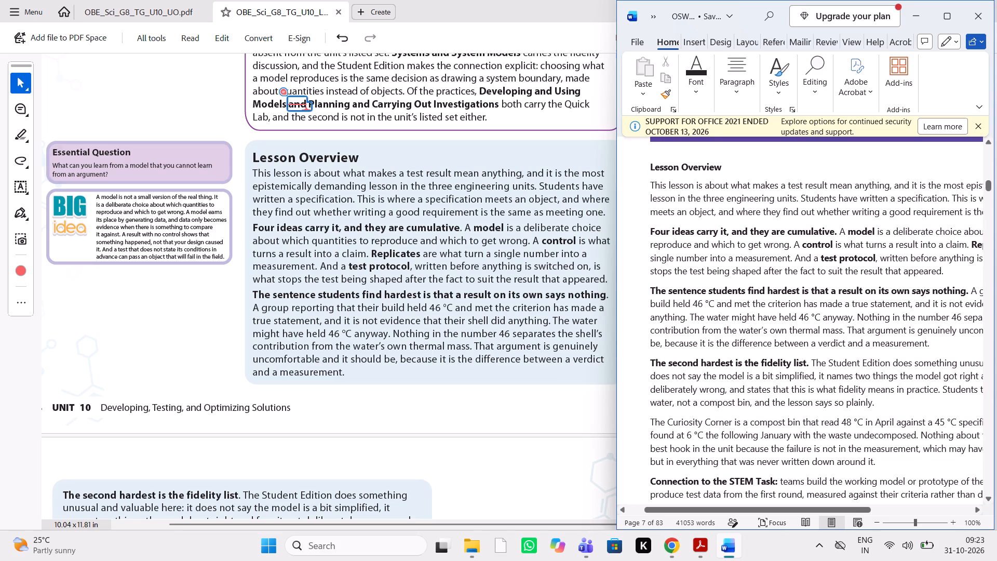
scroll(476, 442, "down", 1)
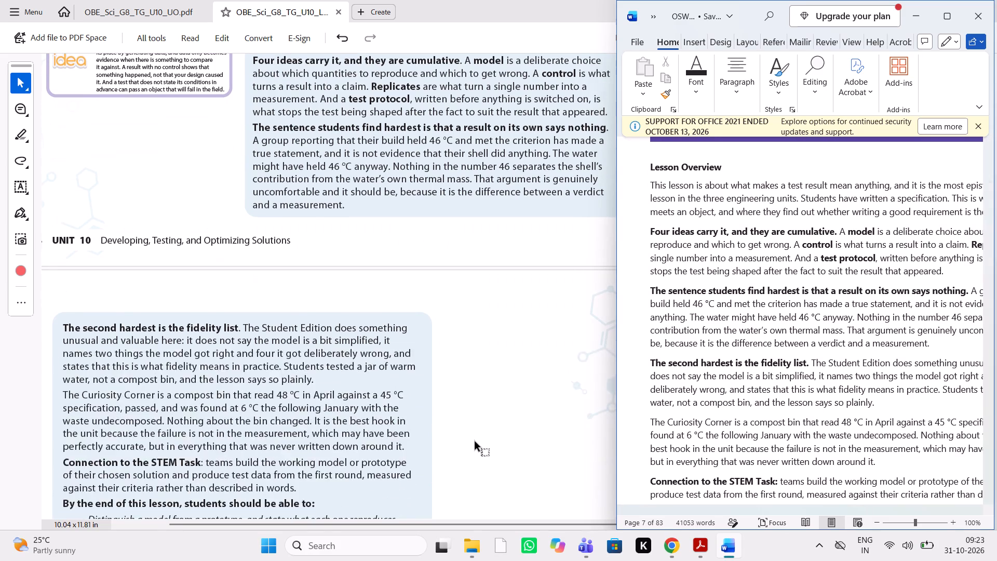
scroll(476, 442, "down", 1)
scroll(808, 382, "down", 1)
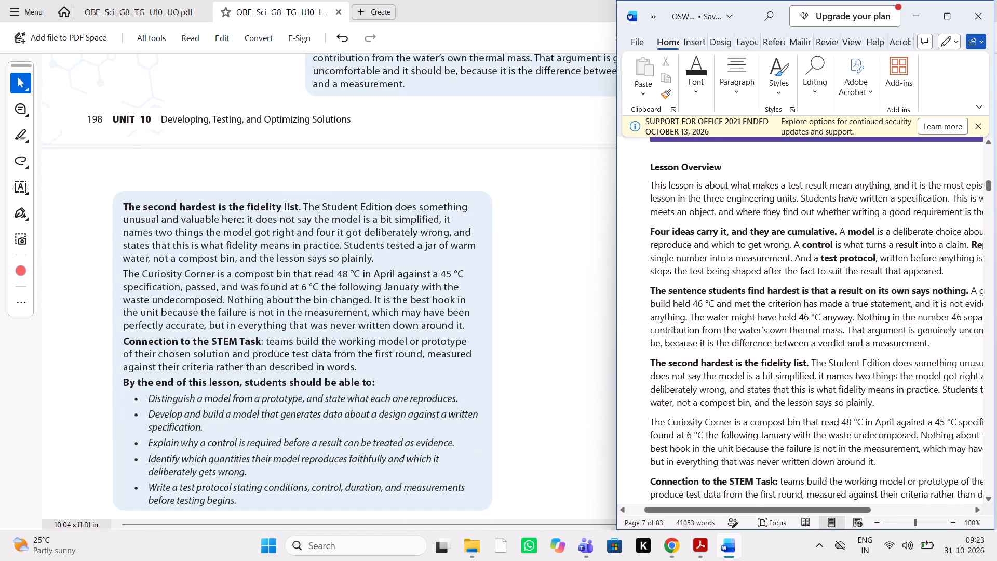
scroll(808, 382, "down", 1)
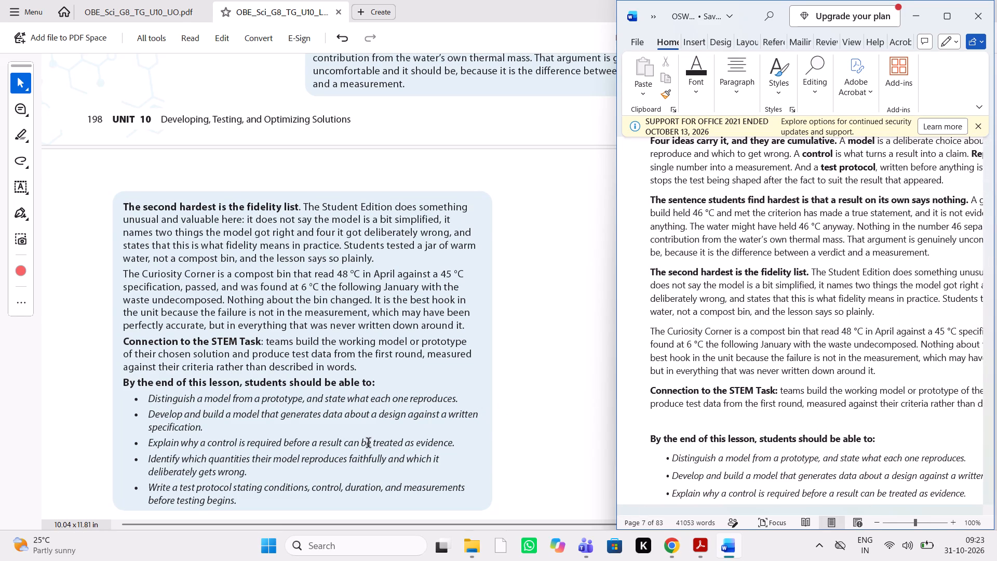
scroll(369, 444, "down", 2)
In the Lesson 1 PDF, mark all five learning objectives on page 199 and post the comment "change it to non italic".
left_click_drag(247, 213, 163, 146)
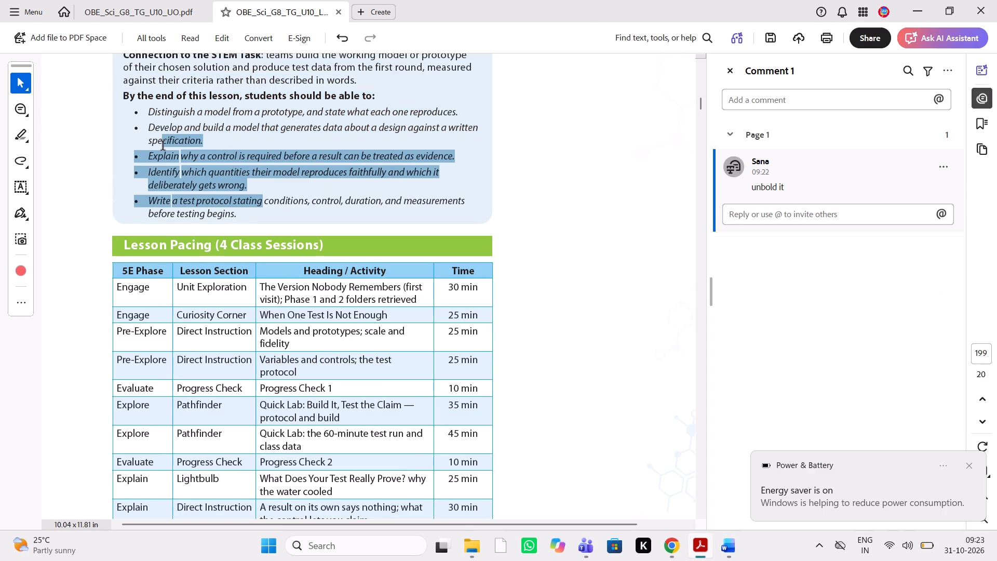
left_click(163, 146)
left_click(200, 184)
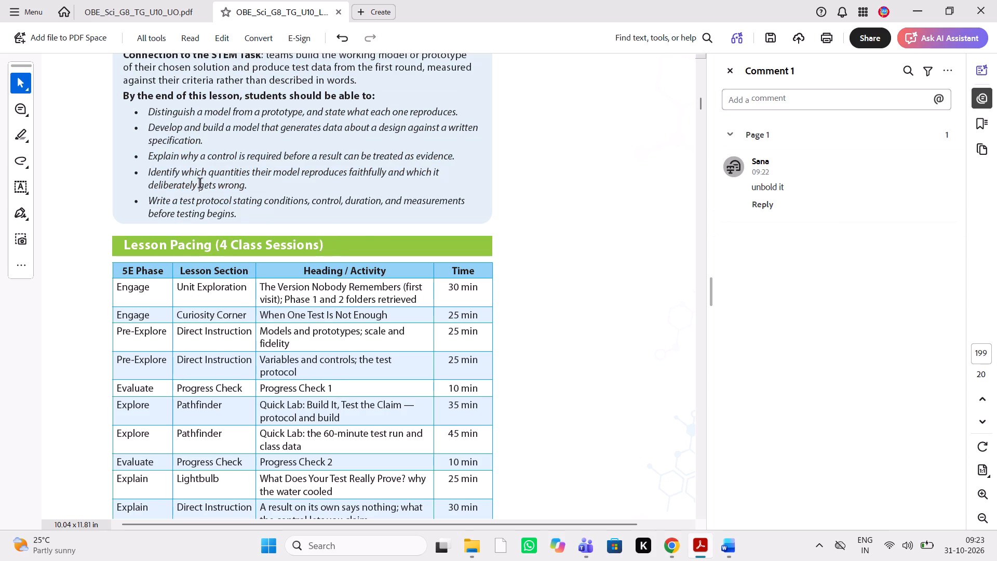
key("alt+Tab")
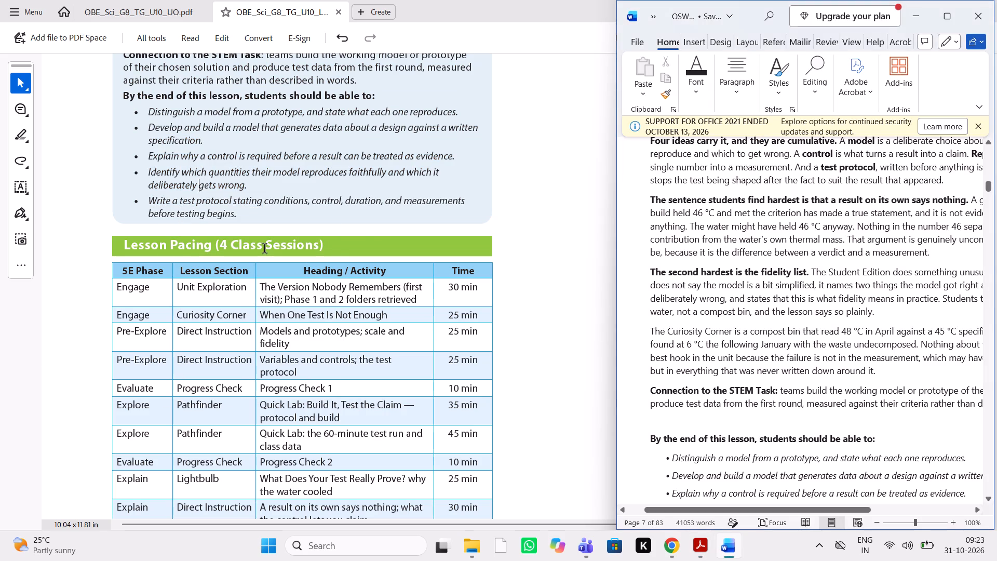
key("alt+Tab")
left_click_drag(241, 217, 159, 160)
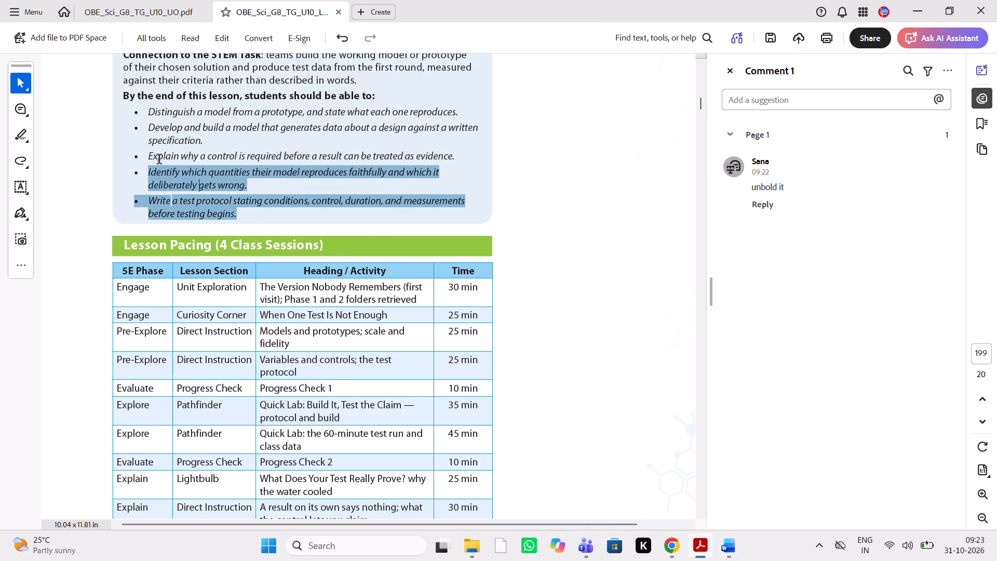
left_click_drag(159, 160, 147, 116)
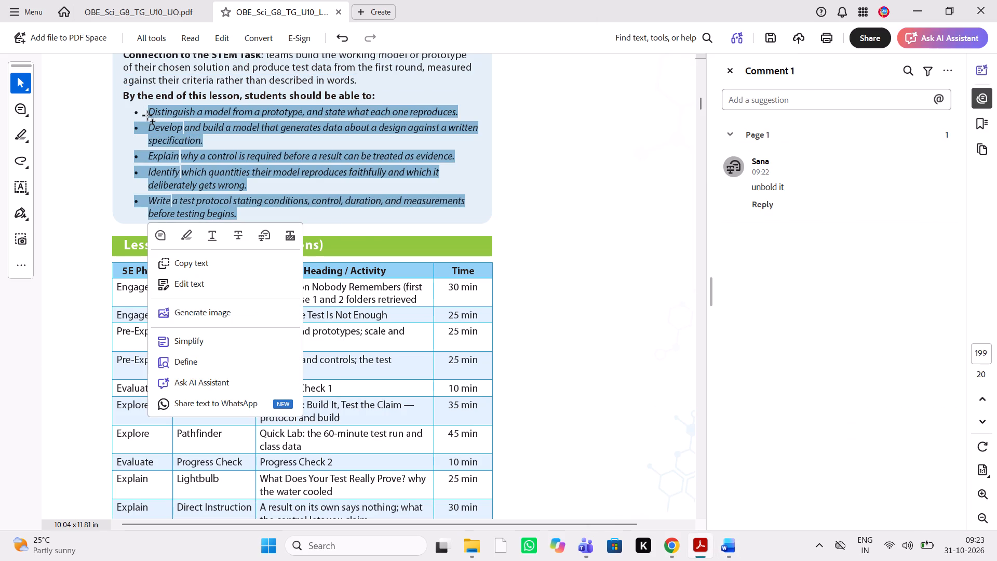
left_click(161, 238)
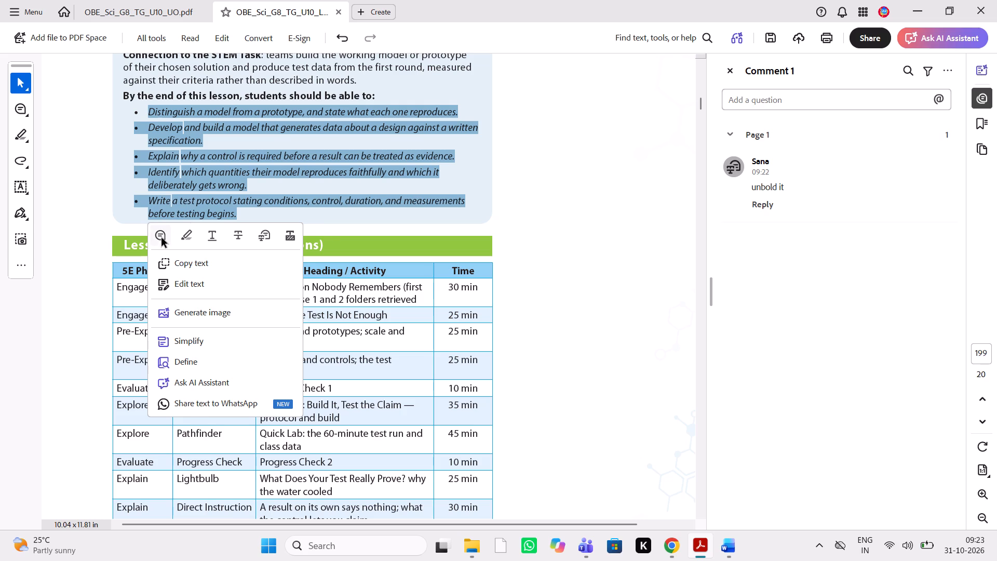
type("chha")
key("BackSpace")
key("BackSpace")
type("ange it to non")
key("space")
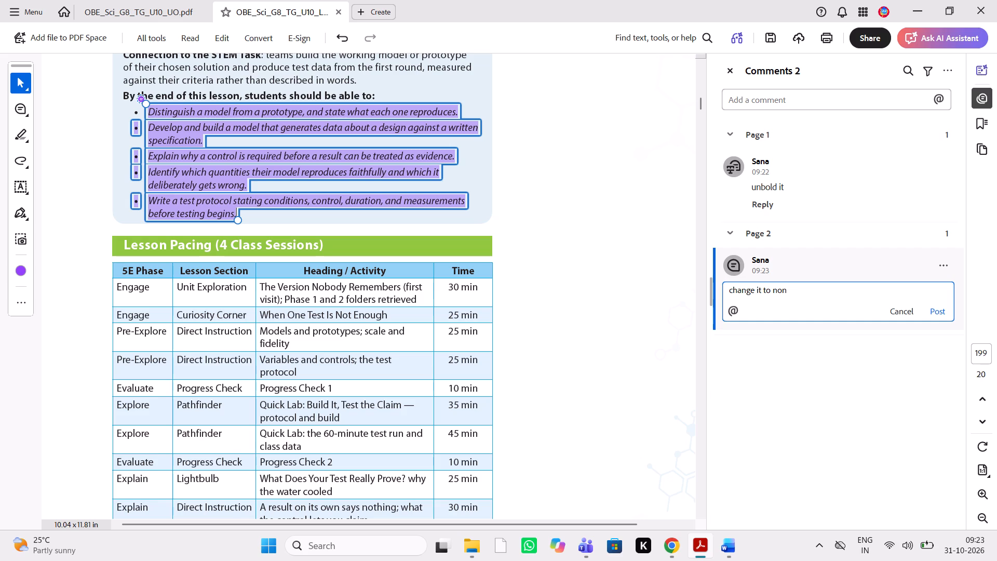
type("italic")
key("space")
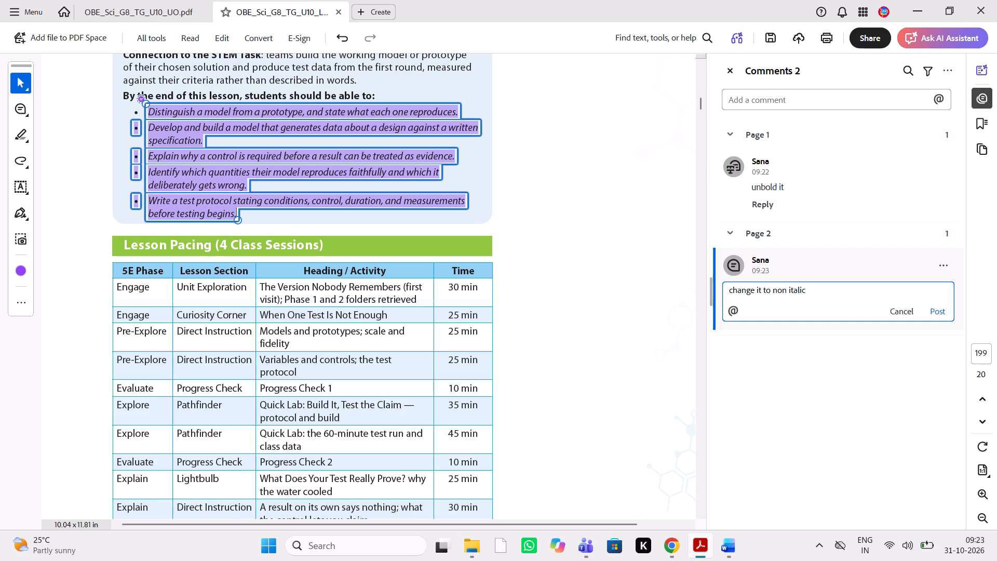
left_click(939, 309)
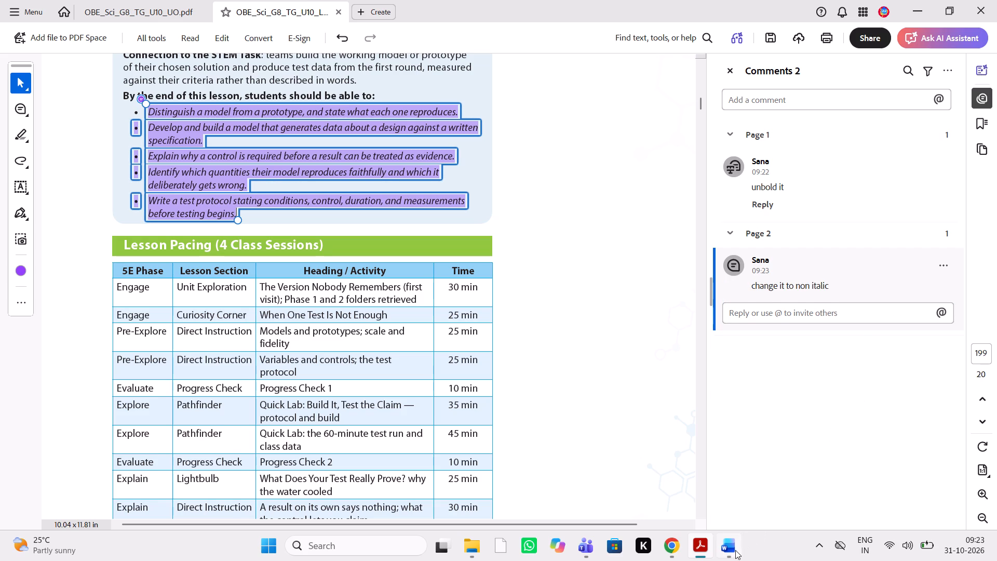
Return to the Word source and compare its Lesson Pacing (4 Class Sessions) table with the table on page 199 of the PDF.
left_click(734, 552)
scroll(829, 326, "down", 2)
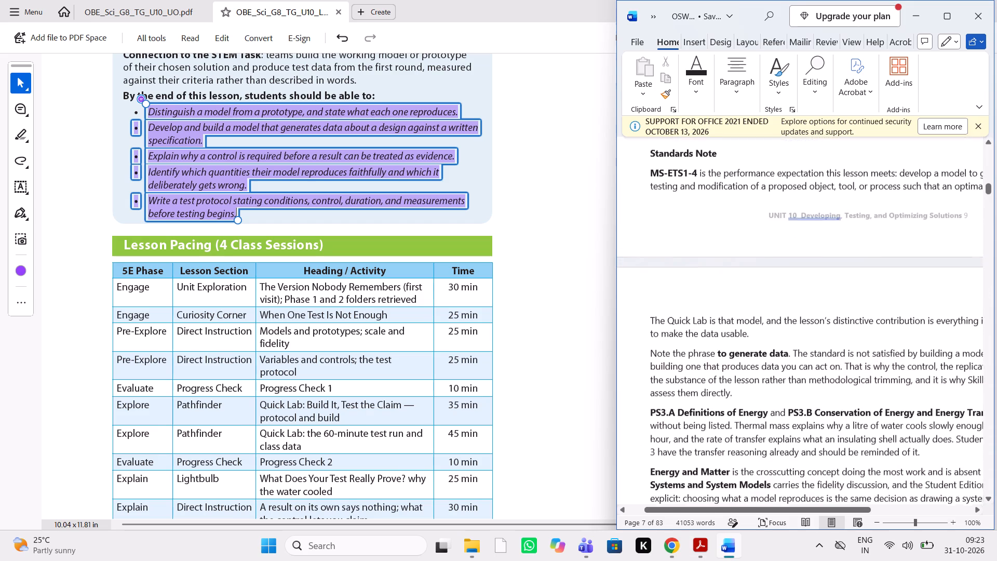
scroll(829, 326, "down", 1)
scroll(829, 326, "up", 1)
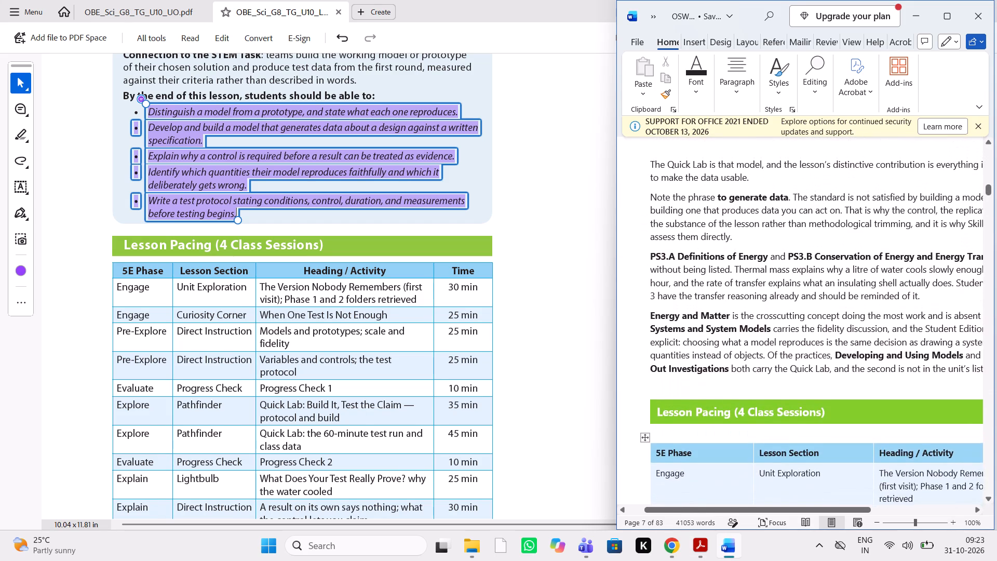
scroll(829, 326, "up", 2)
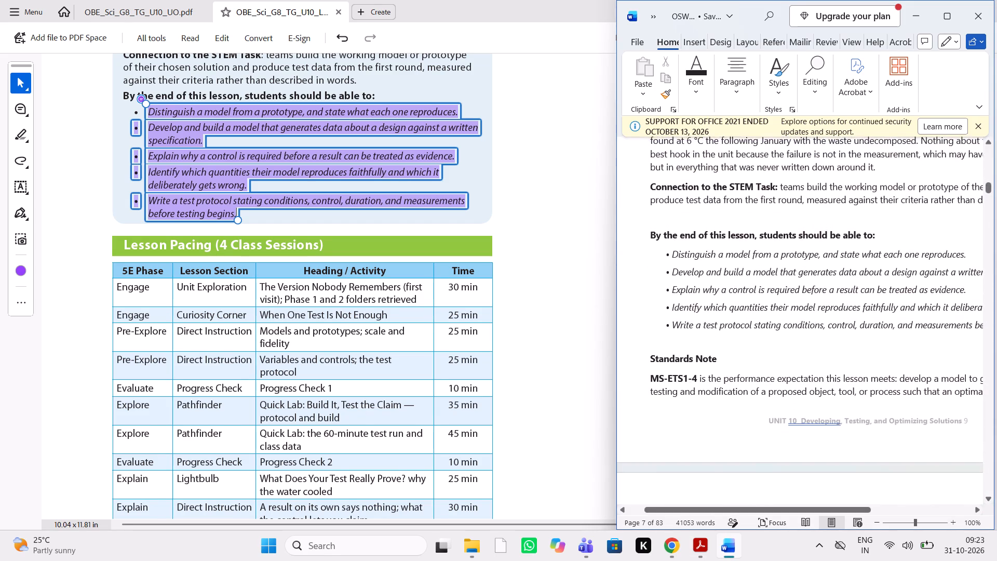
scroll(802, 313, "down", 4)
scroll(490, 433, "down", 1)
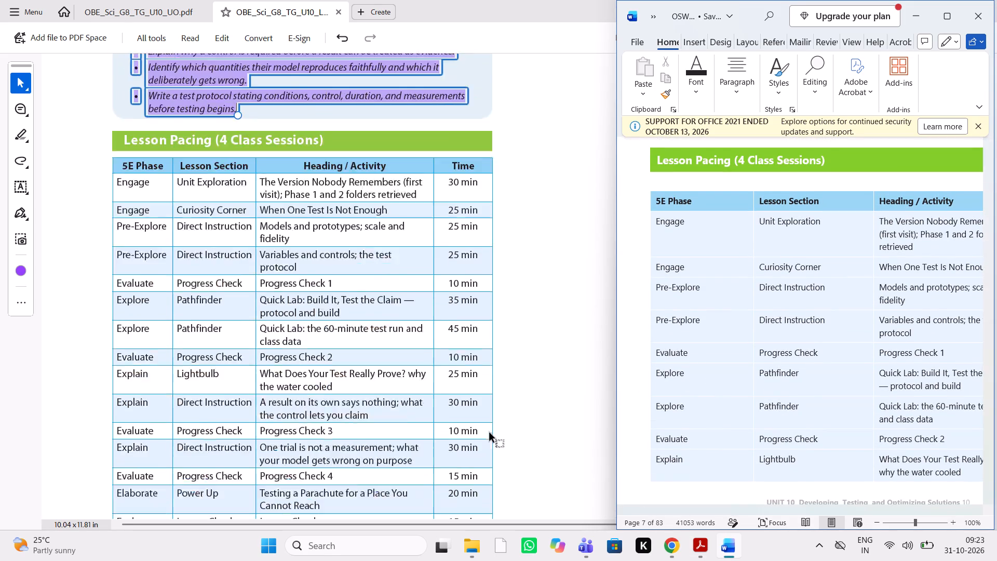
scroll(490, 433, "down", 1)
scroll(860, 411, "left", 1)
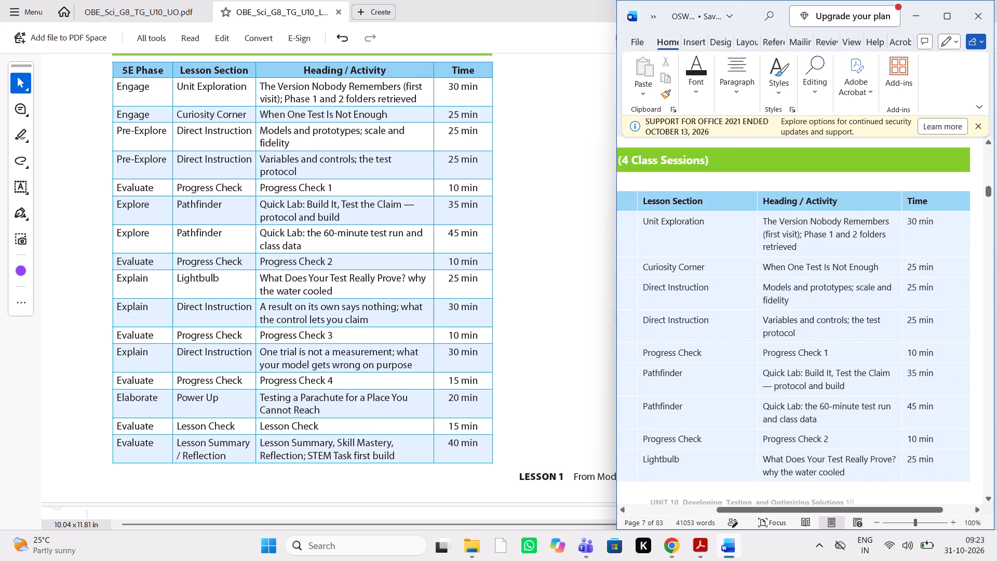
scroll(860, 411, "right", 1)
scroll(860, 411, "down", 1)
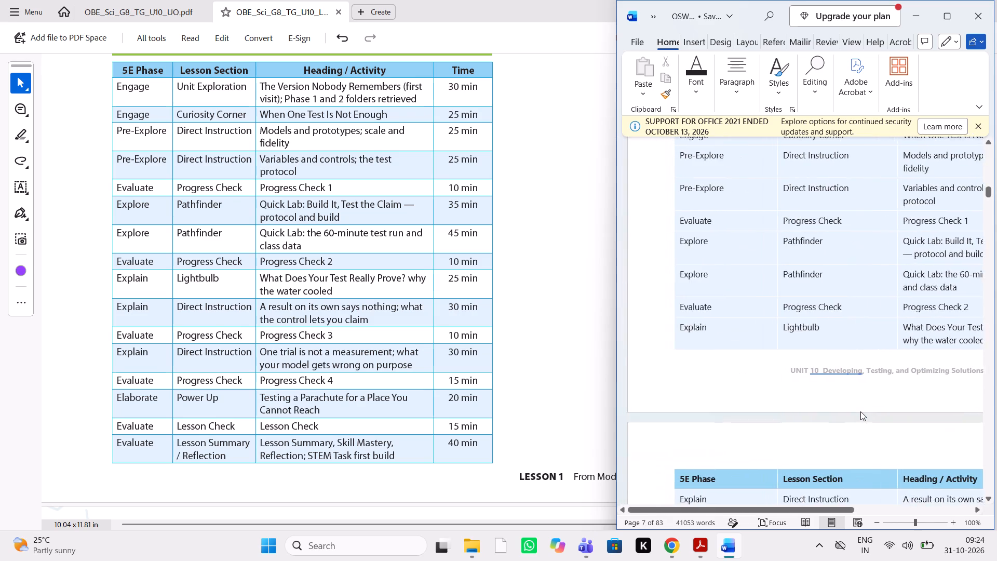
scroll(860, 411, "down", 2)
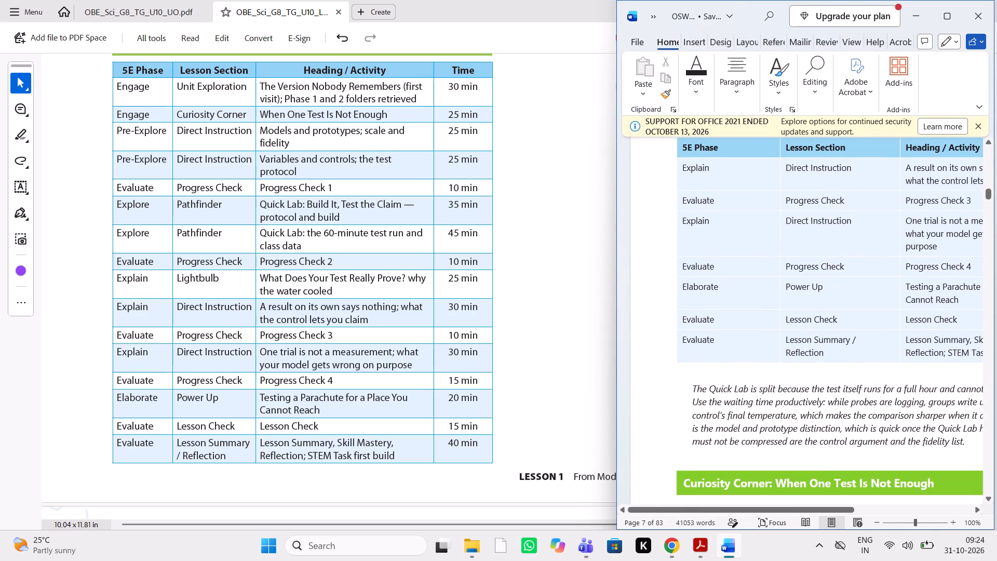
scroll(860, 411, "left", 1)
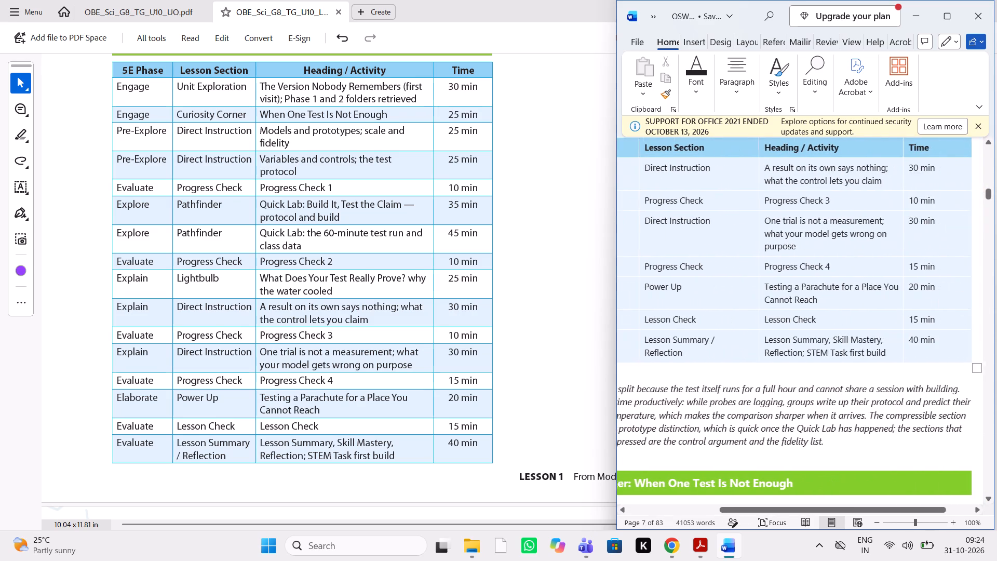
scroll(860, 411, "left", 1)
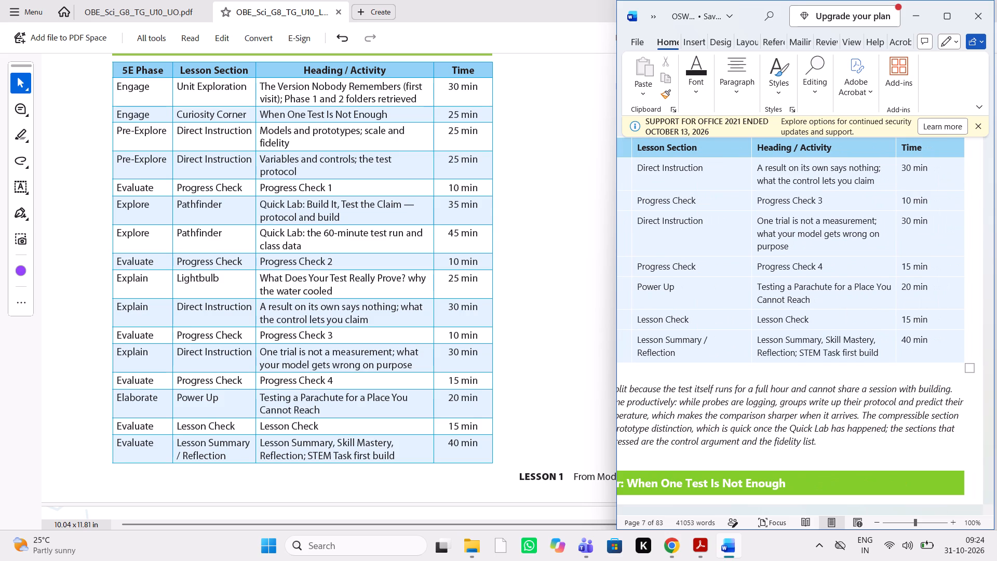
scroll(860, 411, "right", 2)
In the PDF, attach the comment "change it to grey color" to the italic Quick Lab paragraph at the start of page 200.
scroll(530, 424, "down", 1)
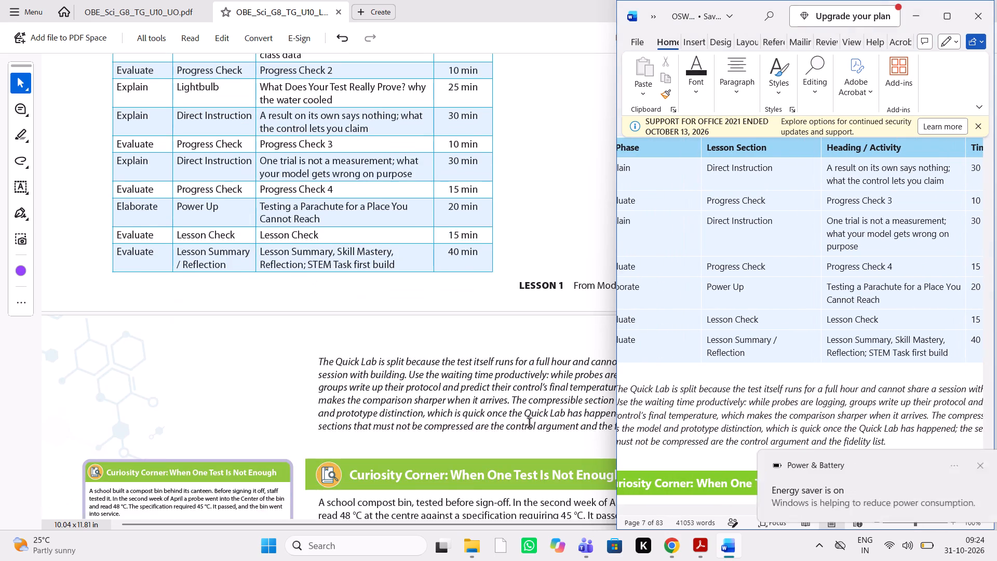
scroll(530, 424, "down", 1)
scroll(530, 424, "left", 3)
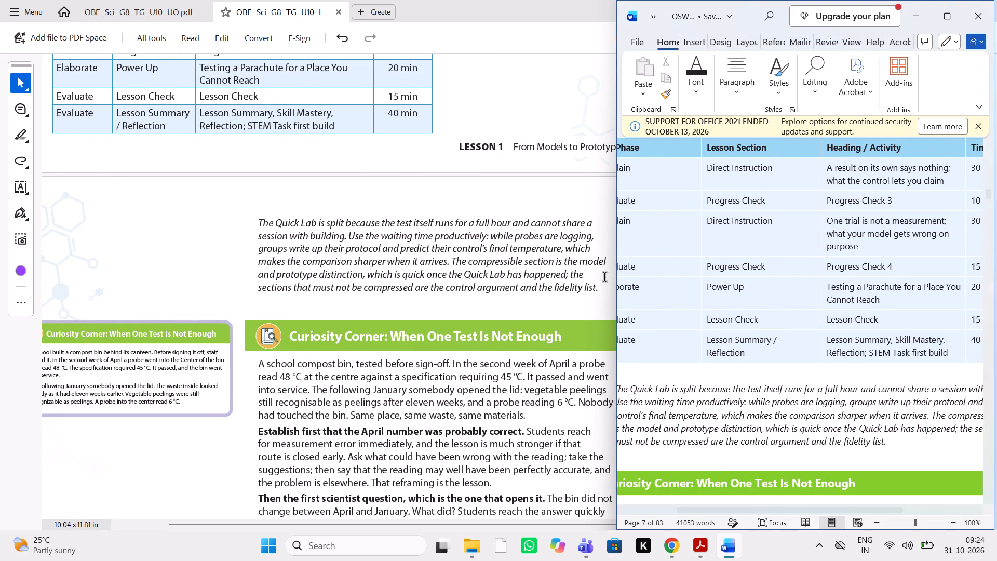
left_click_drag(605, 285, 261, 228)
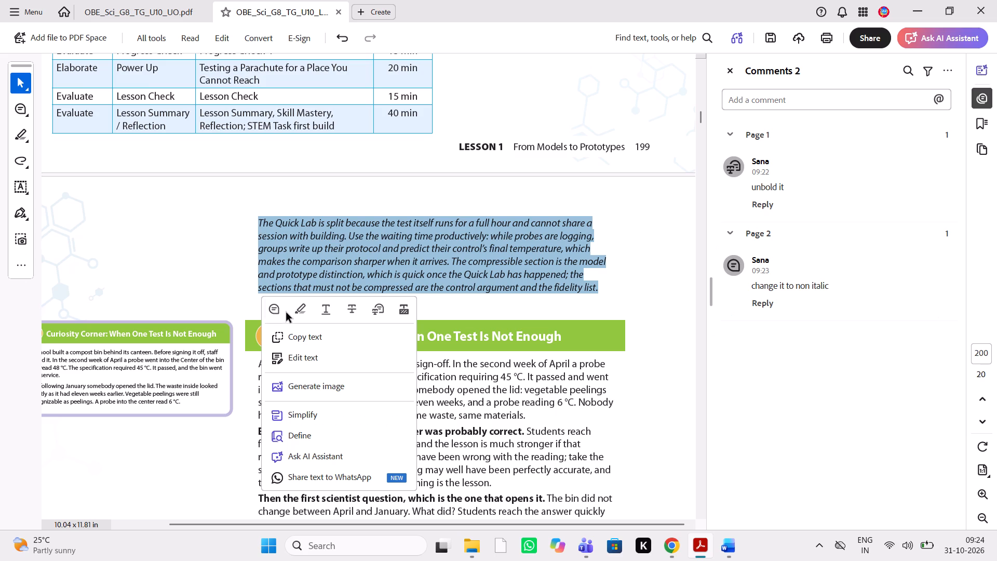
left_click(274, 311)
type("chnage")
key("BackSpace")
key("BackSpace")
key("BackSpace")
key("BackSpace")
key("BackSpace")
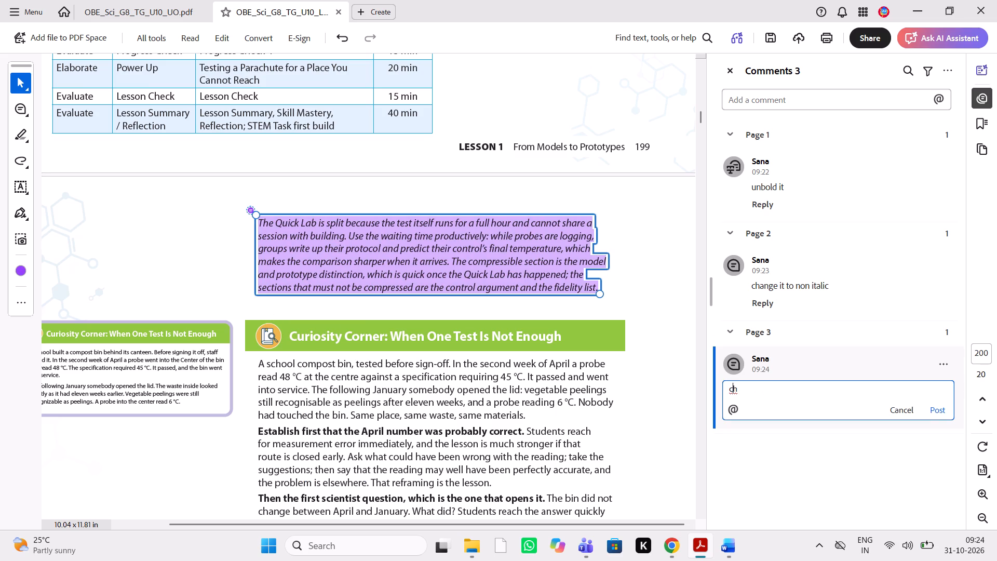
type("hange it to gret")
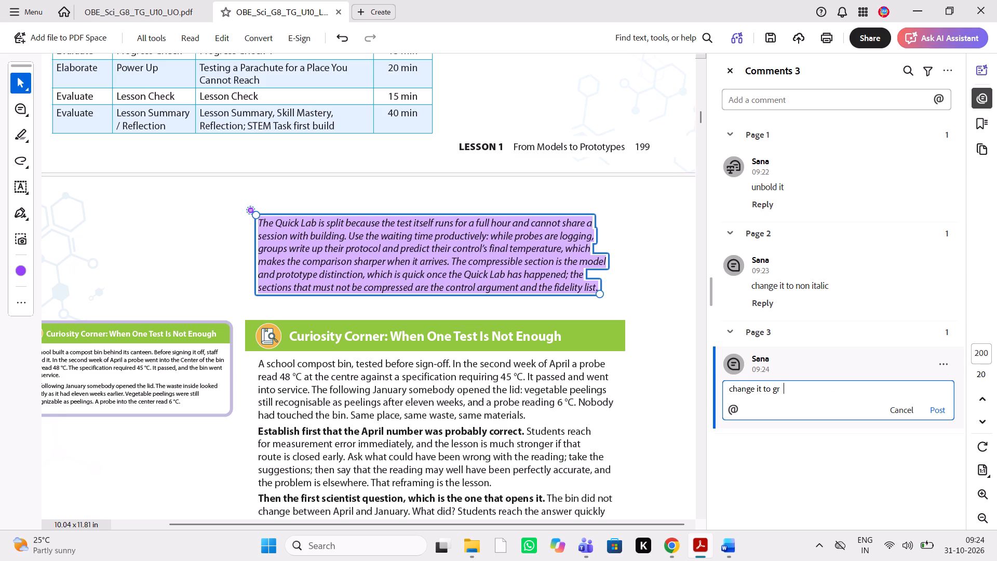
key("space")
key("BackSpace")
key("BackSpace")
type("y color")
key("space")
Attach the comment "delete it" to the words "Curiosity Corner:" in the main green heading on page 200.
scroll(317, 379, "right", 1)
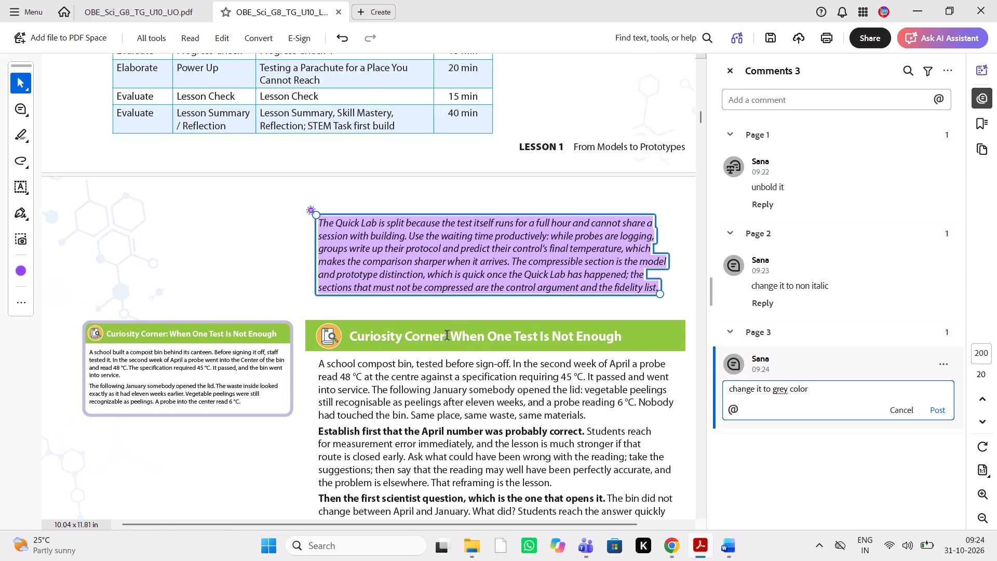
left_click_drag(448, 336, 346, 337)
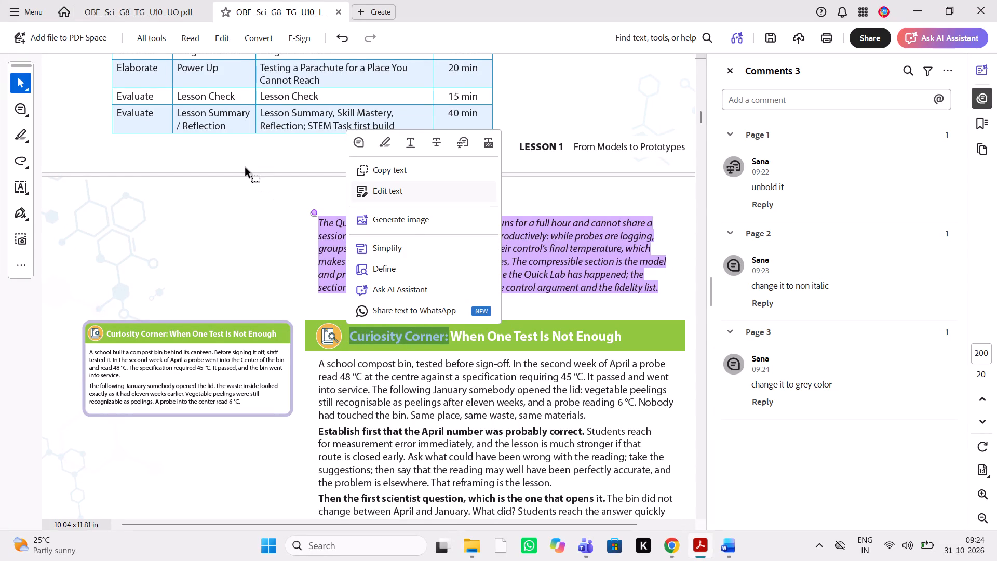
left_click(361, 147)
type("delete it")
key("space")
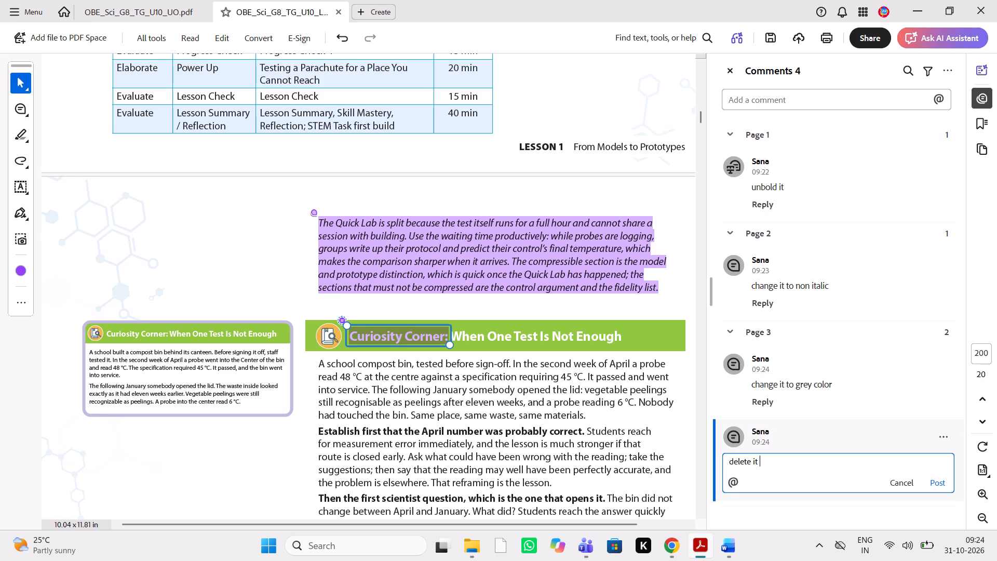
left_click(24, 104)
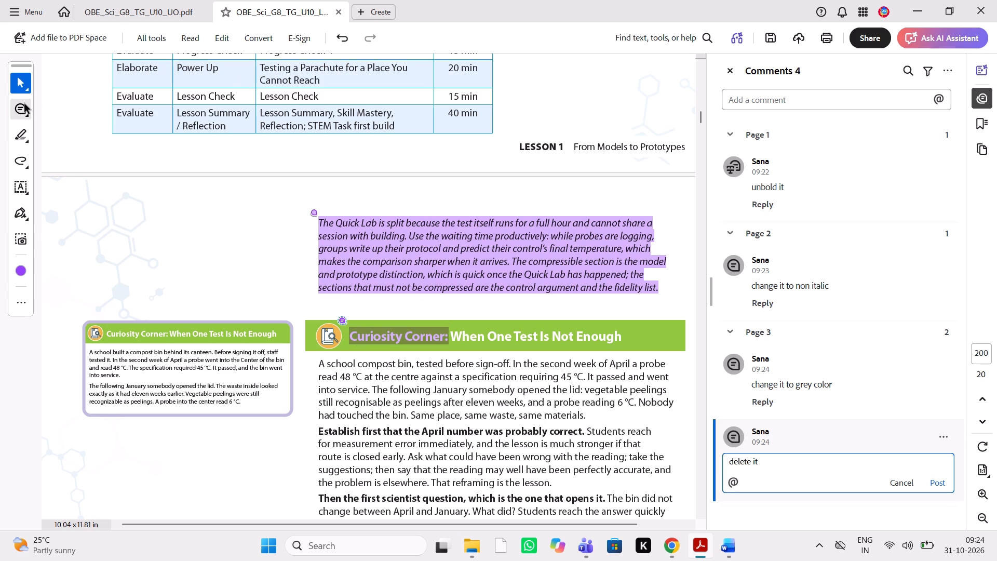
scroll(517, 378, "down", 1)
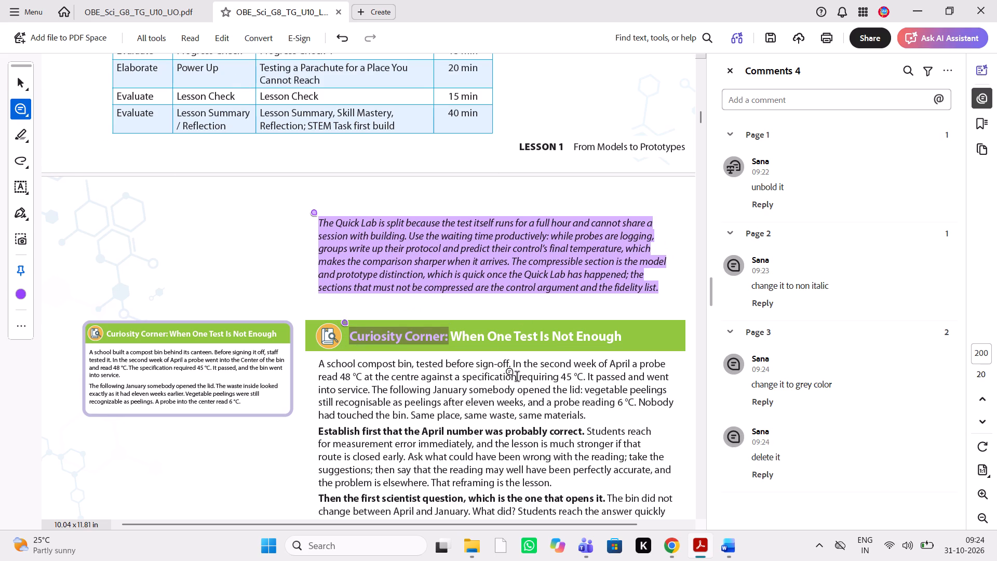
Compare the Curiosity Corner "When One Test Is Not Enough" paragraphs on page 200 of the PDF with the Word source.
scroll(517, 378, "down", 2)
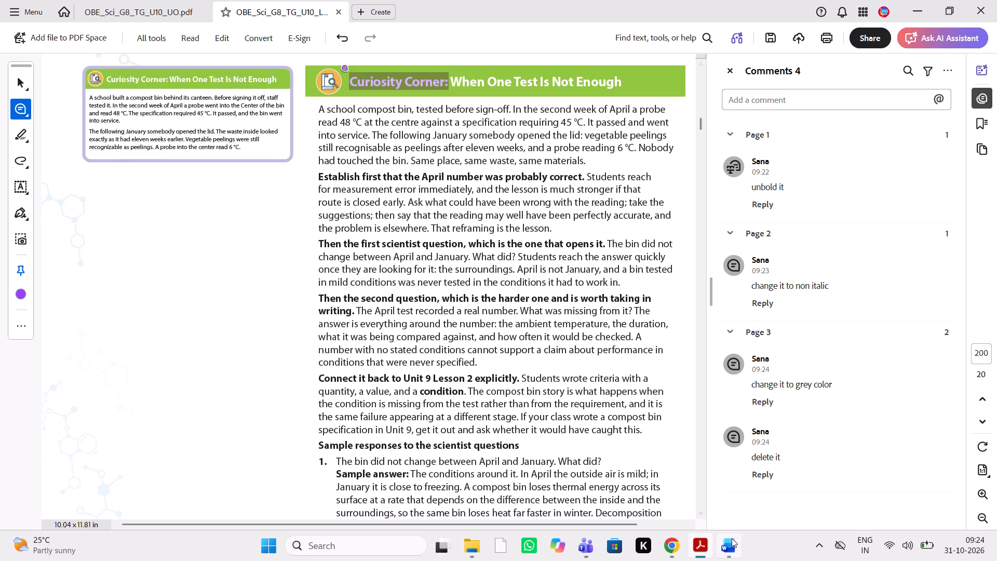
left_click(732, 542)
scroll(797, 437, "down", 1)
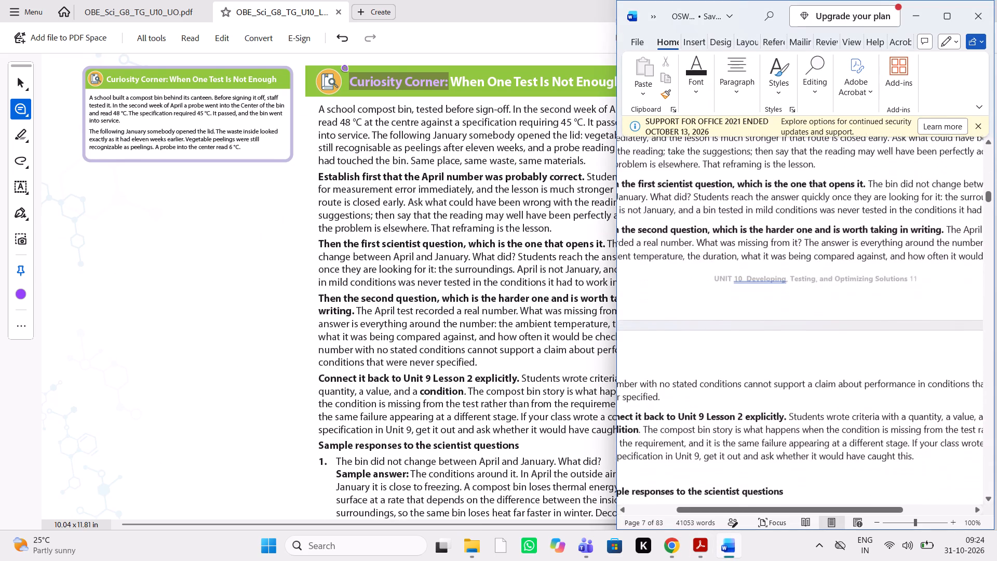
scroll(797, 437, "down", 1)
scroll(797, 437, "up", 1)
scroll(797, 437, "down", 1)
scroll(797, 437, "left", 1)
scroll(797, 437, "right", 1)
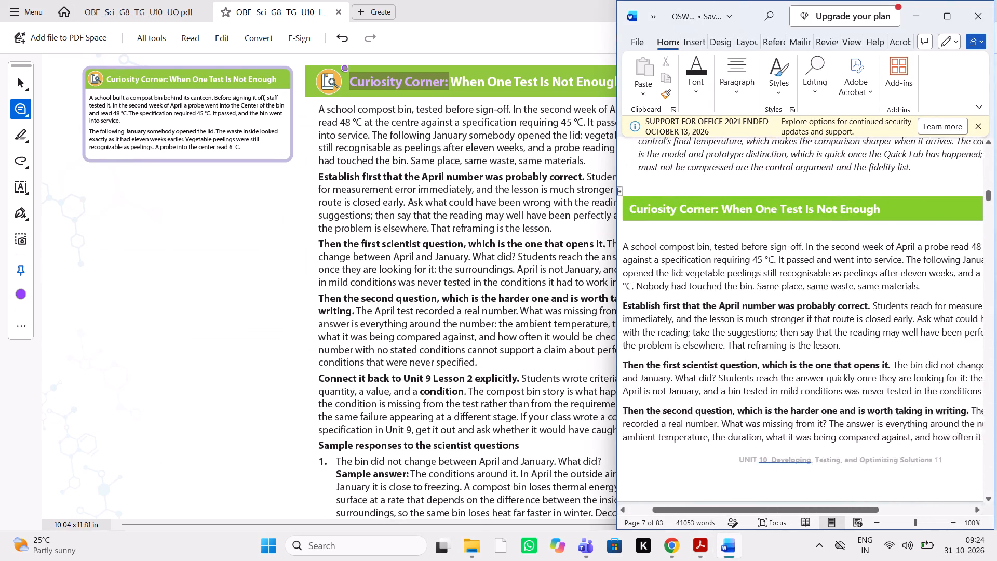
scroll(797, 437, "right", 1)
scroll(535, 400, "left", 2)
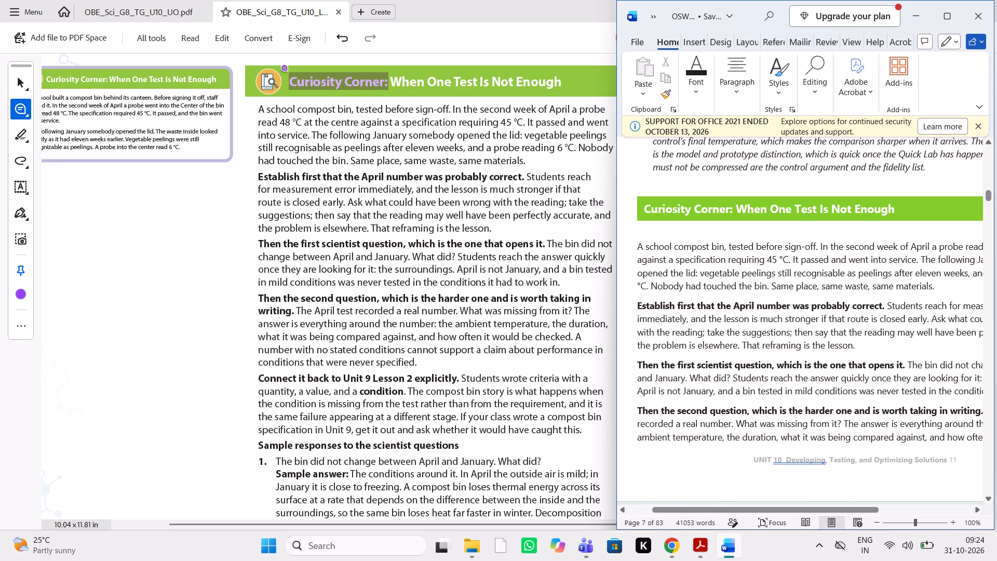
scroll(873, 391, "left", 1)
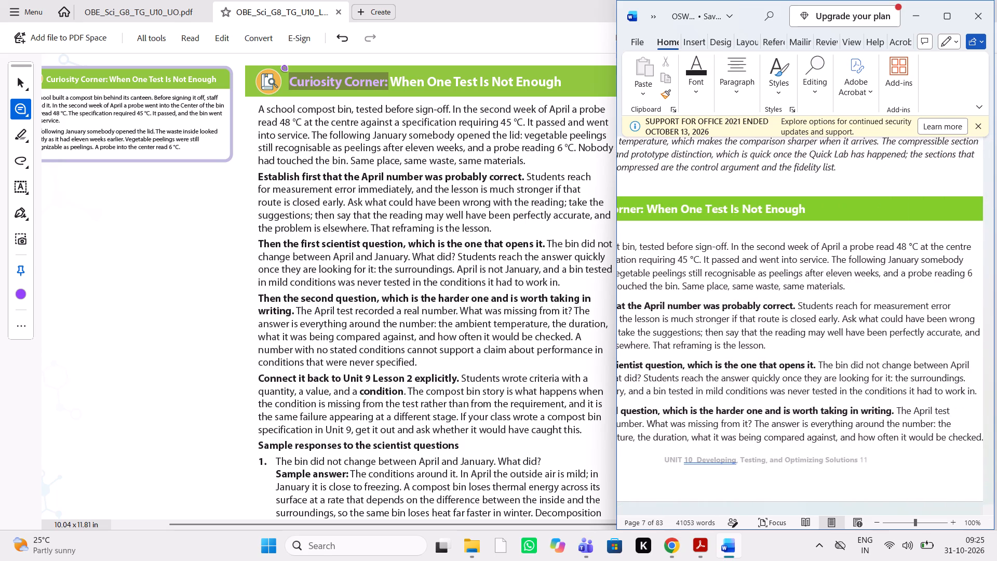
scroll(873, 391, "right", 1)
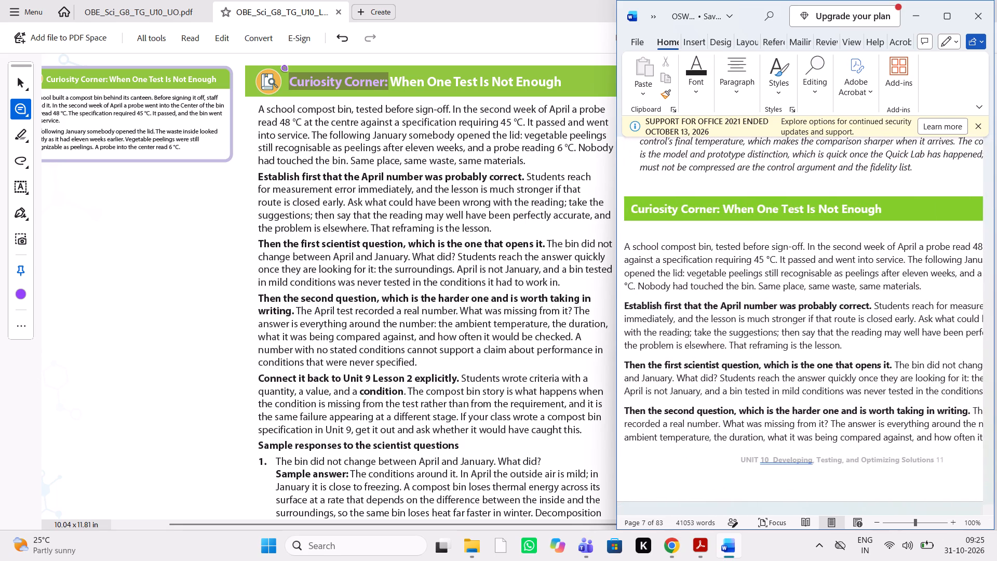
scroll(873, 391, "left", 2)
Compare the "Connect it back to Unit 9 Lesson 2" paragraph and the sample responses to the scientist questions with the Word source.
scroll(873, 391, "down", 1)
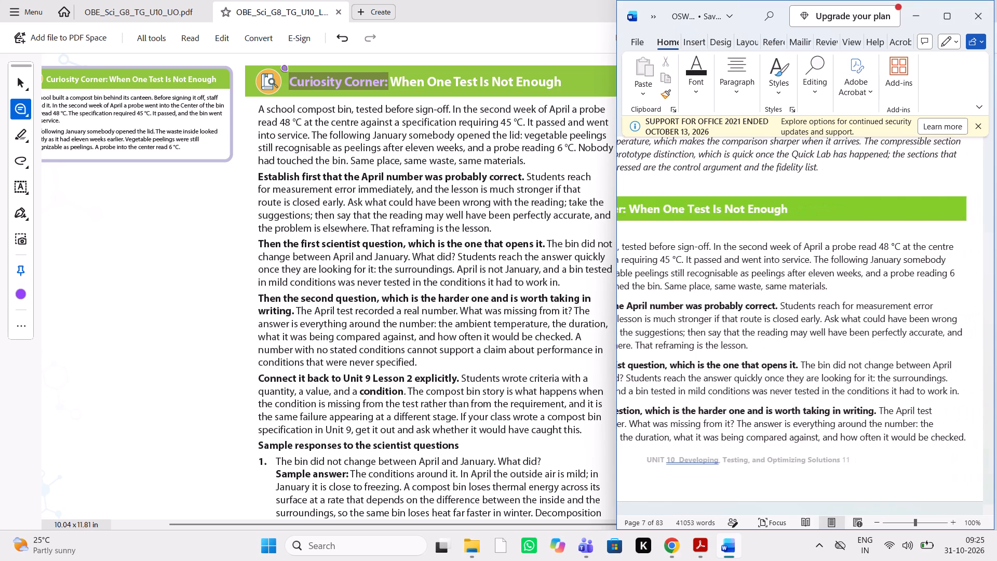
scroll(873, 391, "down", 1)
scroll(873, 391, "right", 1)
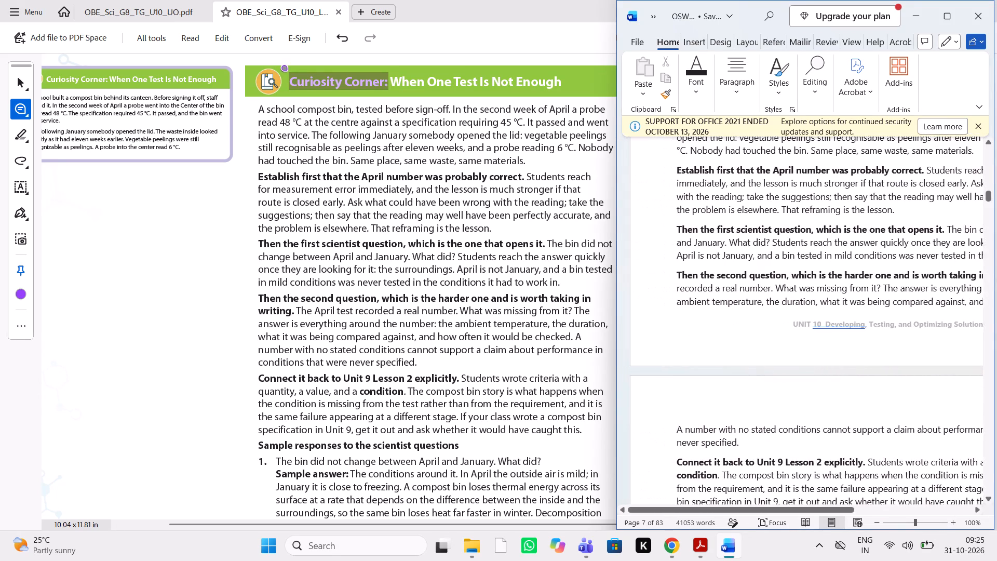
scroll(514, 403, "down", 1)
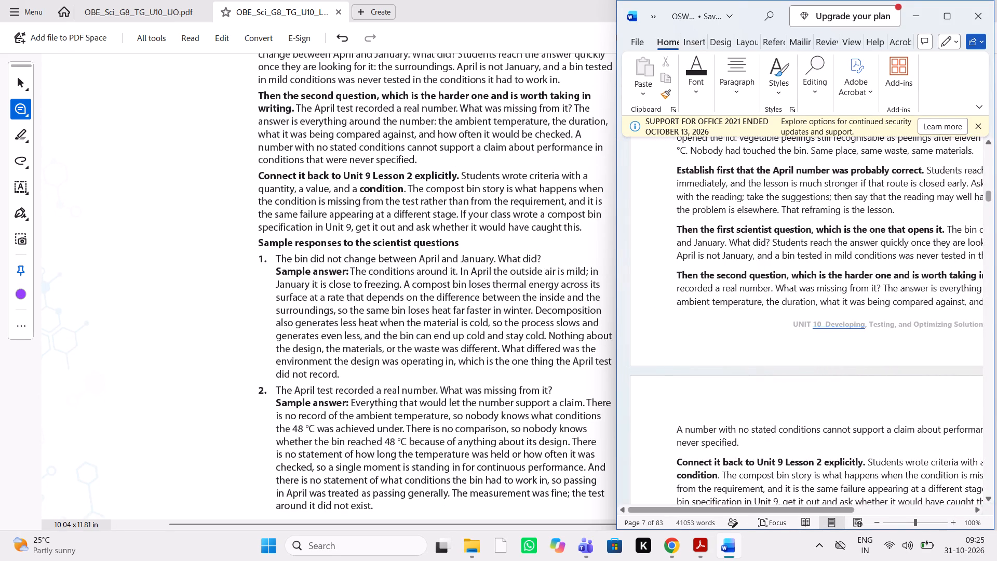
scroll(851, 417, "down", 2)
scroll(851, 417, "left", 1)
scroll(851, 417, "right", 1)
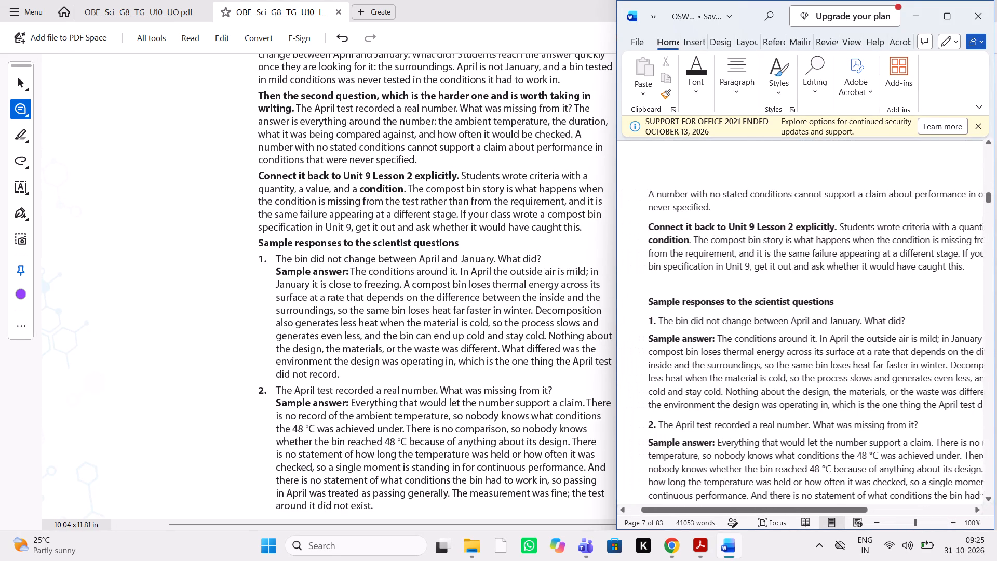
scroll(851, 417, "right", 1)
scroll(470, 403, "down", 1)
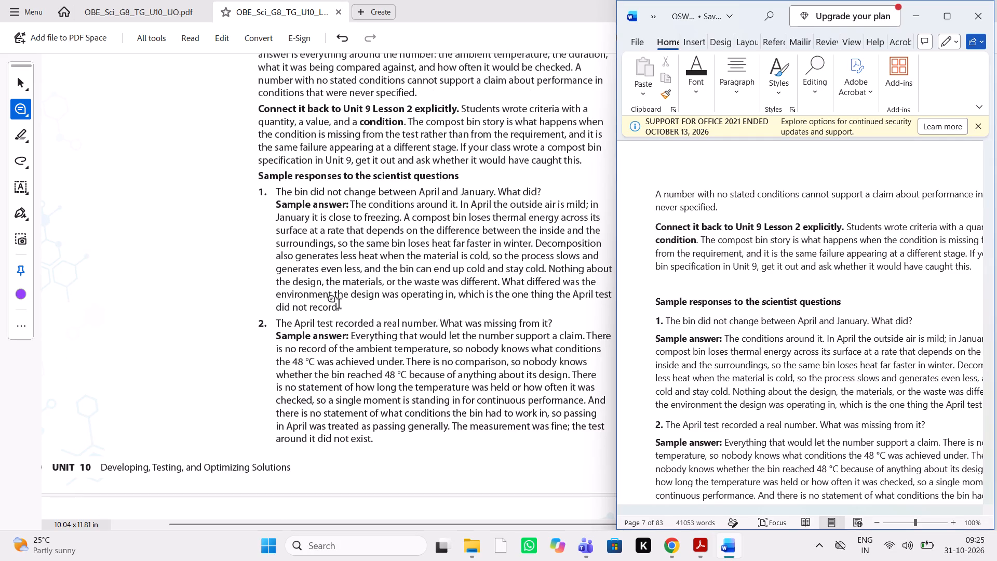
In the PDF, attach the comment "change text color to blue" to question 1's sample answer on page 200 and copy its wording.
left_click_drag(339, 305, 259, 211)
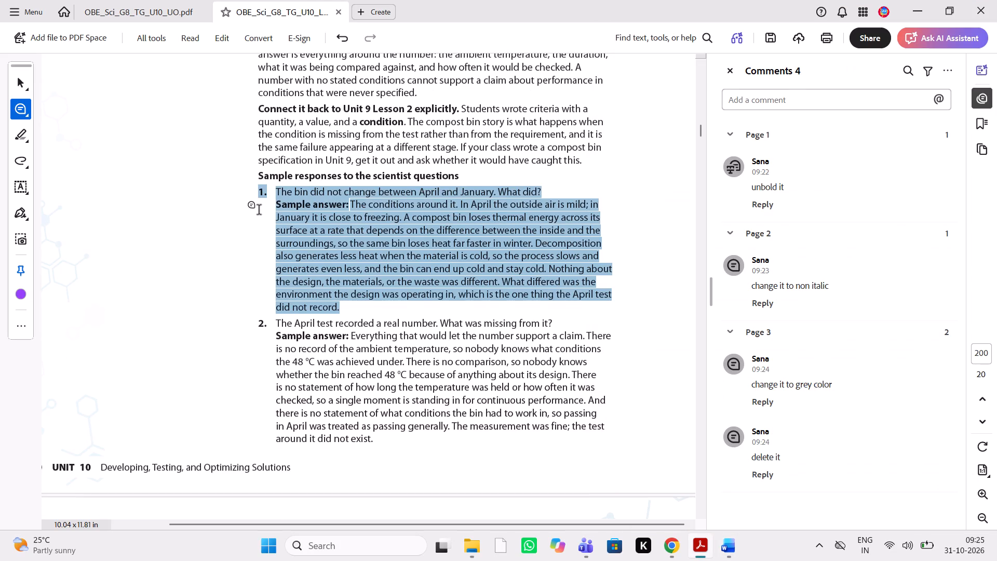
left_click_drag(259, 211, 274, 204)
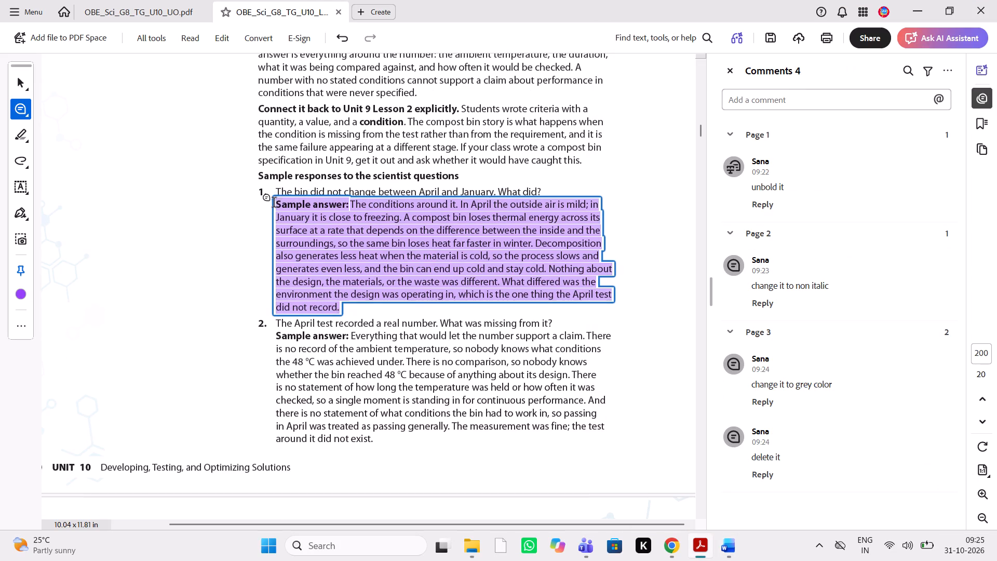
type("chna")
key("BackSpace")
key("BackSpace")
key("BackSpace")
key("a")
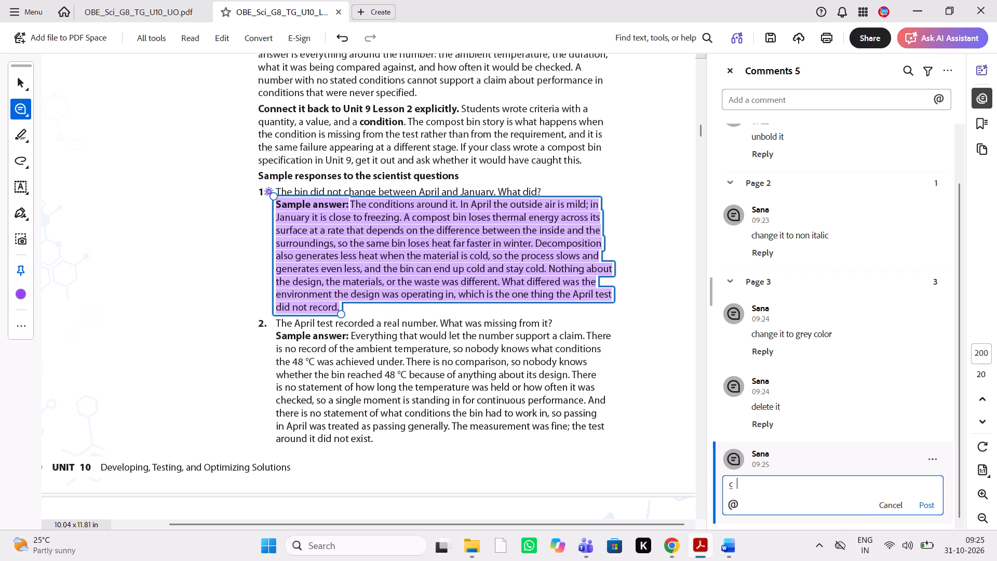
type("hange")
key("space")
key("BackSpace")
key("BackSpace")
key("BackSpace")
key("BackSpace")
key("BackSpace")
key("BackSpace")
key("BackSpace")
key("g")
key("BackSpace")
type("hange text color y")
key("BackSpace")
type("to blue")
key("space")
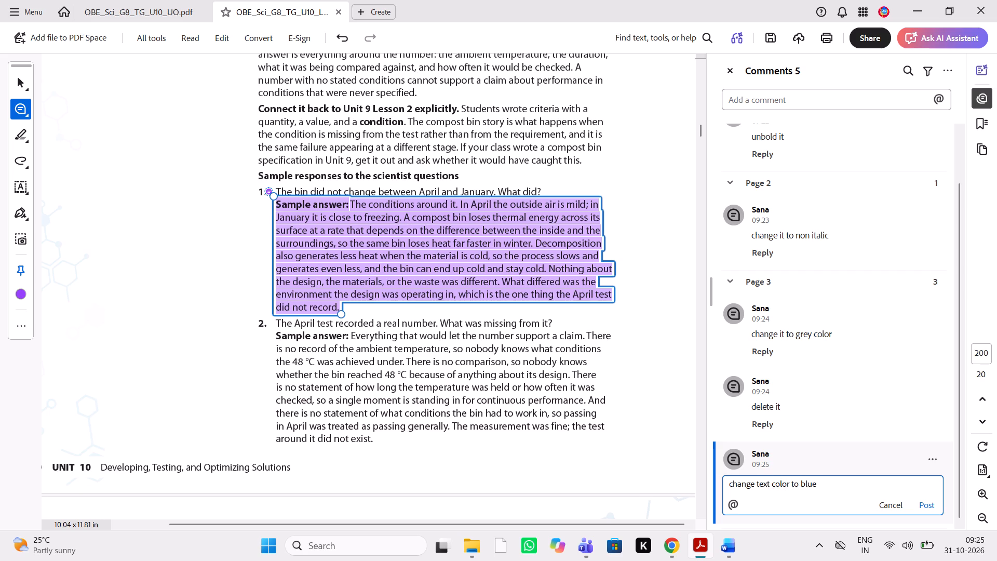
left_click_drag(821, 487, 816, 485)
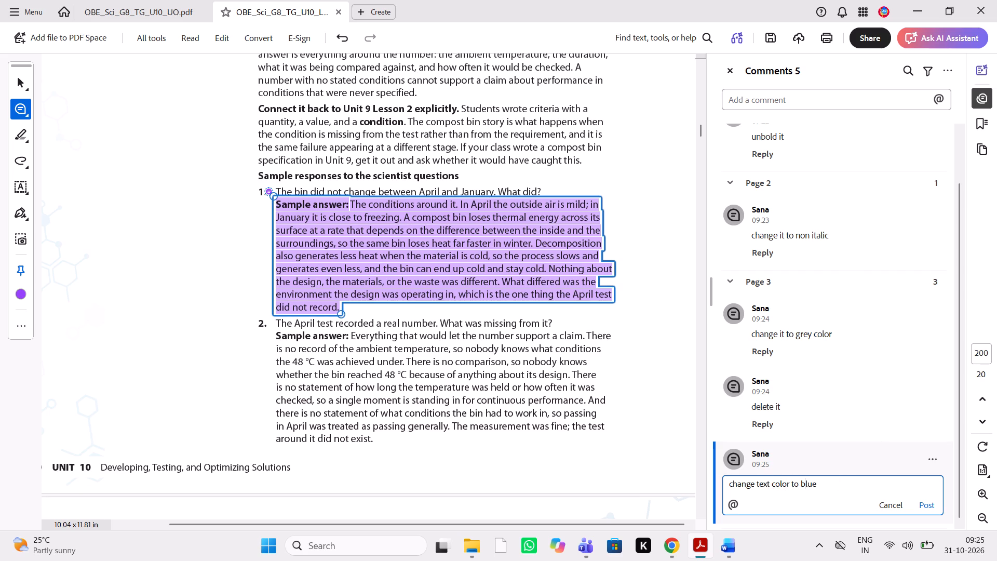
left_click_drag(816, 485, 722, 480)
key("ctrl+c")
left_click(722, 480, "ctrl")
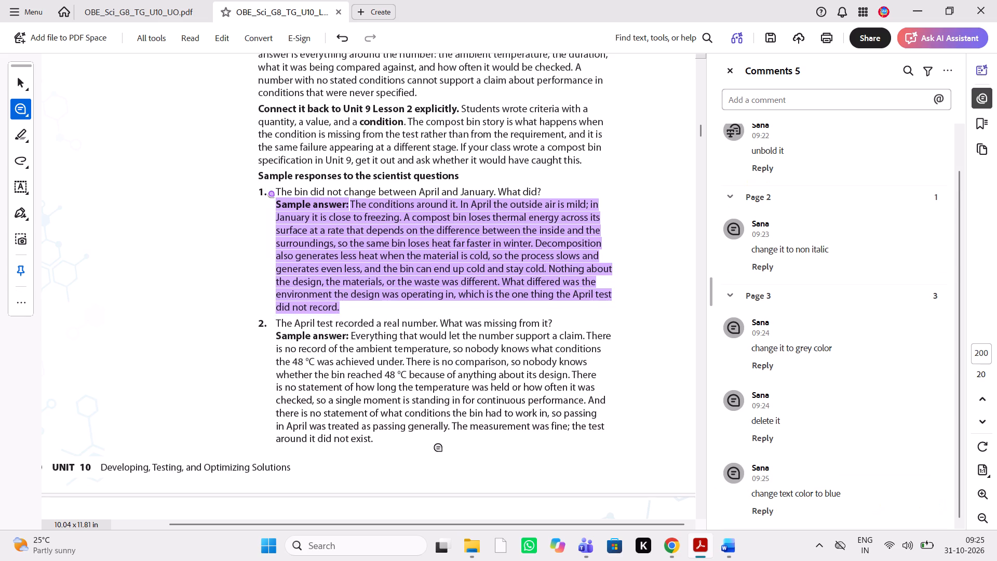
Attach the same comment, "change text color to blue", to the full sample answer of question 2 on page 200.
left_click_drag(376, 442, 271, 348)
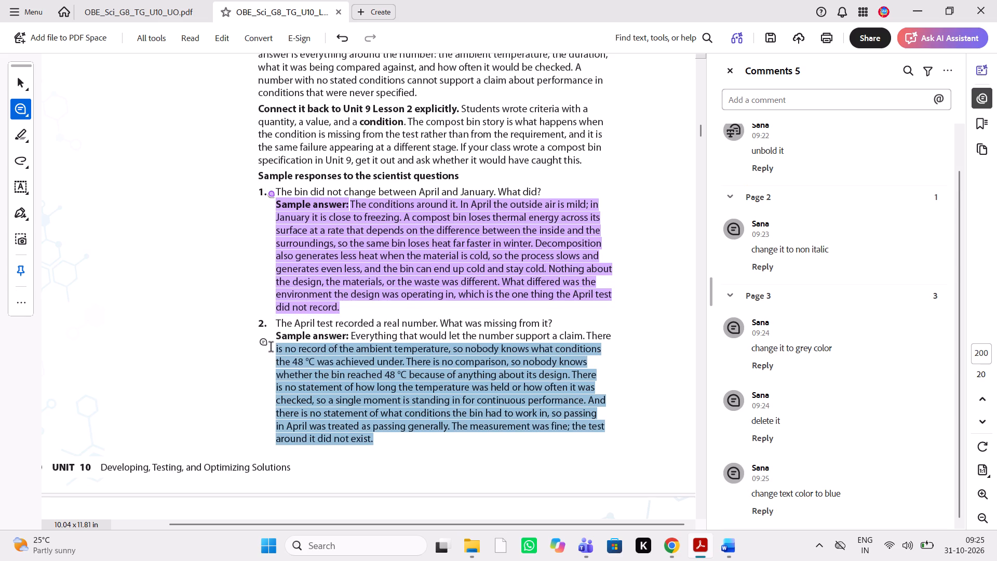
left_click_drag(271, 348, 273, 340)
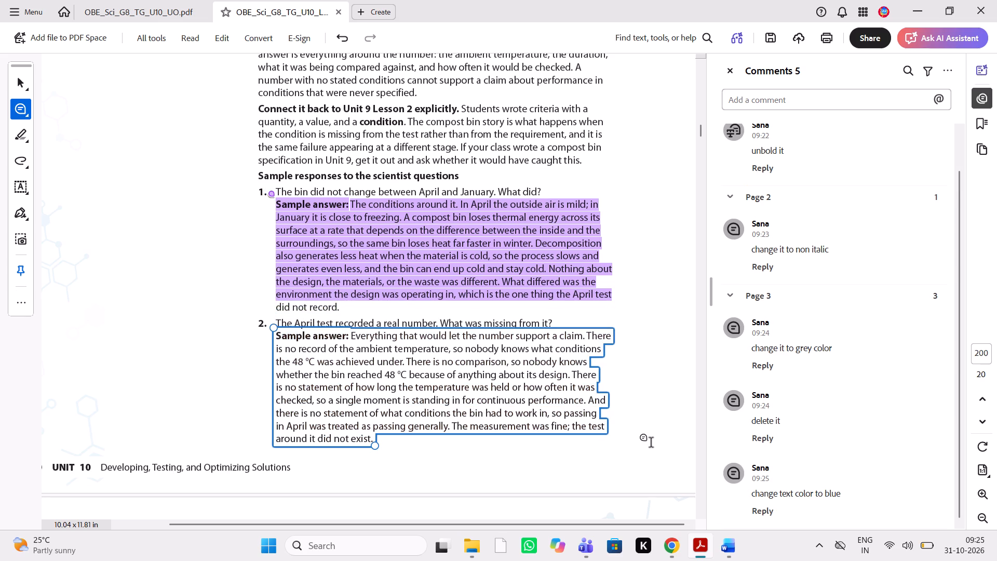
scroll(803, 415, "down", 5)
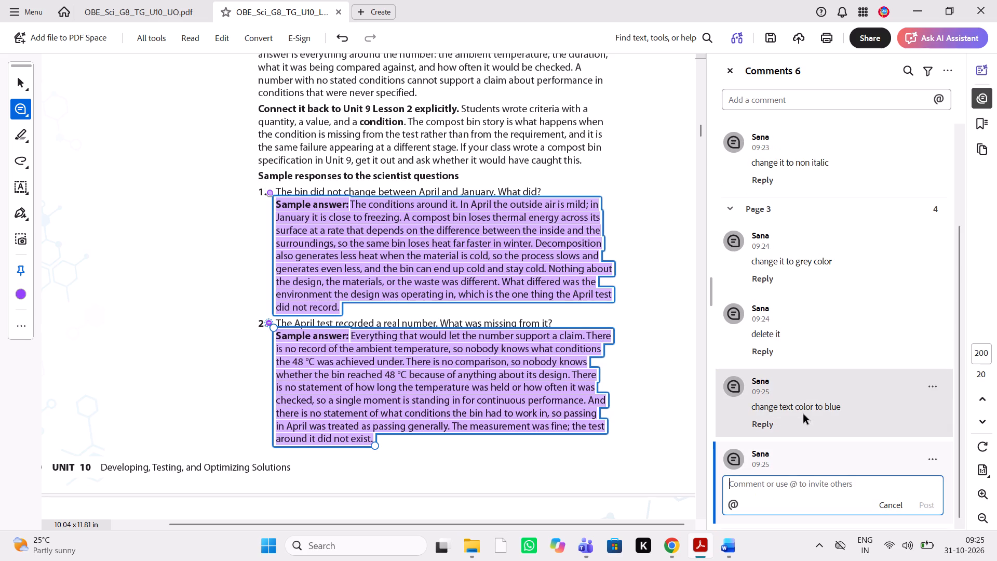
scroll(803, 415, "down", 3)
left_click(745, 484)
key("ctrl+v")
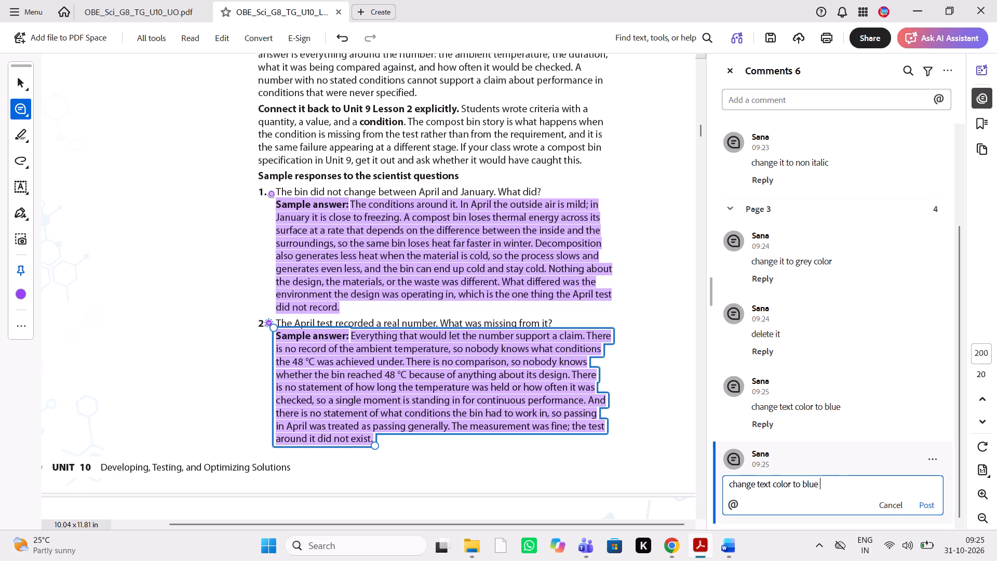
Check question 3 in the Word source and attach the comment "change text color to blue" to its sample answer on PDF page 201.
left_click(733, 549)
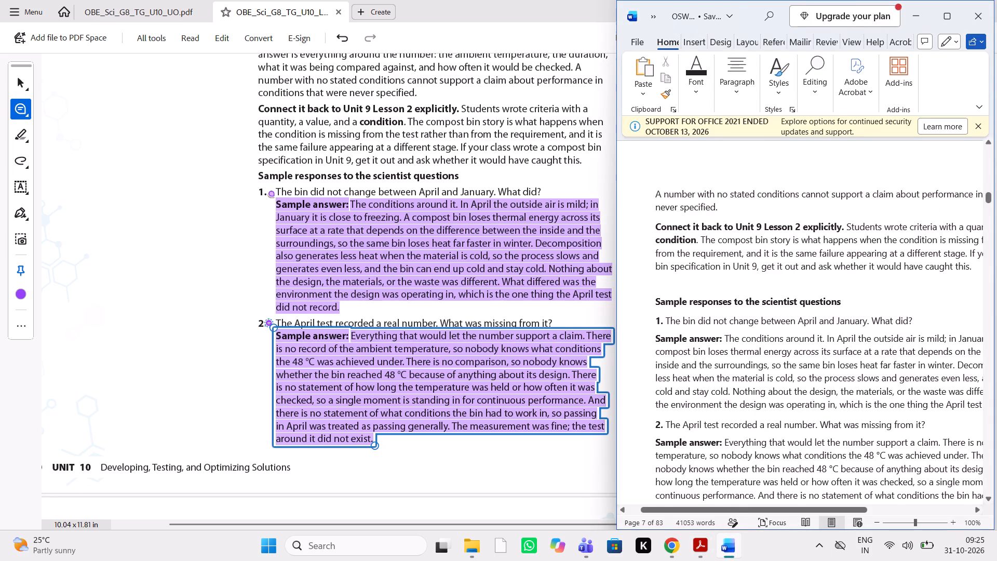
scroll(801, 378, "down", 1)
scroll(439, 314, "down", 2)
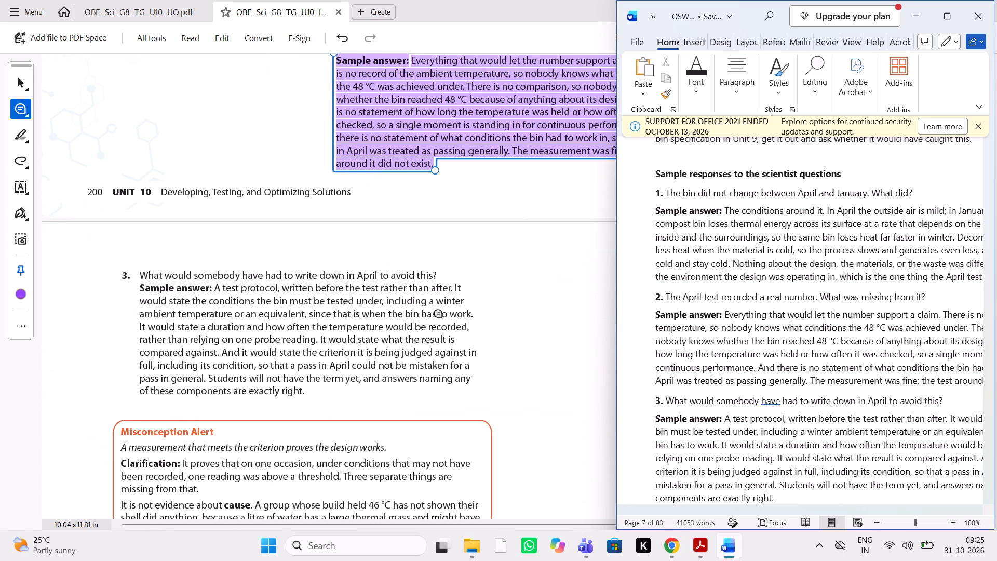
left_click_drag(308, 391, 164, 304)
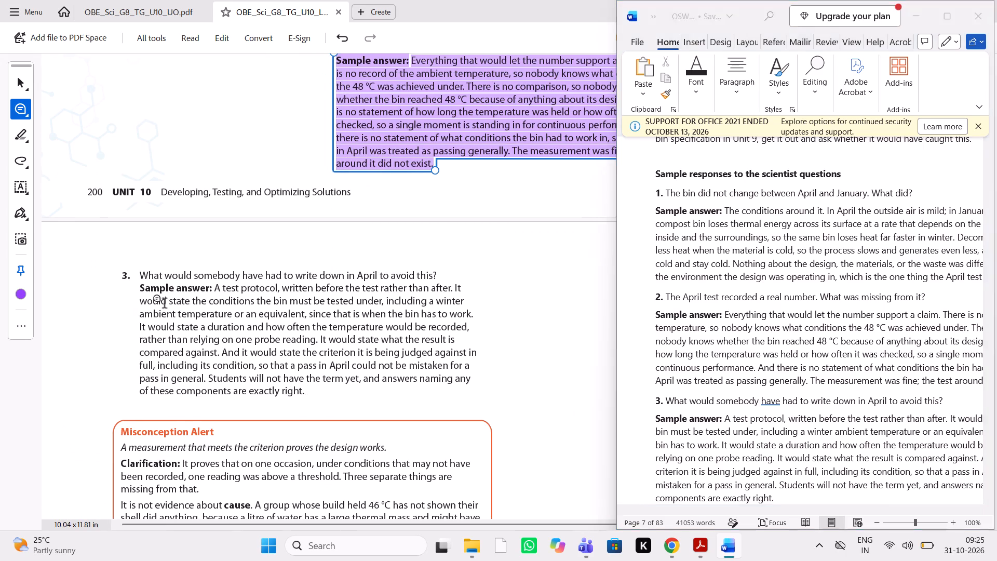
left_click_drag(164, 304, 140, 287)
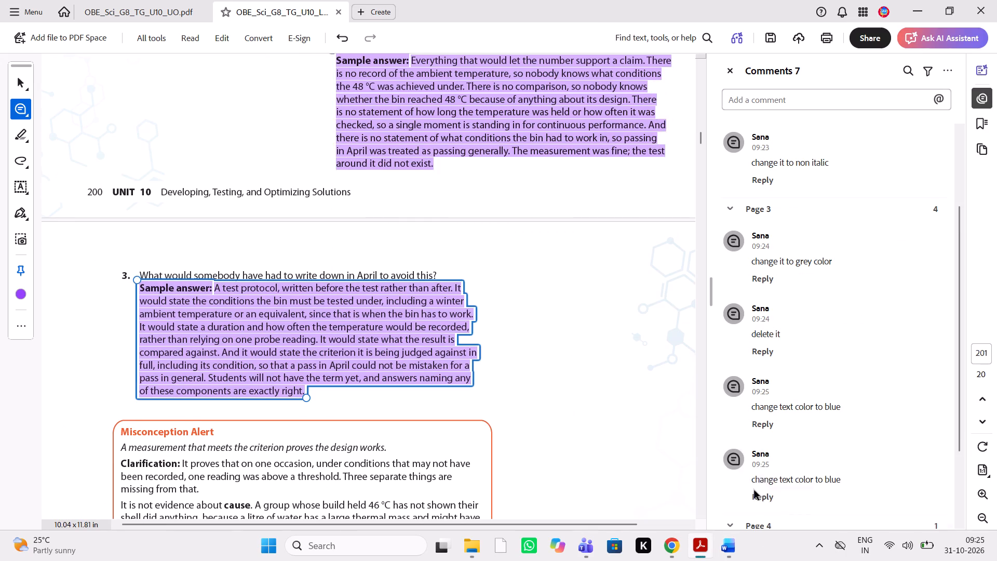
scroll(763, 474, "down", 4)
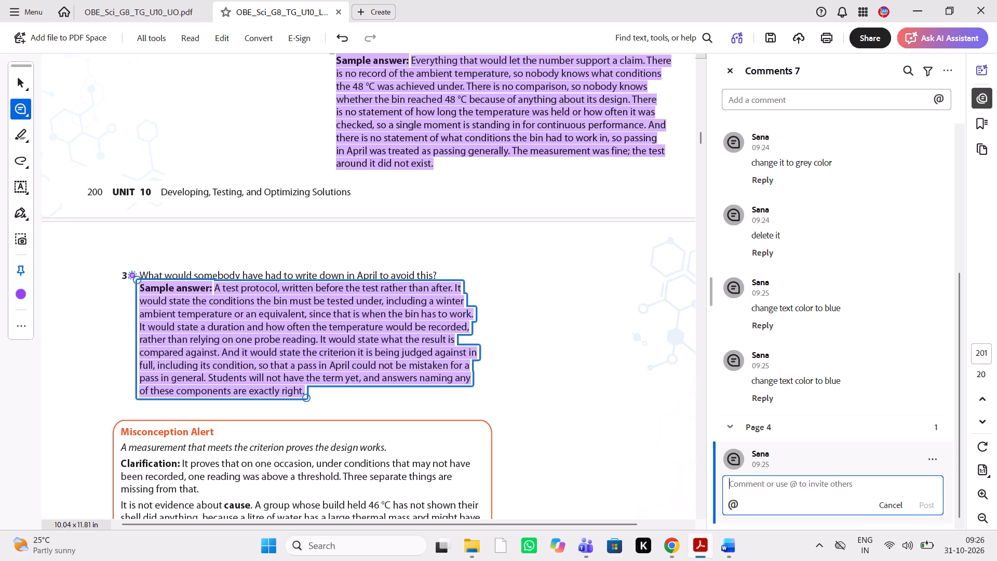
key("ctrl+v")
Compare the Misconception Alert box on PDF page 201 with the same box in the Word source.
scroll(502, 432, "down", 4)
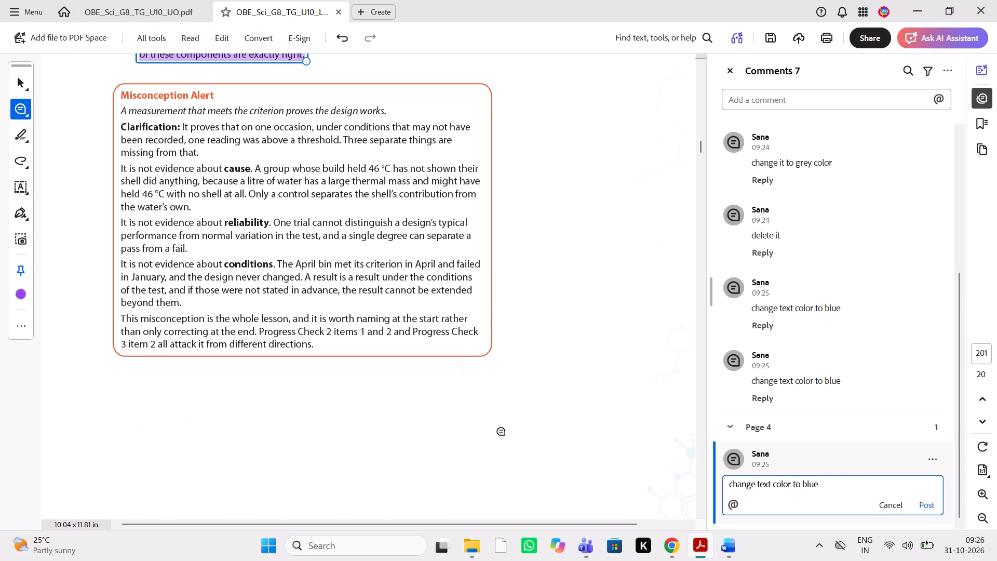
key("alt+Tab")
scroll(830, 389, "down", 2)
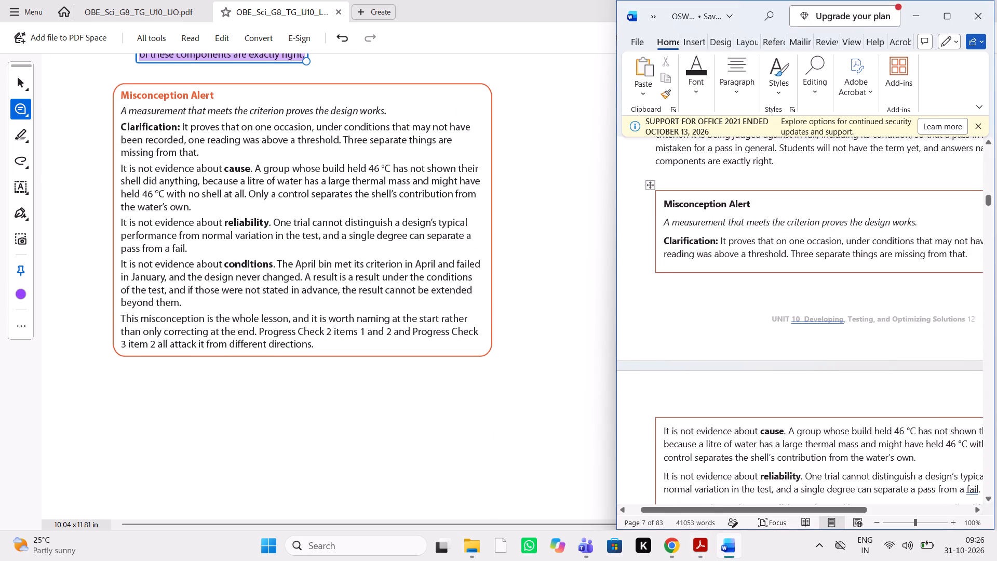
scroll(830, 389, "down", 1)
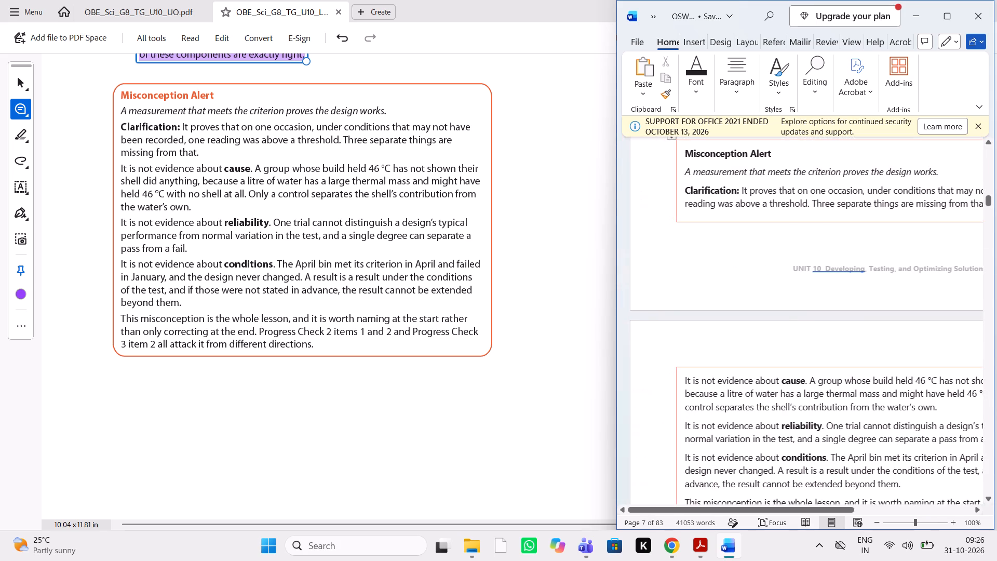
scroll(830, 389, "left", 1)
scroll(830, 389, "down", 1)
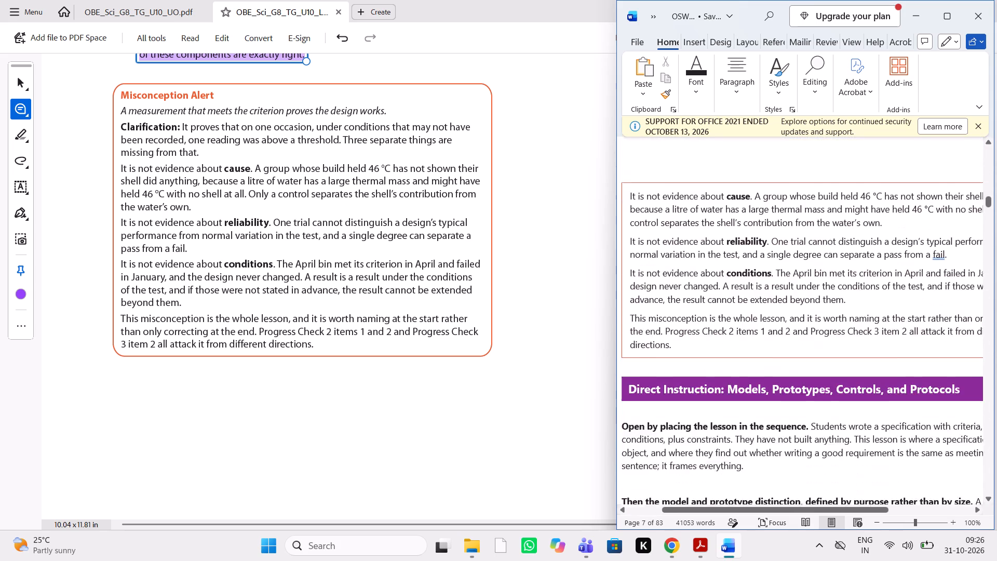
scroll(830, 389, "down", 1)
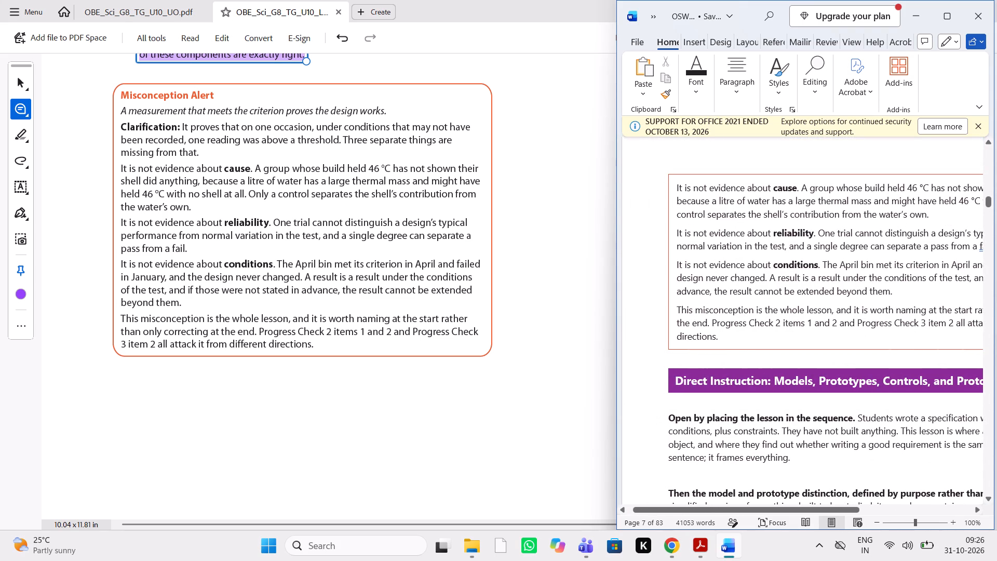
scroll(830, 389, "left", 1)
scroll(830, 389, "right", 1)
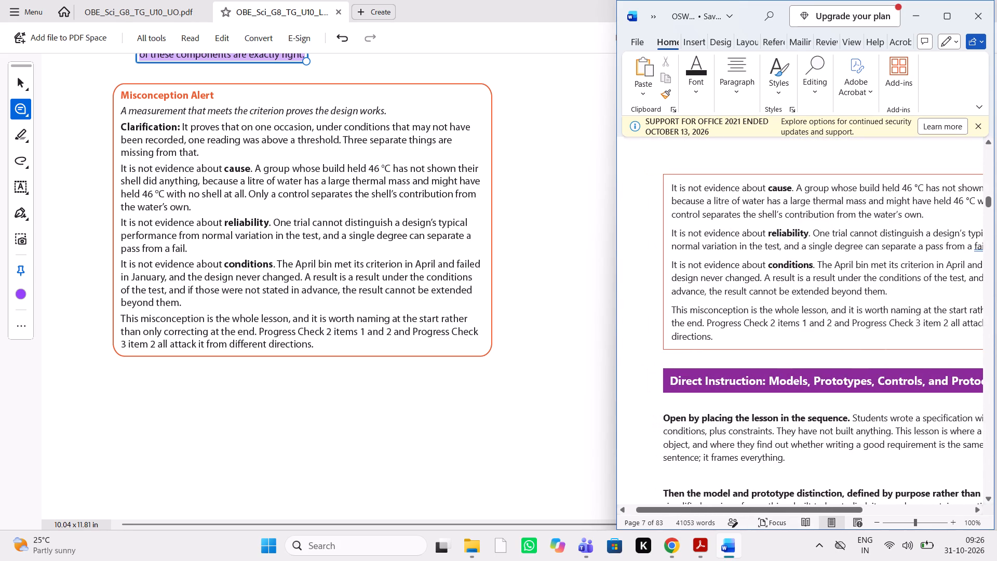
scroll(830, 389, "left", 1)
scroll(830, 389, "right", 1)
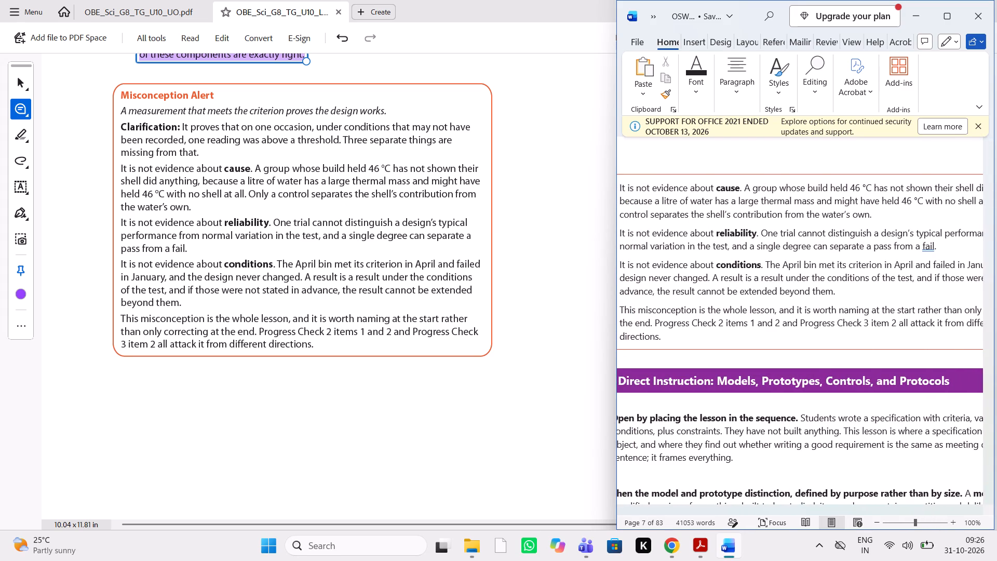
Post the comment "Add SB mini image" in the blank margin beside the "Models, Prototypes, Controls, and Protocols" section on PDF page 202.
scroll(830, 389, "down", 1)
scroll(429, 369, "down", 3)
scroll(429, 369, "left", 2)
scroll(429, 369, "right", 1)
scroll(163, 440, "up", 6)
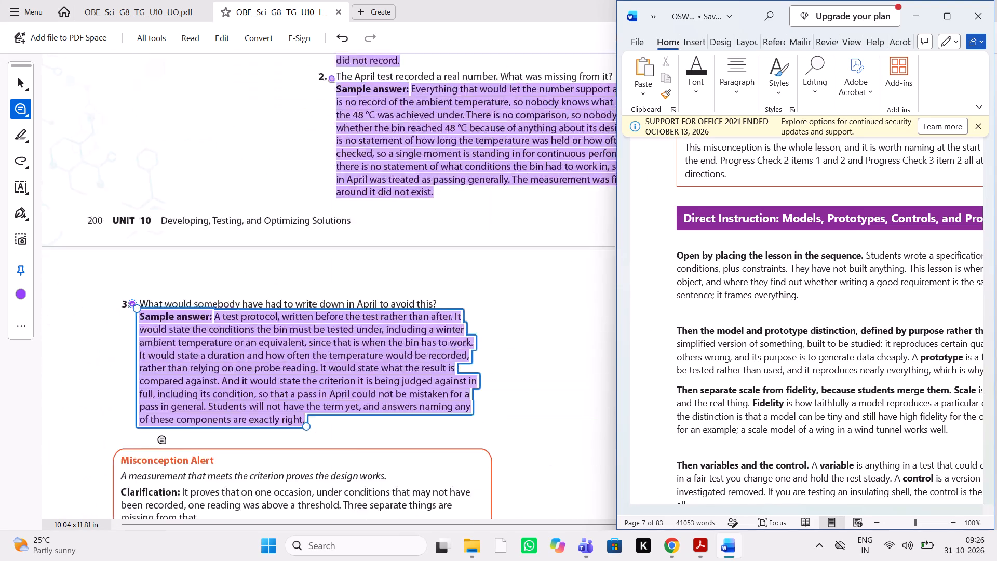
scroll(163, 440, "down", 6)
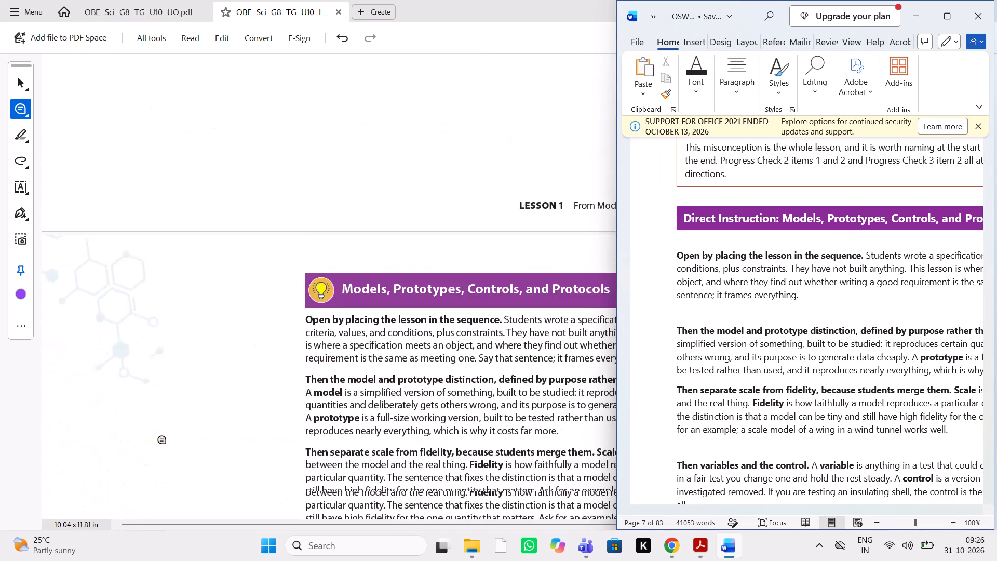
scroll(163, 440, "down", 2)
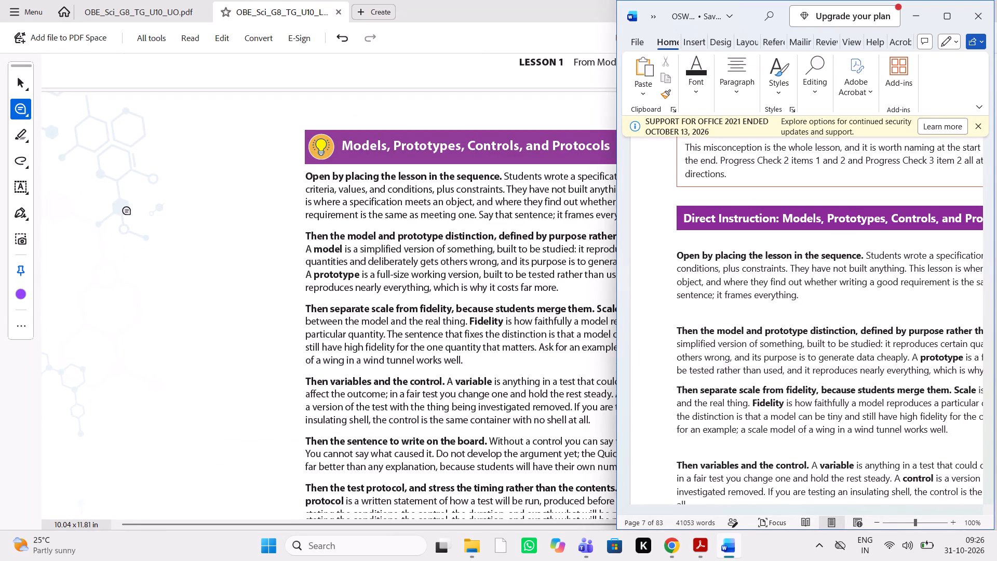
left_click(128, 207)
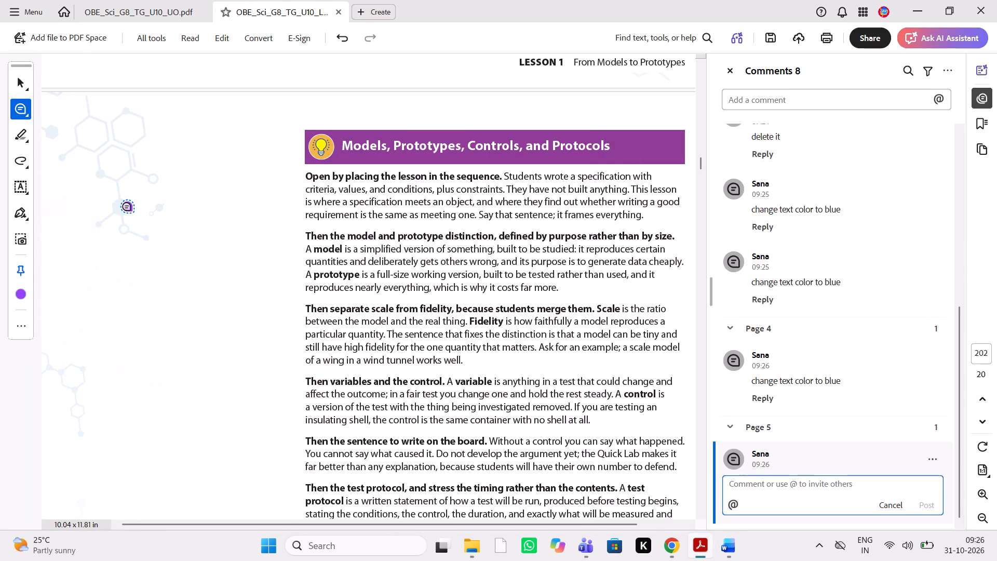
type("Add")
key("space")
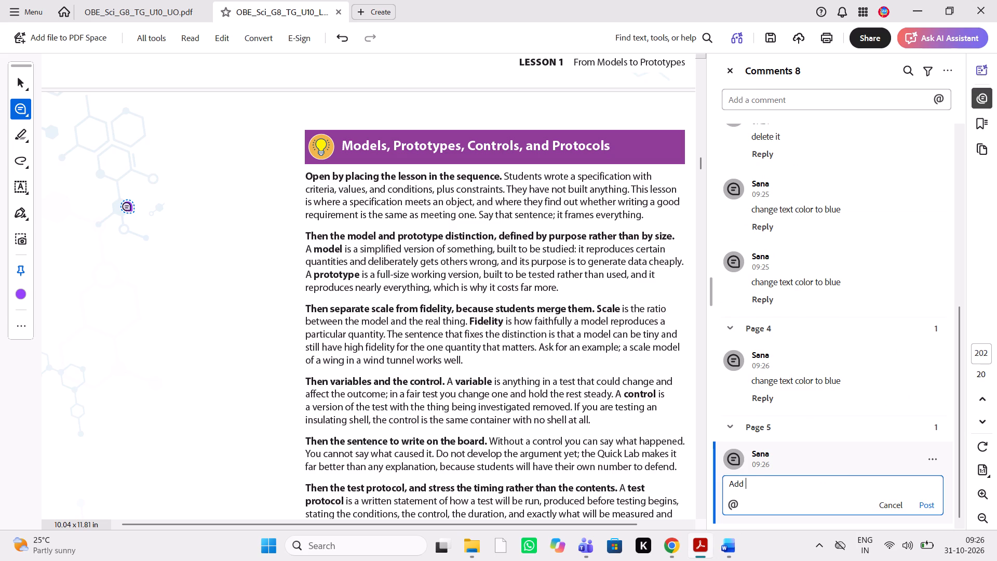
type("SB mini image")
key("space")
left_click(933, 506)
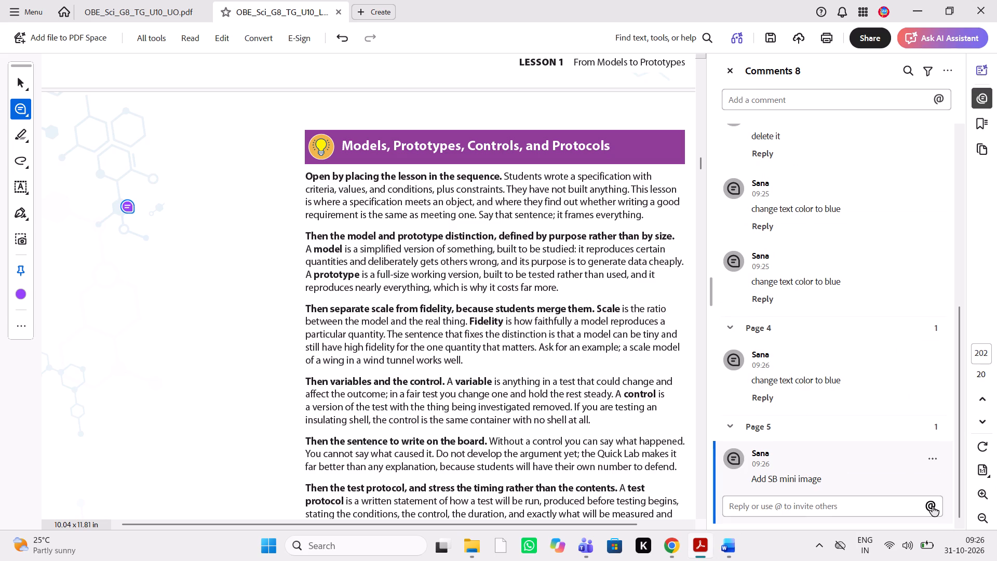
Compare the Direct Instruction paragraphs, from "Open by placing the lesson in the sequence" to "Then the sentence to write on the board", with the Word source.
left_click(732, 544)
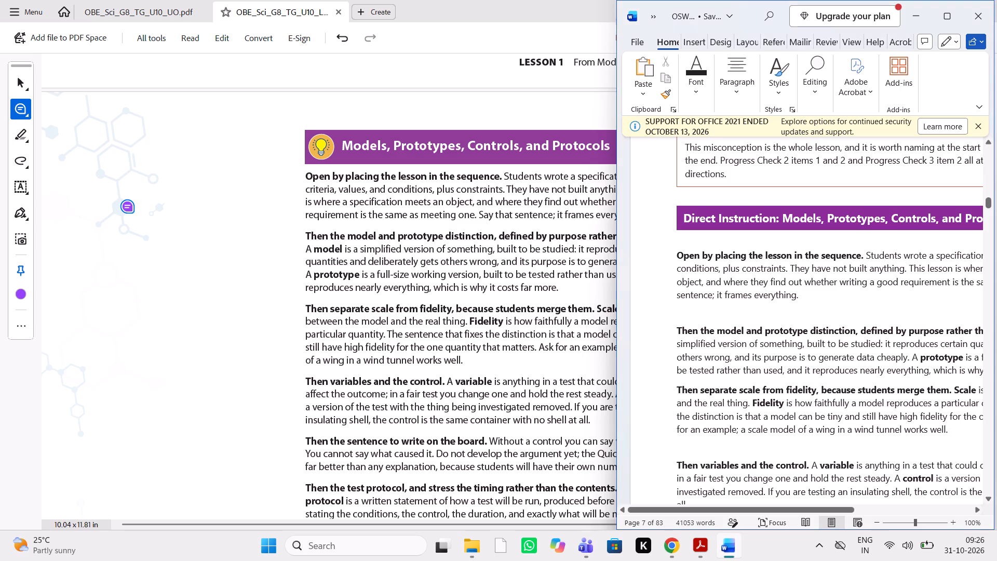
scroll(823, 276, "left", 1)
scroll(823, 276, "right", 1)
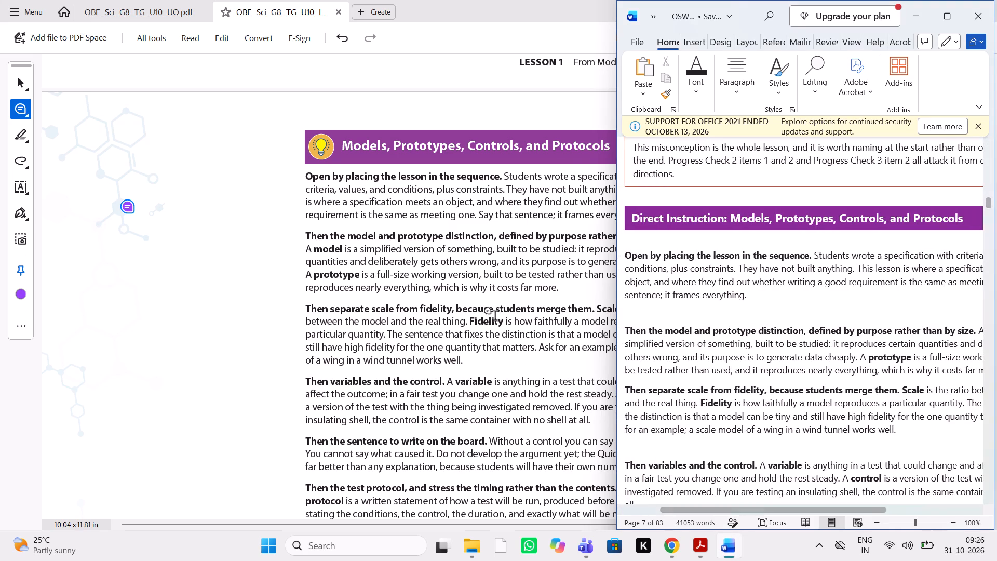
scroll(495, 317, "left", 2)
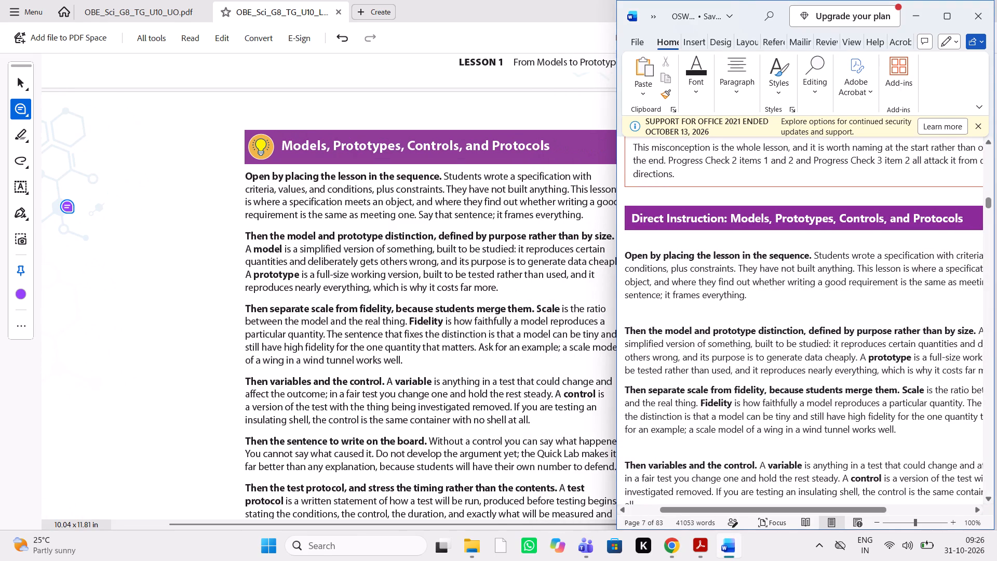
scroll(848, 312, "left", 1)
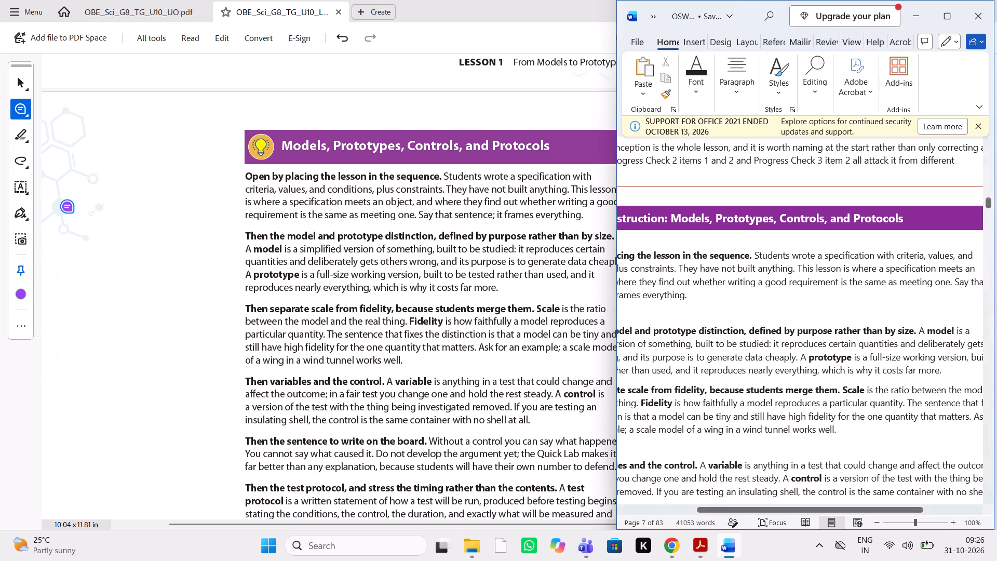
scroll(848, 312, "right", 1)
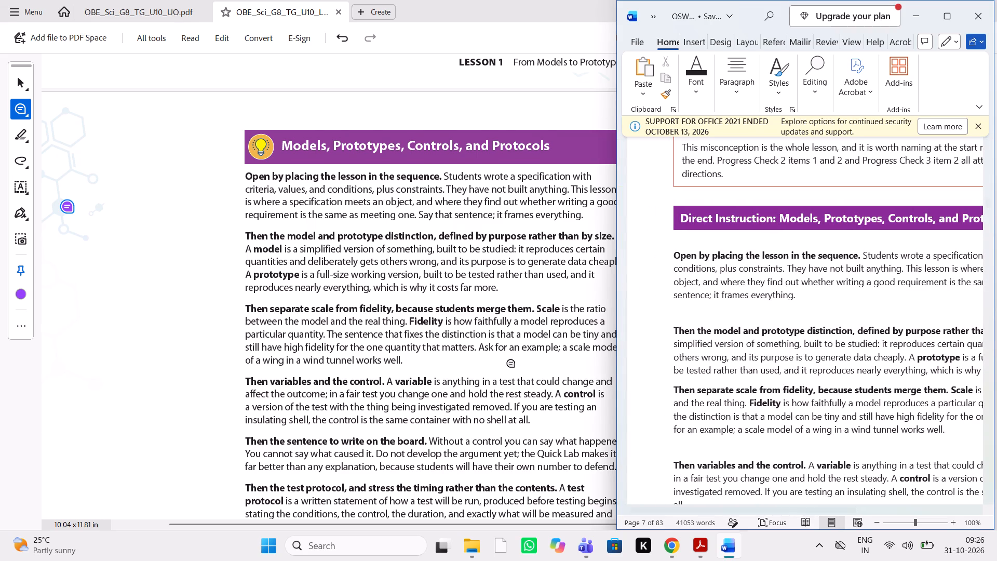
scroll(512, 364, "down", 1)
scroll(781, 339, "down", 1)
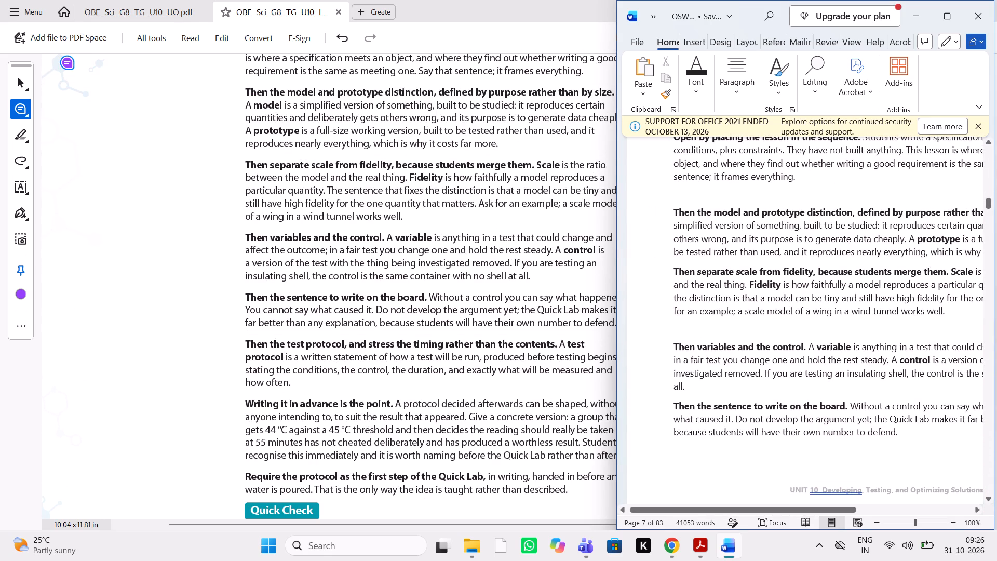
scroll(781, 339, "left", 1)
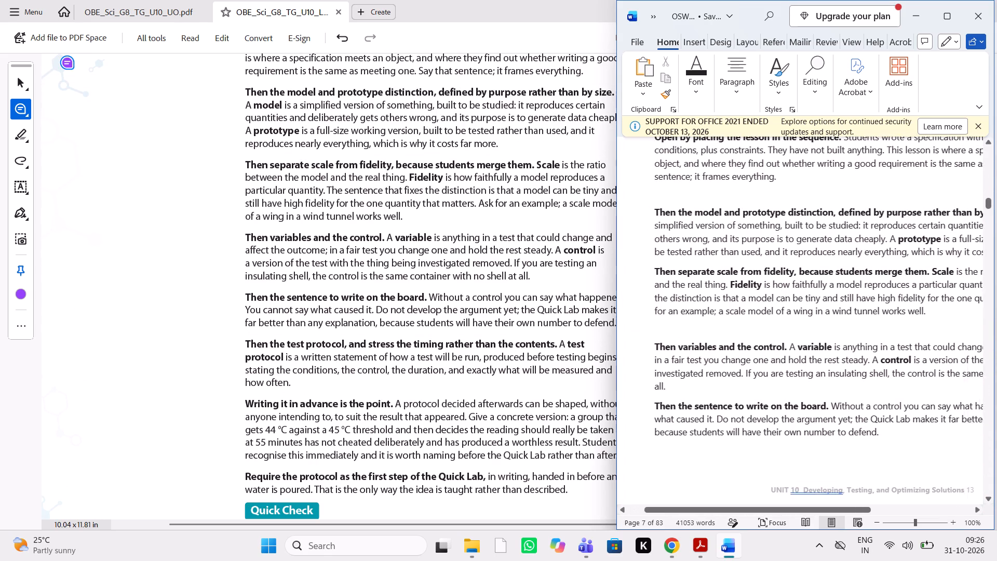
scroll(781, 339, "left", 1)
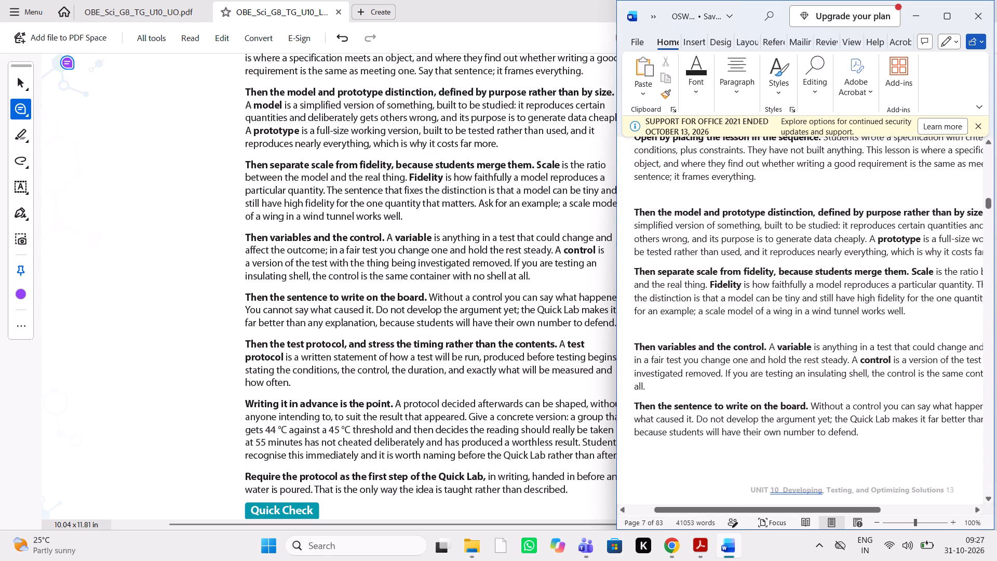
scroll(781, 339, "left", 1)
Compare the paragraphs on the test protocol, writing it in advance and requiring it for the Quick Lab with the Word source.
scroll(781, 339, "down", 1)
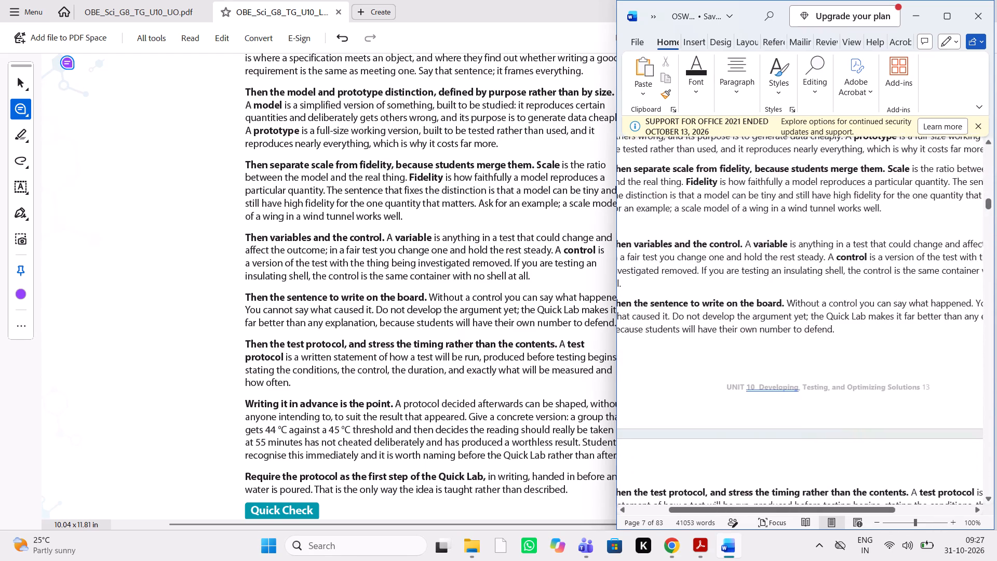
scroll(781, 339, "down", 1)
scroll(781, 339, "right", 1)
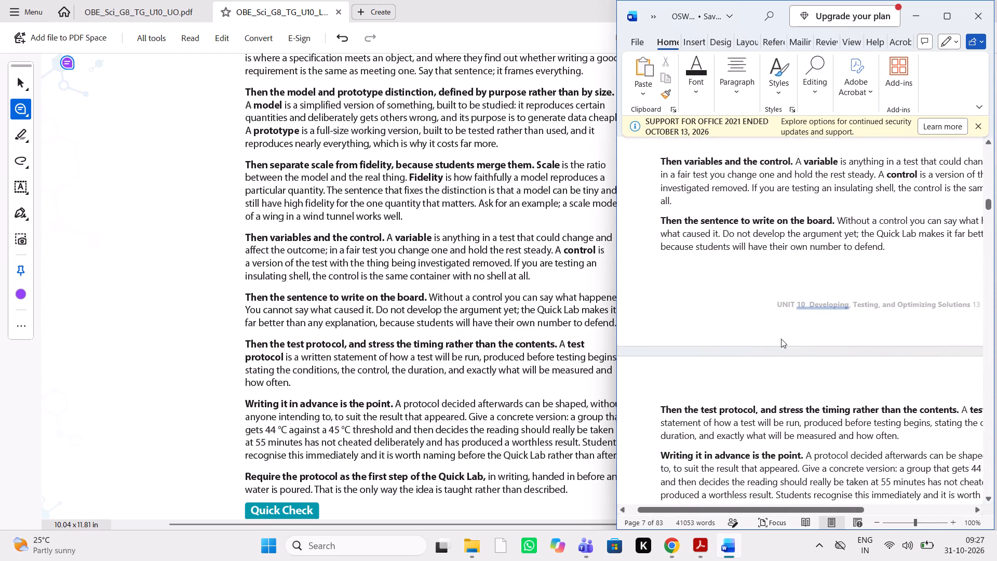
scroll(480, 282, "left", 3)
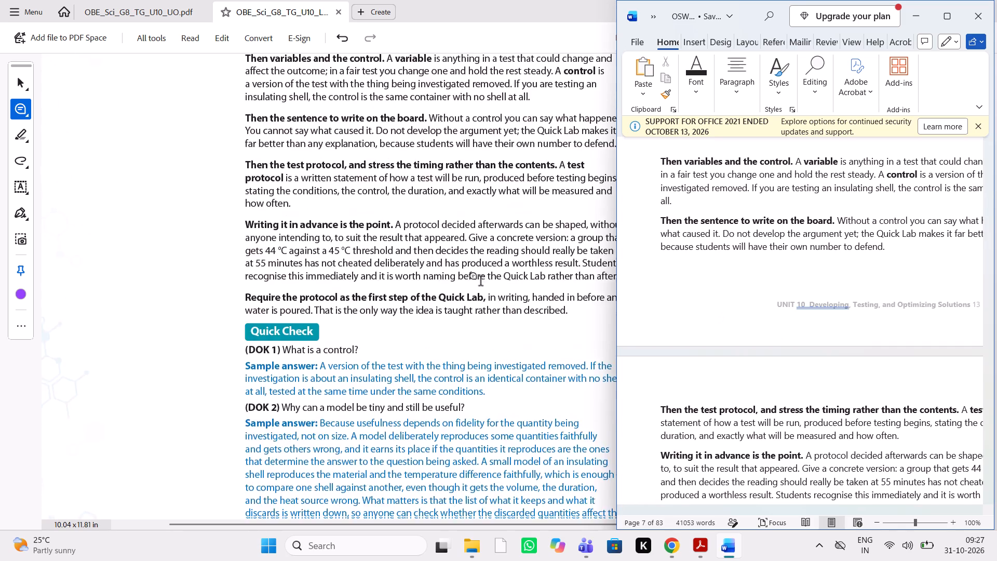
scroll(480, 282, "left", 1)
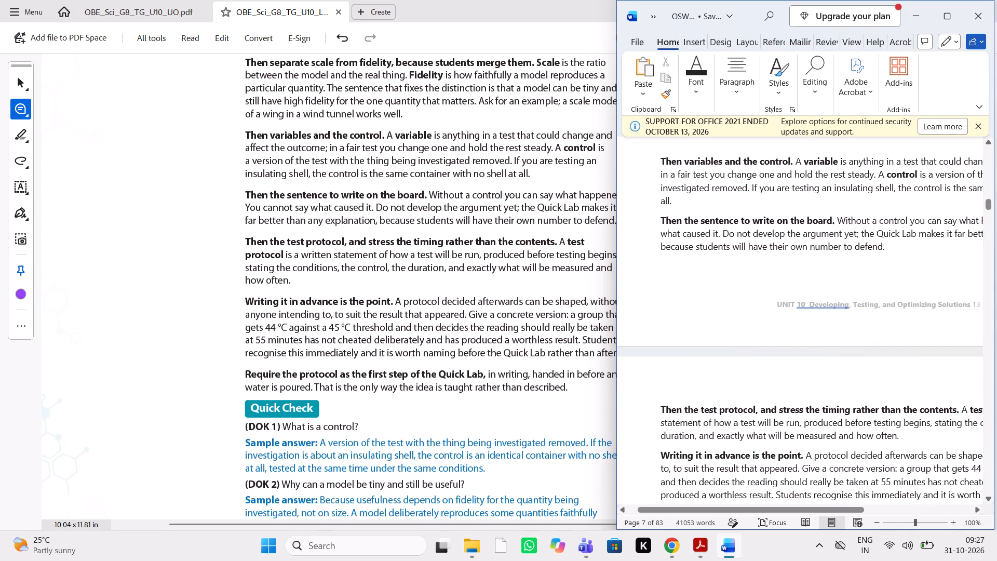
scroll(782, 281, "left", 1)
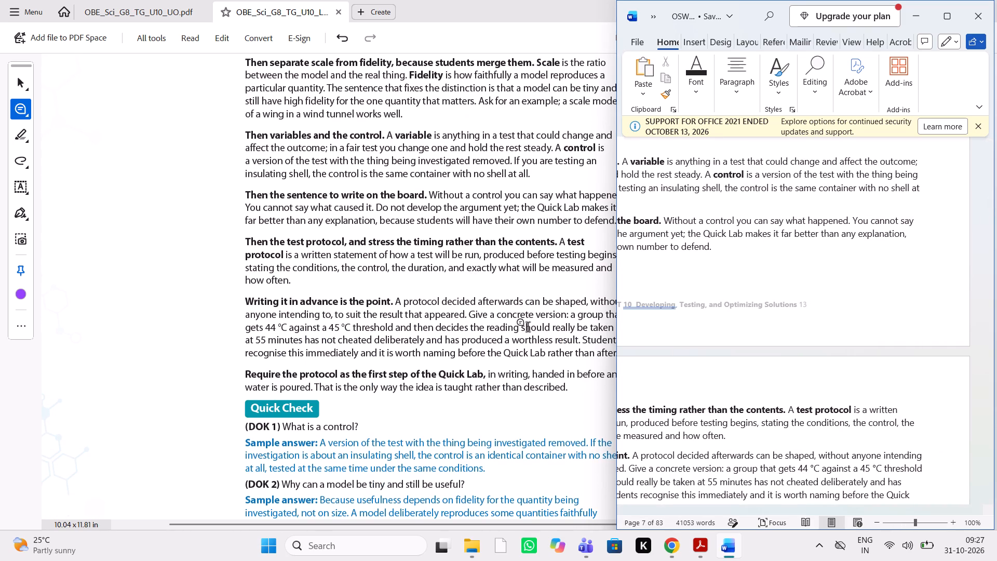
scroll(768, 326, "right", 1)
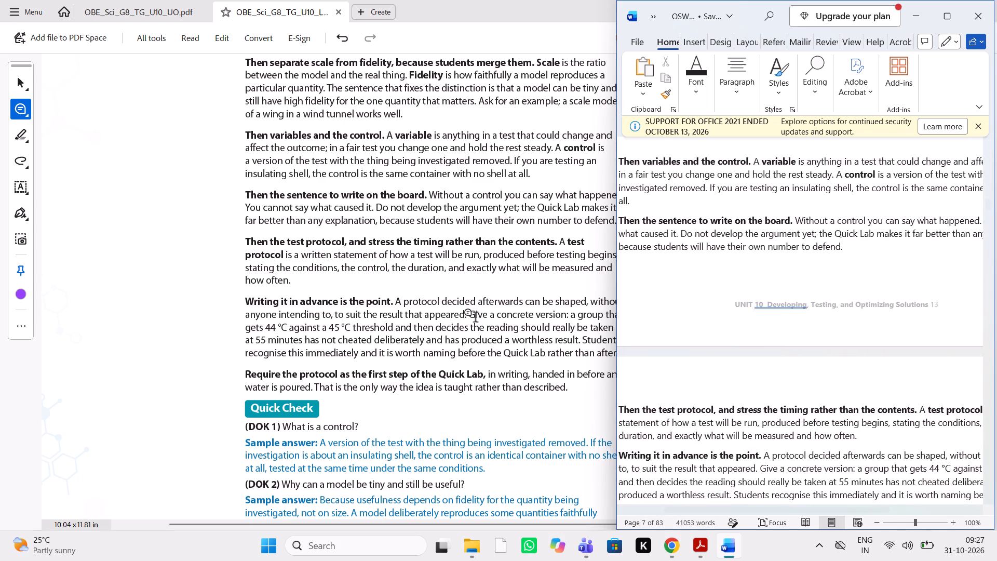
scroll(734, 282, "down", 2)
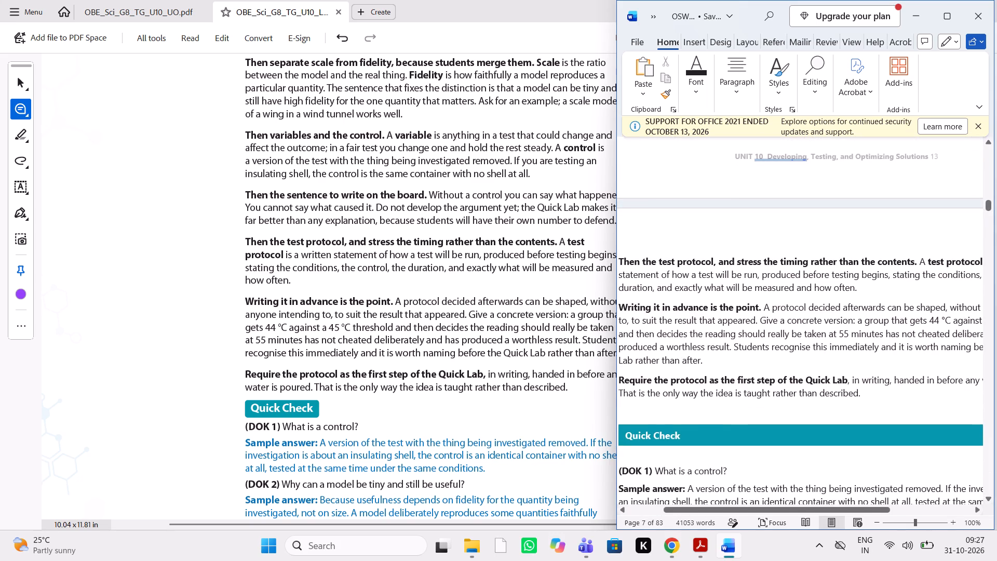
scroll(734, 282, "right", 1)
Compare the DOK 1 and DOK 2 Quick Check questions and sample answers on PDF page 202 with the Word source.
scroll(482, 329, "down", 1)
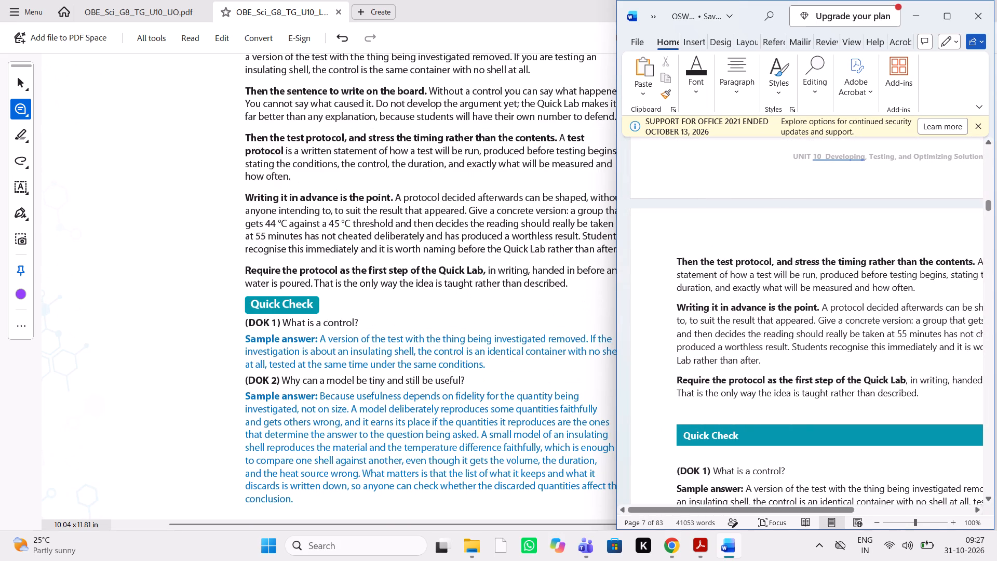
scroll(791, 312, "down", 1)
scroll(393, 414, "down", 1)
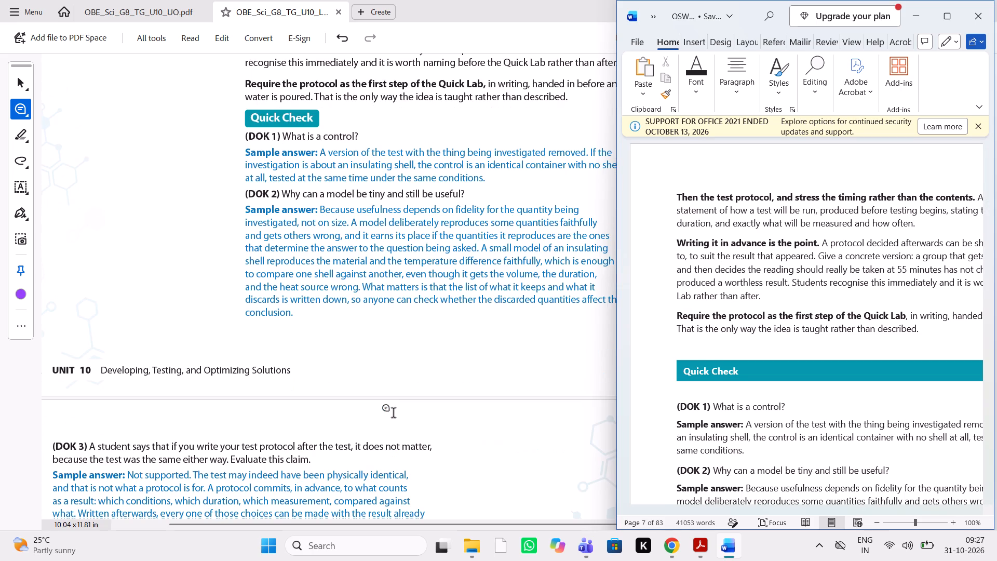
scroll(744, 383, "down", 1)
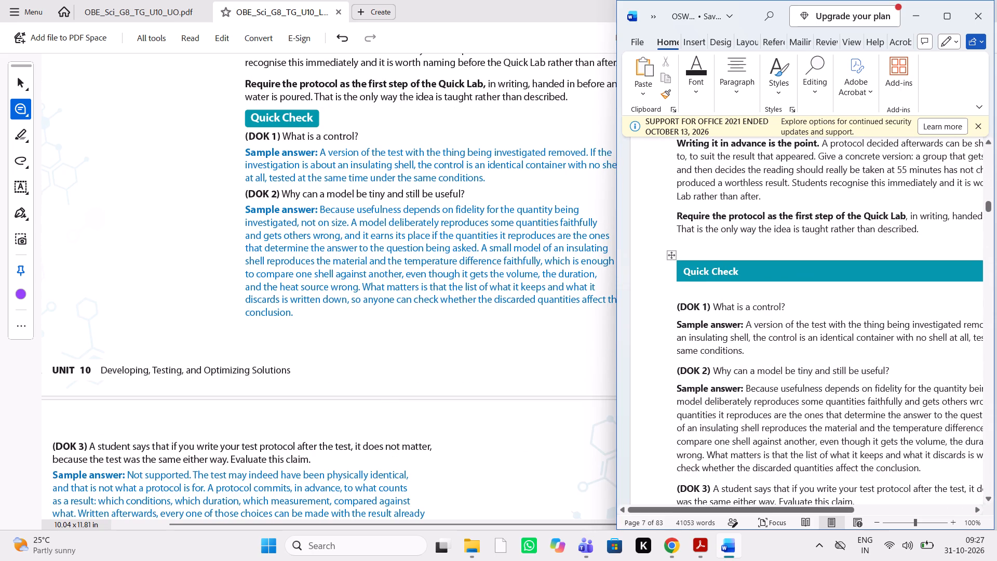
scroll(744, 383, "down", 1)
scroll(744, 383, "up", 1)
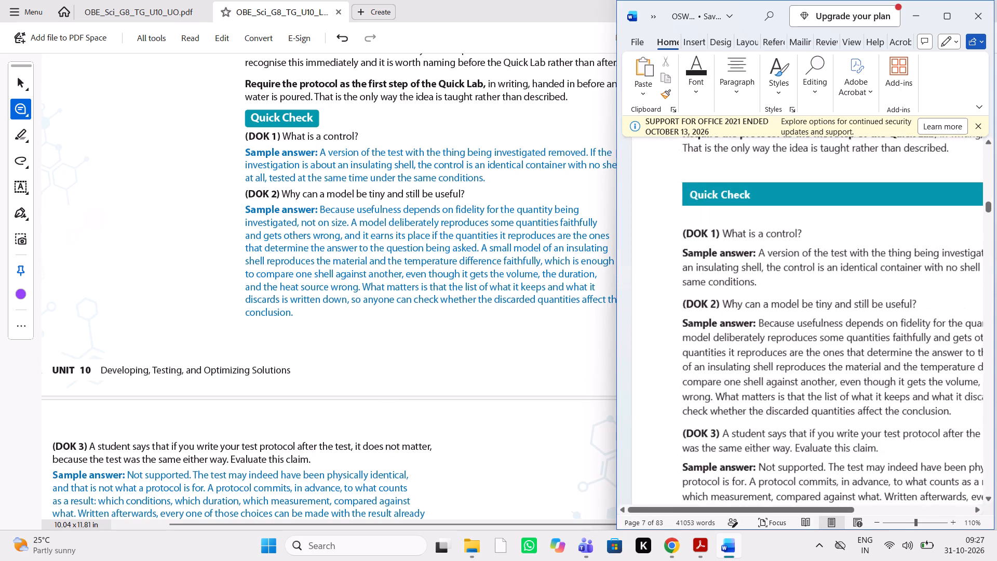
scroll(744, 383, "up", 1)
scroll(744, 383, "right", 2)
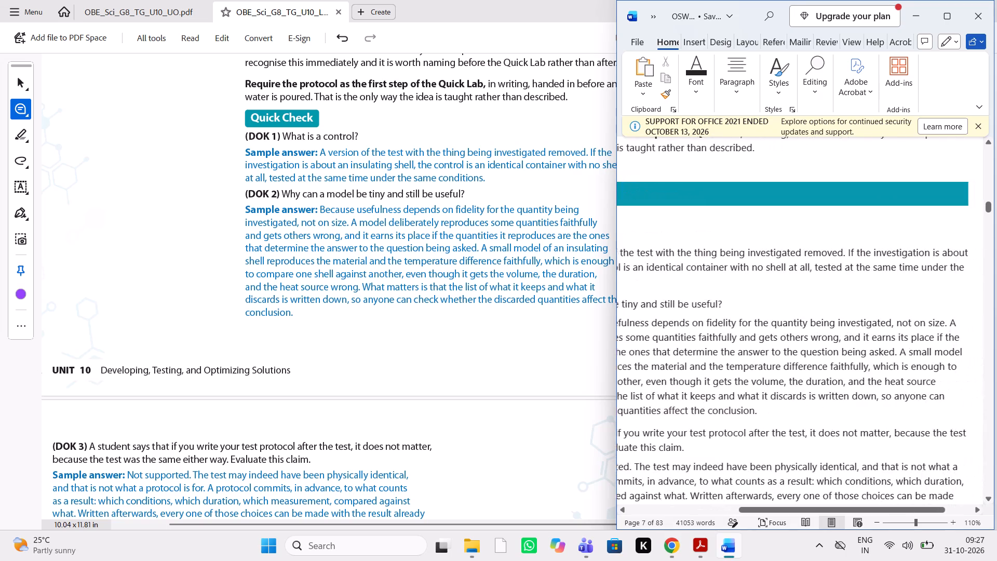
scroll(744, 383, "right", 1)
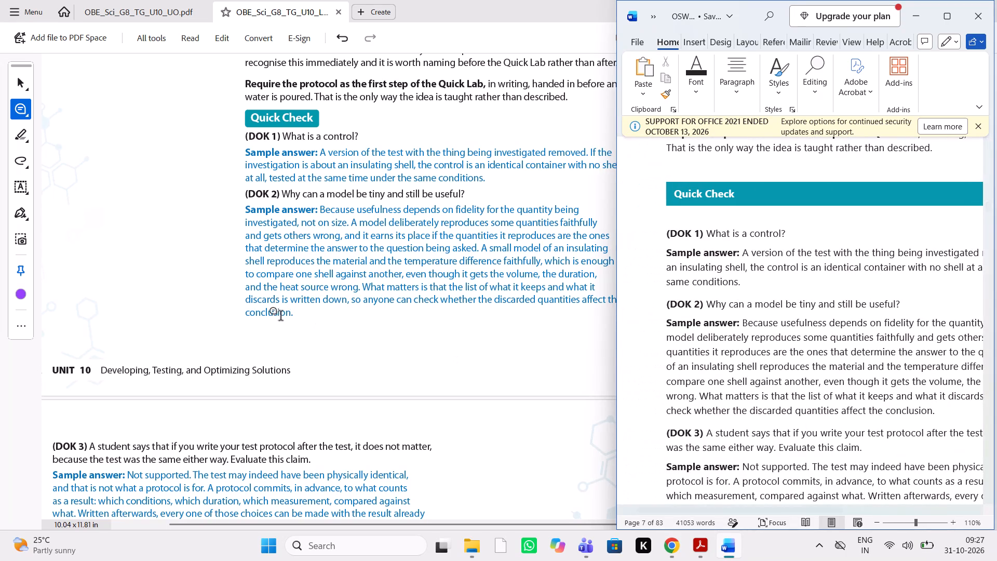
Highlight the stranded word "conclusion." ending the DOK 2 sample answer on PDF page 202 and write the comment "adjust in previous line".
left_click_drag(297, 315, 237, 320)
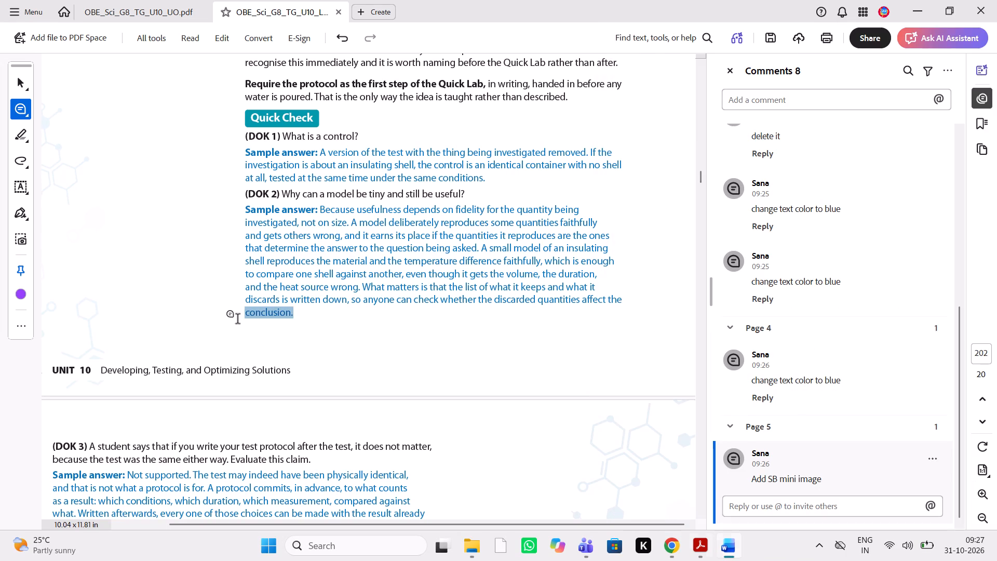
left_click_drag(237, 320, 235, 319)
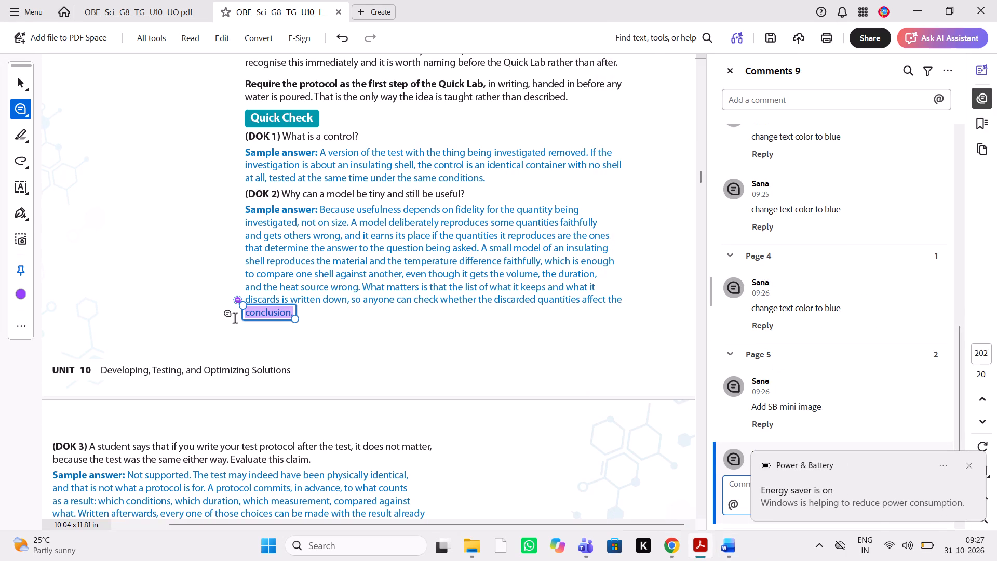
type("adjust in previous line")
key("space")
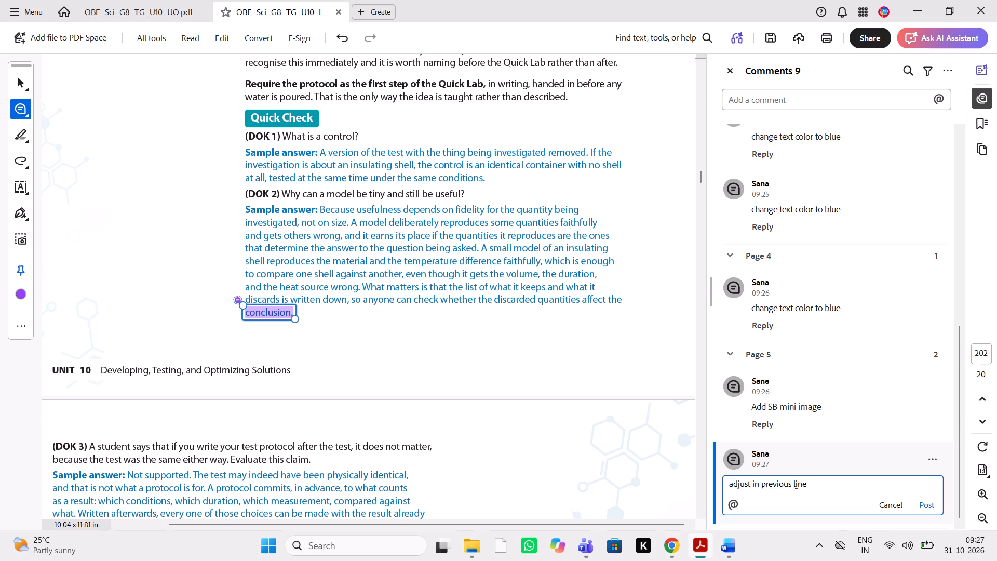
Compare the DOK 3 Quick Check question and sample answer on PDF page 203 with the Word source.
scroll(362, 337, "down", 2)
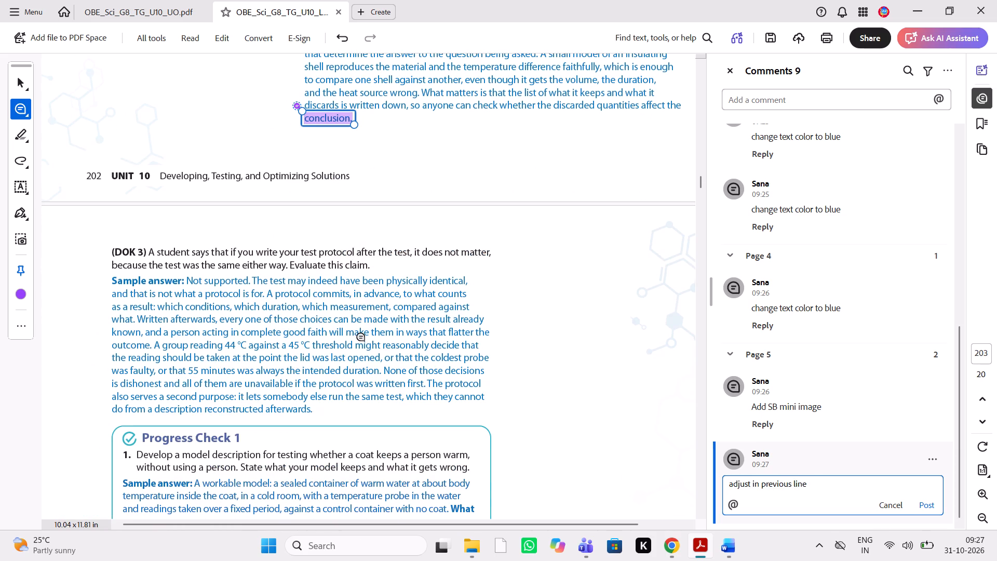
left_click(743, 560)
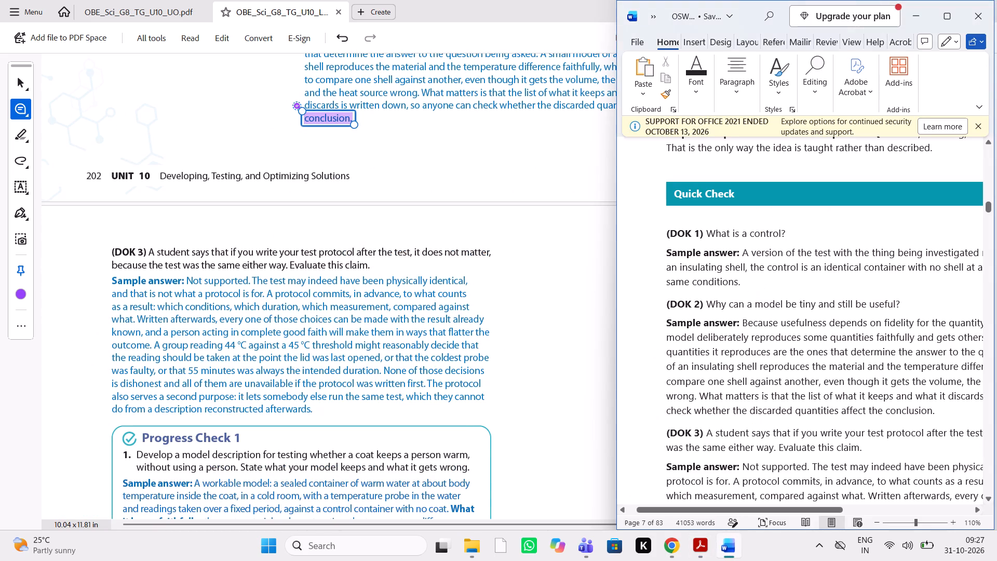
scroll(763, 436, "down", 1)
scroll(763, 436, "up", 1)
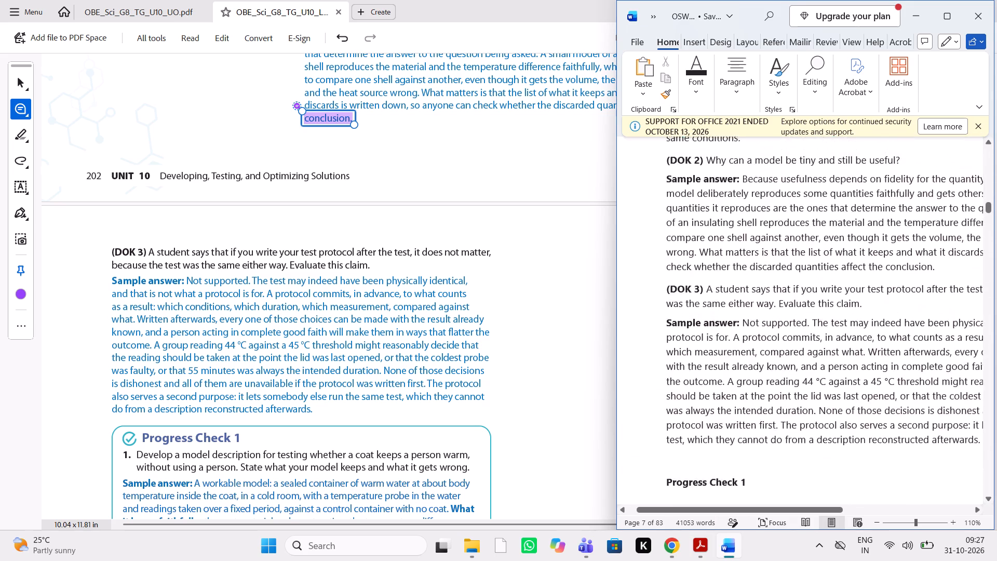
scroll(763, 436, "up", 1)
scroll(763, 436, "down", 3)
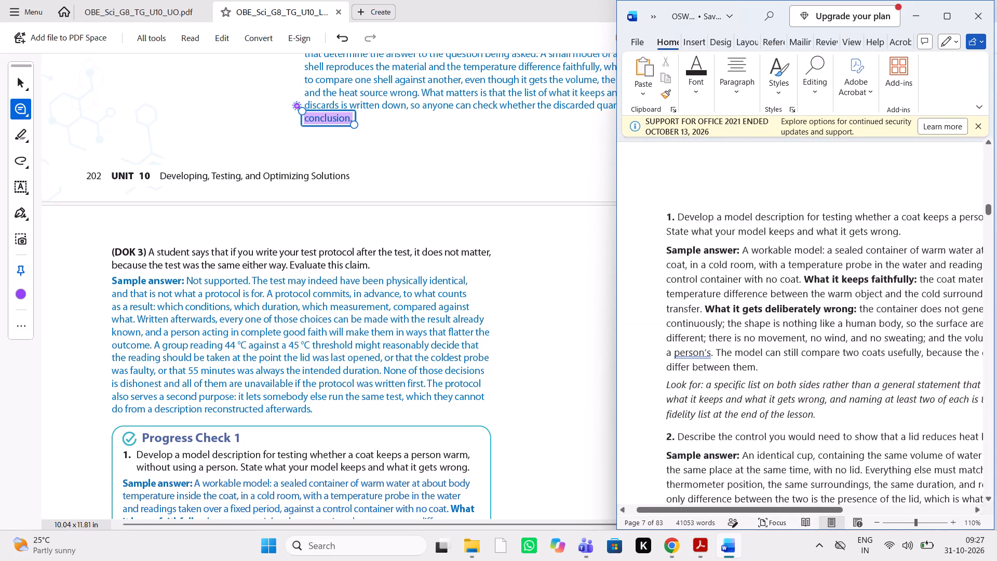
scroll(763, 436, "down", 2)
scroll(763, 436, "up", 1)
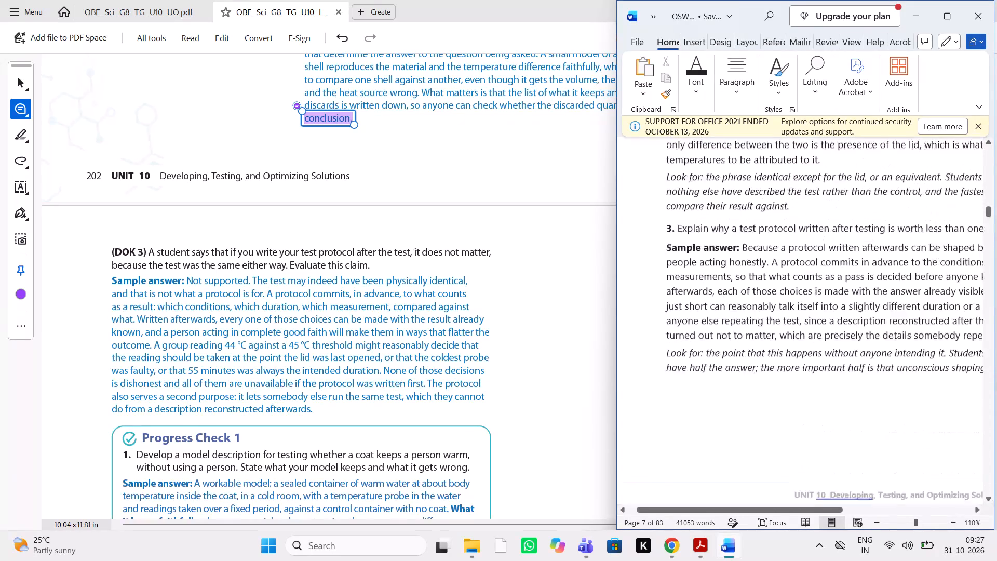
scroll(763, 436, "up", 1)
scroll(763, 436, "down", 2)
scroll(763, 436, "up", 3)
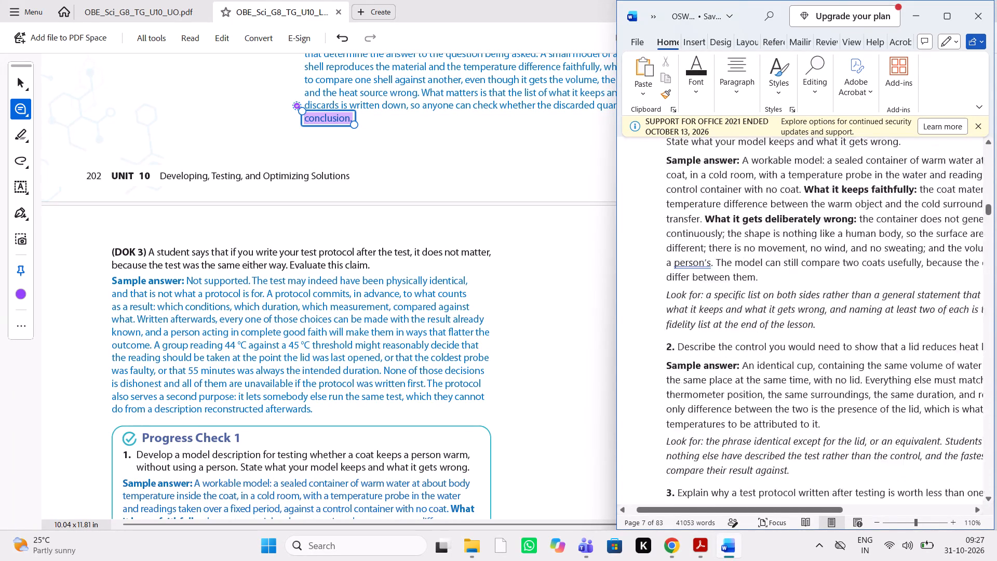
scroll(763, 436, "up", 6)
scroll(763, 436, "down", 1)
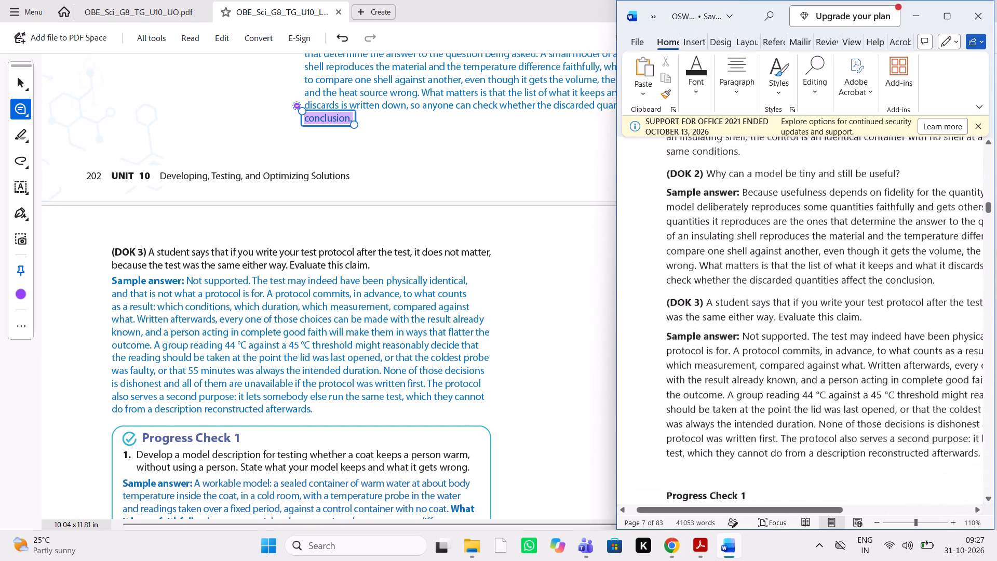
scroll(763, 436, "down", 1)
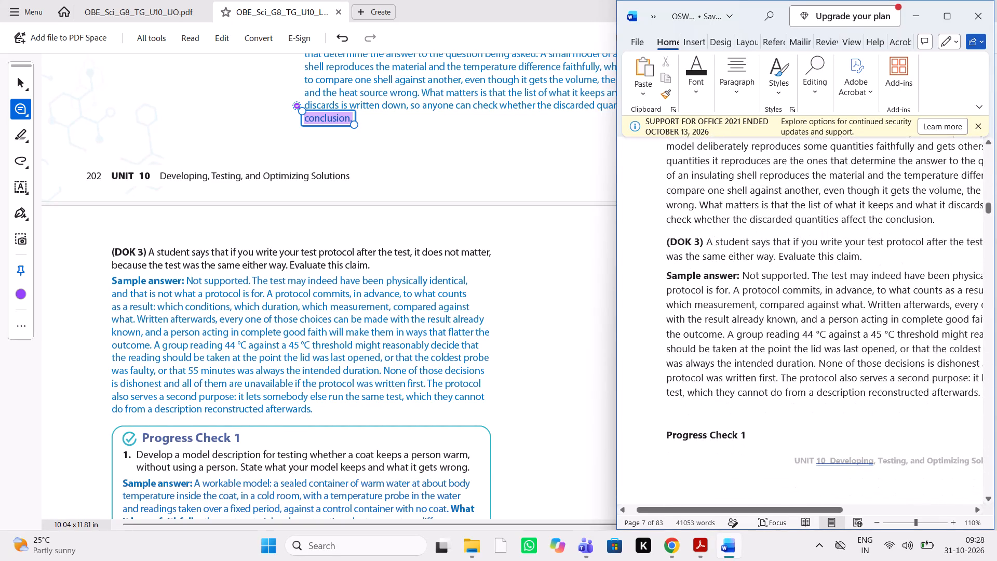
scroll(763, 436, "left", 1)
scroll(763, 436, "right", 1)
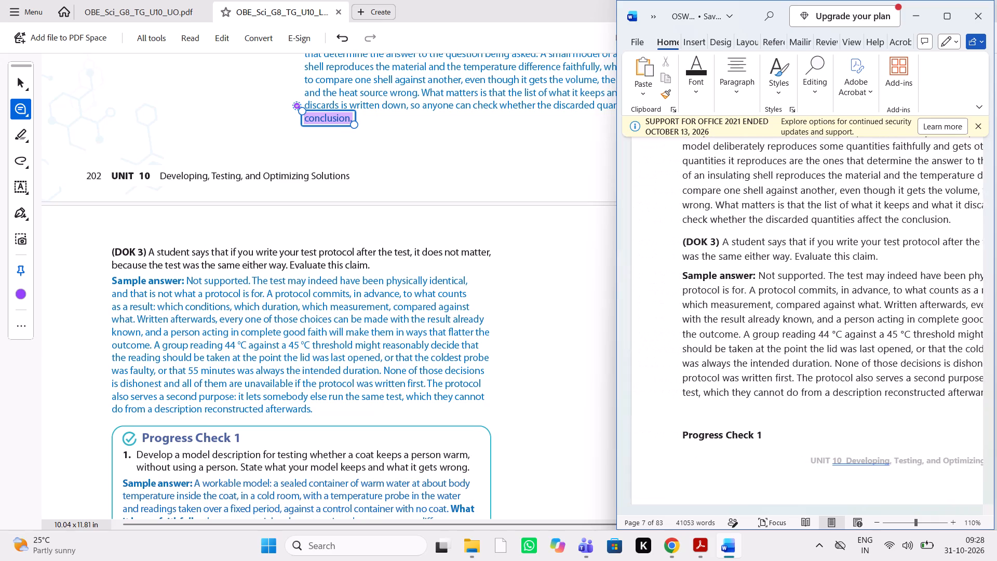
right_click(763, 436)
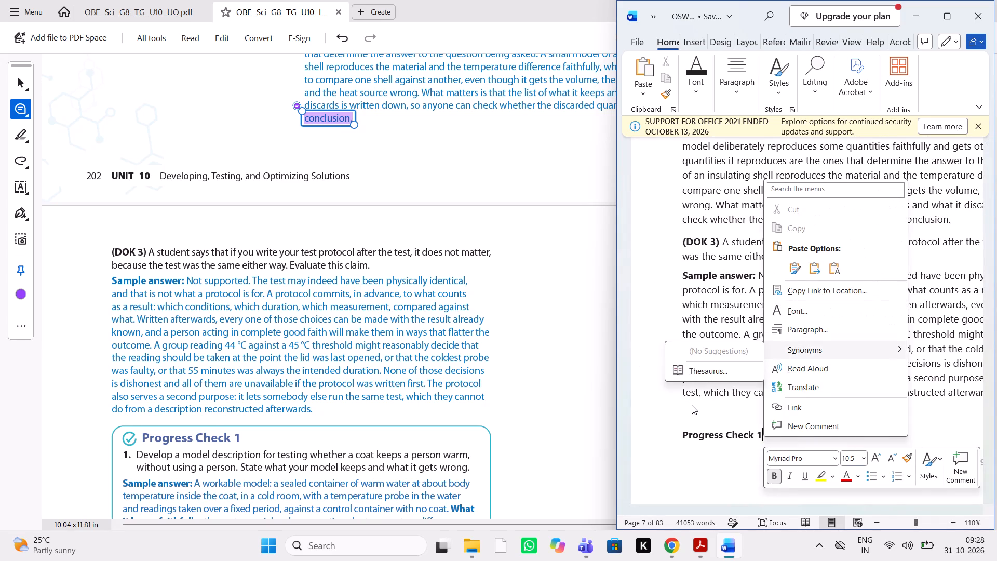
left_click(692, 405)
Compare Progress Check 1 item 1, the coat model description, with its sample answer and Look for note against the Word source.
scroll(455, 411, "down", 1)
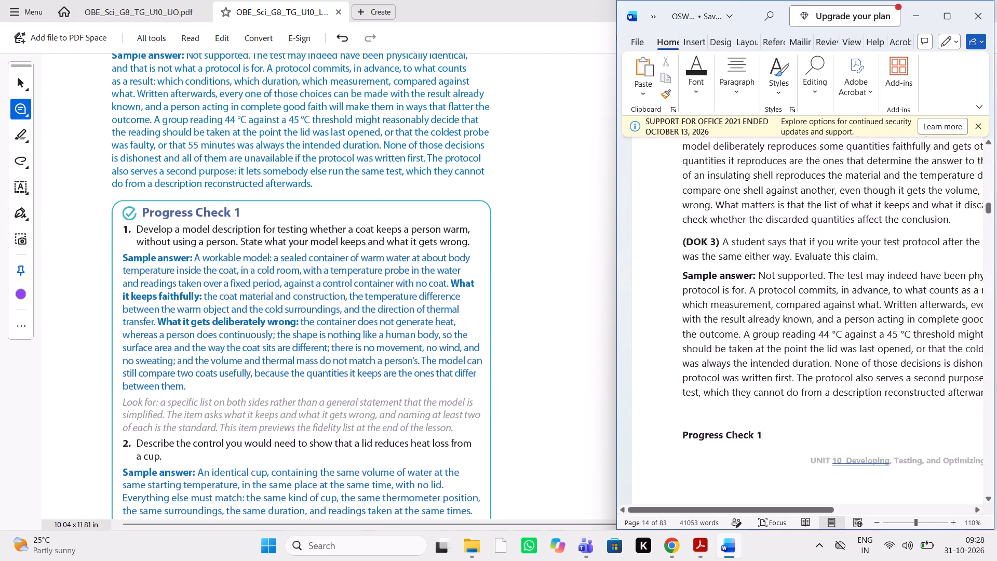
scroll(824, 425, "down", 1)
scroll(824, 425, "left", 1)
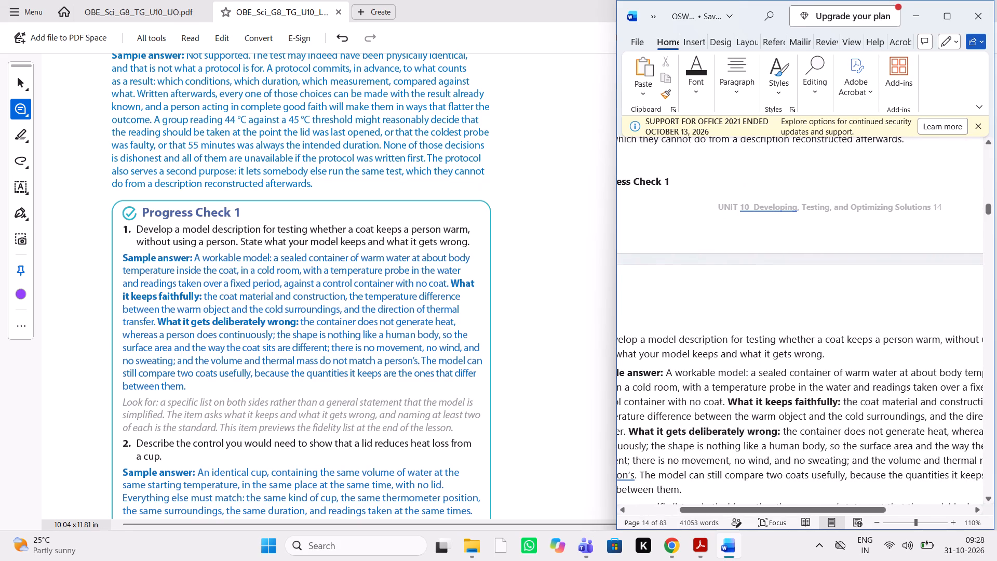
scroll(824, 425, "left", 1)
scroll(824, 425, "right", 2)
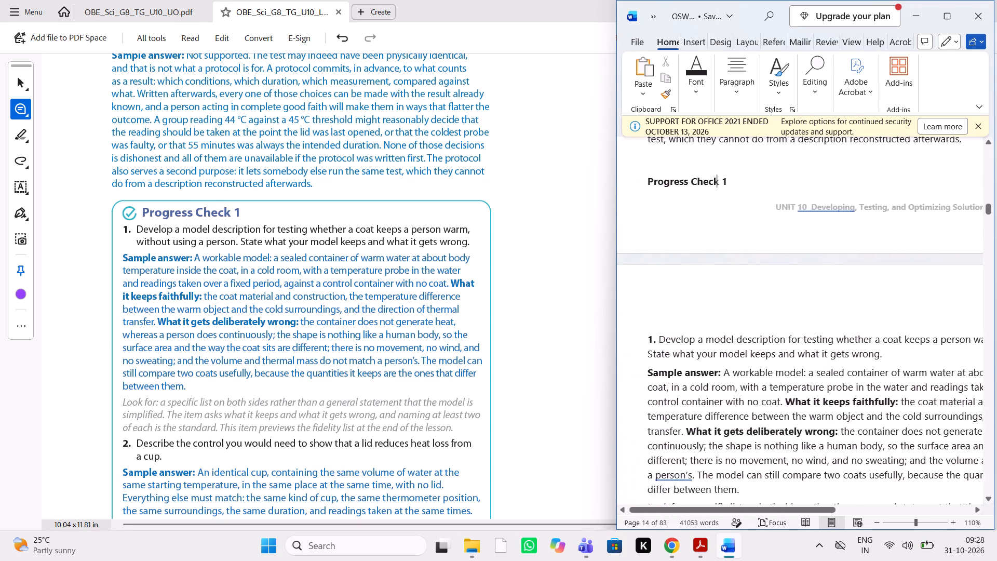
scroll(824, 425, "right", 1)
scroll(824, 425, "left", 1)
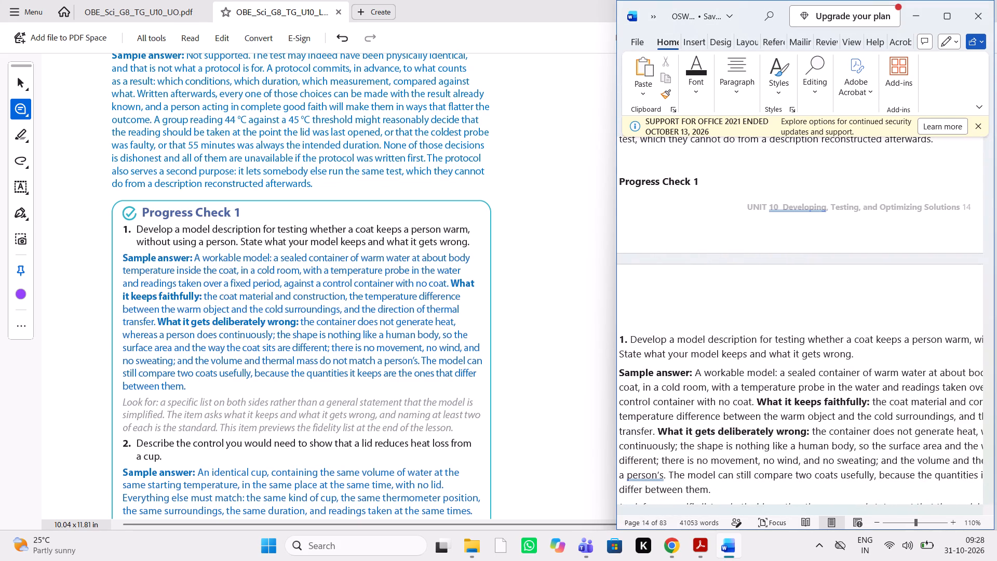
scroll(824, 425, "down", 1)
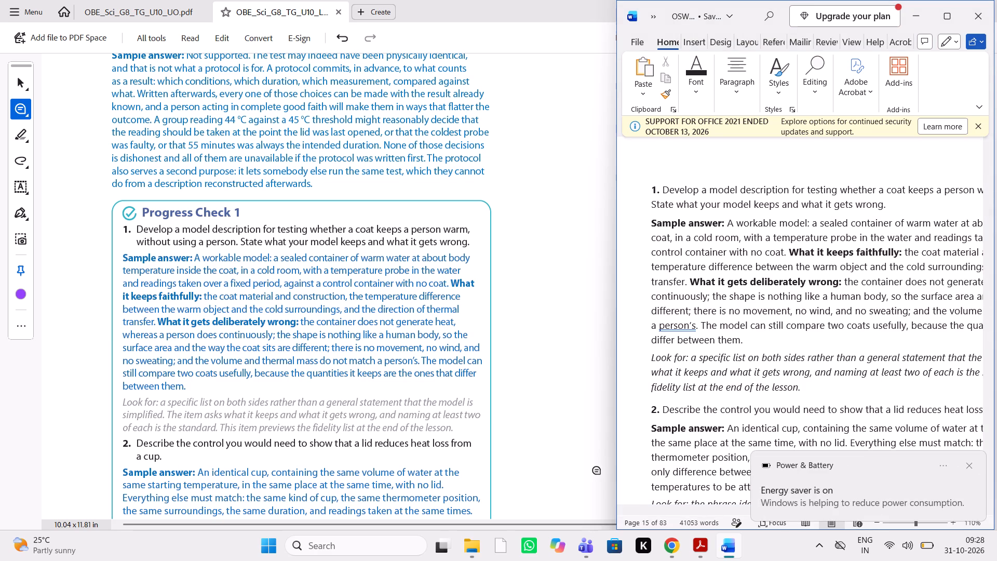
scroll(789, 366, "down", 1)
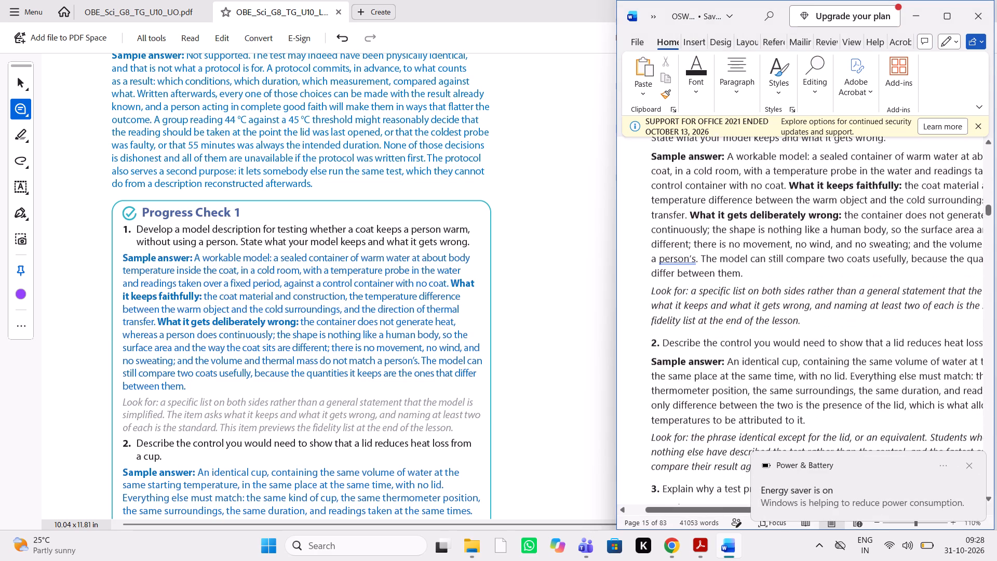
scroll(789, 366, "down", 1)
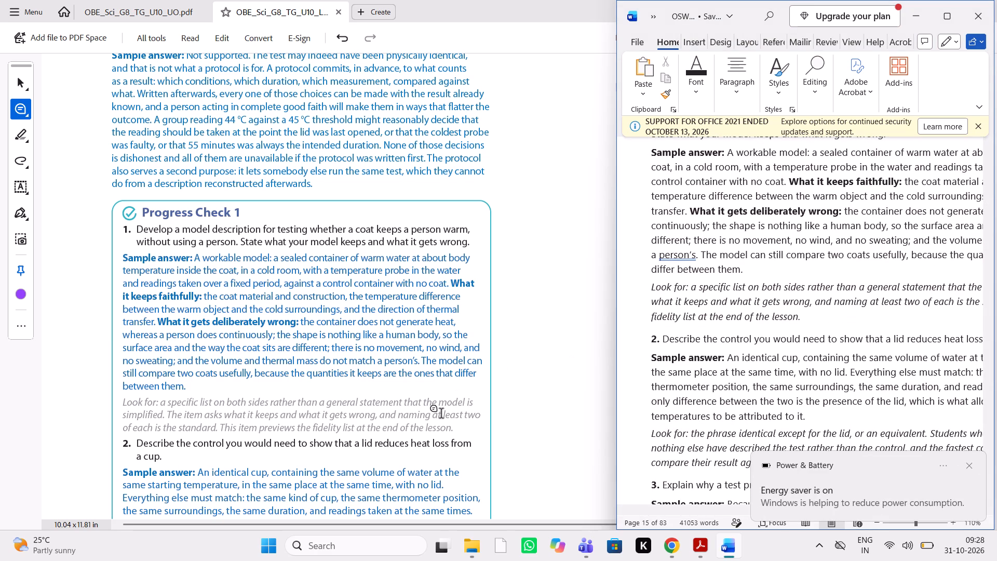
Compare Progress Check 1 items 2 and 3, on the lid control and test protocol, including sample answers and Look for notes, with the Word source.
scroll(441, 415, "down", 2)
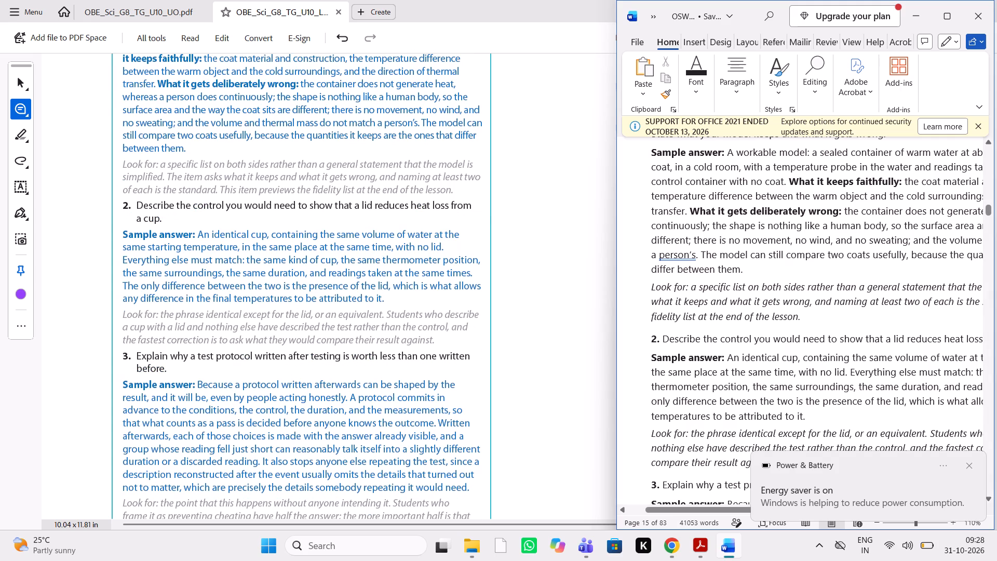
scroll(776, 314, "left", 2)
scroll(776, 314, "right", 1)
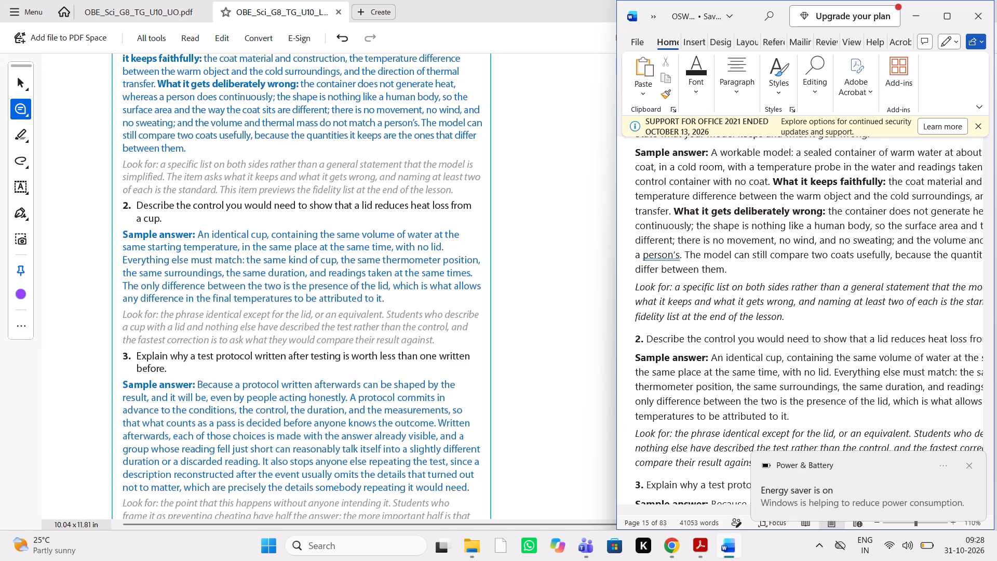
left_click(776, 314)
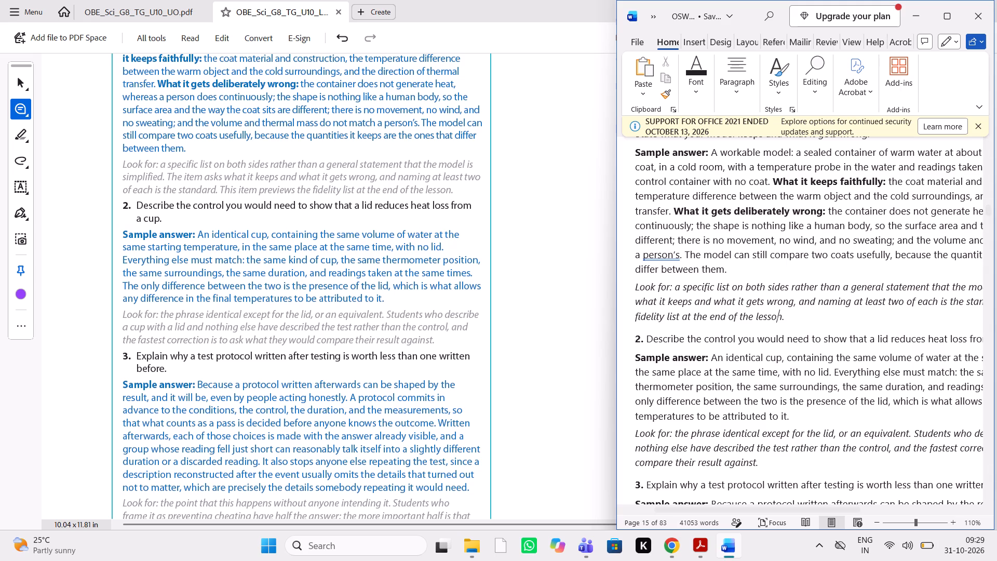
scroll(784, 307, "down", 1)
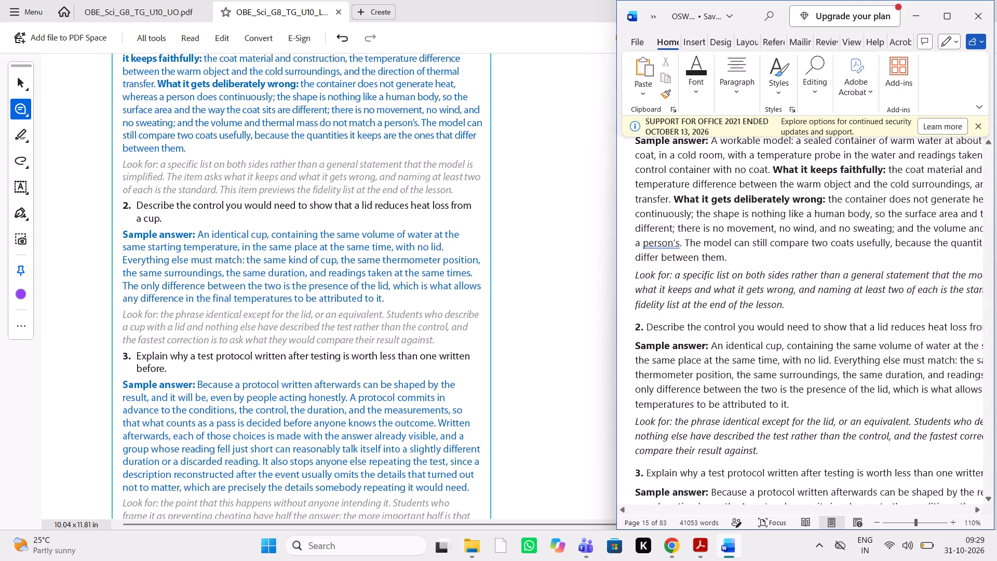
scroll(784, 307, "down", 2)
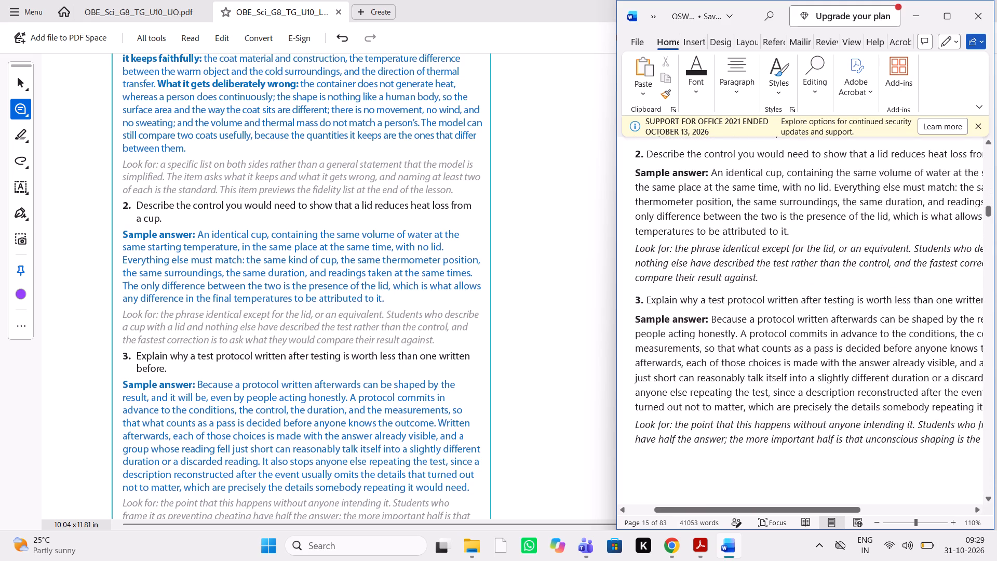
scroll(784, 307, "left", 1)
scroll(784, 307, "right", 1)
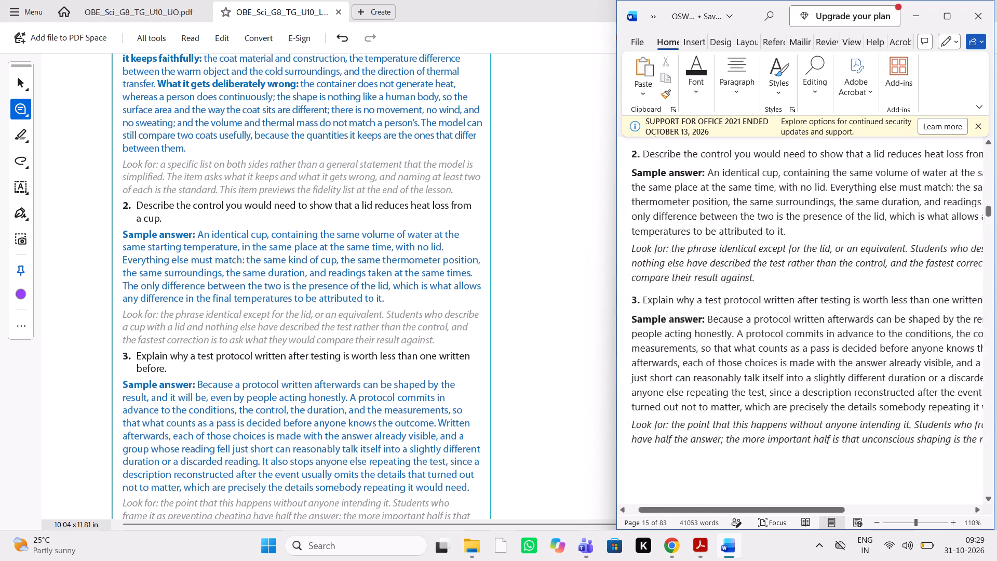
scroll(784, 307, "right", 1)
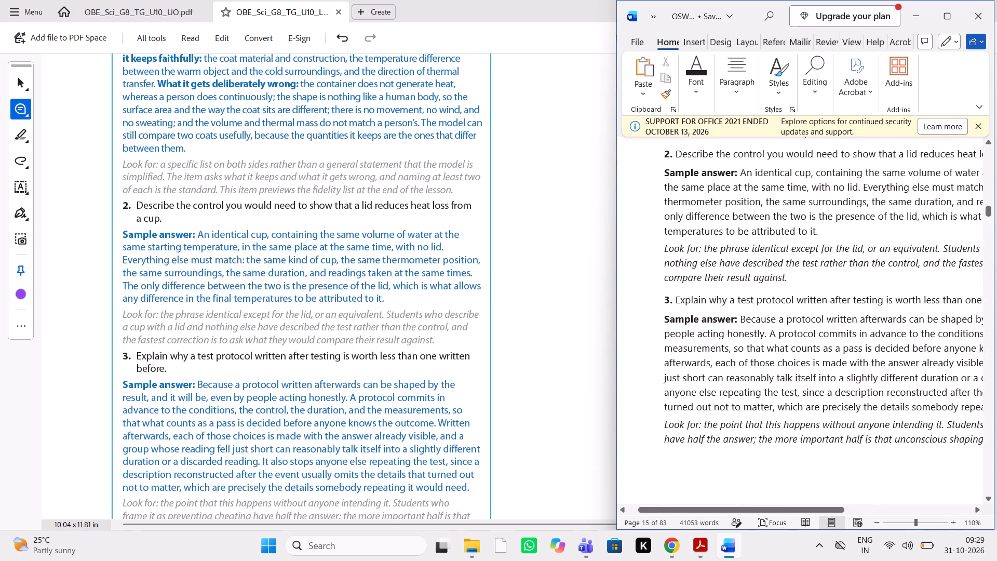
scroll(836, 306, "left", 1)
scroll(836, 306, "right", 1)
scroll(836, 306, "down", 1)
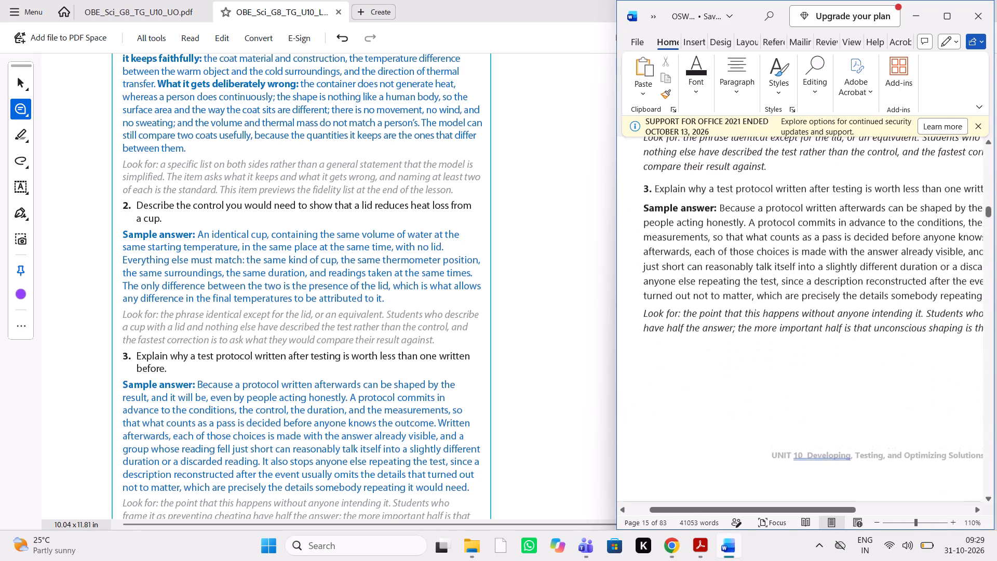
scroll(836, 306, "left", 1)
scroll(476, 405, "down", 1)
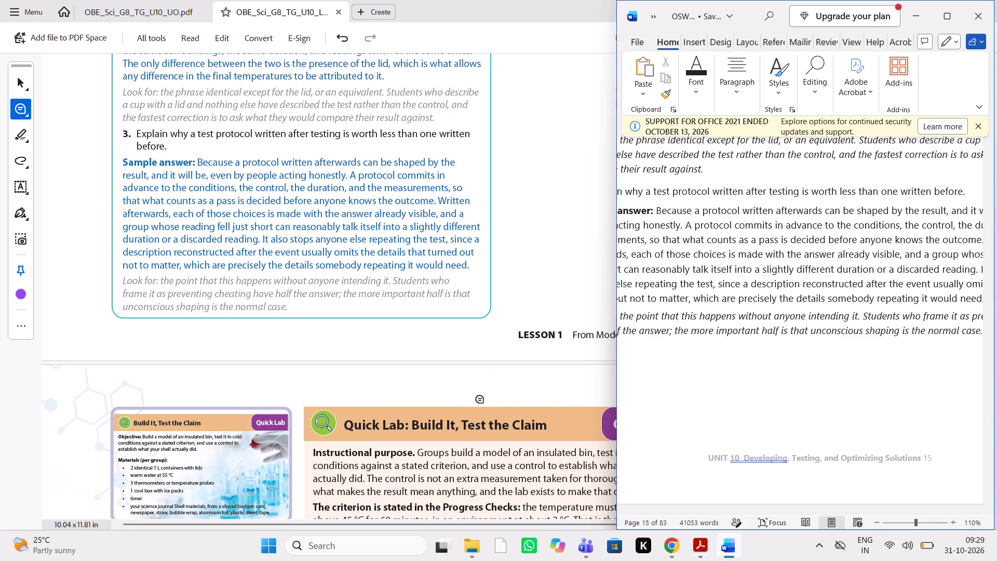
Finish comparing Progress Check 1 item 3's sample answer and Look for note on PDF page 203 with the Word source.
scroll(840, 341, "left", 1)
scroll(840, 341, "right", 2)
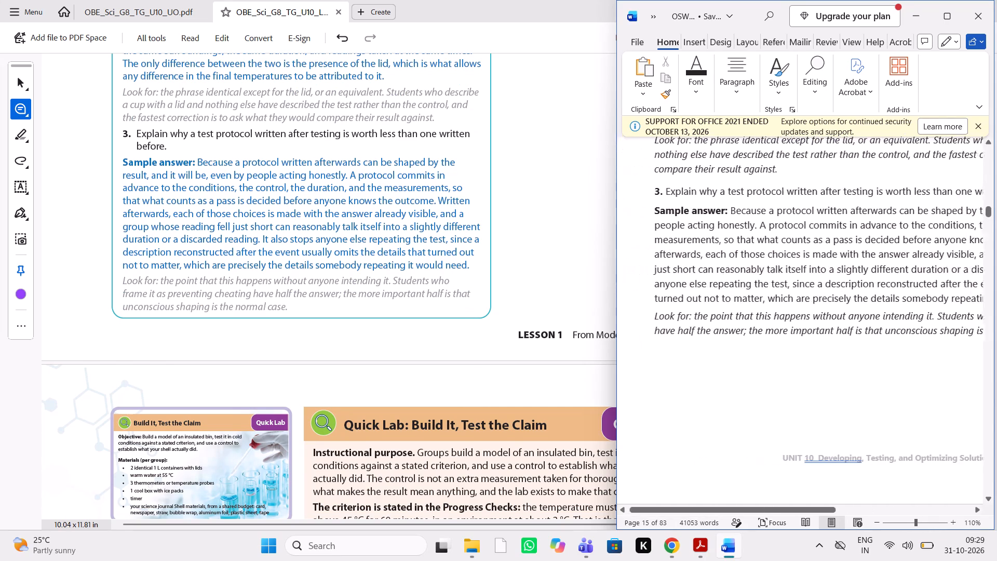
scroll(840, 341, "right", 1)
scroll(779, 350, "left", 1)
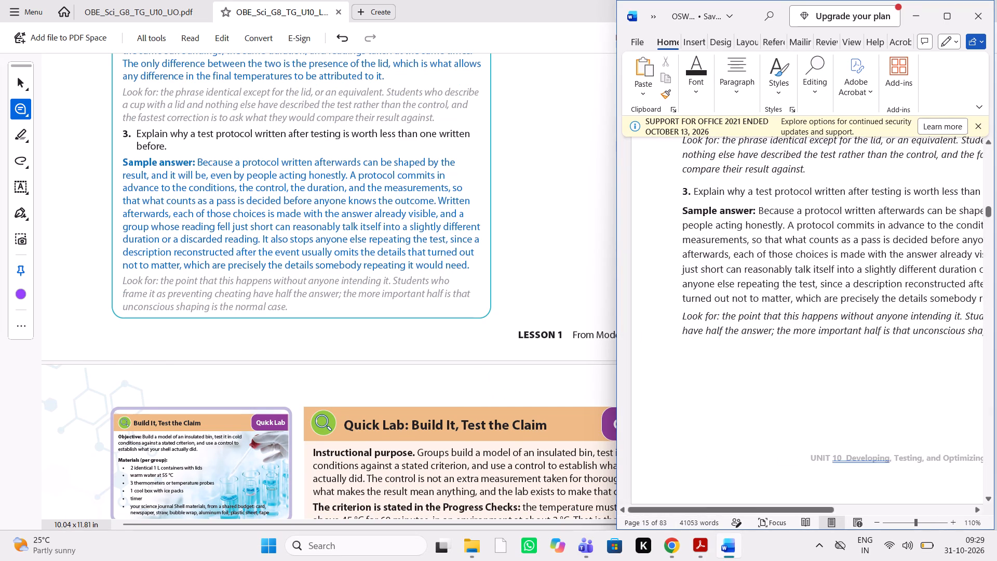
scroll(779, 350, "left", 1)
scroll(779, 350, "right", 1)
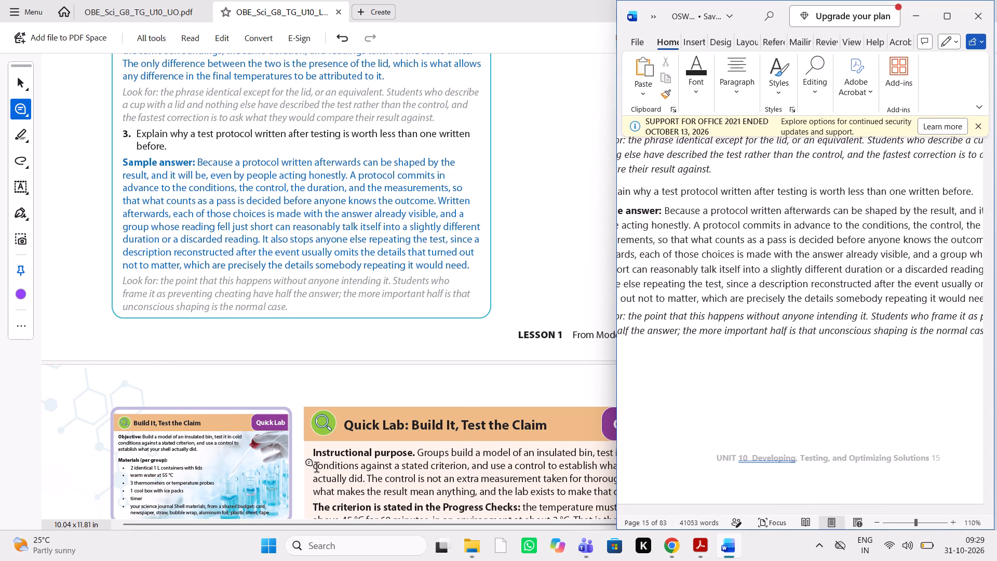
Highlight "Quick Lab:" in the Build It, Test the Claim heading on PDF page 204 and write the comment "delete it".
scroll(316, 469, "down", 1)
scroll(316, 469, "left", 1)
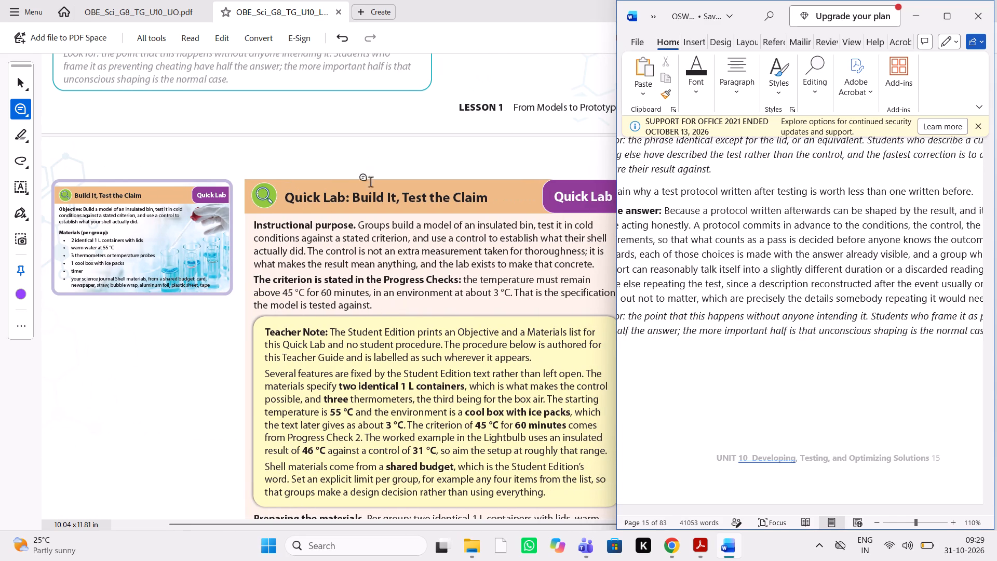
left_click_drag(349, 199, 301, 205)
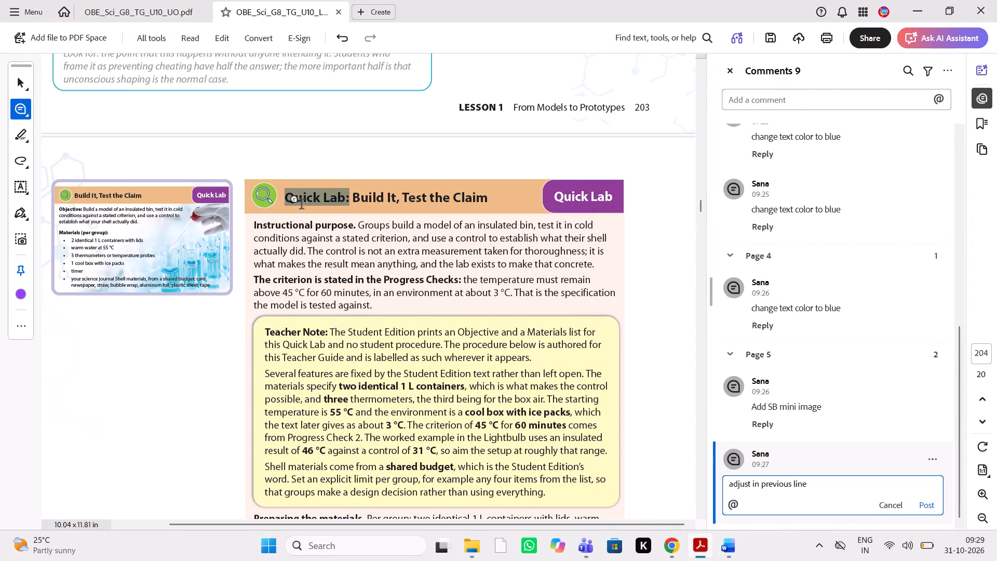
left_click_drag(301, 205, 301, 205)
type("delete it")
key("space")
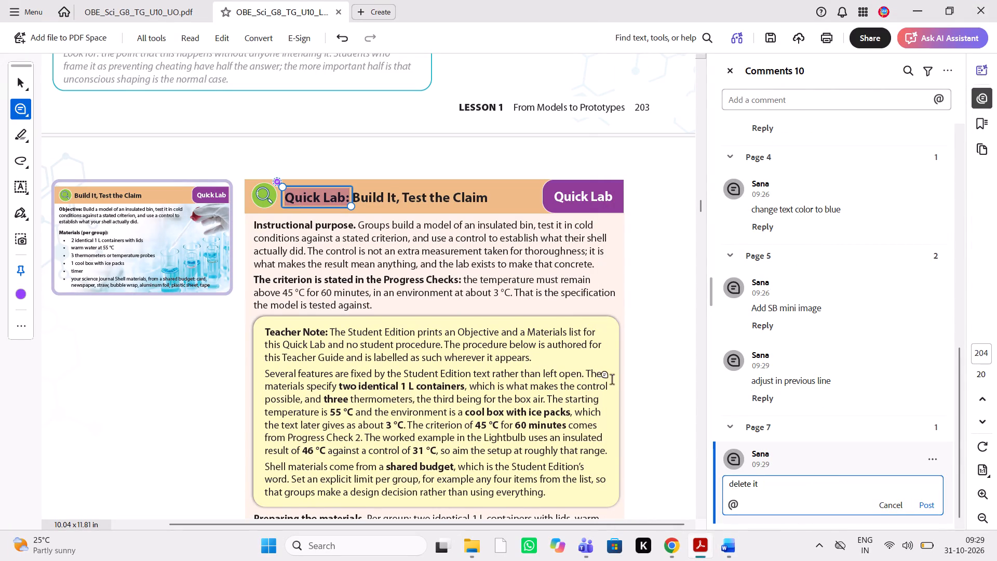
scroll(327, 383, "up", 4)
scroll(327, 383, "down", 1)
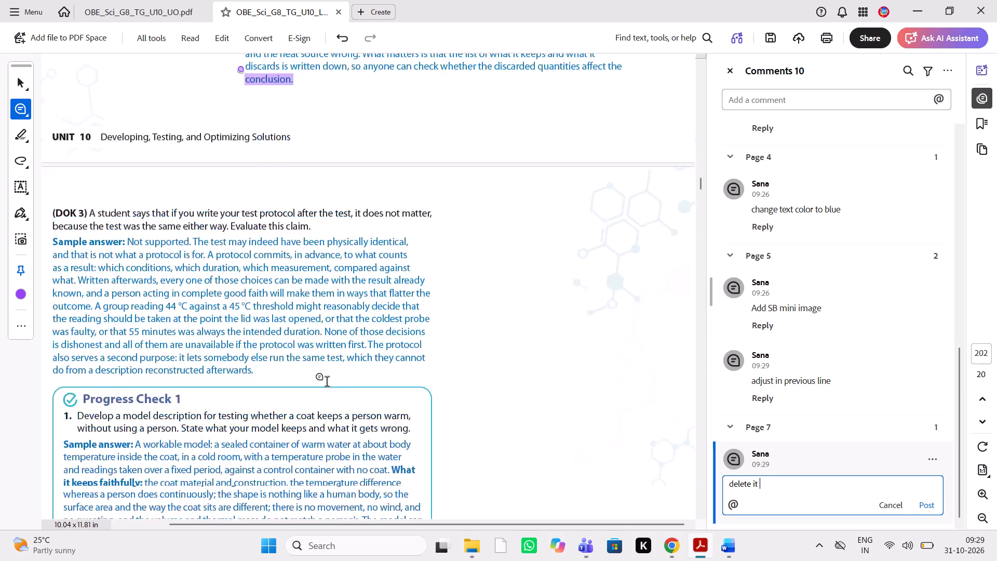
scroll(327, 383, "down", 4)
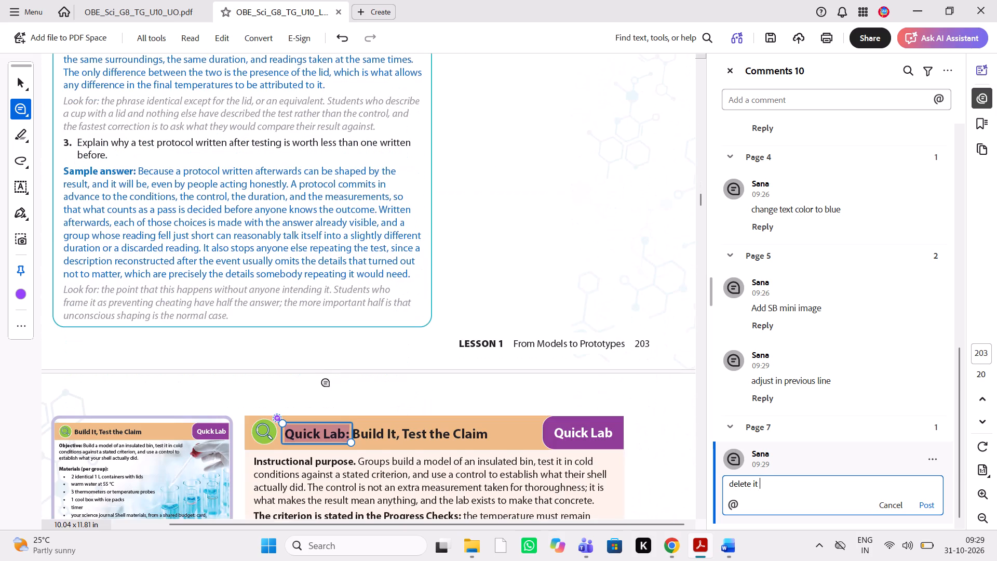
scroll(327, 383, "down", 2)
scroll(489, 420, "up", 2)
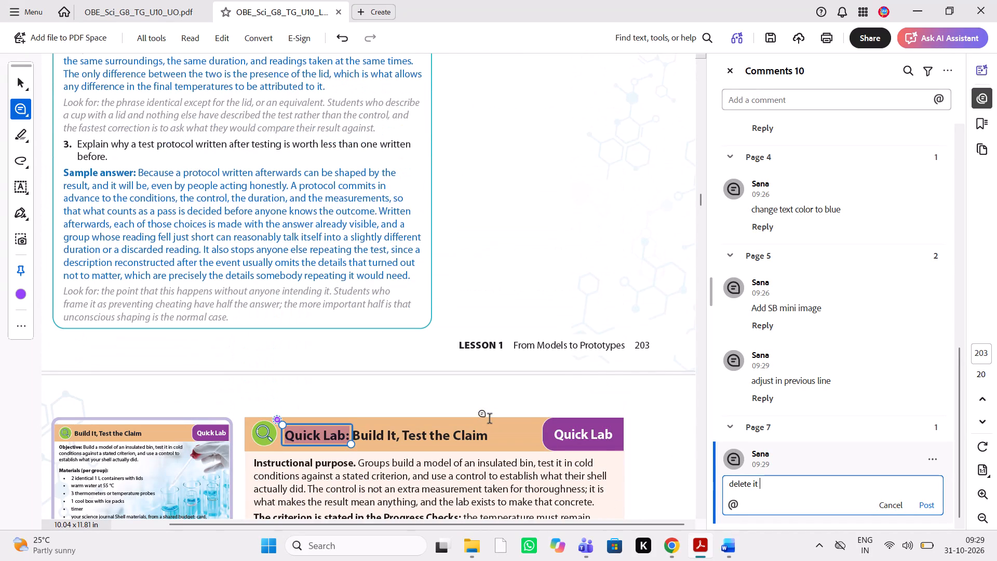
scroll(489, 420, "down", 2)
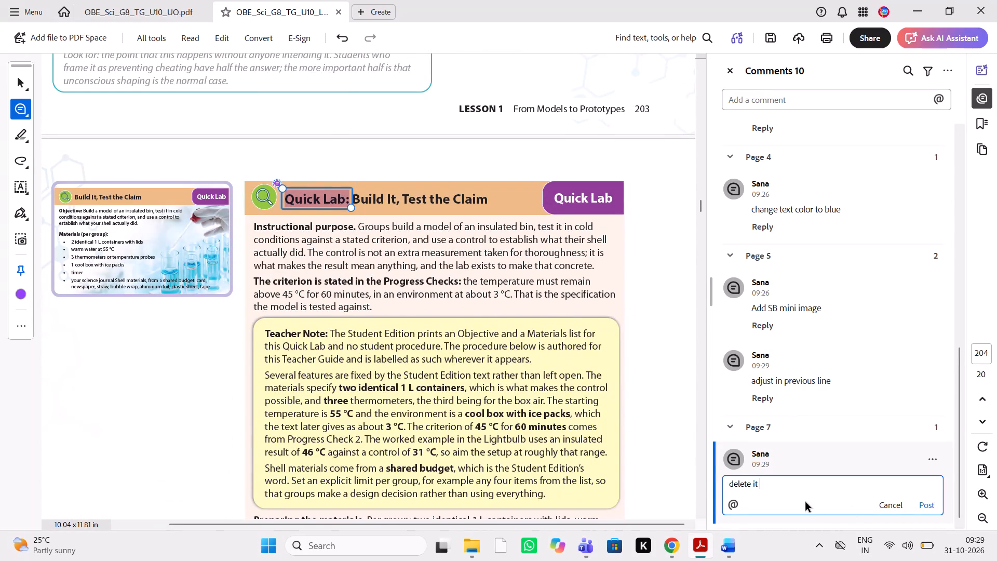
Compare the Build It, Test the Claim heading, Instructional purpose and Progress Checks criterion paragraphs with the Word source.
left_click(729, 548)
scroll(805, 354, "down", 1)
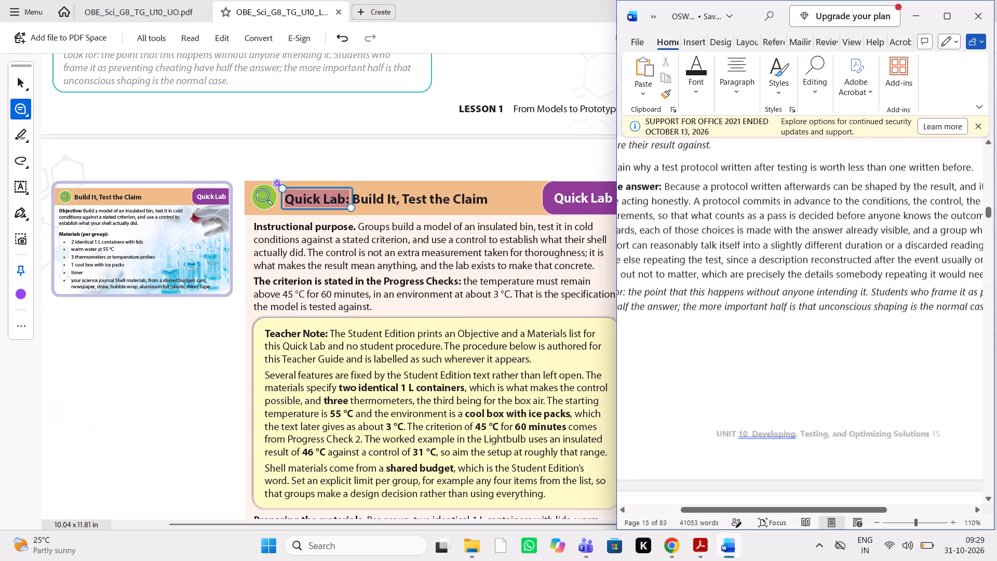
scroll(805, 354, "down", 1)
scroll(805, 354, "up", 1)
scroll(805, 354, "down", 1)
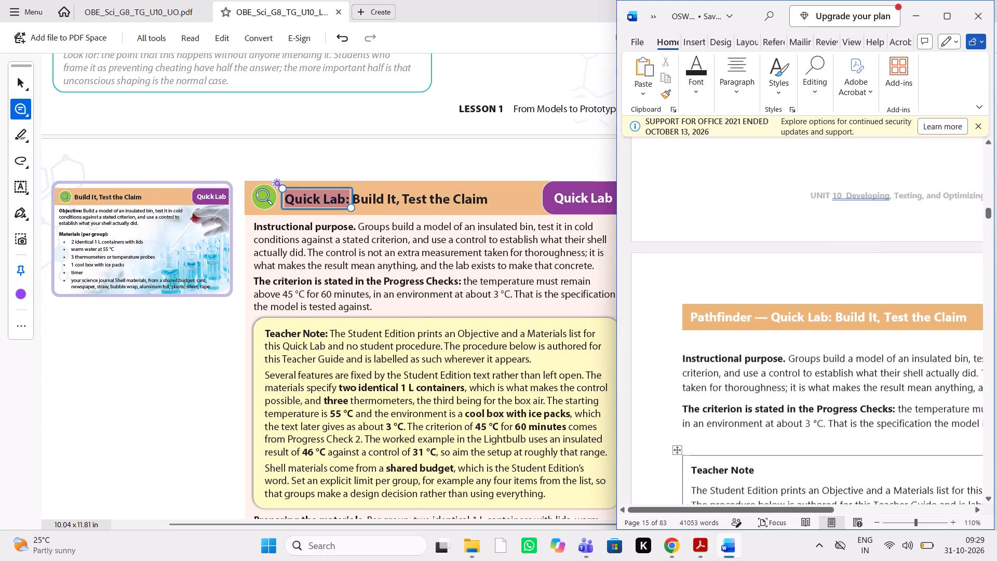
scroll(805, 354, "left", 2)
scroll(805, 354, "right", 1)
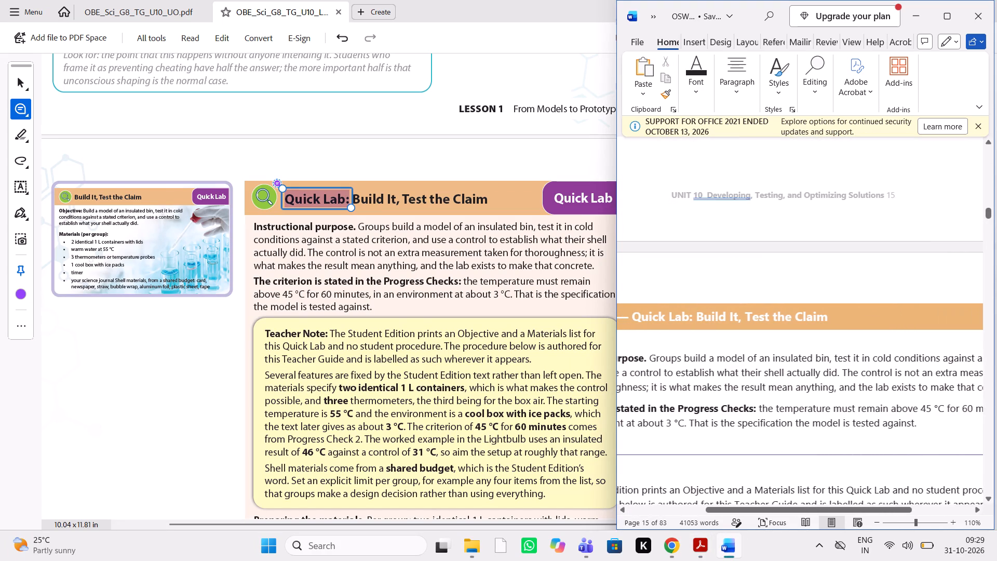
scroll(805, 354, "right", 1)
scroll(805, 354, "down", 1)
scroll(805, 354, "left", 1)
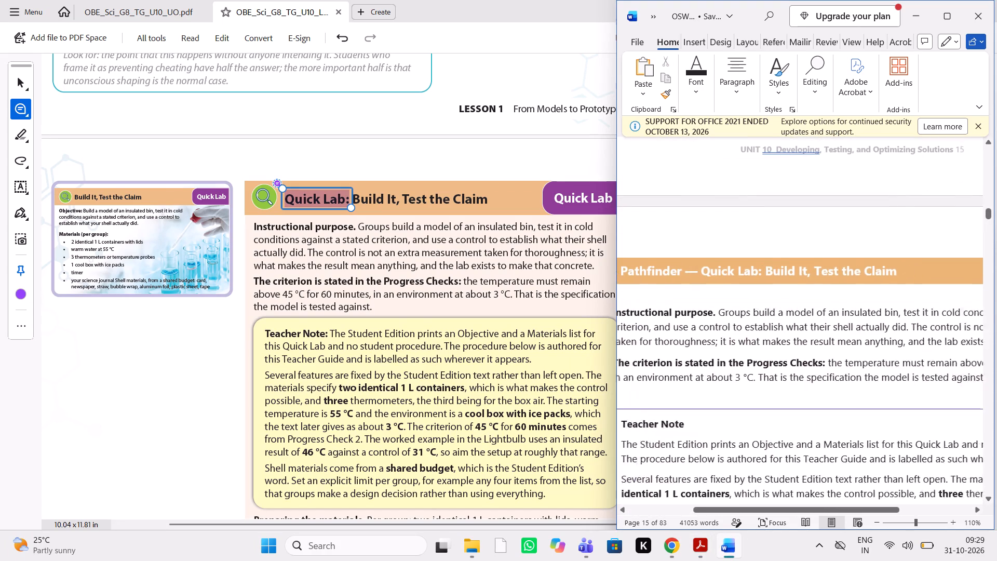
scroll(805, 354, "left", 1)
scroll(805, 354, "right", 2)
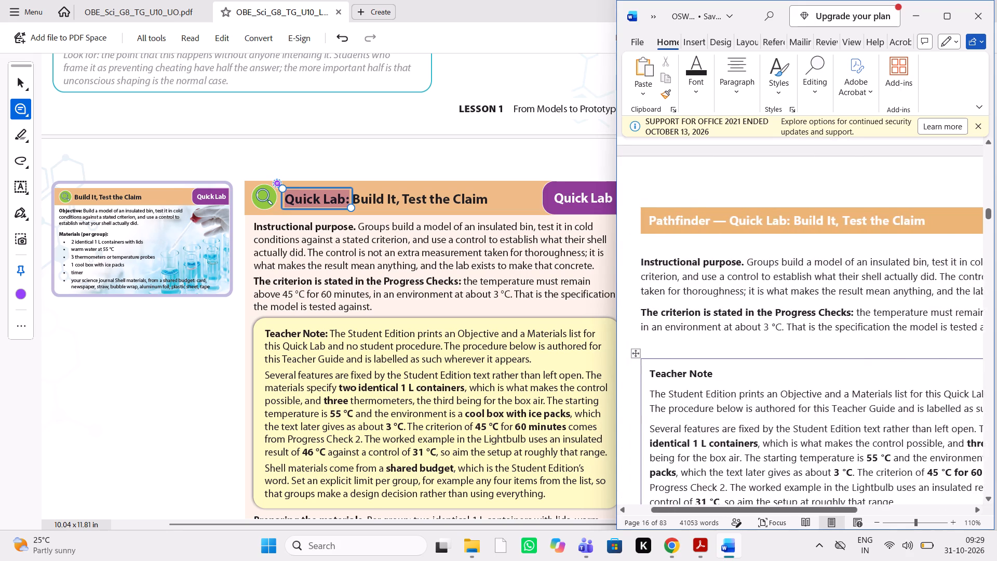
Compare the Quick Lab's Teacher Note, covering the missing student procedure, fixed features and shared budget, with the Word source.
scroll(805, 354, "down", 1)
scroll(805, 354, "left", 1)
scroll(542, 428, "left", 1)
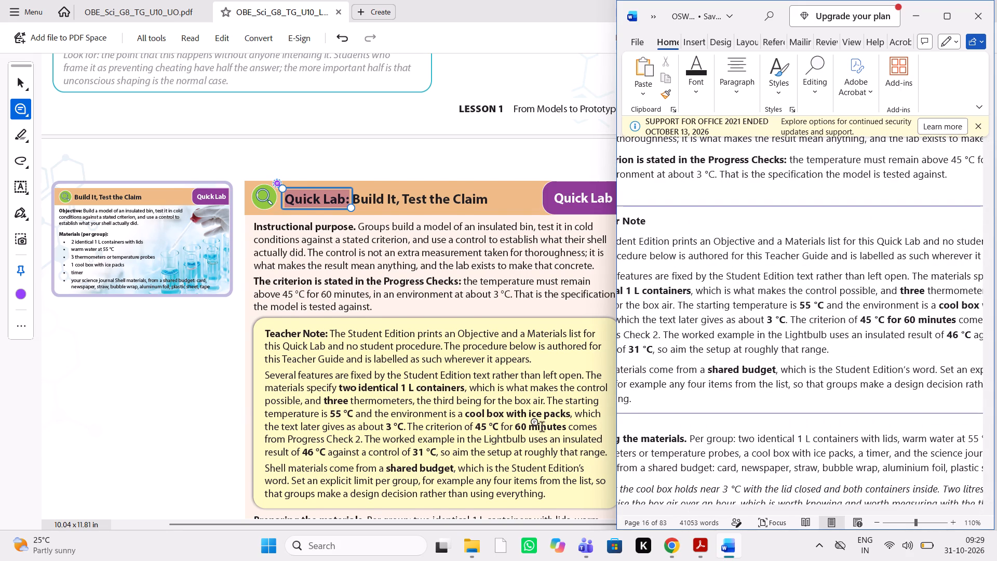
scroll(542, 428, "down", 1)
scroll(852, 360, "left", 1)
scroll(852, 360, "right", 1)
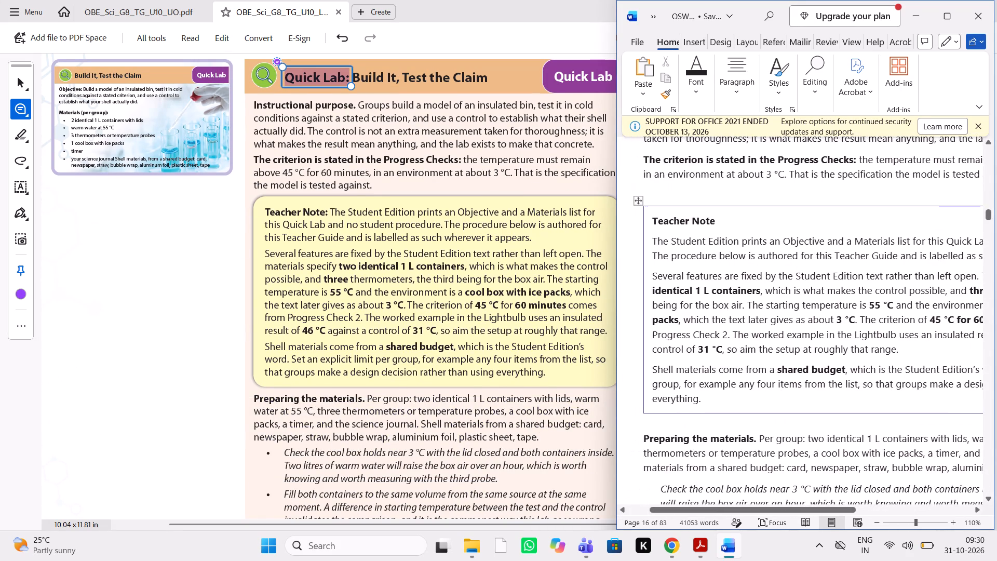
scroll(852, 360, "right", 1)
scroll(852, 360, "left", 1)
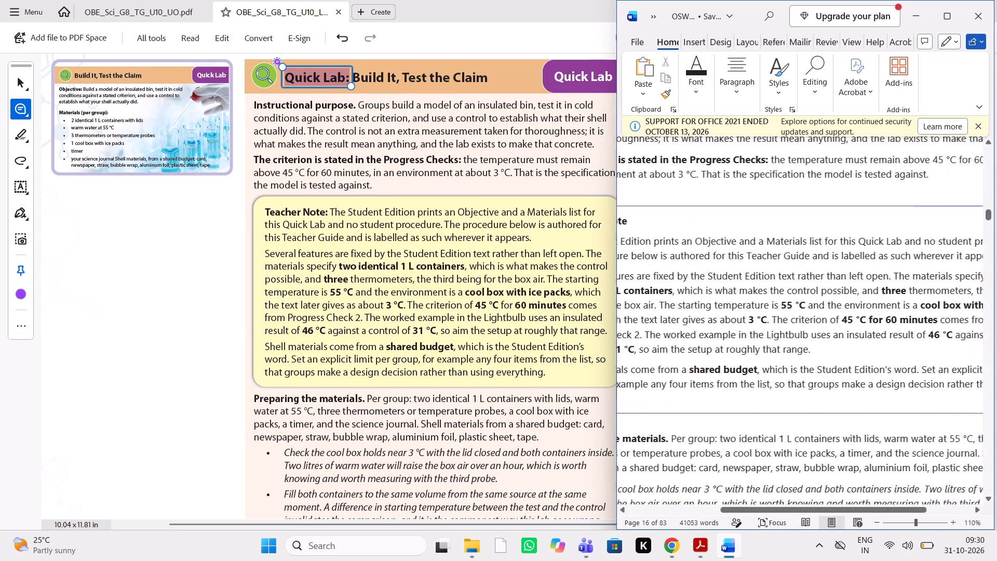
scroll(852, 360, "left", 1)
scroll(852, 360, "right", 1)
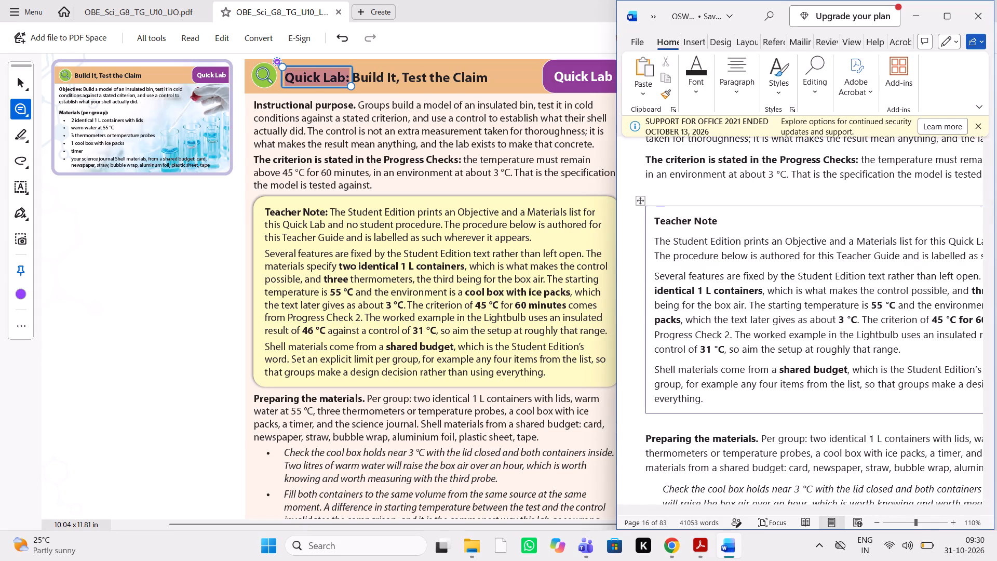
scroll(852, 360, "left", 1)
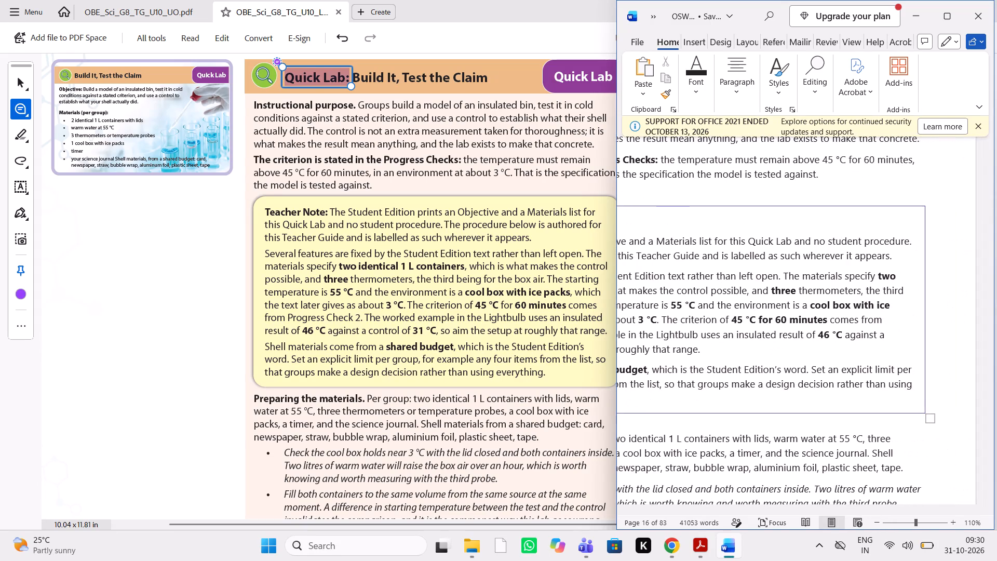
scroll(852, 360, "right", 3)
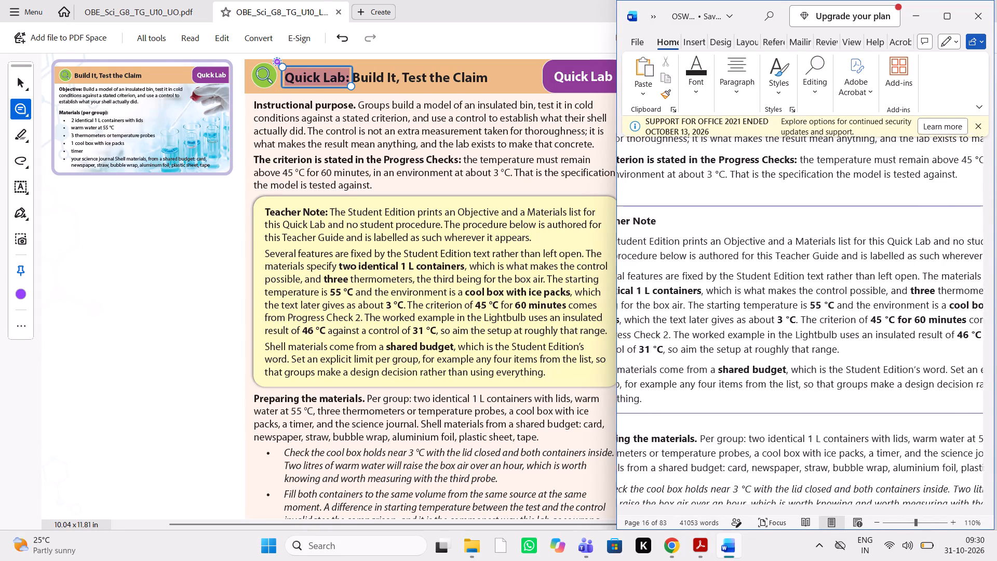
scroll(852, 360, "right", 1)
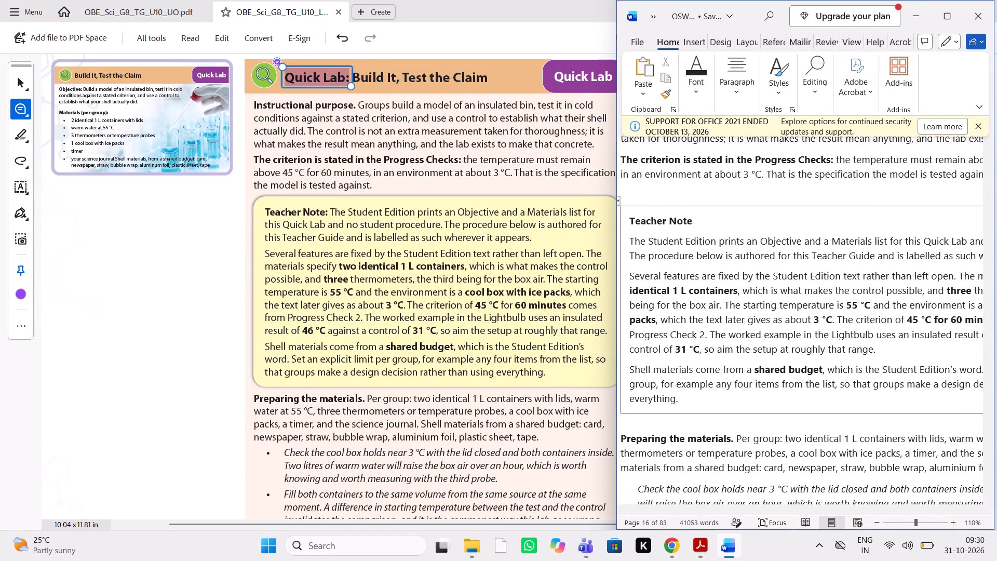
scroll(852, 360, "left", 1)
scroll(852, 360, "right", 1)
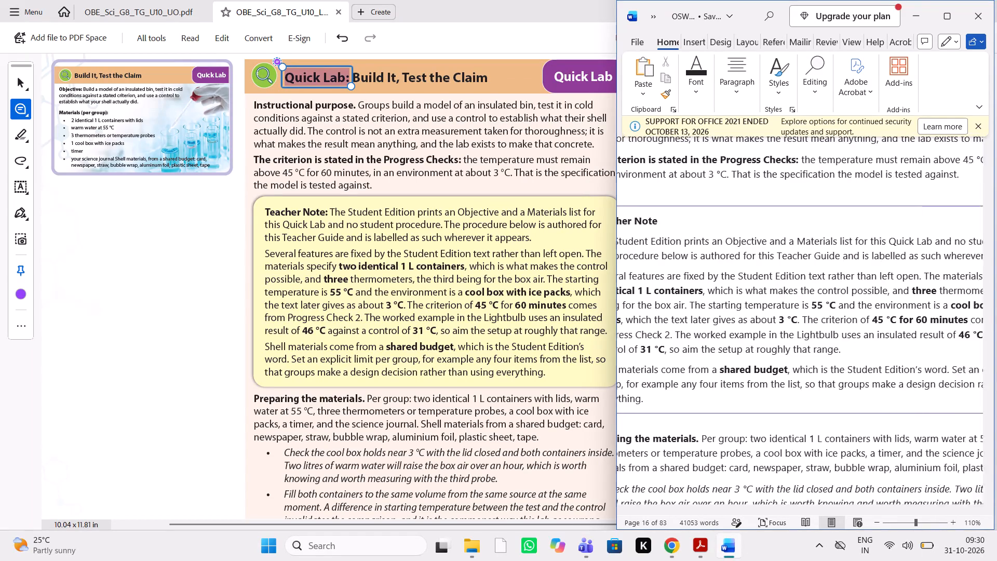
scroll(852, 360, "right", 1)
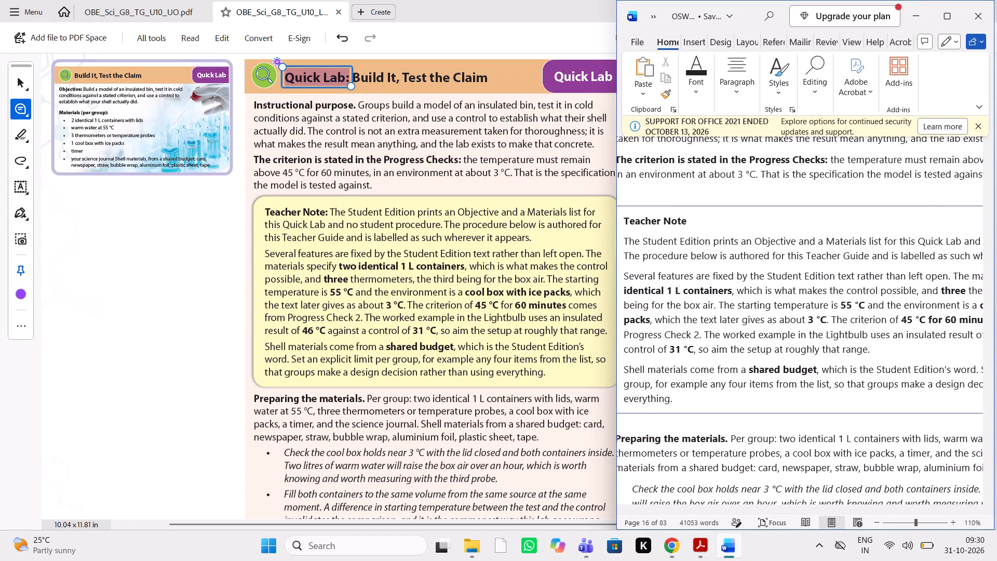
scroll(852, 360, "left", 1)
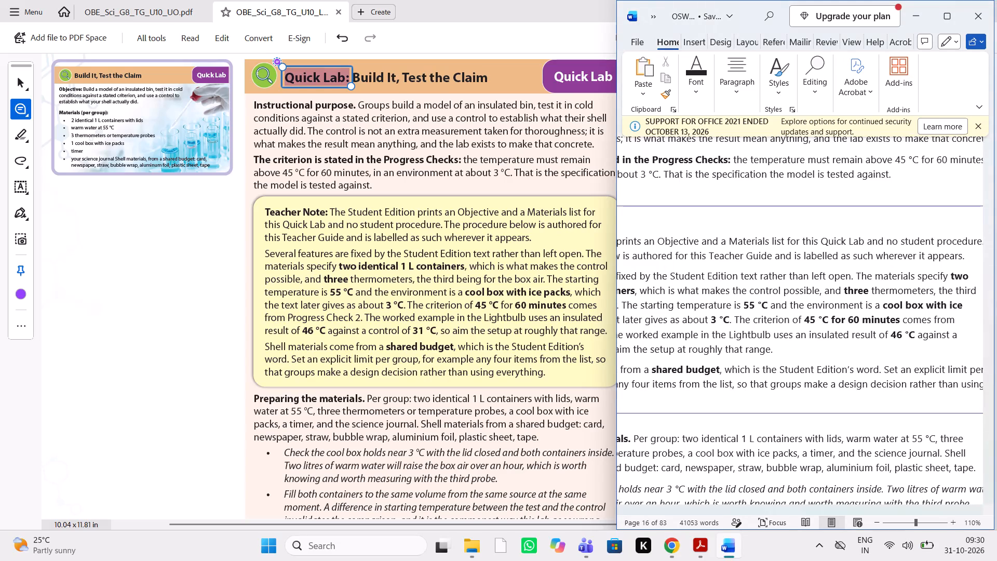
scroll(852, 360, "right", 1)
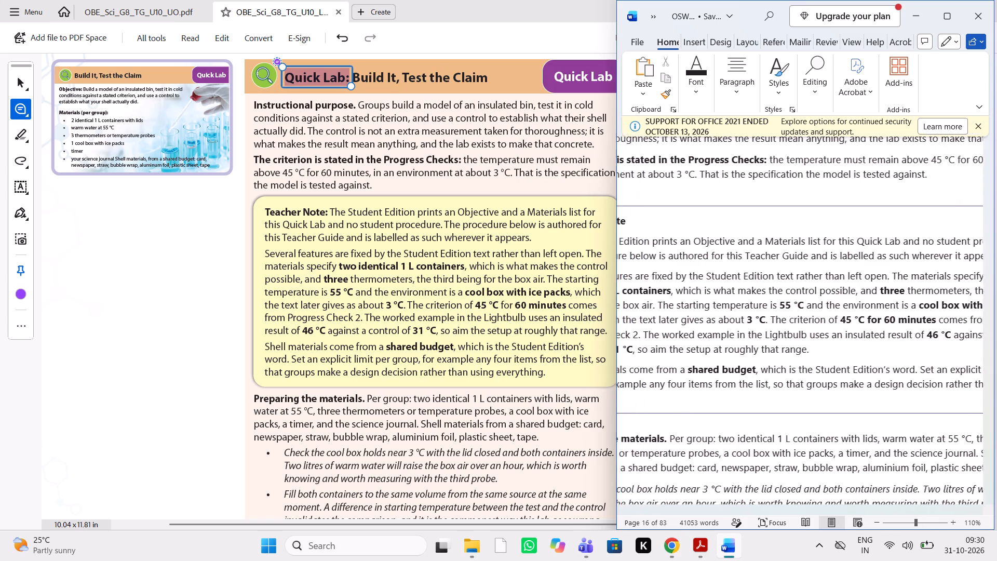
Compare the Quick Lab's Preparing the materials paragraph and its three italic bullets with the Word source.
scroll(852, 360, "down", 1)
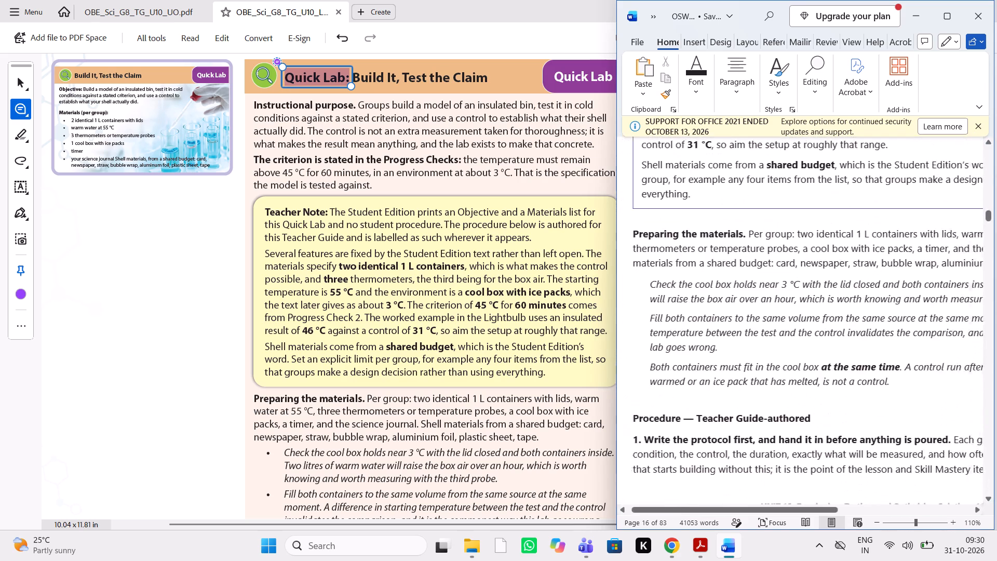
scroll(852, 360, "down", 1)
scroll(526, 376, "down", 1)
scroll(526, 376, "left", 1)
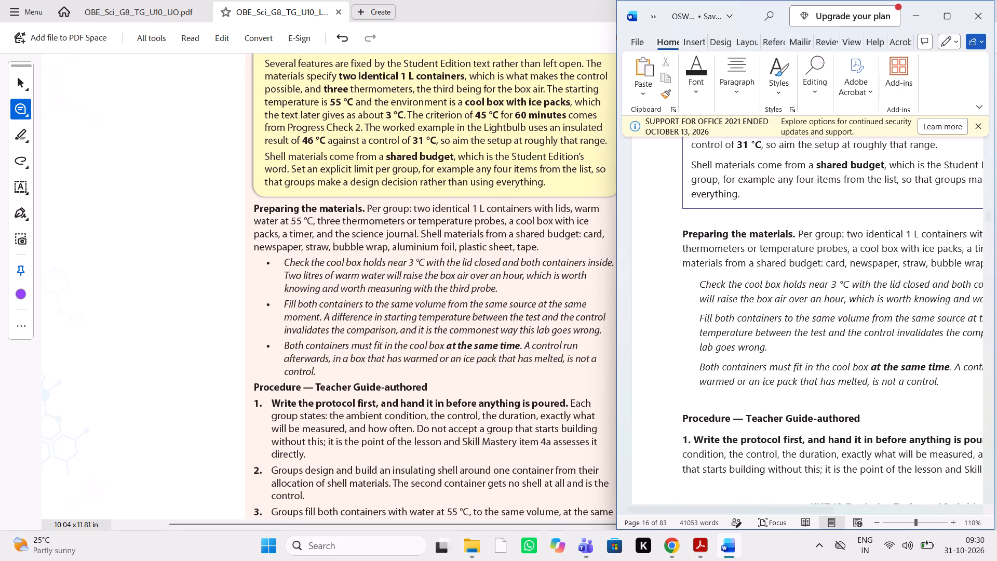
scroll(769, 322, "left", 1)
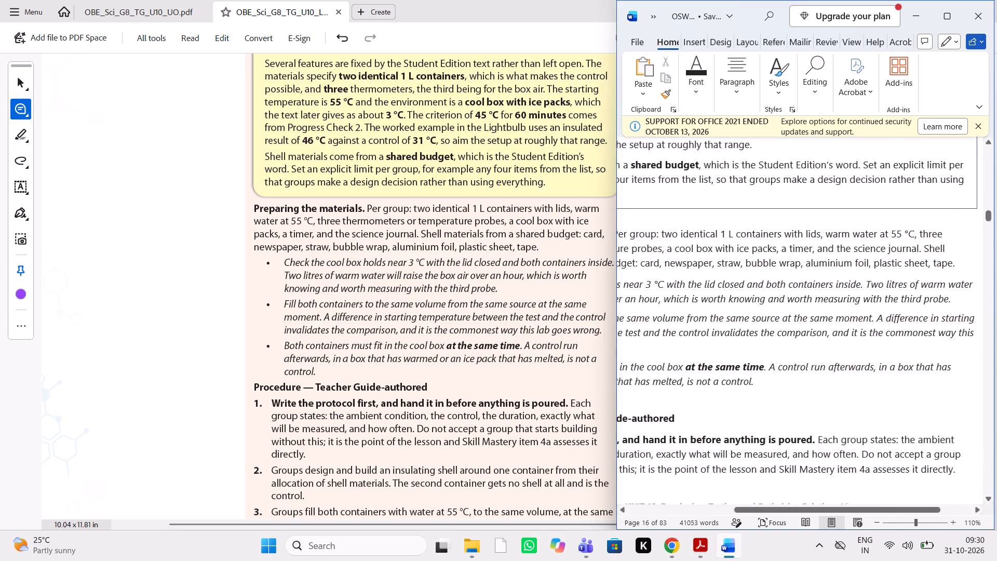
scroll(769, 322, "right", 1)
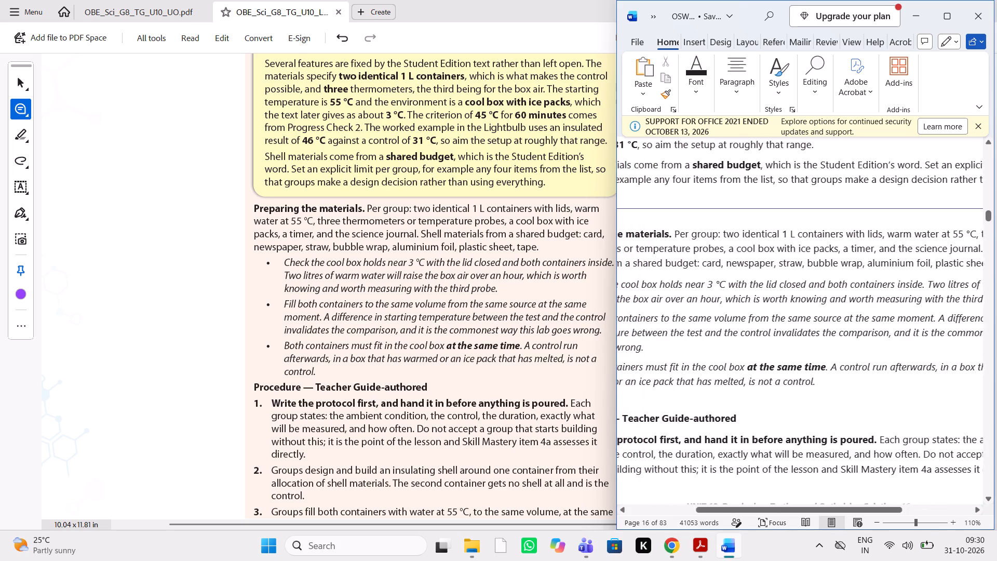
scroll(769, 322, "right", 2)
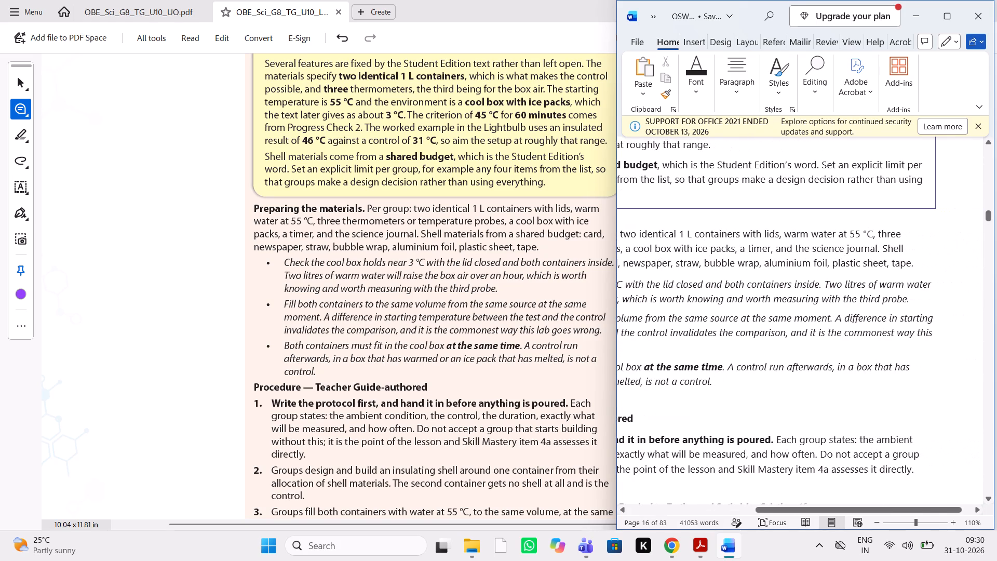
scroll(769, 322, "right", 1)
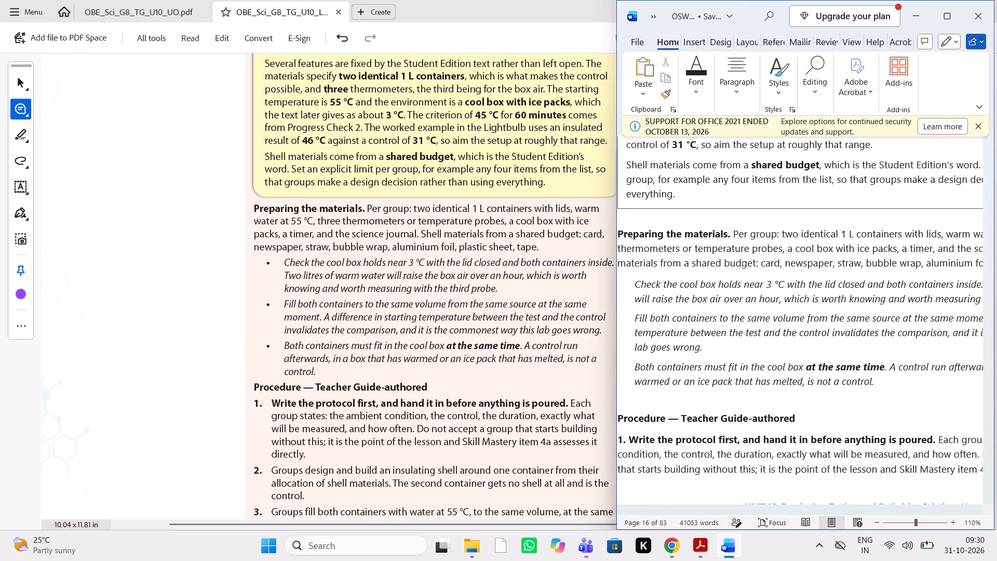
Compare the Quick Lab's Procedure heading and its numbered steps 1 to 6 on PDF page 204 with the Word source.
scroll(769, 322, "down", 1)
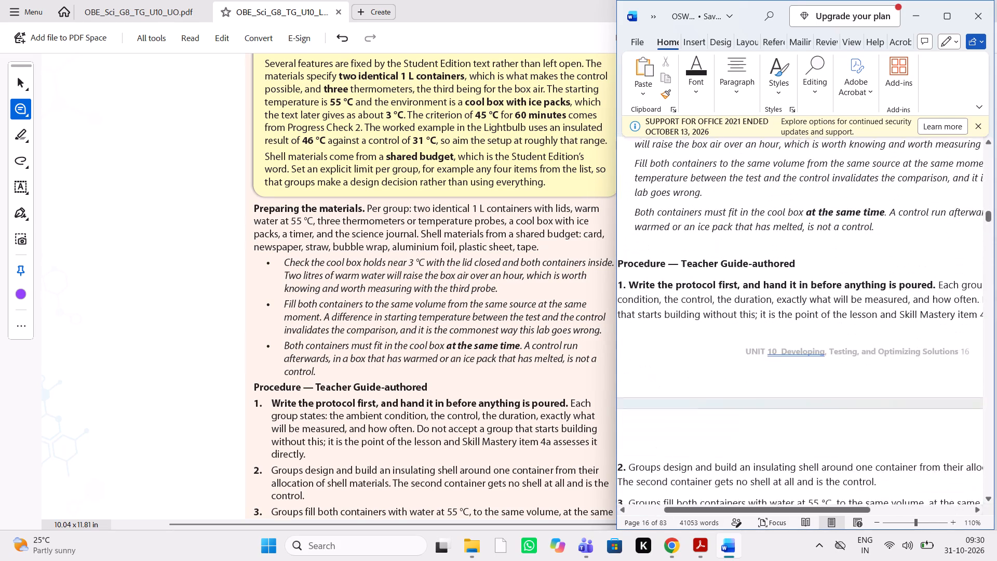
scroll(769, 322, "down", 1)
scroll(470, 358, "down", 1)
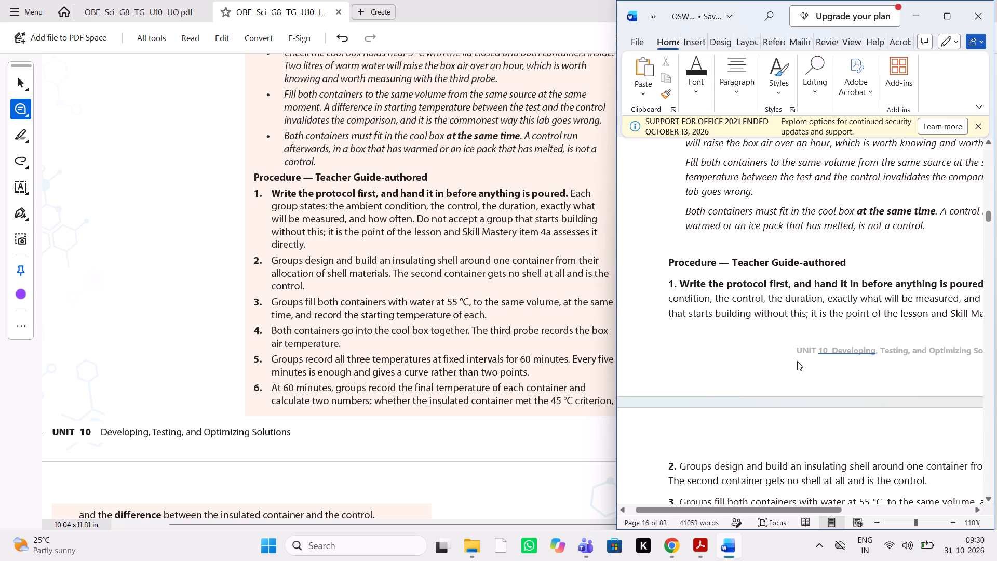
scroll(797, 361, "left", 1)
scroll(797, 361, "right", 1)
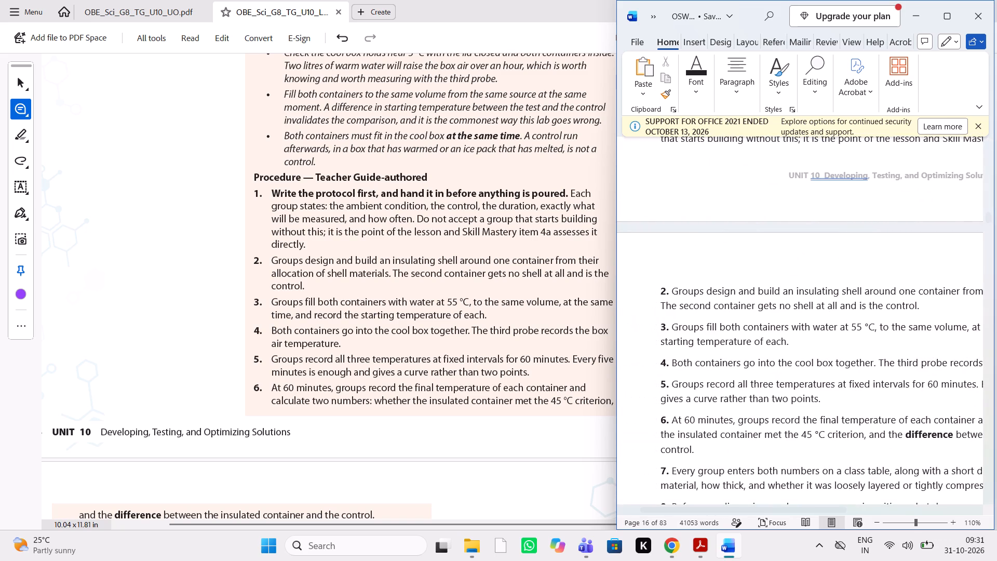
scroll(797, 361, "left", 2)
scroll(797, 361, "right", 1)
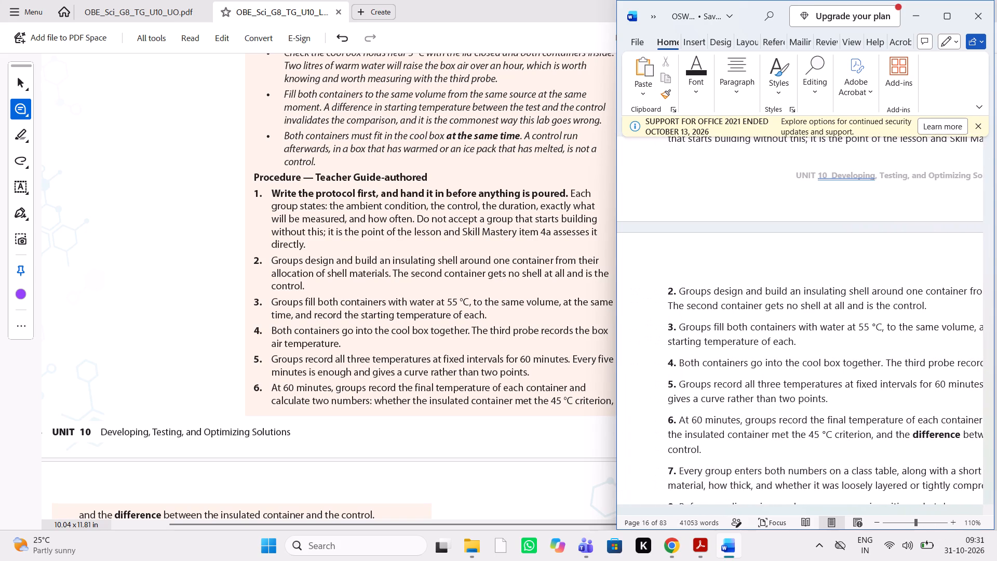
scroll(797, 361, "down", 1)
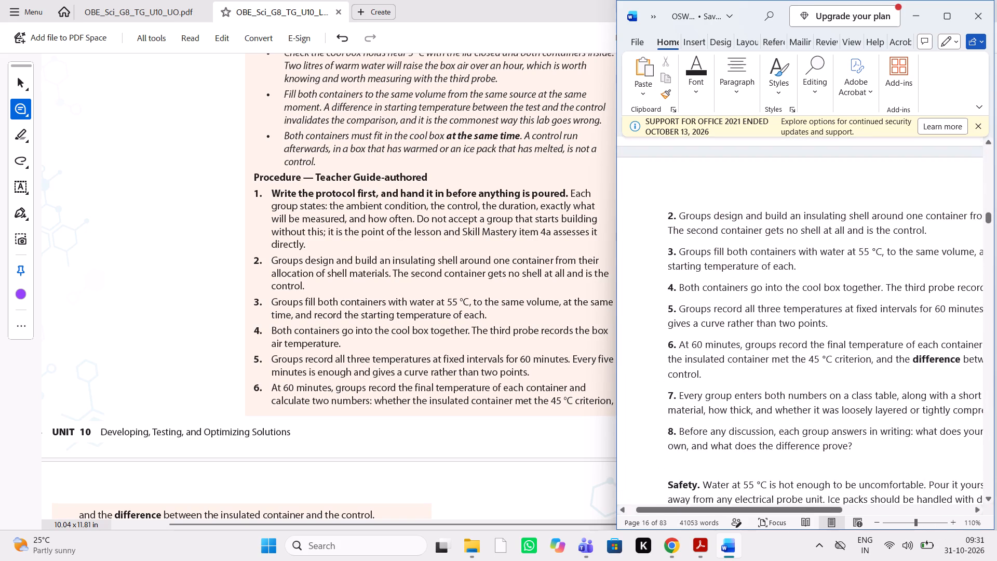
scroll(797, 361, "down", 1)
scroll(549, 408, "down", 1)
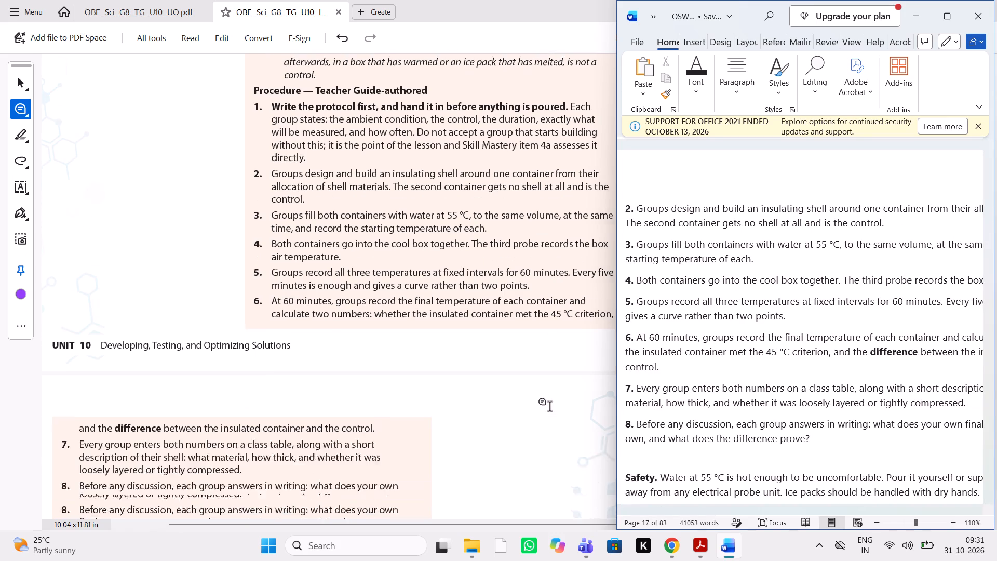
scroll(549, 408, "down", 1)
scroll(549, 408, "left", 1)
scroll(901, 329, "left", 1)
scroll(901, 329, "right", 1)
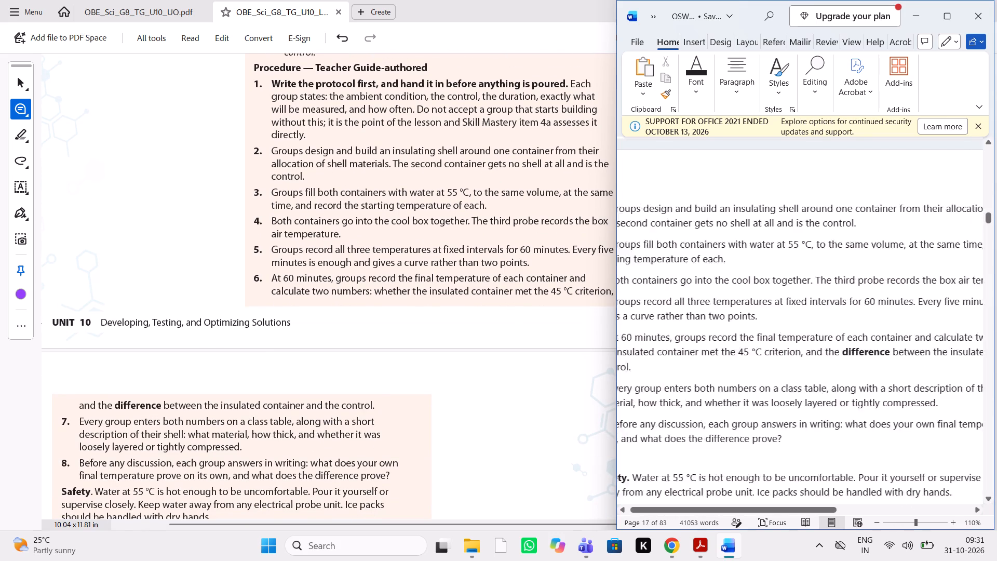
scroll(901, 329, "right", 1)
Compare the end of step 6, steps 7 and 8, and the Safety paragraph on PDF page 205 with the Word source.
scroll(537, 409, "down", 1)
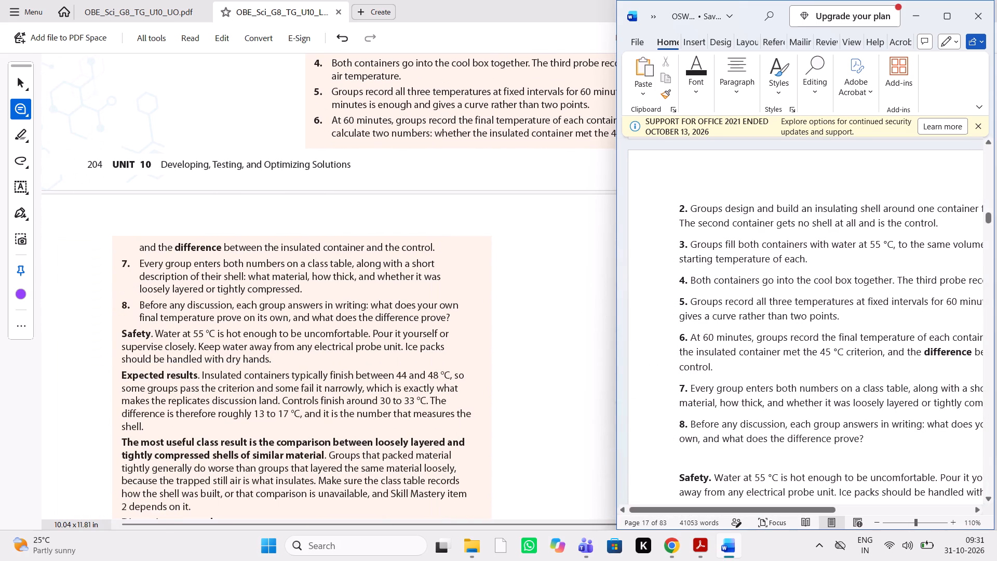
scroll(790, 363, "left", 1)
scroll(790, 363, "right", 2)
scroll(790, 363, "down", 1)
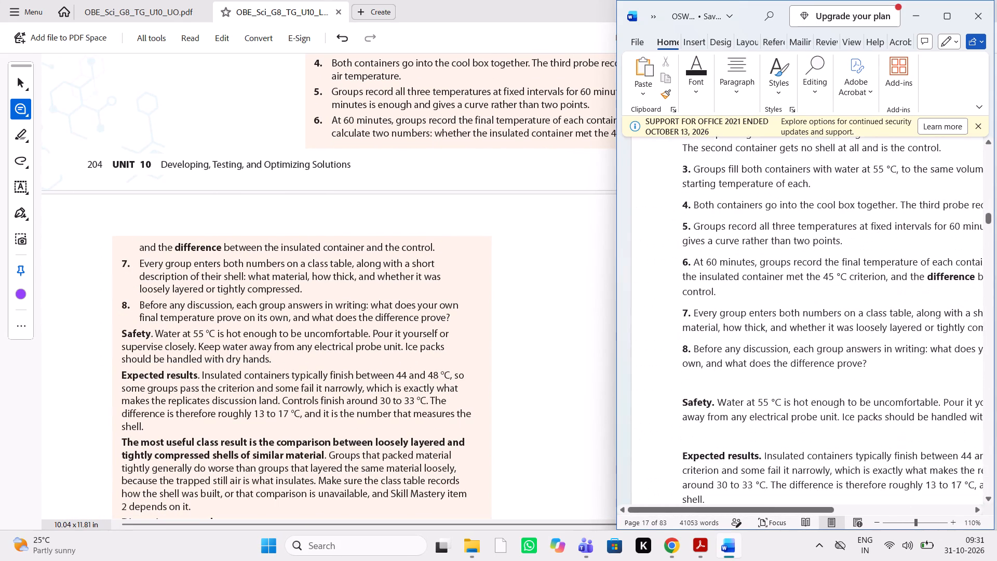
scroll(790, 363, "down", 1)
scroll(790, 363, "left", 1)
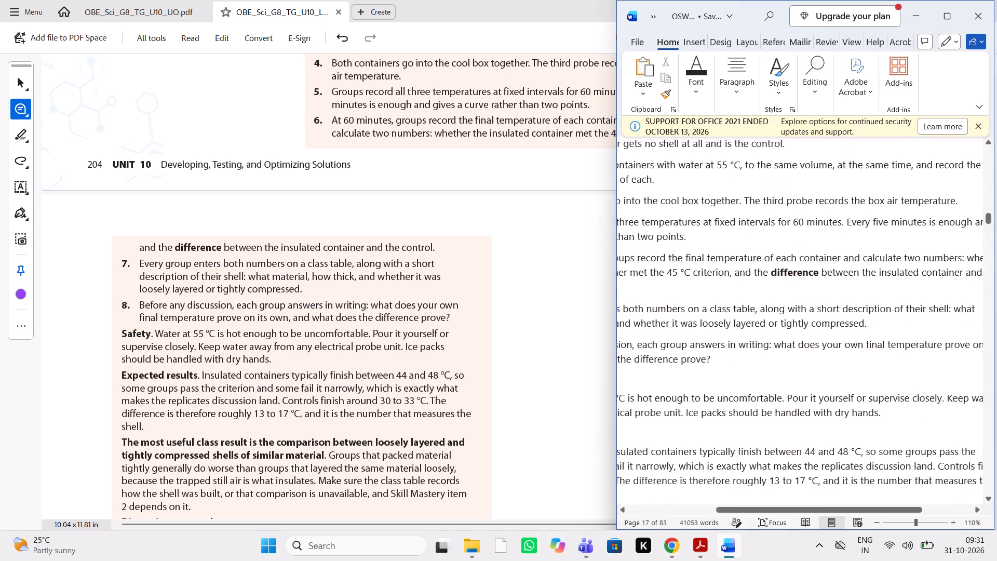
scroll(790, 363, "right", 1)
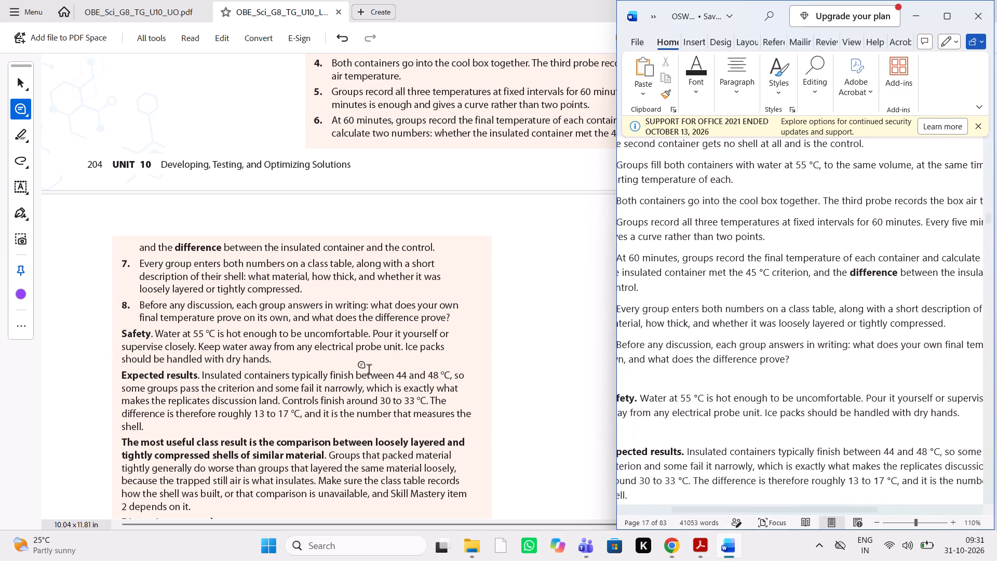
scroll(750, 273, "right", 1)
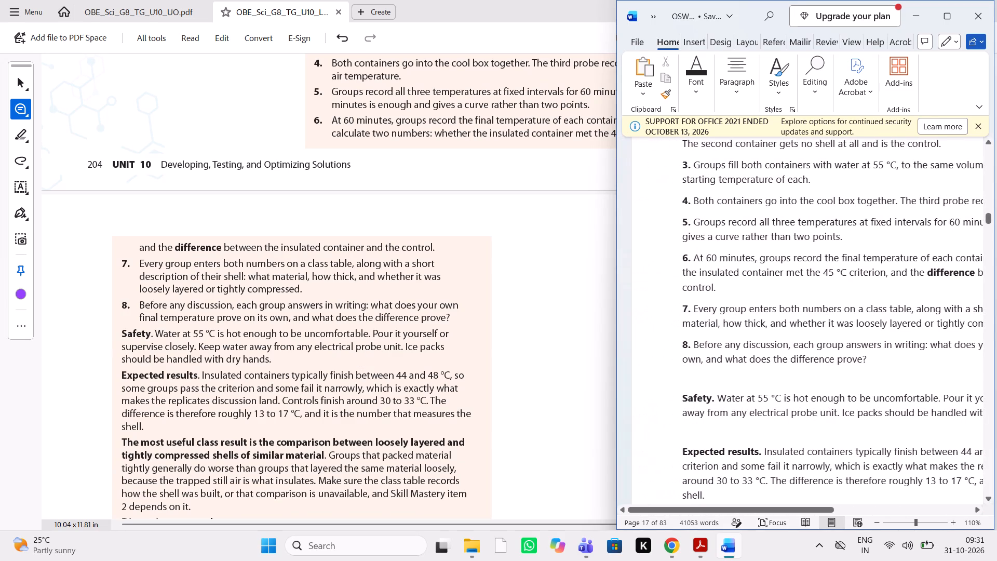
scroll(750, 273, "down", 1)
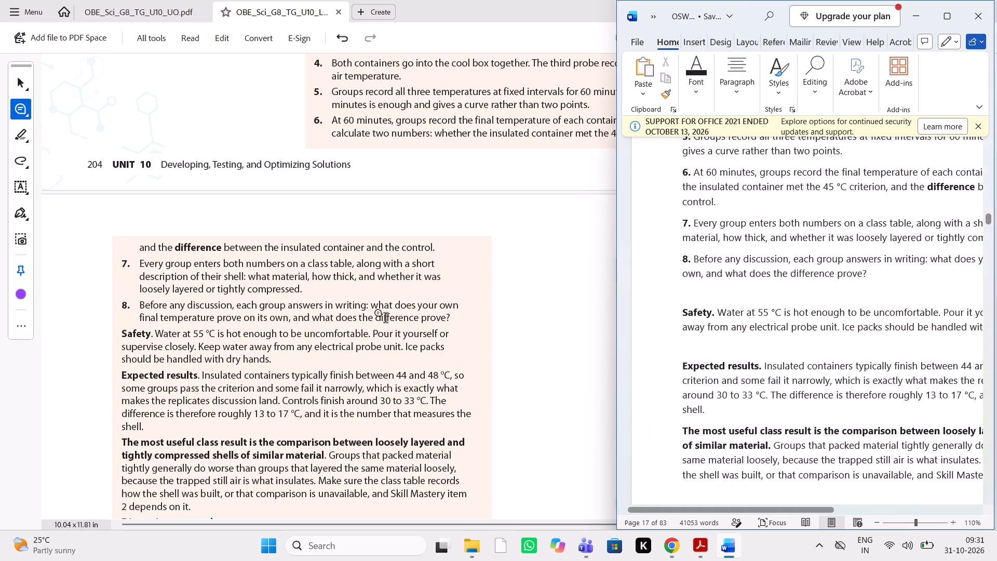
scroll(372, 330, "down", 1)
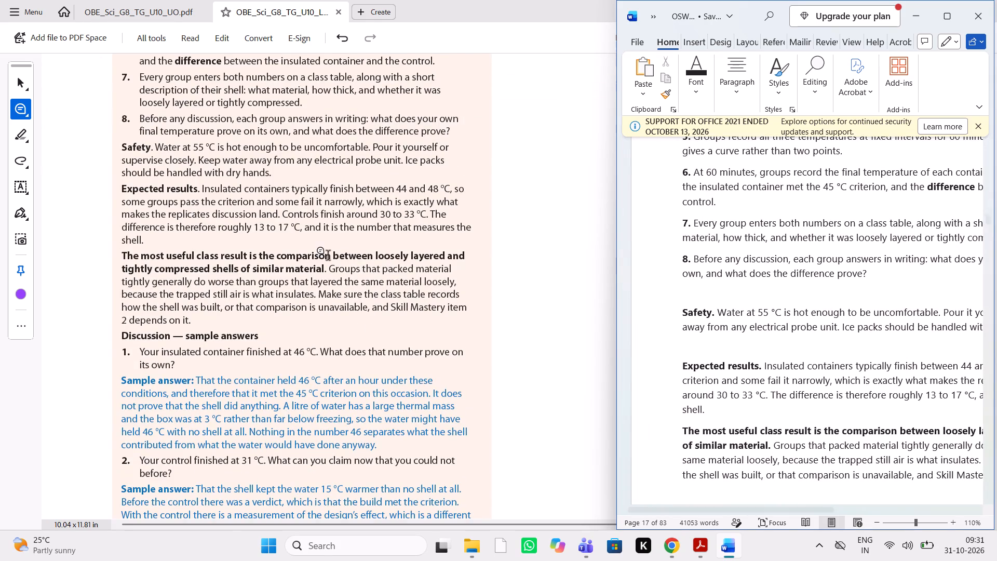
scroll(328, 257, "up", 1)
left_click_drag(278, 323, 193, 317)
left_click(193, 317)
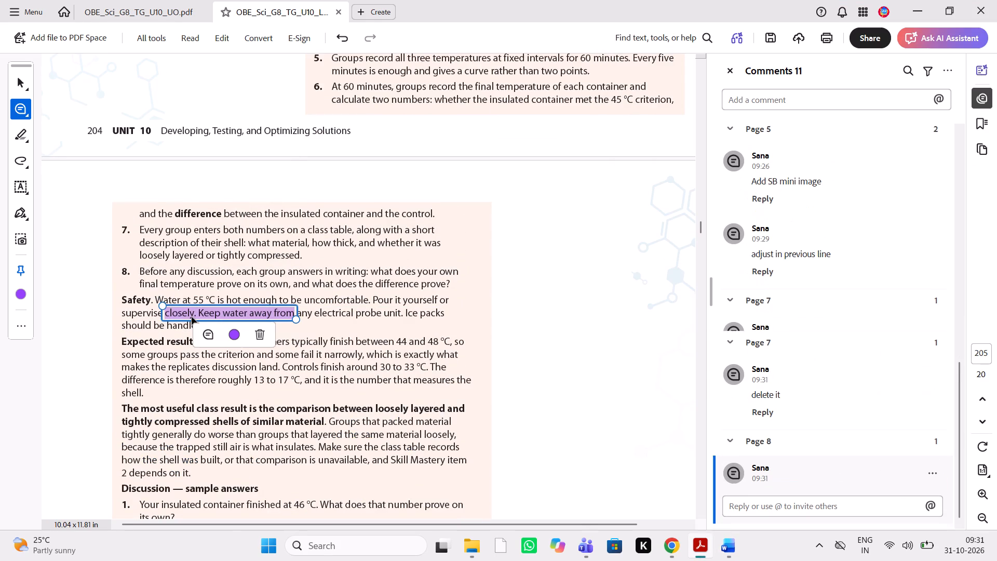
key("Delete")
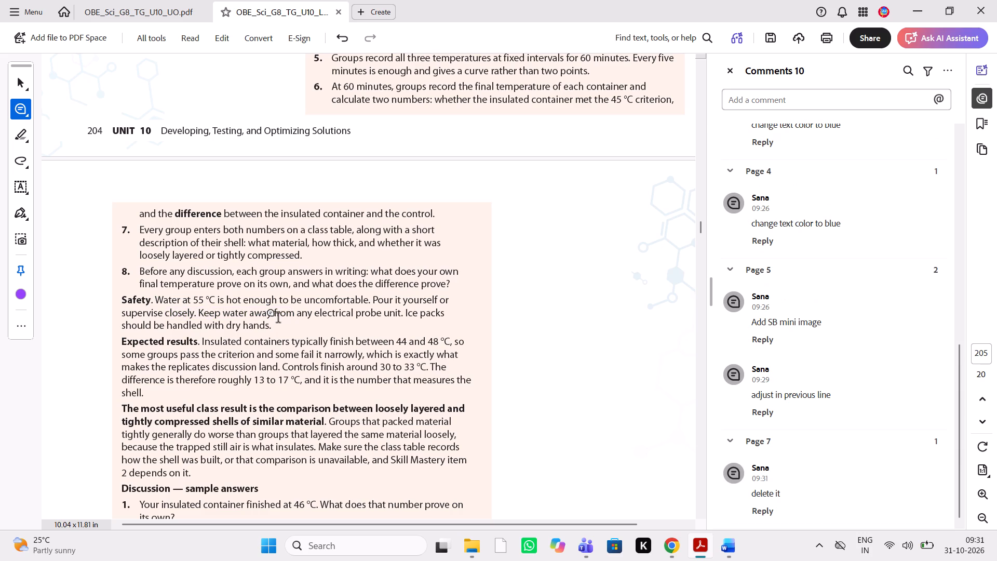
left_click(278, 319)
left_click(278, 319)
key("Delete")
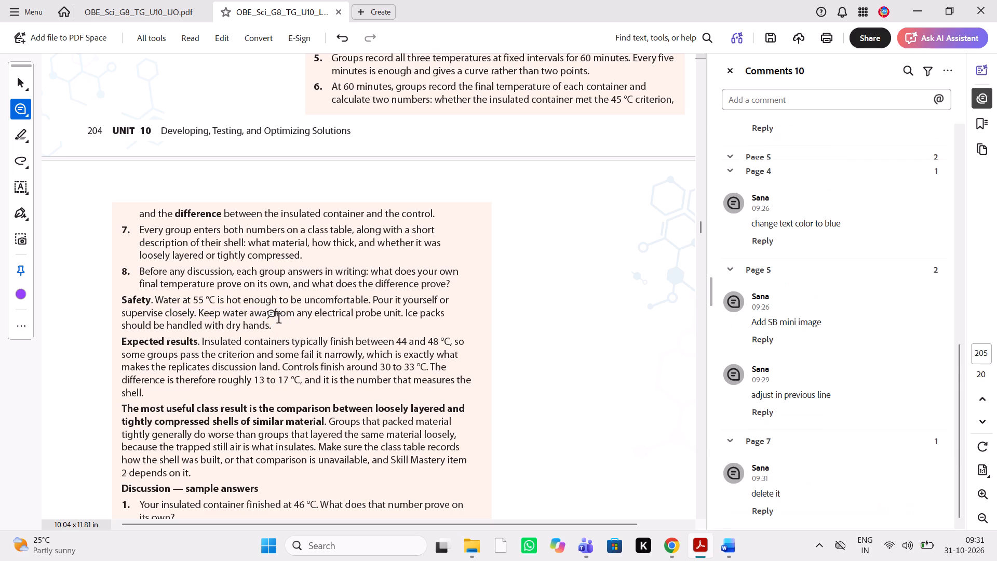
Highlight the whole Safety paragraph on PDF page 205 and open its comment for writing.
left_click_drag(273, 327, 136, 309)
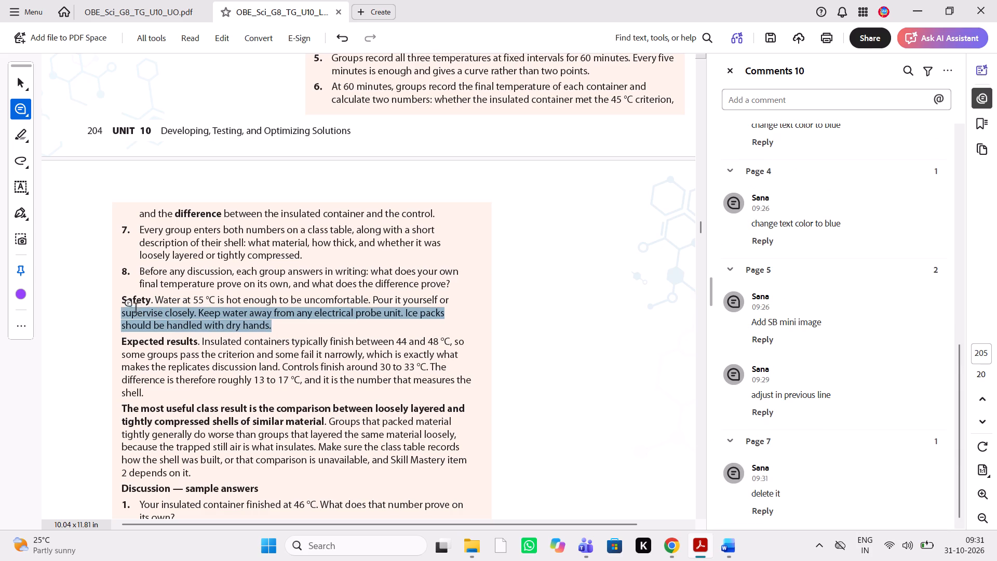
left_click_drag(136, 309, 120, 304)
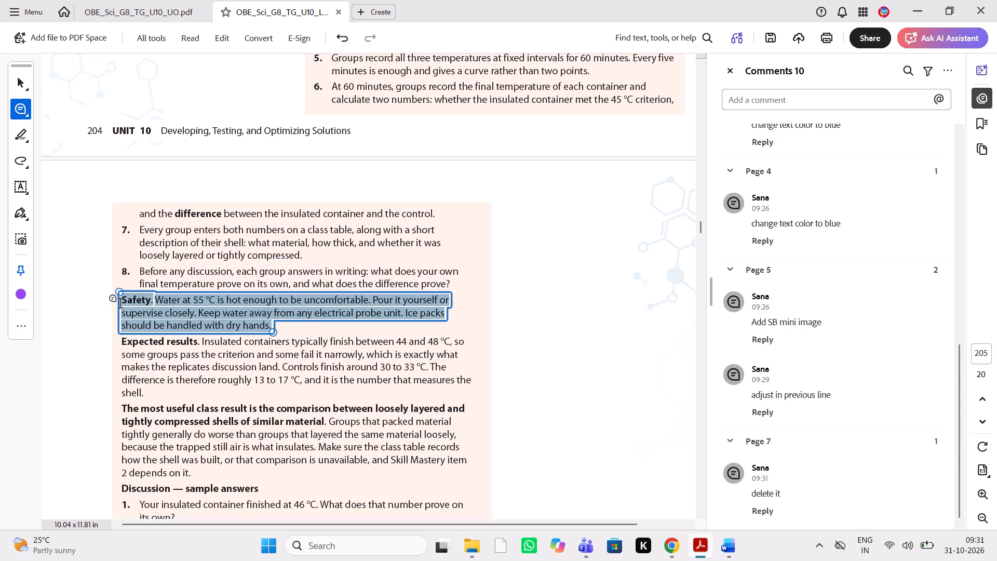
left_click_drag(743, 476, 742, 479)
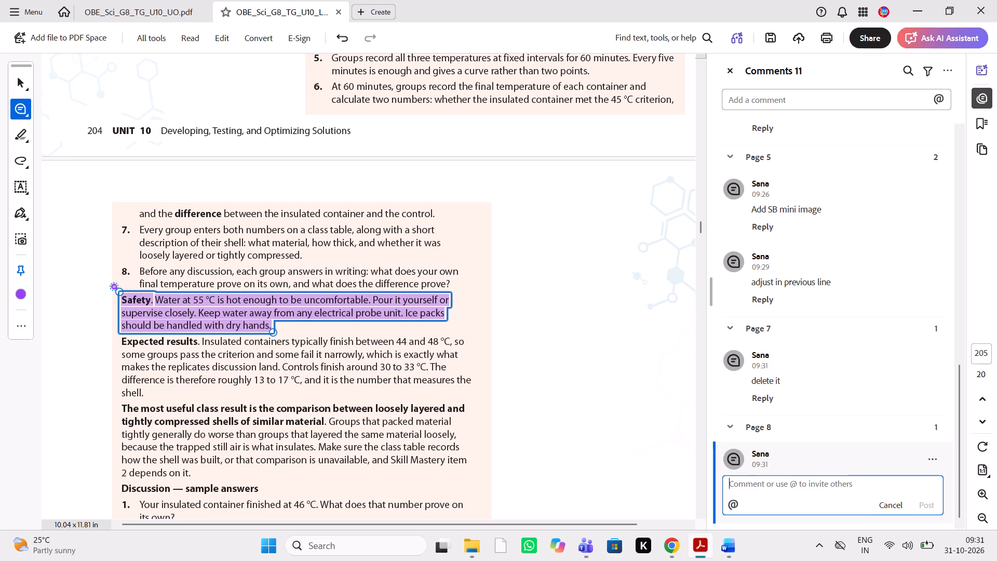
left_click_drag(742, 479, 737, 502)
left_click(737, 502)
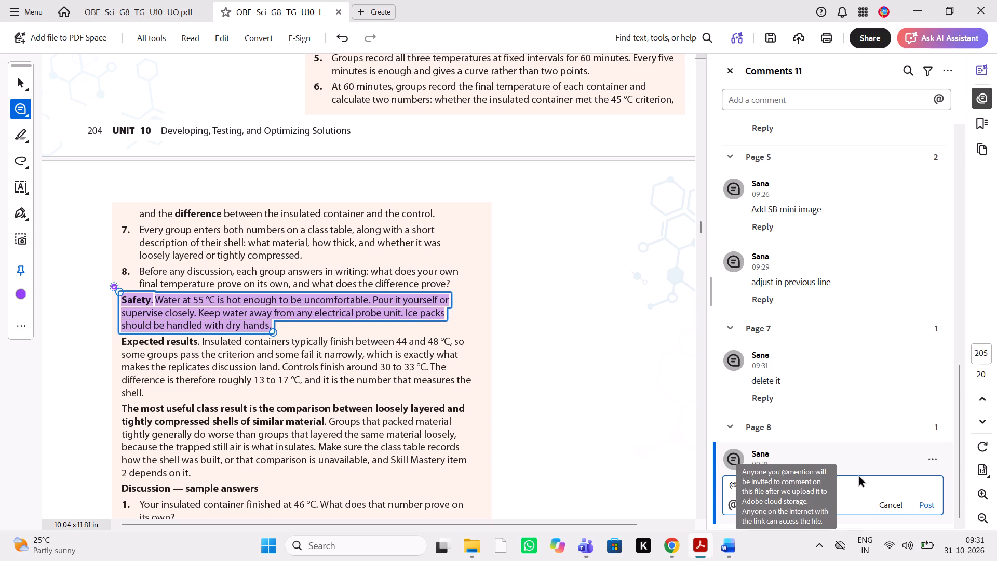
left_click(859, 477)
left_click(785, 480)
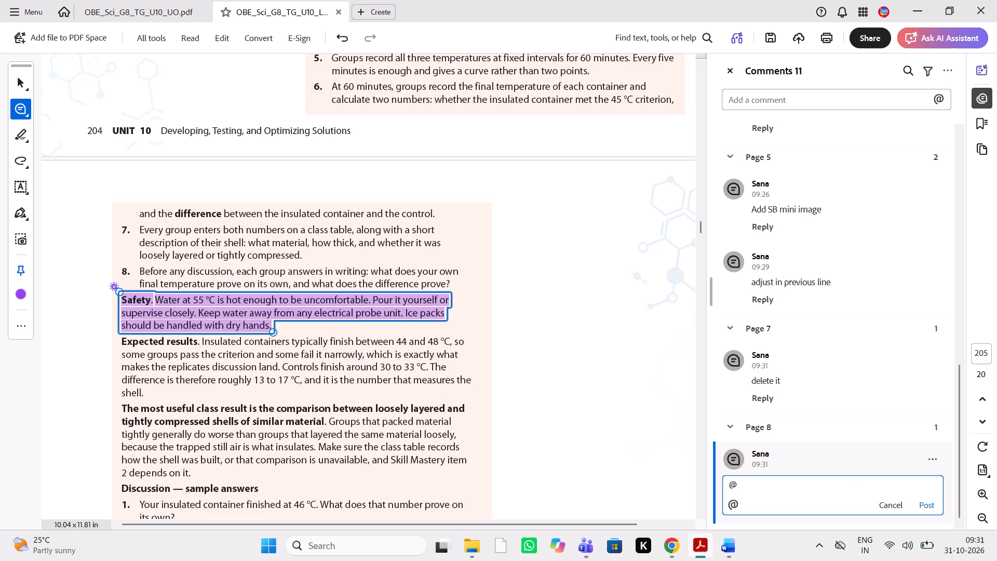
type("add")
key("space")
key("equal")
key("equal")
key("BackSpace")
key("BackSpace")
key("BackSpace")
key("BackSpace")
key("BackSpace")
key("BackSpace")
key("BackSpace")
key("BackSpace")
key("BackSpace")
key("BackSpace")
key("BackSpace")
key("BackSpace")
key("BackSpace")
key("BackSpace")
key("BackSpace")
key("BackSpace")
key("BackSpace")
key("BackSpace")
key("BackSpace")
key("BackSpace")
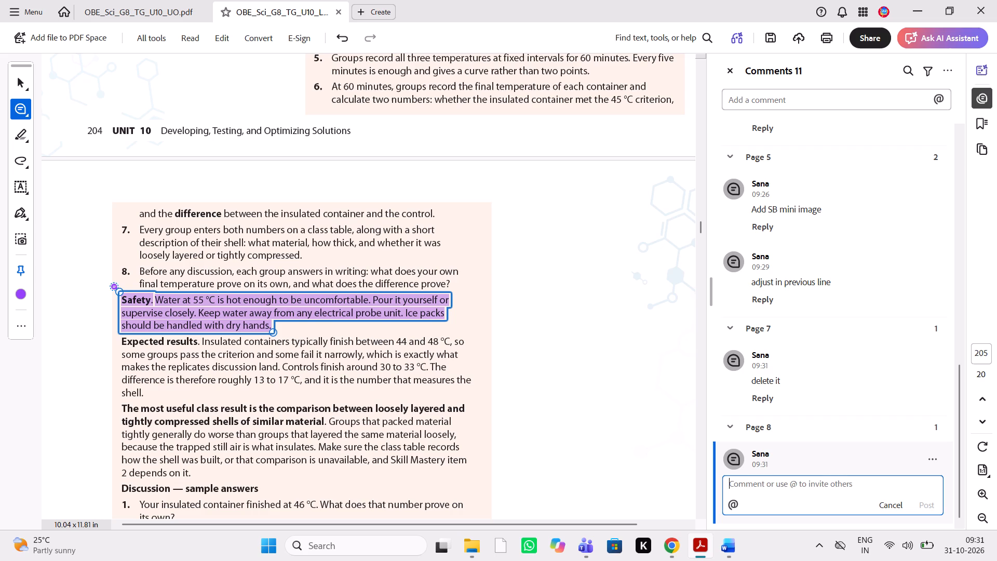
Write and post the comment "add in a box" on the highlighted Safety paragraph.
type("add in a shape")
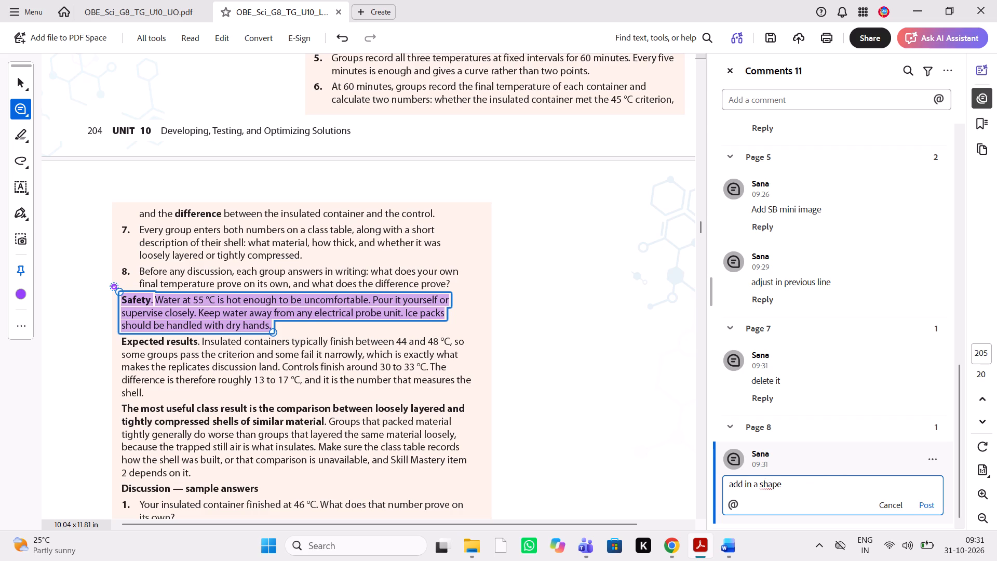
key("space")
key("BackSpace")
key("BackSpace")
key("BackSpace")
key("BackSpace")
key("BackSpace")
key("BackSpace")
type("boc")
key("space")
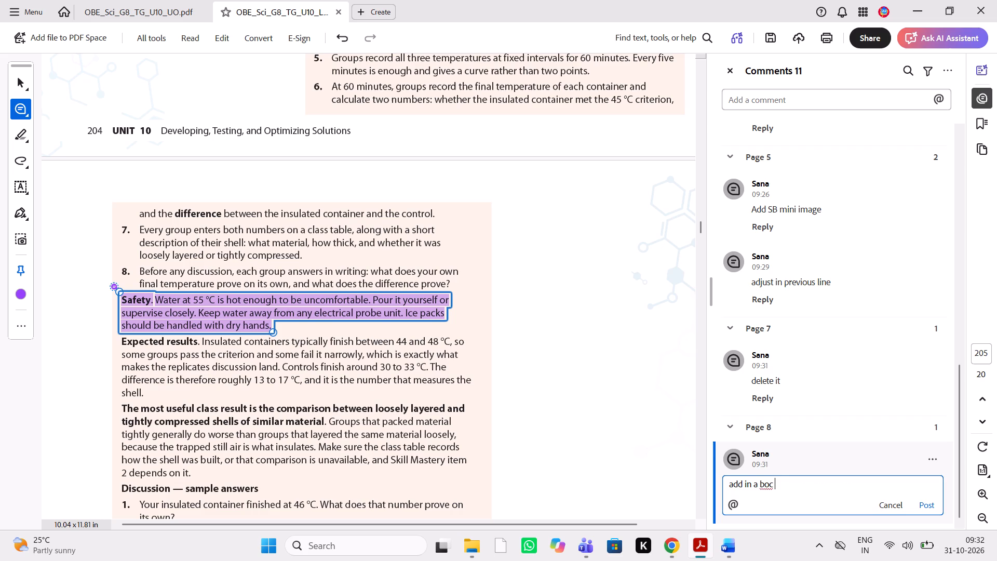
key("BackSpace")
key("BackSpace")
key("c")
key("BackSpace")
key("x")
left_click(928, 503)
Review the Quick Lab's bullets and Procedure steps on PDF pages 204 and 205 again, down to the Safety paragraph.
scroll(429, 338, "up", 2)
scroll(429, 338, "down", 1)
scroll(429, 338, "up", 1)
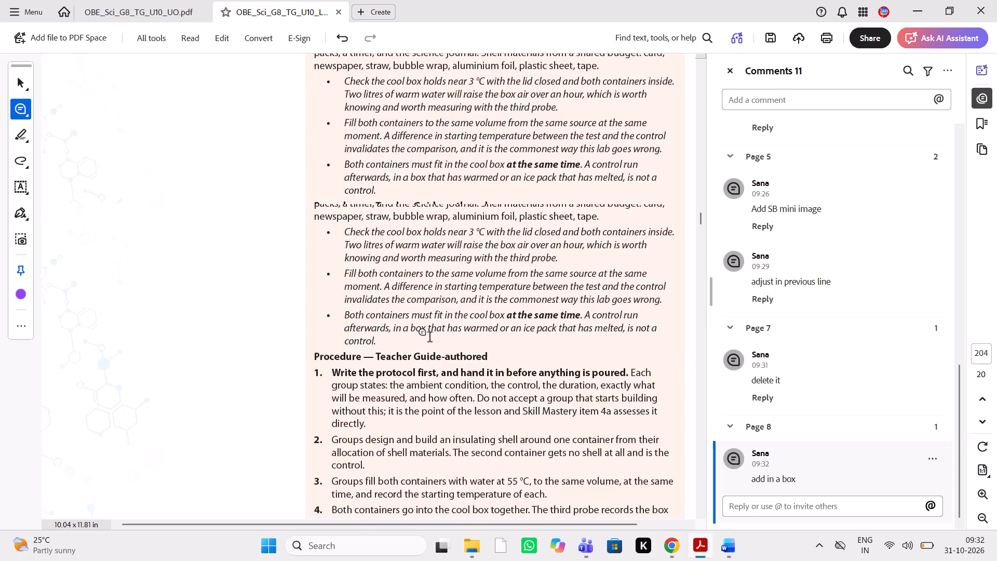
scroll(429, 338, "up", 3)
scroll(429, 338, "down", 5)
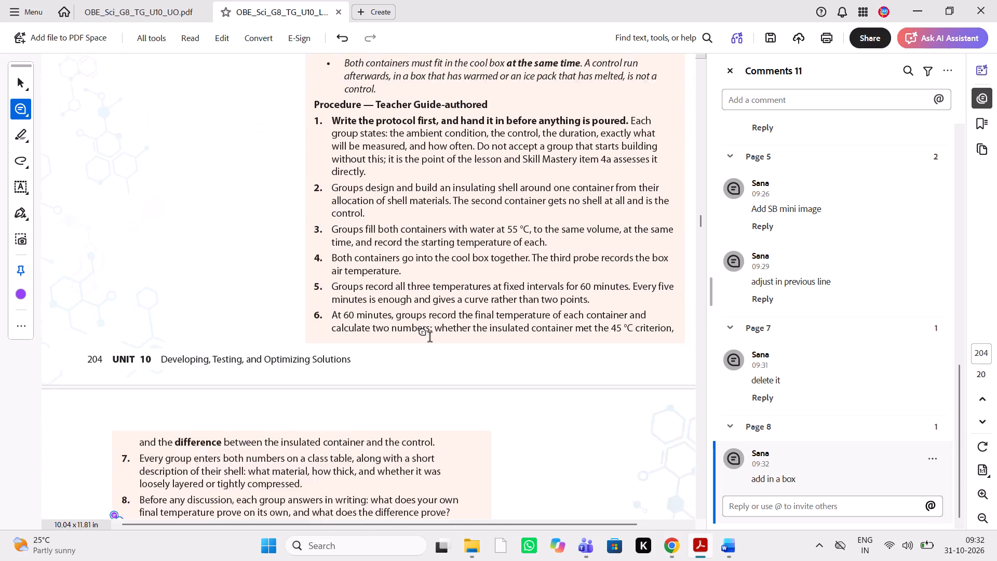
scroll(429, 338, "down", 4)
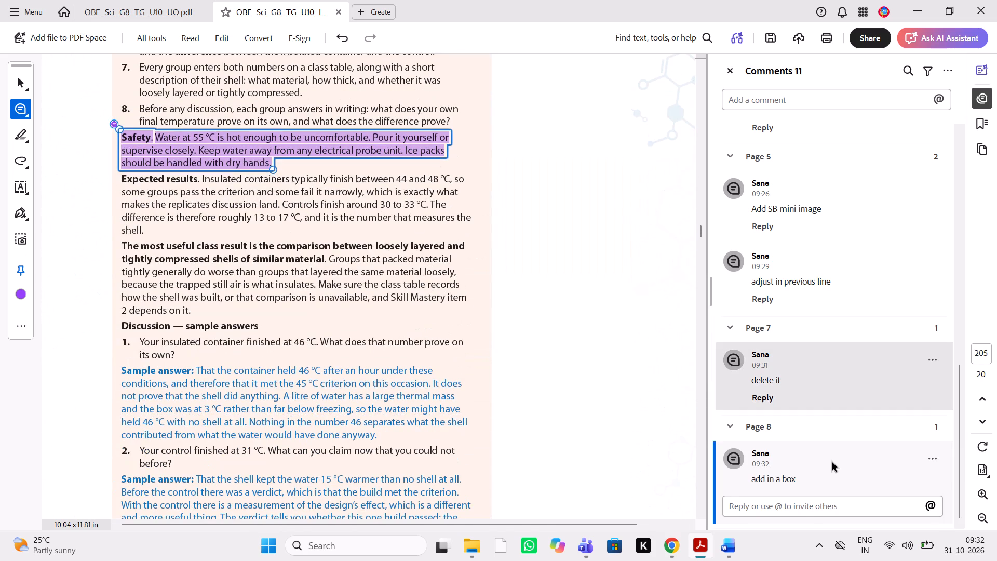
Switch to the Word source and recheck its Quick Lab text from the bulleted setup notes to the Safety and Expected results paragraphs.
left_click(729, 543)
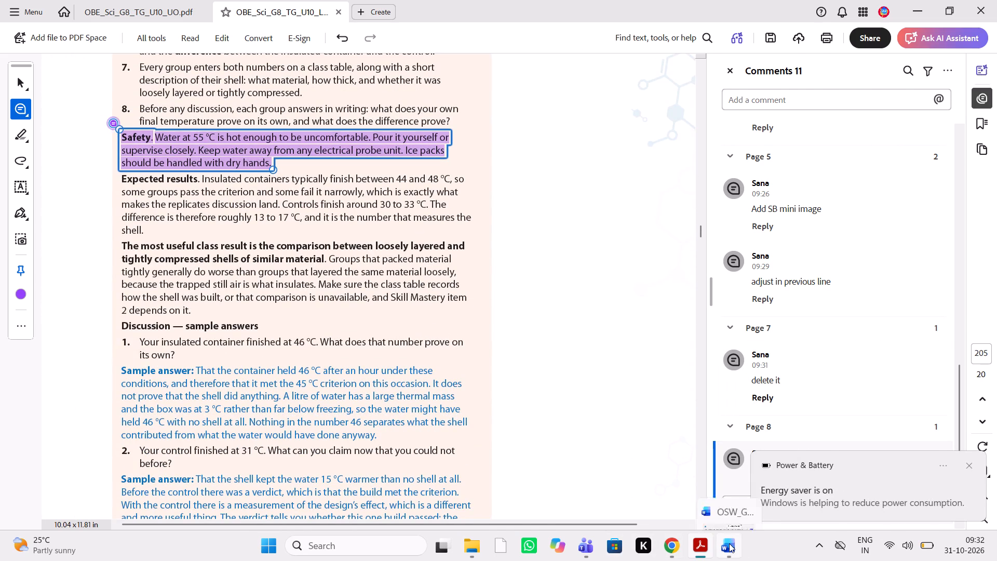
scroll(740, 351, "left", 1)
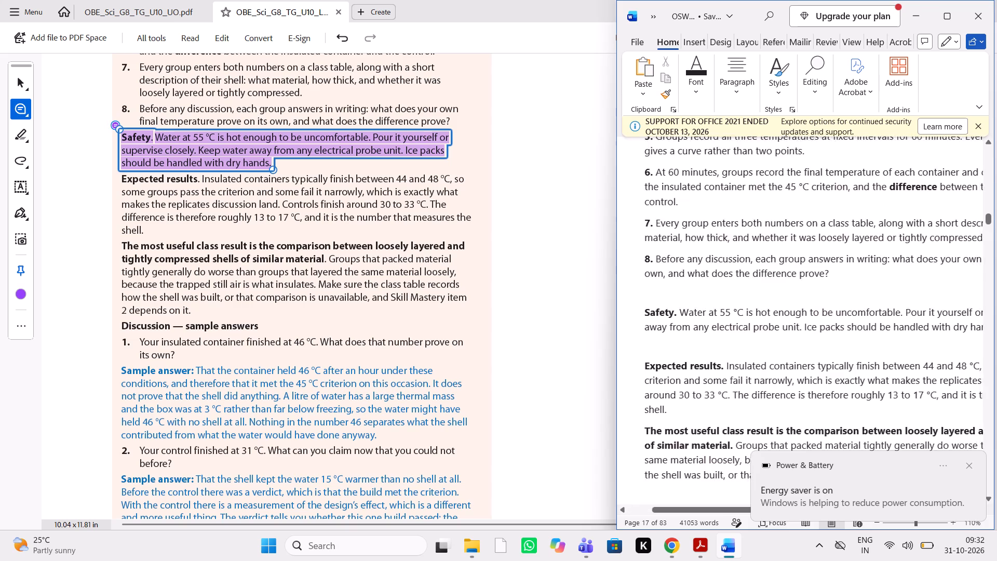
scroll(740, 351, "down", 1)
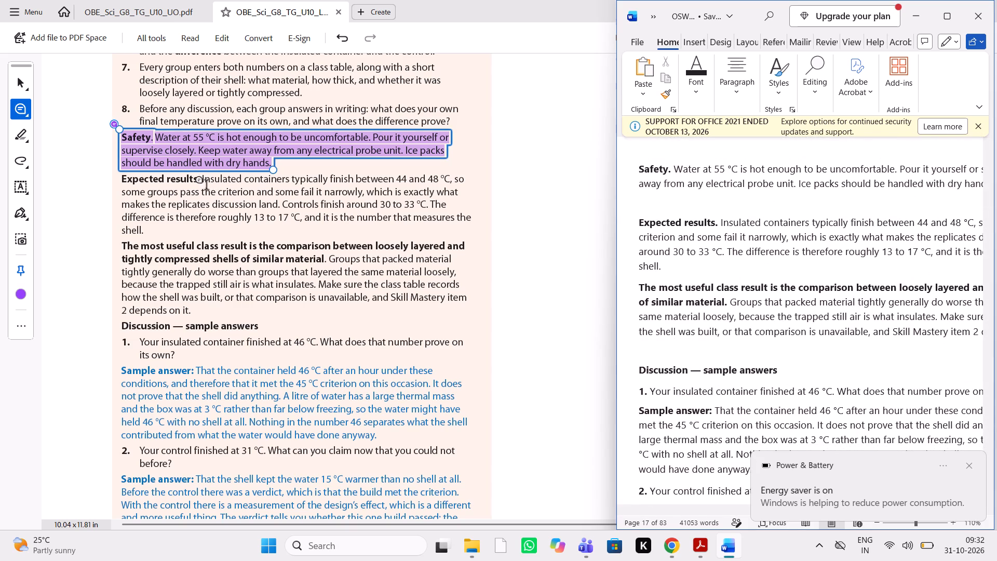
scroll(618, 246, "up", 1)
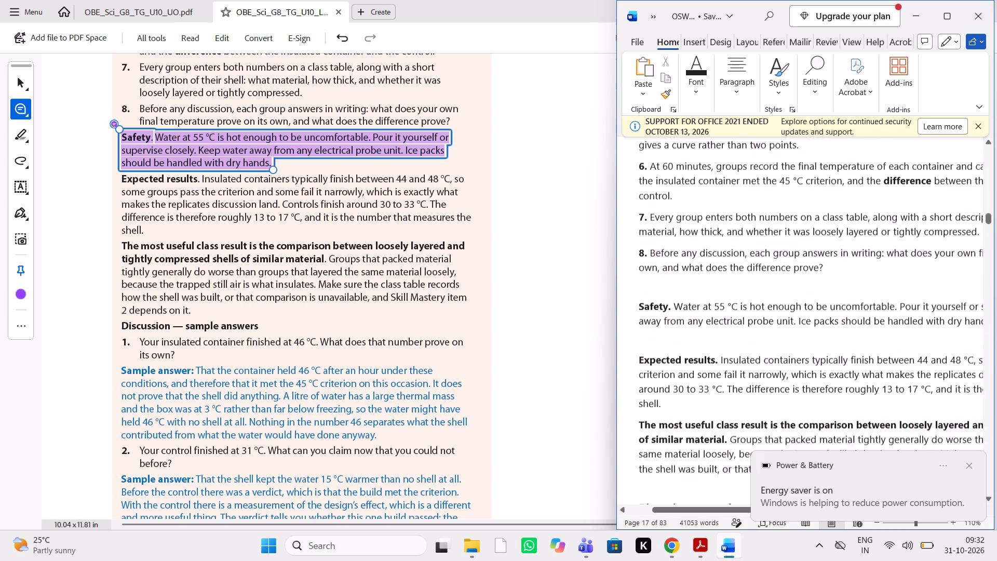
scroll(618, 246, "up", 3)
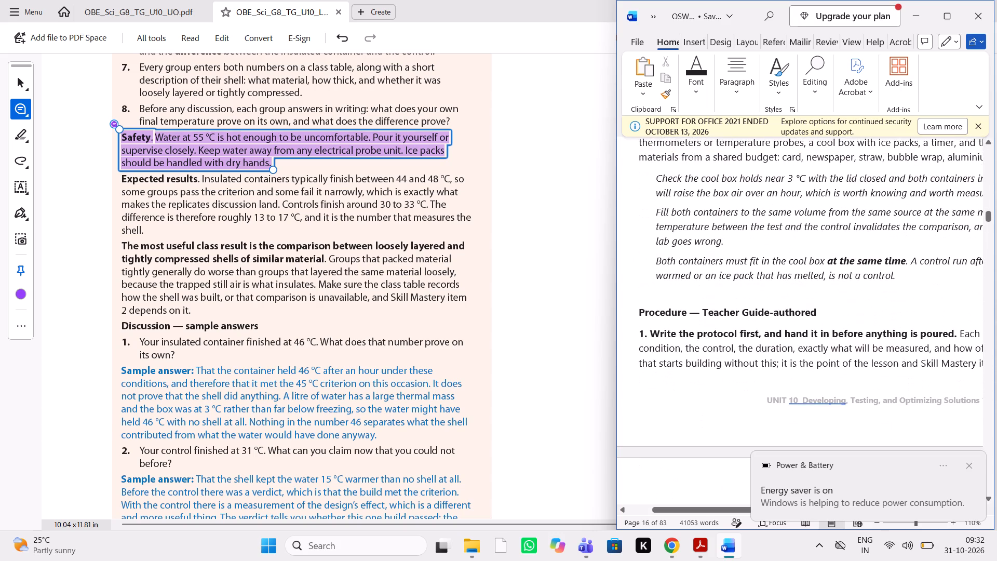
scroll(618, 246, "down", 3)
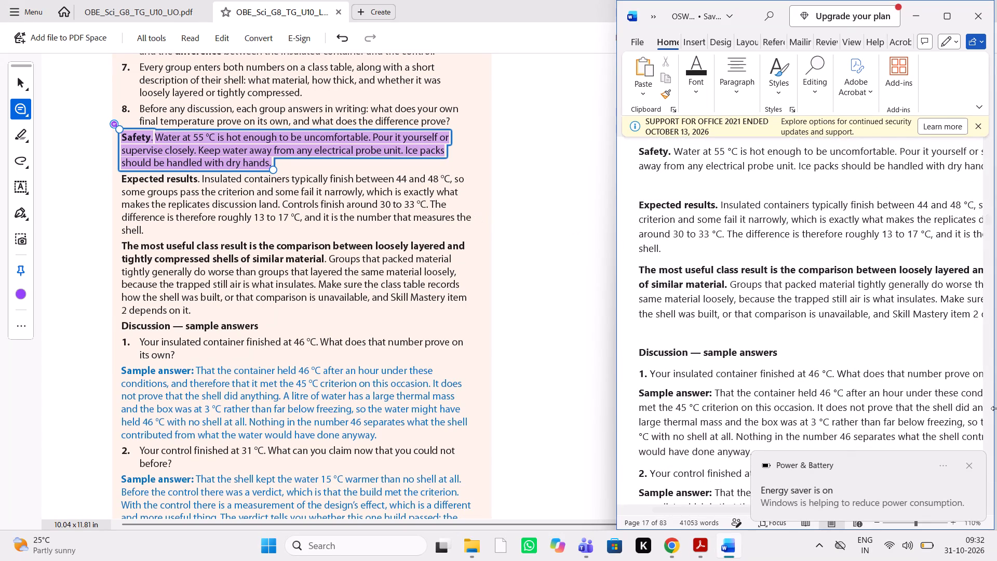
Clear the notification pop-up covering the Word document and bring the Word source back to the front.
left_click(977, 555)
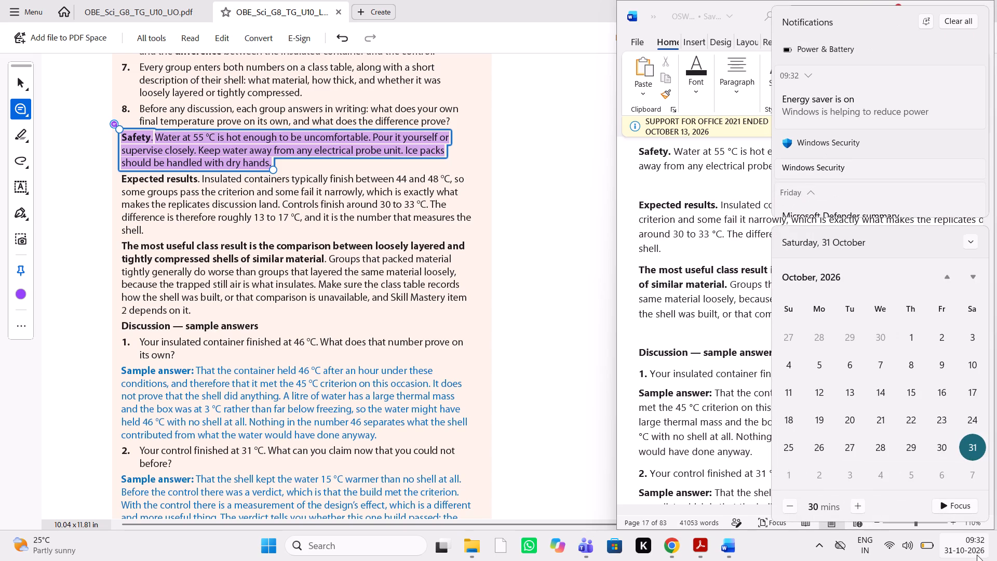
left_click(977, 555)
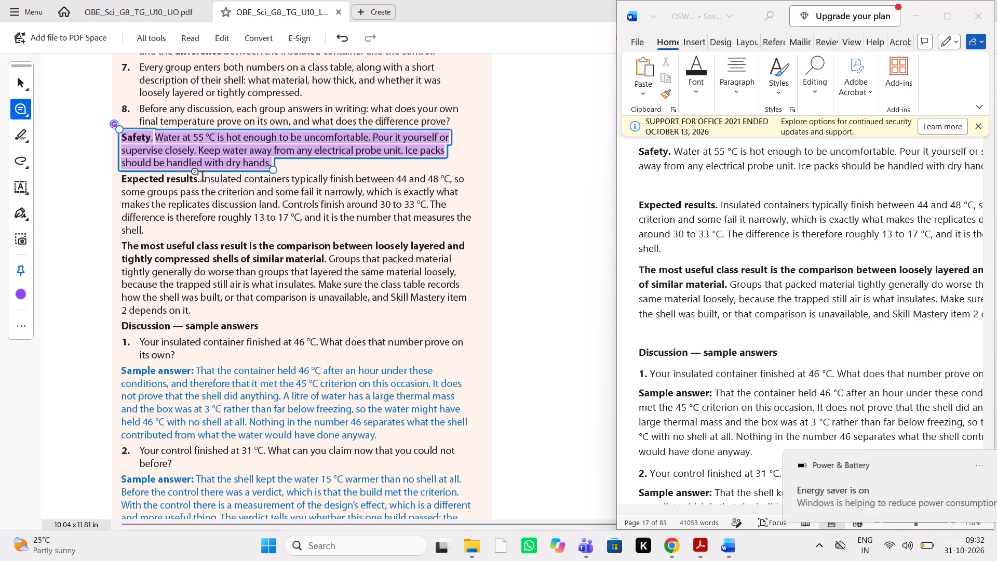
left_click(726, 553)
left_click(729, 547)
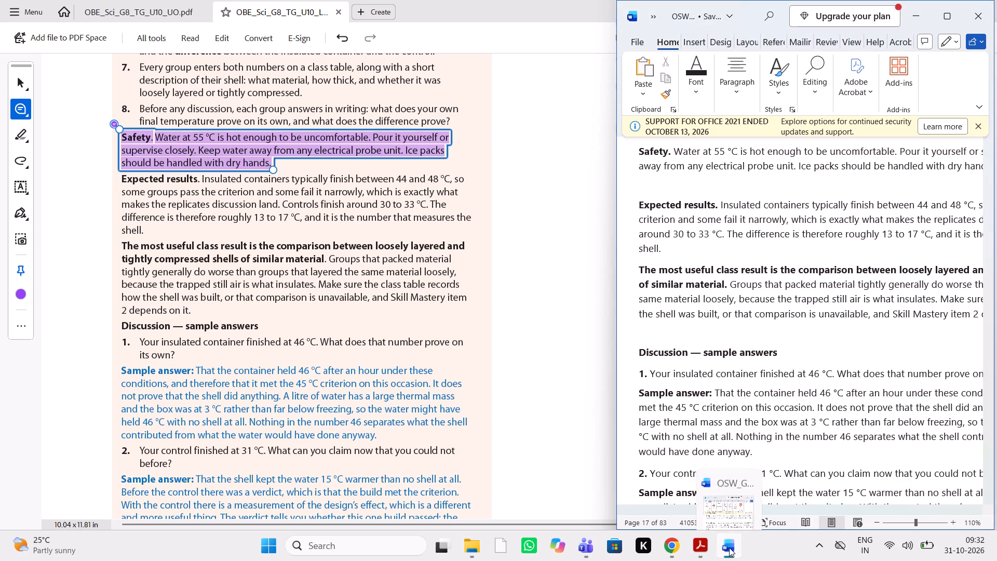
left_click(729, 547)
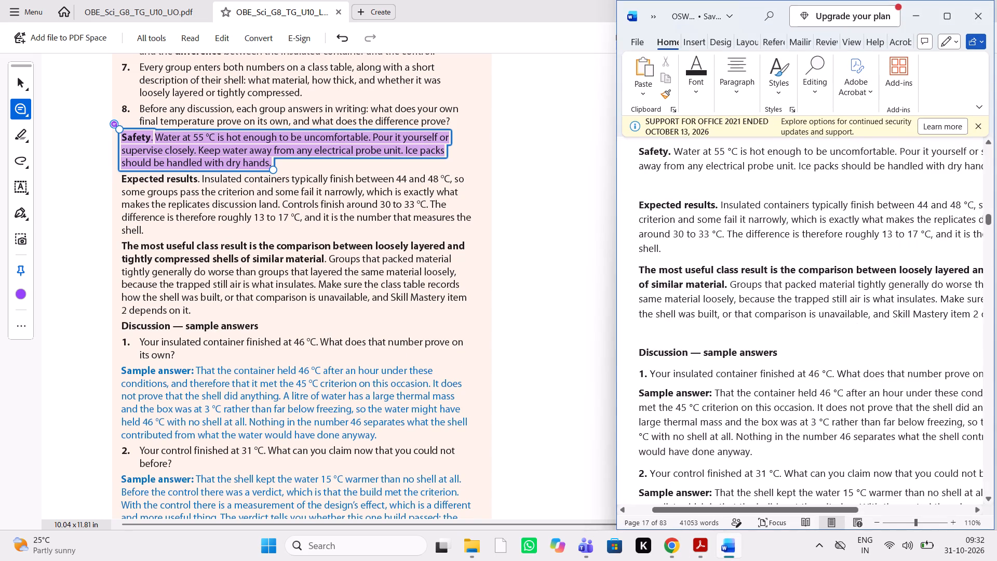
Compare the Expected results paragraph and the bold-led class comparison paragraph on PDF page 205 with the Word source.
scroll(749, 358, "left", 1)
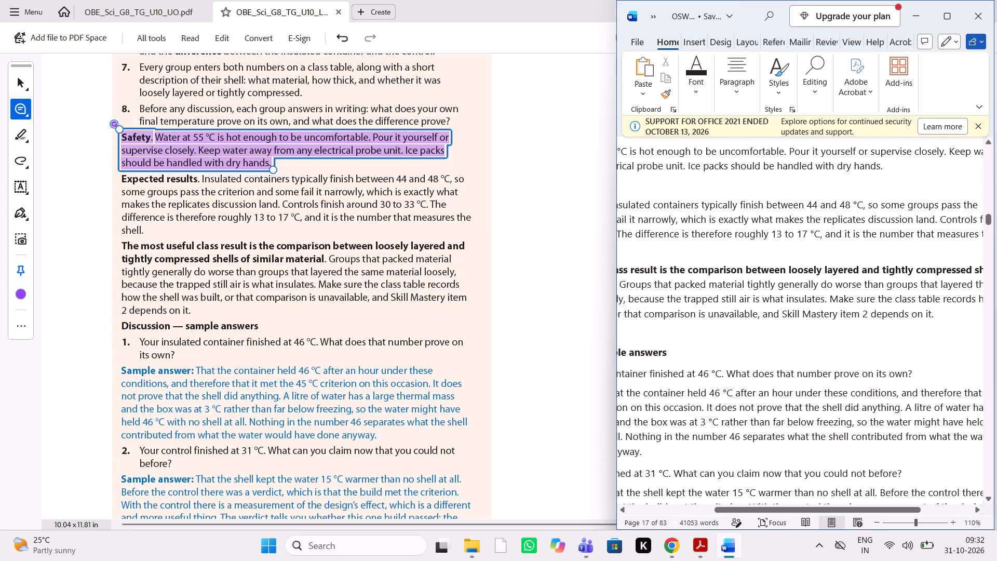
scroll(749, 358, "right", 1)
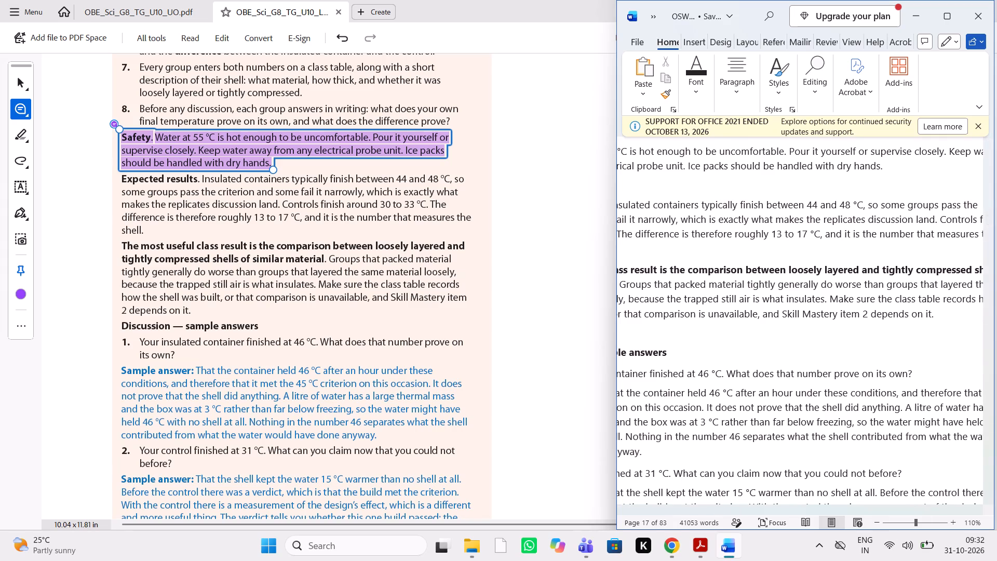
scroll(749, 358, "right", 1)
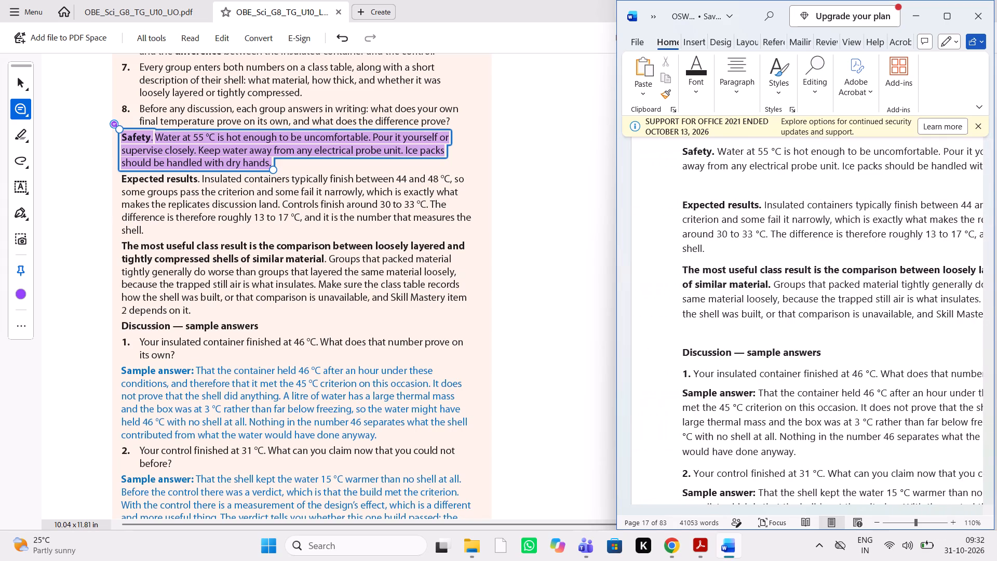
scroll(749, 358, "left", 1)
scroll(749, 358, "down", 1)
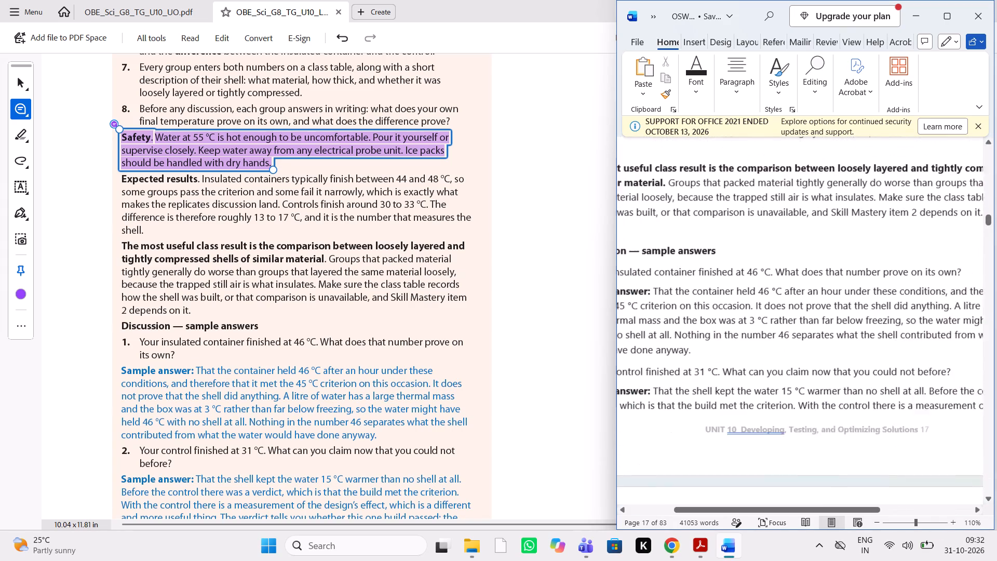
scroll(749, 358, "down", 1)
scroll(749, 358, "right", 1)
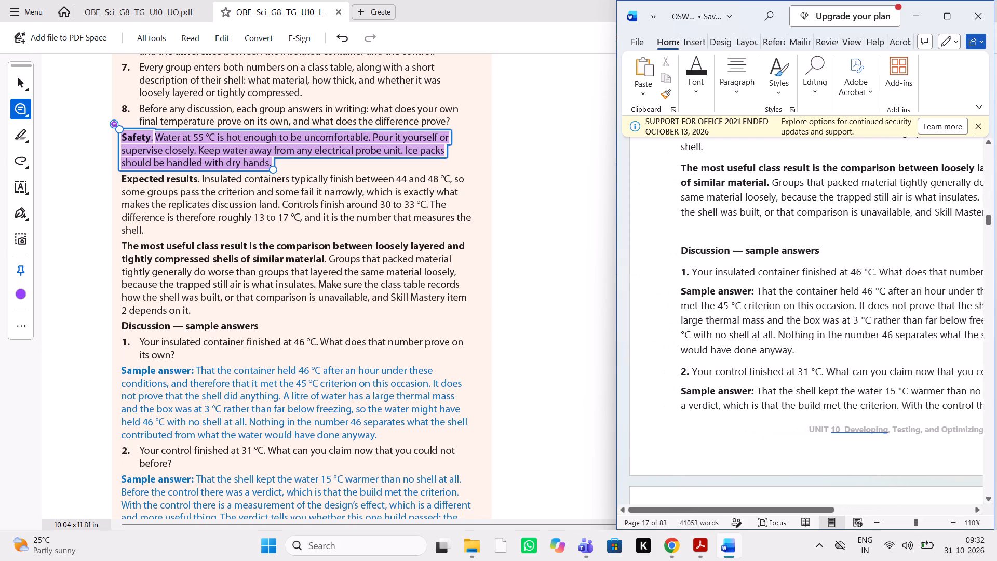
scroll(749, 358, "left", 2)
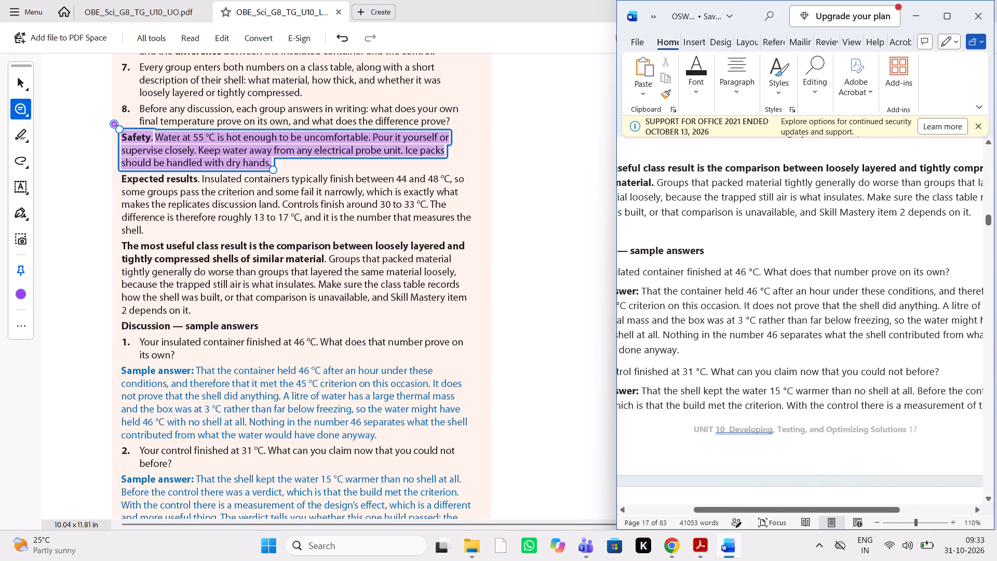
Compare Discussion questions 1 and 2 and their sample answers on PDF page 205 with the Word source.
scroll(451, 391, "down", 2)
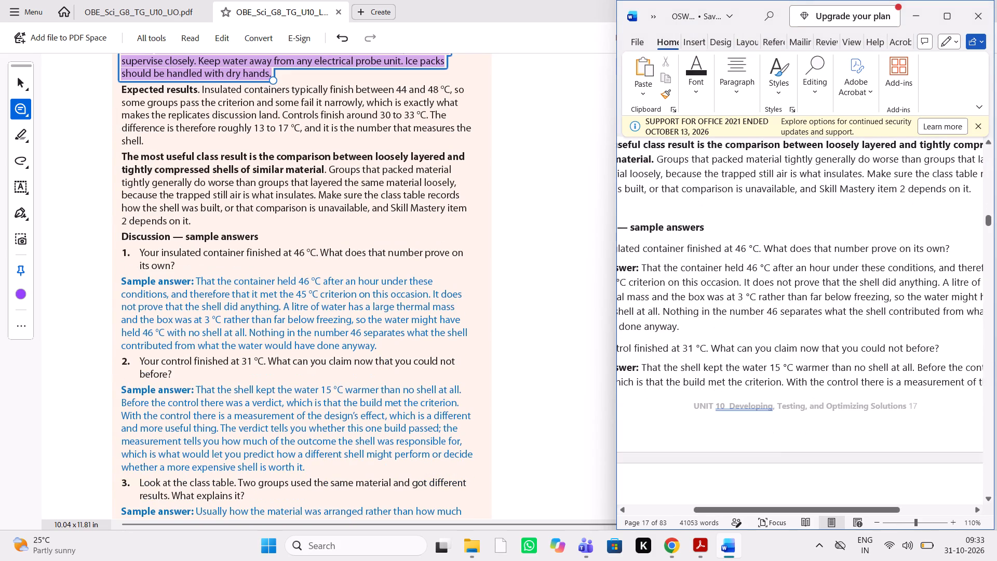
scroll(953, 299, "right", 1)
scroll(953, 299, "left", 1)
scroll(953, 299, "down", 5)
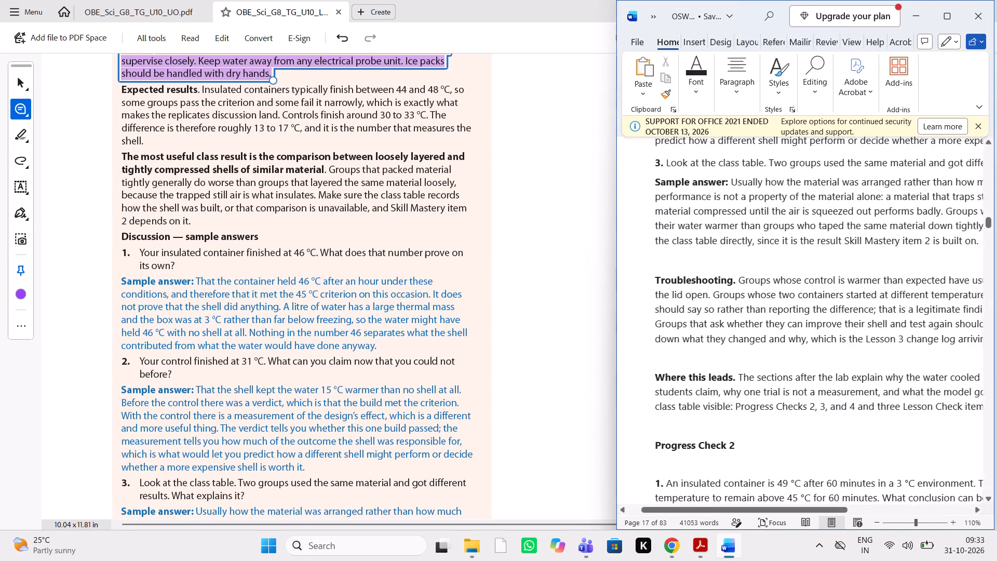
scroll(953, 299, "up", 1)
scroll(953, 299, "left", 1)
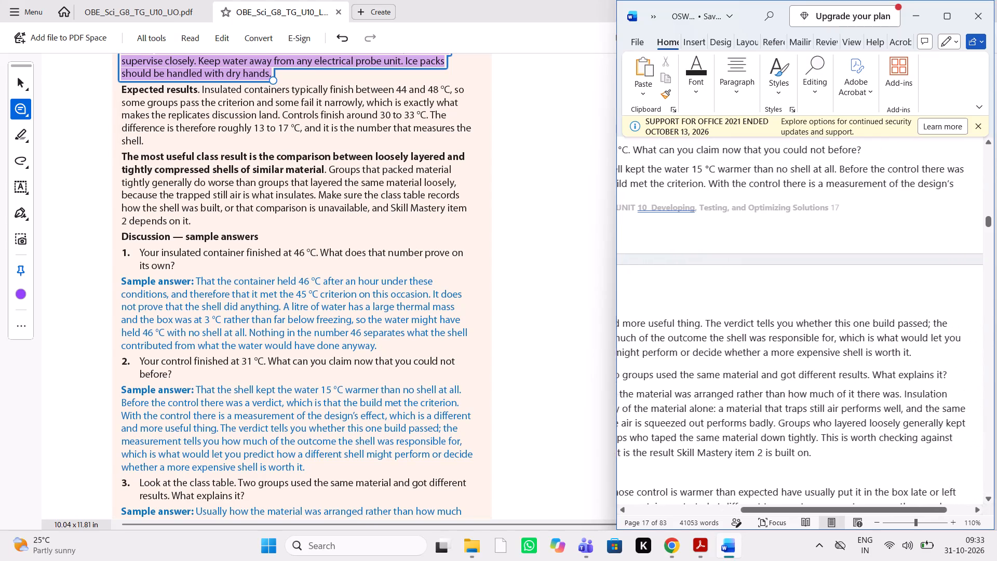
scroll(953, 299, "left", 1)
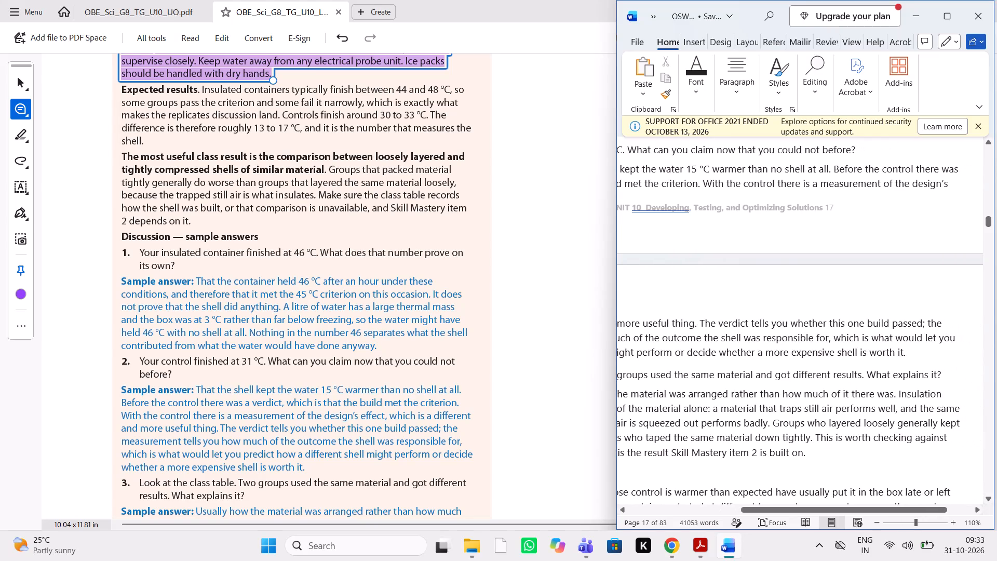
Compare Discussion question 3 with its sample answer and the Troubleshooting paragraph on PDF page 205 with the Word source.
scroll(640, 362, "down", 2)
scroll(471, 413, "down", 1)
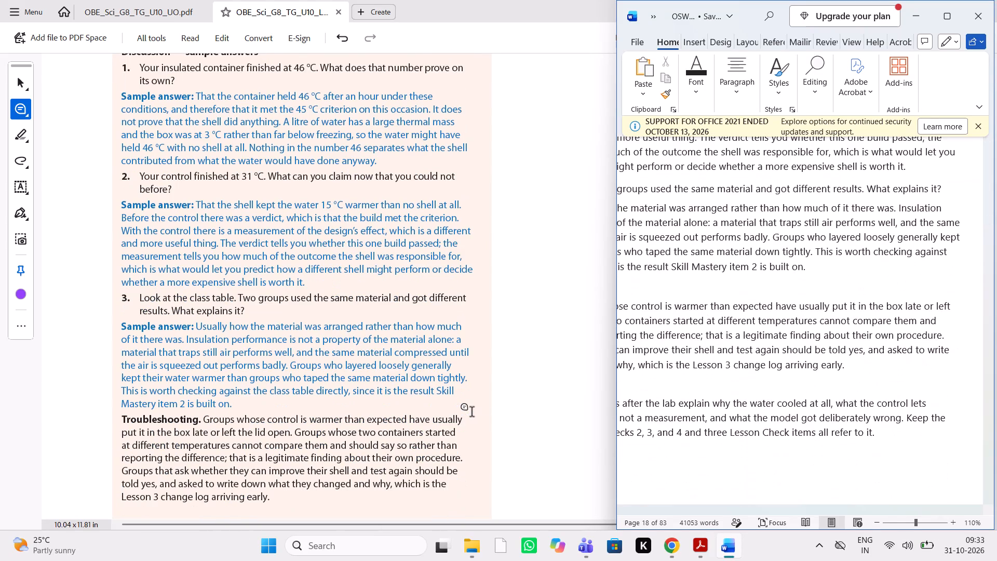
scroll(471, 413, "down", 1)
scroll(806, 317, "up", 1)
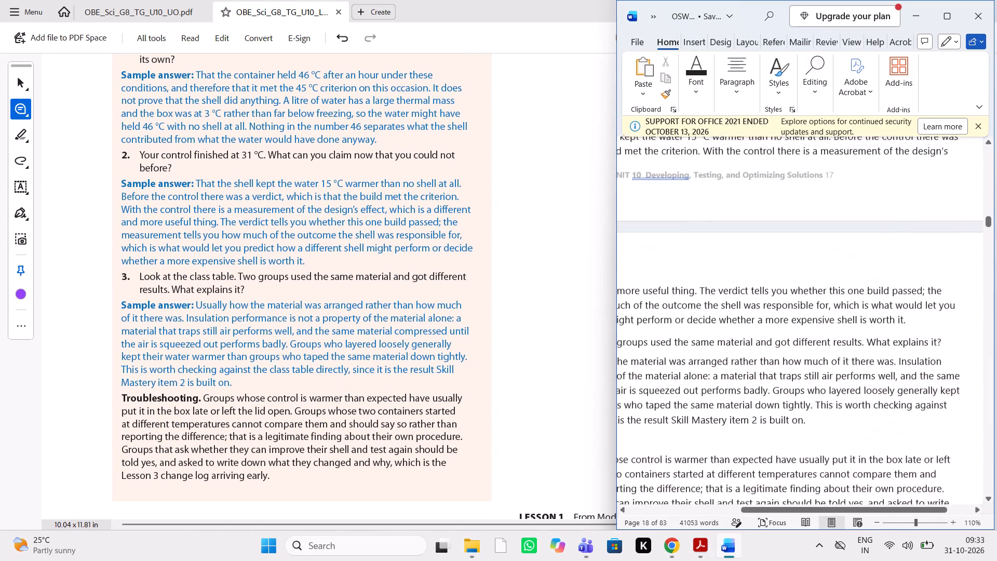
scroll(806, 317, "down", 1)
scroll(806, 317, "right", 1)
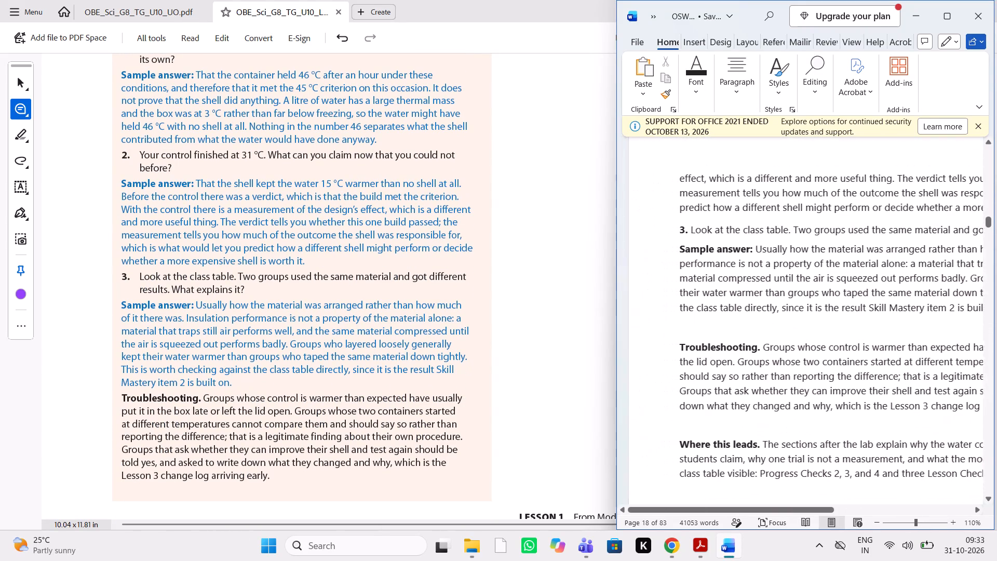
Compare the Where this leads paragraph on the PDF page after 205 with the Word source.
scroll(457, 385, "down", 1)
scroll(805, 396, "left", 1)
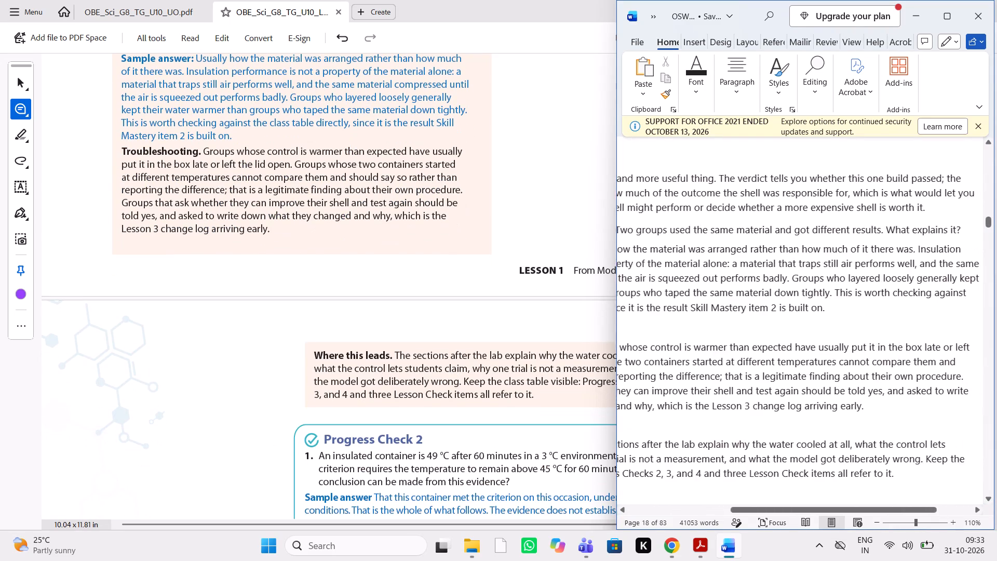
scroll(805, 396, "down", 1)
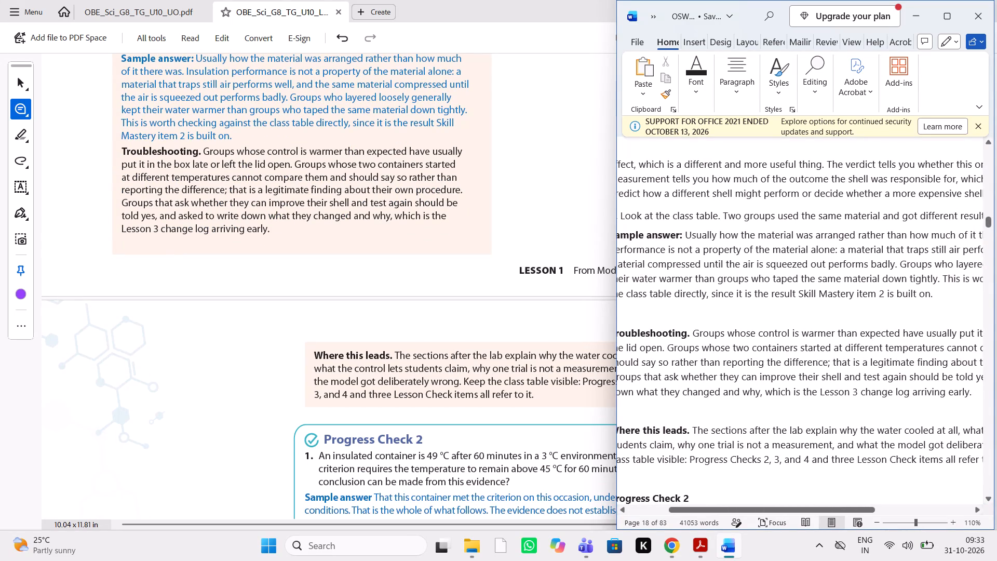
scroll(515, 360, "left", 2)
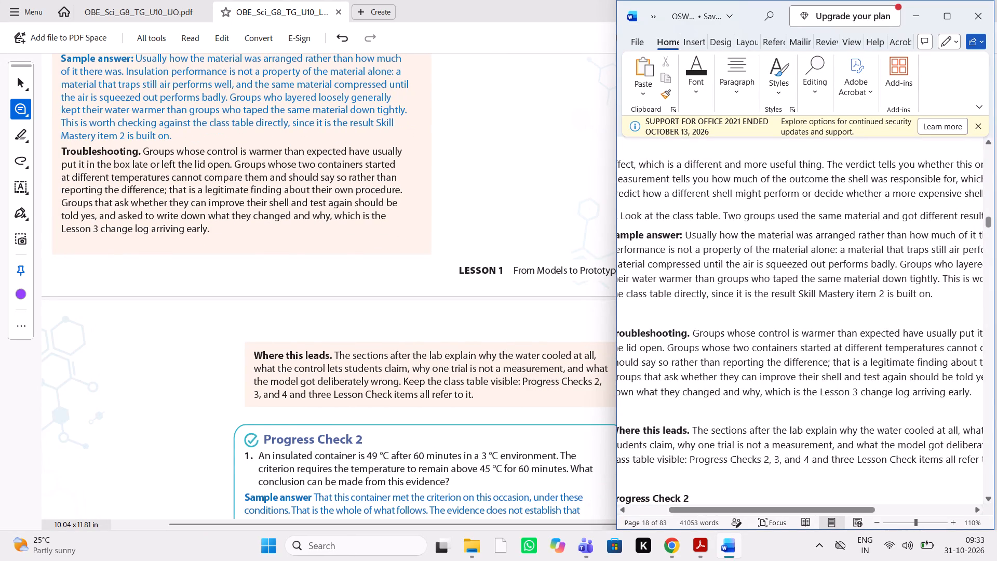
scroll(793, 365, "down", 1)
scroll(793, 365, "left", 1)
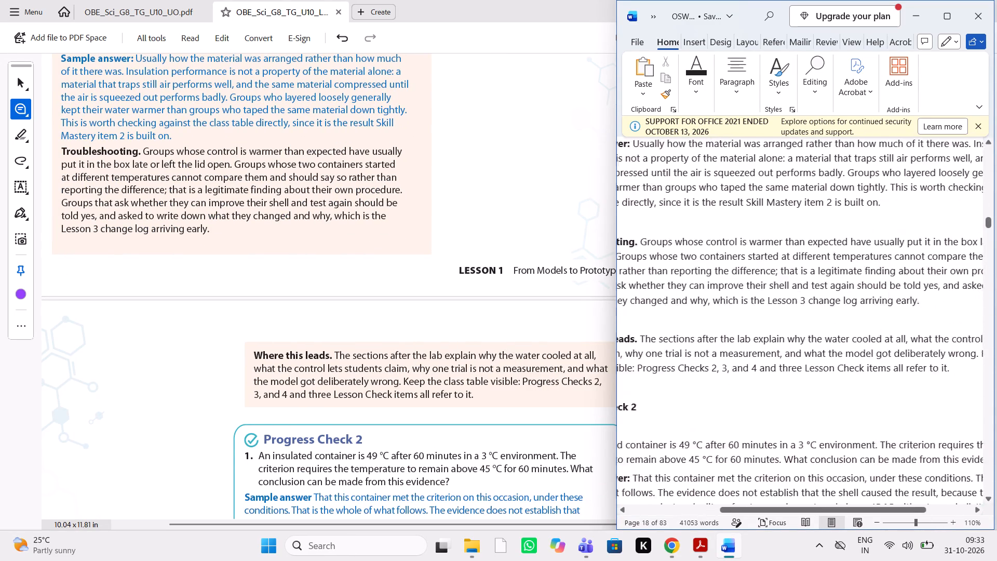
scroll(793, 365, "left", 1)
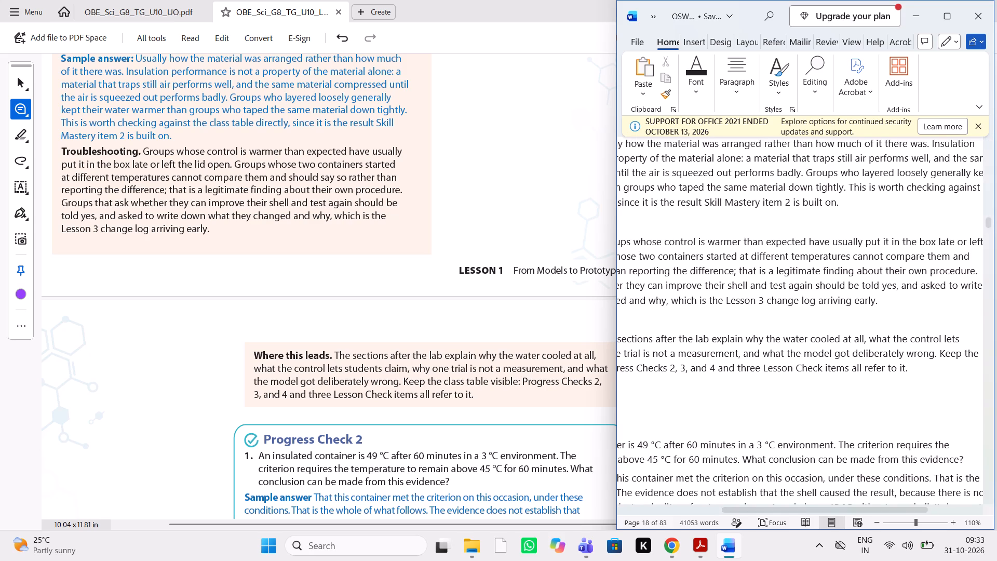
Compare Progress Check 2 question 1, its sample answer and its Look for note on PDF page 206 with the Word source.
scroll(592, 425, "down", 1)
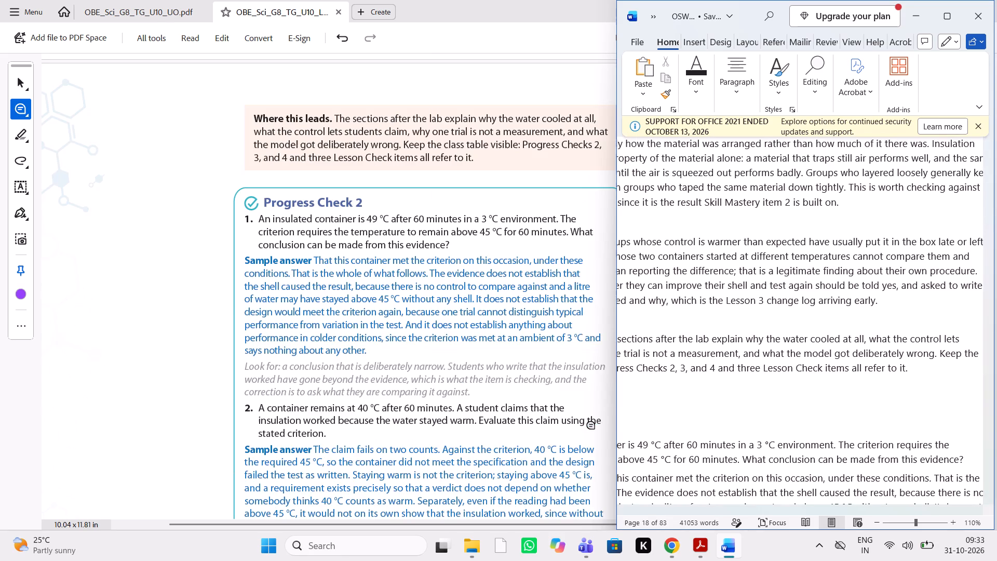
scroll(592, 425, "down", 1)
scroll(847, 411, "down", 1)
scroll(847, 411, "left", 1)
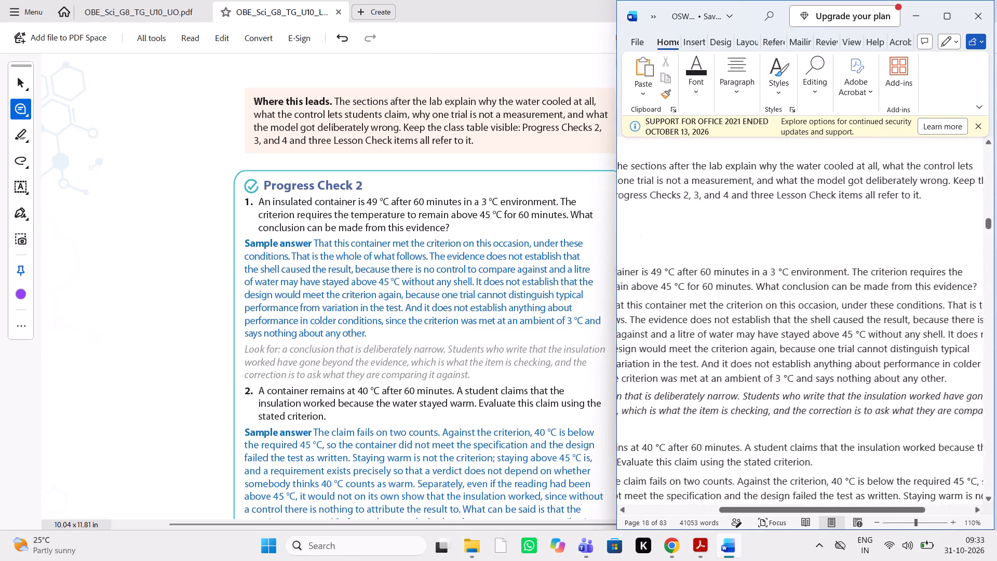
scroll(847, 411, "left", 1)
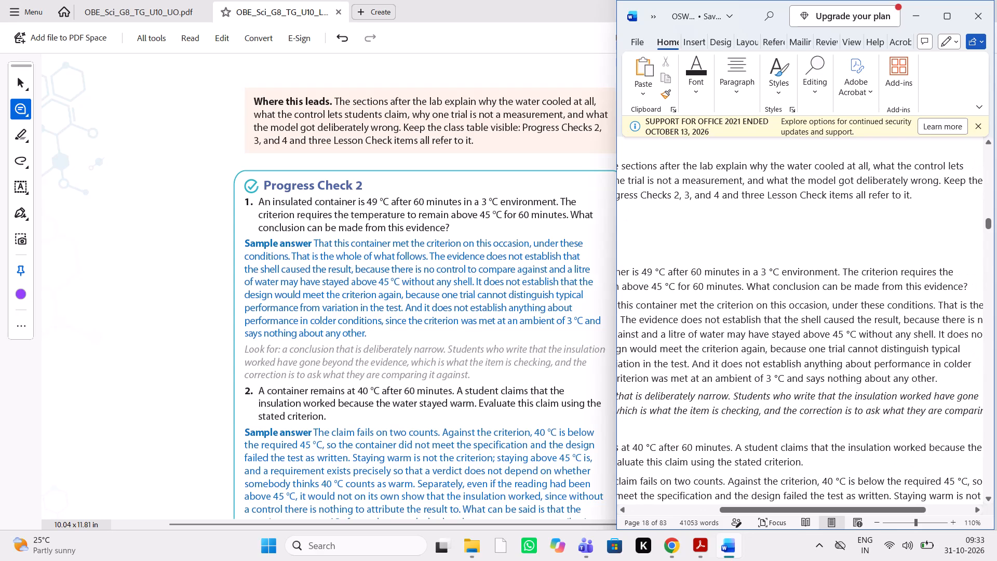
scroll(847, 411, "right", 1)
scroll(847, 411, "left", 1)
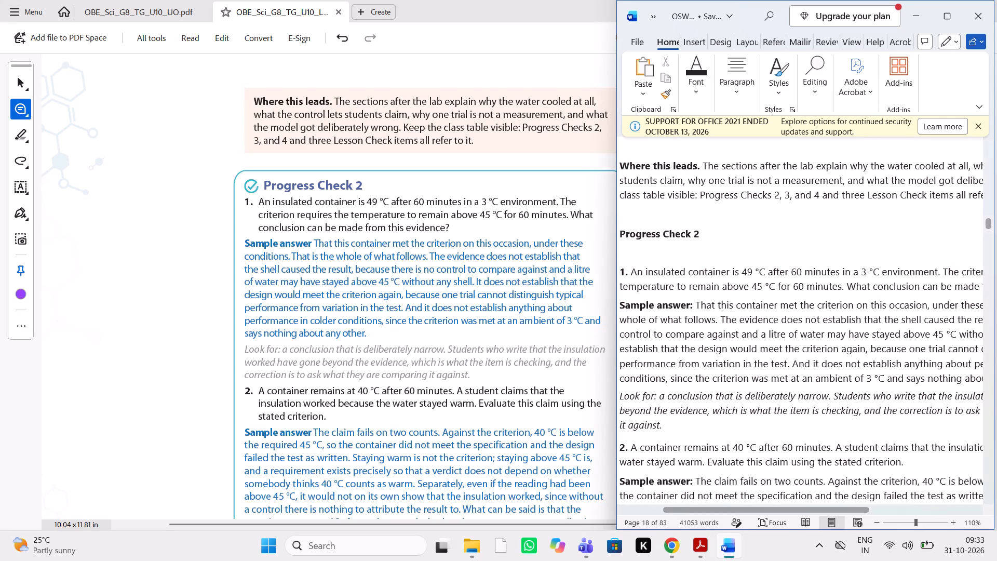
scroll(762, 411, "left", 1)
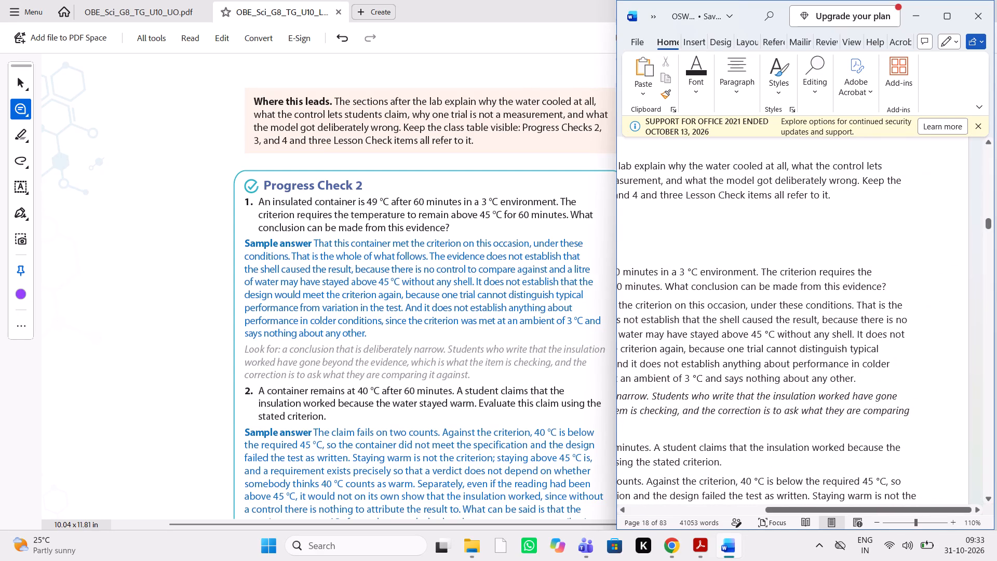
scroll(762, 411, "right", 1)
scroll(762, 411, "down", 1)
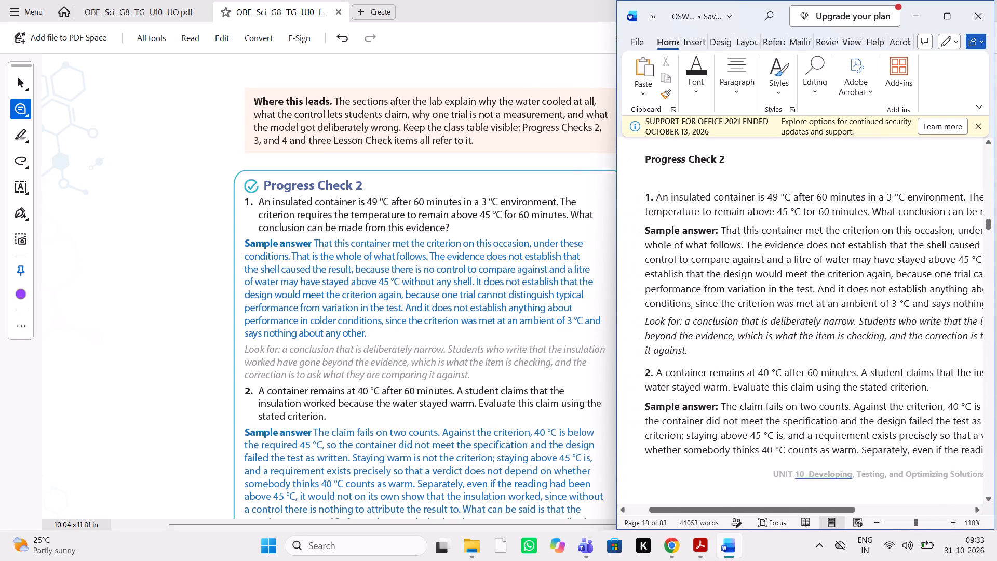
scroll(778, 395, "left", 1)
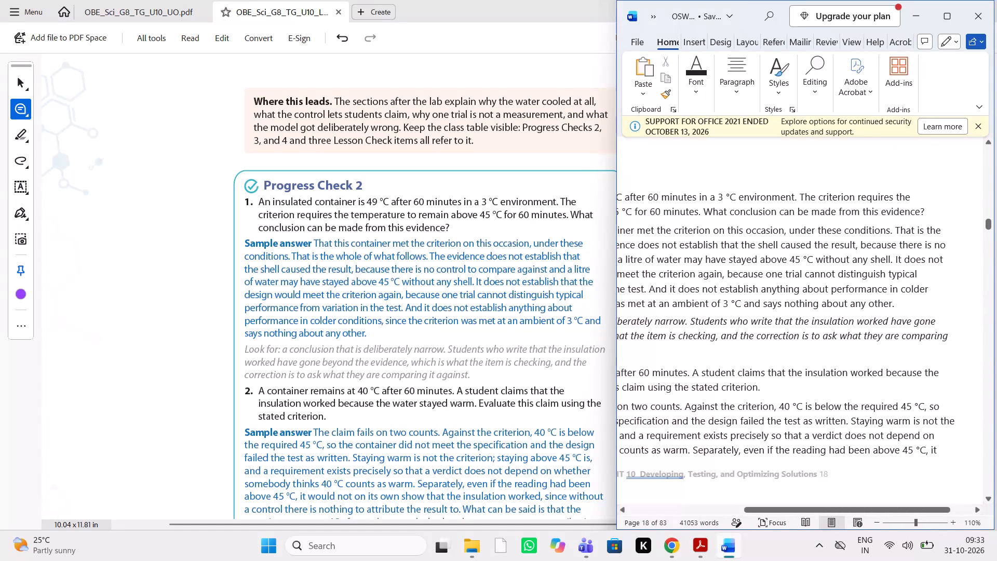
Compare Progress Check 2 question 2, its sample answer and its Look for note on PDF page 206 with the Word source.
scroll(733, 351, "down", 1)
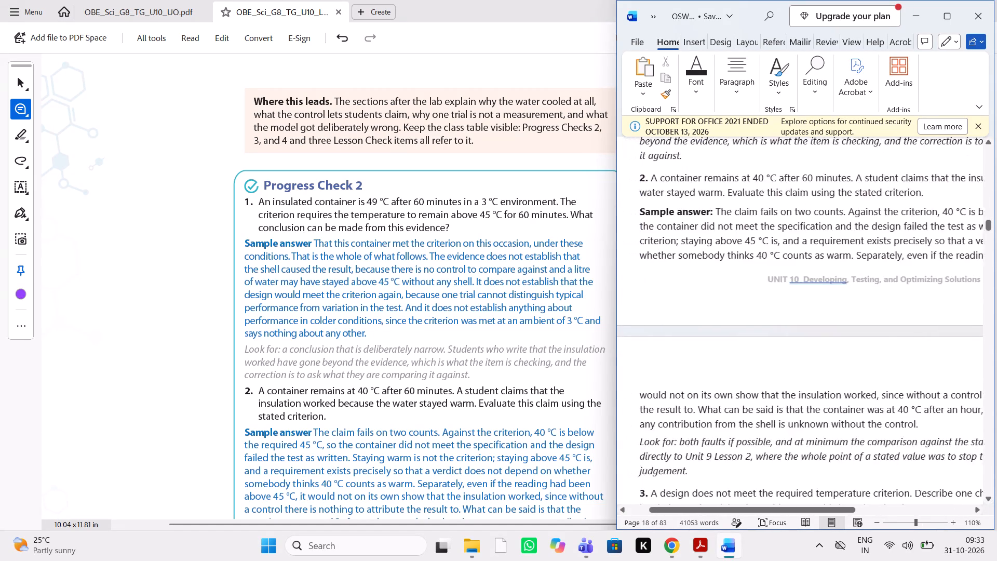
scroll(733, 351, "up", 1)
scroll(439, 378, "down", 1)
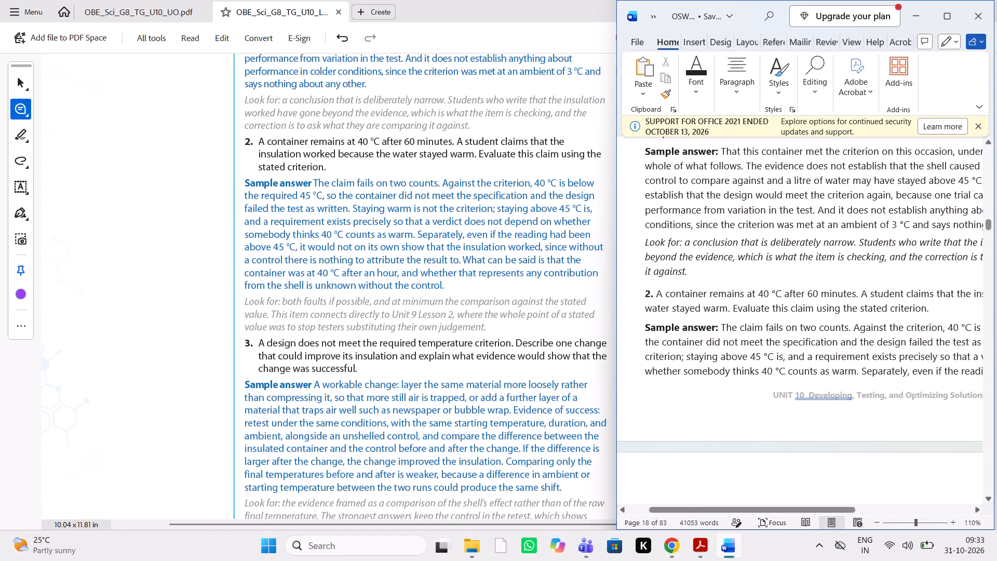
scroll(862, 315, "left", 1)
scroll(862, 315, "right", 1)
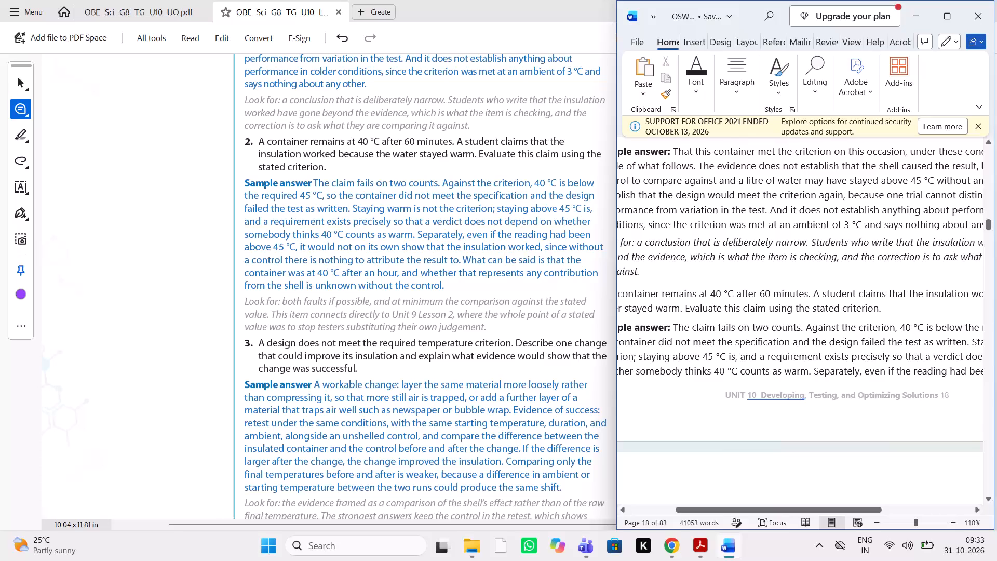
scroll(862, 315, "right", 1)
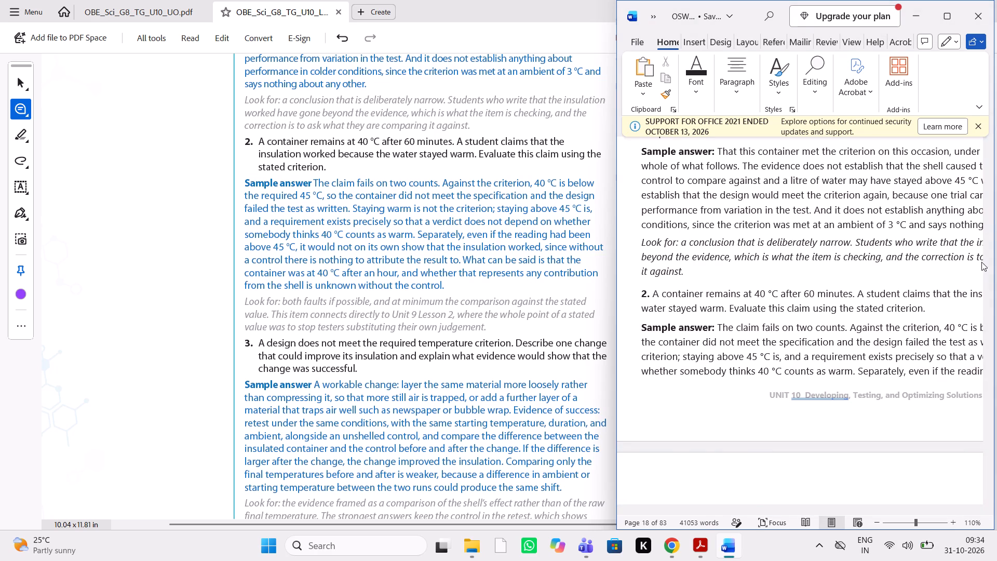
scroll(830, 269, "left", 1)
scroll(830, 269, "down", 1)
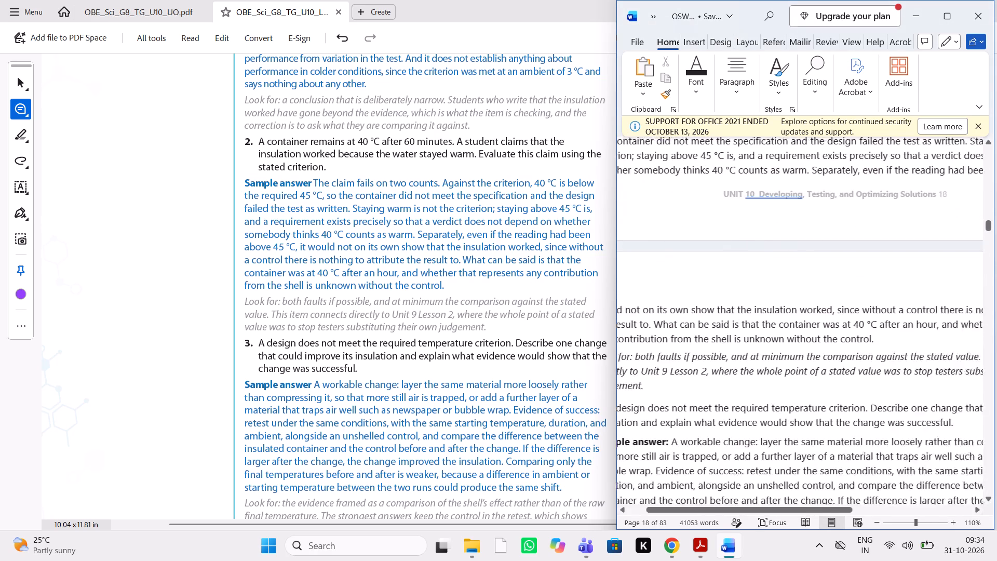
scroll(830, 269, "down", 1)
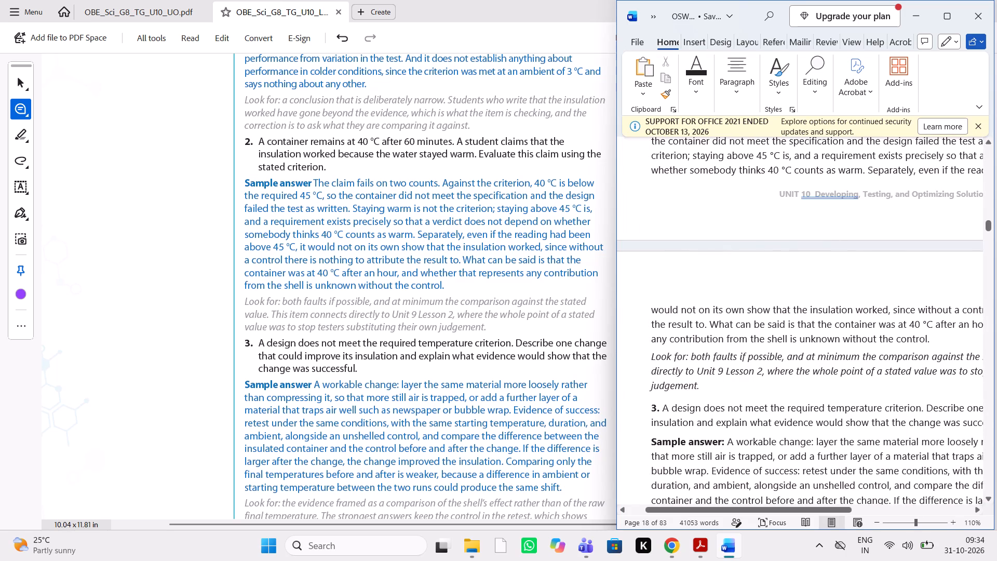
scroll(856, 368, "left", 1)
Compare Progress Check 2 question 3, its sample answer and its Look for note on PDF page 206 with the Word source.
scroll(856, 368, "down", 1)
scroll(856, 368, "left", 1)
scroll(856, 368, "right", 1)
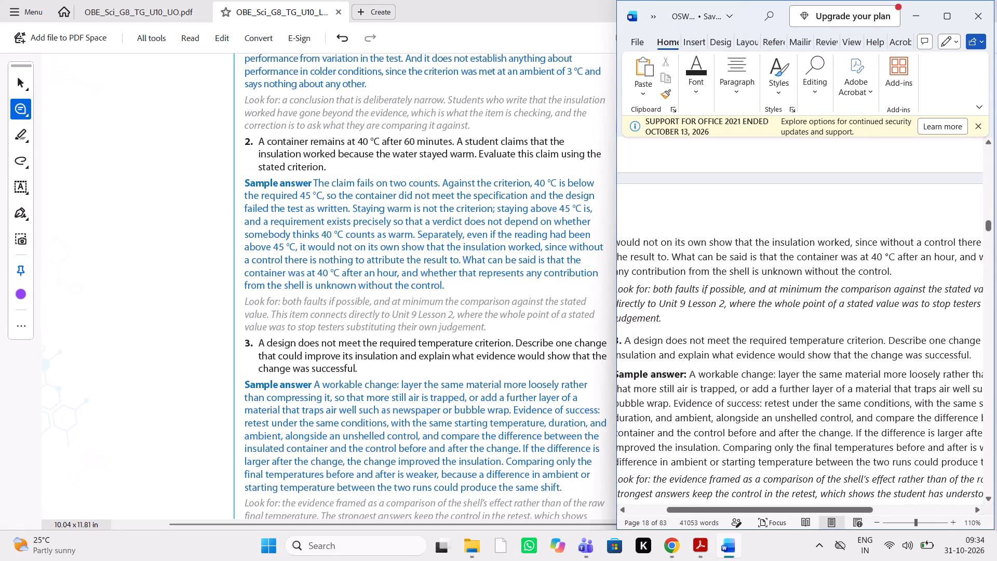
scroll(877, 380, "left", 1)
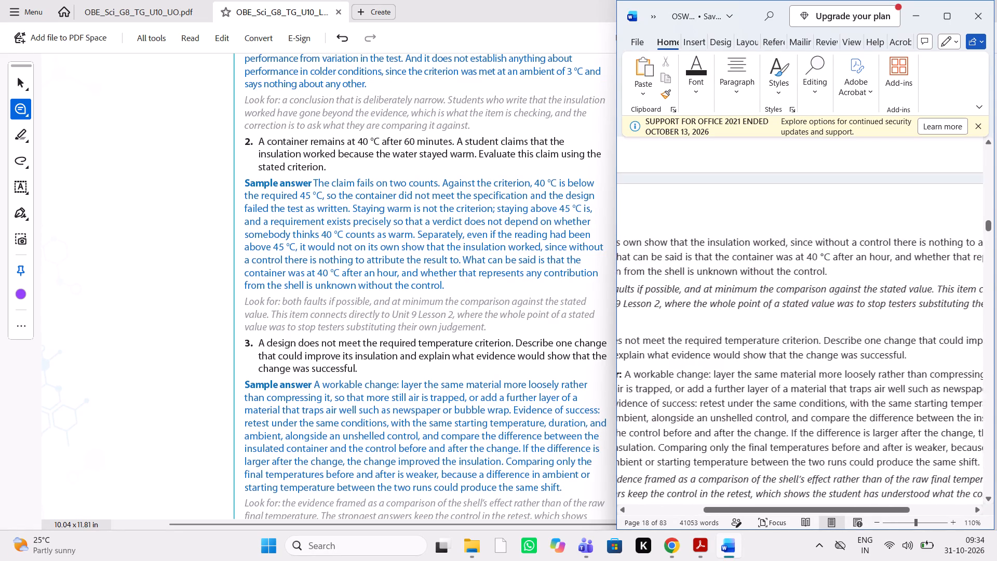
scroll(877, 380, "right", 1)
scroll(877, 380, "down", 1)
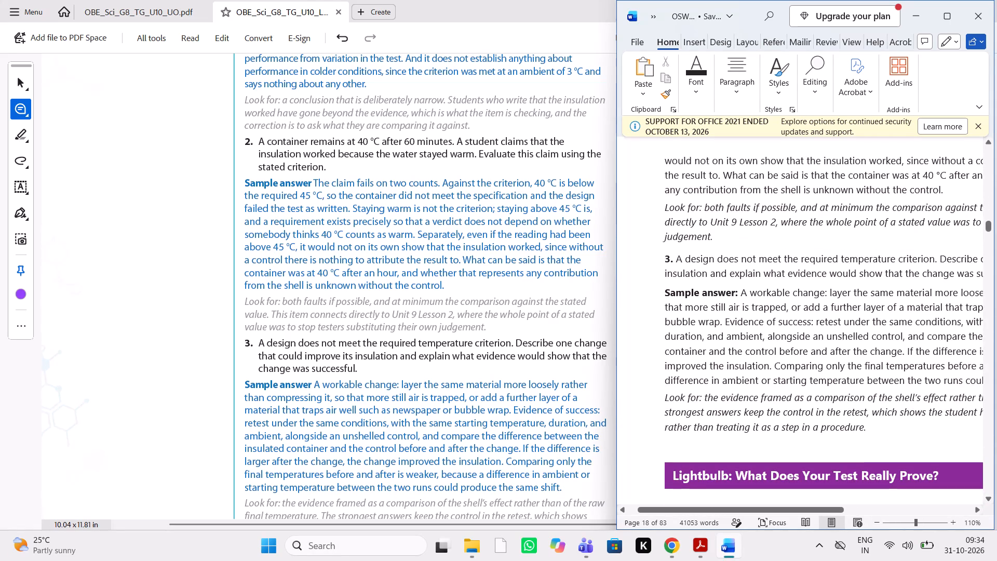
scroll(542, 412, "down", 1)
scroll(790, 385, "left", 1)
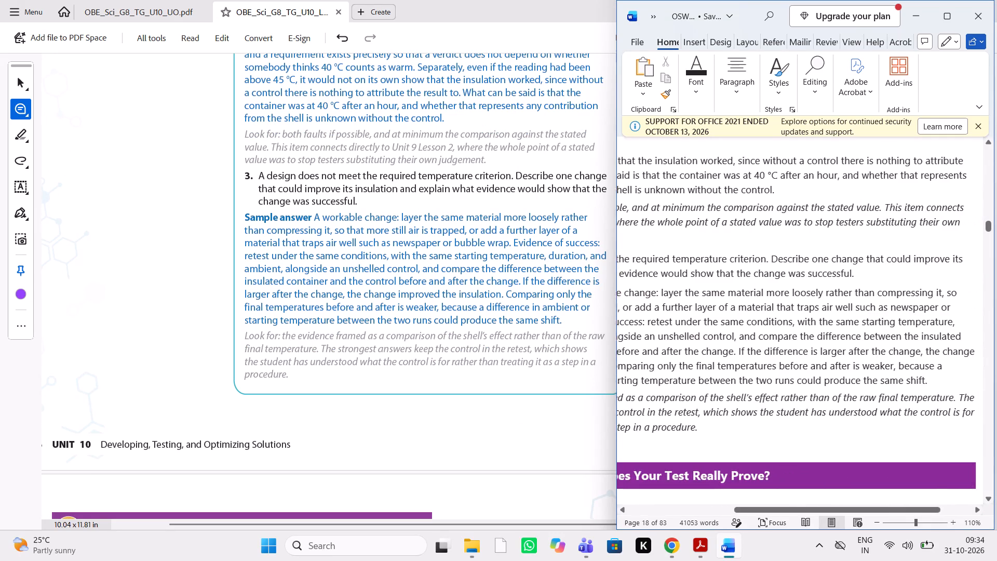
scroll(790, 385, "right", 1)
scroll(790, 385, "left", 1)
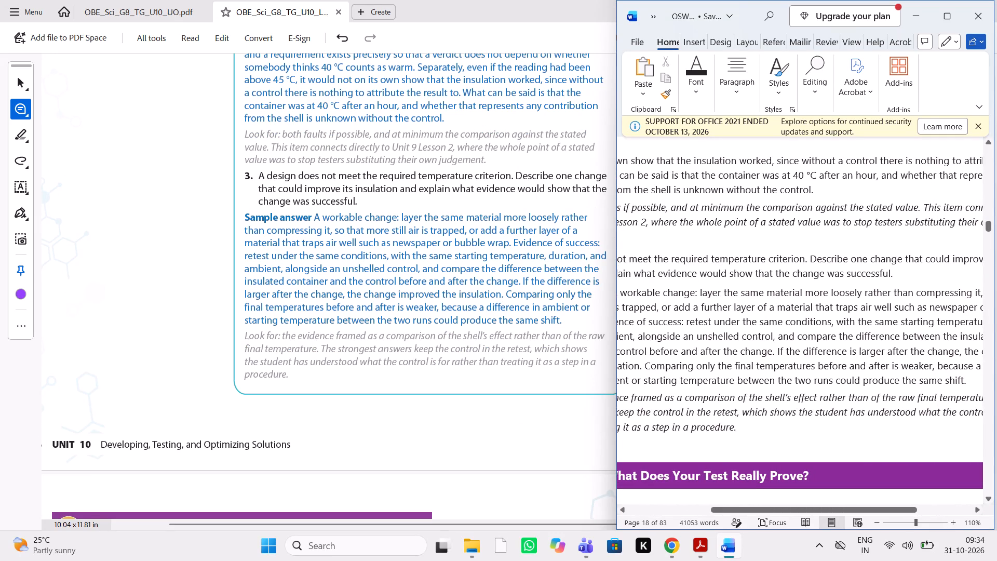
scroll(790, 385, "right", 1)
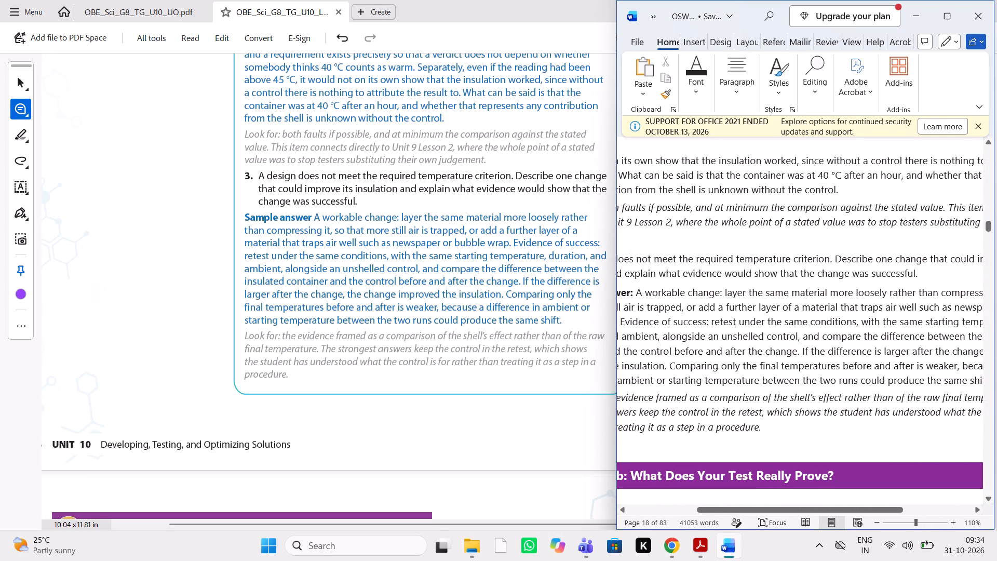
scroll(790, 385, "down", 1)
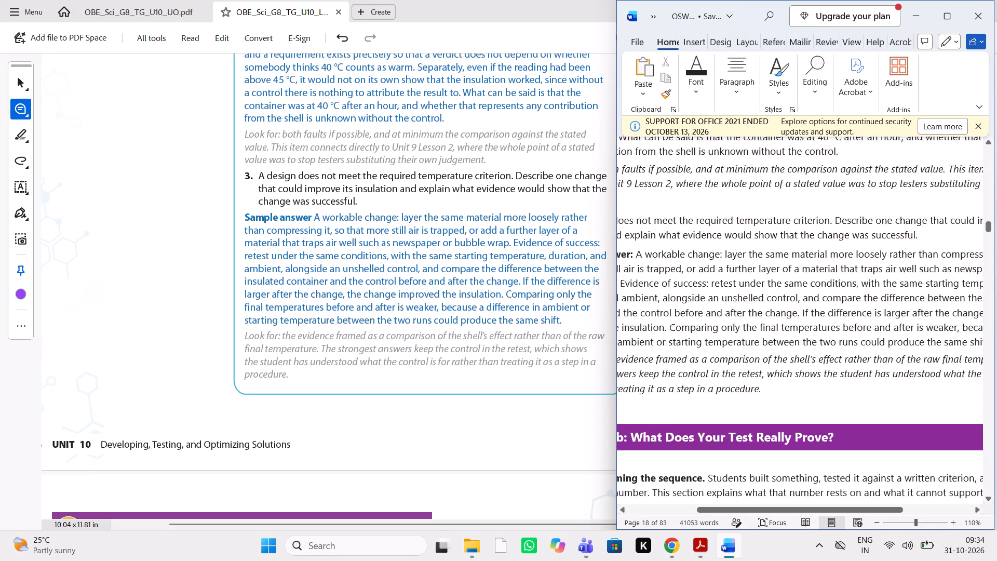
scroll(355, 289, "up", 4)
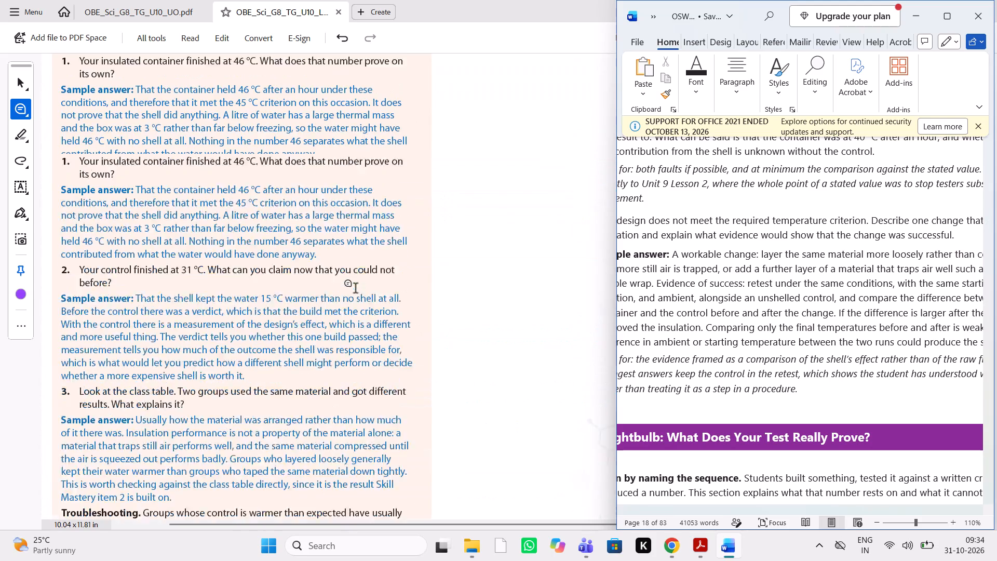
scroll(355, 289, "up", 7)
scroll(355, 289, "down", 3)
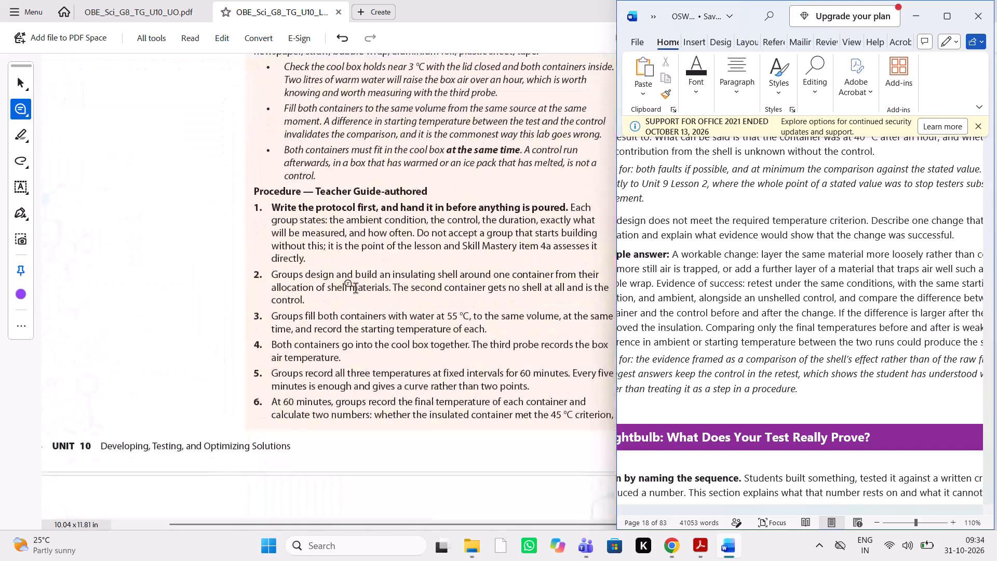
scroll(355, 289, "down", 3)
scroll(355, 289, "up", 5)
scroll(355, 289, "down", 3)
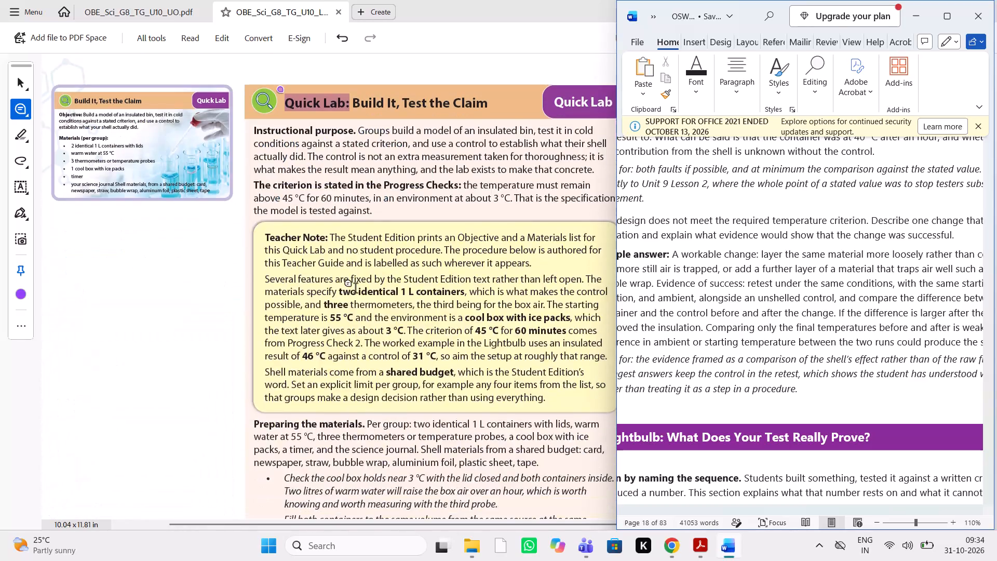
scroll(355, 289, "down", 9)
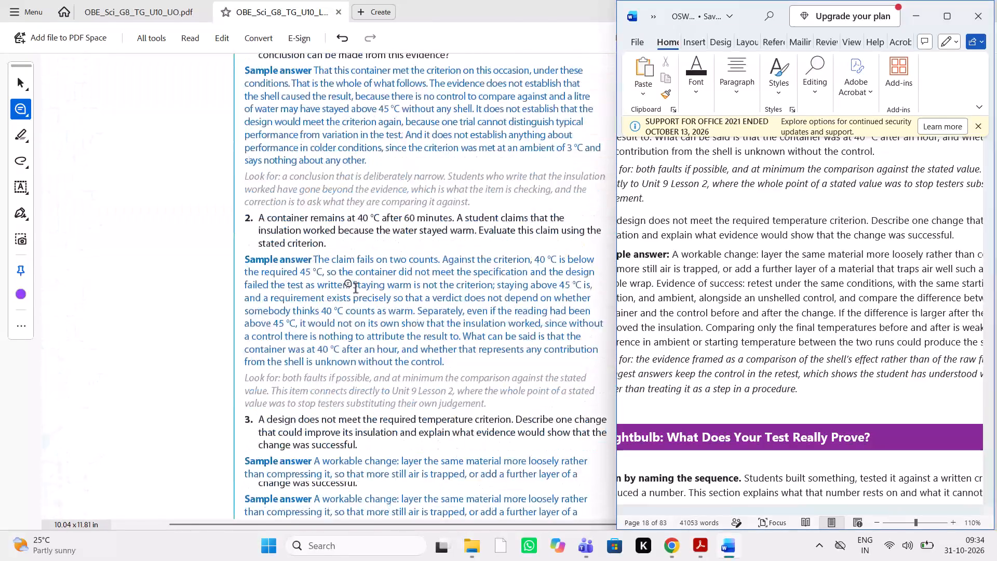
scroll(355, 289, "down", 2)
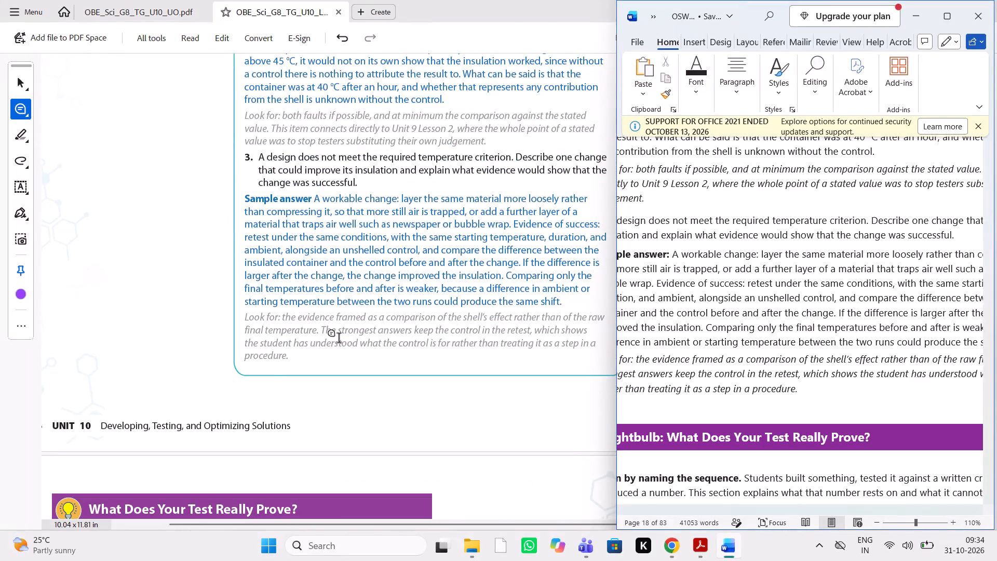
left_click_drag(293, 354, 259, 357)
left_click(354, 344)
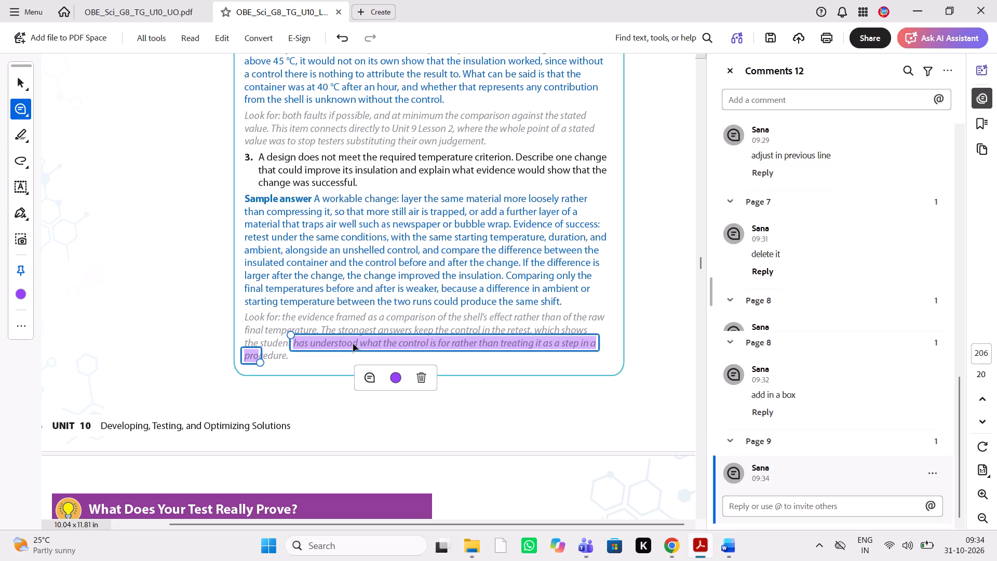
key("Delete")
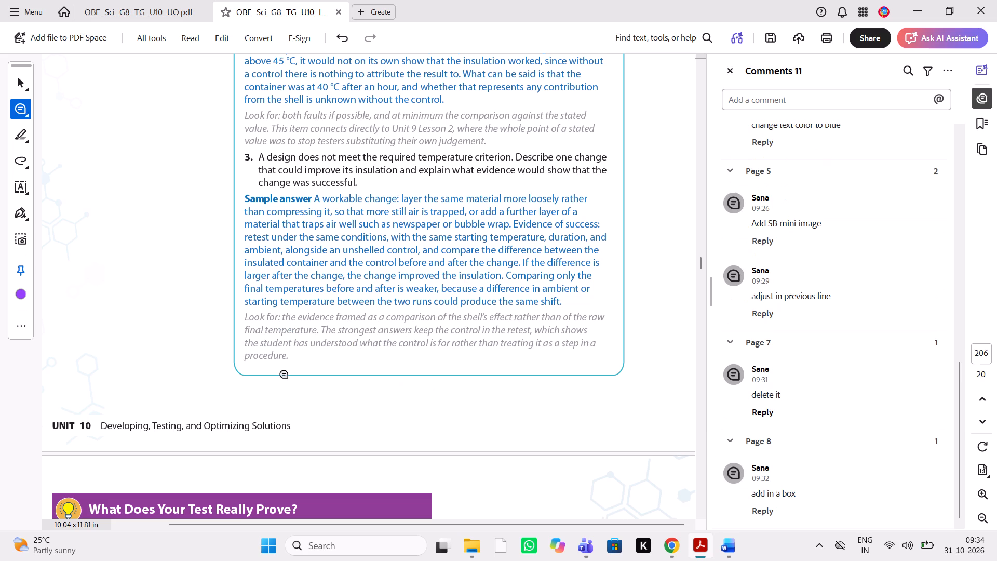
Highlight the stray last word "procedure." of question 3's Look for note on PDF page 206 and comment "adjust in previous line".
left_click_drag(290, 357, 273, 357)
left_click_drag(273, 357, 240, 354)
type("adjustr")
key("space")
key("BackSpace")
key("BackSpace")
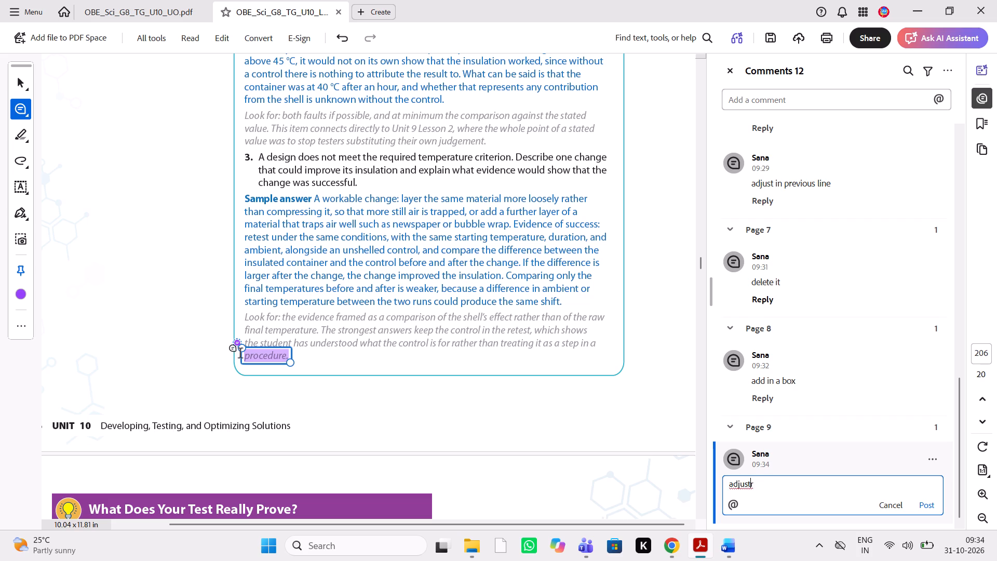
key("space")
type("in previous line")
key("space")
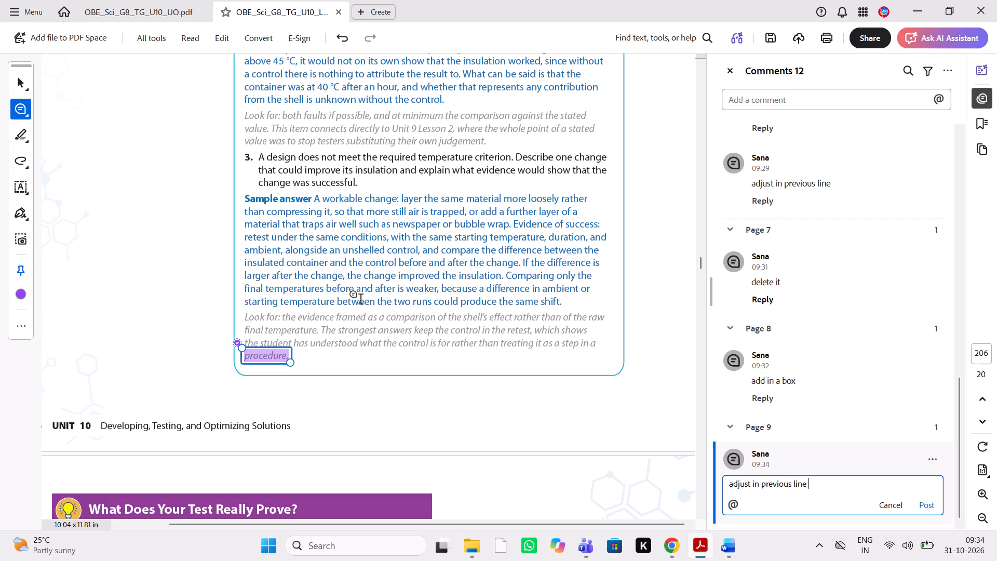
Compare the opening paragraphs of "What Does Your Test Really Prove?", through thermal mass, on PDF page 207 with the Word source.
left_click(727, 543)
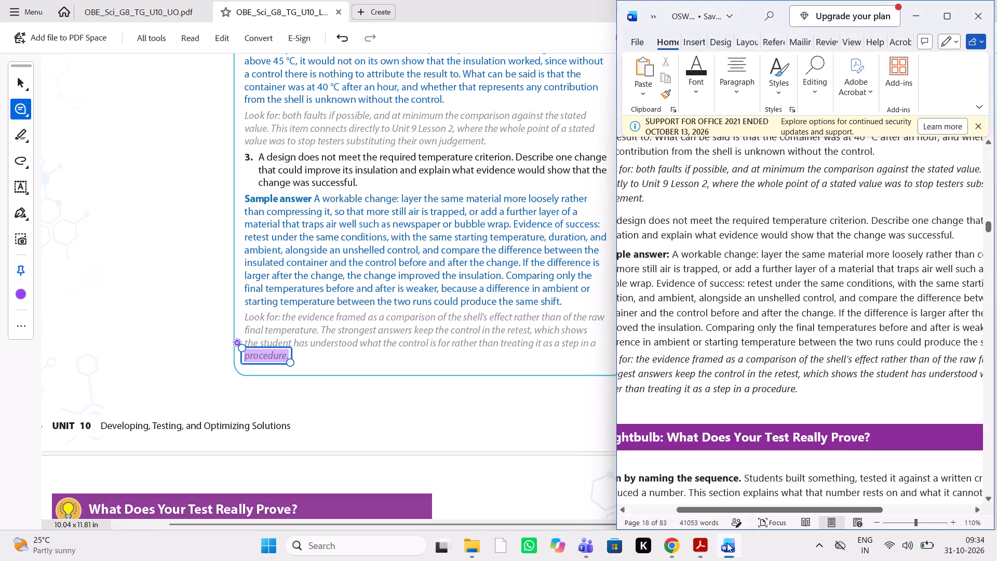
scroll(832, 340, "down", 1)
scroll(377, 367, "down", 1)
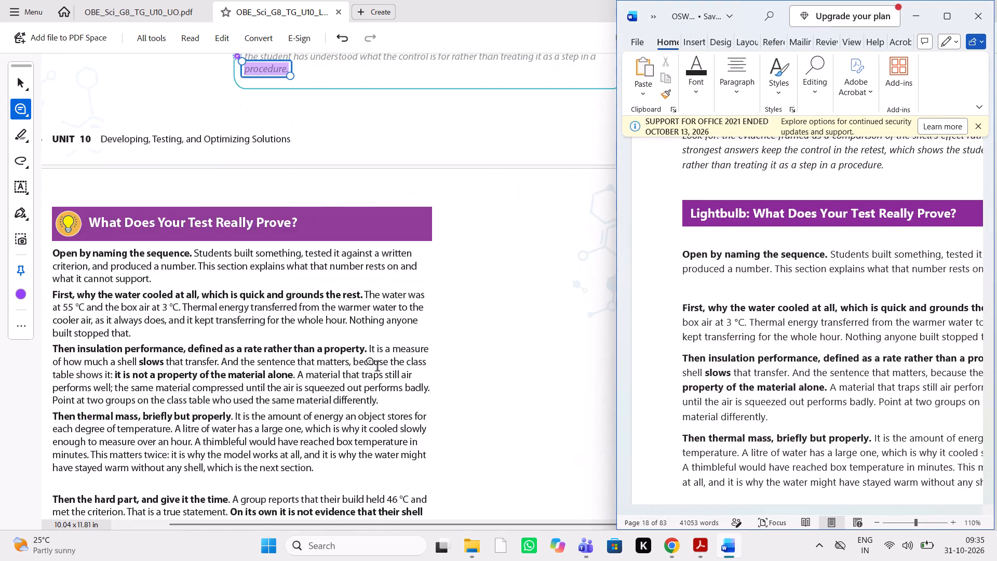
scroll(377, 367, "down", 1)
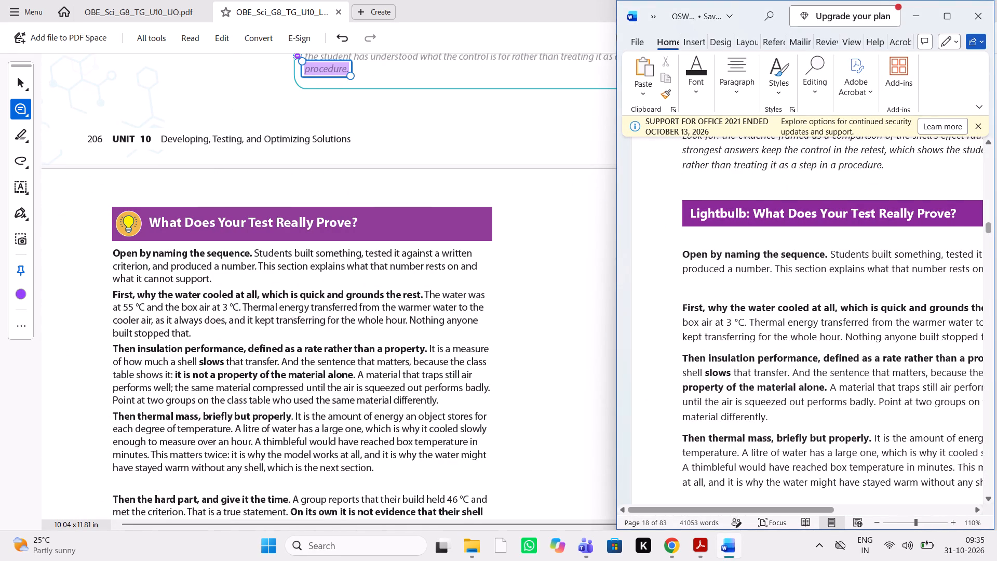
scroll(745, 371, "left", 1)
scroll(745, 371, "right", 1)
scroll(745, 371, "down", 1)
scroll(745, 371, "left", 1)
scroll(745, 371, "right", 1)
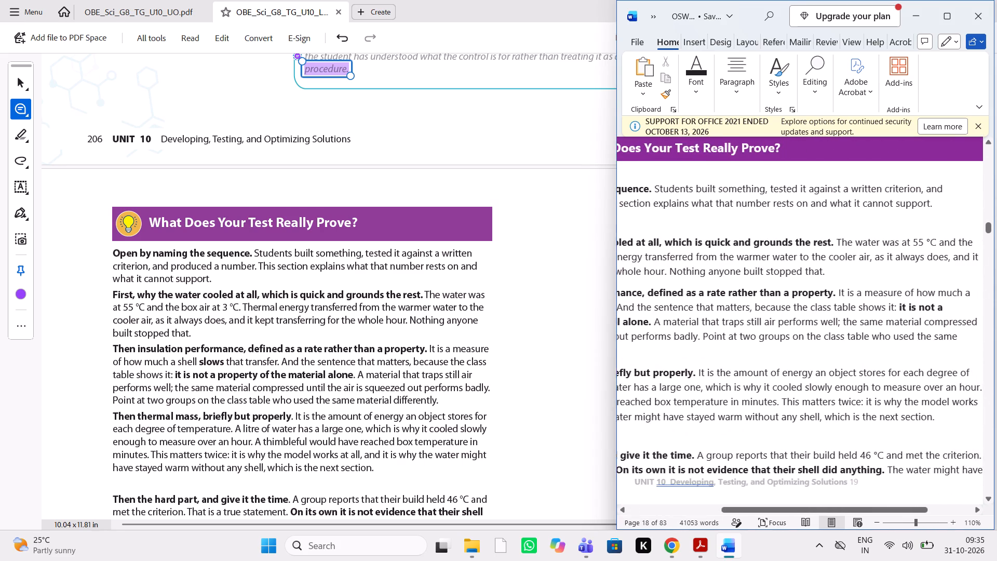
scroll(745, 371, "right", 1)
scroll(410, 364, "down", 1)
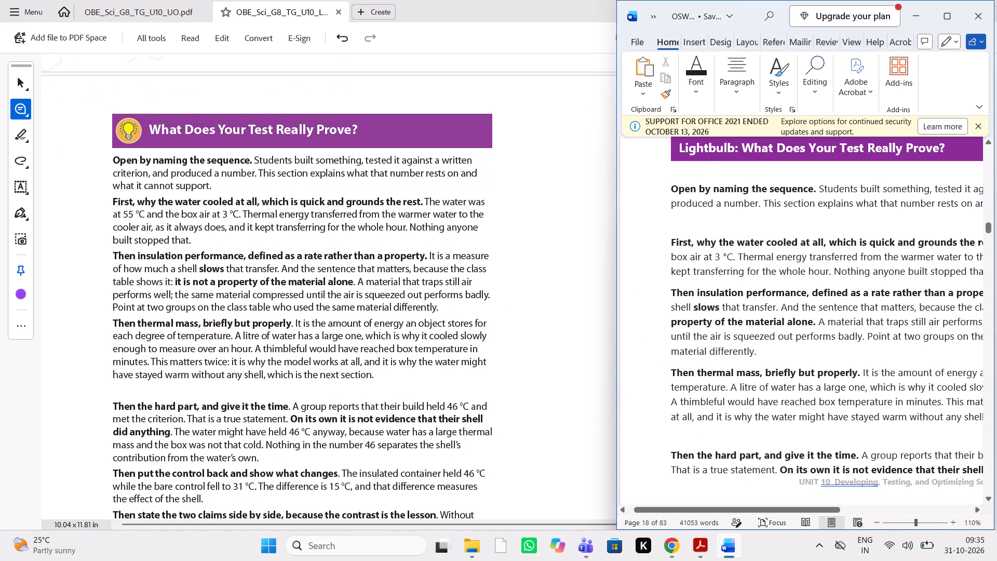
scroll(777, 331, "left", 1)
scroll(777, 331, "right", 1)
scroll(777, 331, "down", 2)
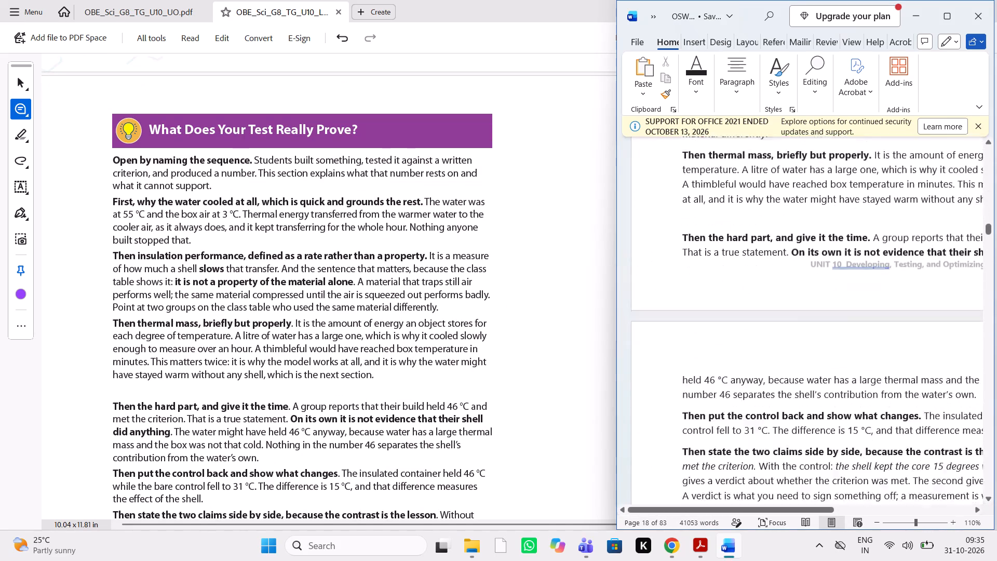
scroll(777, 331, "down", 1)
scroll(401, 347, "down", 1)
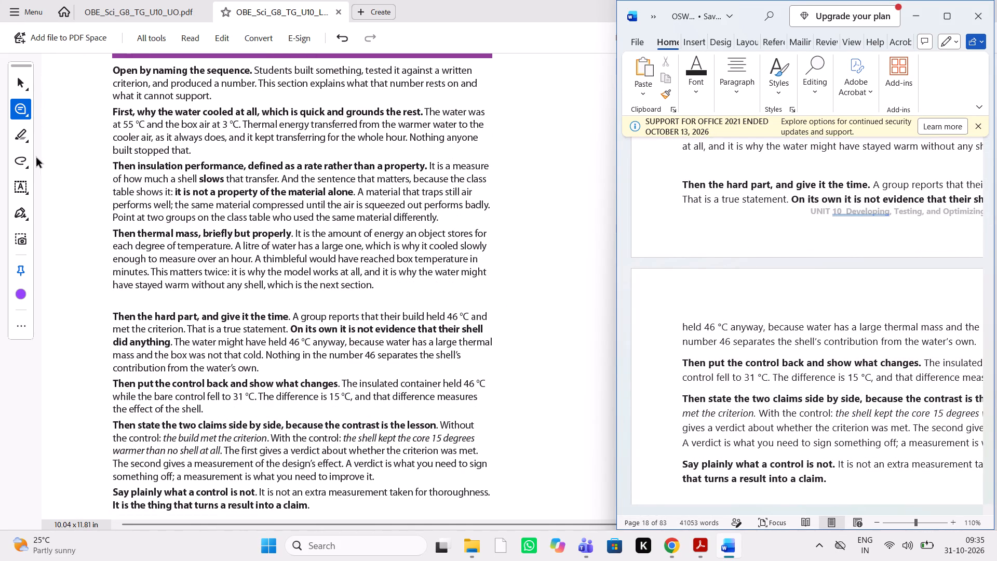
Draw a rectangle in the gap above "Then the hard part, and give it the time" on PDF page 207 and comment "reduce the space".
left_click(22, 159)
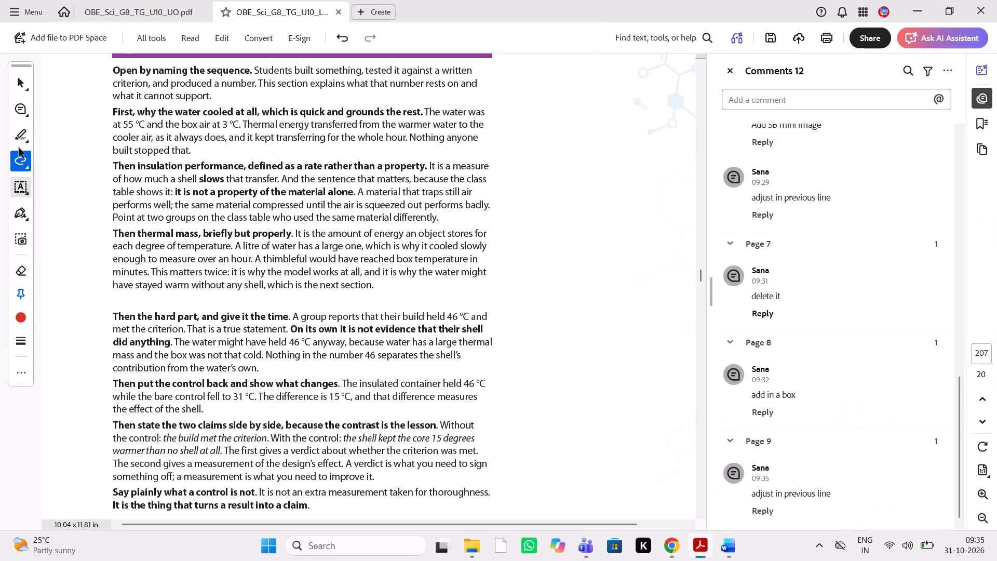
left_click(28, 161)
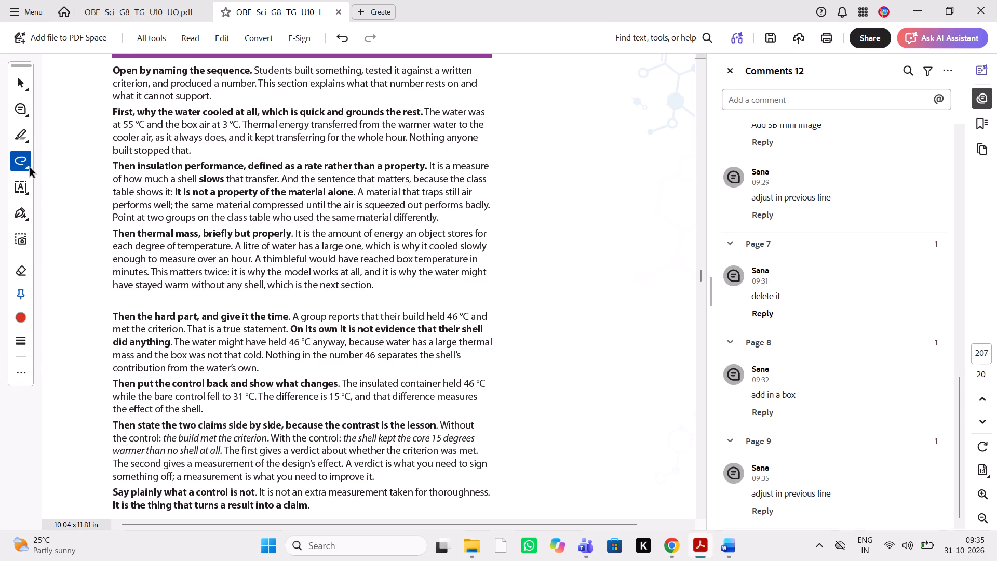
left_click(24, 167)
left_click(80, 244)
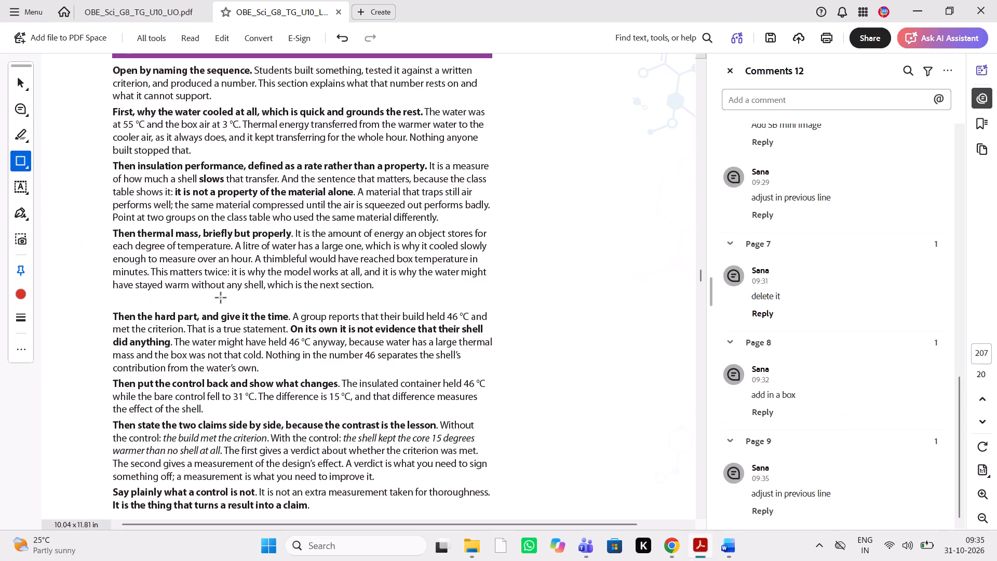
left_click_drag(166, 290, 186, 305)
left_click_drag(186, 305, 211, 311)
type("reduce the soa")
key("BackSpace")
key("BackSpace")
type("pace")
key("space")
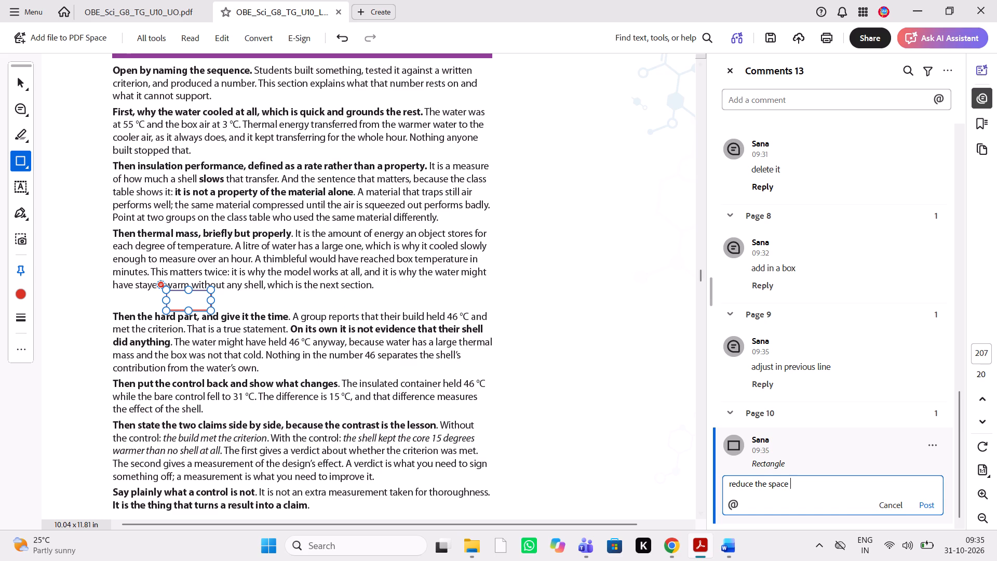
Compare the paragraphs from "Then the hard part" to "Say plainly what a control is not" on PDF page 207 with the Word source.
left_click(726, 541)
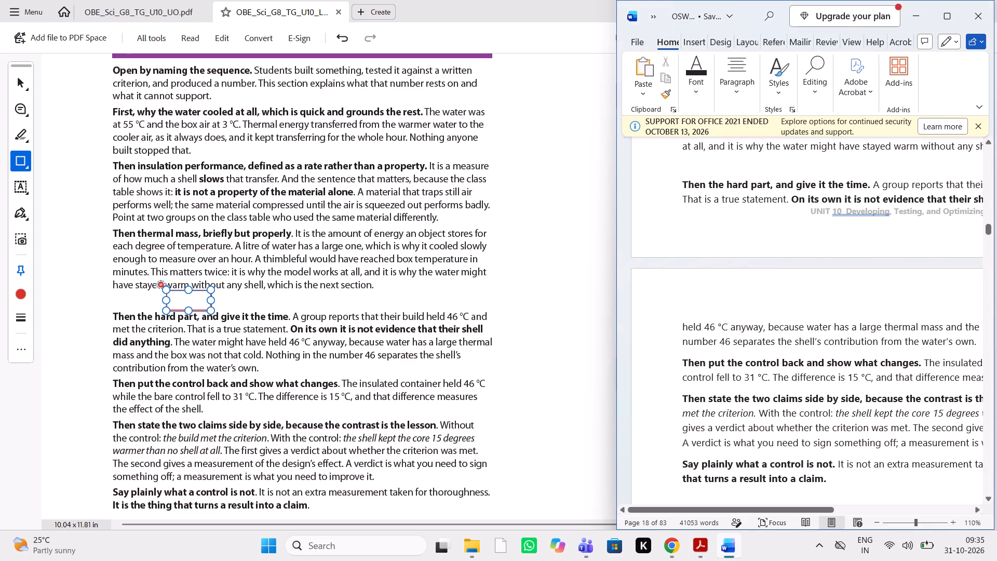
scroll(779, 366, "left", 1)
scroll(779, 366, "right", 1)
scroll(779, 366, "up", 1)
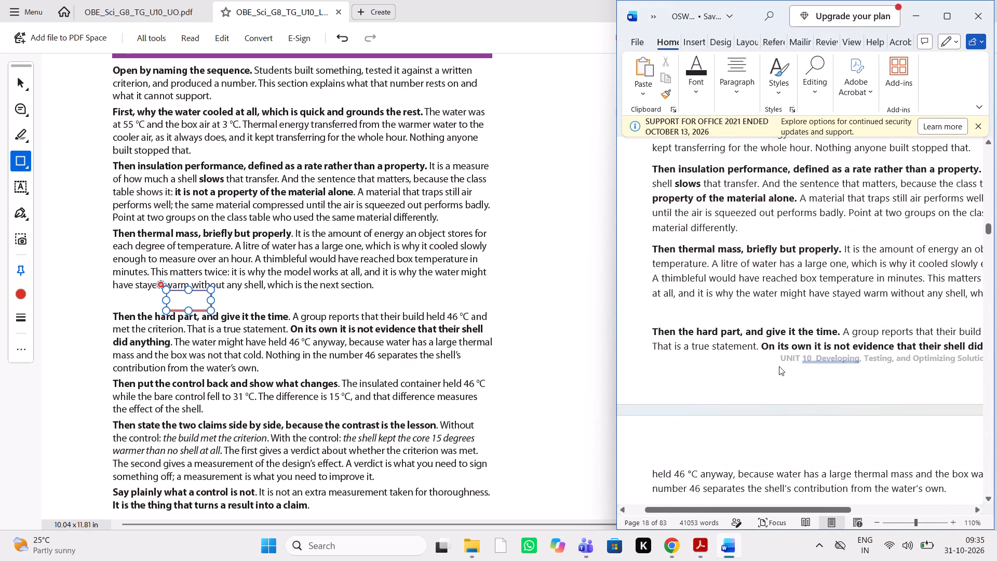
scroll(779, 366, "left", 2)
scroll(779, 366, "down", 1)
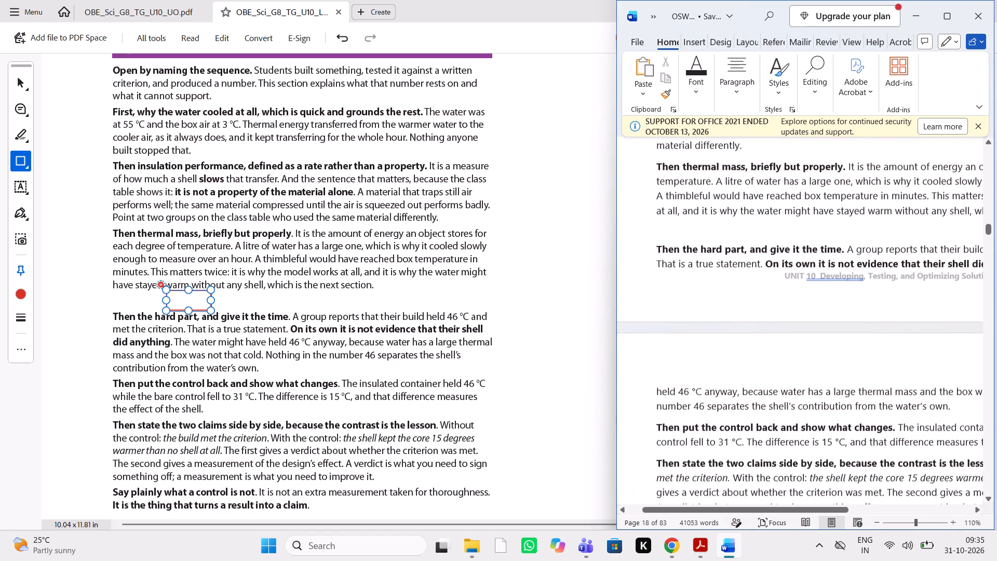
scroll(779, 366, "down", 1)
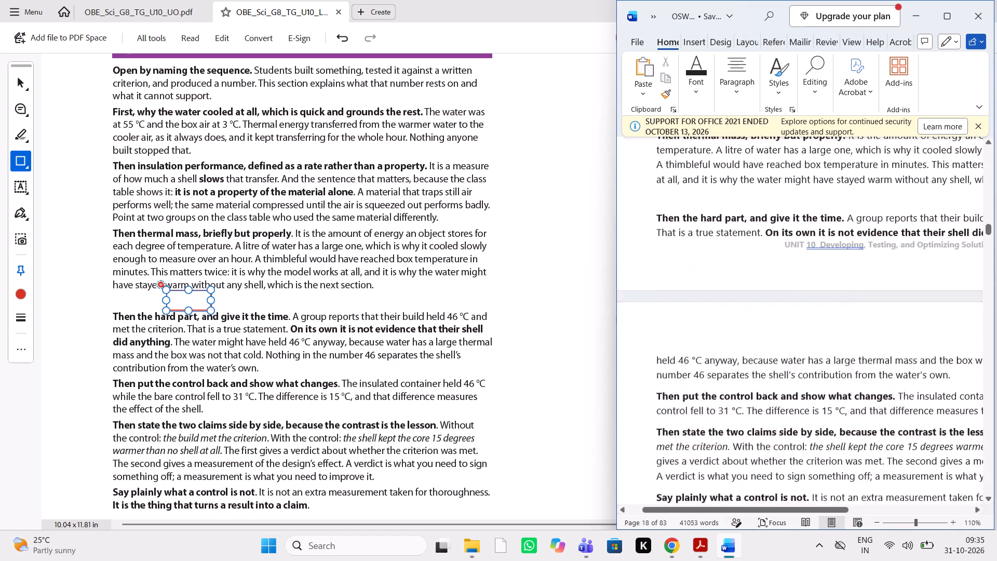
scroll(779, 366, "down", 1)
scroll(779, 366, "left", 2)
scroll(779, 366, "right", 2)
scroll(779, 366, "left", 1)
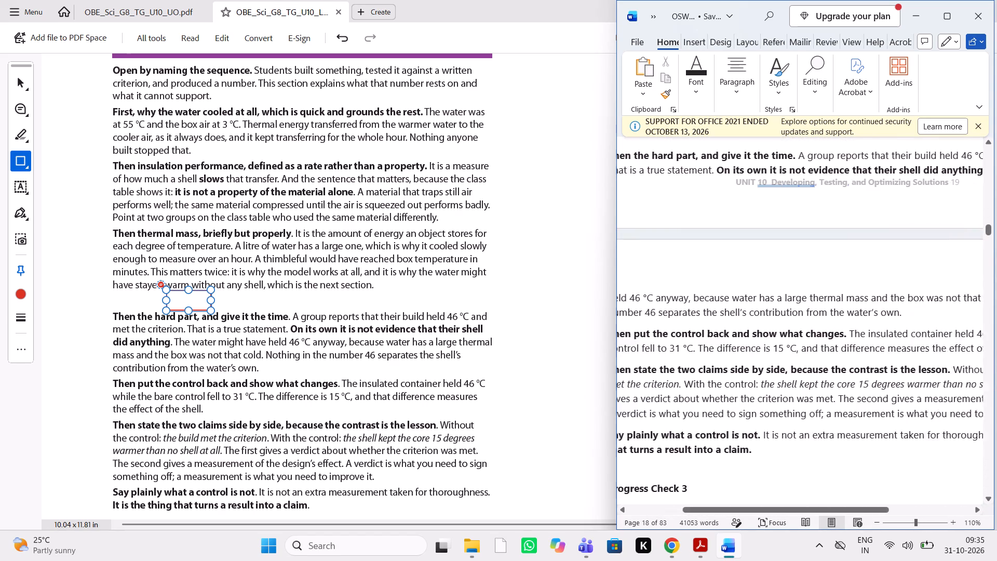
scroll(779, 366, "left", 2)
scroll(779, 366, "right", 1)
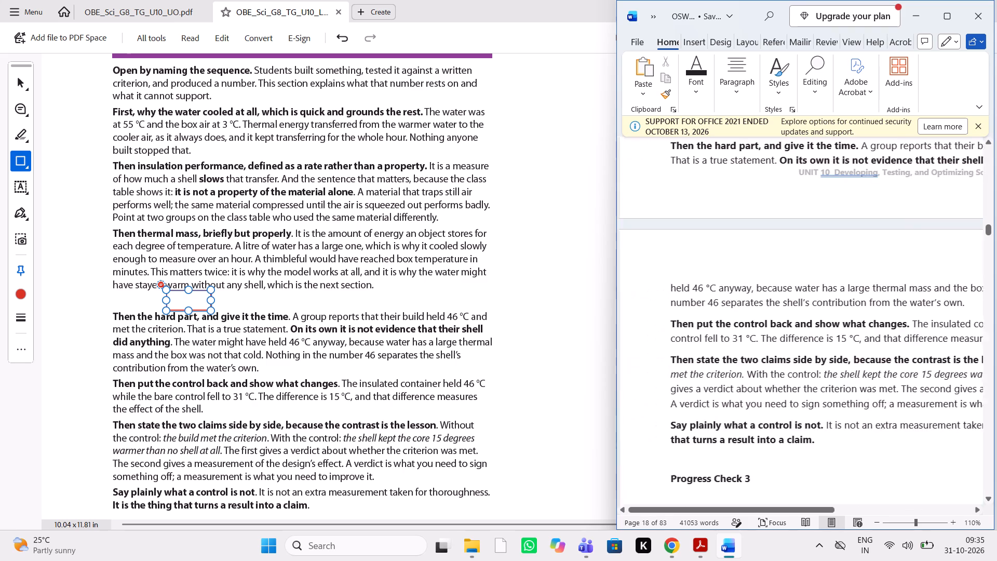
scroll(474, 384, "down", 1)
scroll(838, 340, "left", 1)
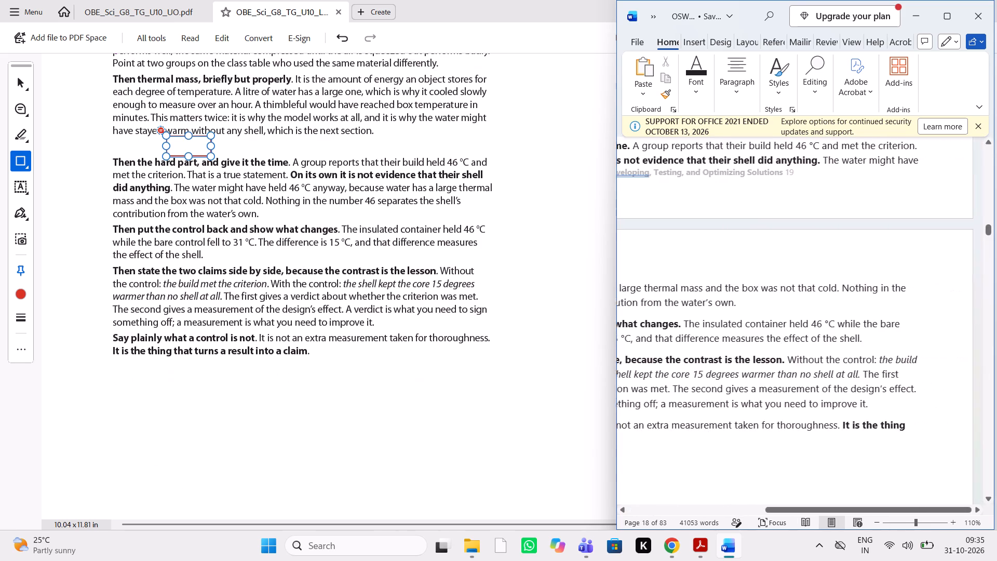
scroll(838, 340, "right", 1)
Compare Progress Check 3 question 1, its sample answer and its Look for note in the PDF with the Word source.
scroll(513, 385, "down", 2)
scroll(513, 385, "left", 1)
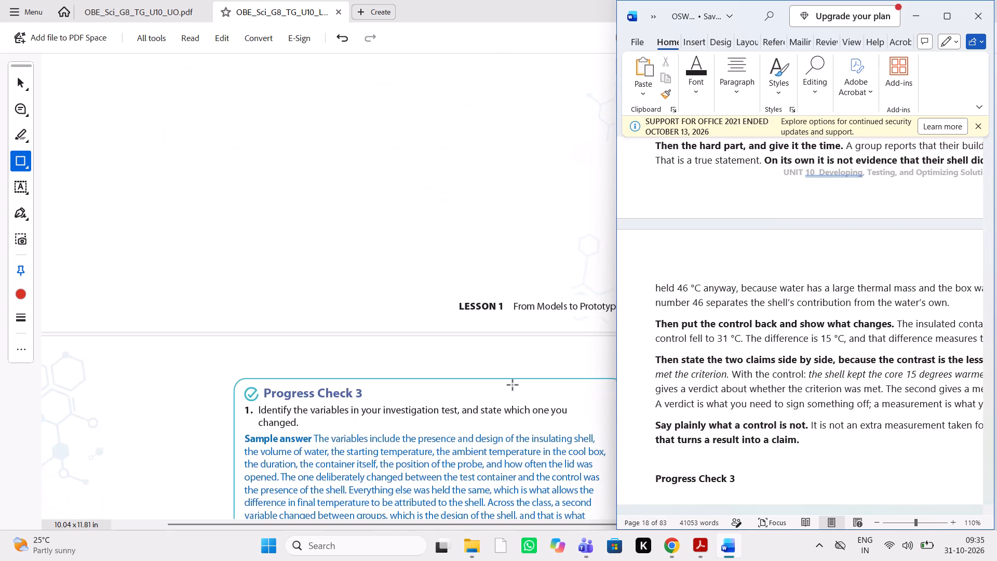
scroll(513, 385, "left", 1)
scroll(767, 363, "down", 2)
scroll(424, 417, "down", 5)
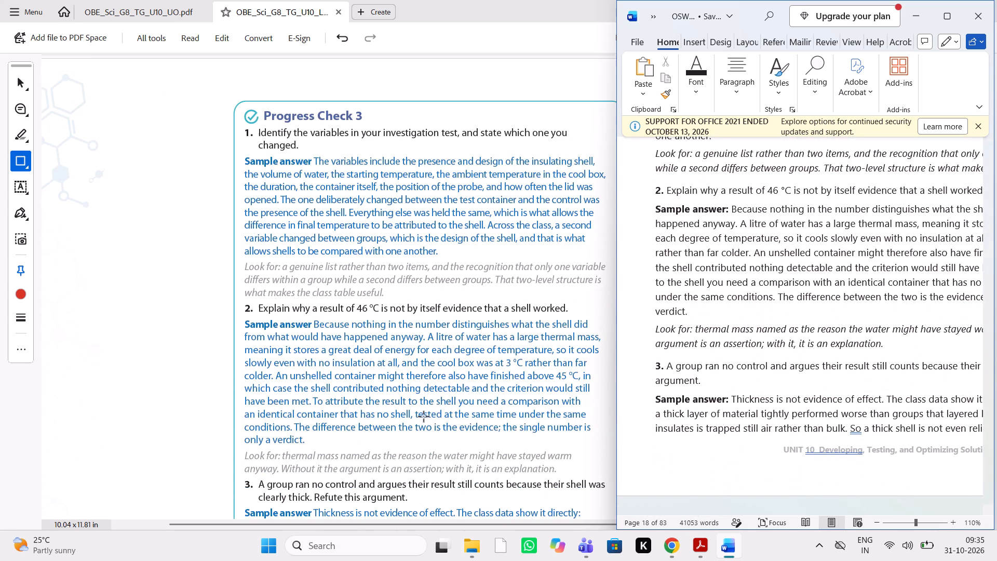
scroll(424, 417, "down", 1)
scroll(424, 417, "left", 1)
scroll(770, 366, "up", 1)
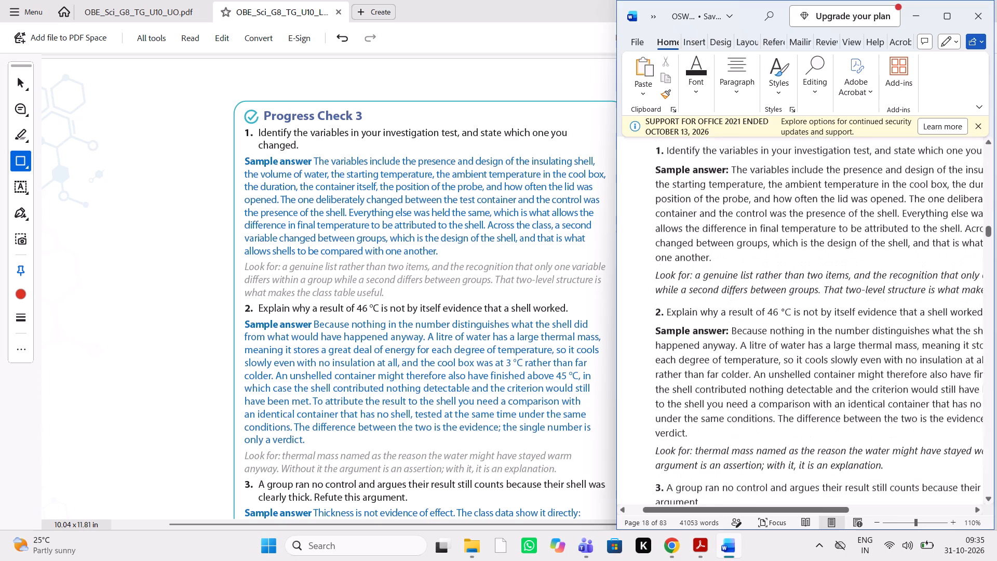
scroll(770, 366, "left", 1)
scroll(770, 366, "right", 2)
scroll(770, 366, "left", 1)
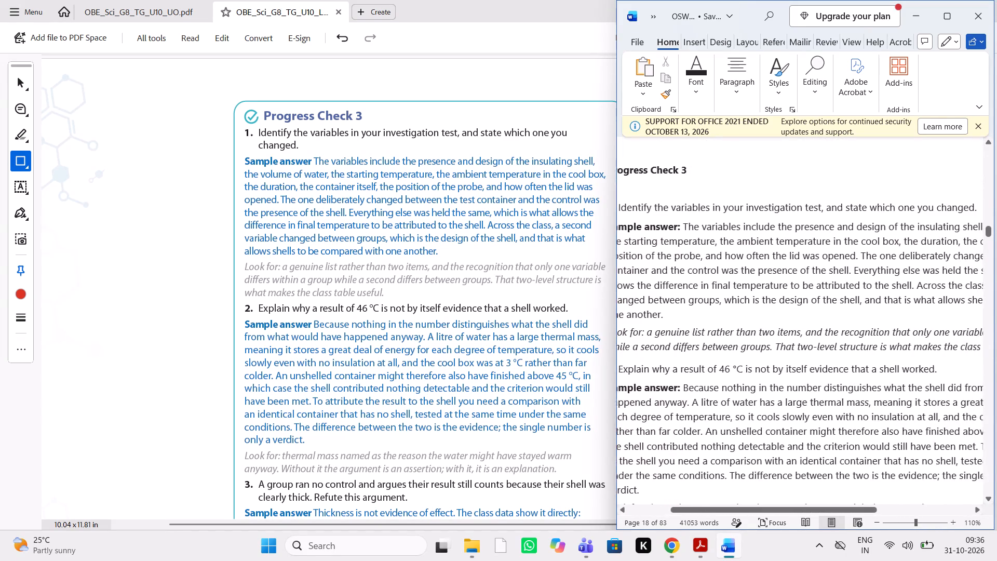
scroll(770, 366, "left", 1)
scroll(770, 366, "right", 1)
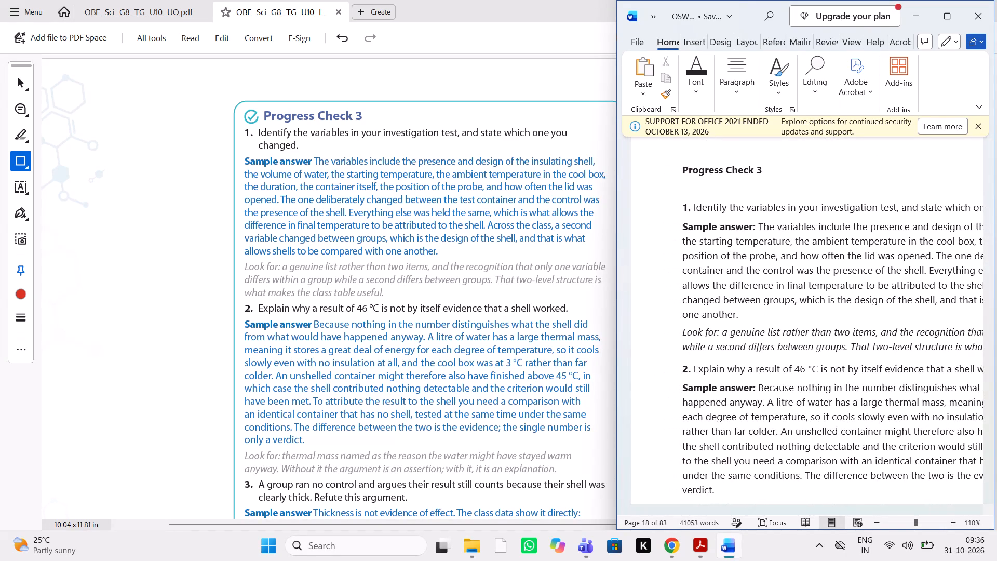
scroll(770, 366, "left", 1)
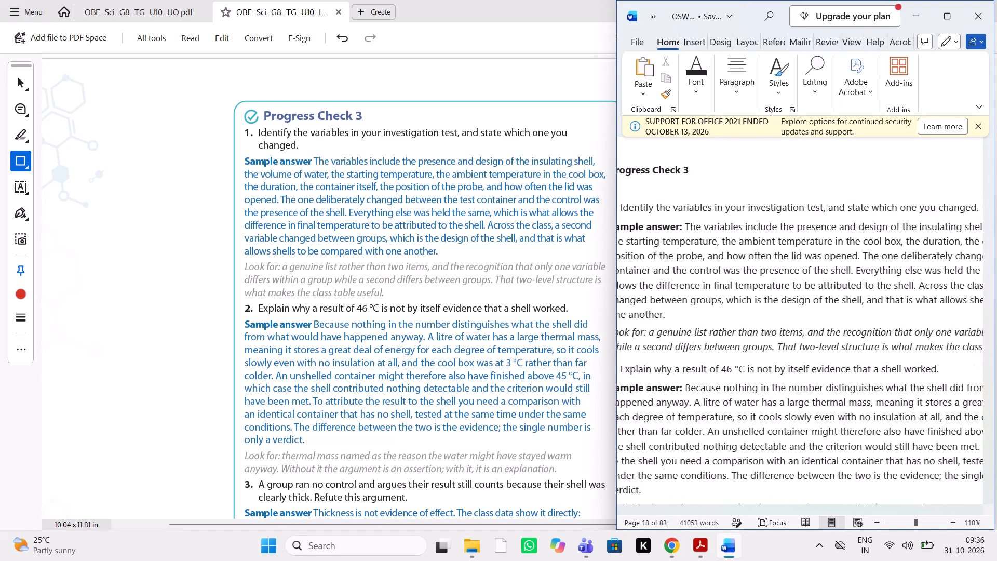
scroll(770, 366, "left", 2)
Compare Progress Check 3 question 2, its sample answer and its Look for note in the PDF with the Word source.
scroll(770, 366, "down", 1)
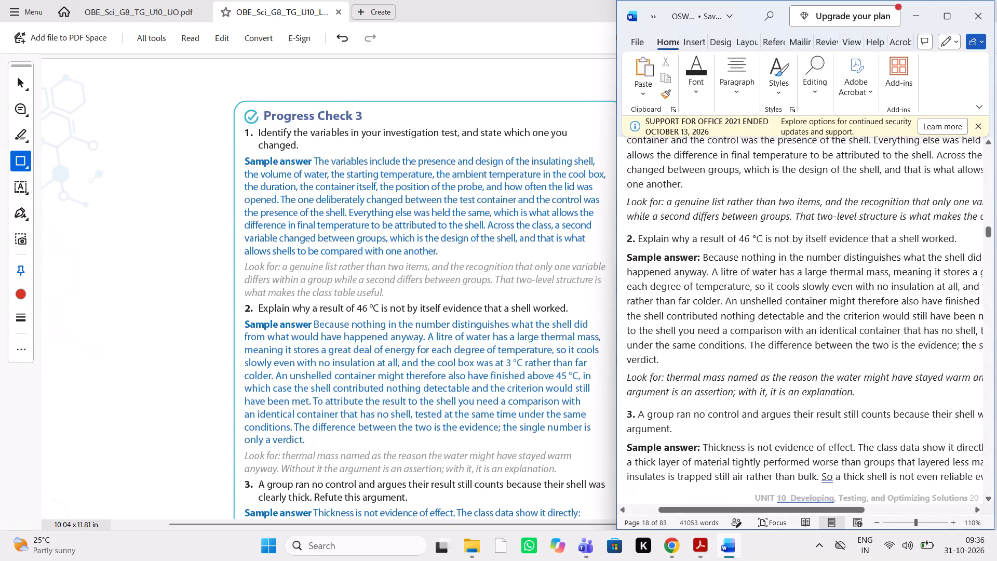
scroll(506, 434, "down", 1)
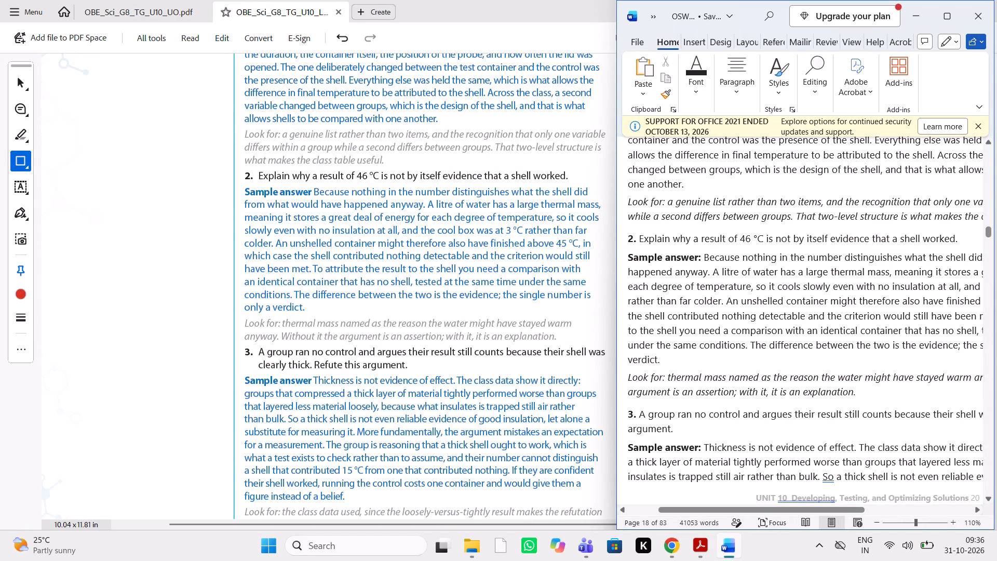
scroll(809, 370, "left", 1)
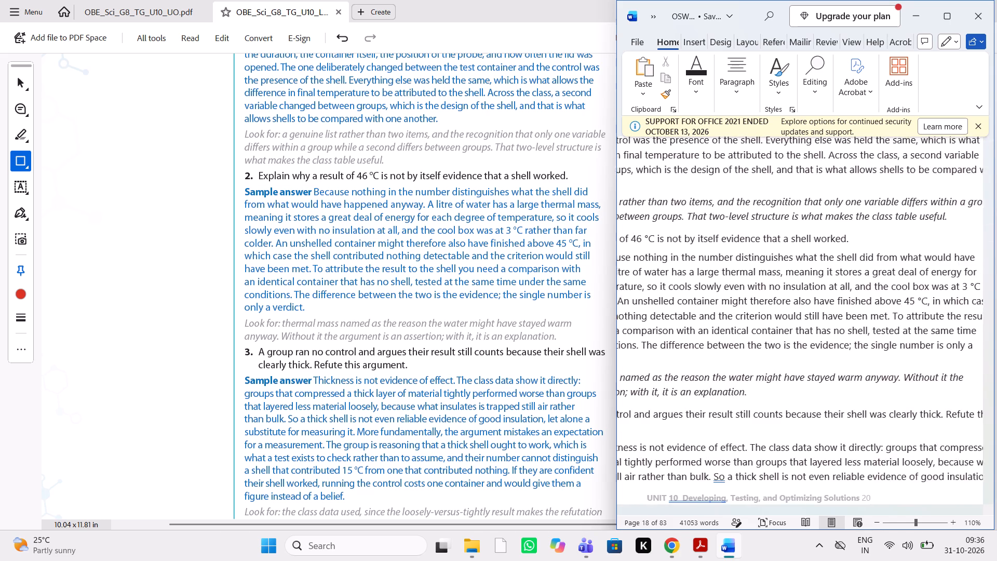
scroll(809, 370, "right", 1)
scroll(809, 370, "down", 1)
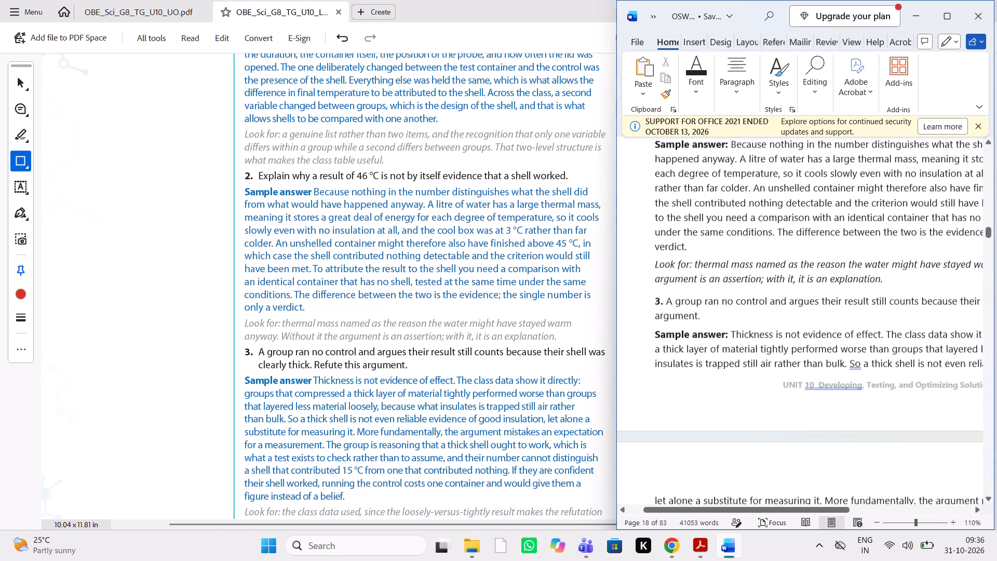
Compare Progress Check 3 question 3, its sample answer and its Look for note in the PDF with the Word source.
scroll(809, 370, "down", 1)
scroll(809, 370, "left", 1)
scroll(809, 370, "down", 1)
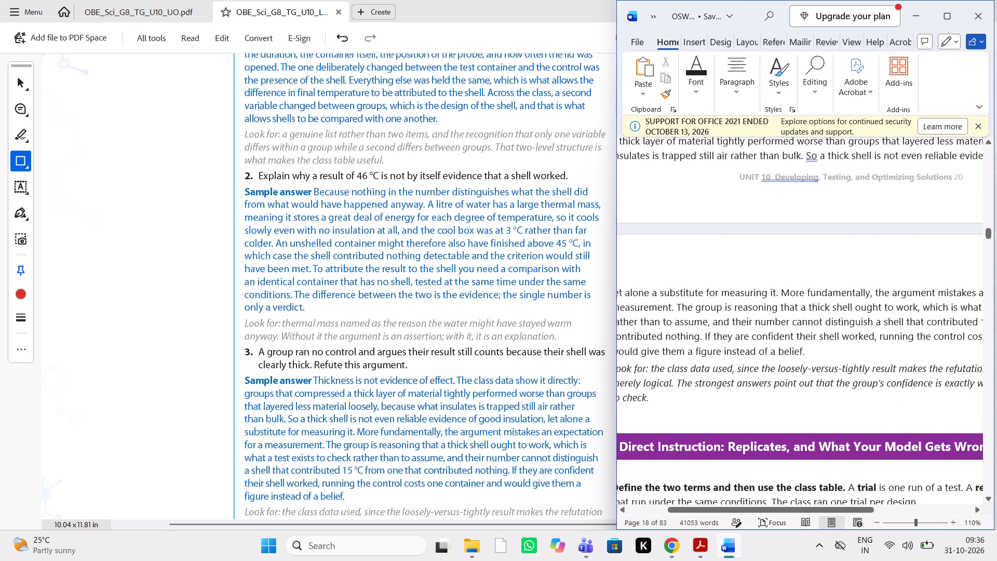
scroll(809, 370, "up", 1)
scroll(809, 370, "right", 1)
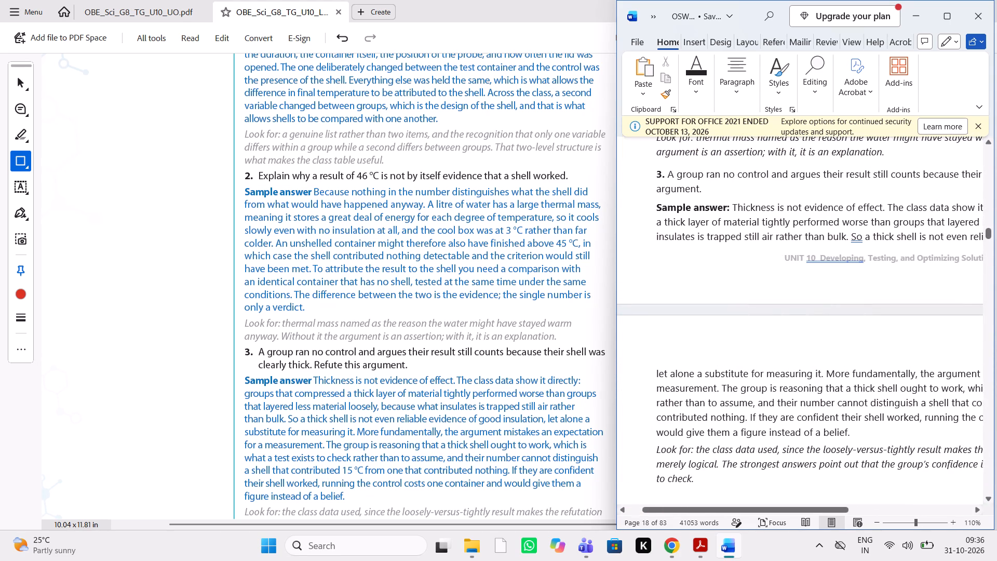
scroll(809, 370, "down", 1)
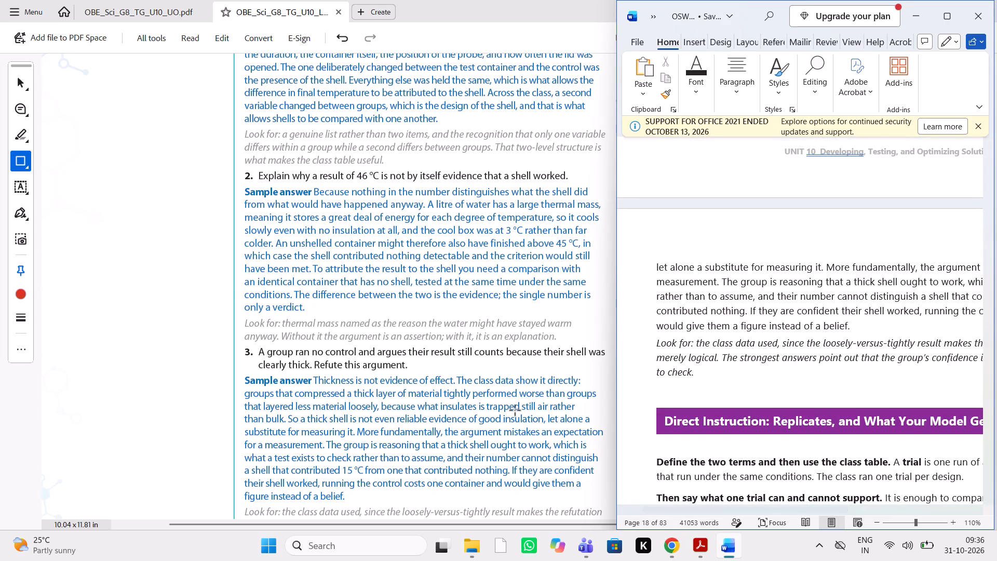
scroll(516, 411, "down", 1)
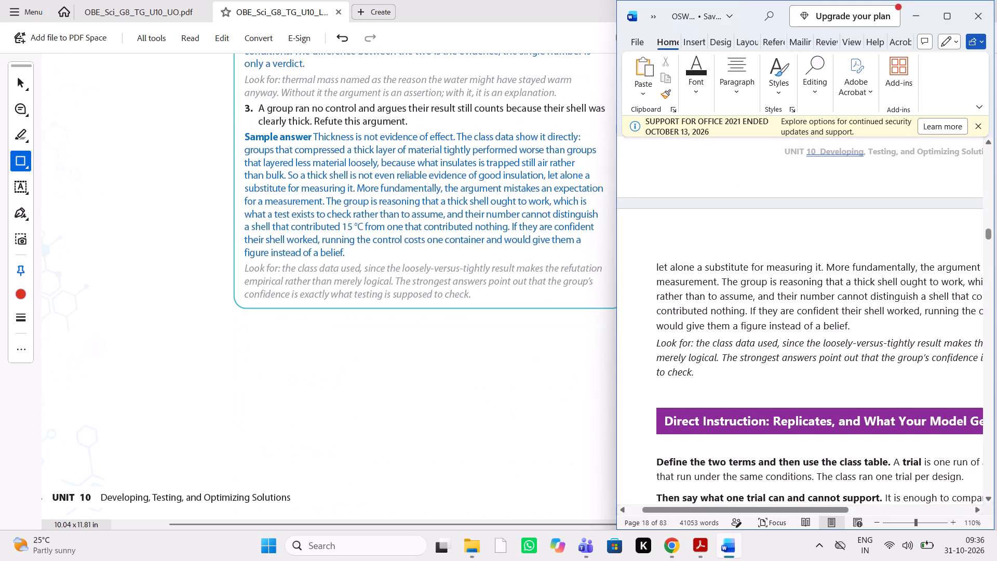
scroll(767, 365, "left", 1)
scroll(767, 365, "right", 1)
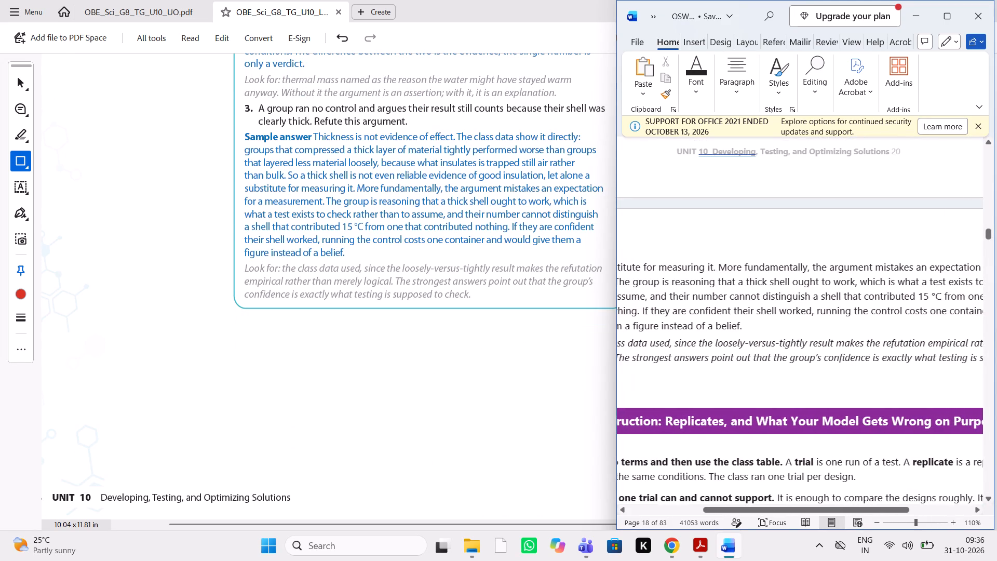
Add the sticky note comment "add SB mini image" beside the "What Does Your Test Really Prove?" section on PDF page 207.
scroll(368, 406, "down", 2)
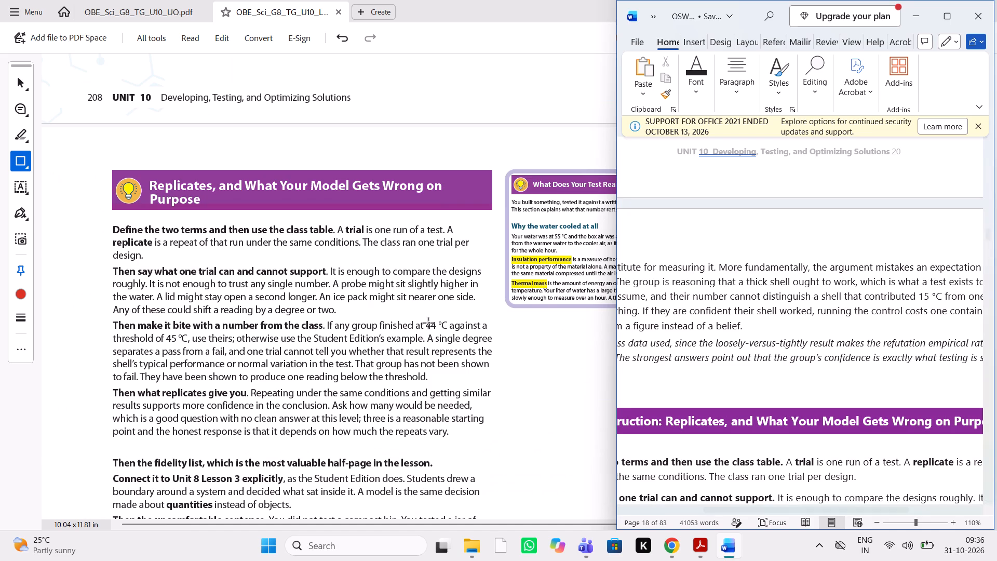
scroll(429, 324, "up", 7)
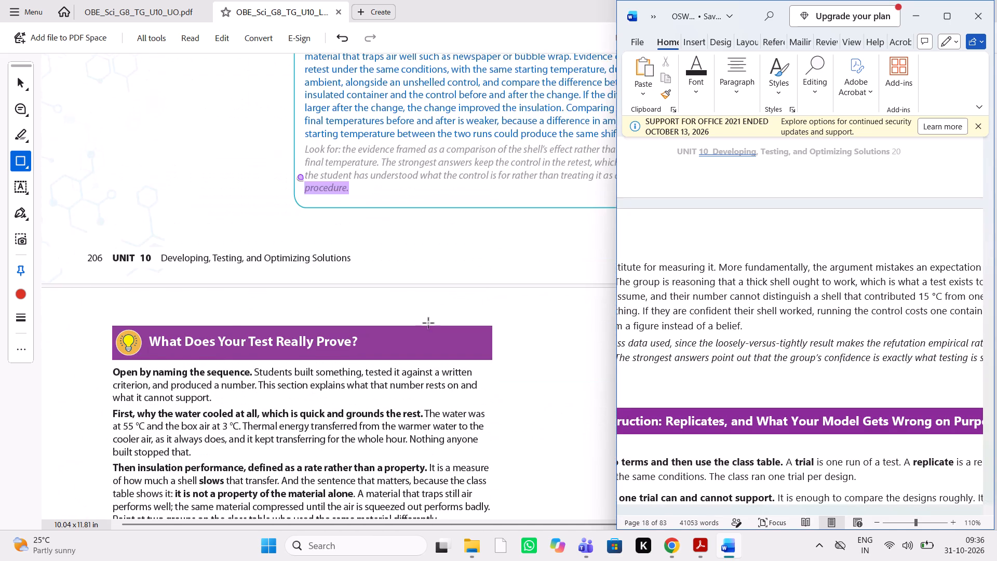
scroll(429, 324, "up", 2)
scroll(429, 324, "down", 1)
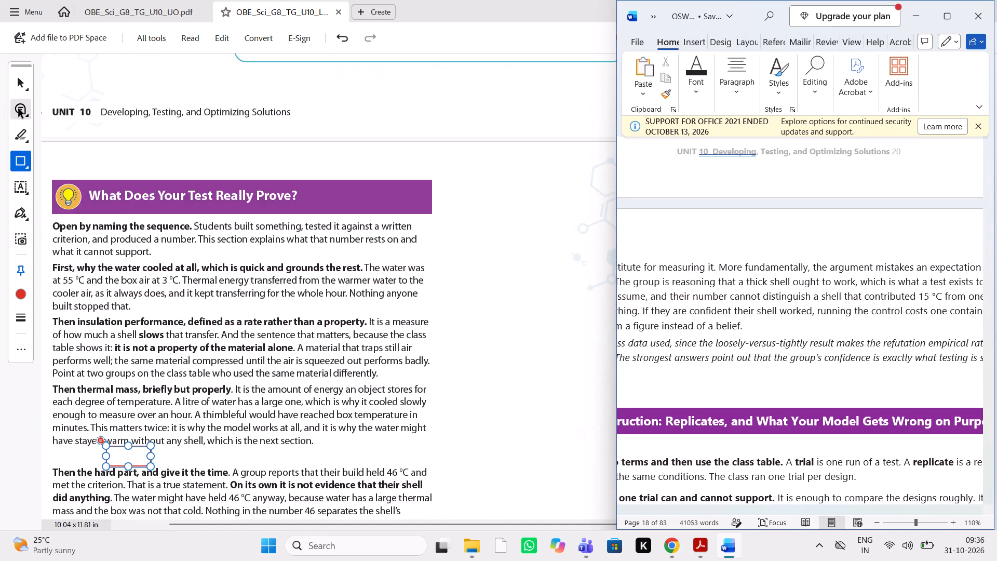
left_click(18, 109)
left_click(589, 225)
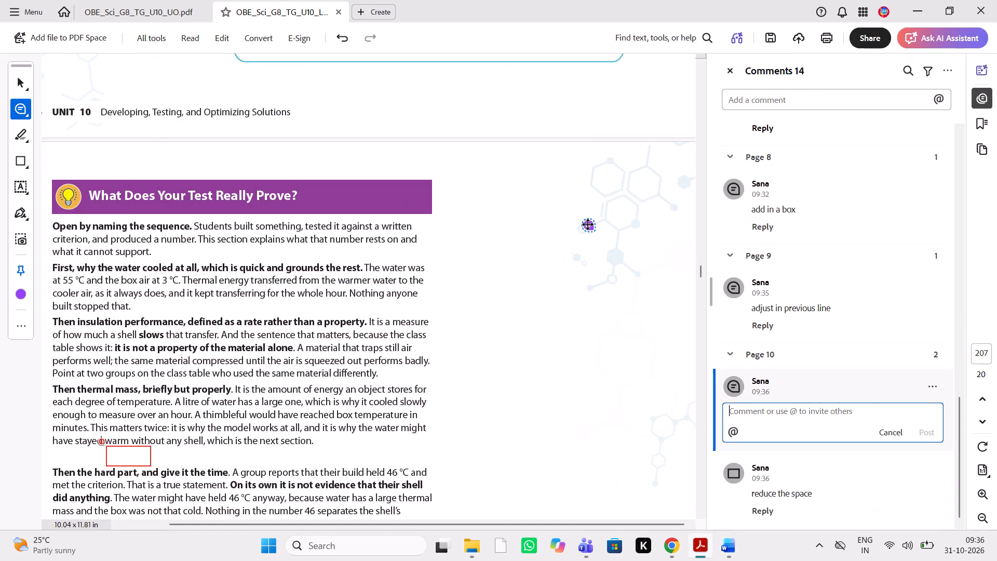
type("add")
key("space")
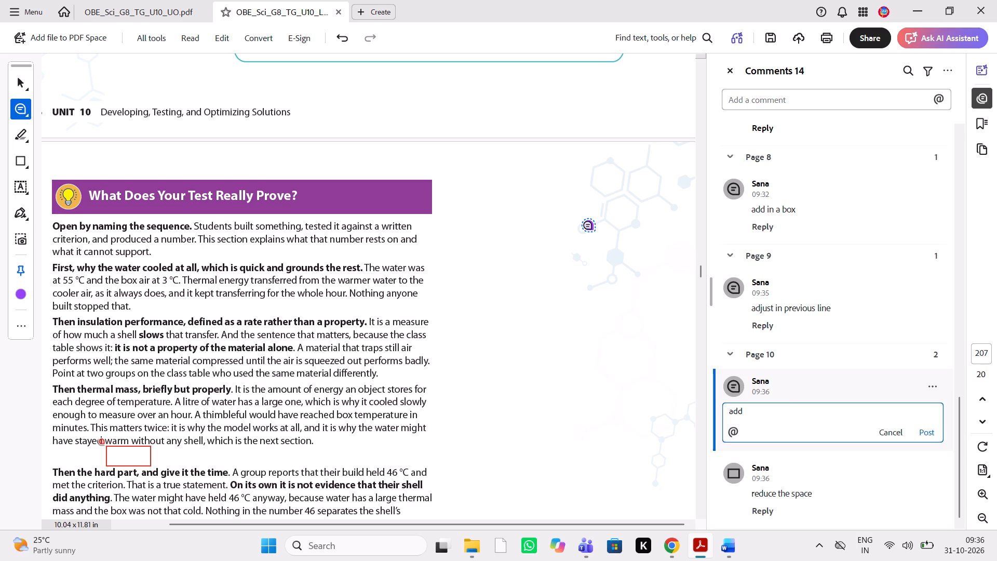
type("SB mini image")
key("space")
Compare the "Replicates, and What Your Model Gets Wrong on Purpose" paragraphs through "Then what replicates give you" on PDF page 209 with the Word source.
scroll(292, 355, "up", 5)
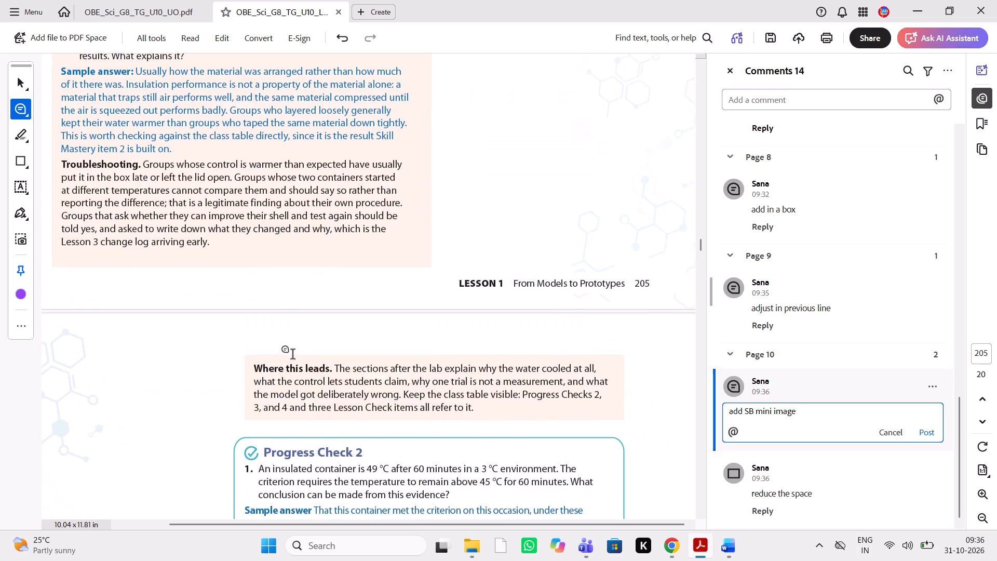
scroll(292, 355, "up", 7)
scroll(292, 355, "down", 8)
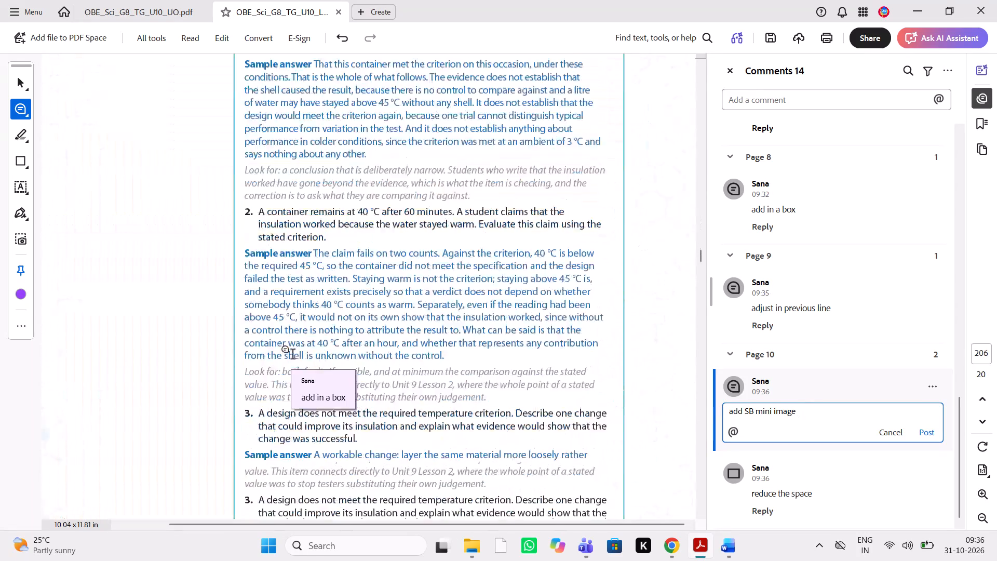
scroll(292, 355, "down", 13)
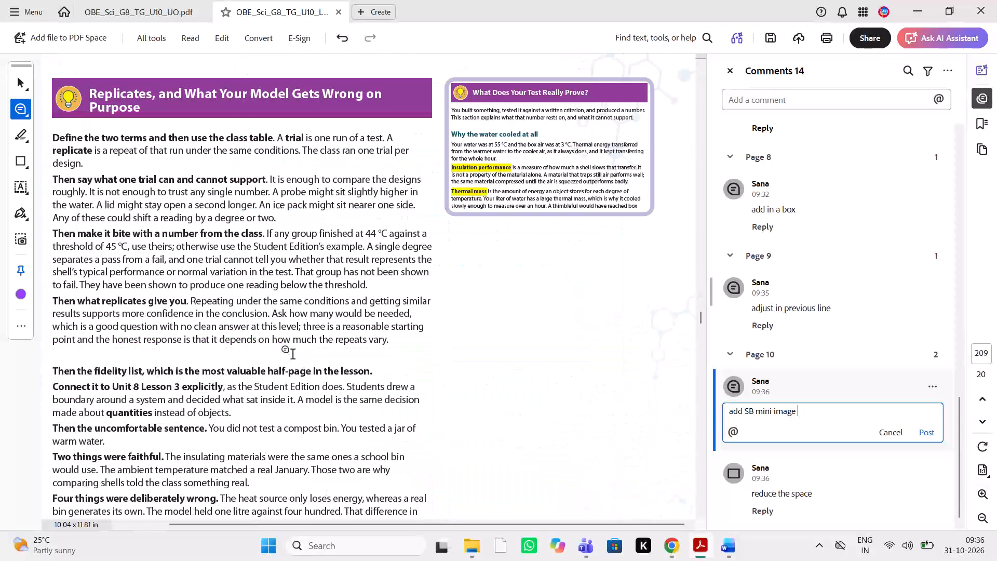
left_click(732, 542)
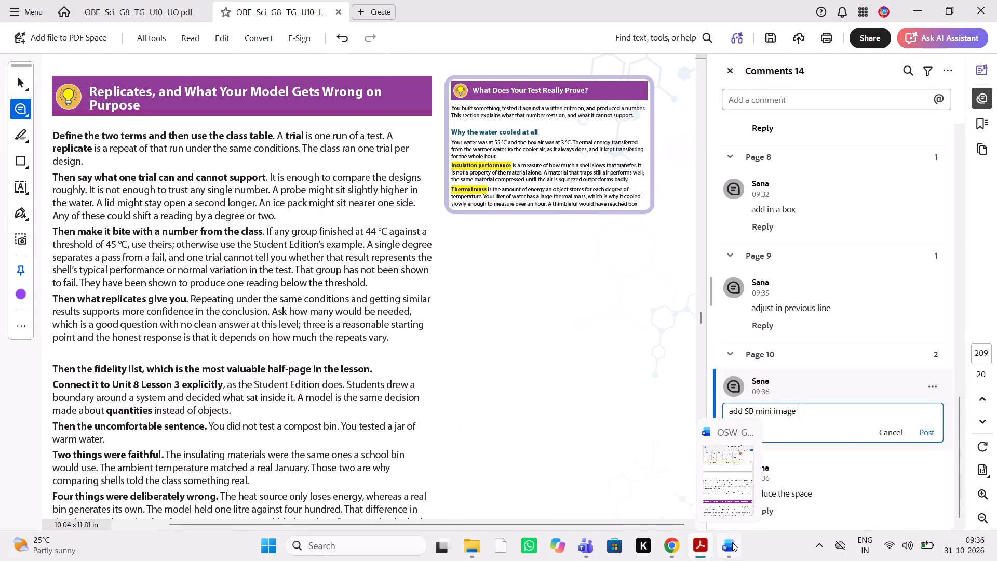
scroll(816, 269, "down", 1)
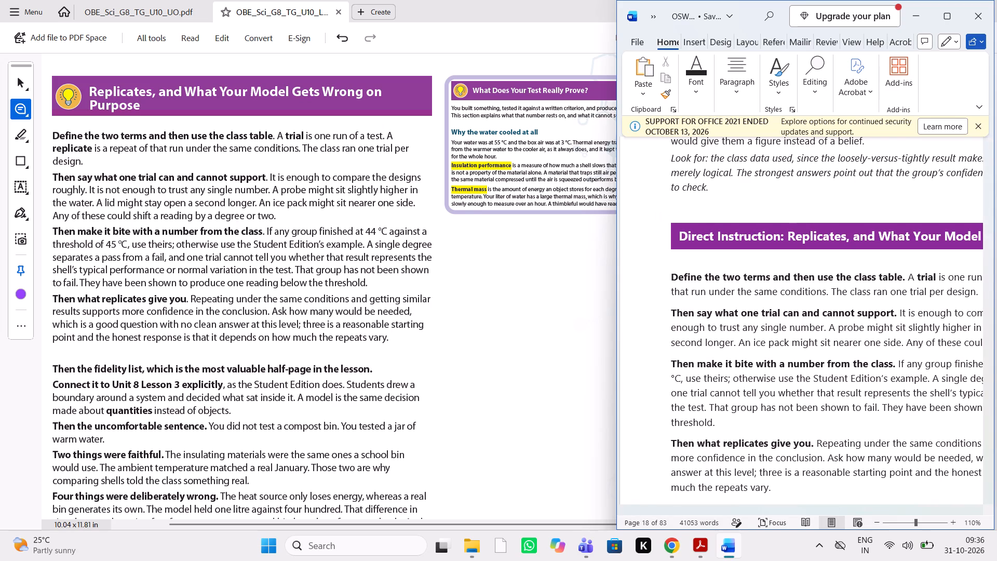
scroll(816, 269, "left", 1)
scroll(816, 269, "right", 1)
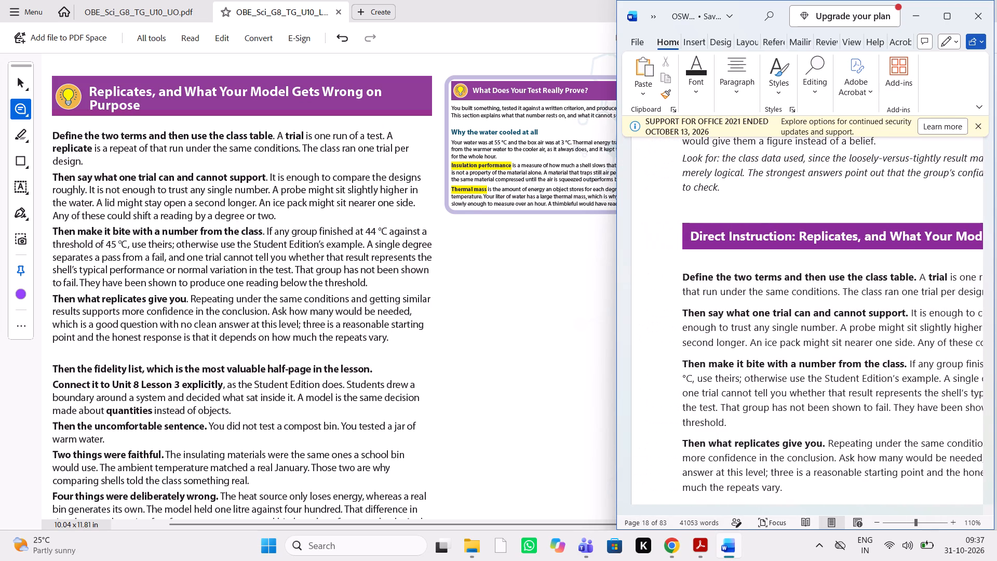
scroll(453, 295, "right", 1)
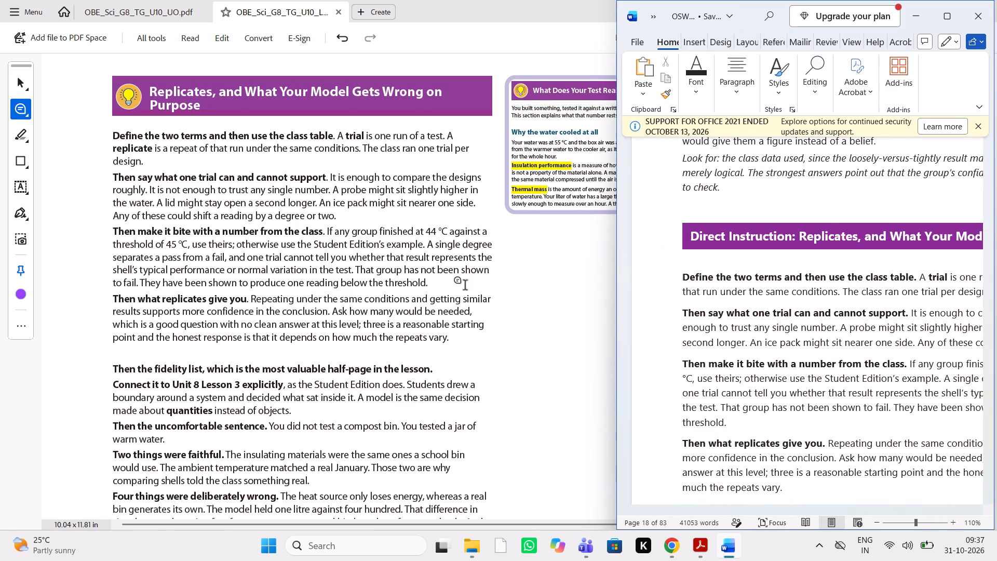
scroll(724, 307, "down", 1)
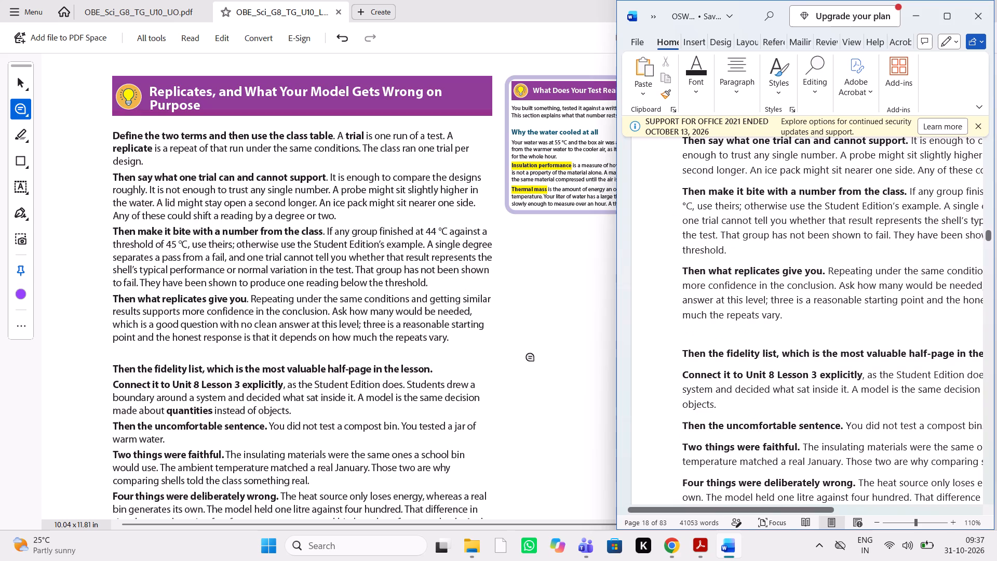
scroll(491, 370, "down", 2)
scroll(491, 370, "up", 1)
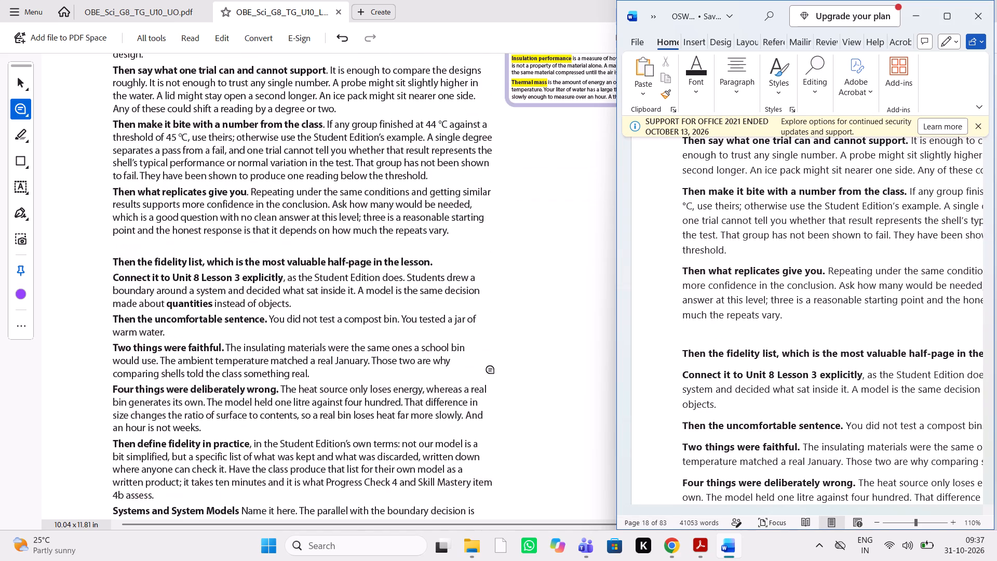
scroll(491, 370, "down", 1)
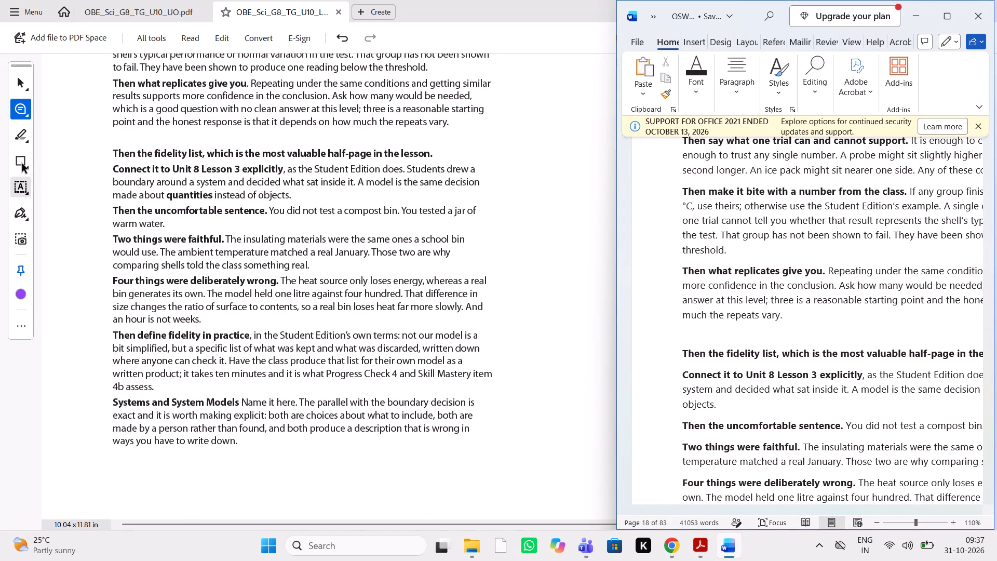
Mark the gap above "Then the fidelity list" on page 209 with a rectangle commented "reduce the space".
left_click(22, 164)
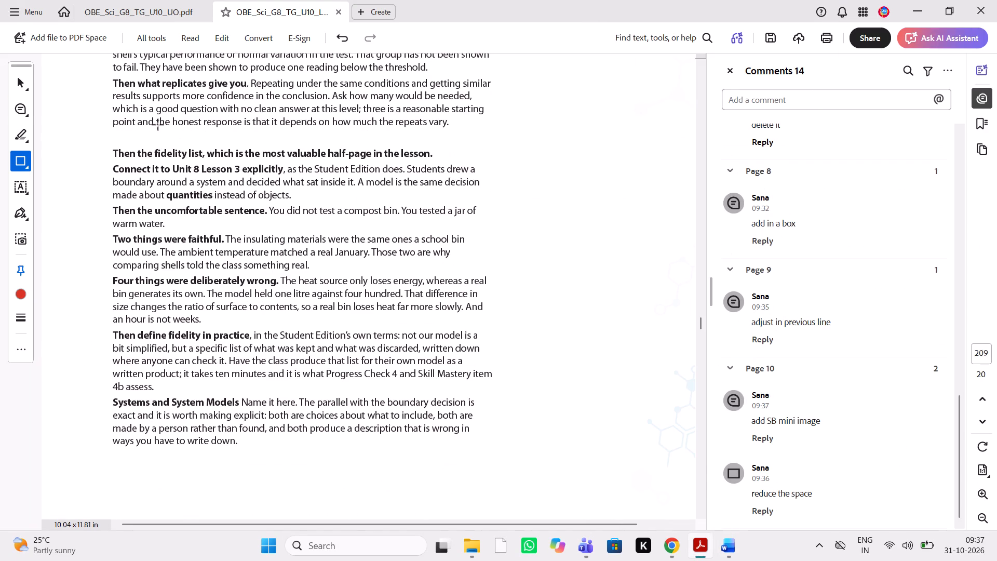
left_click_drag(157, 127, 205, 148)
type("reduce the space")
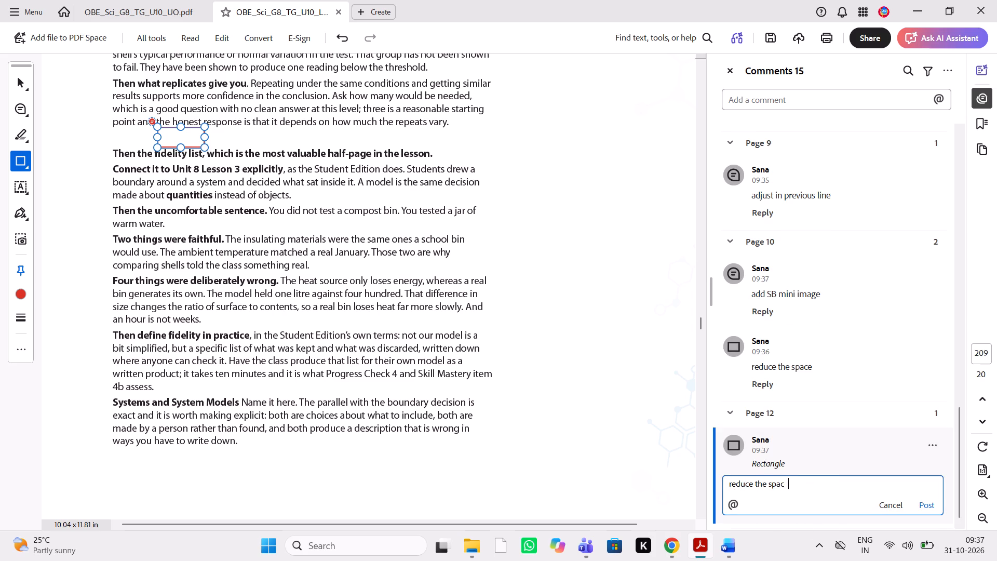
key("space")
Compare the paragraphs from "Then the fidelity list" to "Systems and System Models" on PDF page 209 with the Word source.
left_click(733, 556)
scroll(881, 351, "left", 1)
scroll(881, 351, "right", 1)
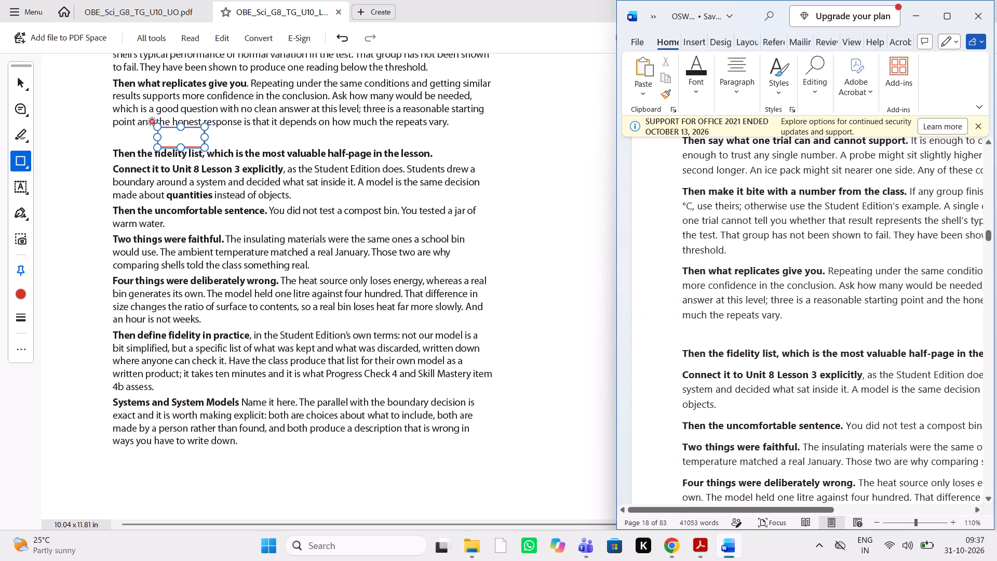
scroll(881, 351, "left", 1)
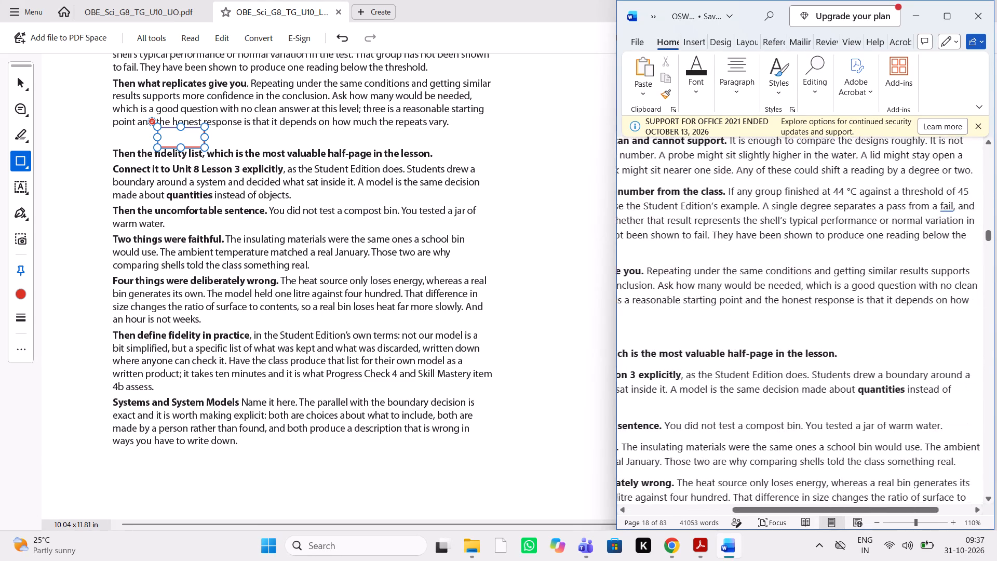
scroll(881, 351, "right", 1)
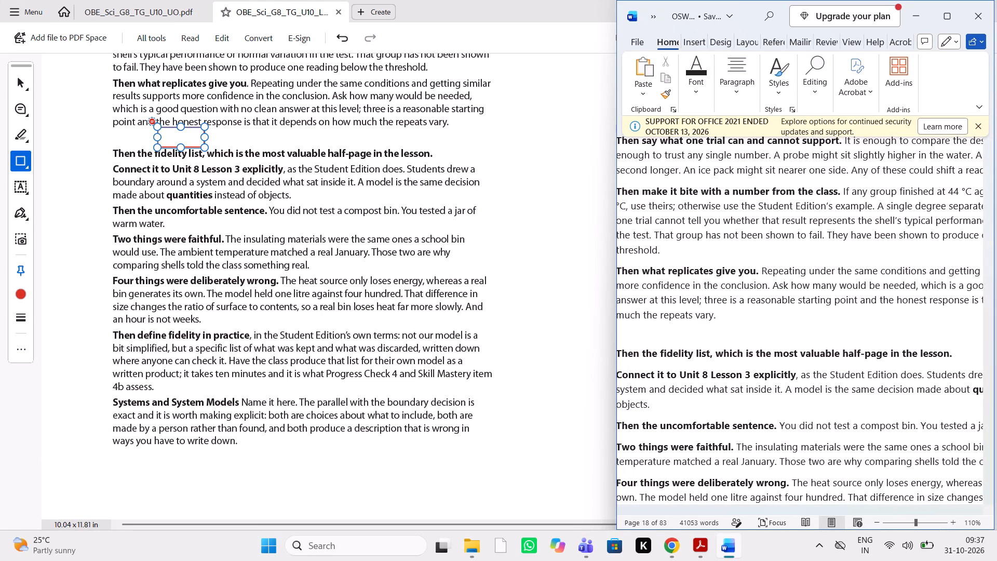
scroll(881, 351, "left", 1)
scroll(881, 351, "right", 1)
scroll(881, 351, "down", 1)
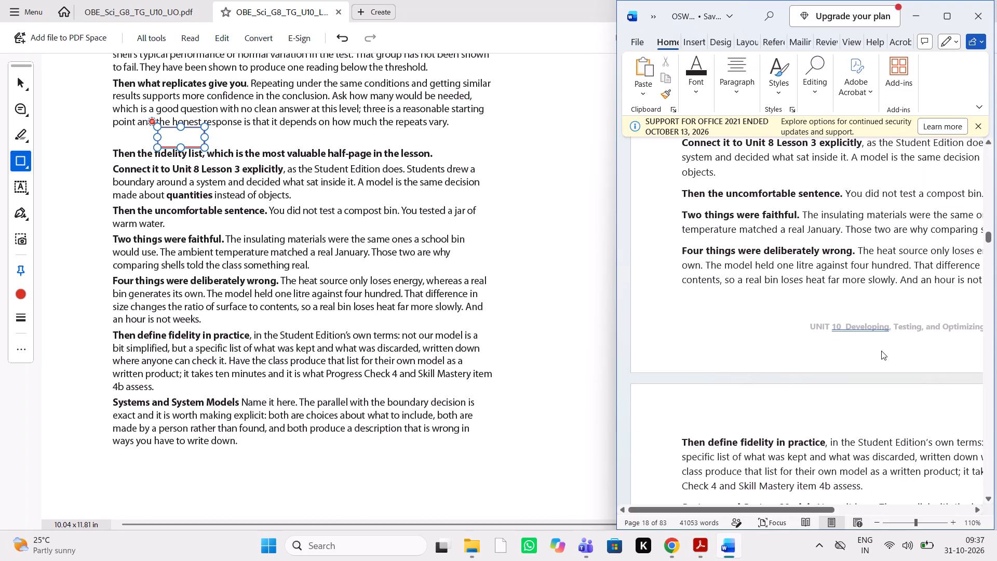
scroll(881, 351, "down", 1)
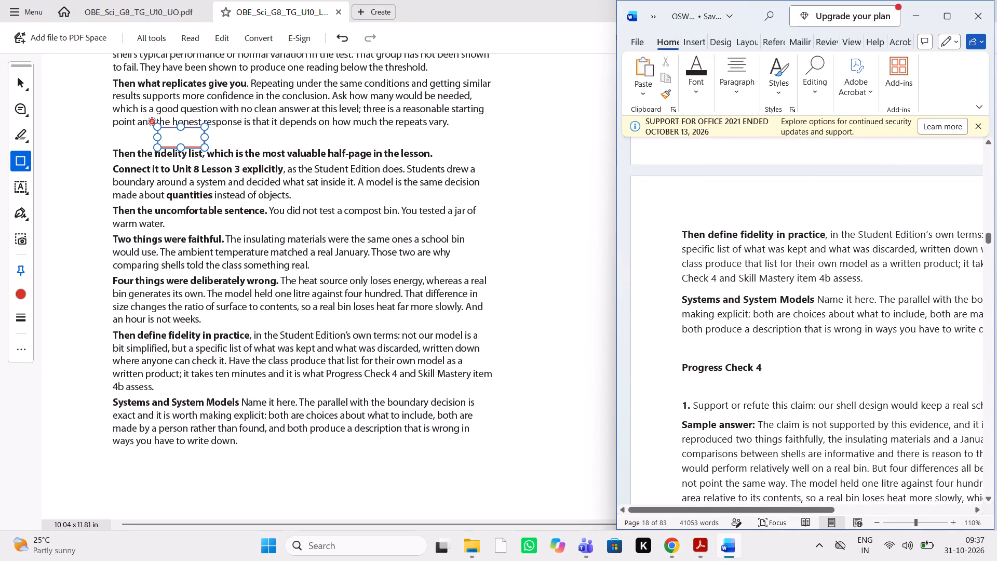
scroll(881, 351, "left", 1)
scroll(881, 351, "right", 1)
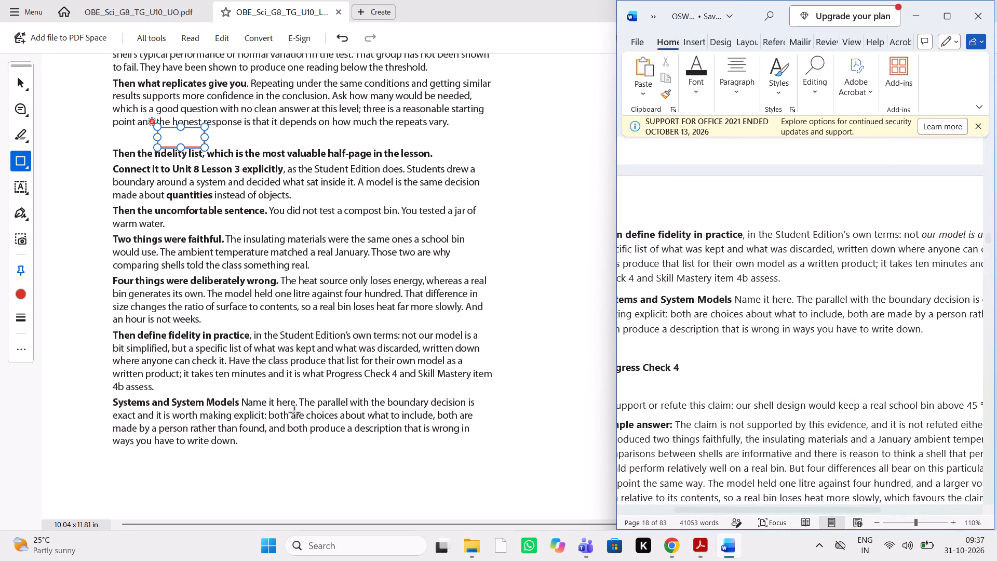
Comment "change text color" on the bold phrase "Systems and System Models" on page 209.
left_click(20, 115)
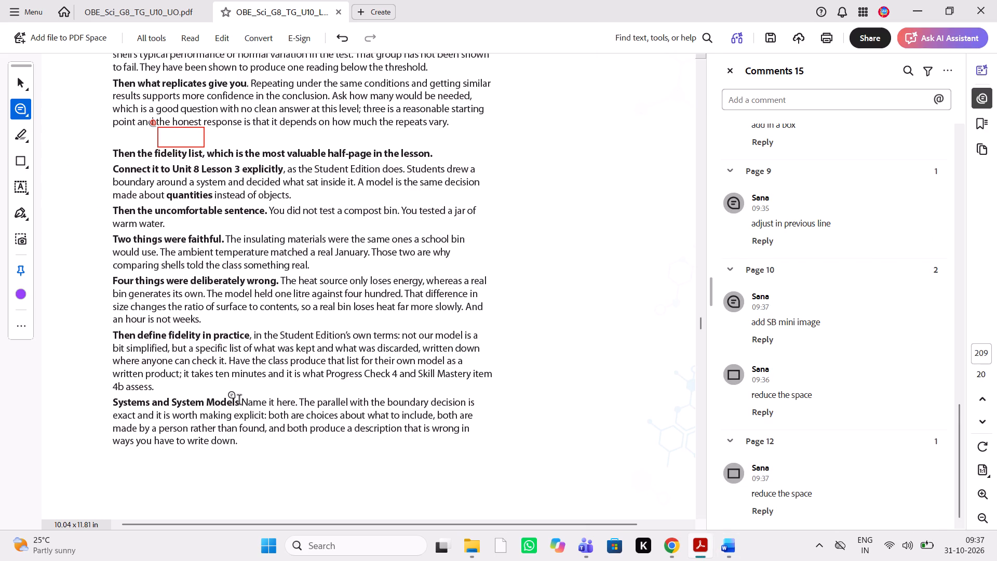
left_click_drag(239, 401, 122, 406)
type("chan")
key("BackSpace")
key("BackSpace")
type("ange fo")
key("BackSpace")
key("BackSpace")
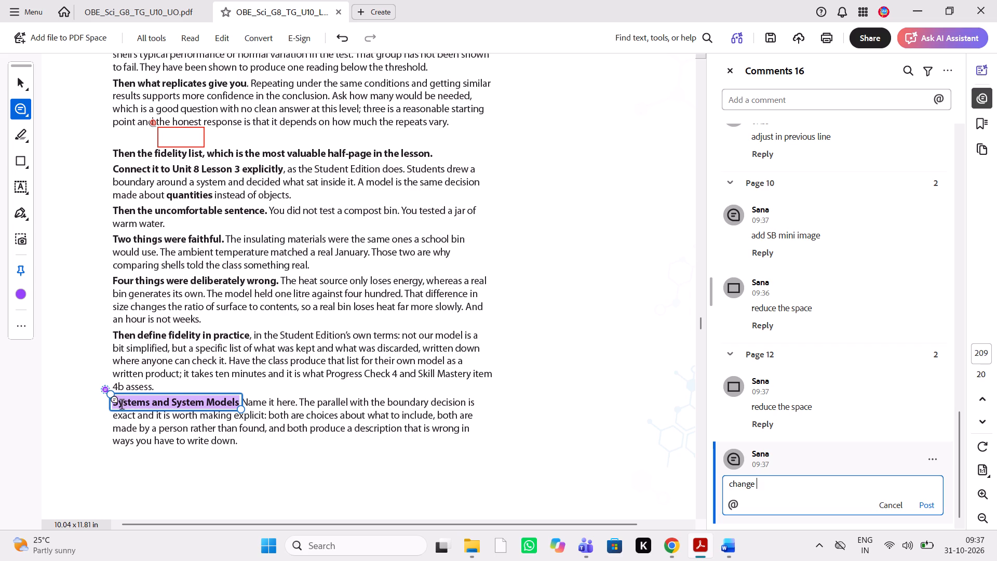
type("text color")
key("space")
Look through the surrounding Lesson 1 pages of the PDF, returning to "Systems and System Models" on page 209.
scroll(230, 257, "up", 4)
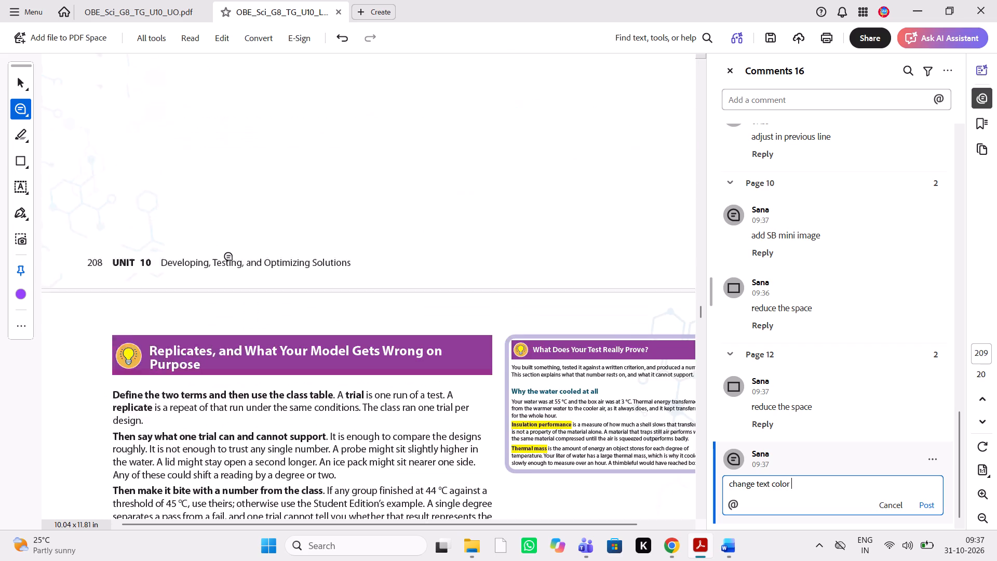
scroll(230, 257, "up", 7)
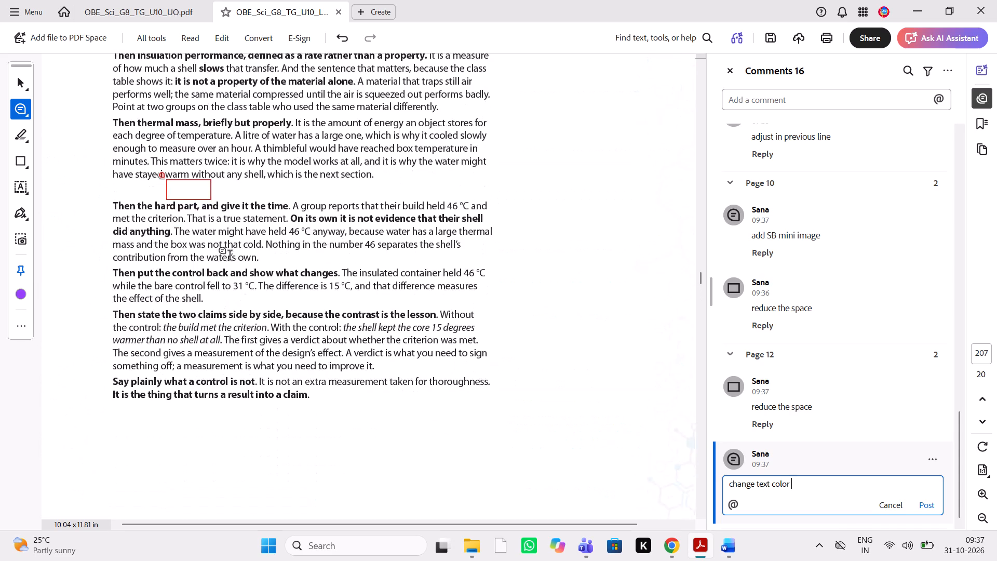
scroll(230, 257, "up", 12)
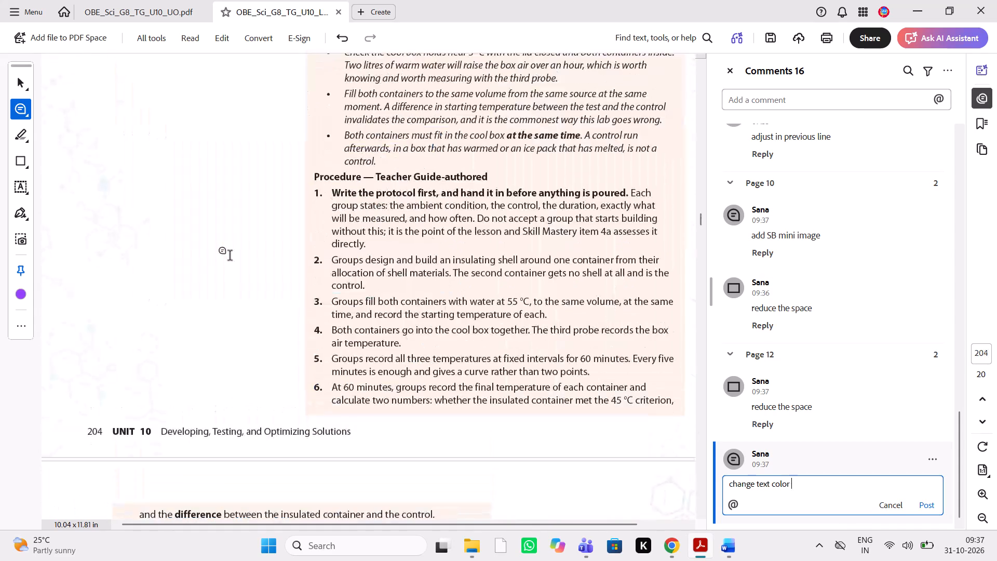
scroll(230, 257, "up", 12)
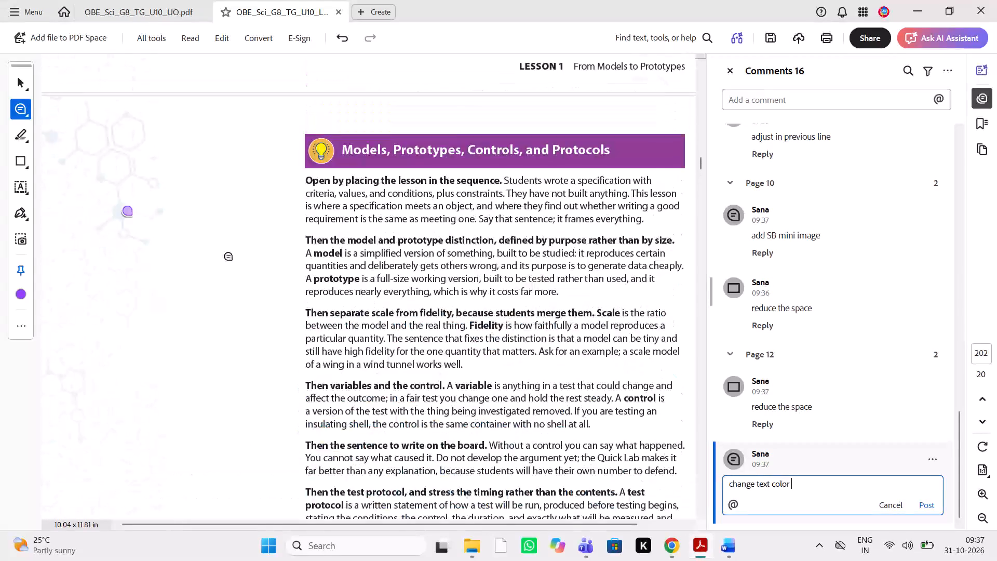
scroll(230, 257, "down", 2)
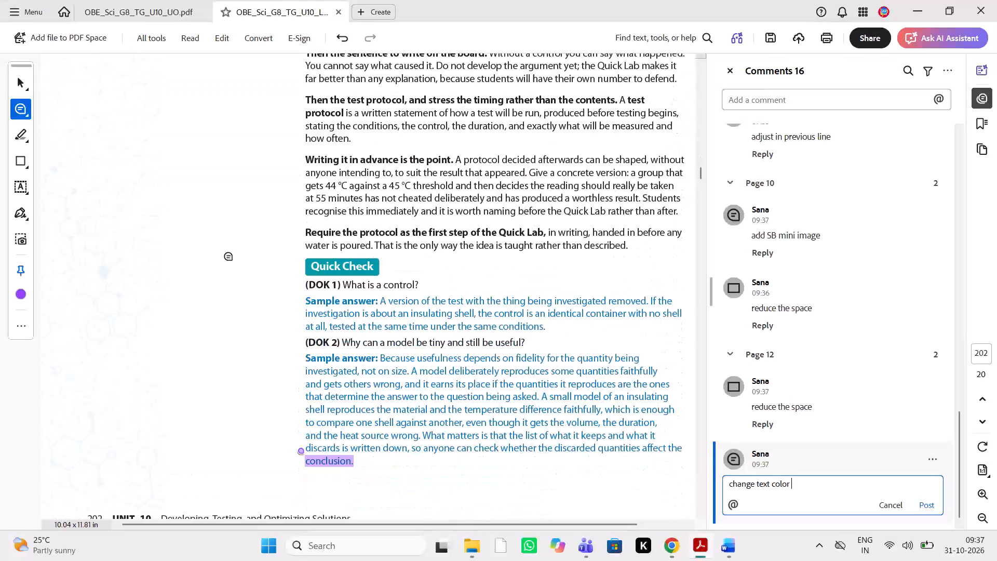
scroll(230, 257, "up", 6)
scroll(230, 257, "down", 5)
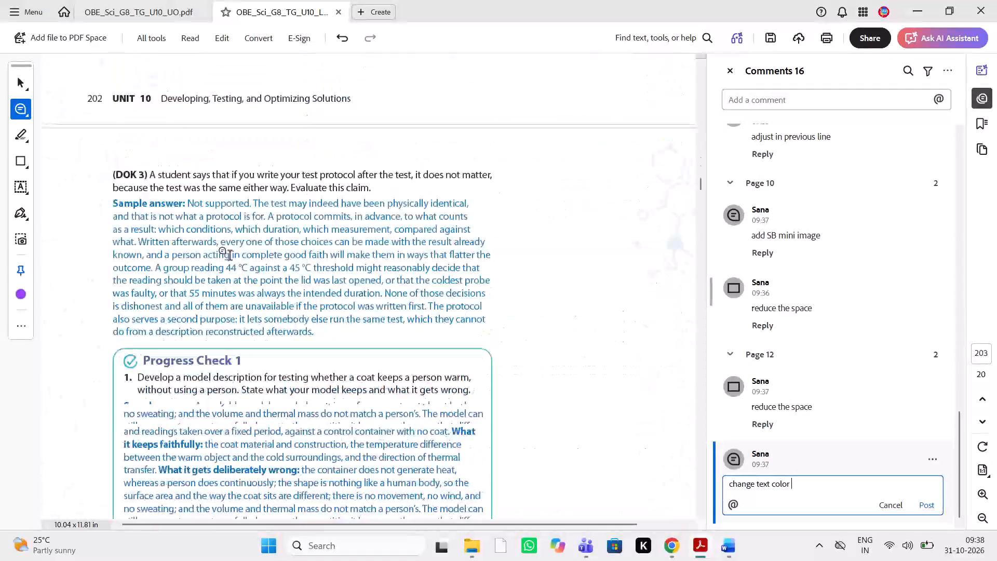
scroll(230, 257, "down", 20)
scroll(230, 257, "down", 6)
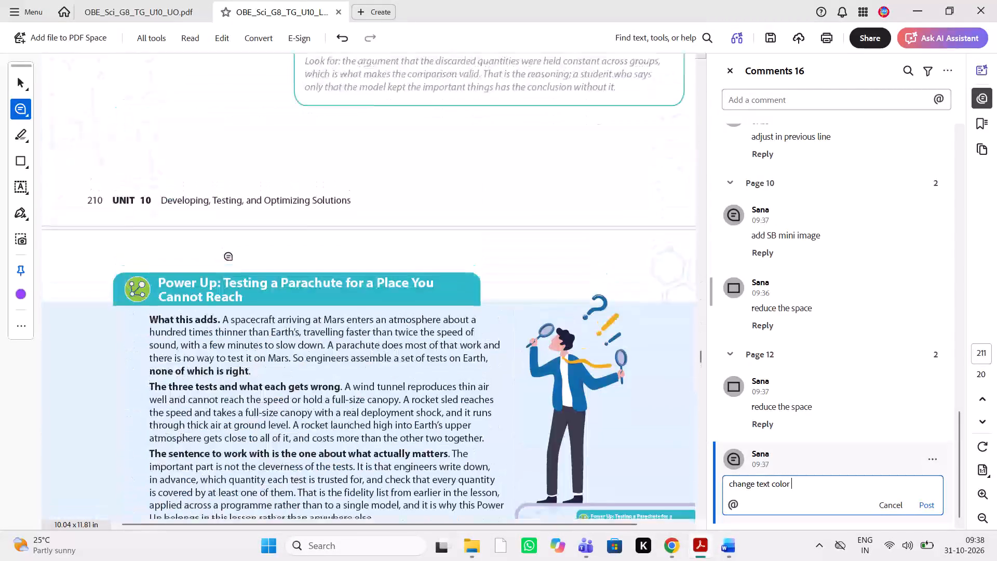
scroll(230, 257, "down", 1)
scroll(230, 257, "up", 7)
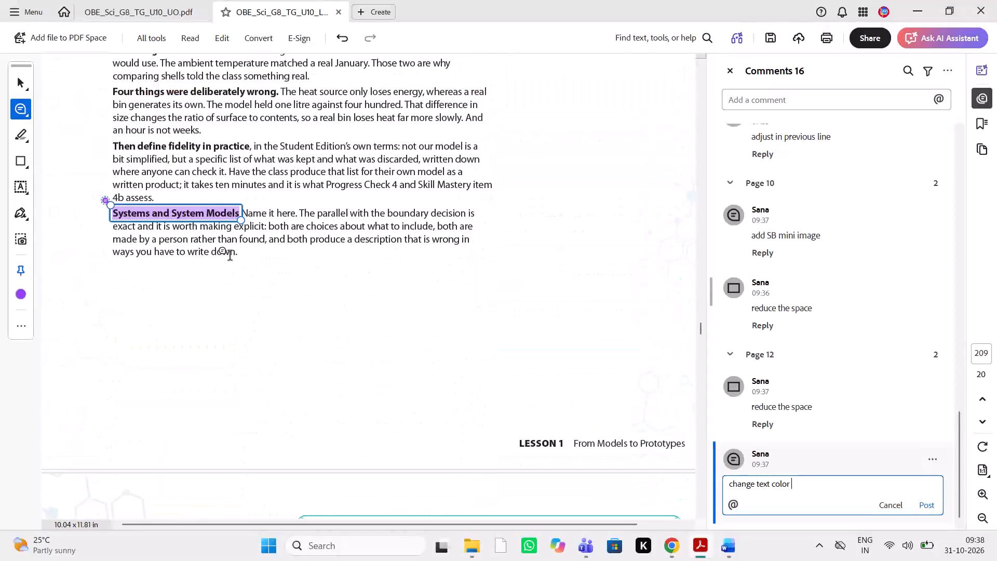
Compare question 1 of Progress Check 4 and its sample answer on PDF page 210 with the Word source.
scroll(230, 257, "down", 3)
scroll(494, 415, "up", 1)
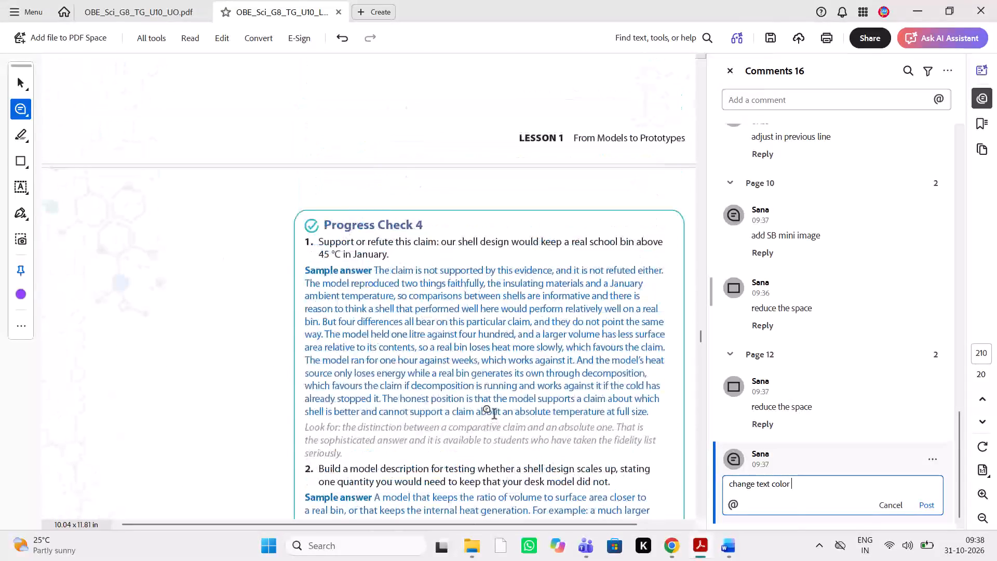
left_click(725, 553)
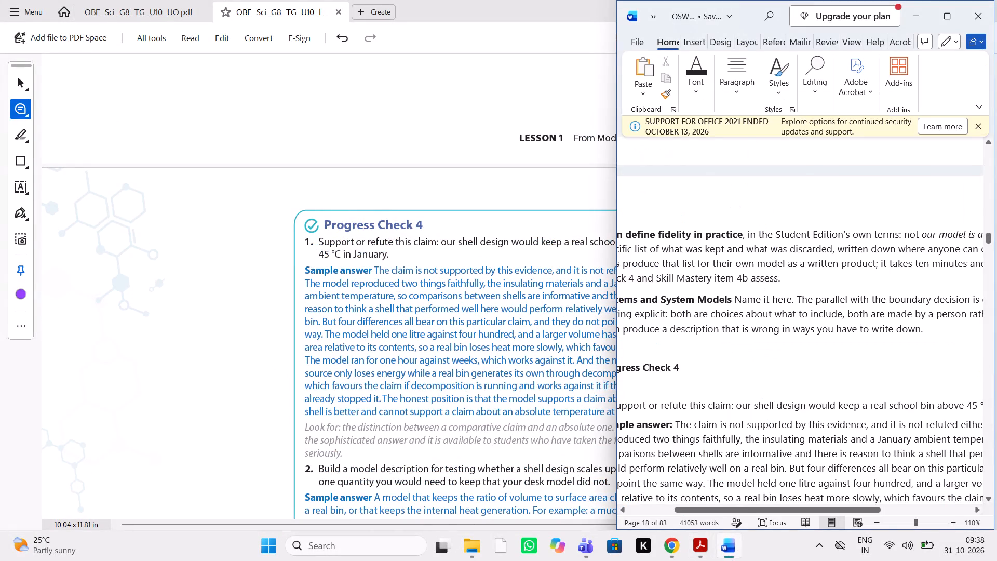
scroll(805, 345, "down", 1)
scroll(805, 345, "left", 1)
scroll(805, 345, "right", 1)
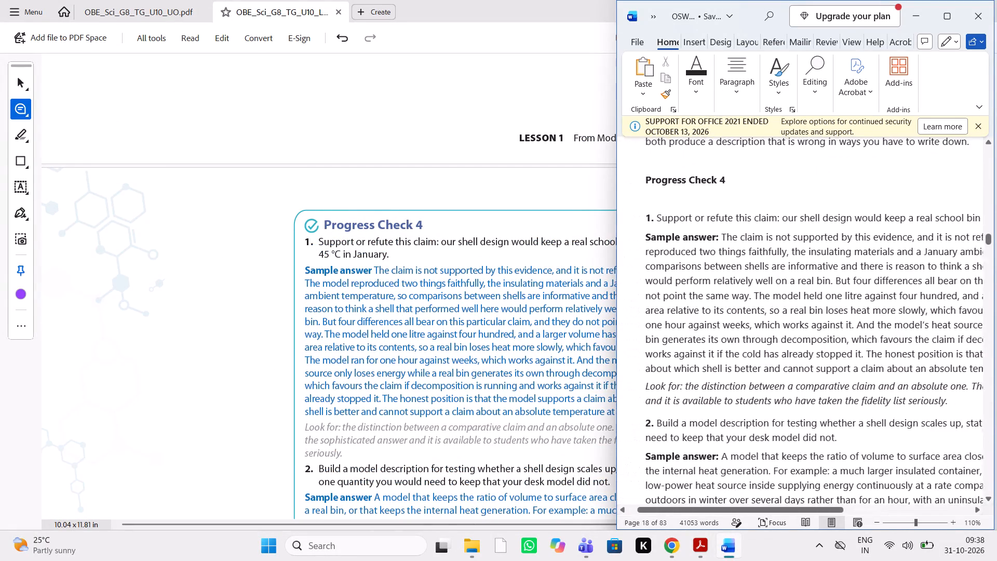
scroll(805, 345, "right", 1)
scroll(805, 345, "left", 1)
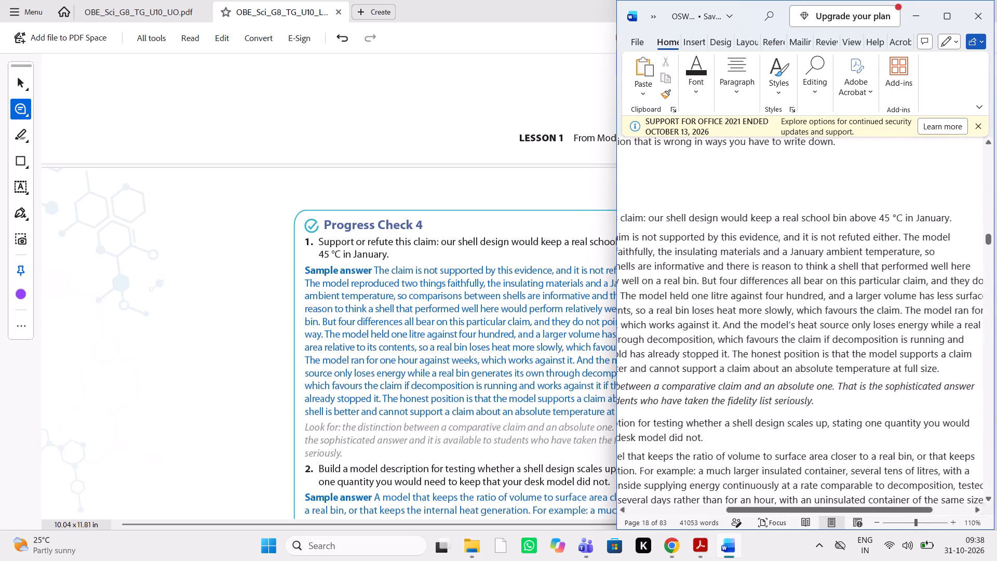
scroll(805, 345, "right", 1)
scroll(449, 416, "left", 2)
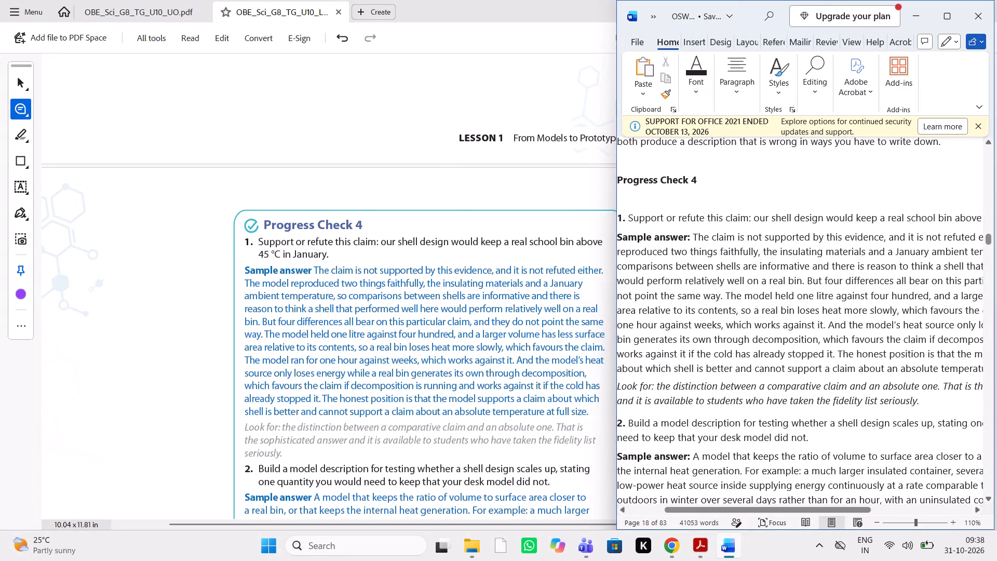
scroll(744, 411, "left", 1)
scroll(744, 411, "right", 2)
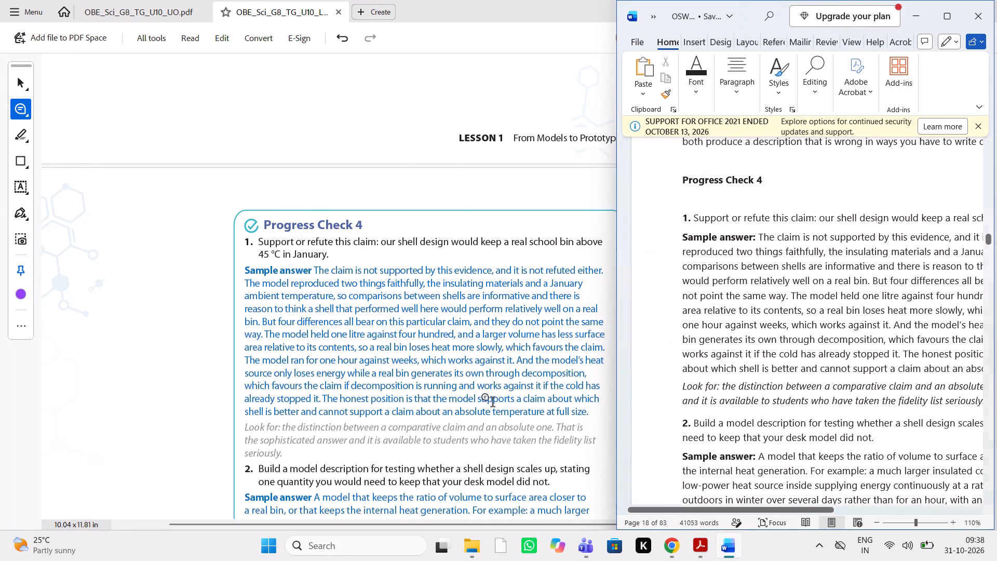
scroll(416, 418, "left", 1)
Comment "adjust in previous line" on the word "seriously." ending question 1's Look for note on page 210.
scroll(416, 418, "down", 1)
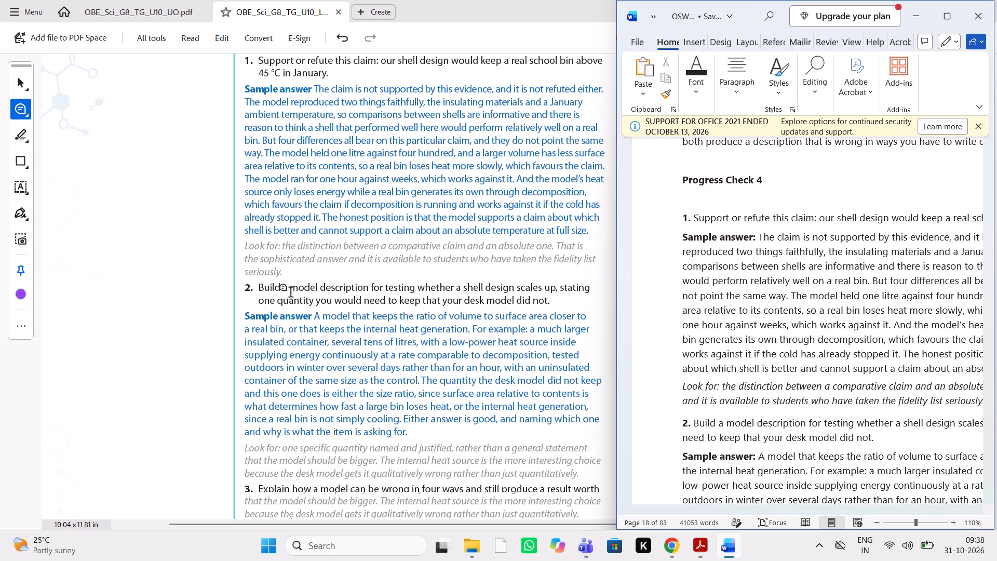
left_click_drag(283, 271, 242, 270)
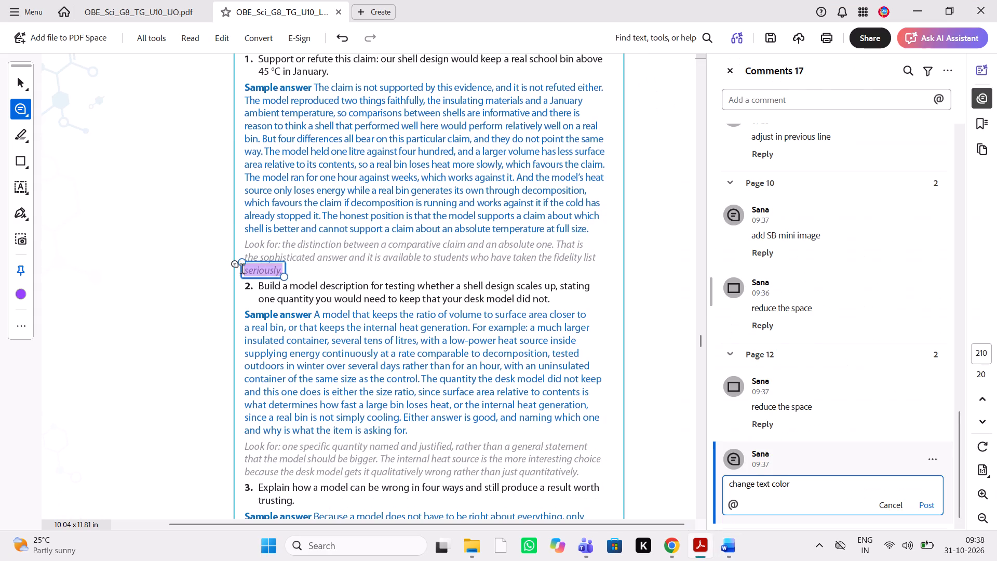
type("adk")
key("BackSpace")
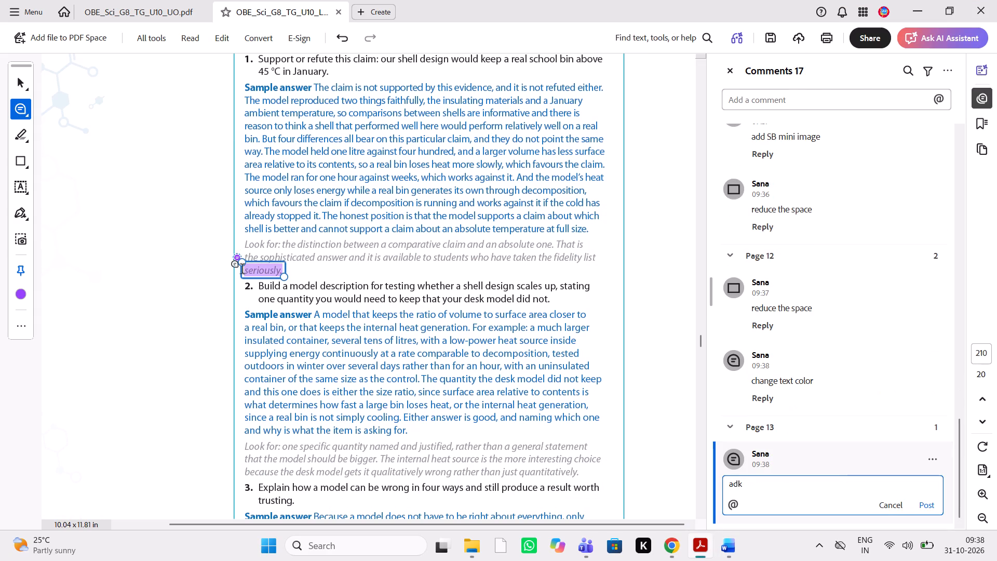
type("just in previous line")
key("space")
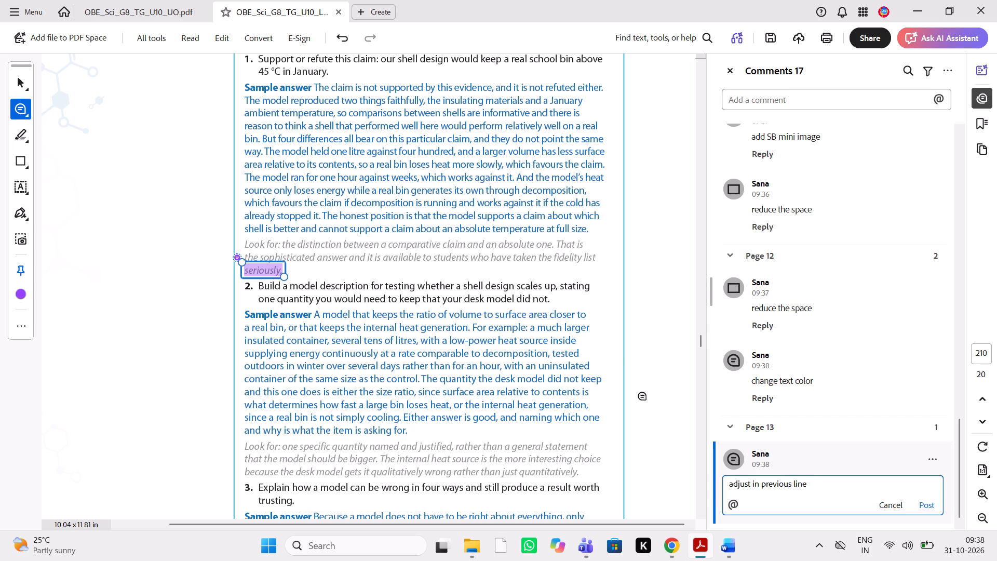
Compare questions 2 and 3 of Progress Check 4, with their sample answers and Look for notes, against the Word source.
left_click(728, 550)
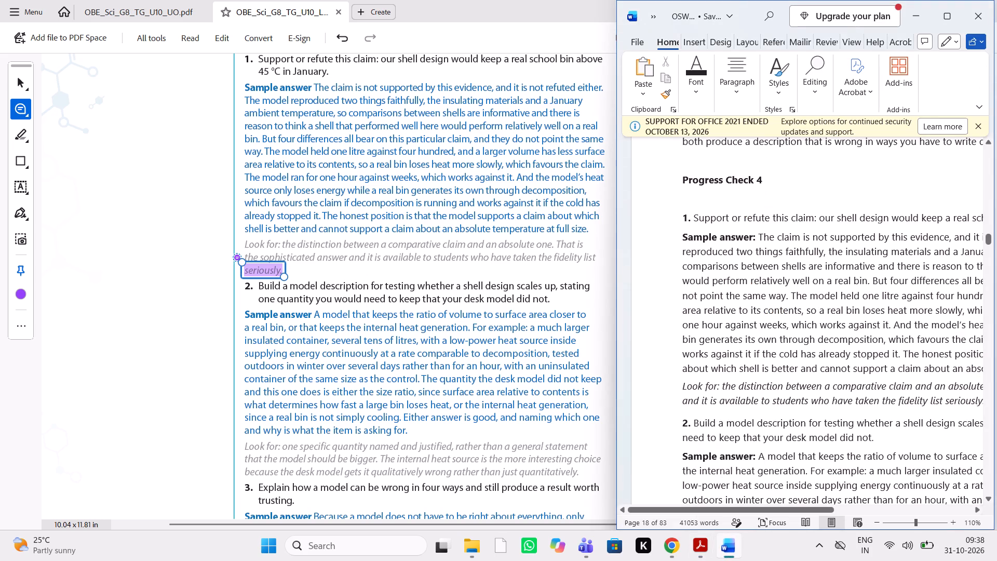
scroll(839, 305, "down", 1)
scroll(839, 305, "left", 1)
scroll(839, 305, "right", 1)
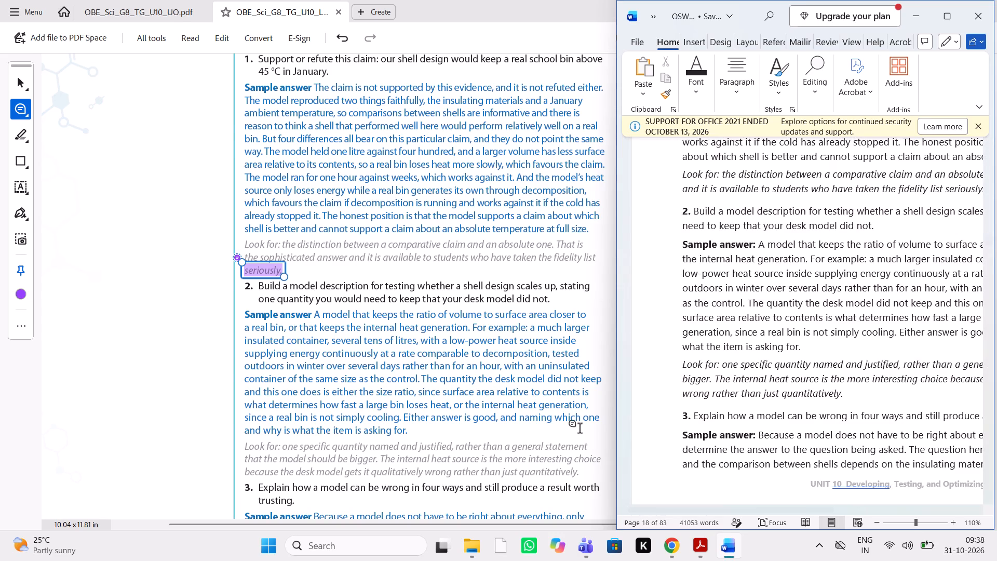
scroll(580, 430, "down", 1)
scroll(754, 428, "left", 2)
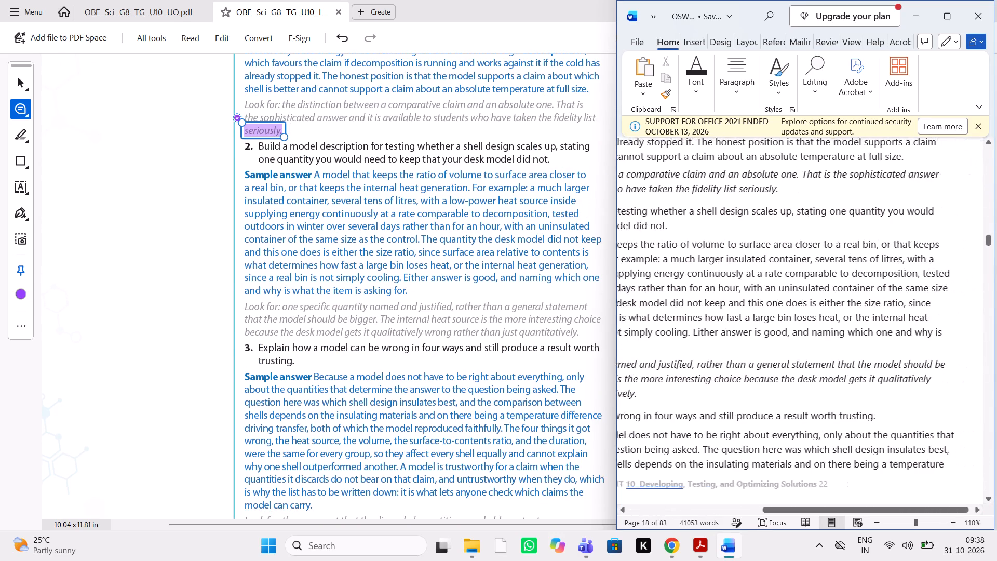
scroll(754, 428, "left", 1)
scroll(754, 428, "right", 1)
scroll(402, 442, "down", 1)
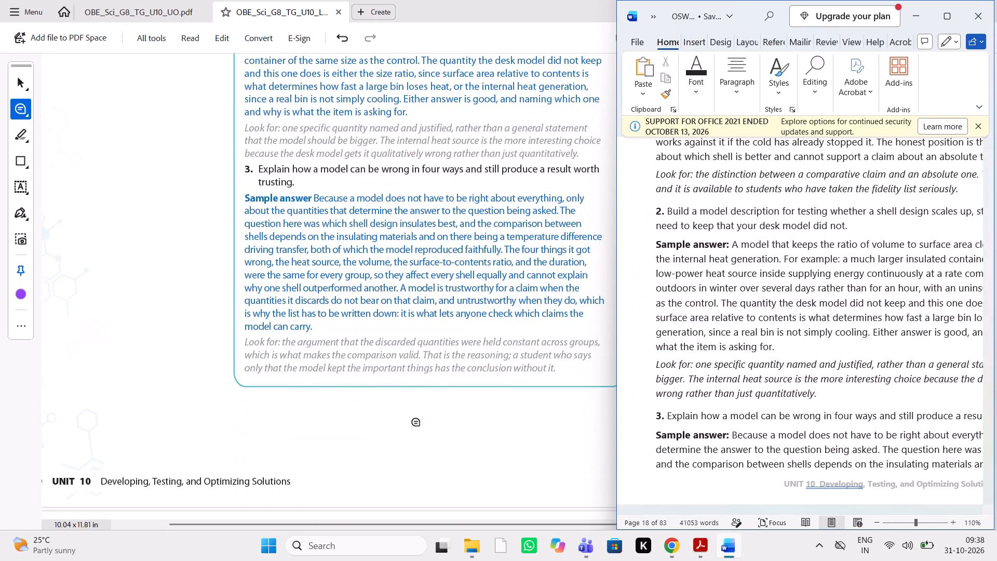
scroll(779, 444, "down", 1)
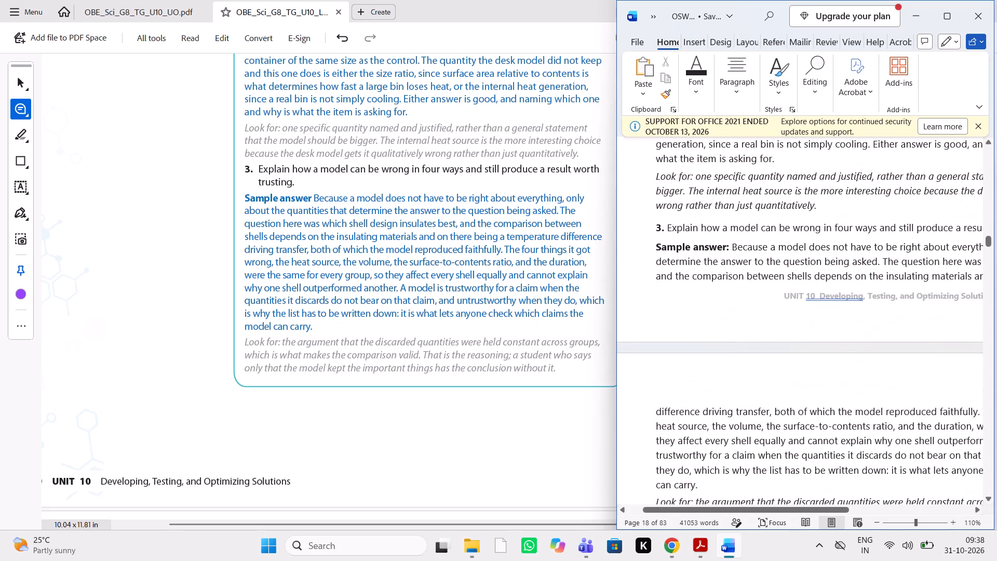
scroll(779, 444, "left", 1)
scroll(779, 444, "right", 1)
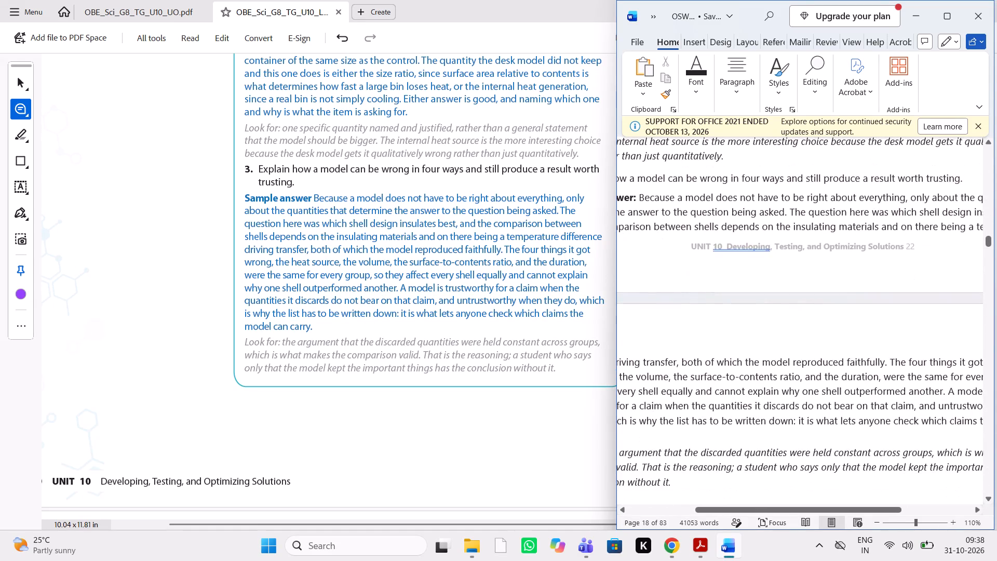
scroll(779, 444, "right", 1)
scroll(779, 444, "left", 2)
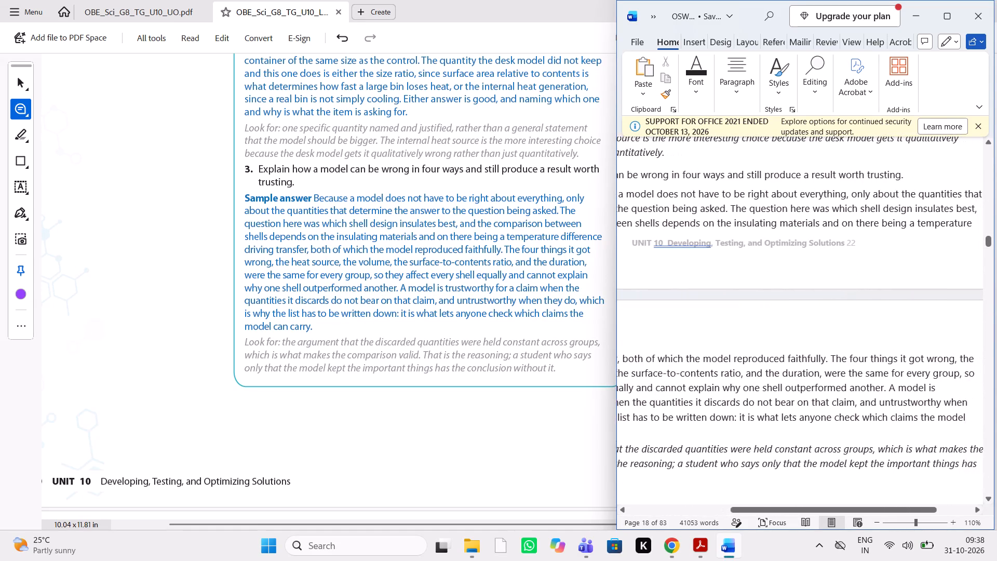
scroll(779, 444, "left", 1)
scroll(779, 444, "right", 1)
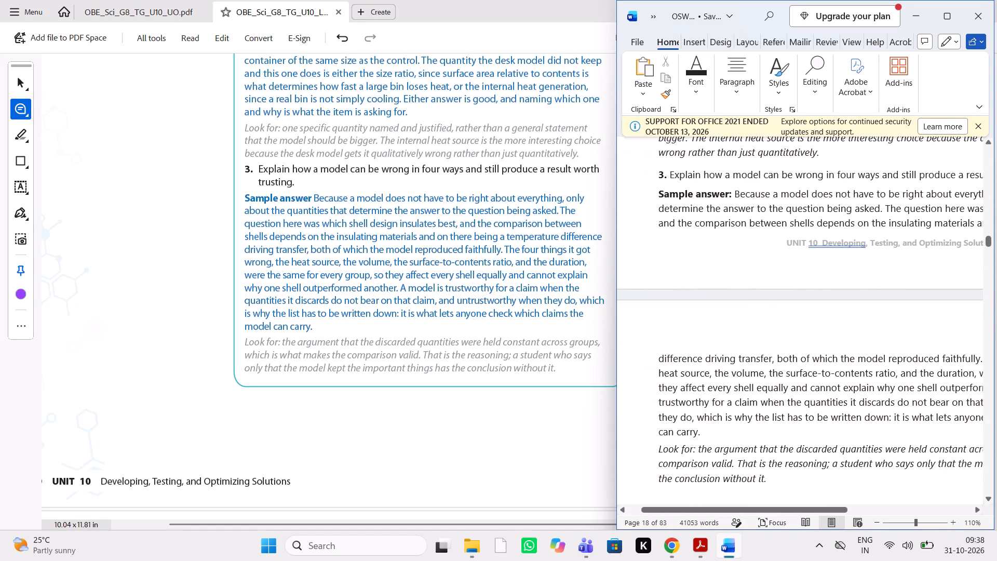
scroll(779, 444, "down", 1)
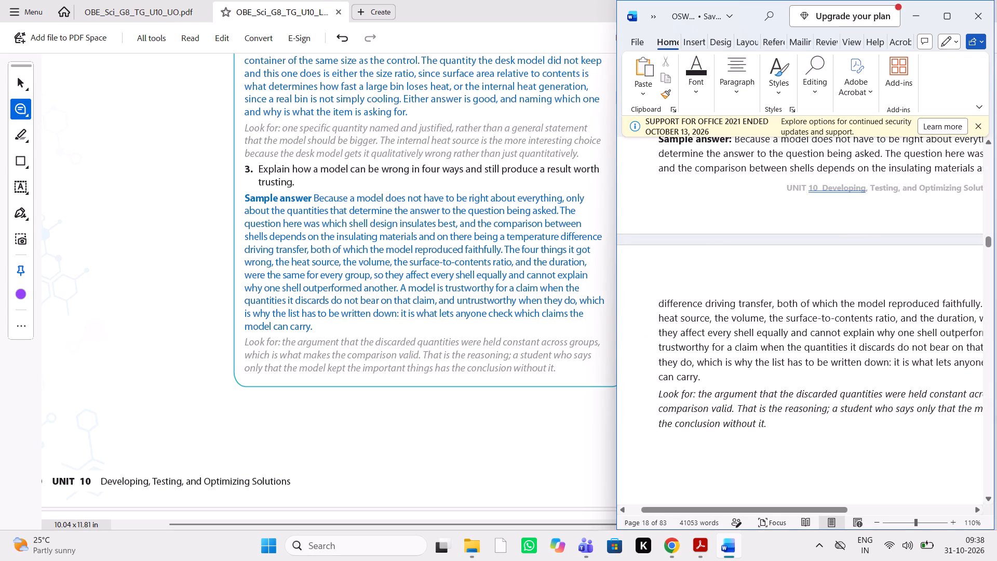
Bring up "Power Up: Testing a Parachute for a Place You Cannot Reach" in both the PDF and the Word source for comparison.
scroll(688, 424, "down", 1)
scroll(487, 410, "down", 1)
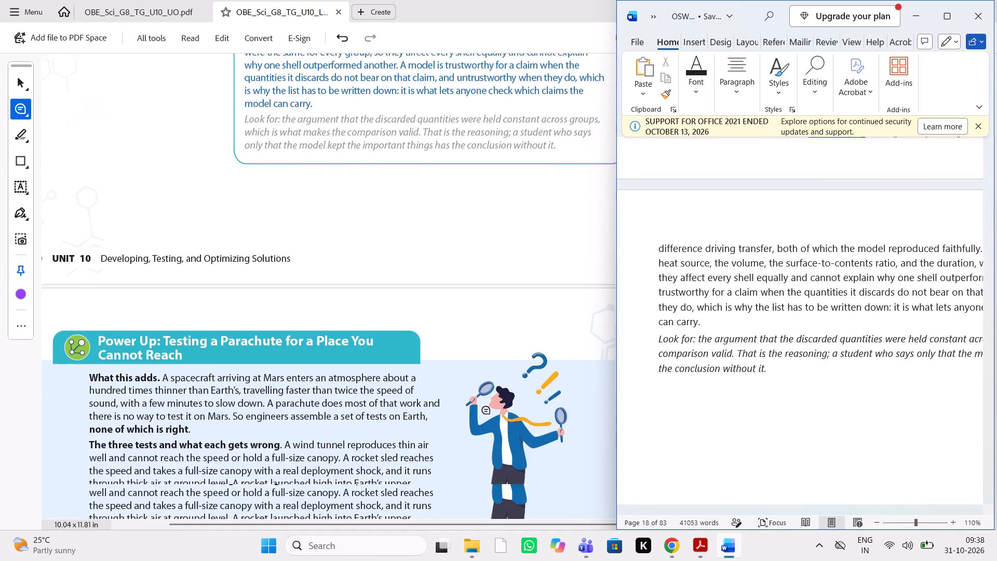
scroll(487, 410, "down", 1)
scroll(688, 408, "down", 2)
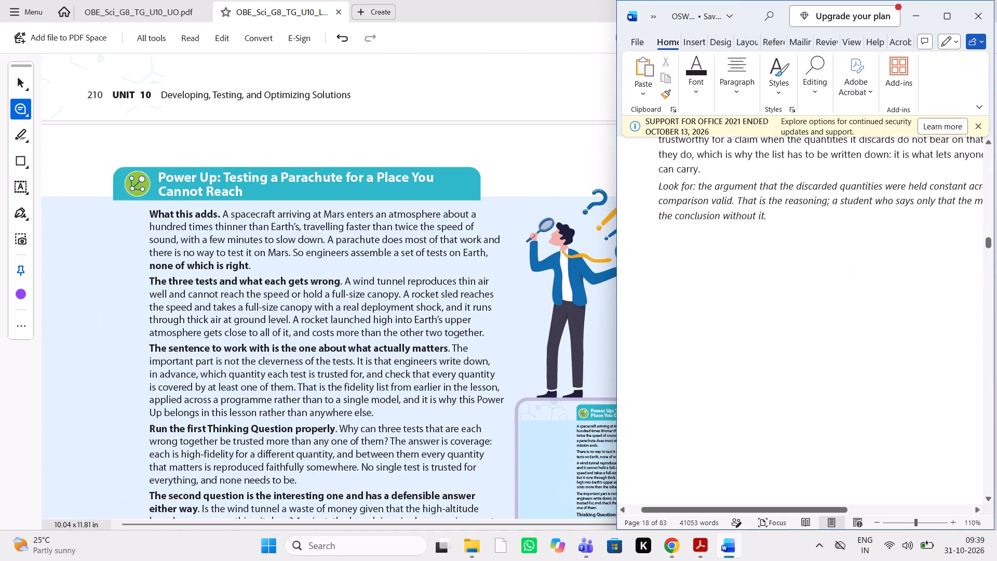
scroll(688, 408, "down", 2)
scroll(688, 408, "up", 1)
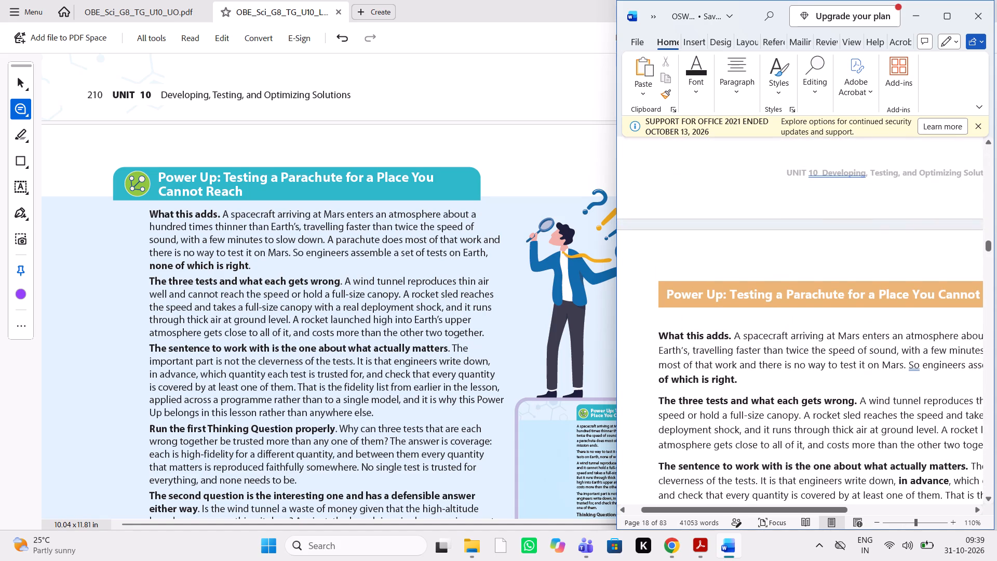
scroll(688, 408, "left", 1)
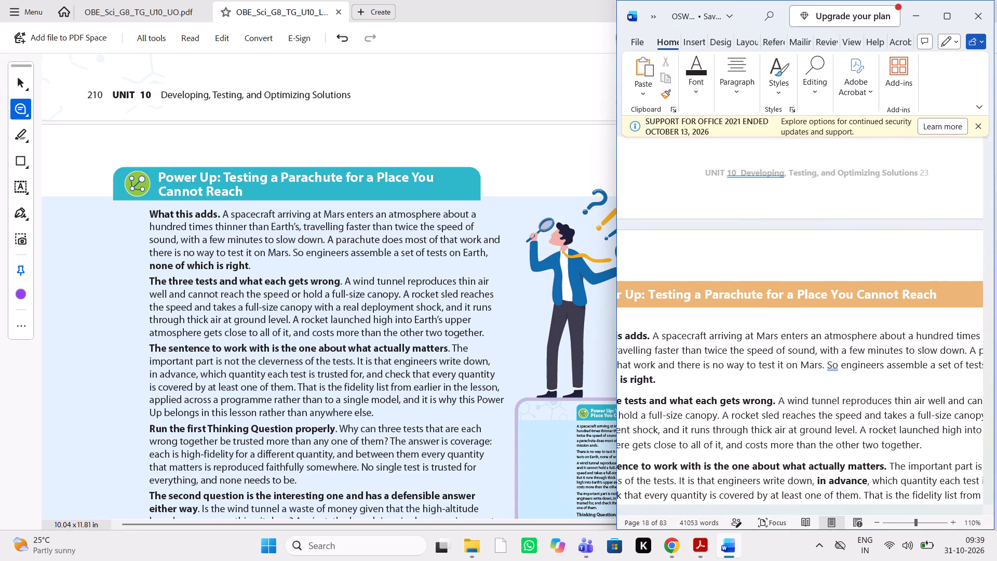
scroll(310, 395, "down", 1)
scroll(310, 395, "up", 1)
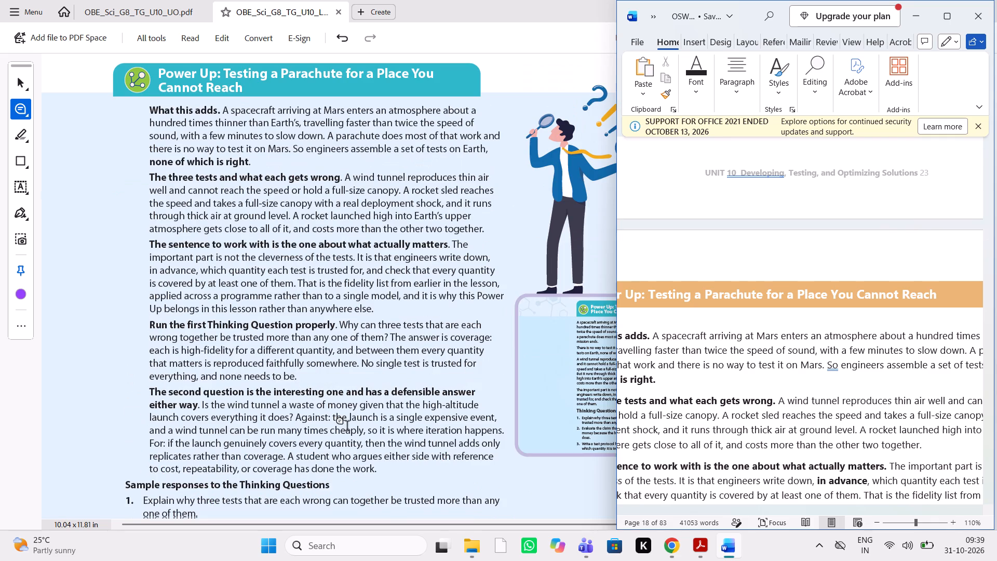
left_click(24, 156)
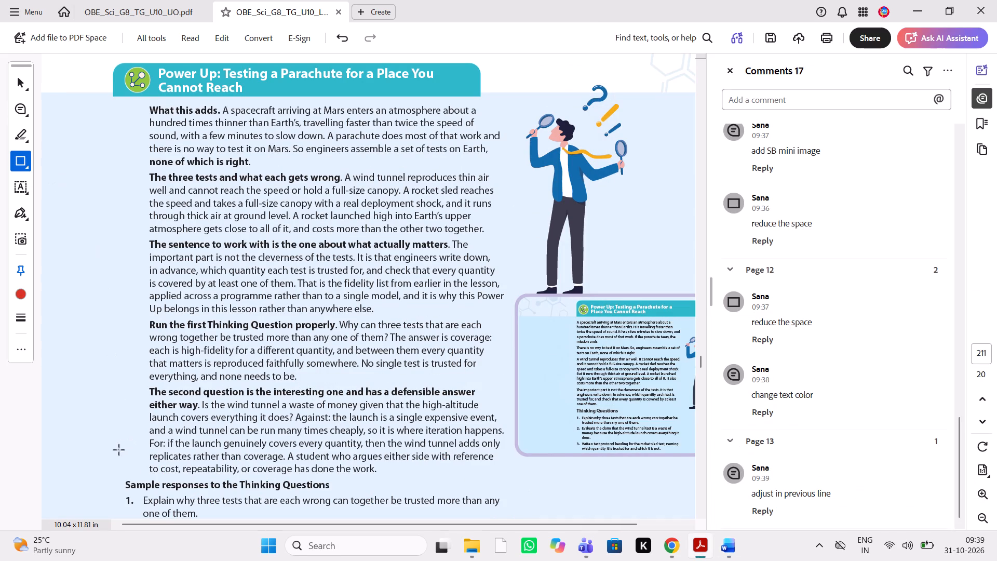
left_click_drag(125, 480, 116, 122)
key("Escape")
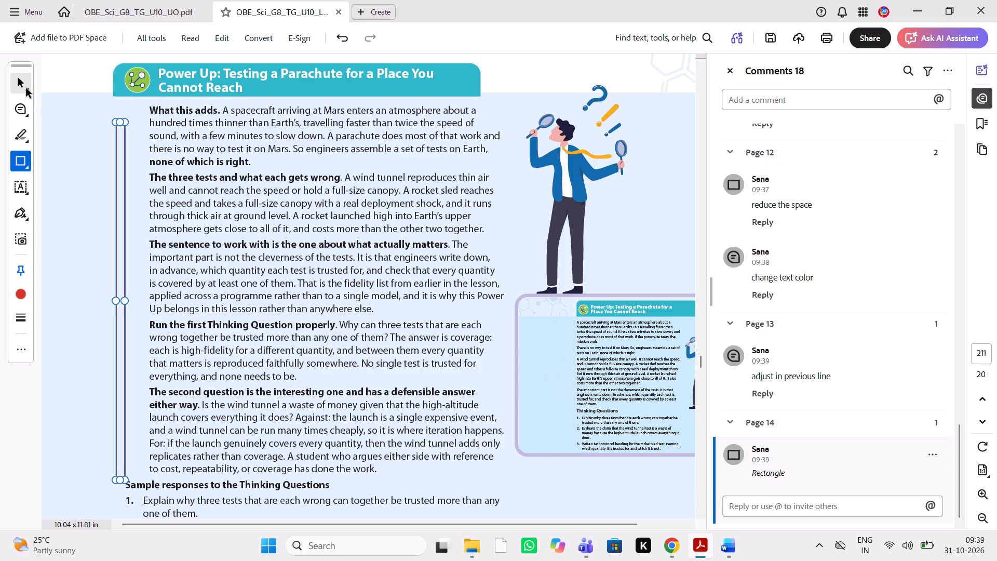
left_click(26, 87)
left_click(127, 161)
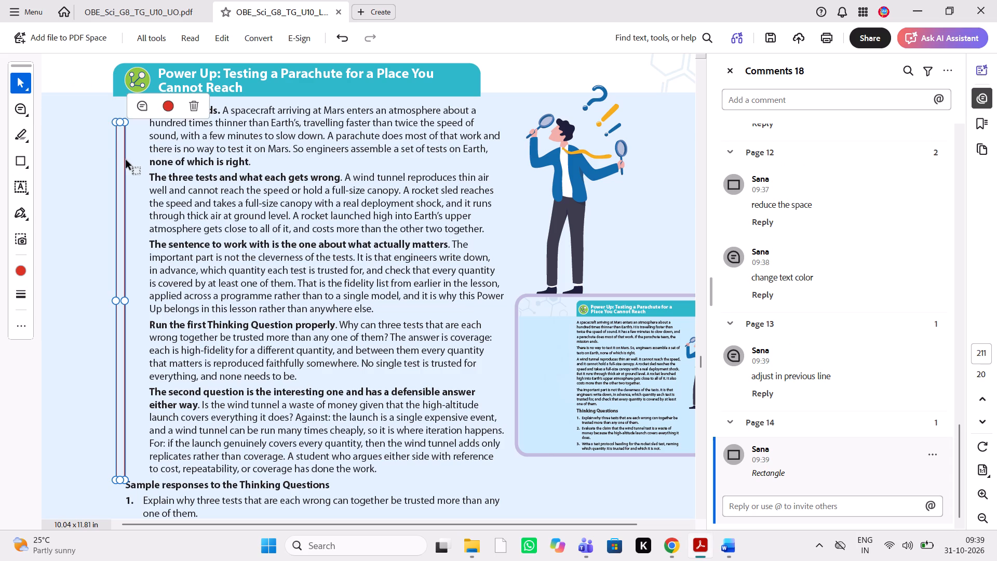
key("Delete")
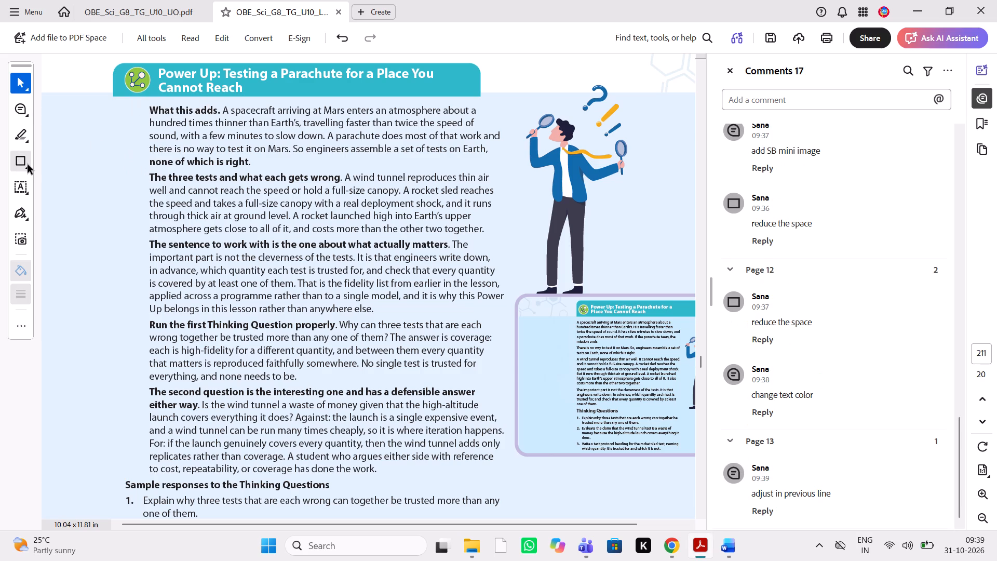
Draw a near-vertical line beside the Power Up paragraphs on page 211, from the sample responses heading up to the banner, commented "align text in line".
left_click(28, 165)
left_click(70, 185)
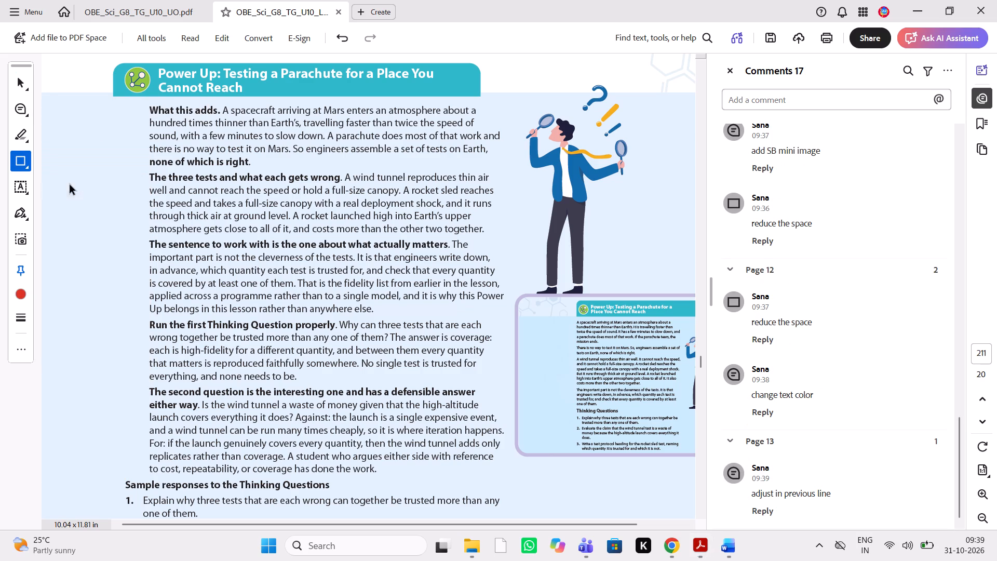
left_click_drag(127, 477, 138, 86)
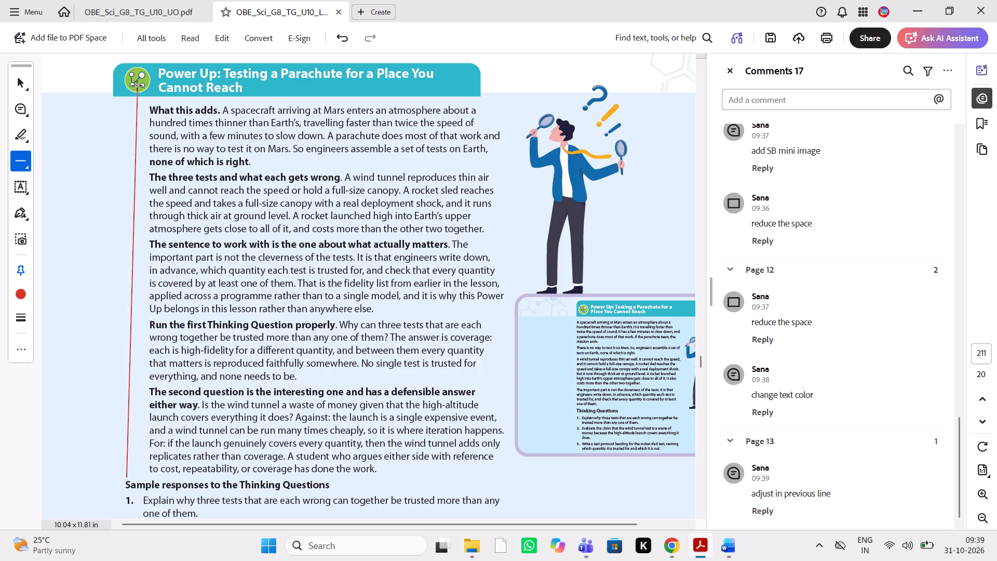
left_click_drag(138, 86, 133, 91)
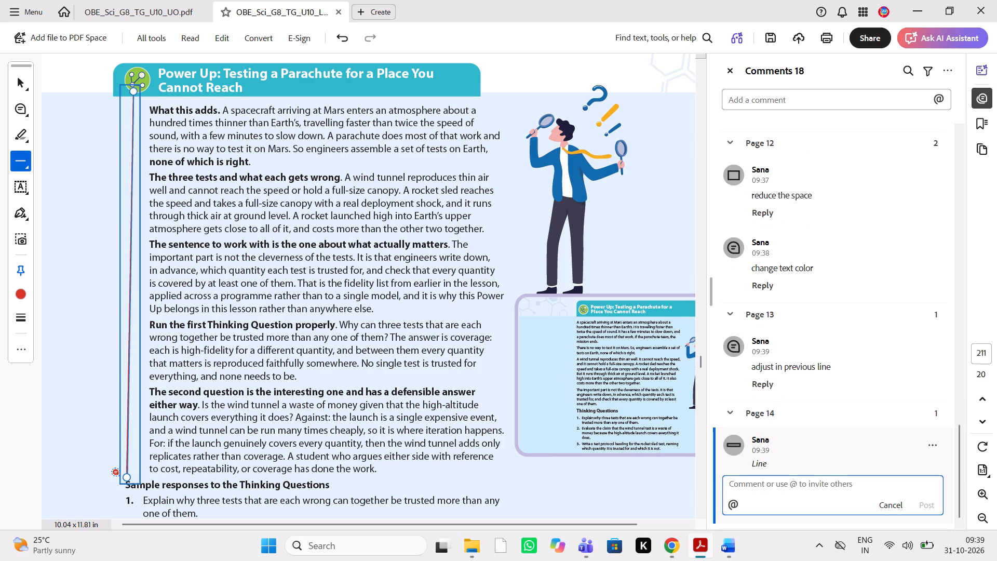
type("align text in line")
key("space")
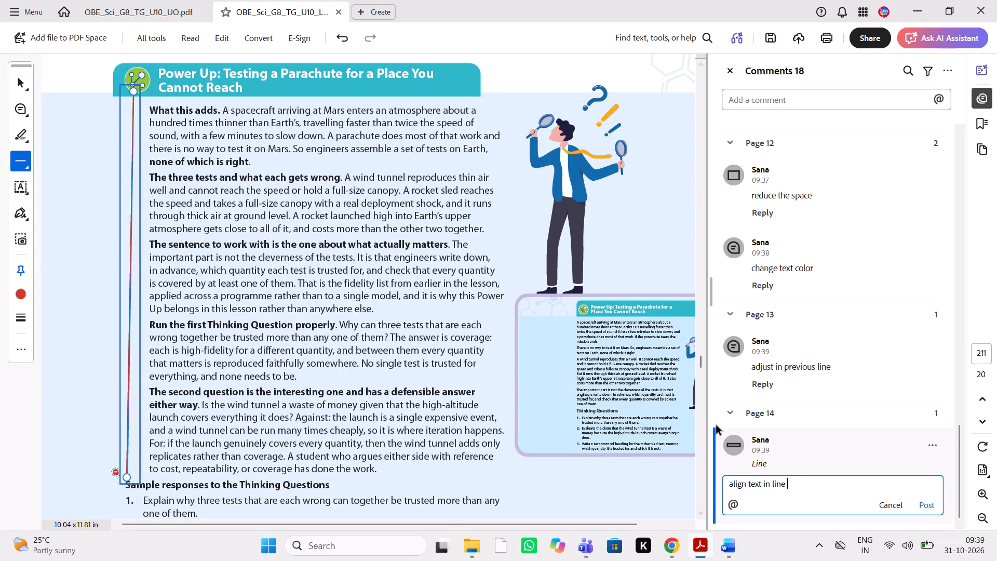
Compare the Power Up paragraphs on page 211, including their bold wording, against the Word source.
left_click(727, 560)
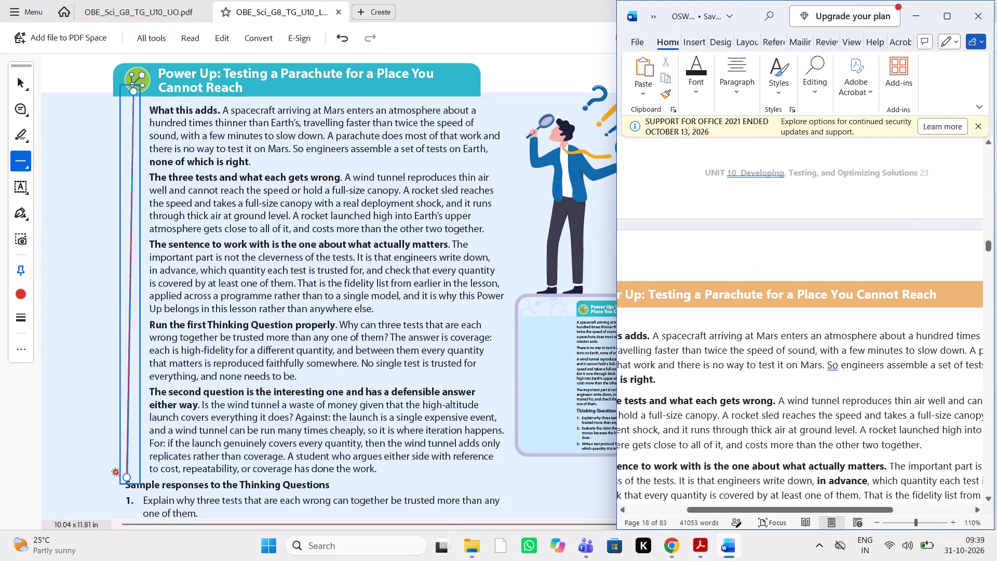
scroll(779, 381, "right", 1)
scroll(779, 381, "left", 1)
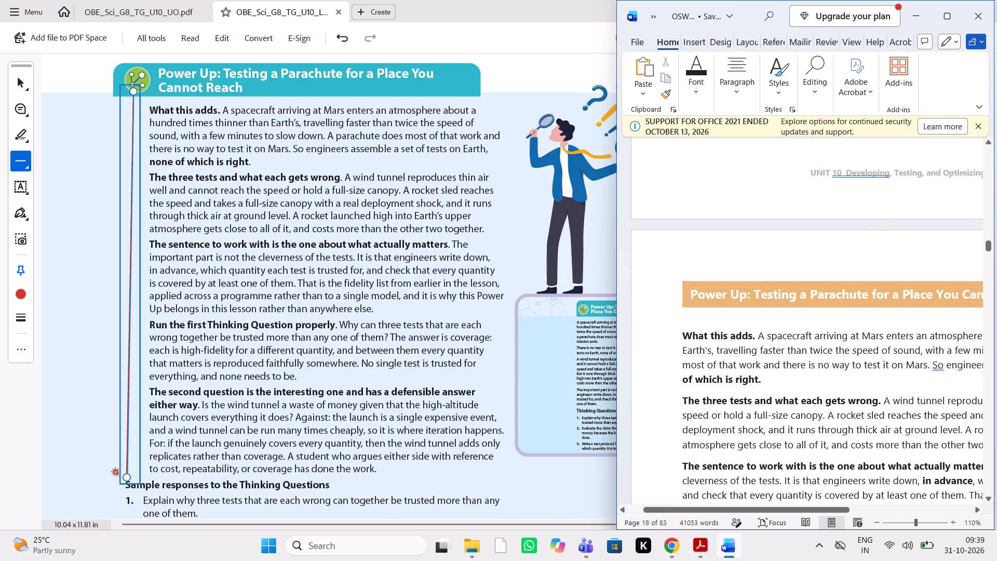
scroll(779, 381, "left", 1)
left_click(779, 381)
scroll(779, 381, "down", 1)
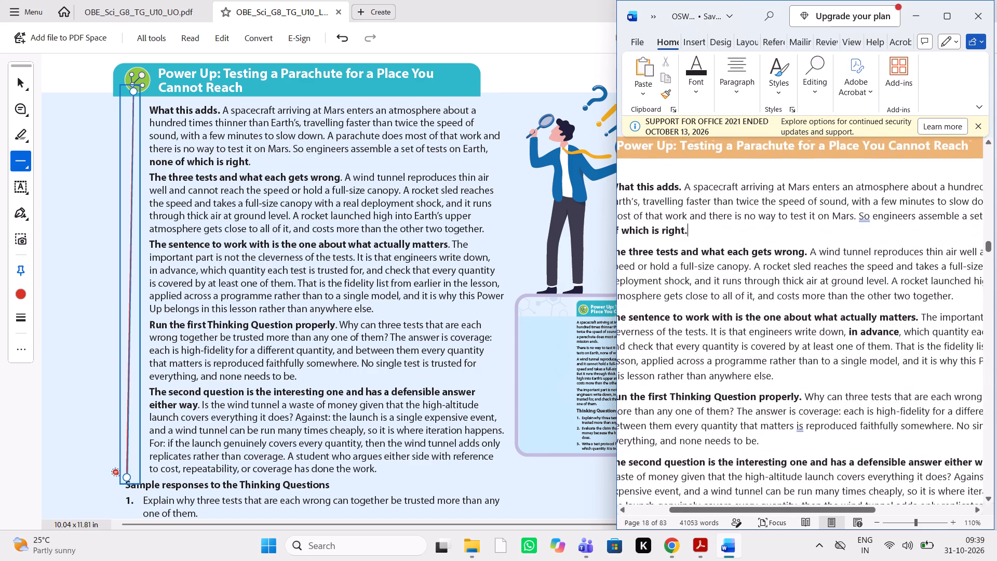
scroll(779, 381, "down", 1)
scroll(779, 381, "left", 1)
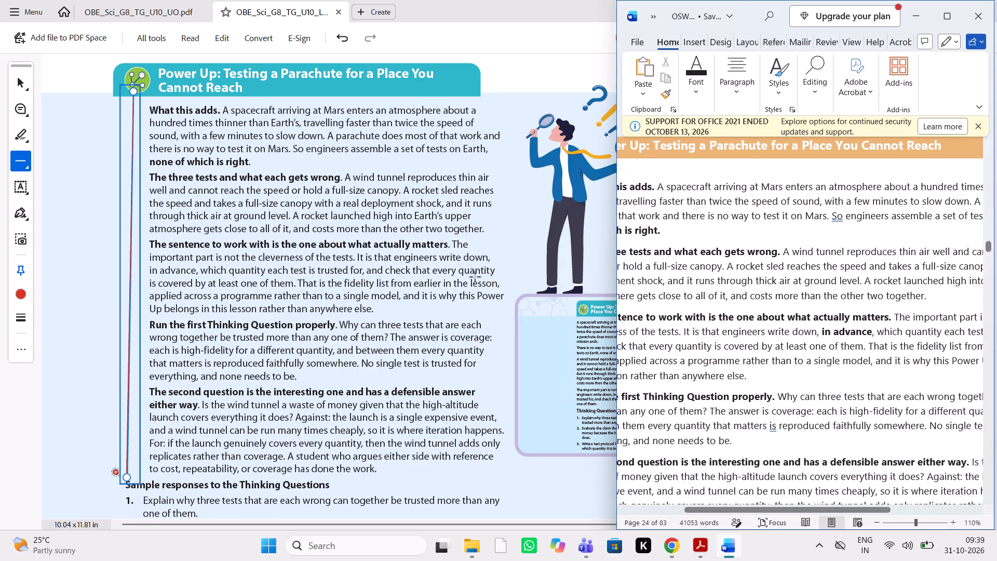
Comment "bold it" on the words "in advance," in the Power Up paragraph about the sentence to work with.
left_click(21, 107)
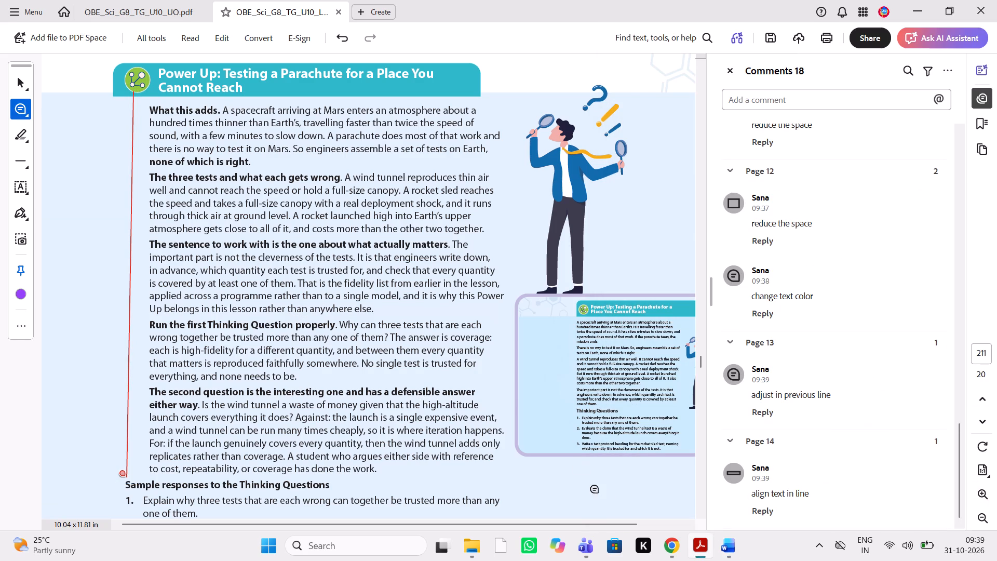
left_click(724, 536)
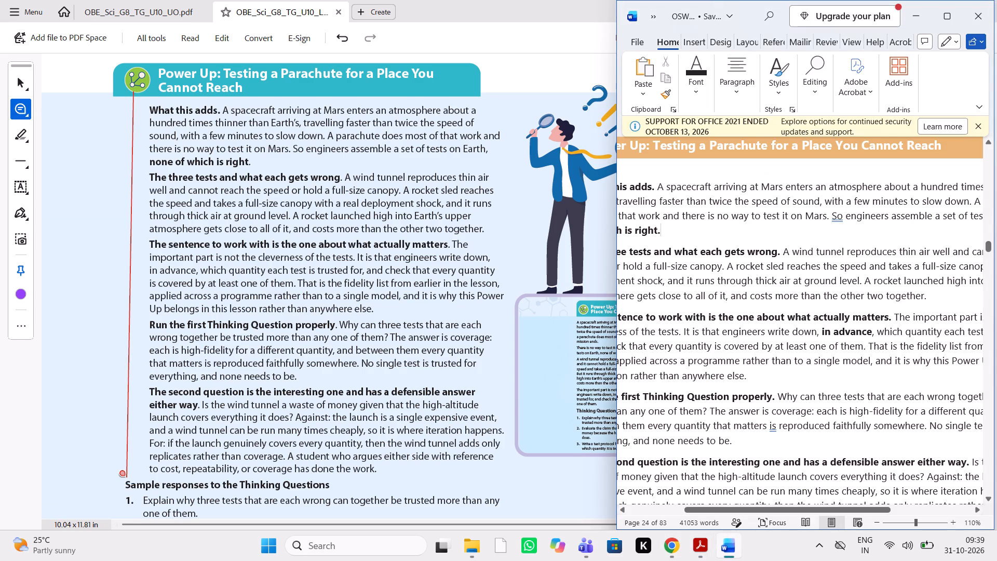
scroll(758, 316, "left", 1)
scroll(758, 316, "right", 1)
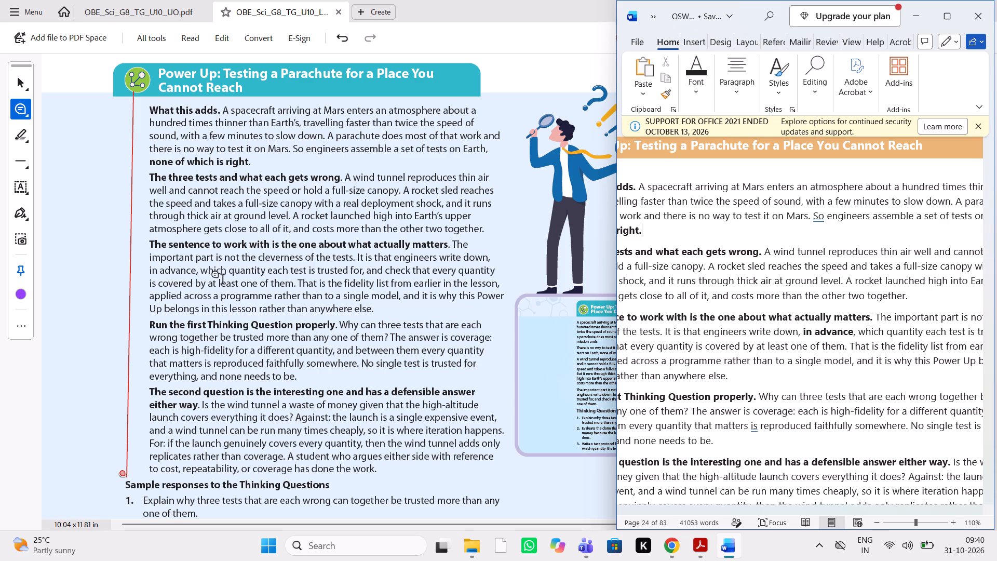
left_click_drag(195, 271, 151, 274)
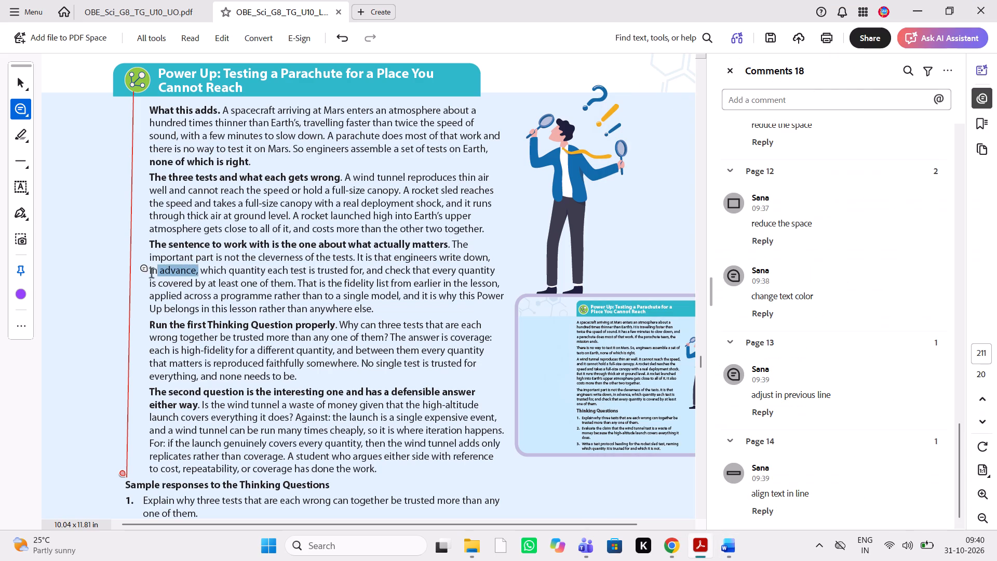
left_click_drag(151, 274, 147, 274)
type("bl")
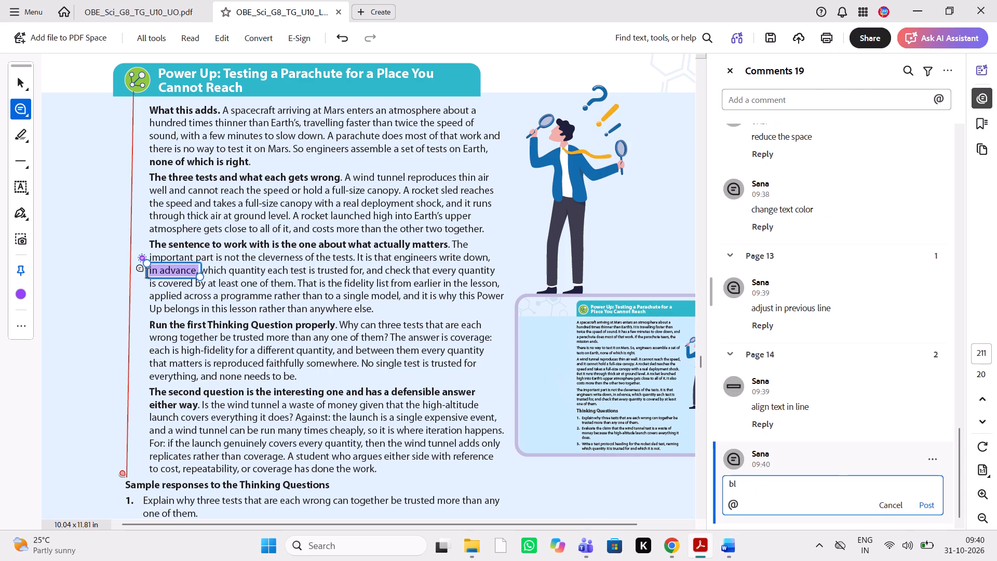
key("BackSpace")
type("old it")
key("space")
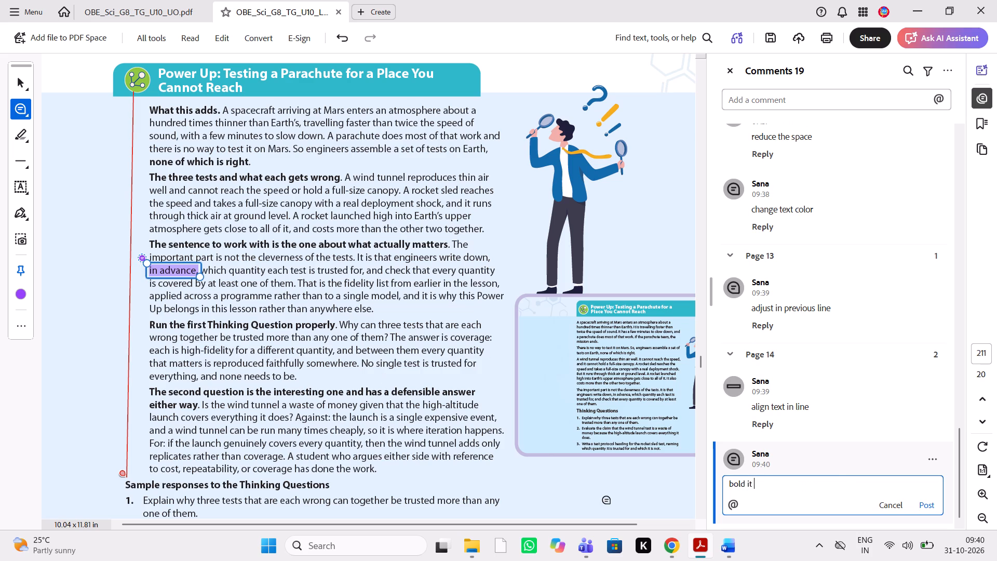
Compare the remaining Power Up paragraphs, covering the first and second Thinking Questions, against the Word source.
left_click(742, 545)
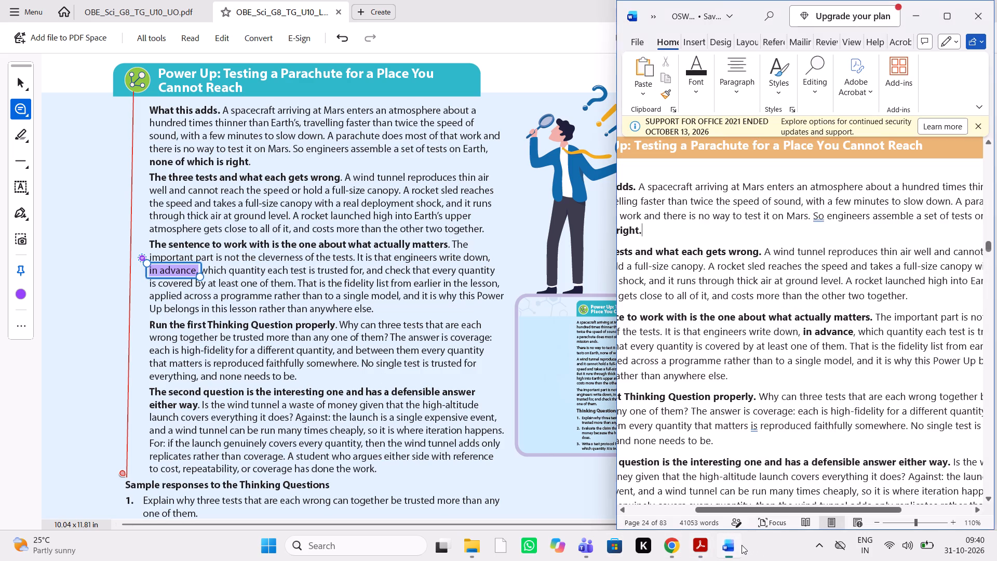
scroll(841, 303, "left", 1)
scroll(841, 303, "right", 1)
scroll(841, 303, "left", 1)
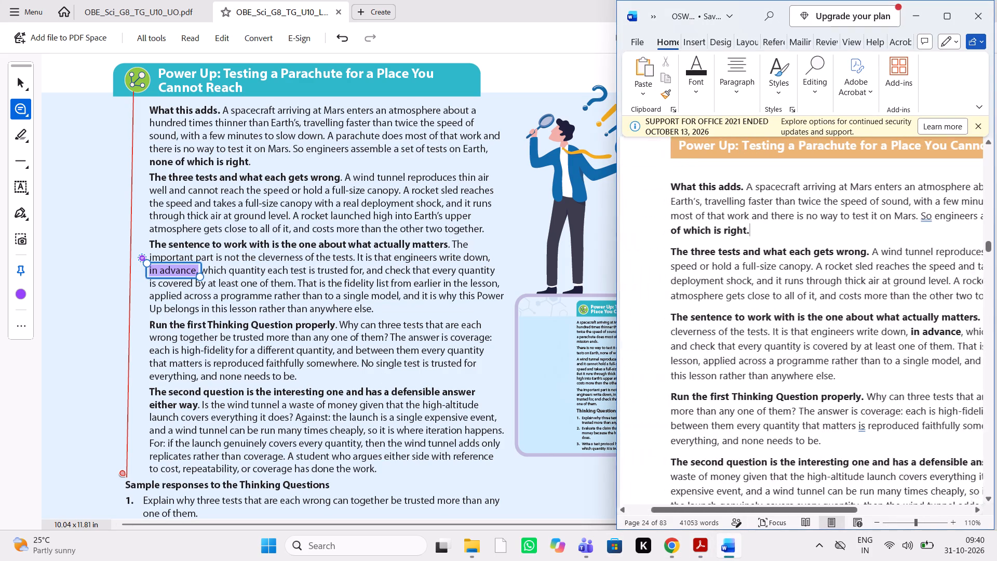
scroll(841, 303, "left", 1)
scroll(841, 303, "down", 1)
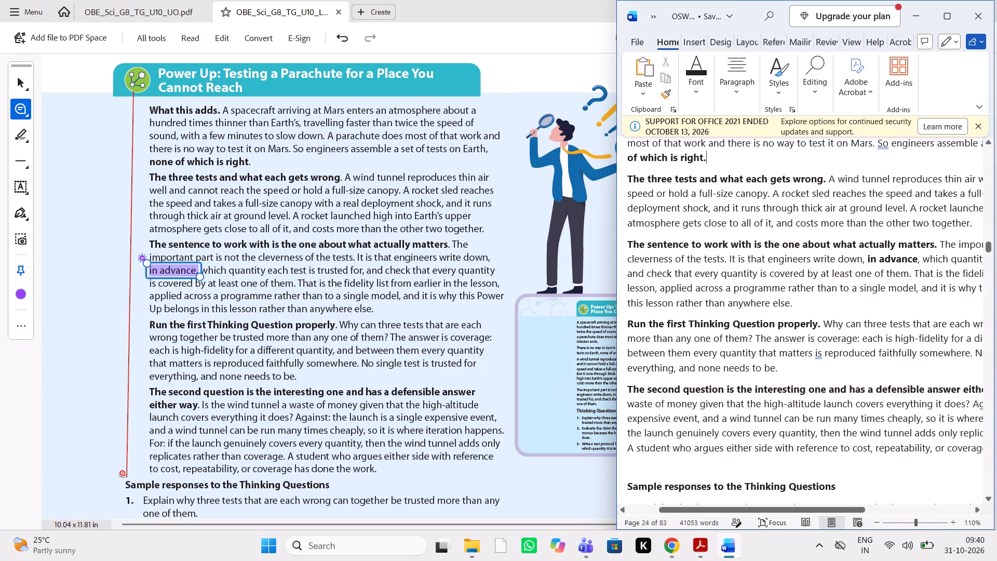
scroll(841, 303, "left", 1)
scroll(841, 303, "right", 1)
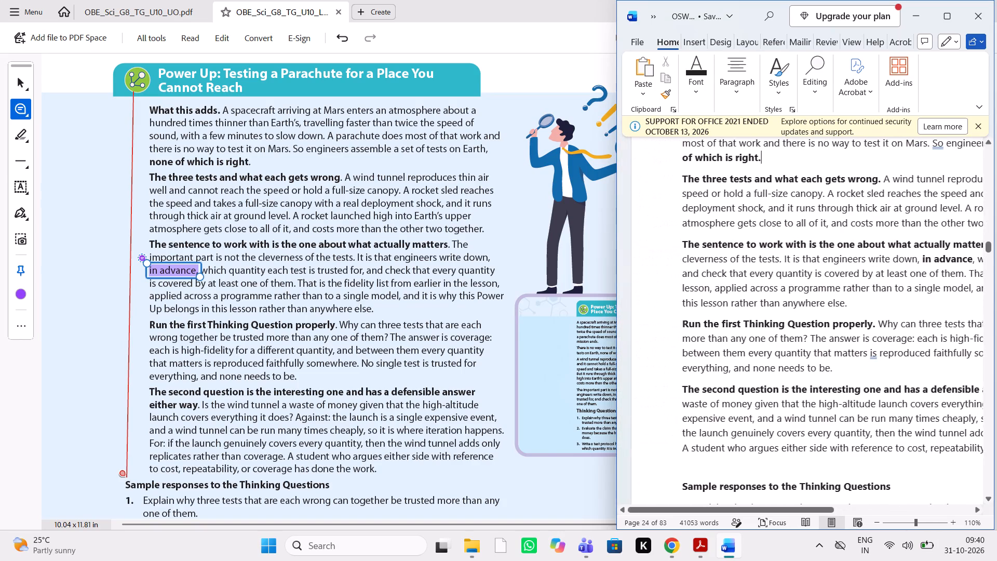
scroll(545, 377, "down", 1)
scroll(810, 332, "left", 1)
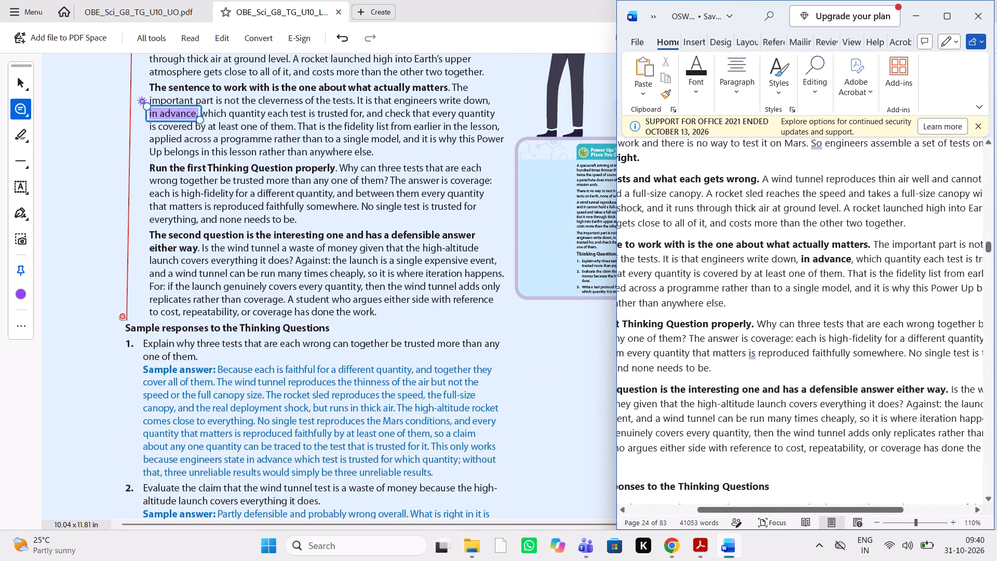
scroll(810, 332, "left", 1)
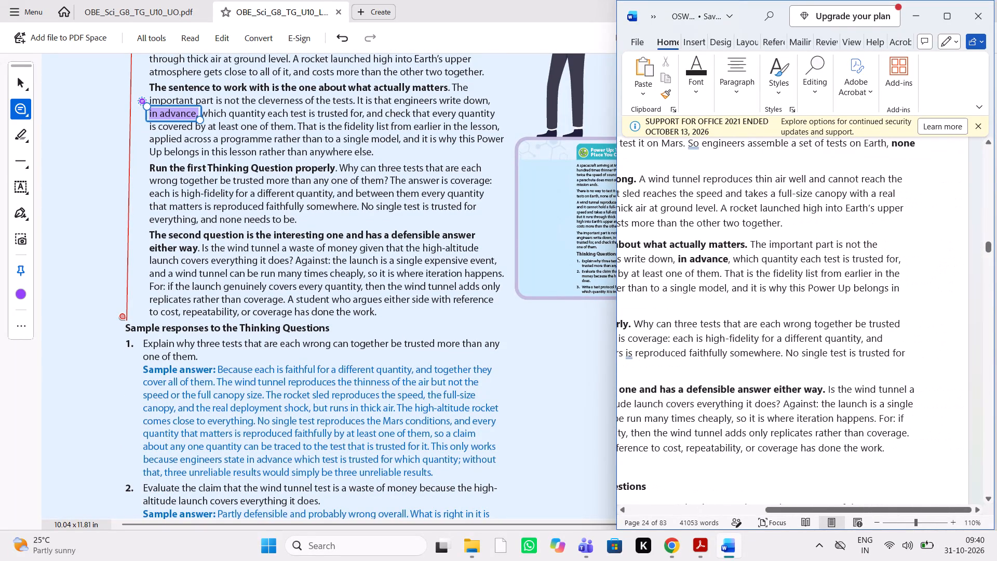
scroll(810, 332, "right", 1)
scroll(810, 332, "left", 1)
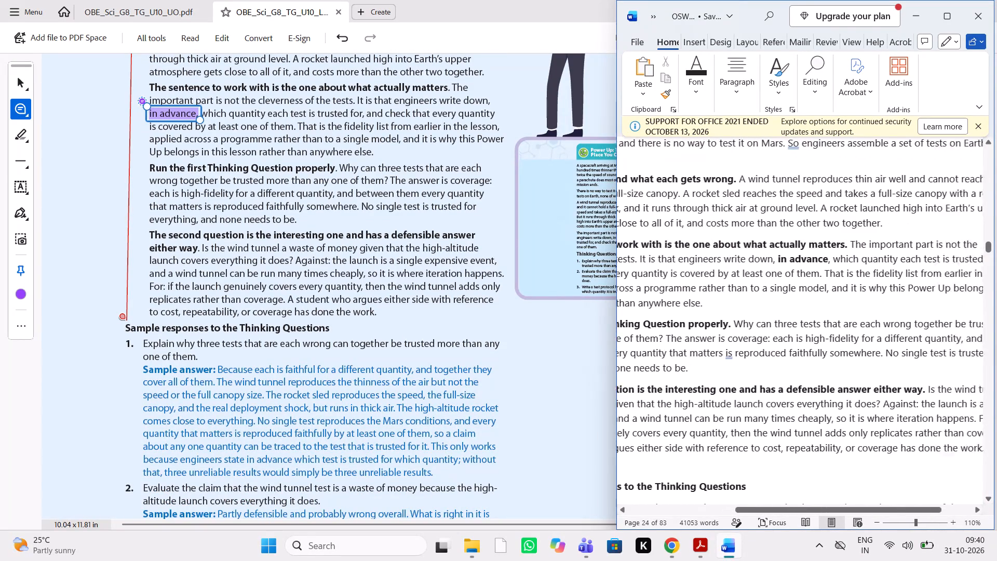
scroll(810, 332, "left", 1)
Compare Thinking Questions 1 and 2 and their sample answers on page 211 against the Word source.
scroll(810, 332, "down", 1)
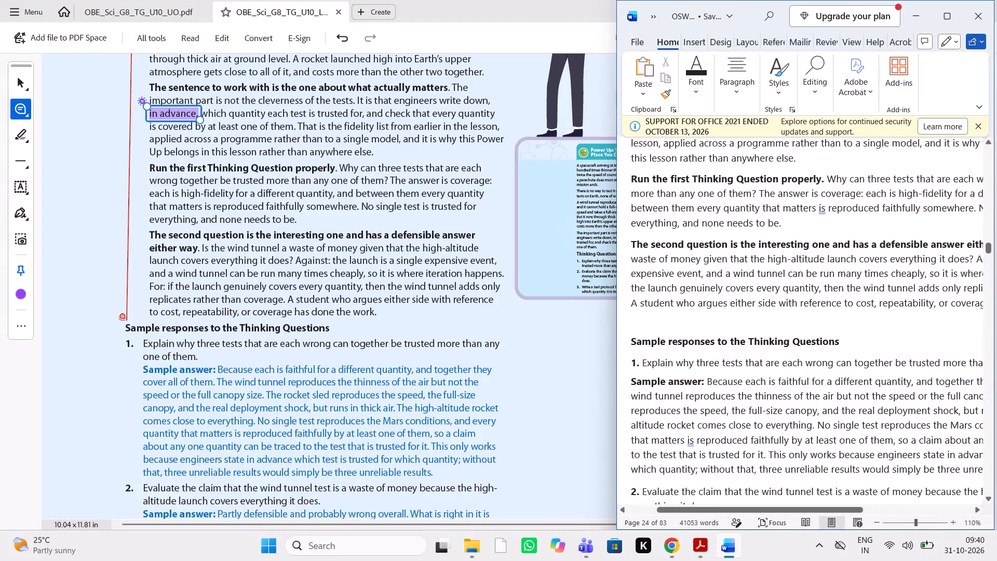
scroll(432, 376, "down", 1)
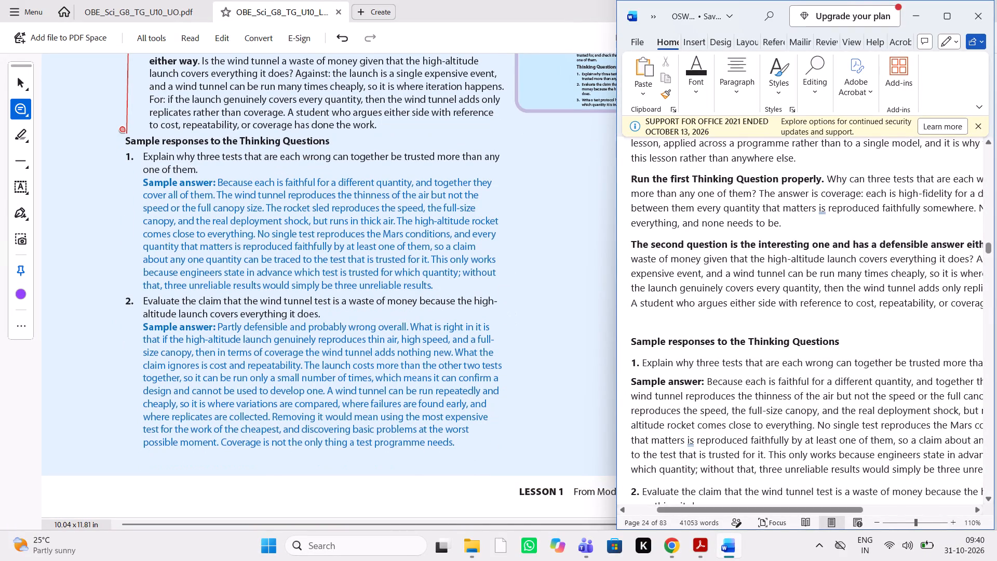
scroll(814, 433, "down", 1)
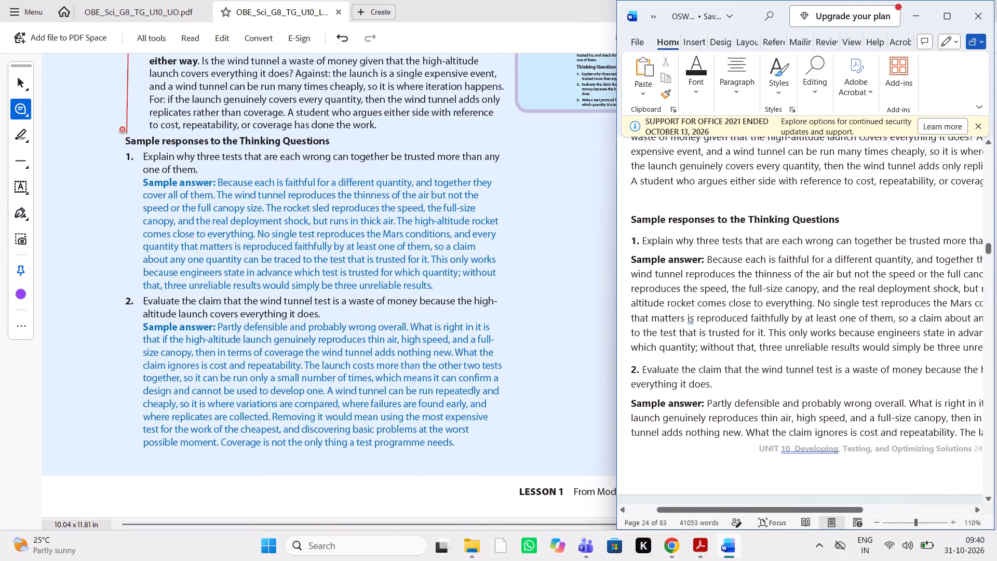
scroll(814, 433, "left", 1)
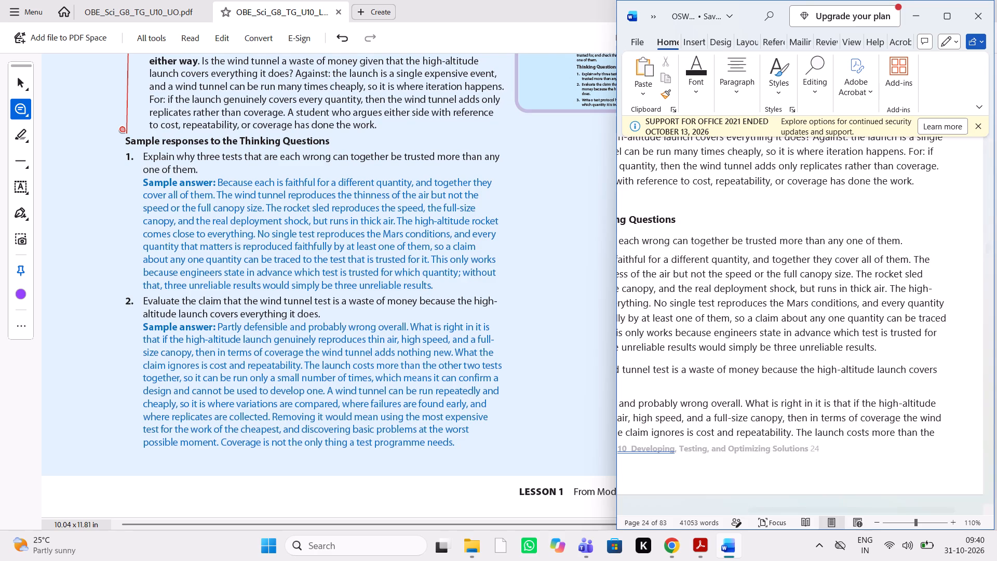
scroll(814, 433, "right", 1)
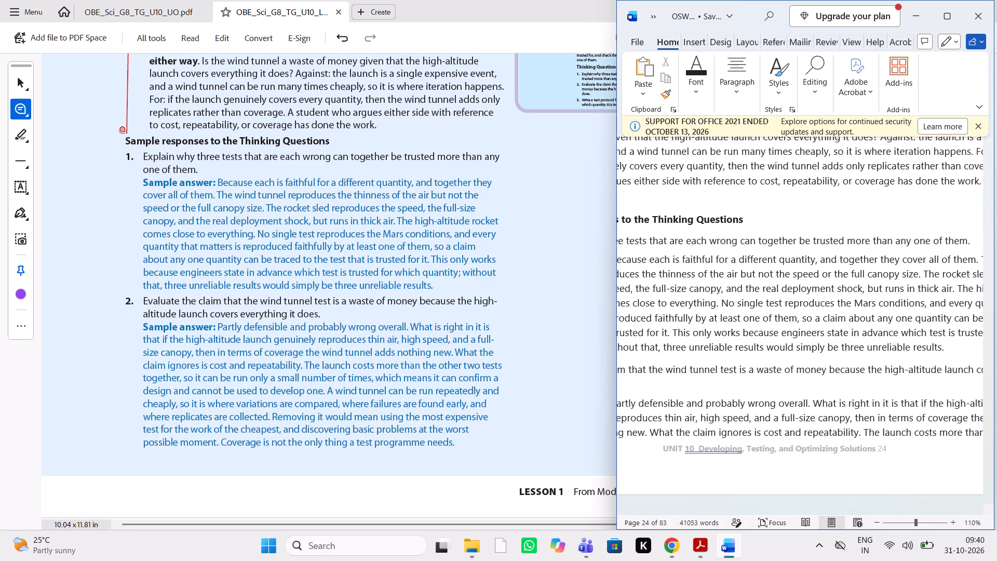
scroll(814, 433, "right", 1)
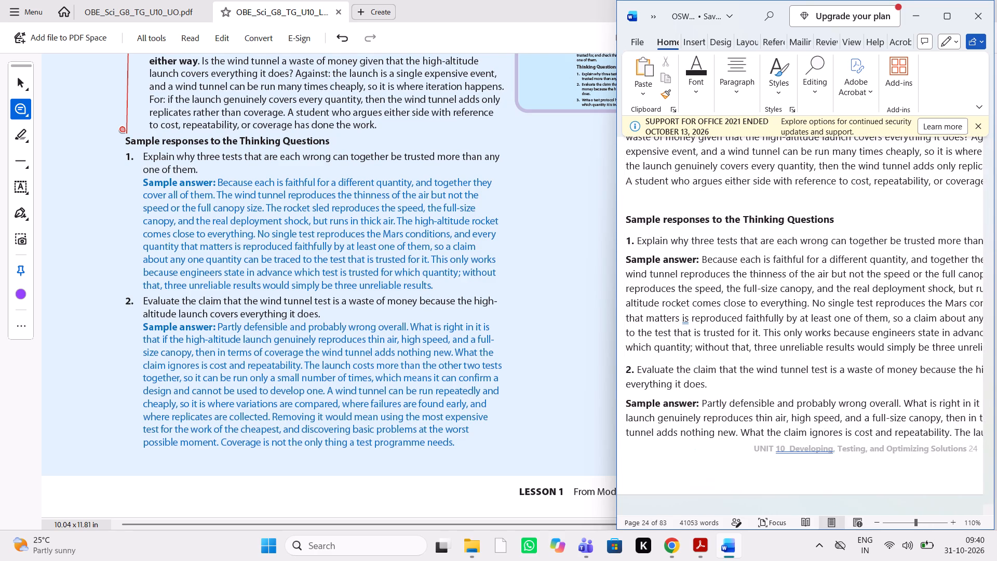
scroll(376, 343, "down", 1)
scroll(376, 343, "up", 1)
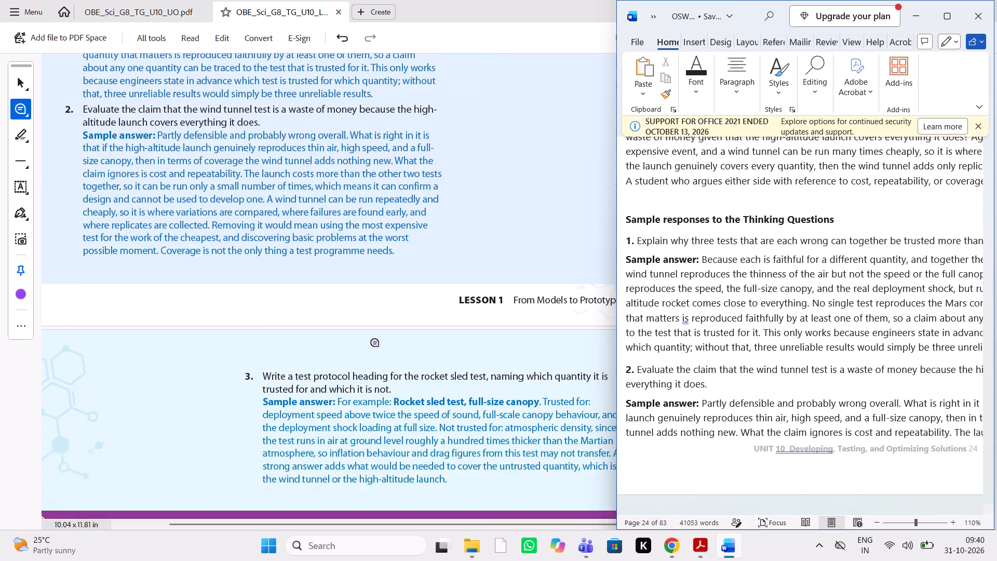
scroll(376, 343, "up", 1)
scroll(819, 354, "left", 1)
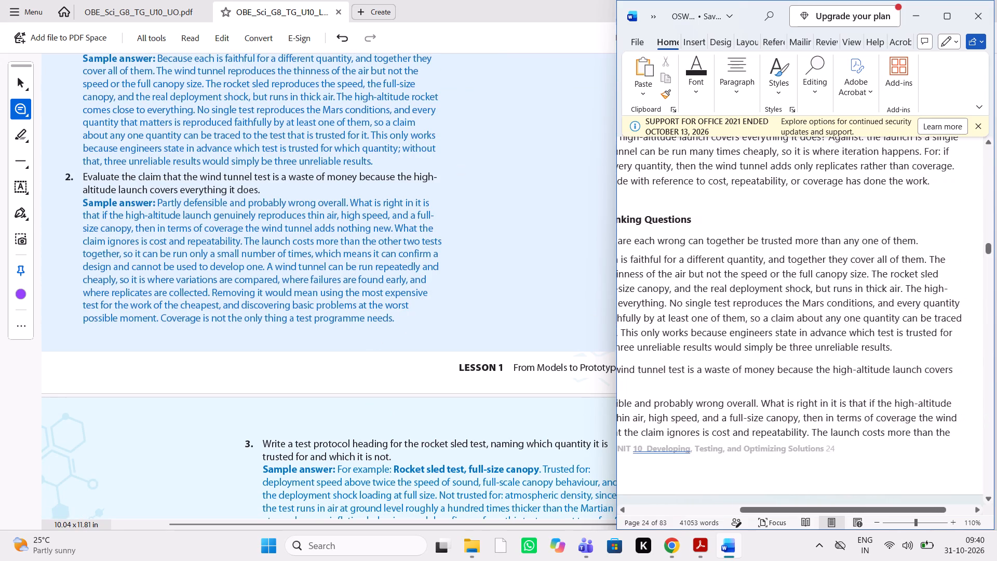
scroll(819, 354, "right", 1)
scroll(819, 354, "left", 1)
scroll(819, 354, "down", 1)
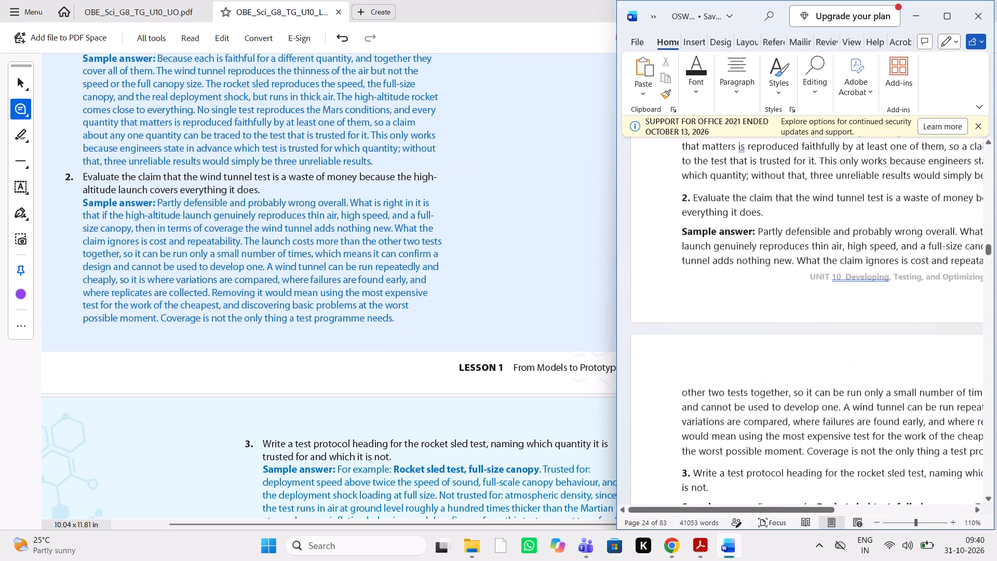
scroll(819, 354, "down", 1)
scroll(819, 354, "left", 1)
scroll(819, 354, "right", 1)
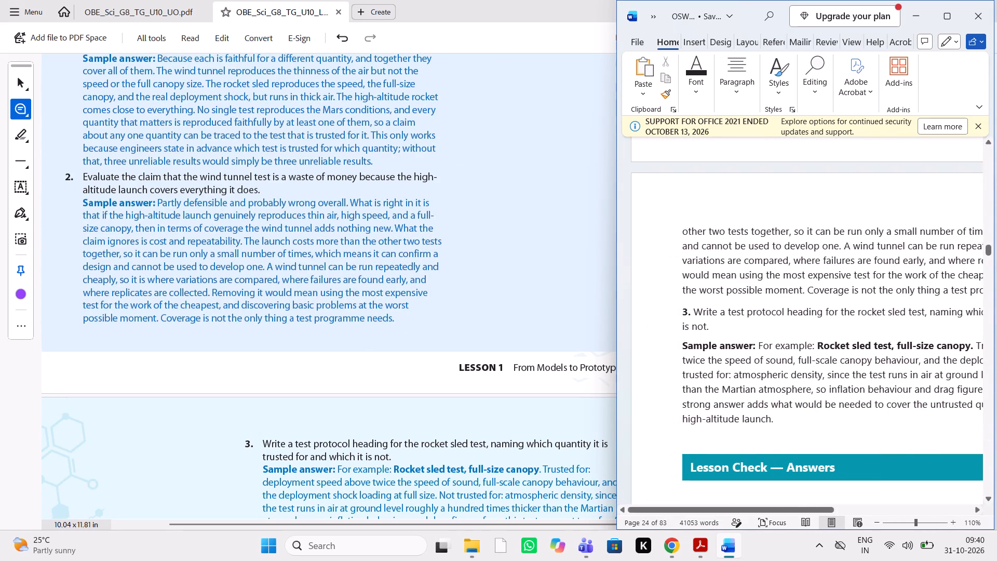
Compare Thinking Question 3, on the rocket sled test protocol heading, and its sample answer against the Word source.
scroll(410, 450, "down", 1)
scroll(410, 450, "left", 1)
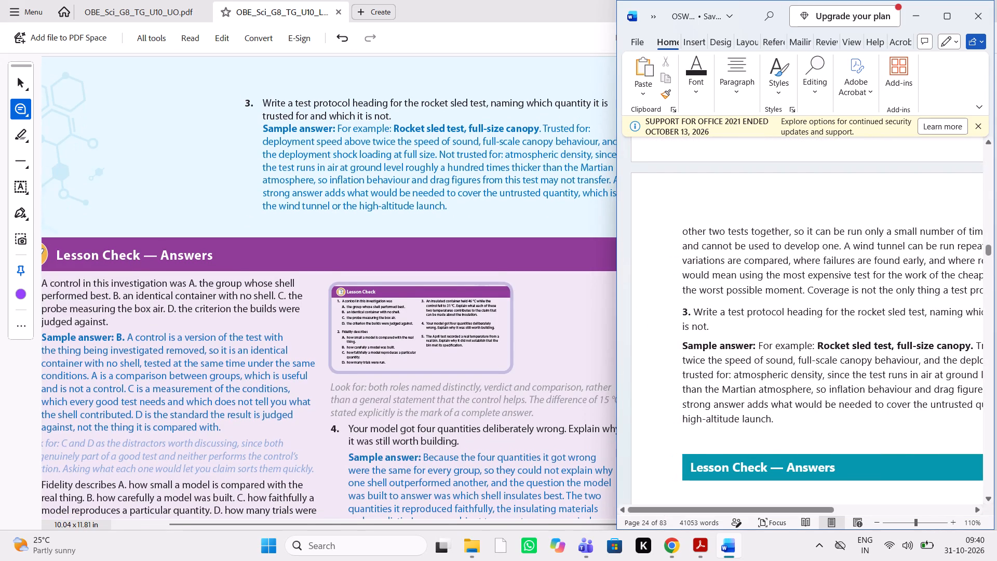
scroll(771, 404, "right", 1)
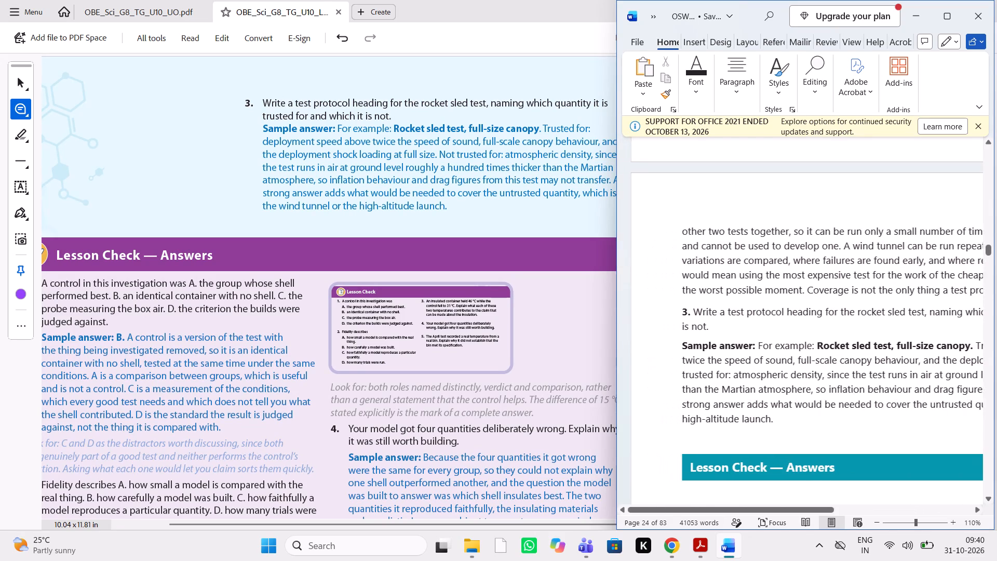
scroll(771, 404, "right", 1)
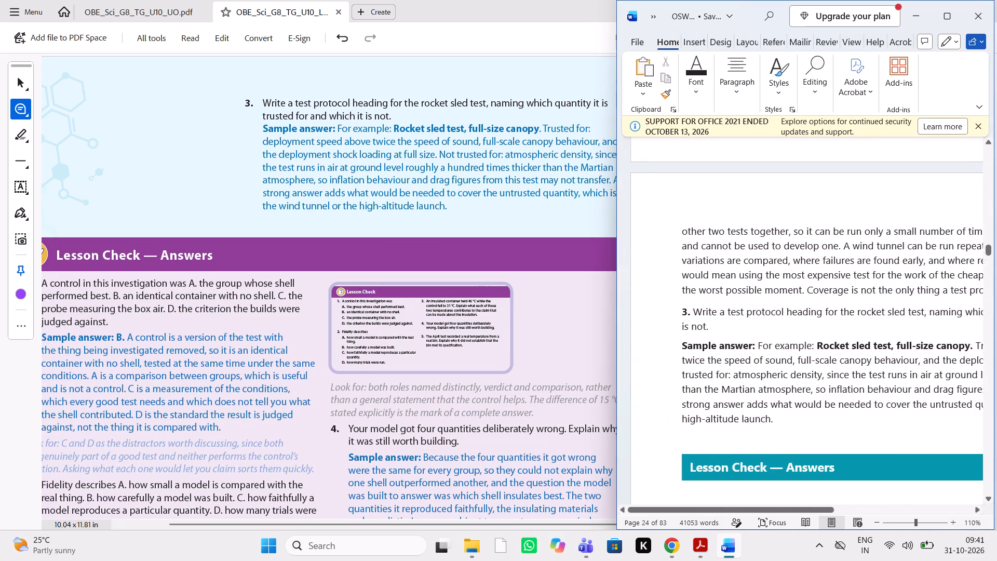
scroll(771, 404, "left", 2)
scroll(771, 404, "right", 1)
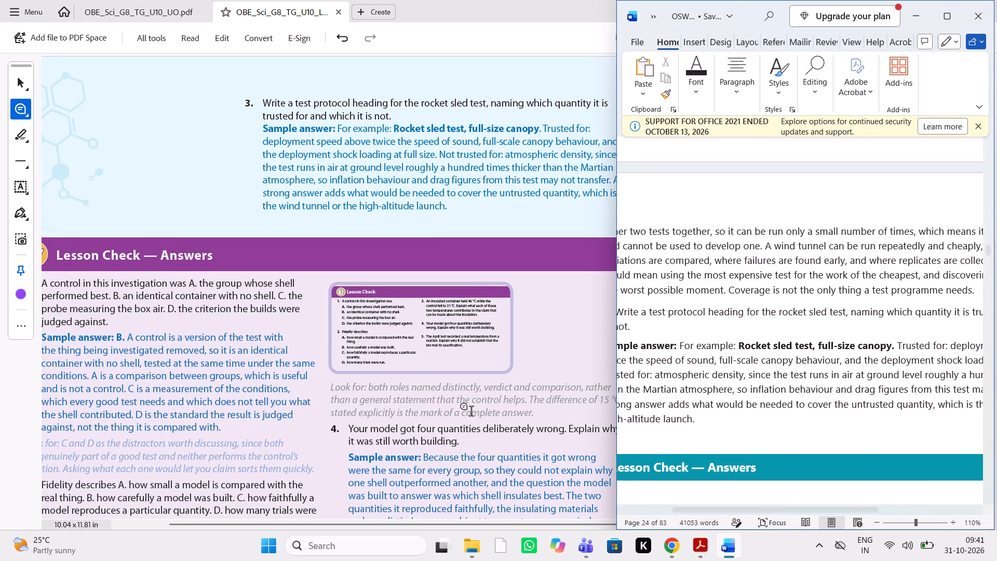
scroll(471, 412, "right", 1)
Compare the opening questions of Lesson Check — Answers, with their sample answers and Look for notes, against the Word source.
scroll(682, 364, "down", 2)
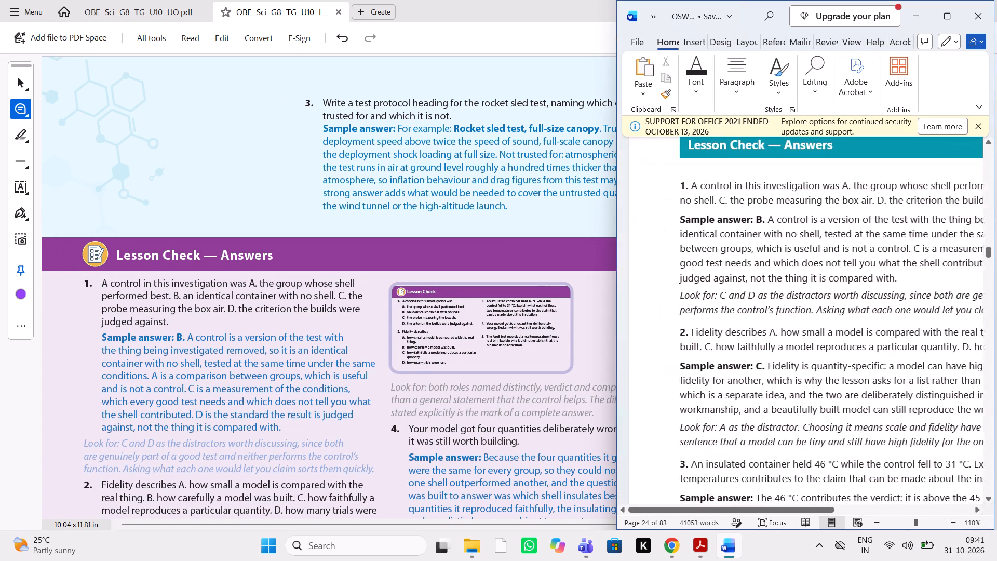
scroll(682, 364, "up", 1)
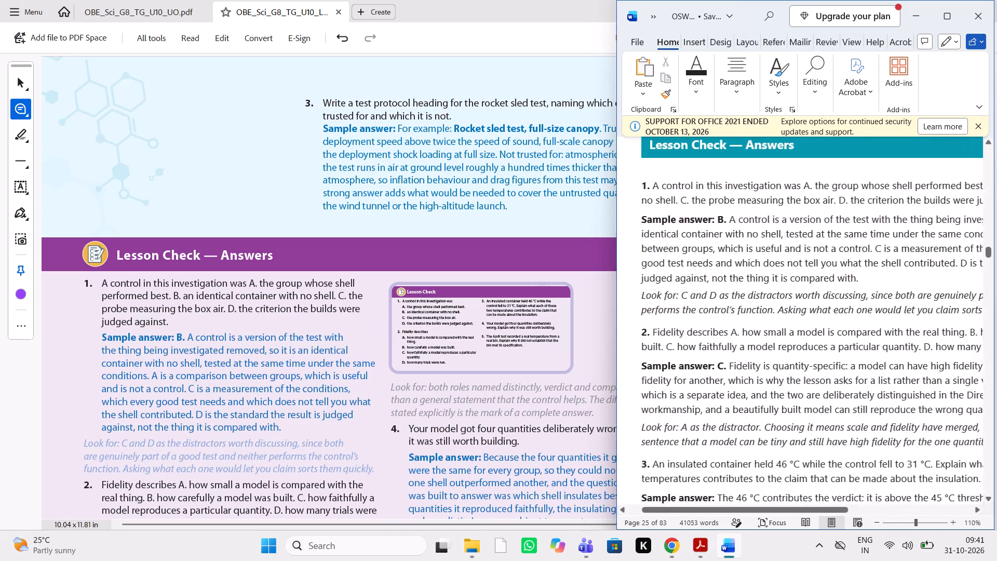
scroll(682, 364, "up", 1)
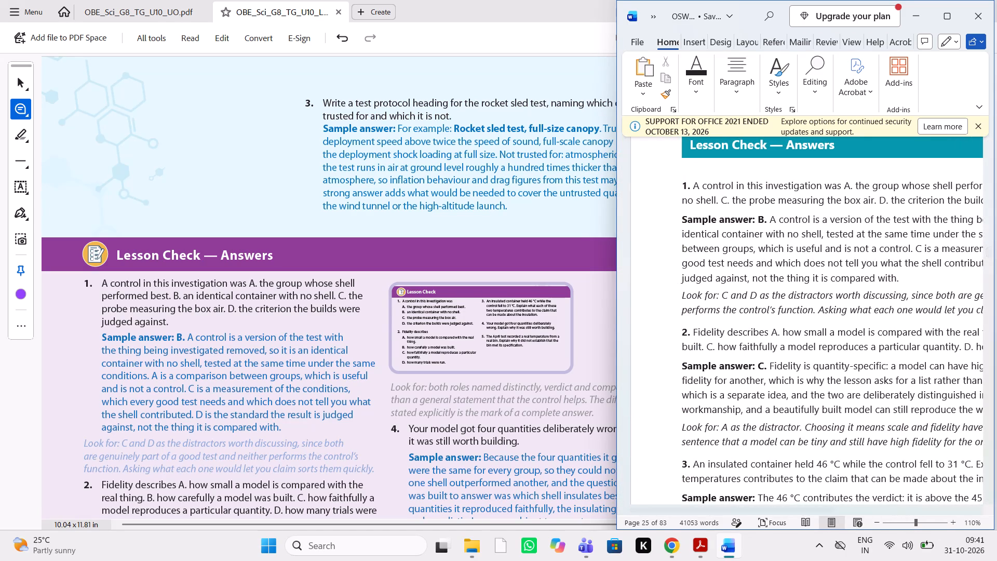
scroll(682, 364, "left", 1)
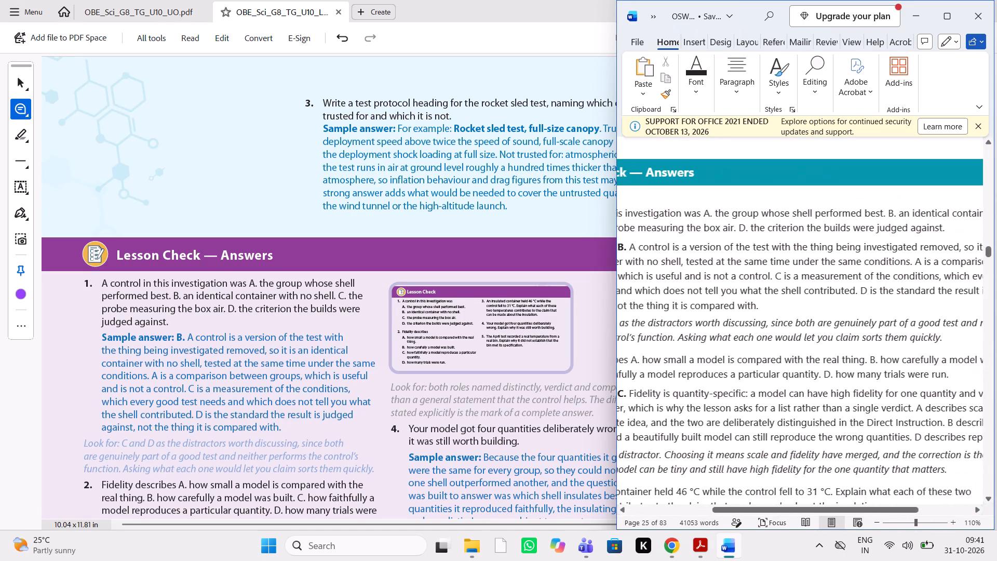
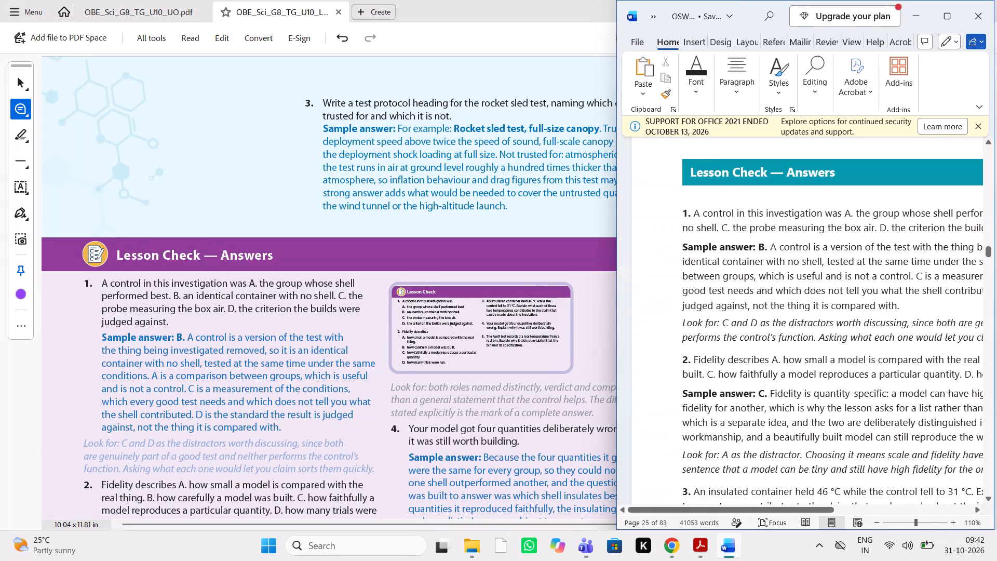
Comment "change text color to grey" on the Look for note under Lesson Check question 1 on page 212 of the PDF.
scroll(759, 252, "left", 1)
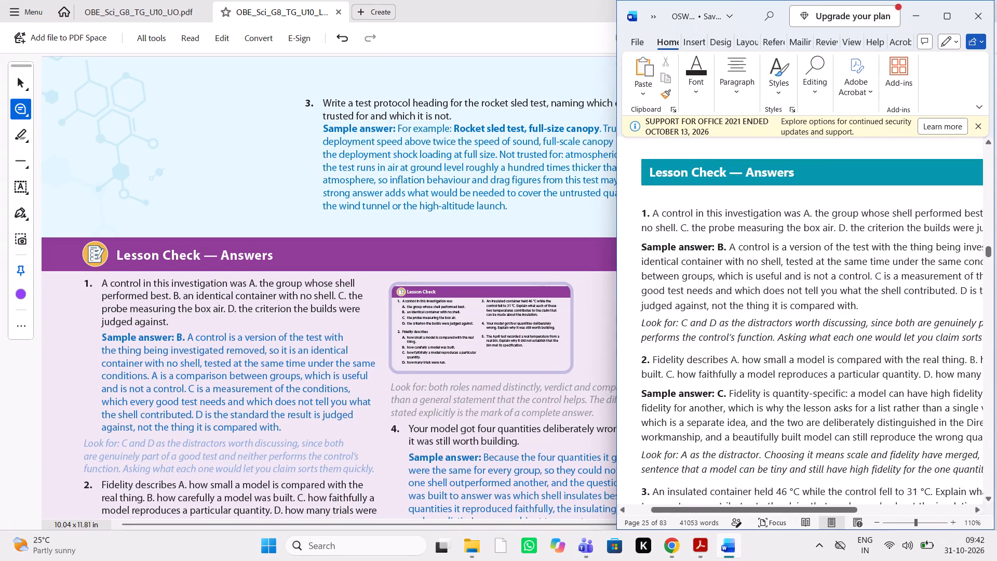
scroll(453, 430, "down", 1)
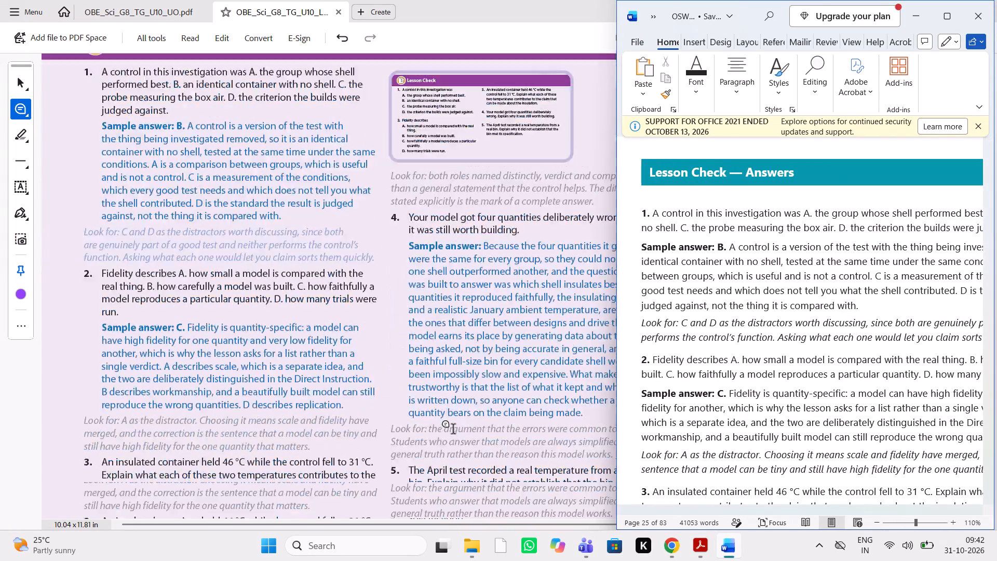
scroll(453, 430, "down", 1)
left_click_drag(375, 223, 86, 200)
type("chnage")
key("space")
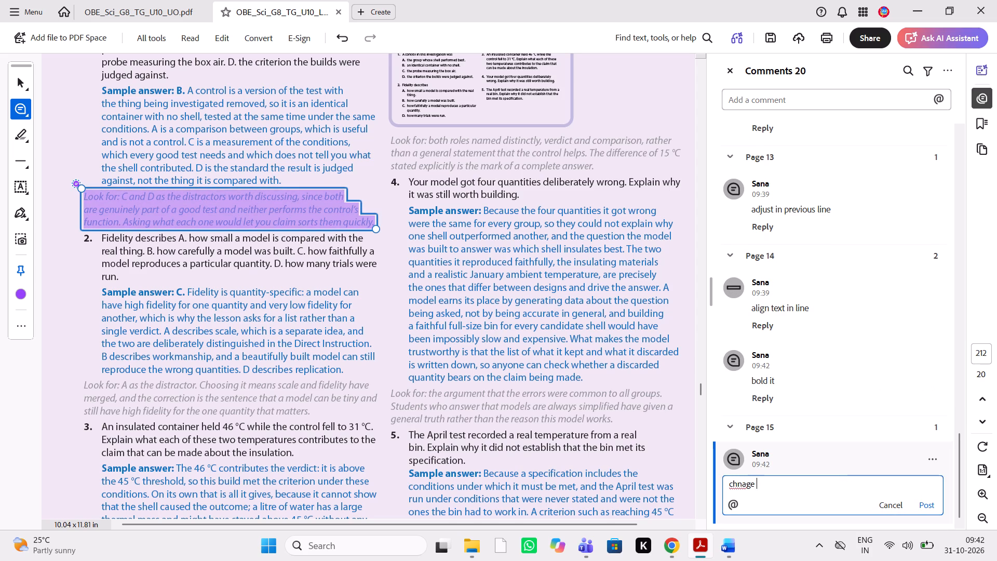
key("BackSpace")
key("BackSpace")
key("BackSpace")
key("BackSpace")
key("BackSpace")
type("ange text color to grey")
key("space")
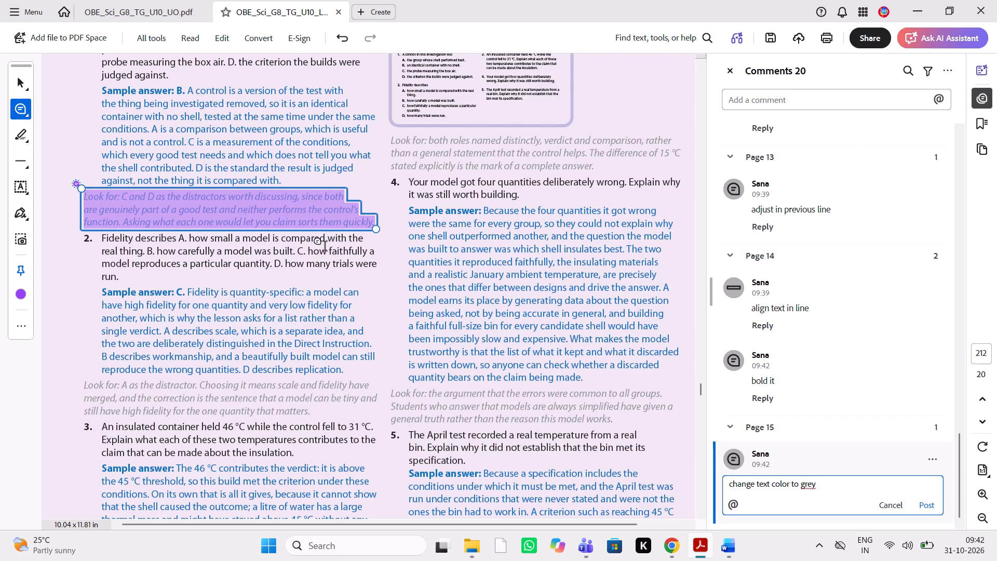
Compare Lesson Check question 2, on what fidelity describes, with its sample answer and Look for note against the Word source.
scroll(325, 247, "down", 1)
left_click(737, 547)
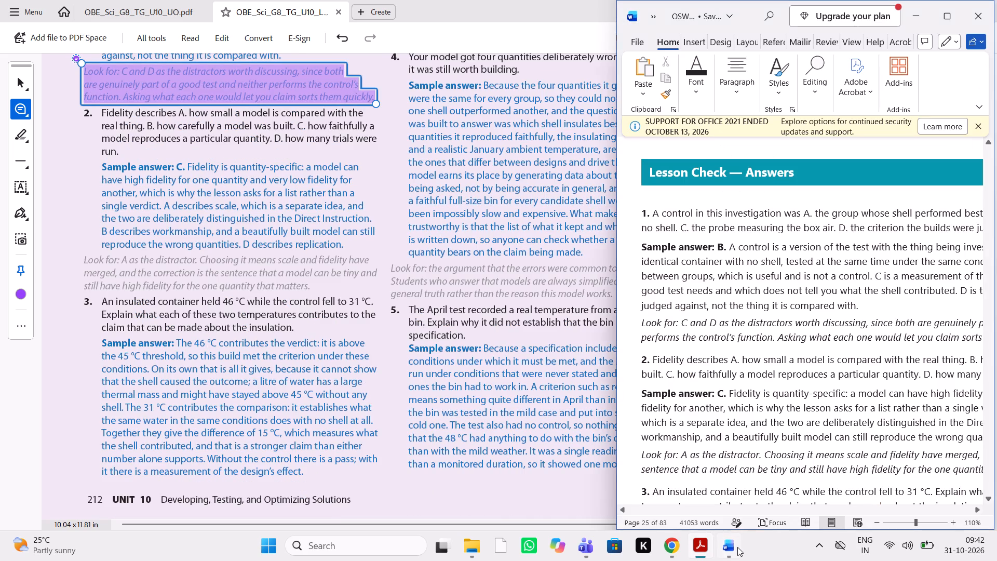
scroll(823, 348, "left", 1)
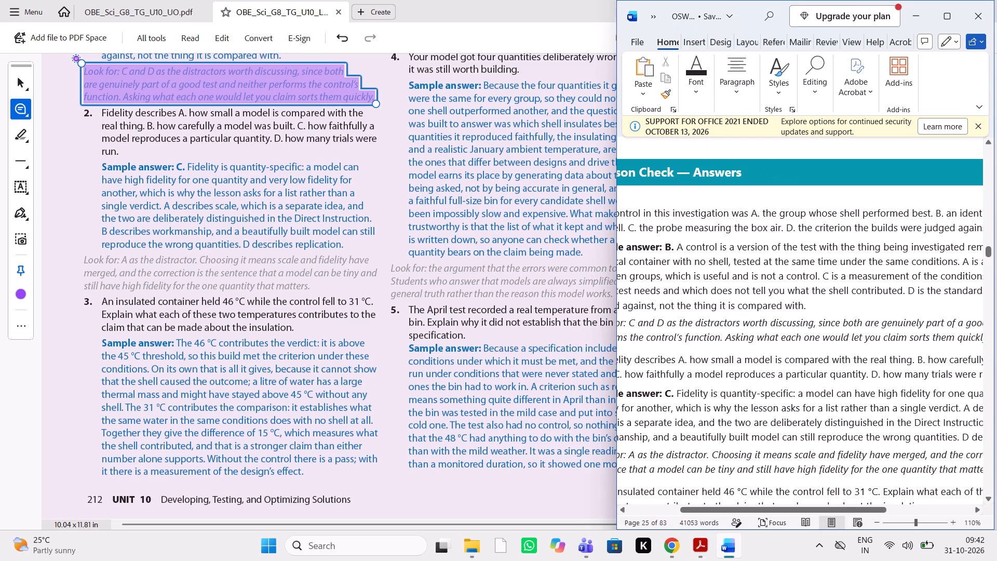
scroll(823, 348, "right", 1)
scroll(823, 348, "left", 1)
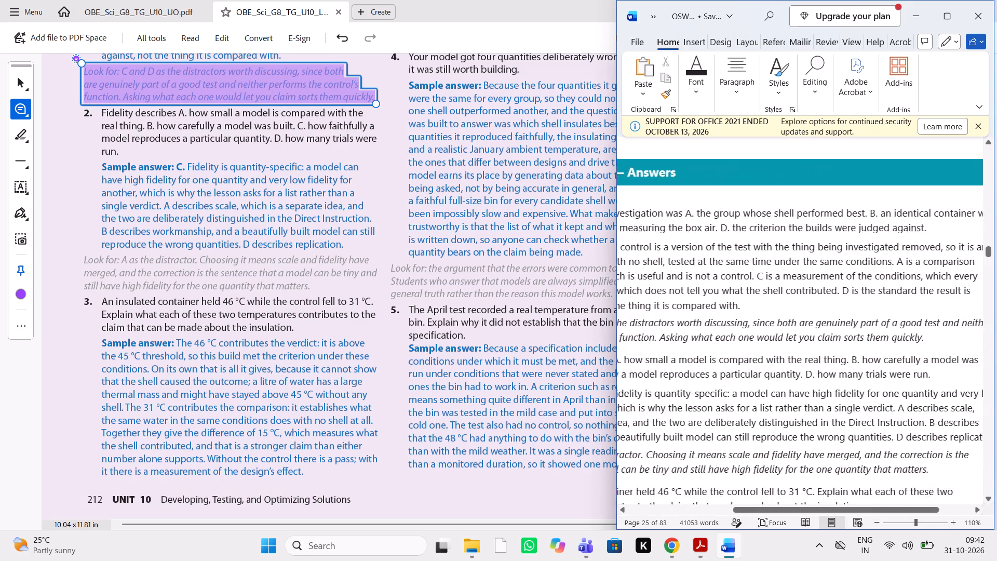
scroll(823, 348, "left", 1)
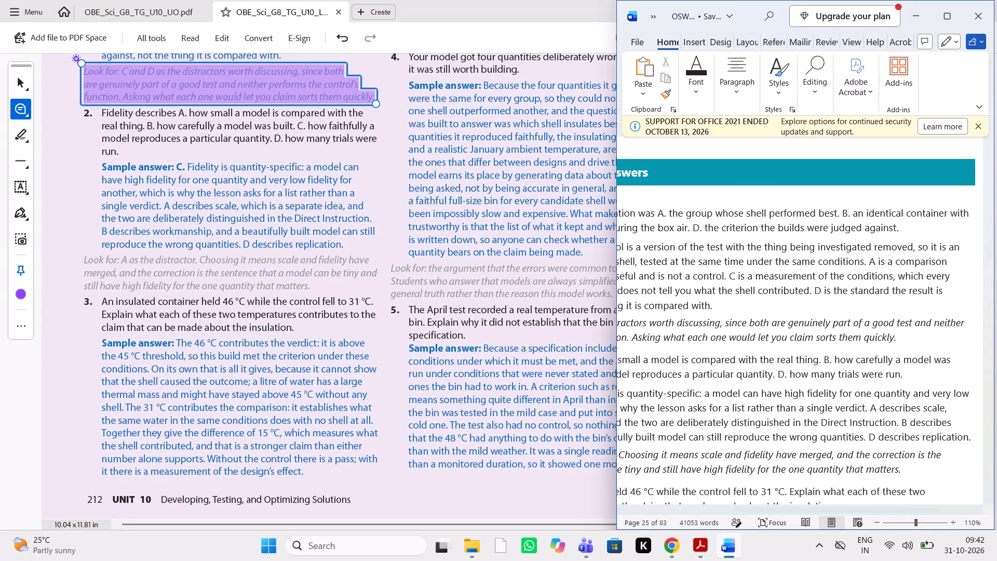
scroll(823, 348, "right", 1)
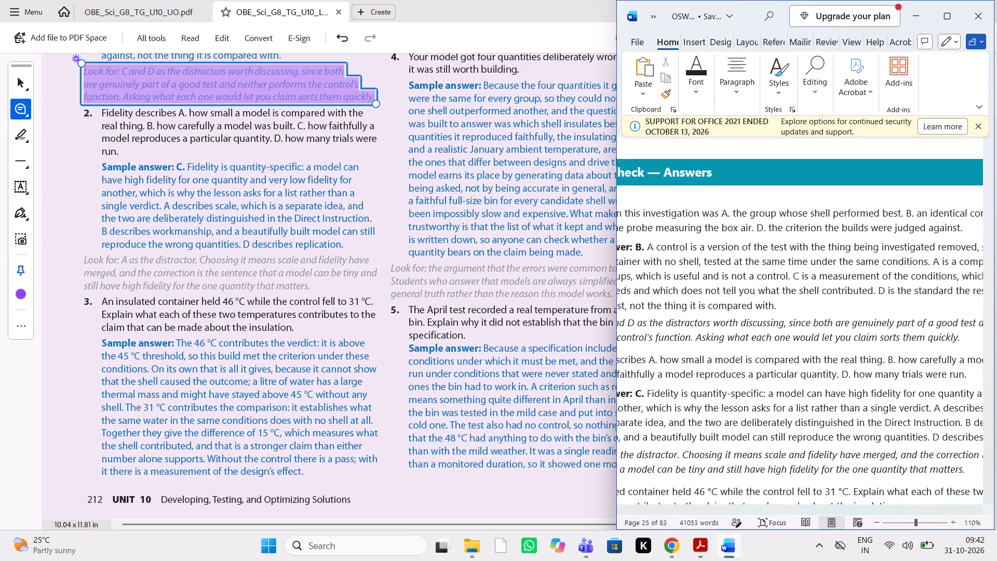
scroll(823, 348, "right", 1)
scroll(823, 348, "down", 1)
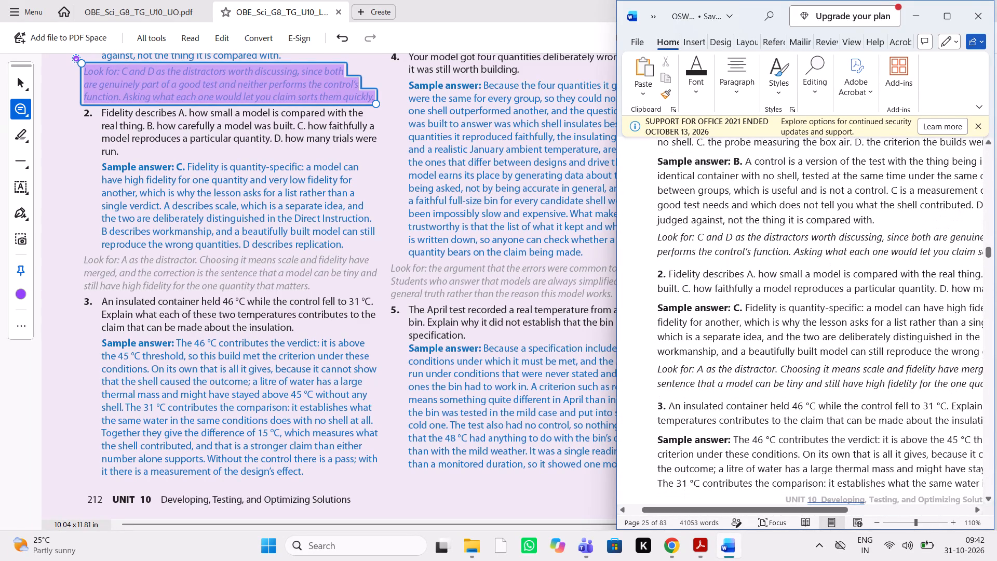
scroll(823, 348, "left", 1)
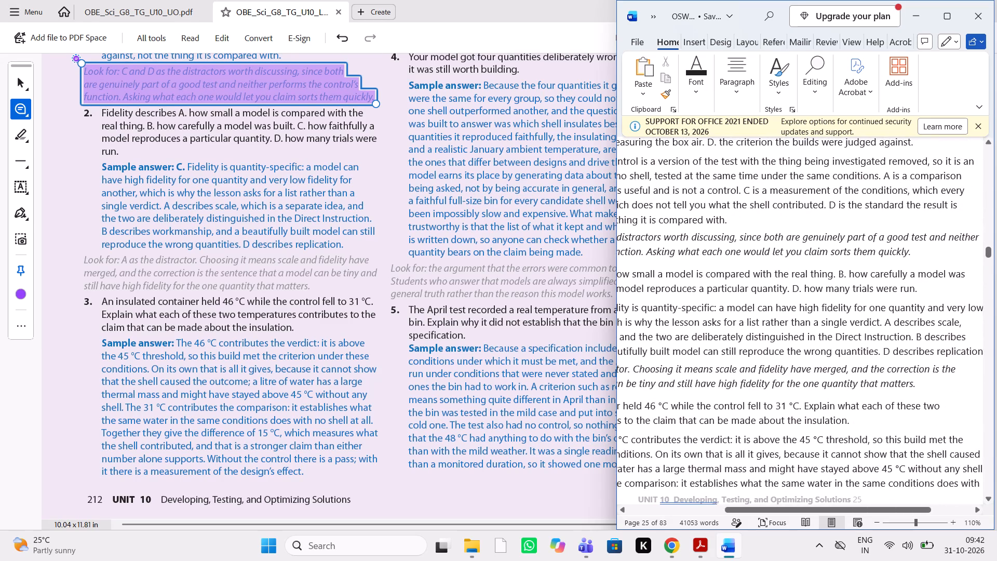
scroll(823, 348, "right", 1)
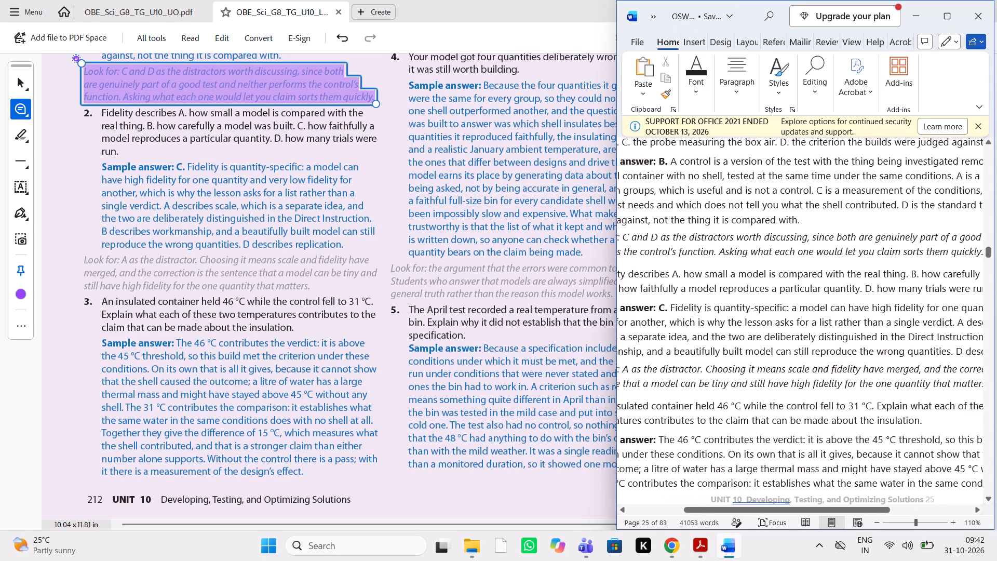
scroll(823, 348, "left", 1)
scroll(823, 348, "right", 1)
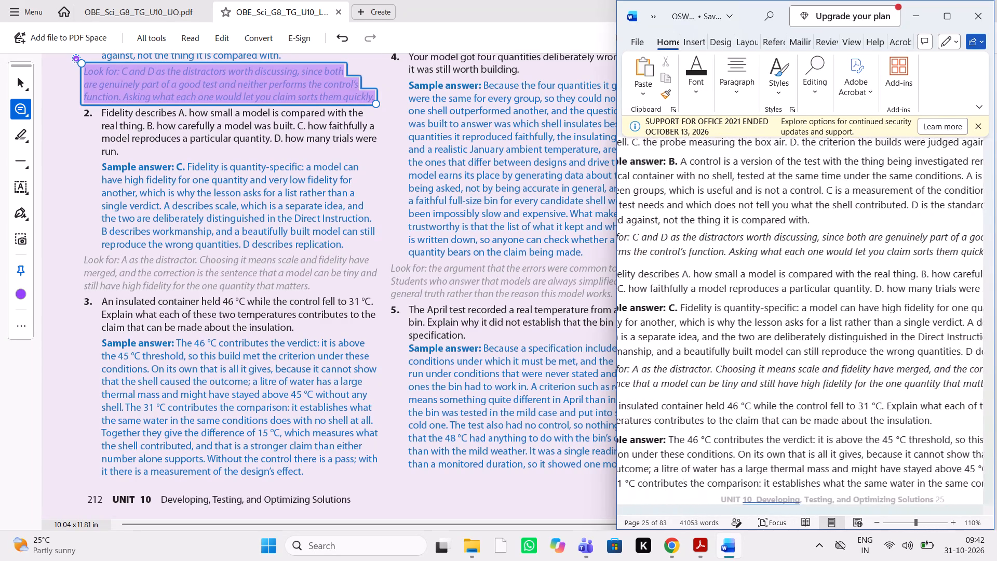
scroll(823, 348, "right", 1)
scroll(823, 348, "up", 1)
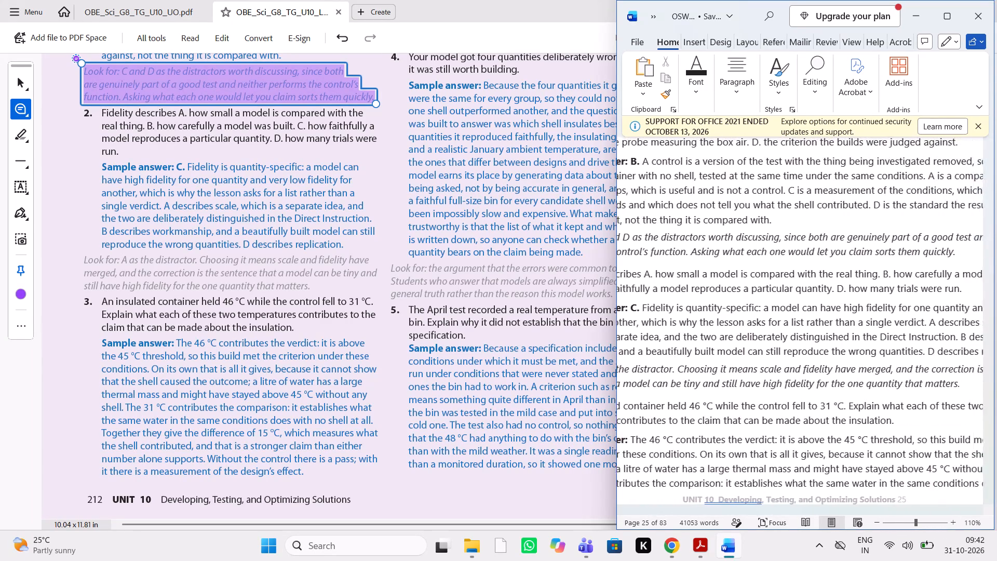
scroll(823, 348, "up", 1)
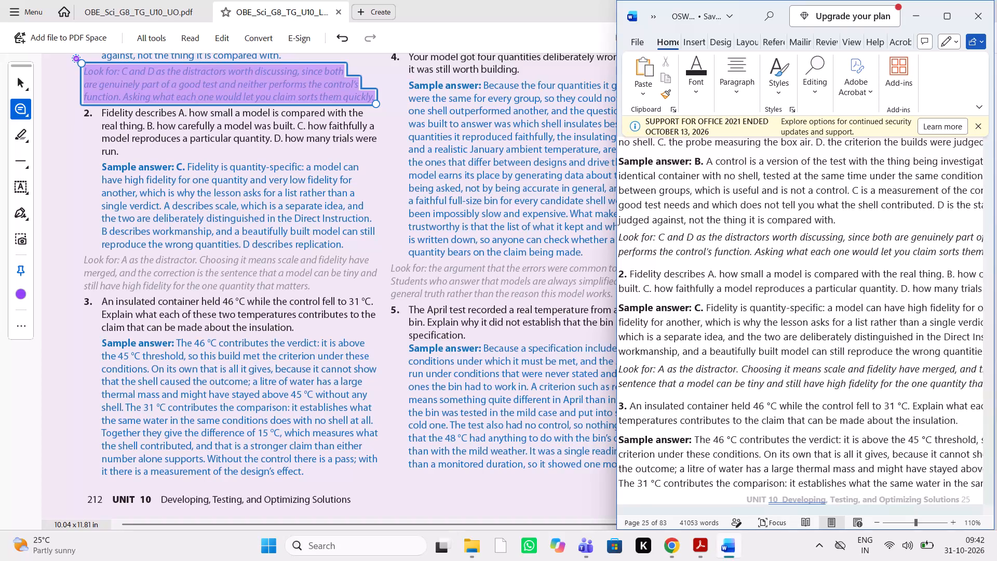
Compare Lesson Check question 3, on the insulated container and control temperatures, and its sample answer against the Word source.
scroll(823, 348, "left", 1)
scroll(823, 348, "down", 1)
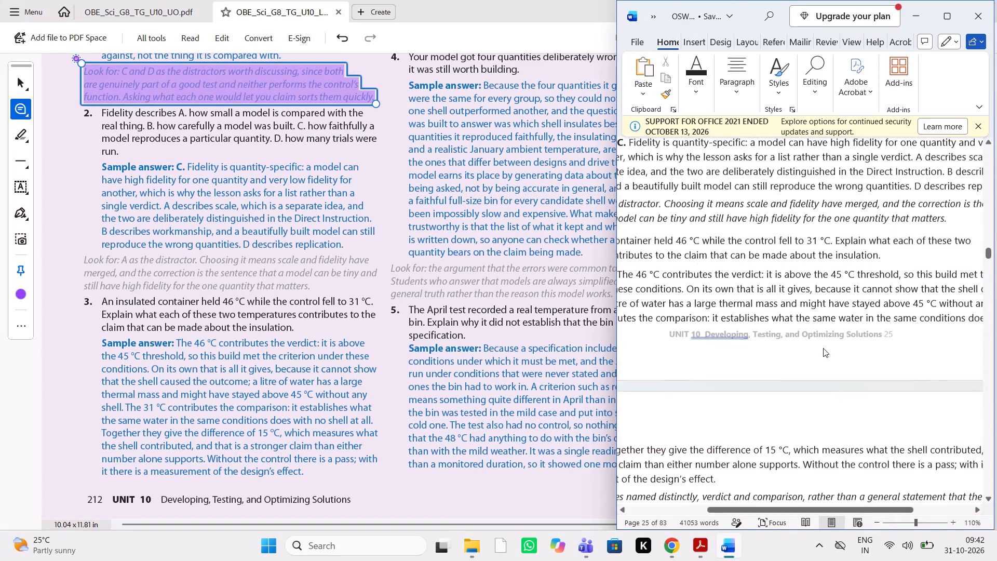
scroll(823, 348, "down", 1)
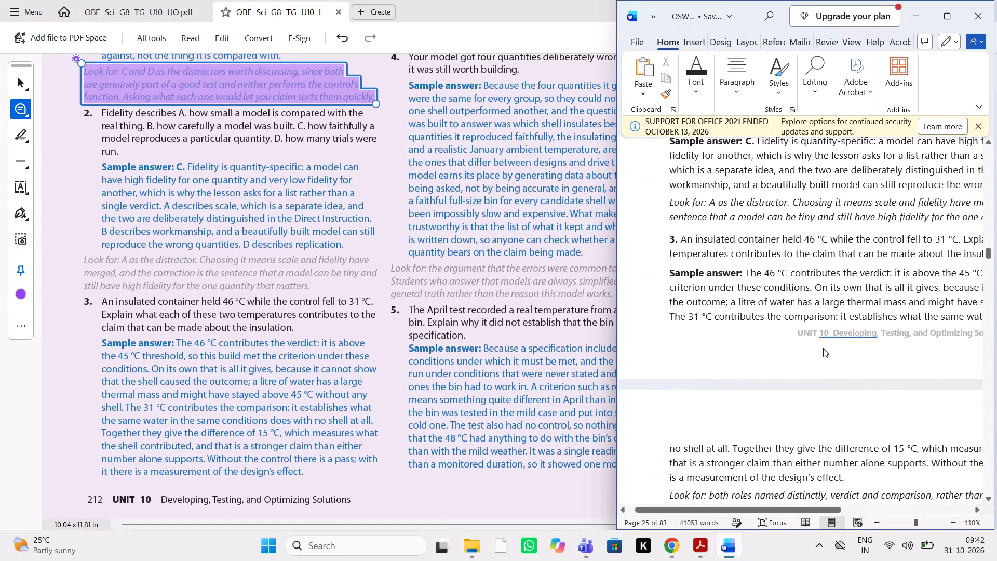
scroll(823, 348, "left", 1)
scroll(823, 348, "right", 1)
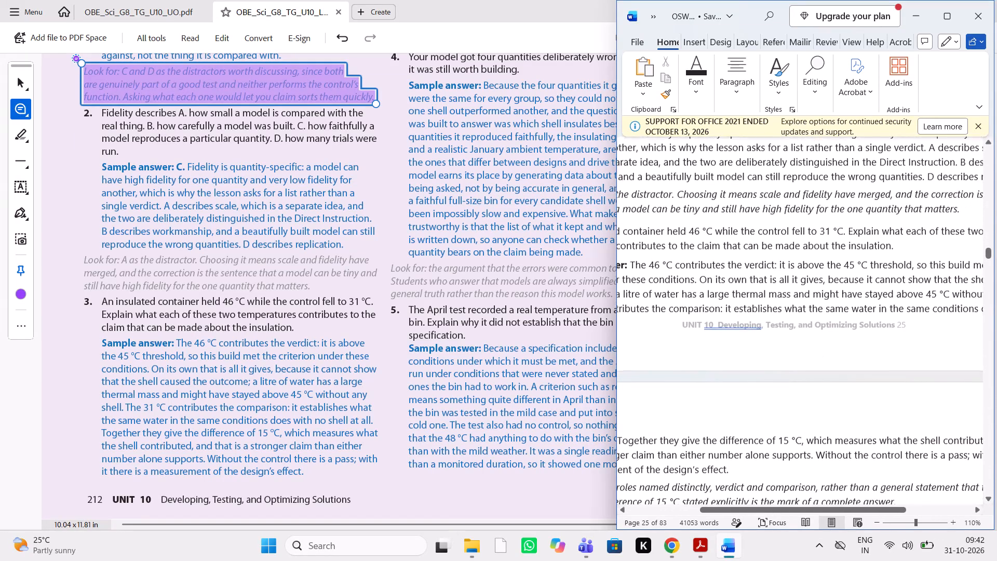
scroll(823, 348, "right", 1)
scroll(823, 348, "up", 2)
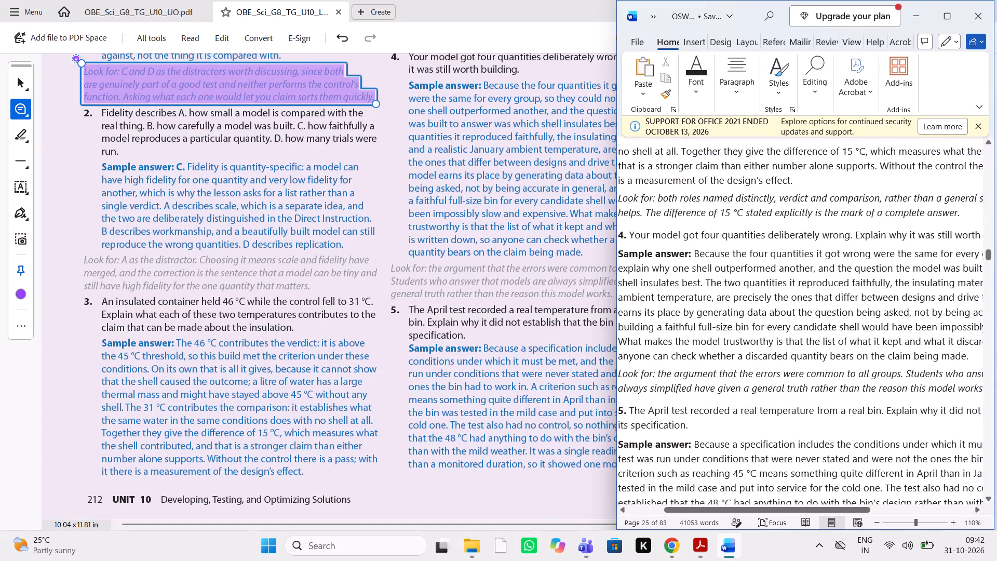
scroll(823, 348, "down", 1)
scroll(823, 348, "up", 1)
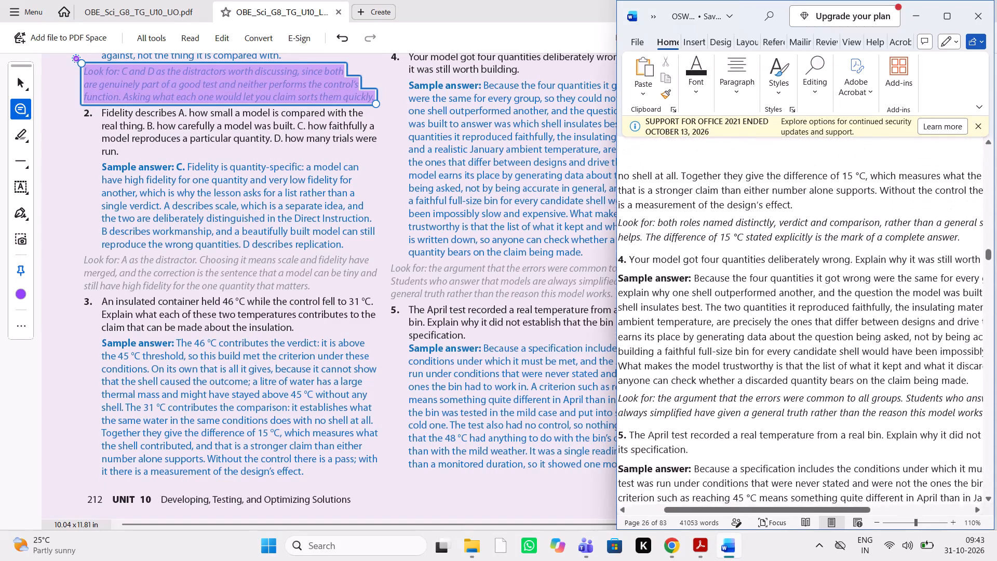
scroll(823, 348, "up", 1)
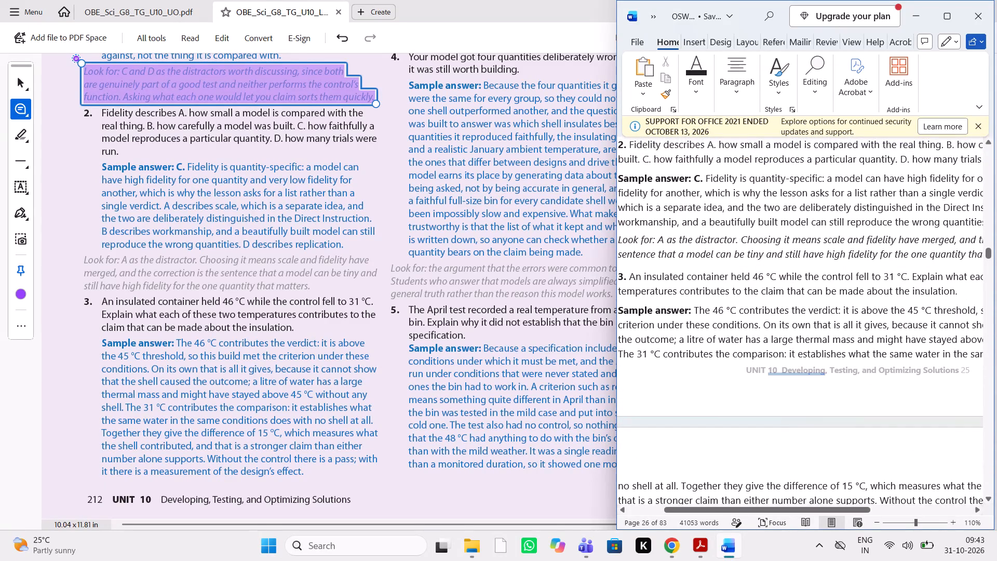
scroll(823, 348, "left", 1)
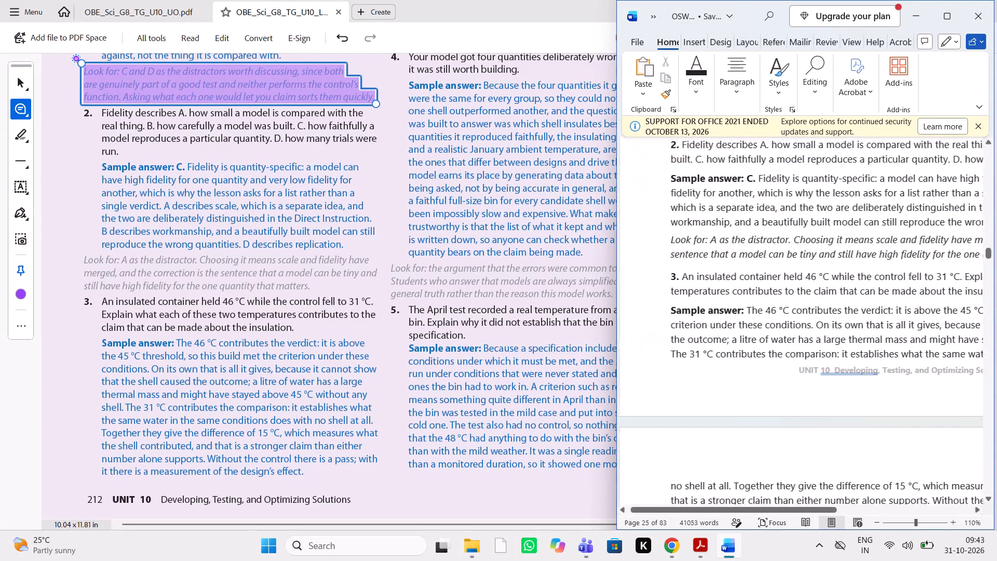
scroll(823, 348, "left", 1)
scroll(823, 348, "down", 1)
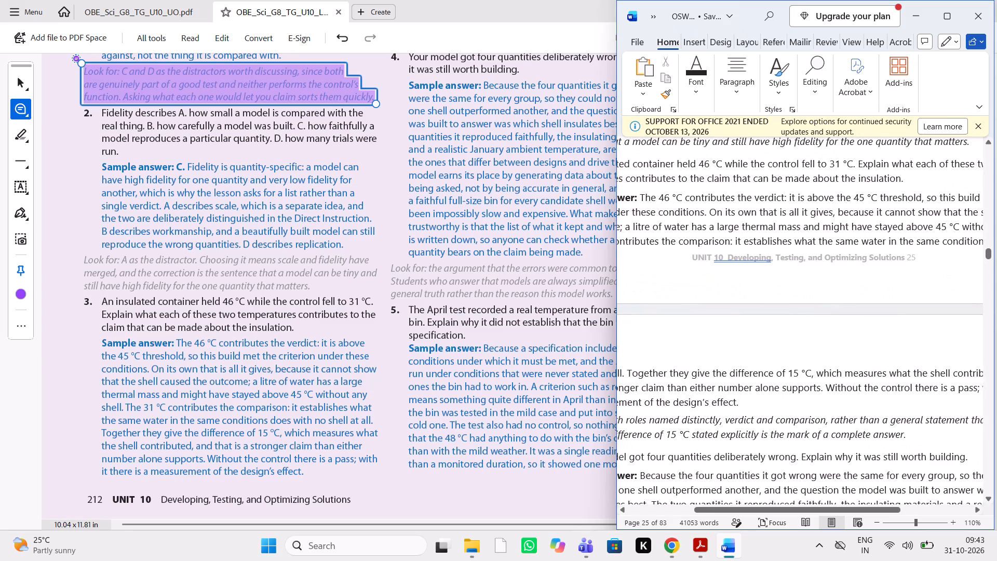
scroll(439, 380, "down", 1)
scroll(439, 380, "up", 1)
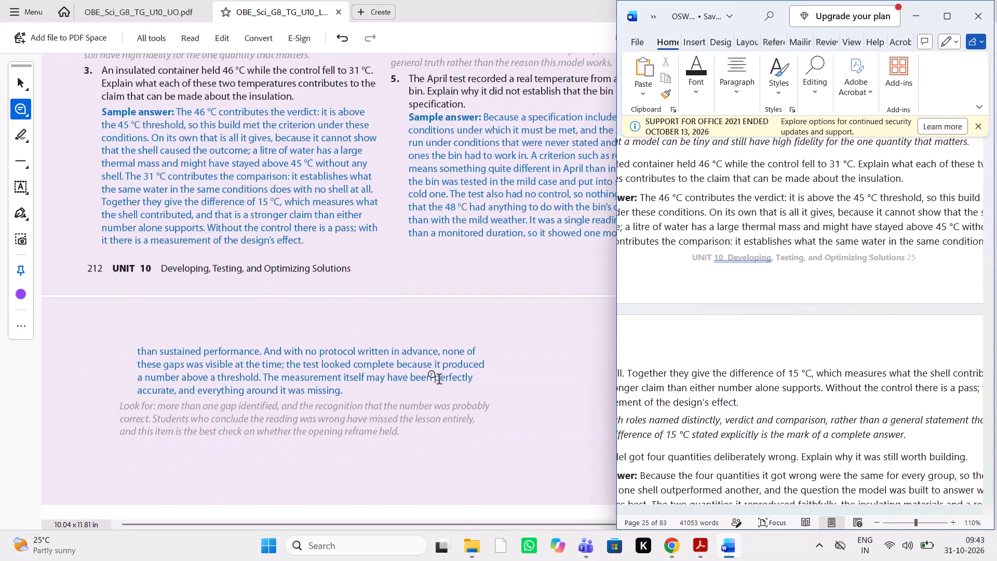
Compare the Look for note of Lesson Check question 3 and question 4, on the four wrong quantities, with its sample answer against the Word source.
scroll(439, 380, "up", 1)
scroll(439, 380, "down", 3)
scroll(439, 380, "up", 1)
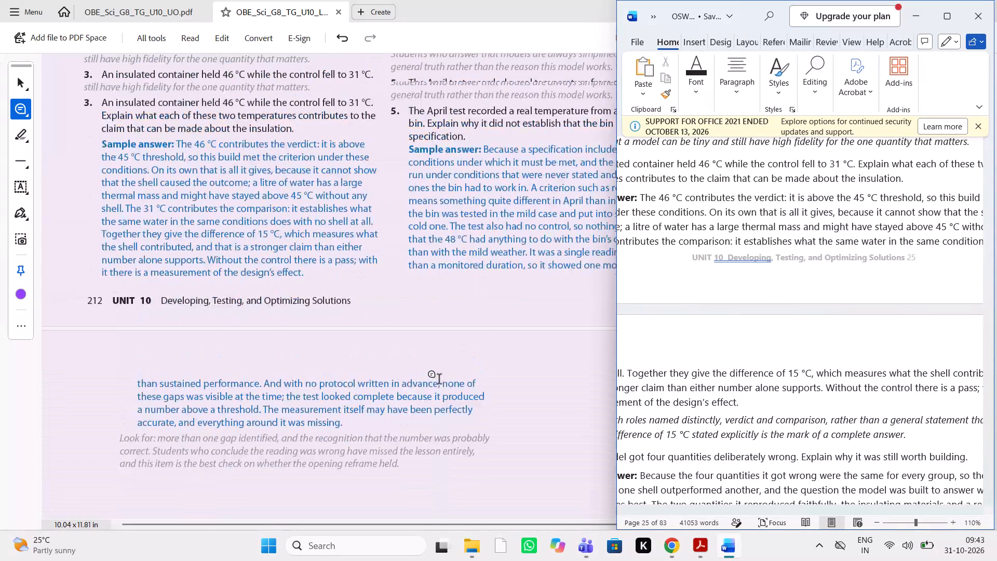
scroll(439, 380, "up", 1)
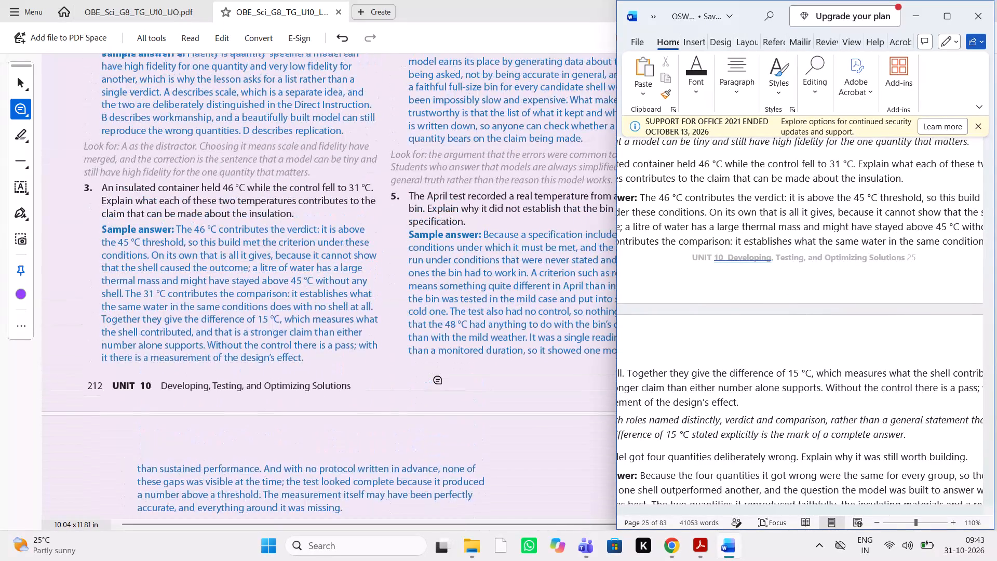
scroll(459, 359, "up", 1)
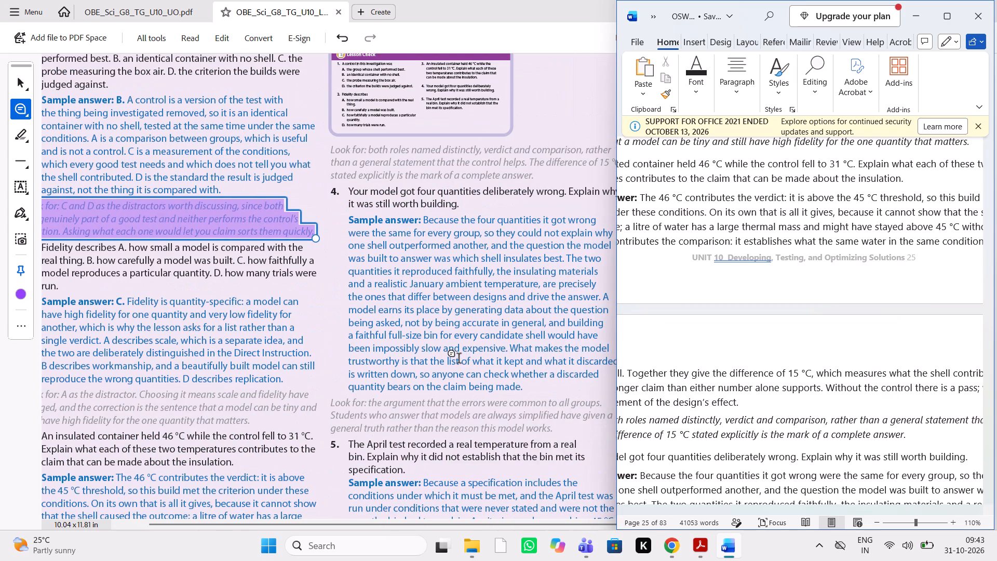
scroll(767, 390, "down", 1)
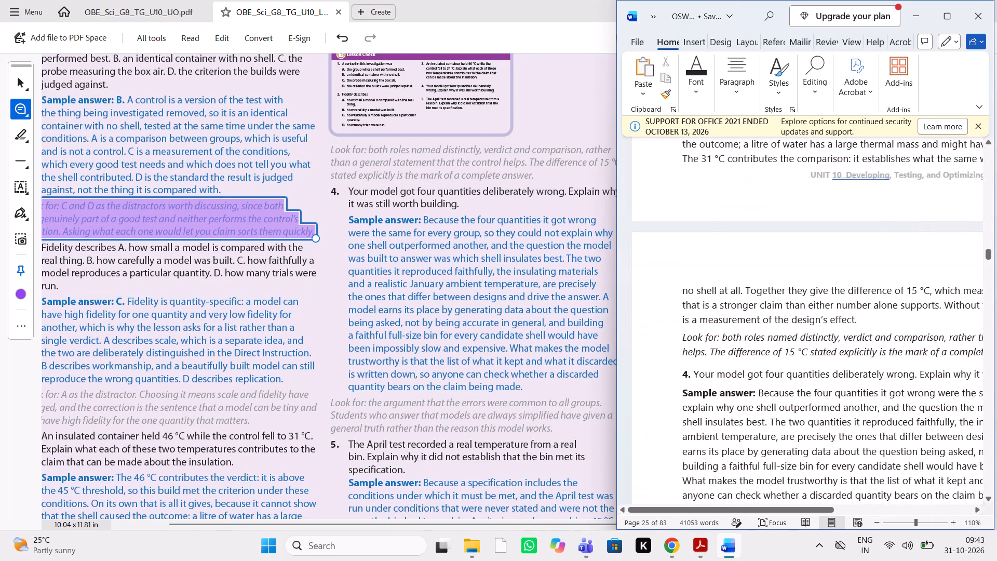
scroll(767, 352, "left", 1)
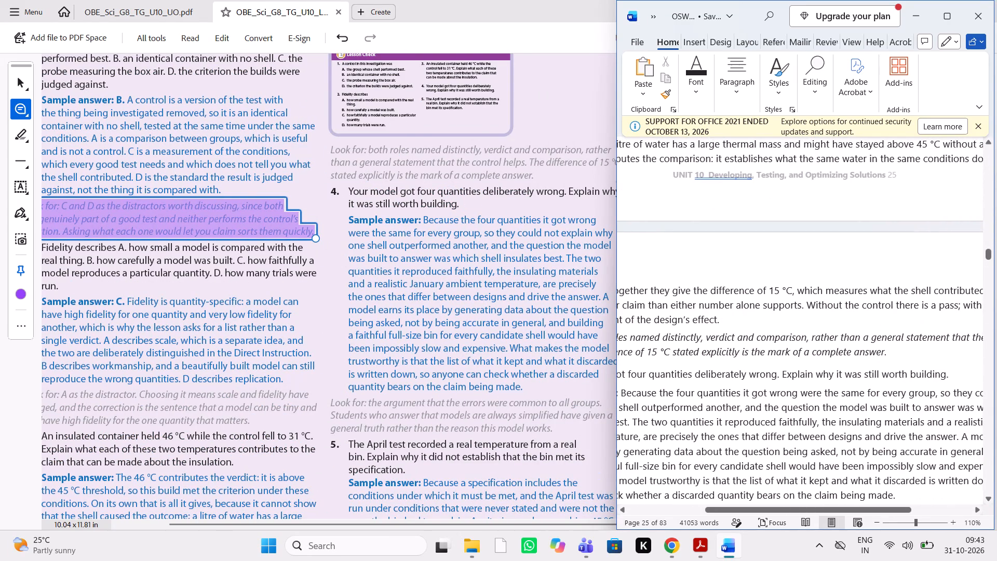
scroll(565, 356, "left", 2)
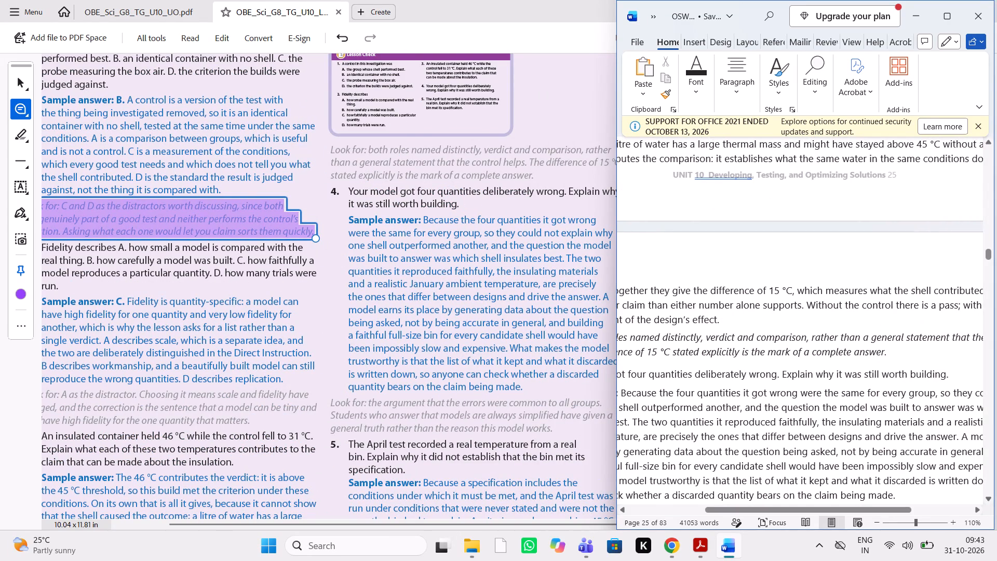
scroll(787, 362, "right", 1)
scroll(787, 362, "left", 1)
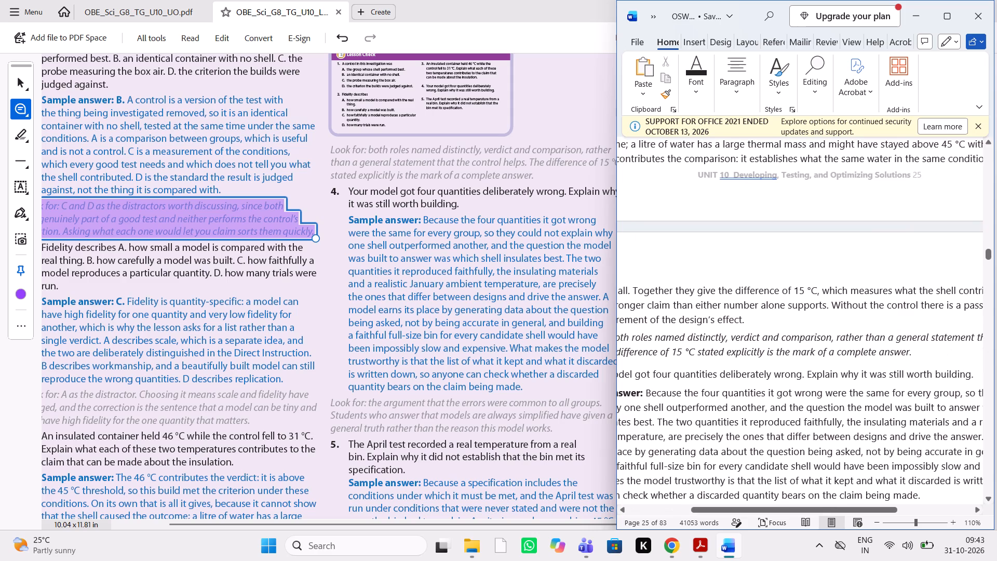
scroll(787, 362, "down", 1)
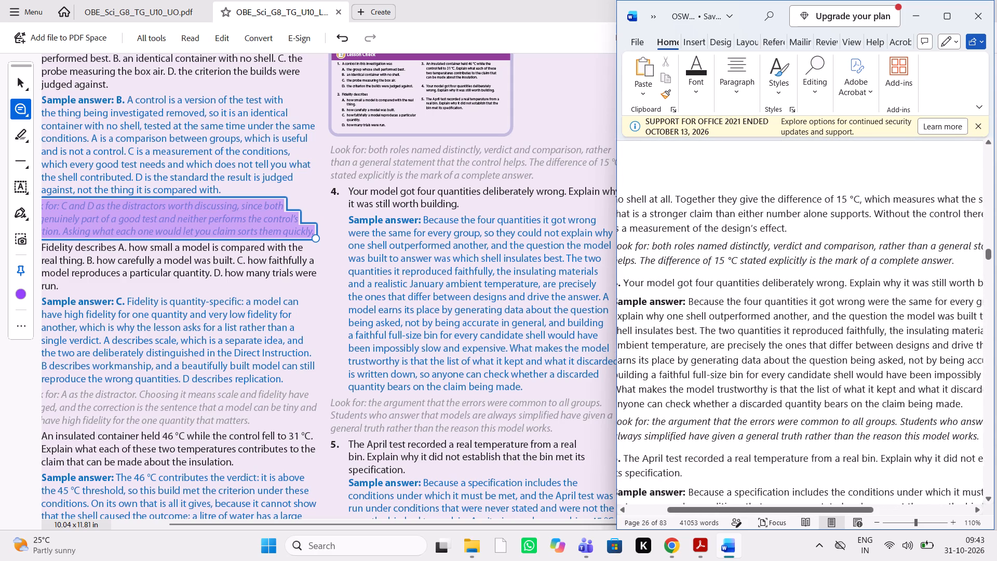
scroll(787, 362, "left", 1)
scroll(787, 362, "down", 1)
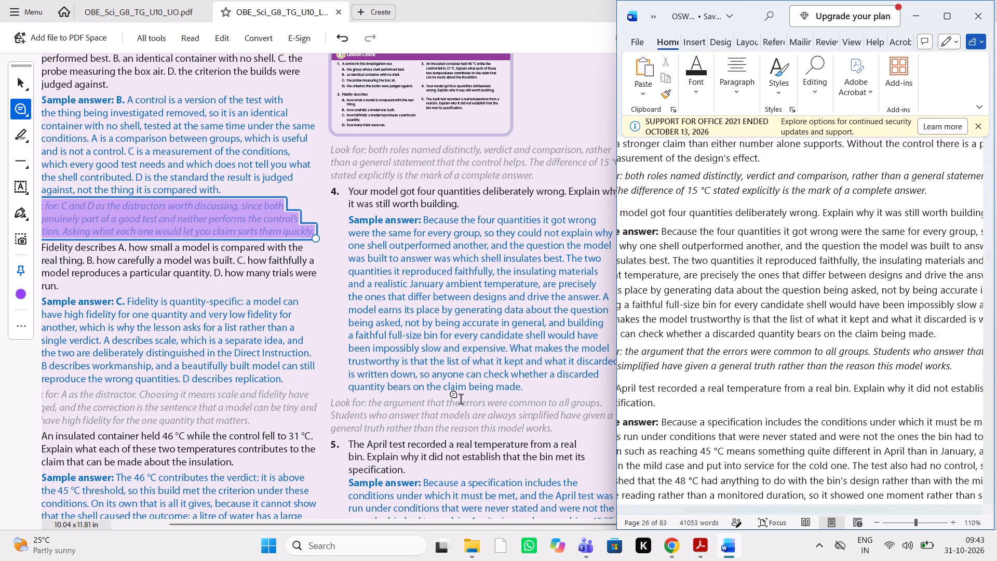
Compare Lesson Check question 5, on the April test, with its sample answer and Look for note against the Word source.
scroll(461, 400, "down", 1)
scroll(698, 363, "right", 1)
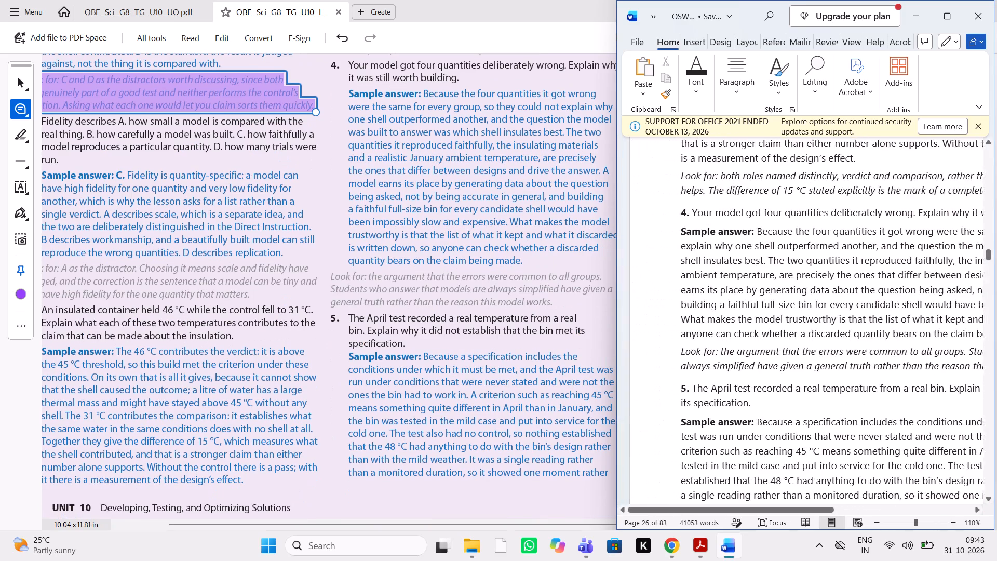
scroll(698, 363, "left", 1)
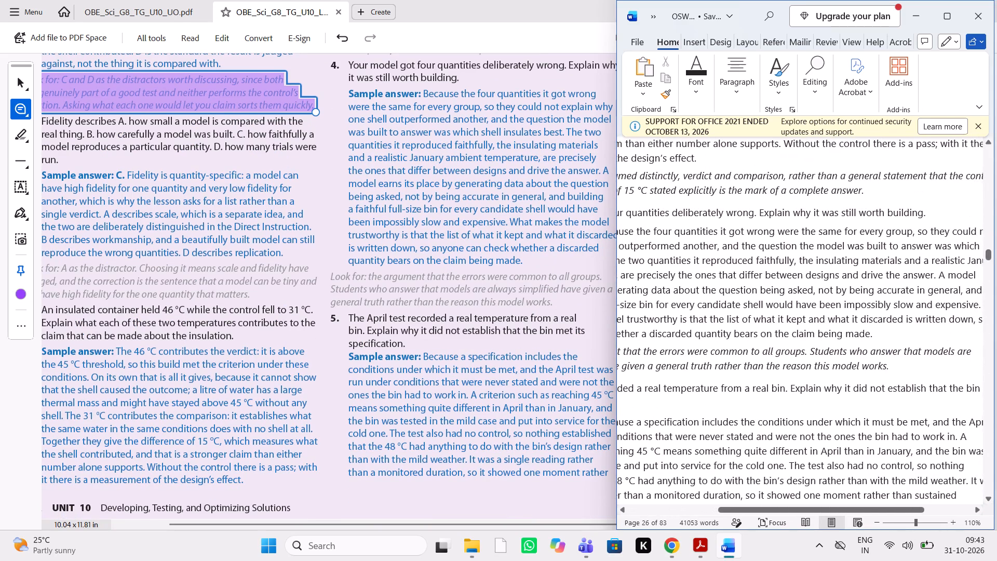
scroll(698, 363, "right", 1)
scroll(368, 410, "down", 1)
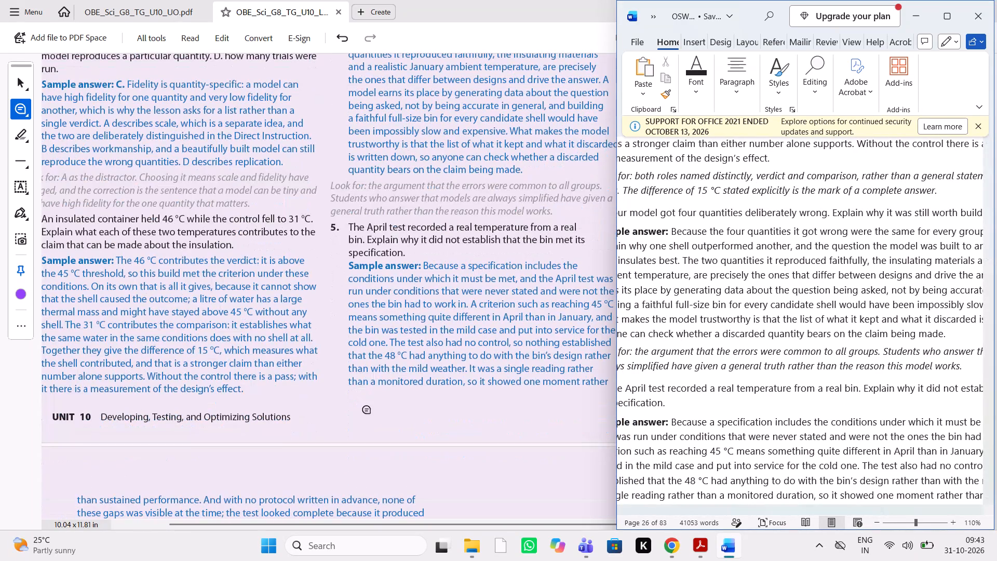
scroll(771, 333, "right", 1)
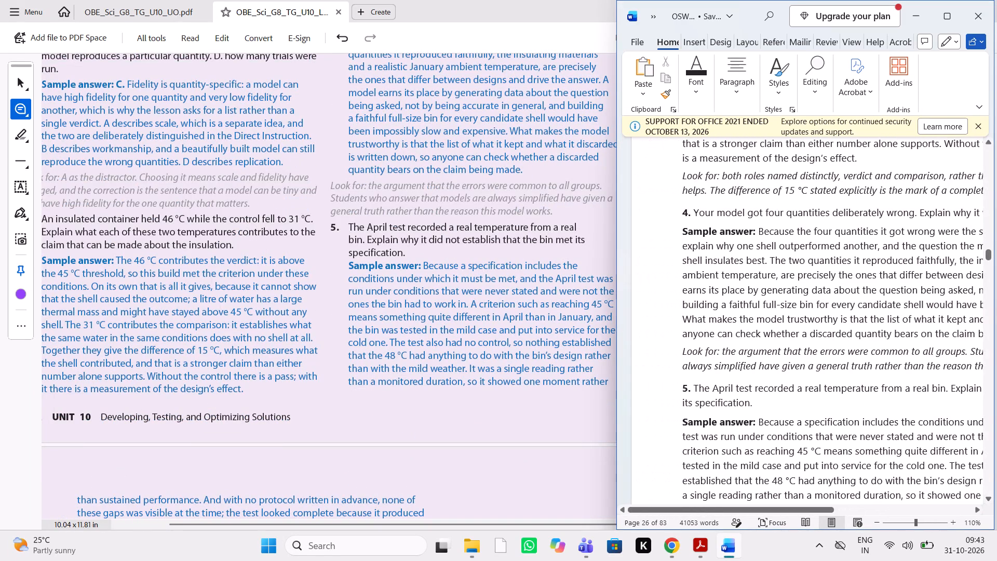
scroll(771, 333, "left", 1)
scroll(771, 333, "right", 1)
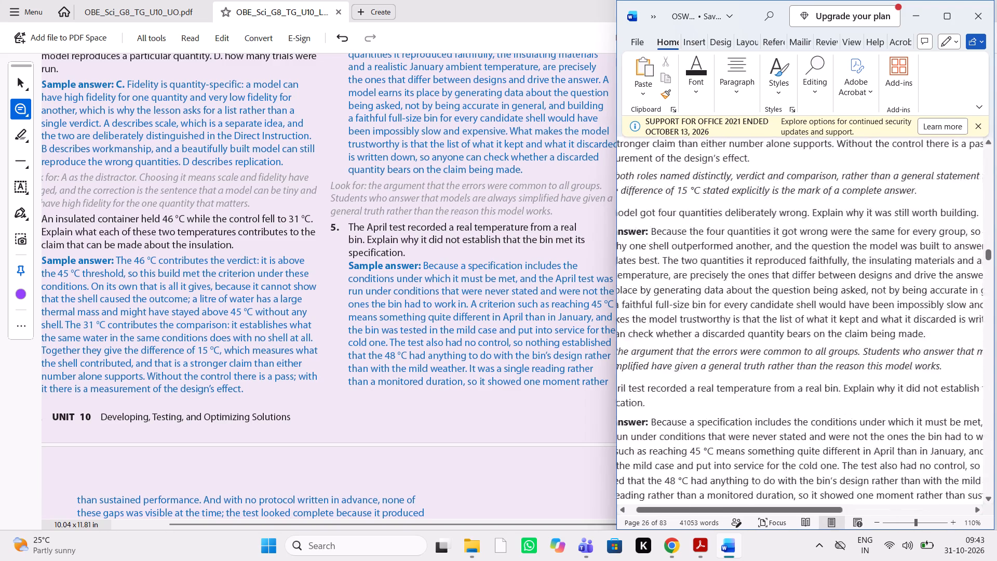
scroll(771, 333, "right", 2)
scroll(771, 333, "down", 1)
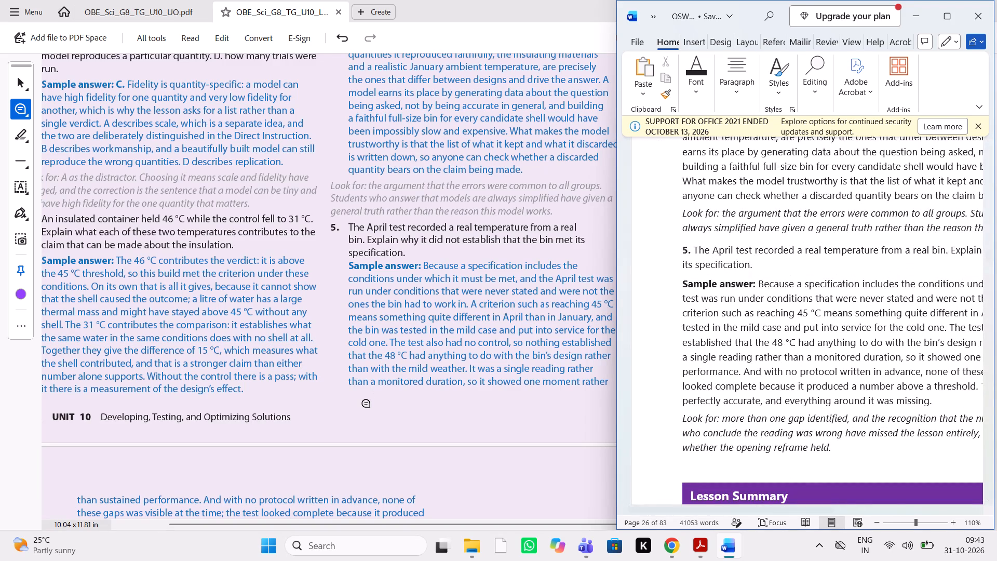
scroll(367, 404, "down", 2)
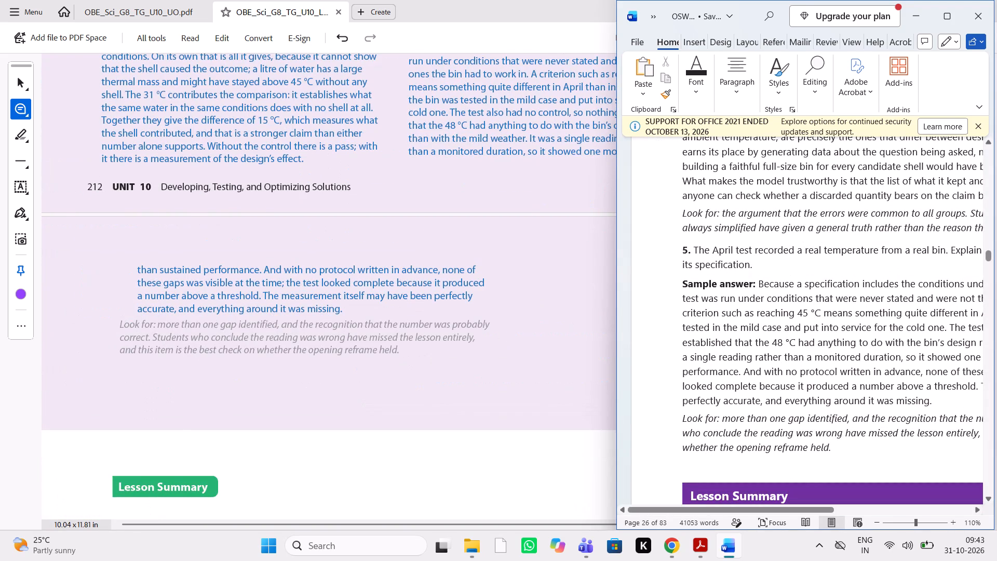
scroll(820, 423, "down", 1)
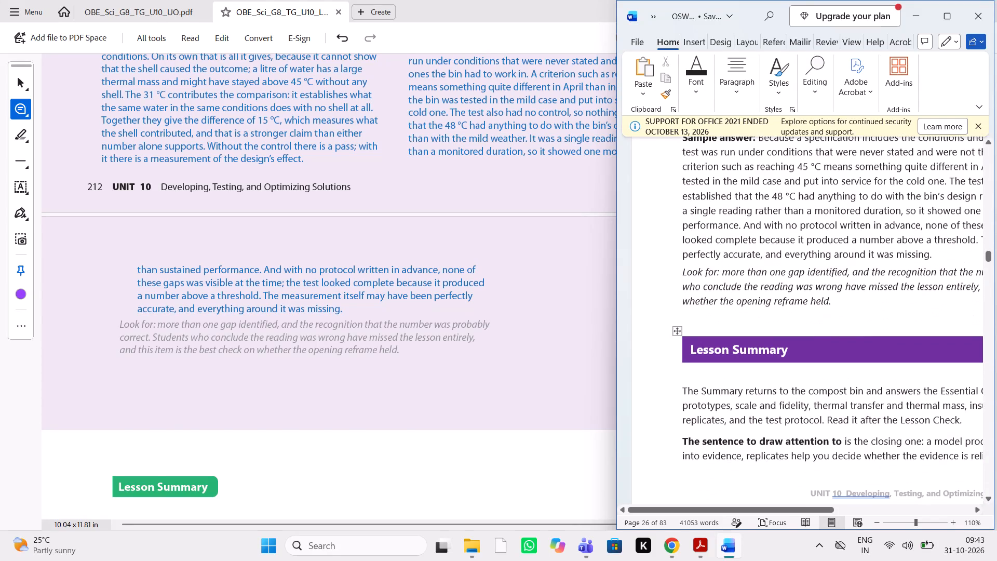
scroll(449, 457, "down", 1)
scroll(449, 457, "up", 1)
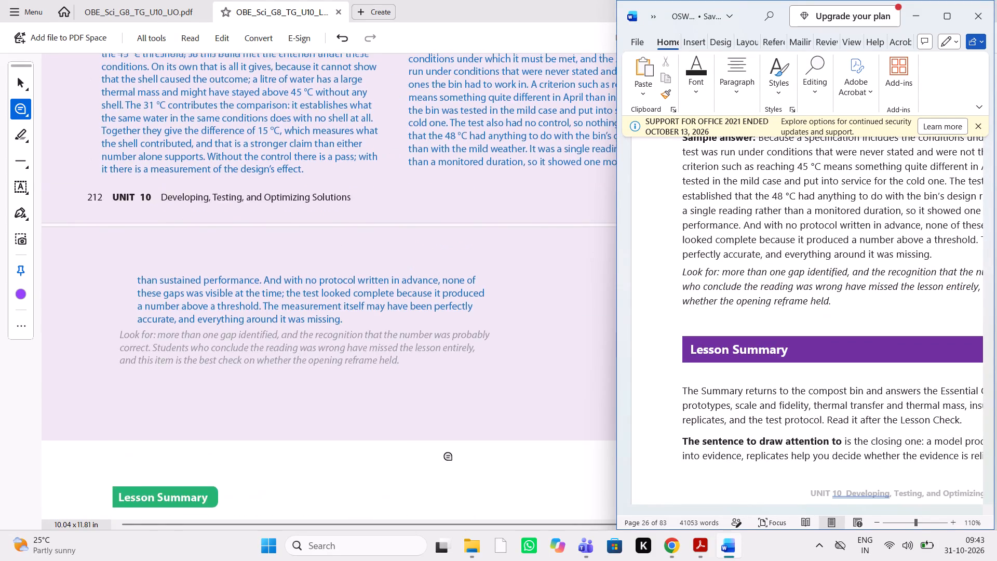
scroll(449, 457, "up", 1)
scroll(449, 457, "down", 1)
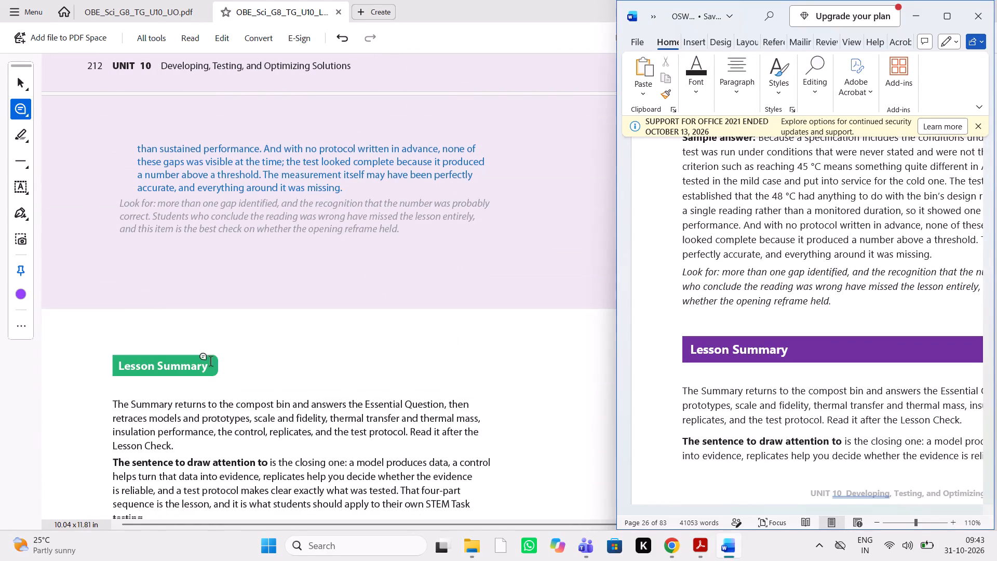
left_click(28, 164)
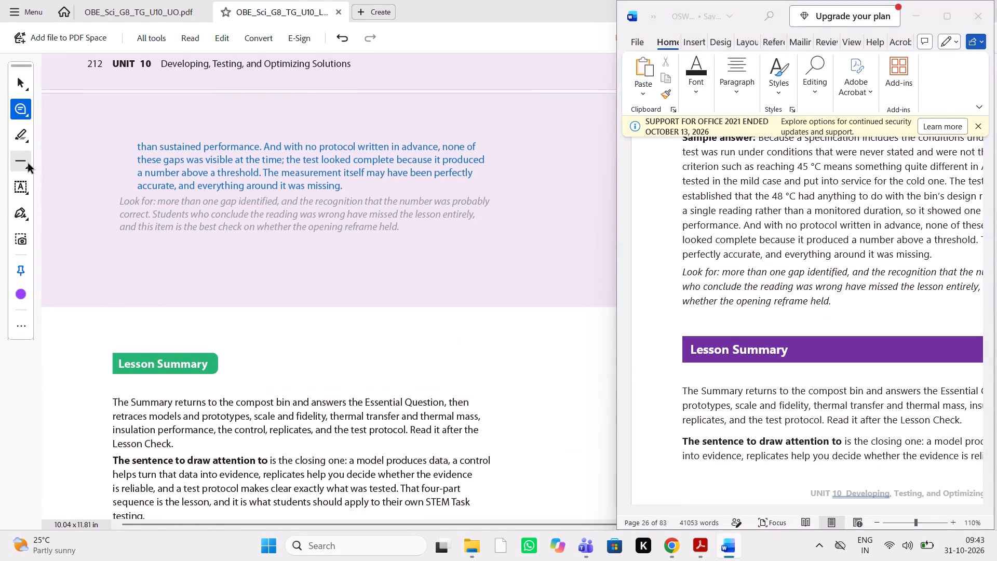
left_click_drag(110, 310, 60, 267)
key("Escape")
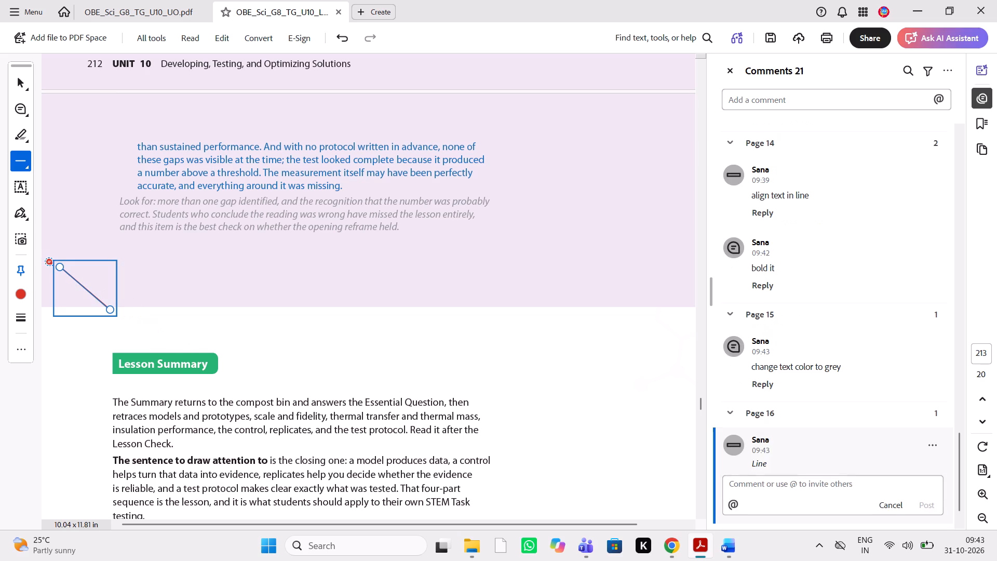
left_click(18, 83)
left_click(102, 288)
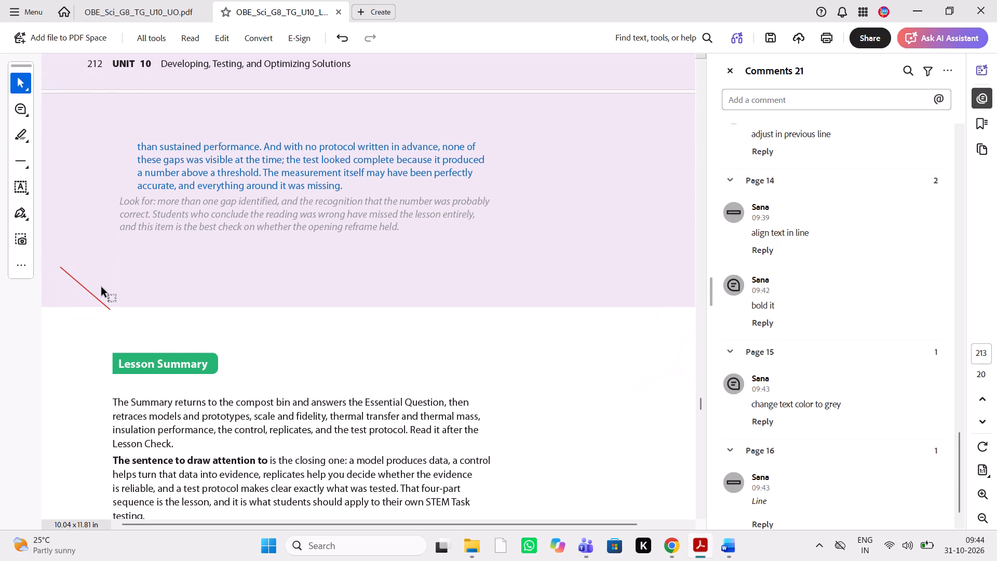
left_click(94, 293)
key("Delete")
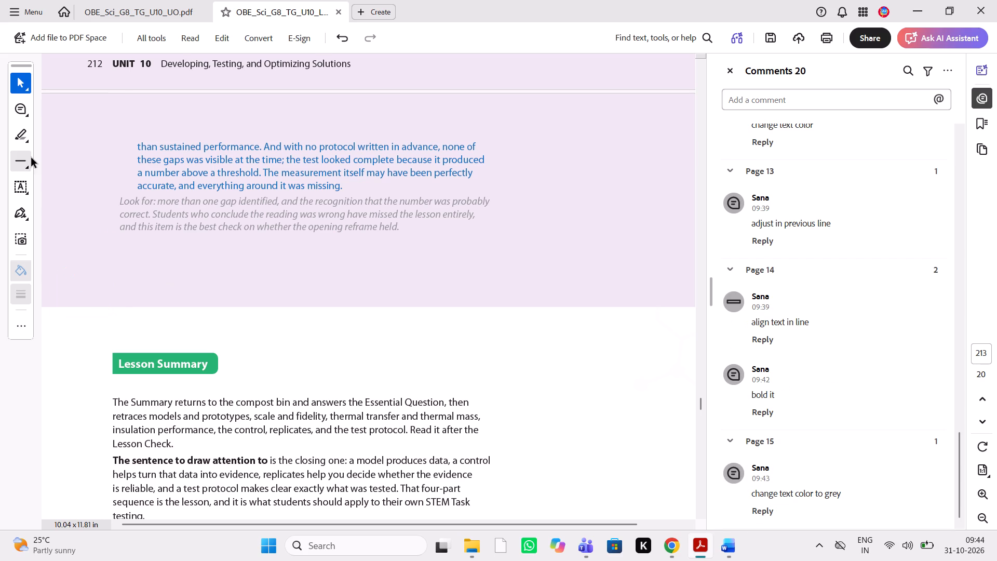
Mark the gap above the Lesson Summary heading on page 213 of the PDF with a rectangle commented "reduce the space".
left_click(24, 167)
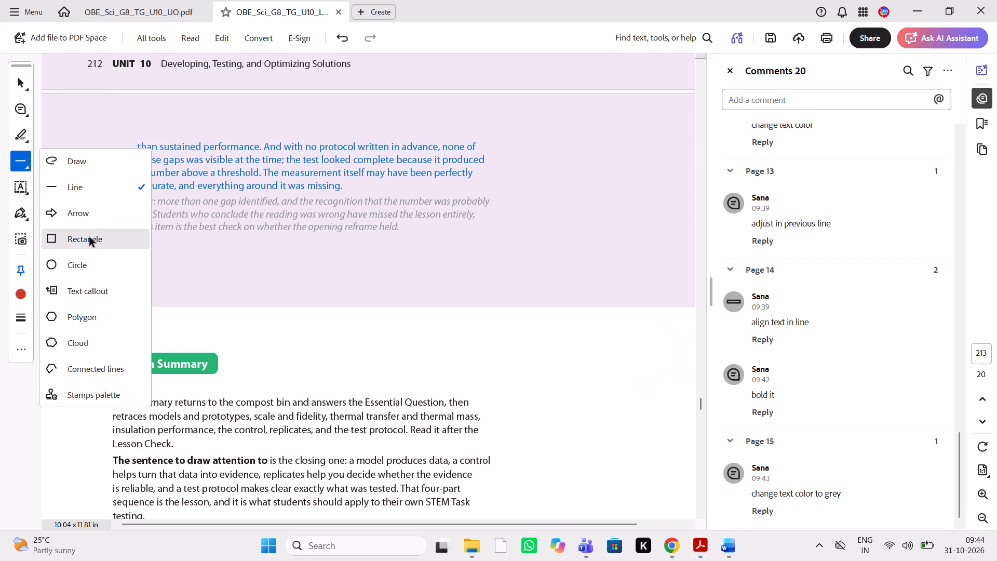
left_click(89, 237)
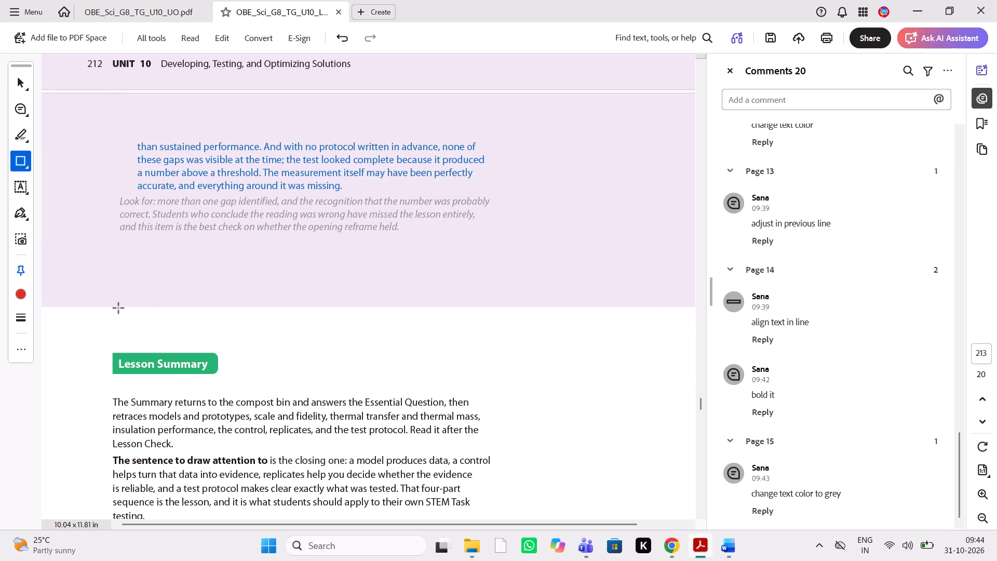
left_click_drag(119, 309, 236, 346)
type("reduce te")
key("space")
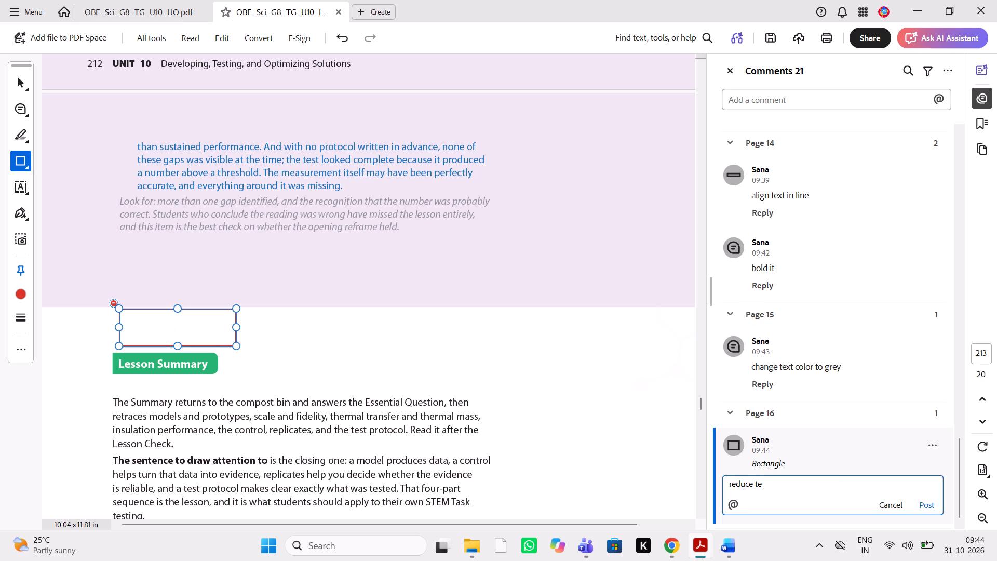
key("BackSpace")
key("BackSpace")
type("he so")
key("BackSpace")
type("pace")
key("space")
Mark the gap between the Lesson Summary heading and its first paragraph with a rectangle commented "reduce the space".
scroll(264, 421, "down", 1)
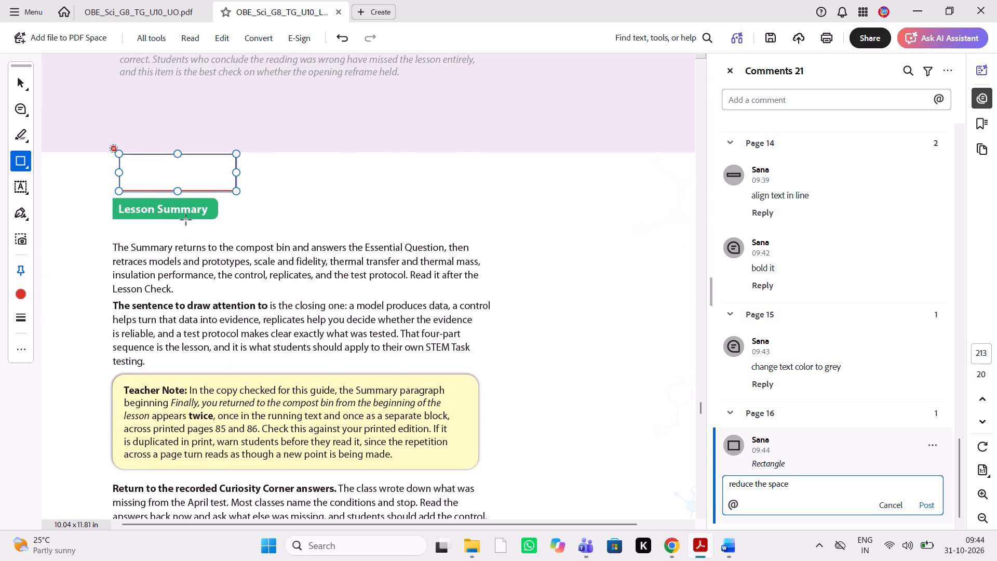
left_click_drag(186, 220, 249, 242)
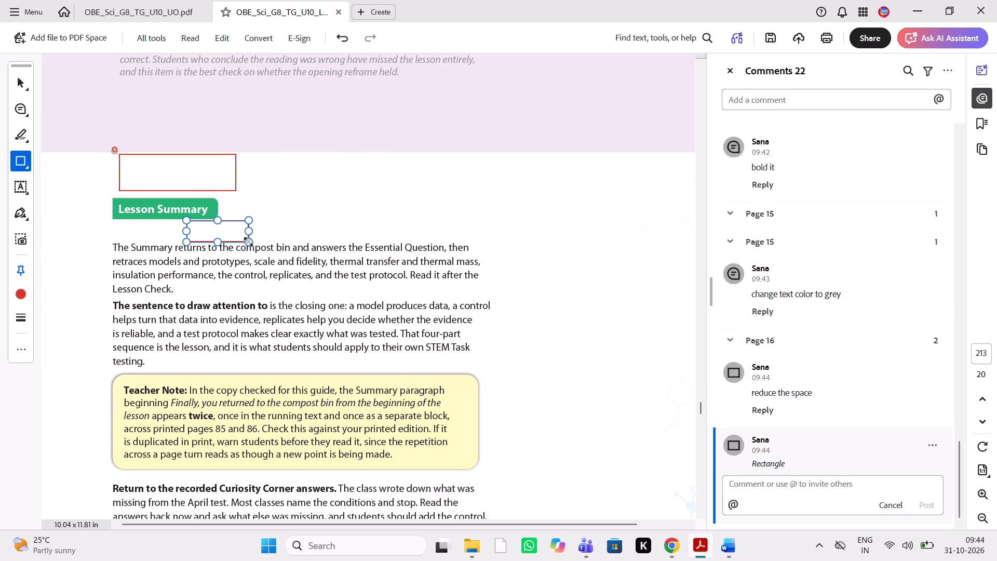
type("reduce the space")
key("space")
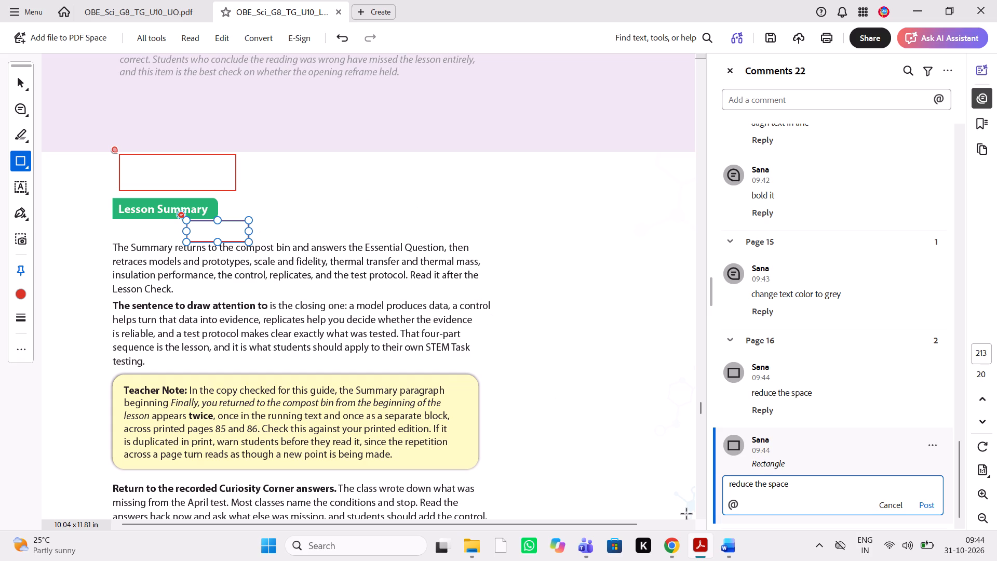
Switch to Word and compare the opening Lesson Summary paragraphs and the Teacher Note on page 213 against the source.
left_click(724, 544)
scroll(787, 402, "left", 1)
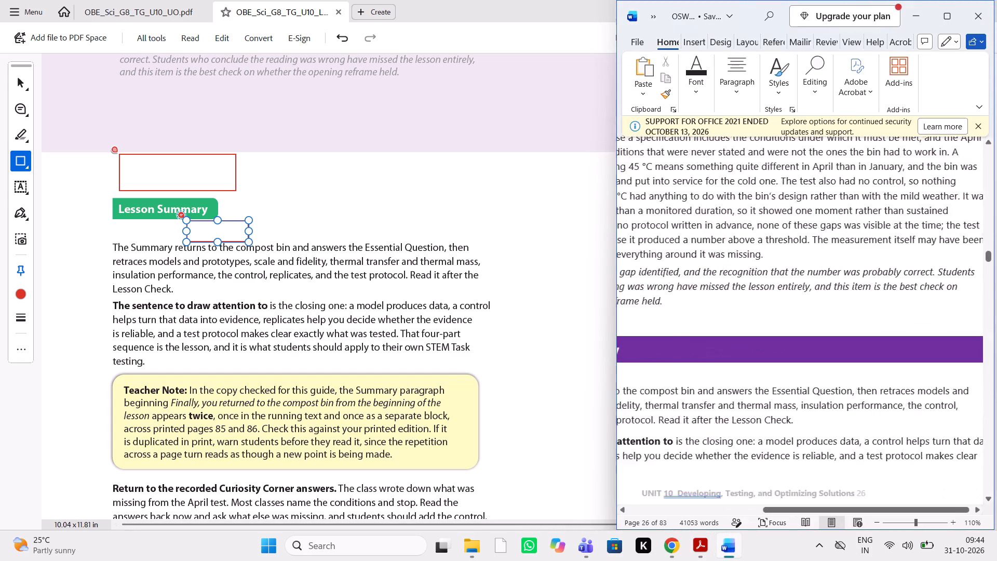
scroll(787, 402, "left", 1)
scroll(787, 402, "down", 2)
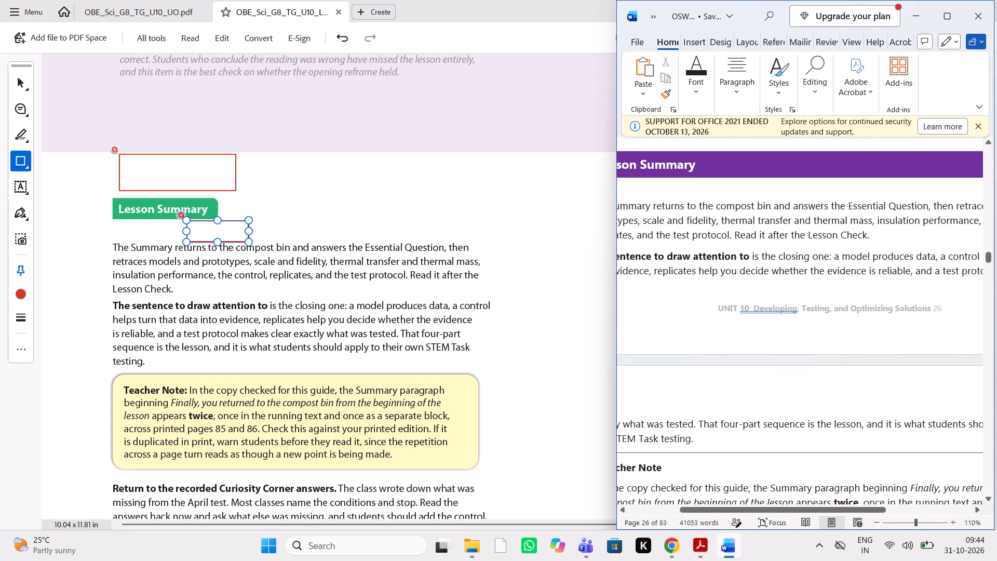
scroll(787, 402, "right", 1)
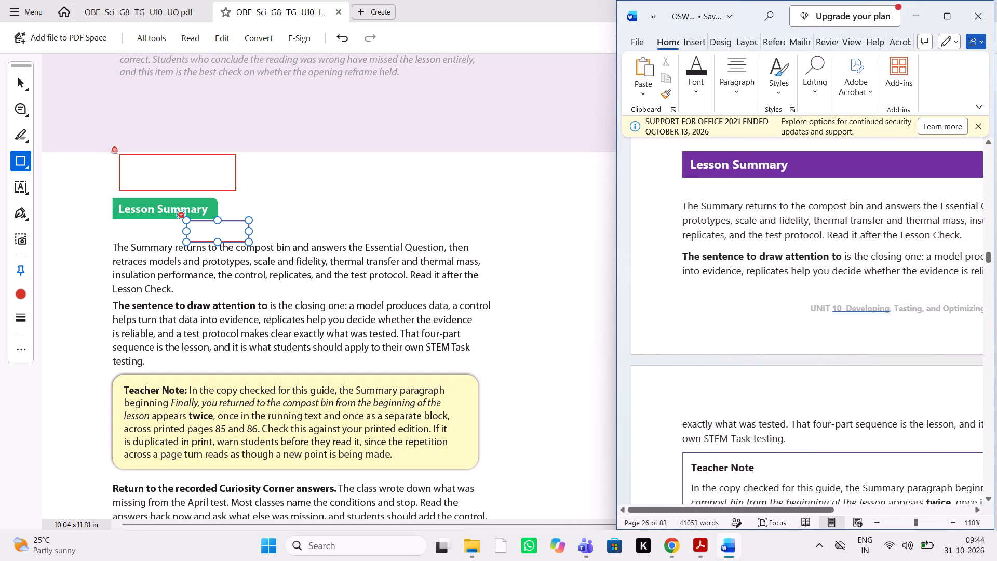
scroll(787, 402, "down", 1)
scroll(787, 402, "left", 1)
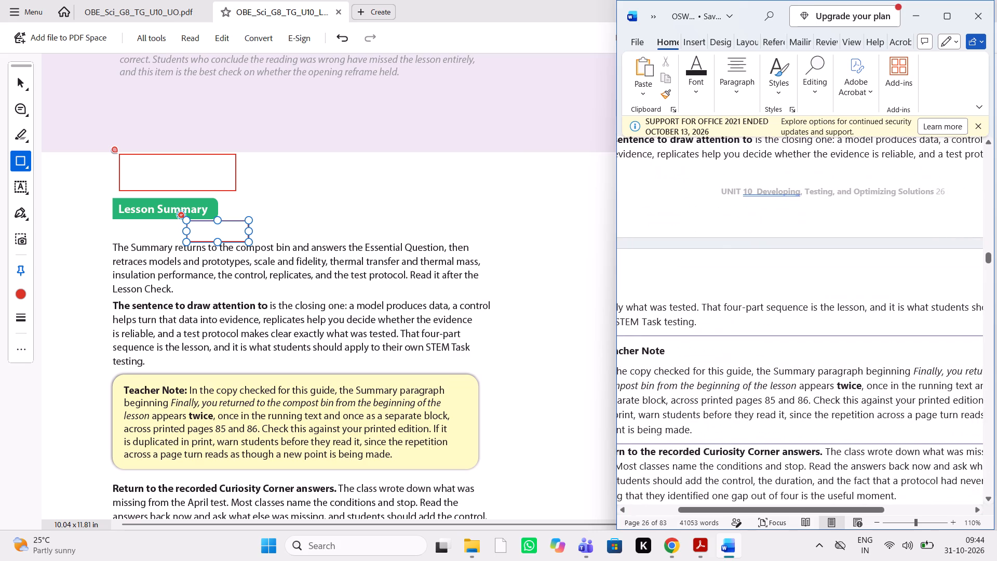
scroll(787, 402, "left", 1)
scroll(787, 402, "right", 1)
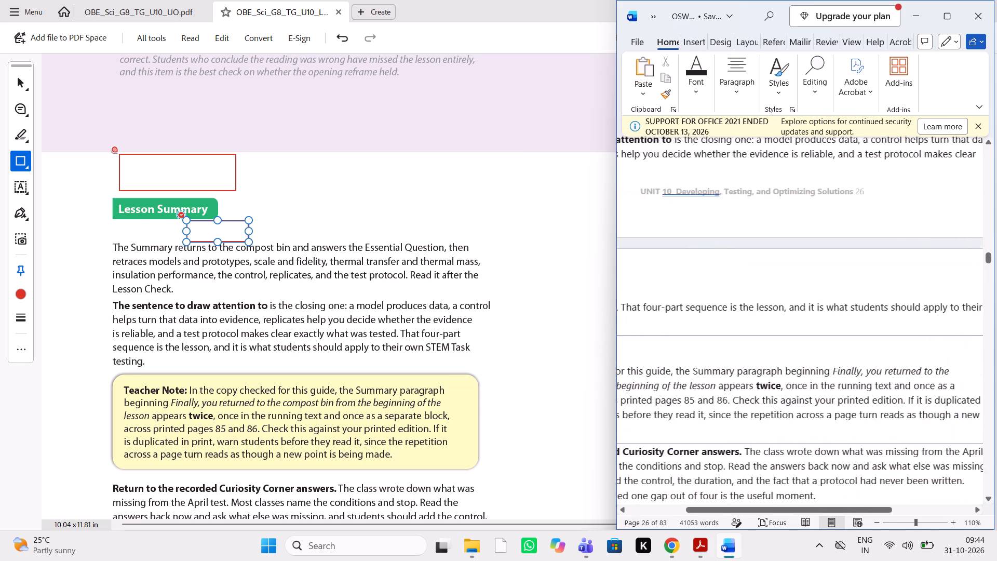
scroll(787, 402, "right", 2)
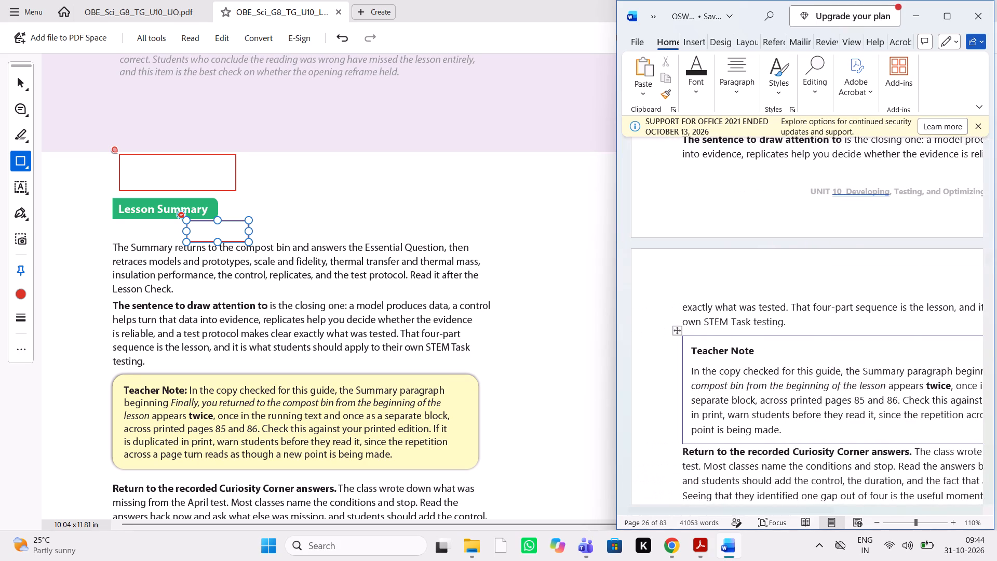
Compare the Curiosity Corner answers, control argument and Bridge to Lesson 2 paragraphs against the Word source, continuing to the Skill Mastery heading.
scroll(787, 402, "down", 2)
scroll(463, 429, "down", 1)
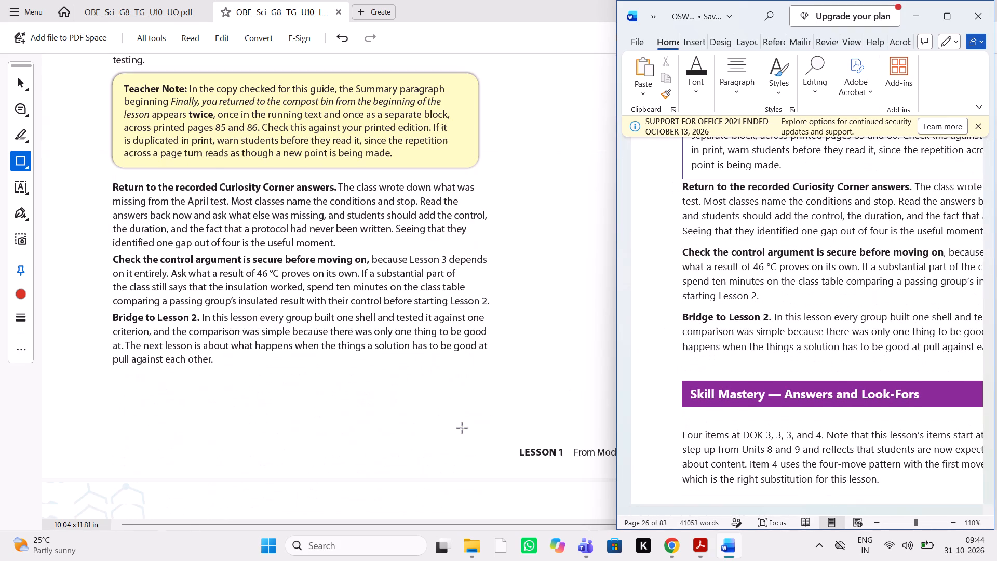
scroll(463, 429, "down", 1)
scroll(769, 384, "up", 1)
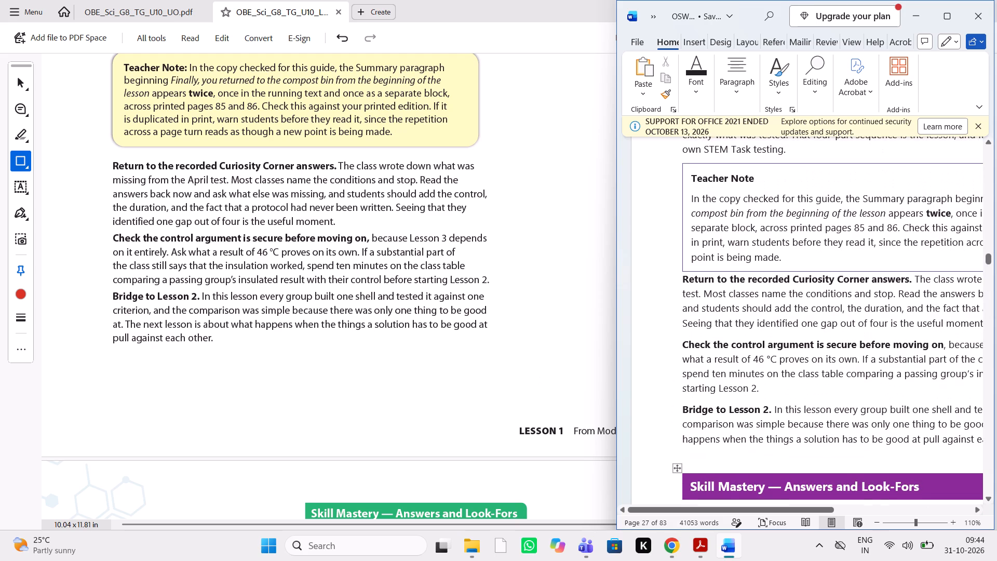
scroll(769, 384, "left", 2)
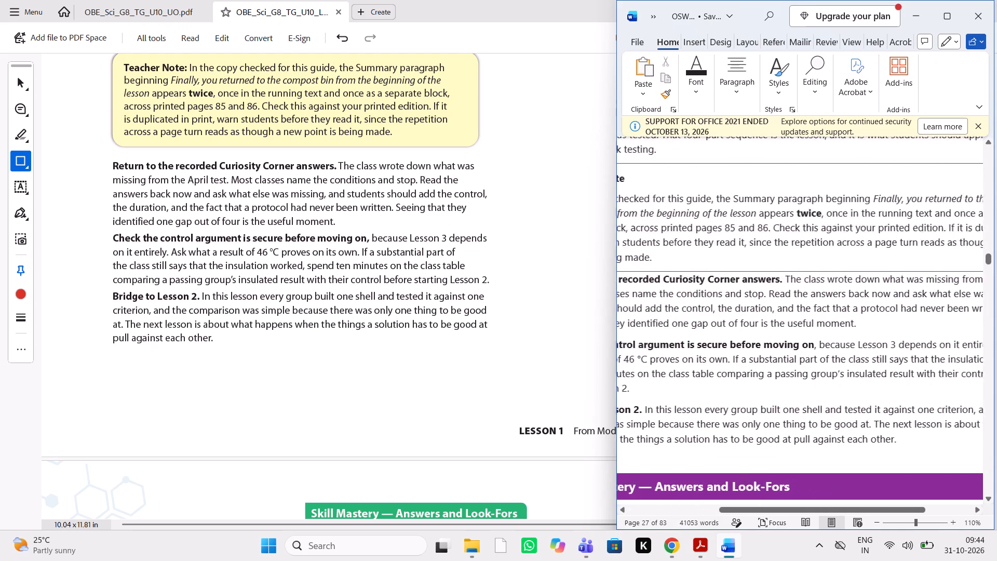
scroll(769, 384, "left", 1)
scroll(769, 384, "right", 1)
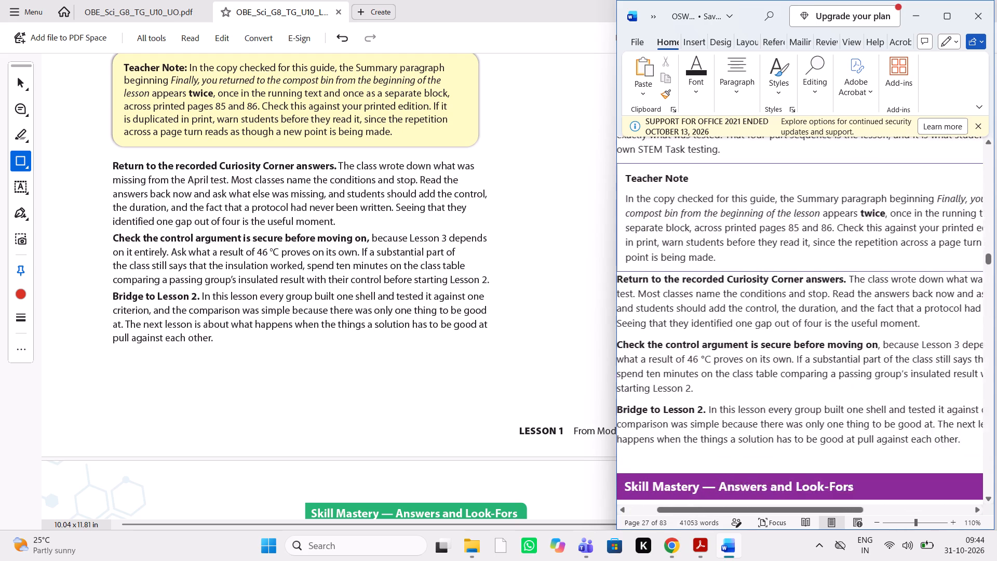
scroll(769, 384, "right", 1)
scroll(769, 384, "left", 2)
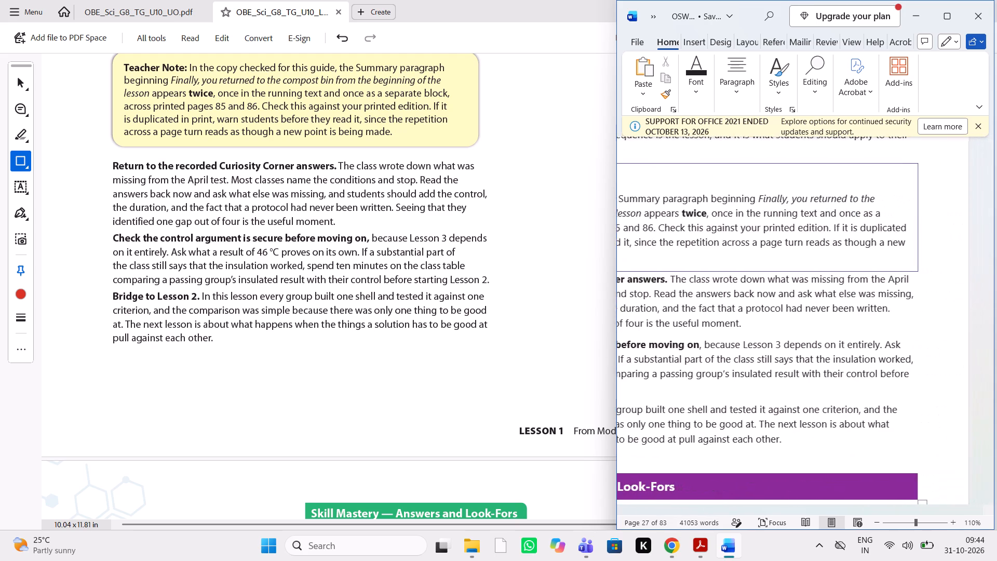
scroll(769, 384, "right", 2)
scroll(769, 384, "down", 1)
scroll(482, 448, "down", 1)
scroll(482, 448, "left", 1)
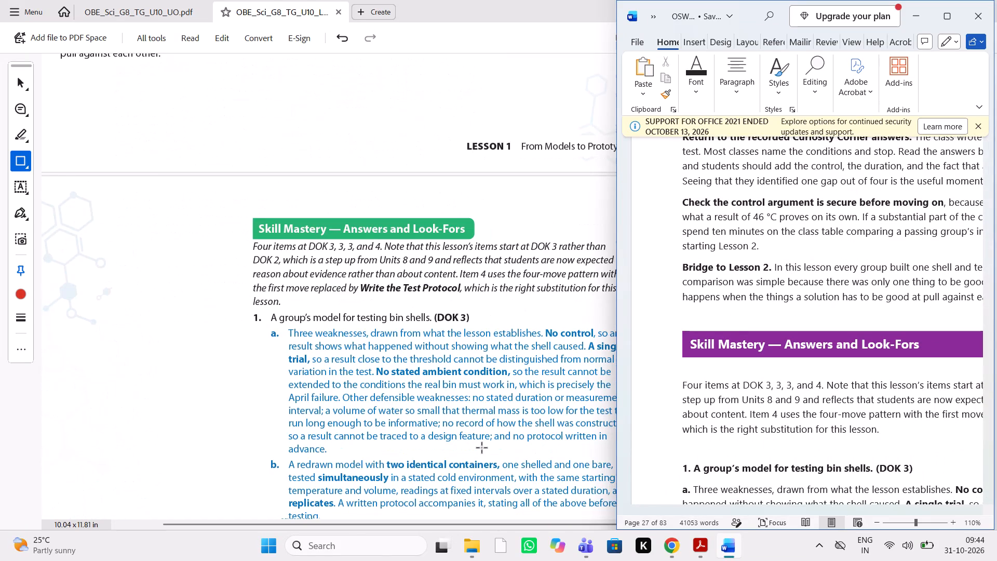
scroll(482, 448, "left", 1)
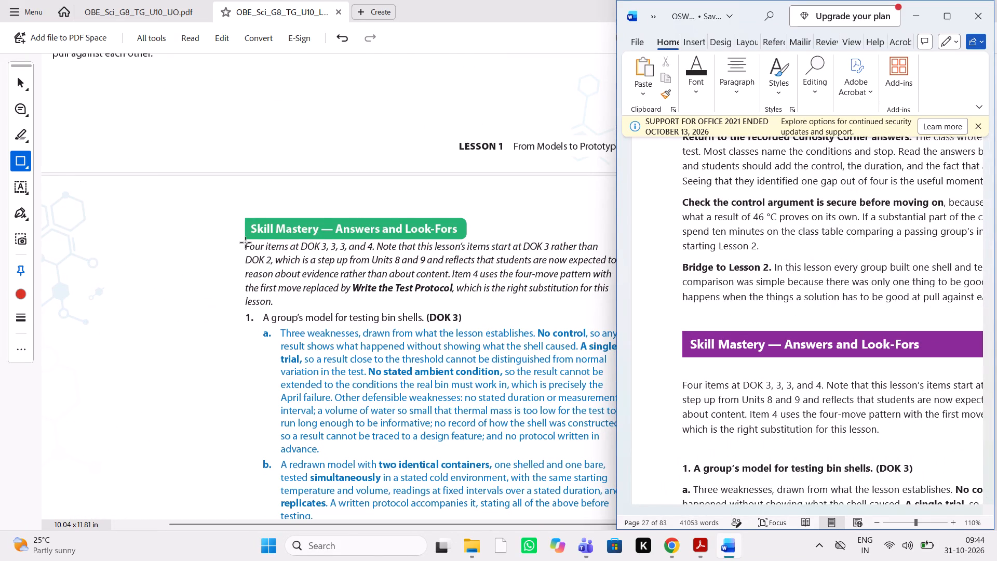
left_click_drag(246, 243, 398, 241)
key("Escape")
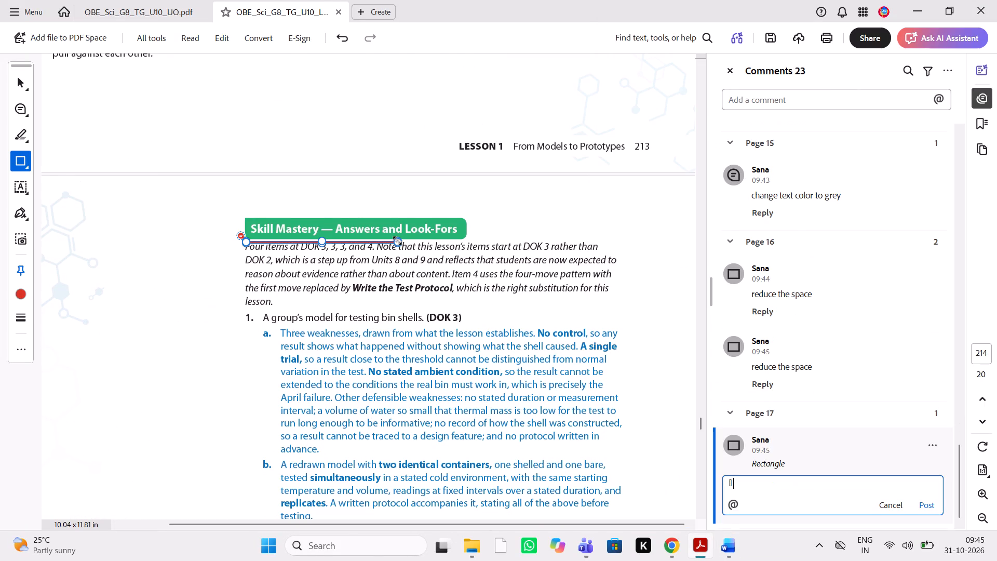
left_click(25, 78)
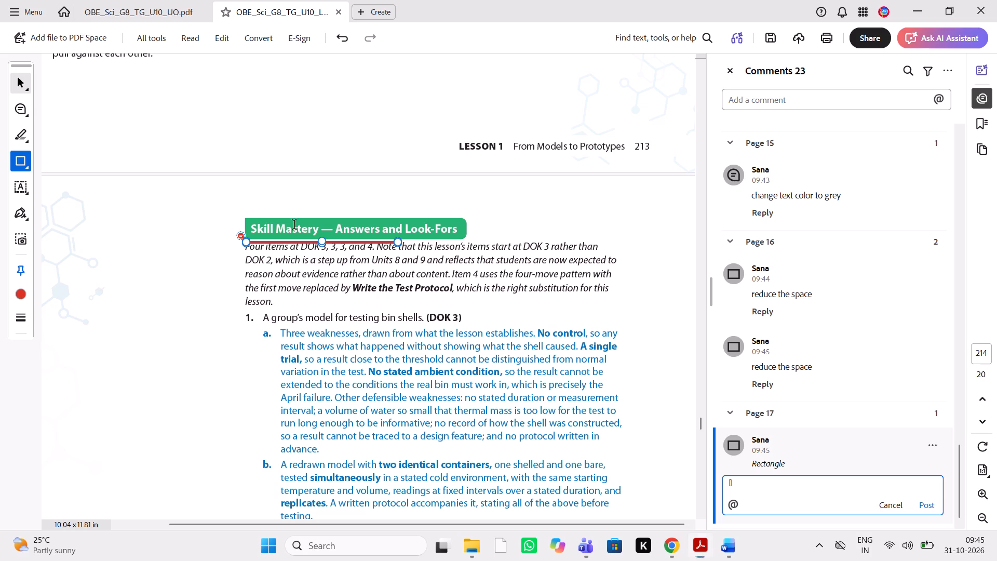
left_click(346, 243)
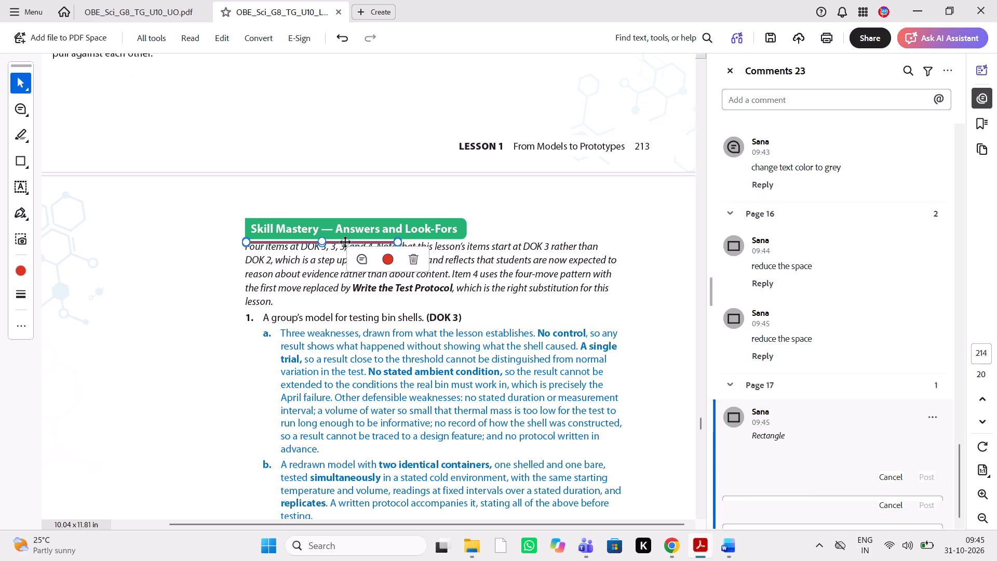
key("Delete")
Mark the tight gap between the Skill Mastery heading and its intro on page 214 with a line commented "give proper spacing".
left_click(30, 163)
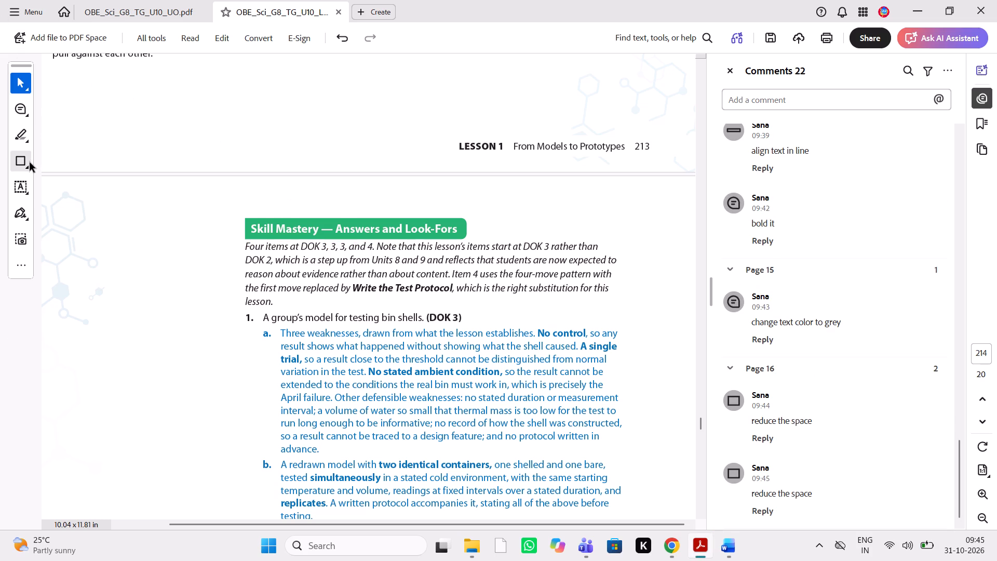
left_click(115, 192)
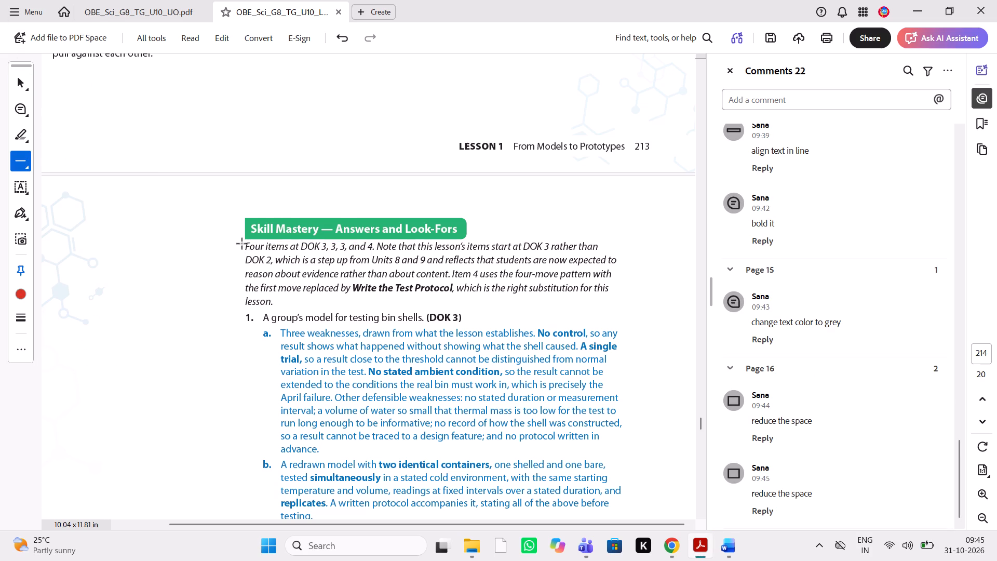
left_click_drag(242, 242, 482, 235)
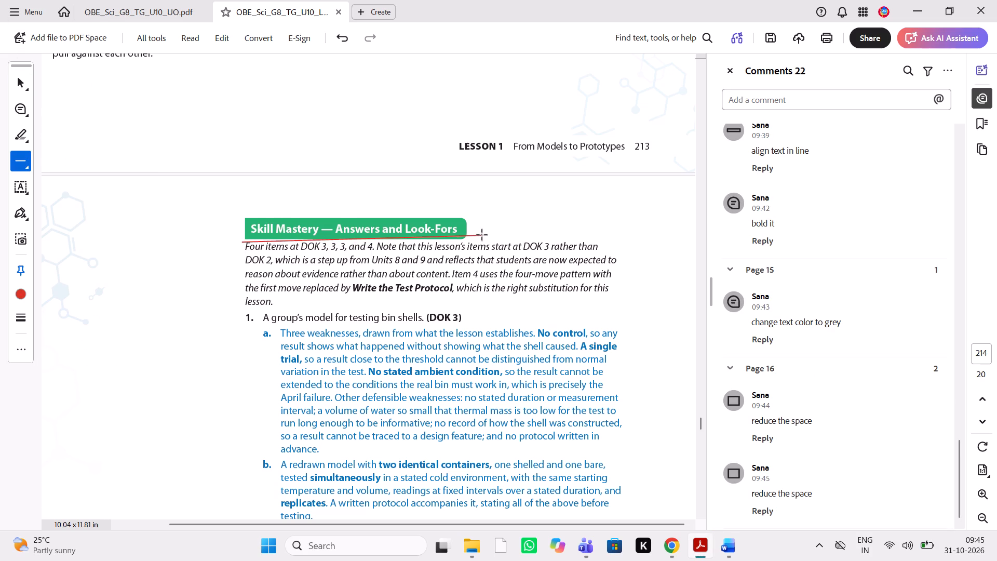
left_click_drag(482, 235, 486, 246)
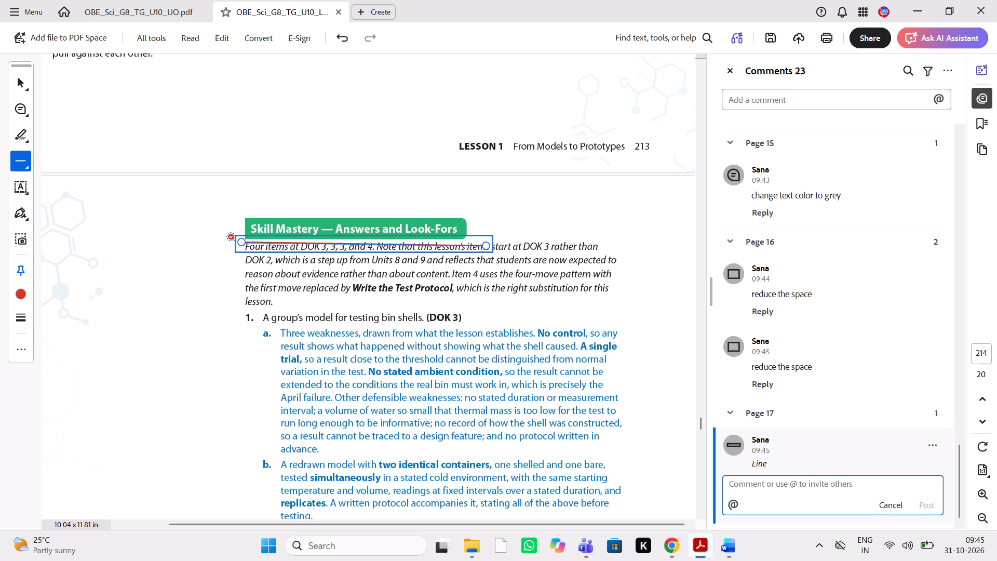
type("give proper s[a")
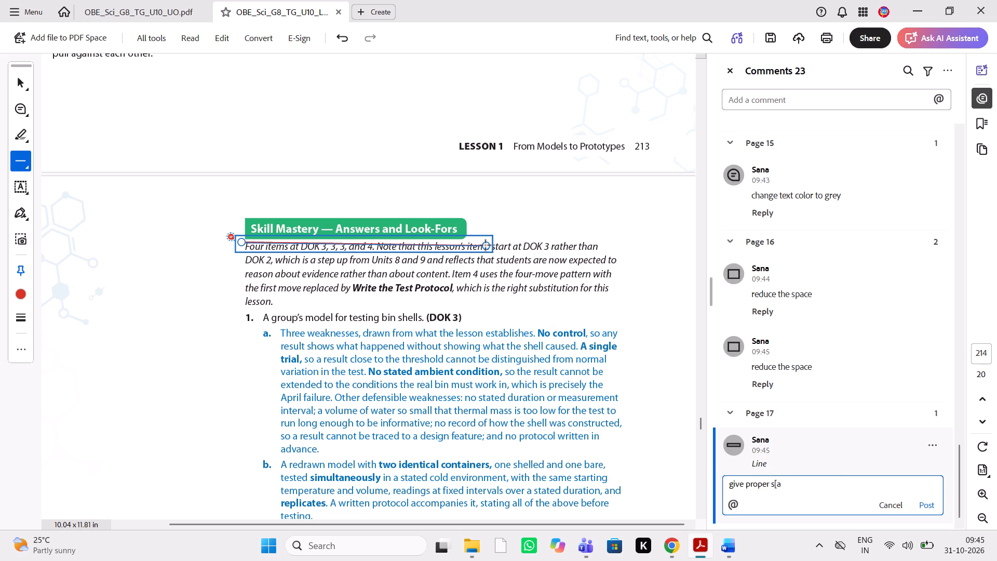
key("BackSpace")
key("BackSpace")
type("spacing")
key("space")
left_click(930, 507)
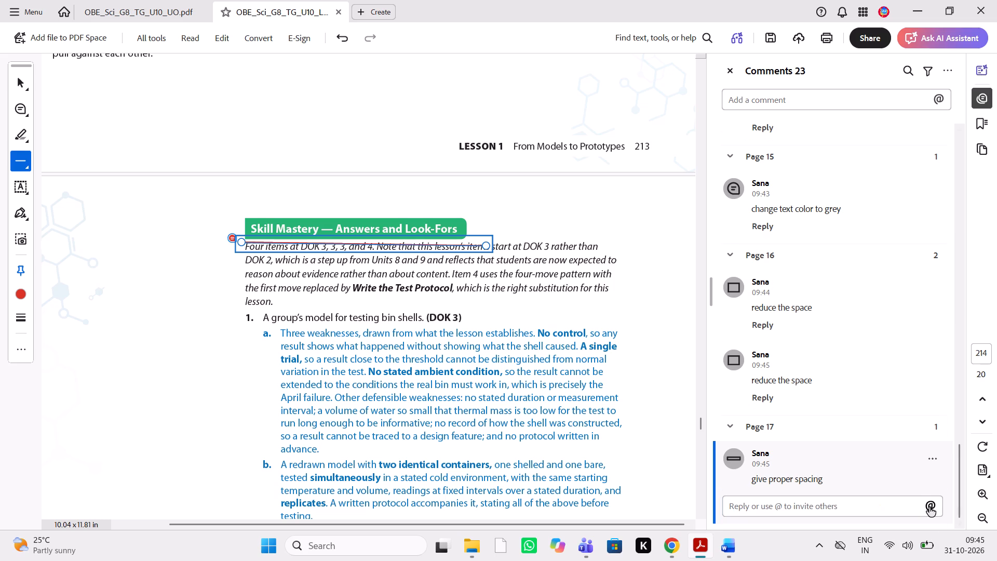
Compare the Skill Mastery intro and question 1, on the group's model for testing bin shells, against the Word source.
left_click(723, 551)
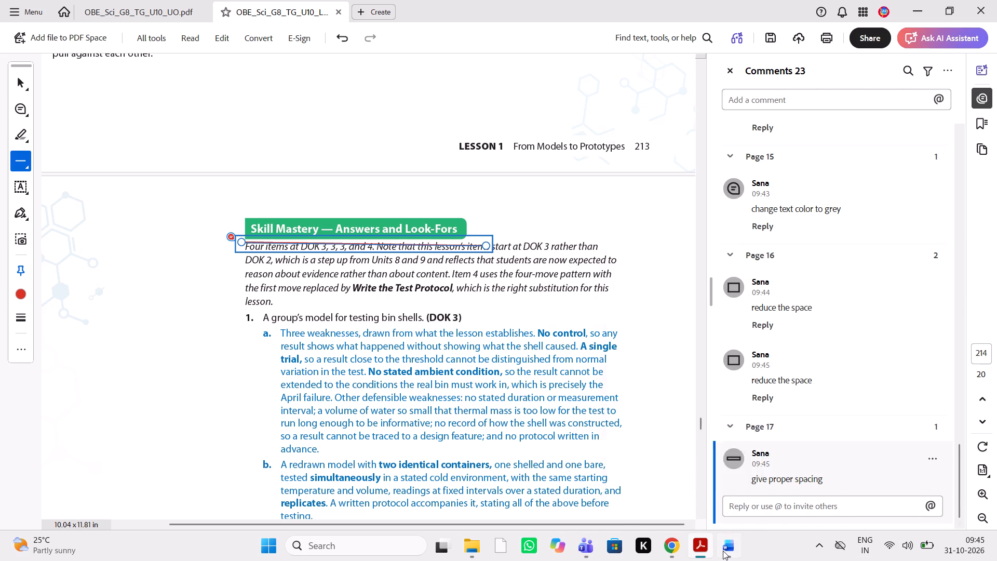
scroll(839, 371, "left", 1)
scroll(839, 371, "right", 2)
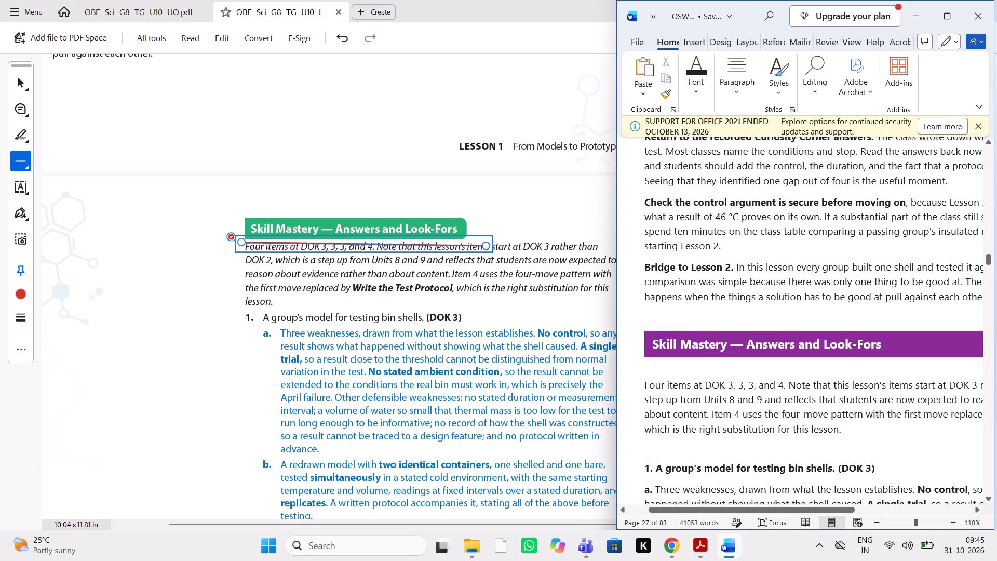
scroll(509, 351, "left", 1)
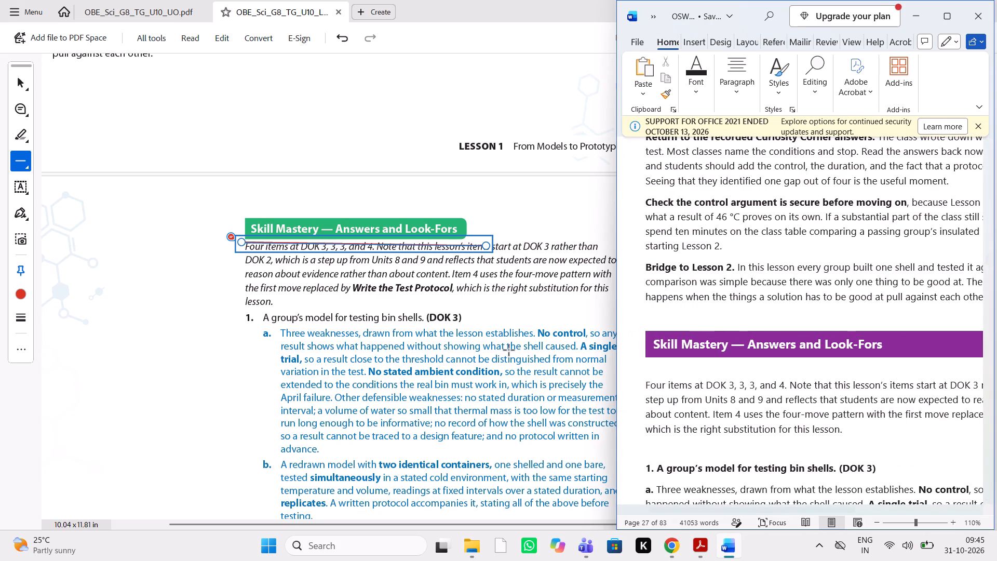
scroll(509, 351, "left", 1)
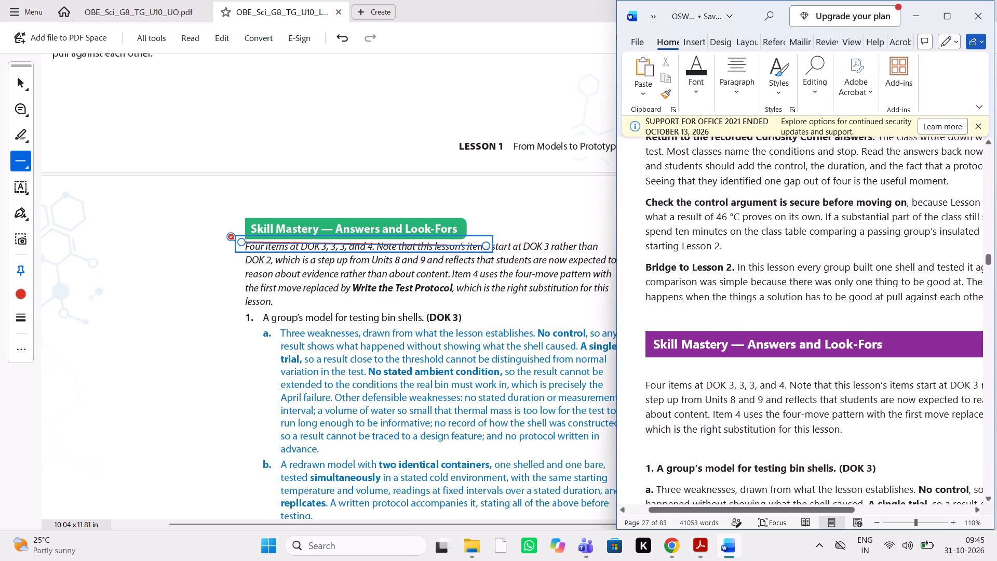
scroll(892, 407, "down", 1)
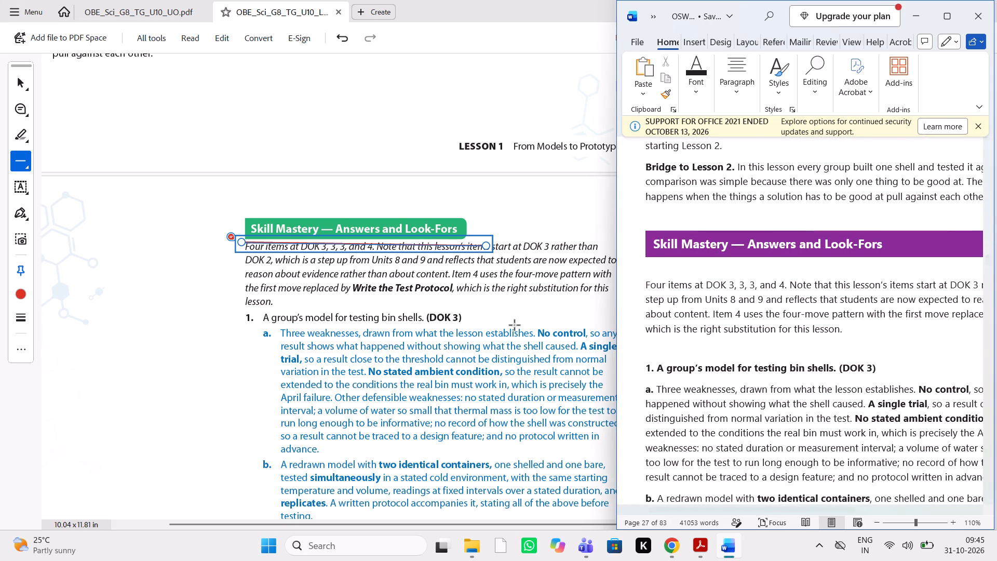
scroll(515, 326, "down", 1)
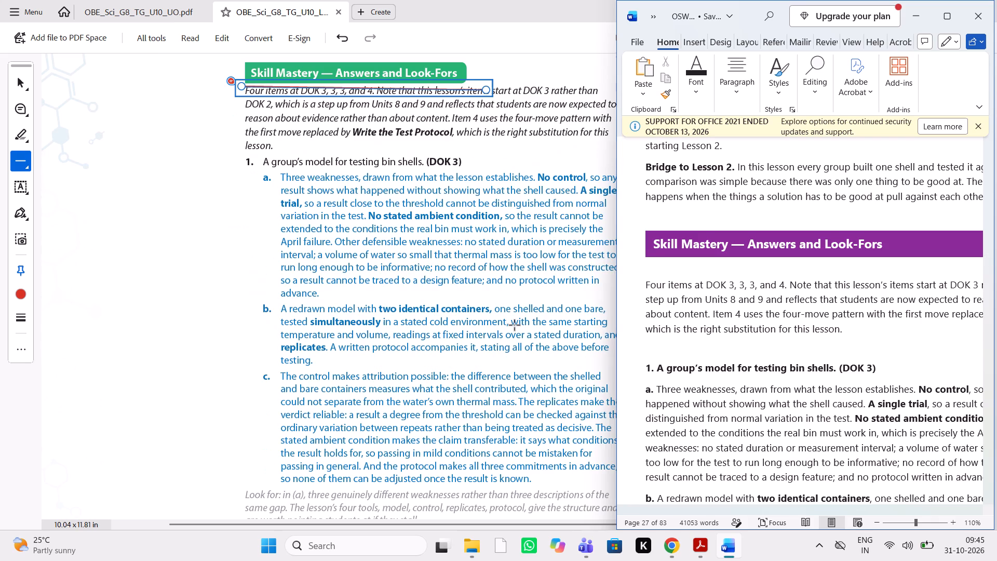
scroll(515, 326, "down", 2)
scroll(515, 326, "up", 2)
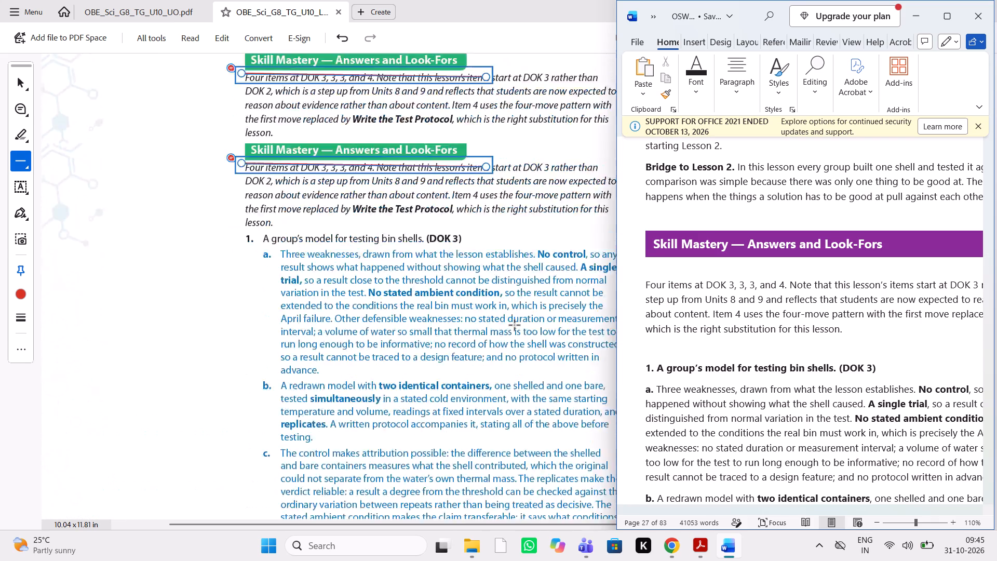
scroll(515, 326, "up", 1)
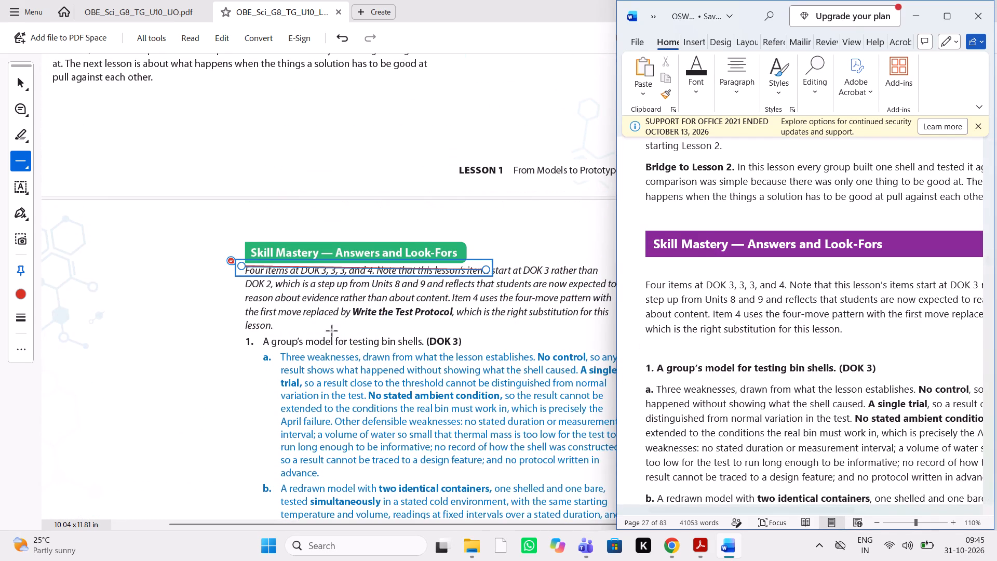
Place a comment beside Skill Mastery answer 1a on page 214 asking for a sample answer label.
left_click(19, 116)
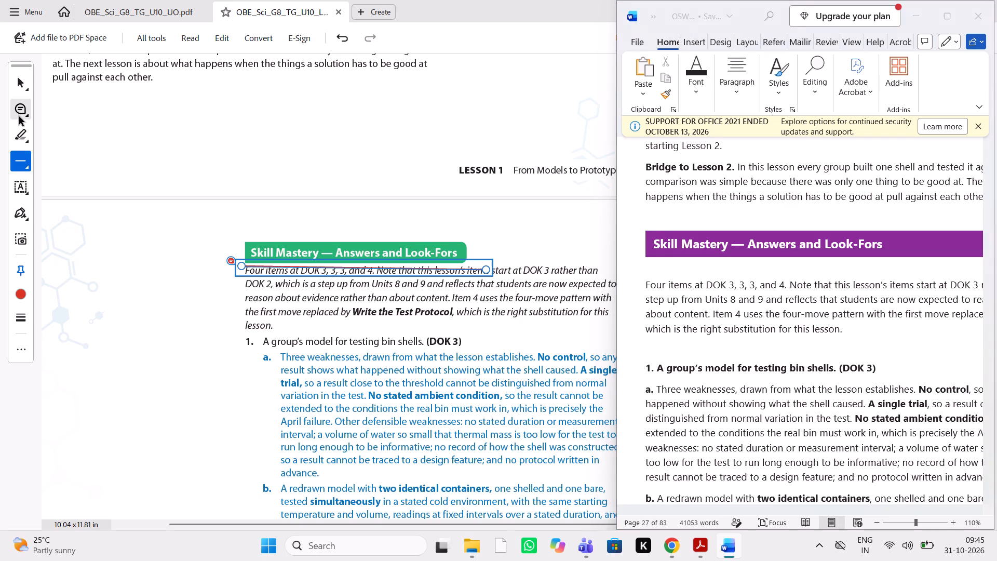
left_click(267, 360)
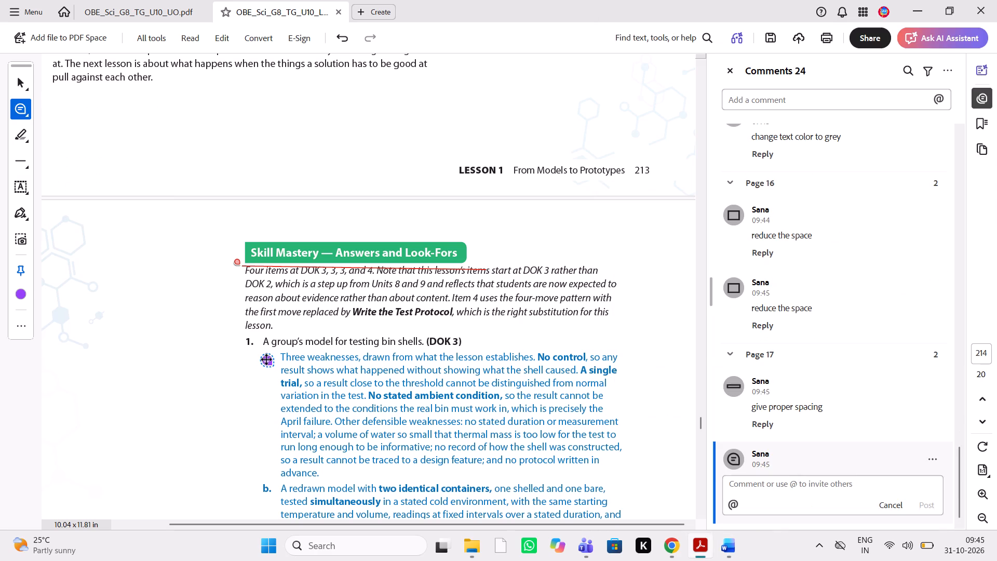
type("add sample")
key("space")
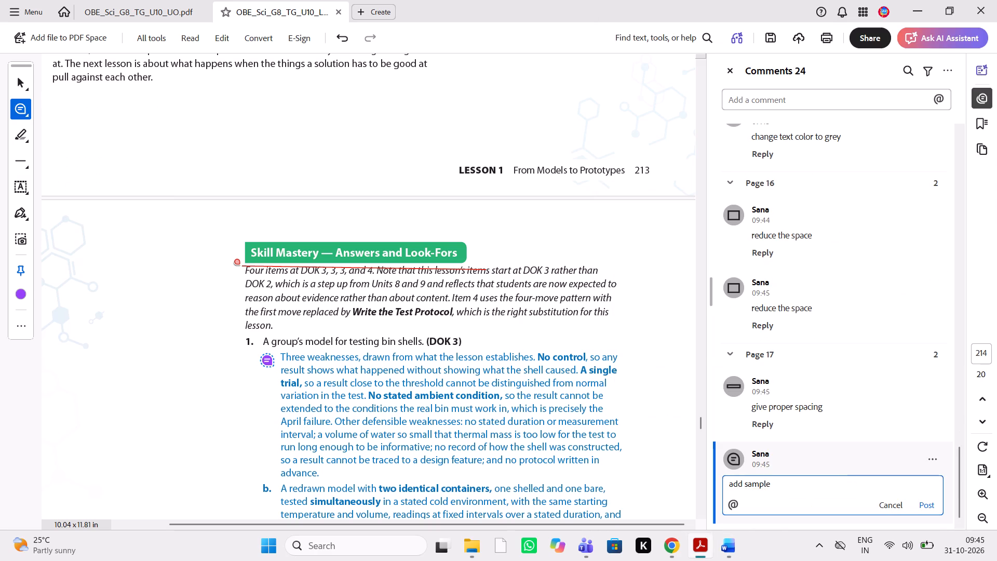
type("answrr")
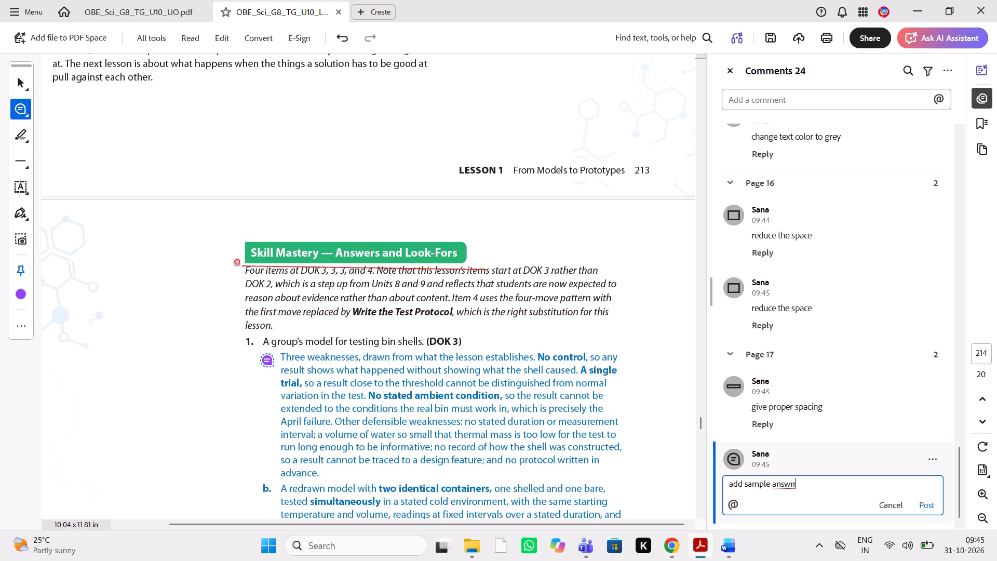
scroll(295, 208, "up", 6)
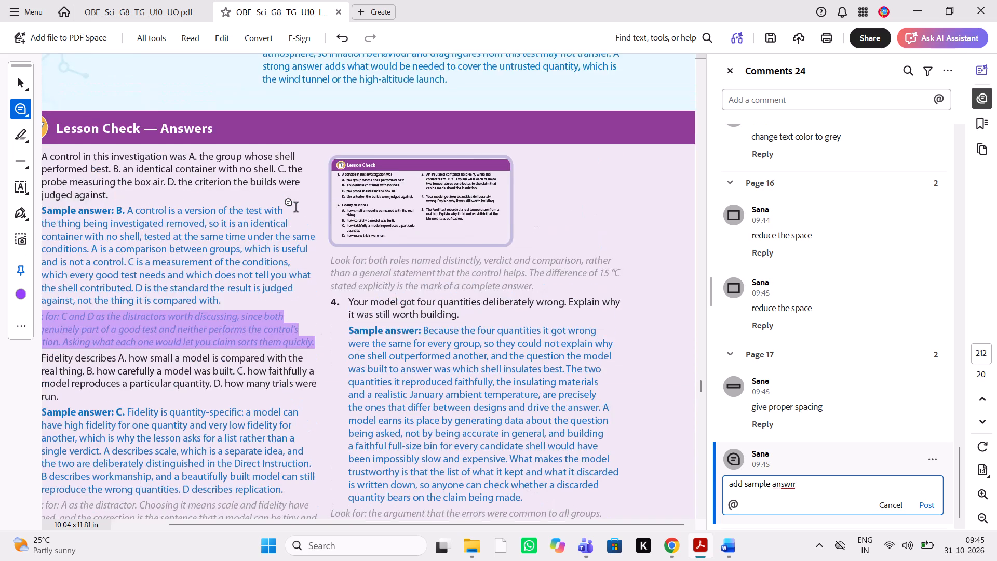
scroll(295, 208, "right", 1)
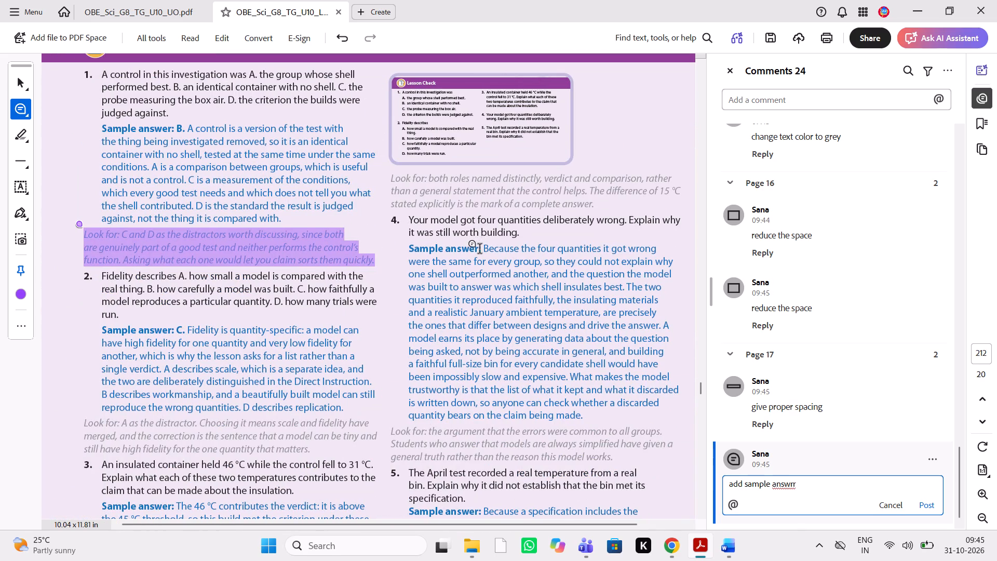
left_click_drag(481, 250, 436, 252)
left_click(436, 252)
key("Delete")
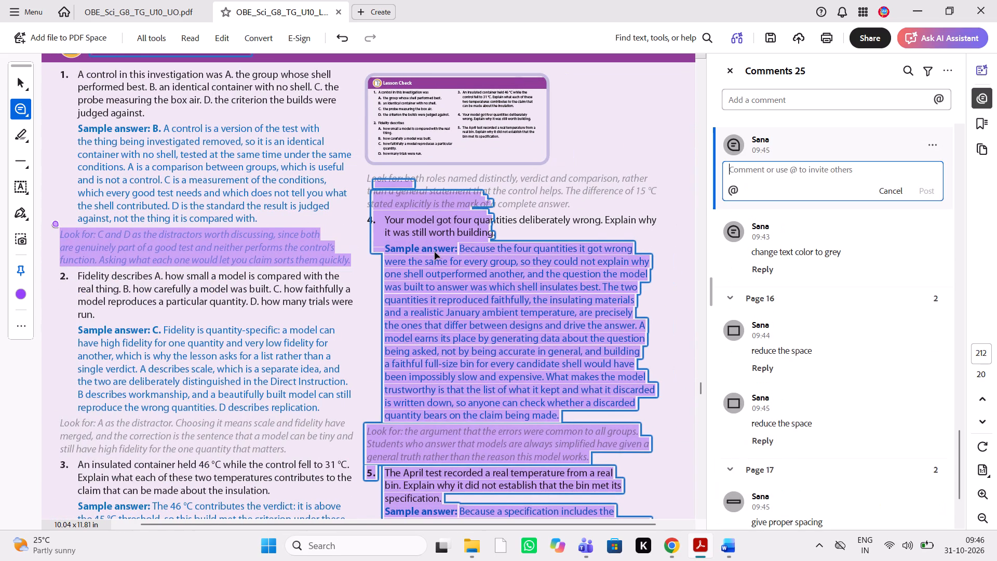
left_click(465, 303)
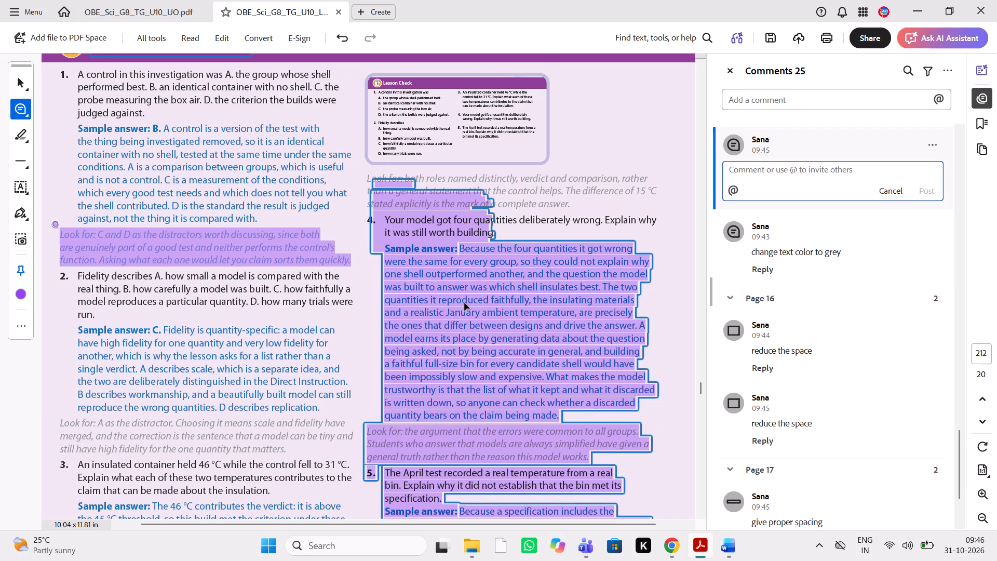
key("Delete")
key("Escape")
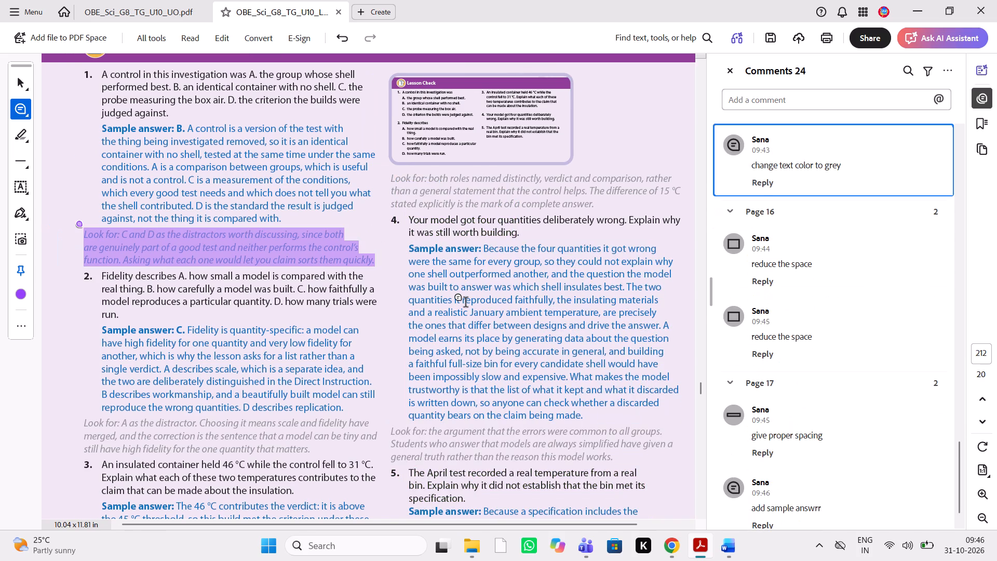
Switch to Word and check how the Lesson Check, Curiosity Corner and Skill Mastery answers are labelled in the source.
left_click(737, 549)
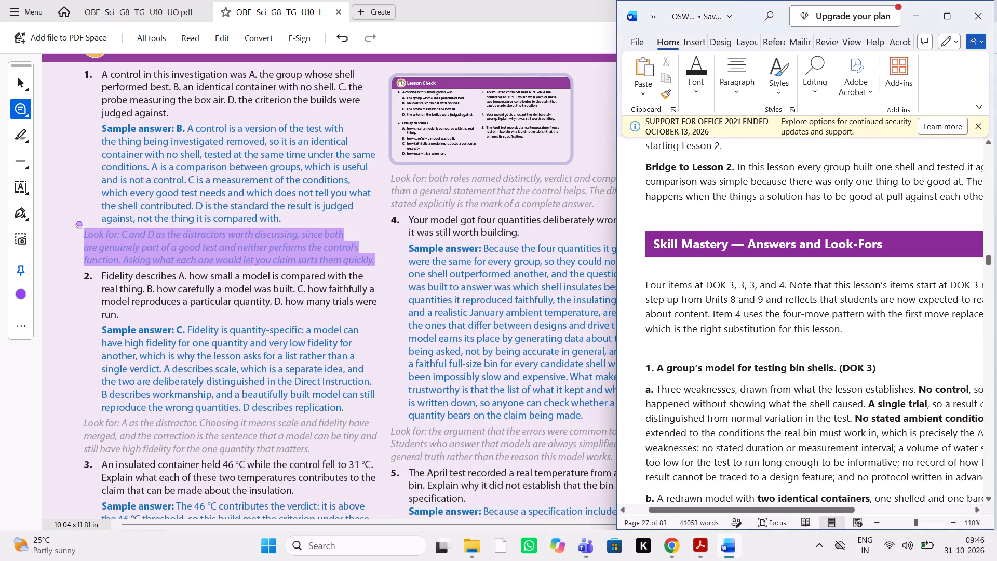
scroll(758, 354, "up", 5)
scroll(758, 354, "down", 1)
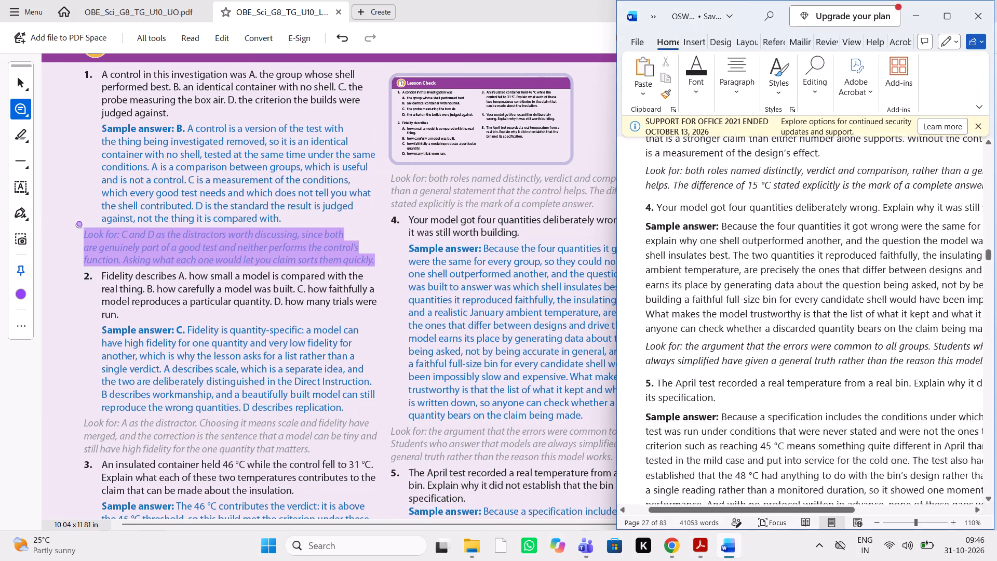
scroll(758, 354, "down", 1)
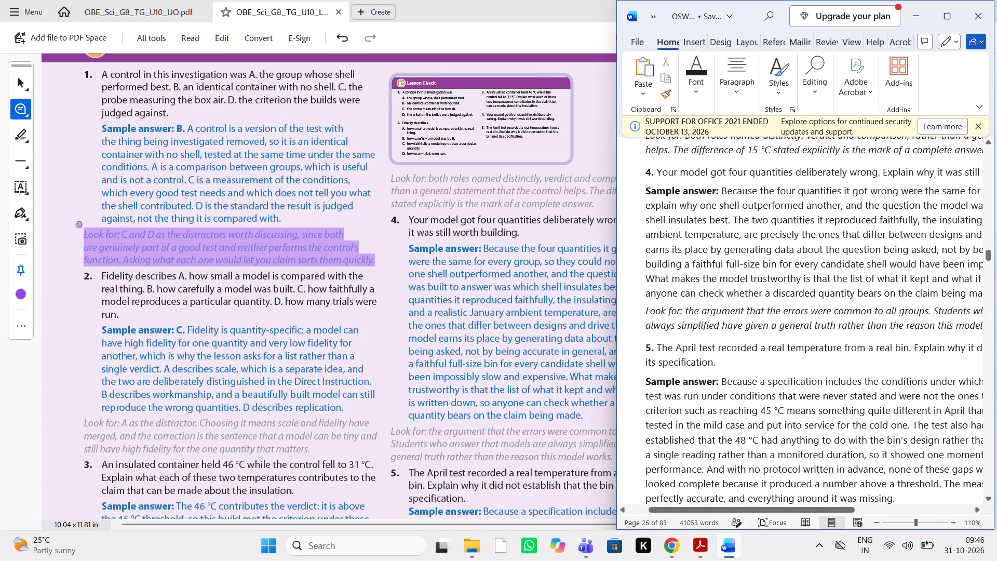
scroll(719, 385, "up", 12)
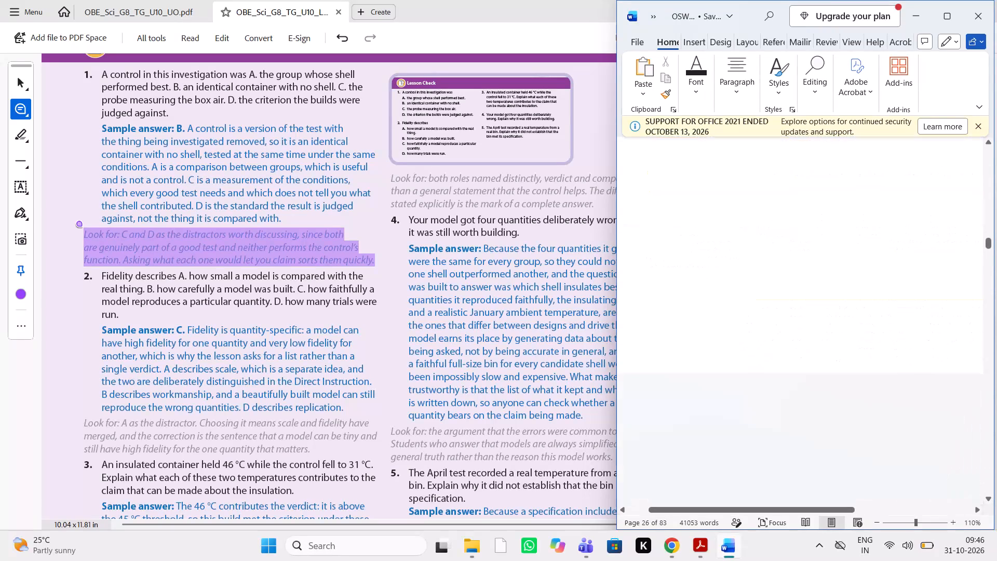
scroll(719, 385, "up", 4)
scroll(719, 385, "down", 8)
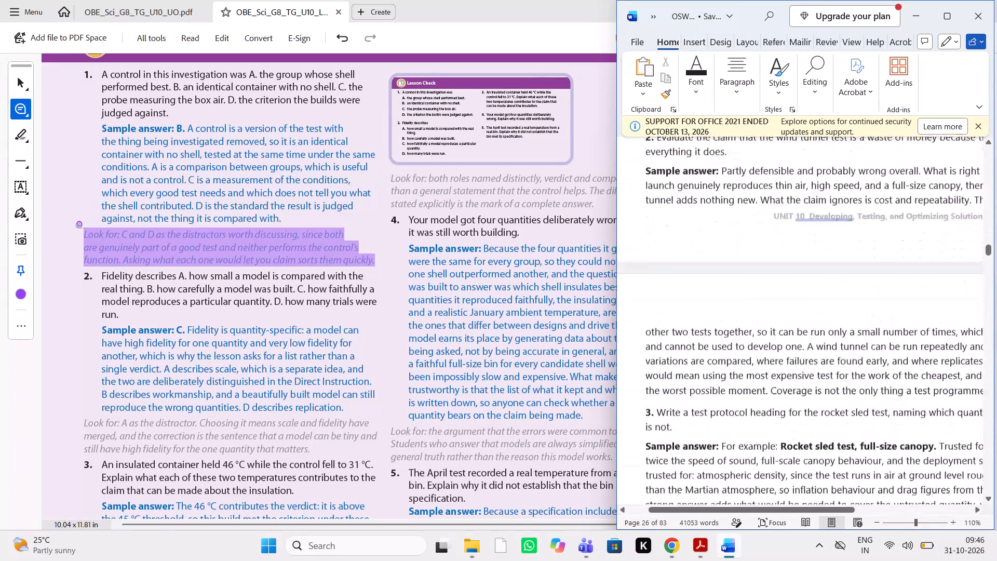
scroll(719, 385, "down", 11)
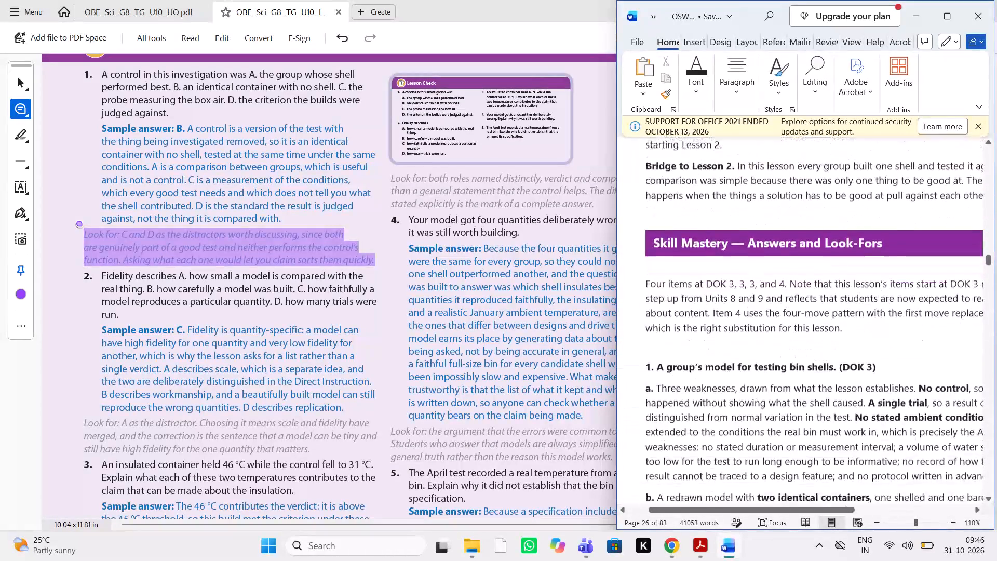
scroll(719, 385, "down", 4)
scroll(719, 385, "up", 1)
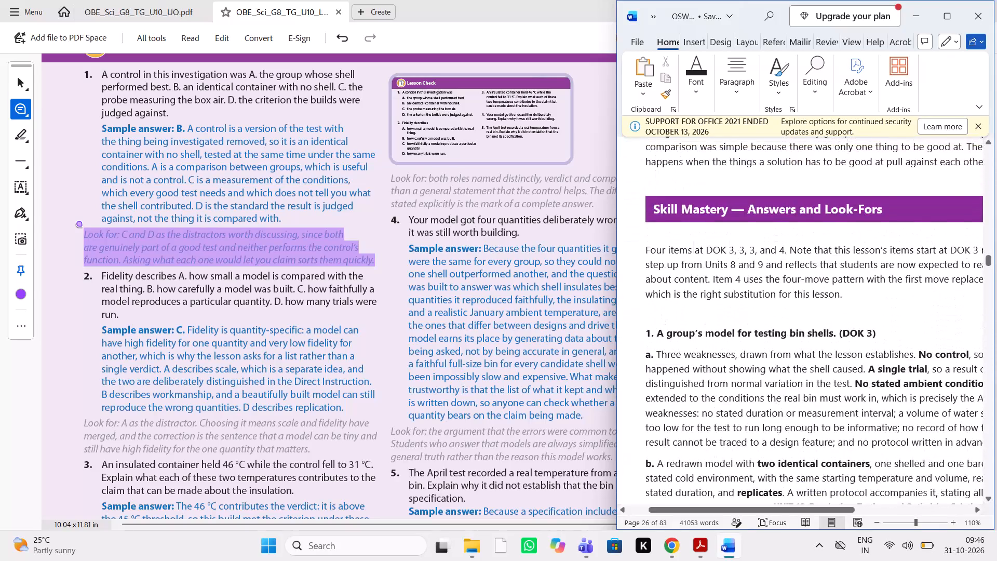
scroll(719, 385, "down", 1)
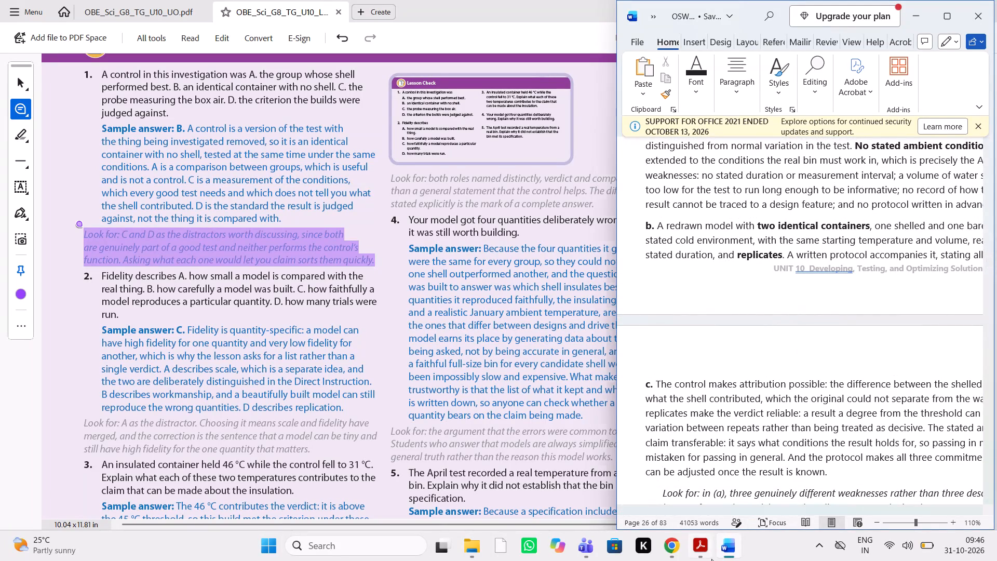
Return to Acrobat and reword the comment on answer 1a as "add sample answer for all answers in skill mastery".
left_click(711, 559)
scroll(774, 504, "down", 2)
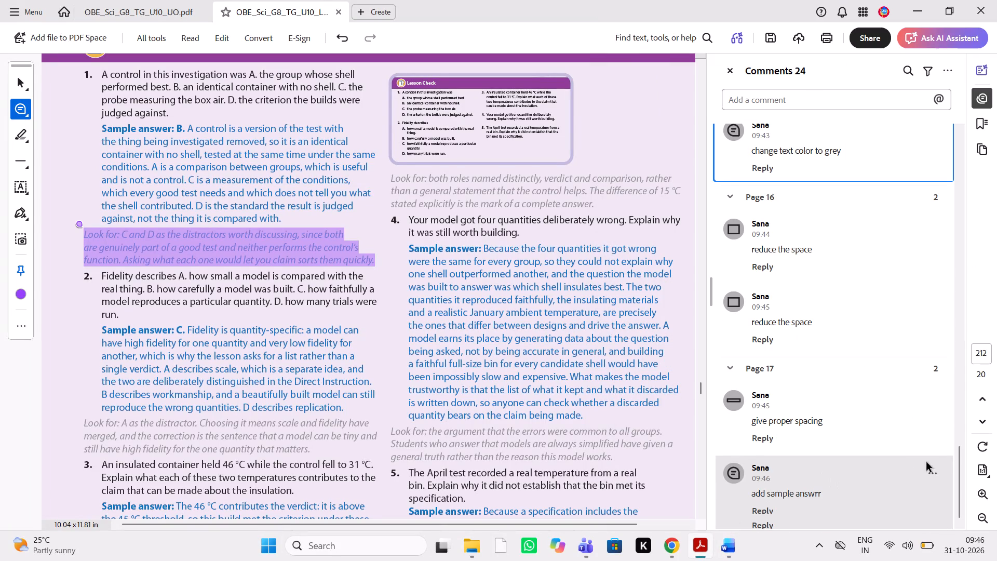
left_click(928, 476)
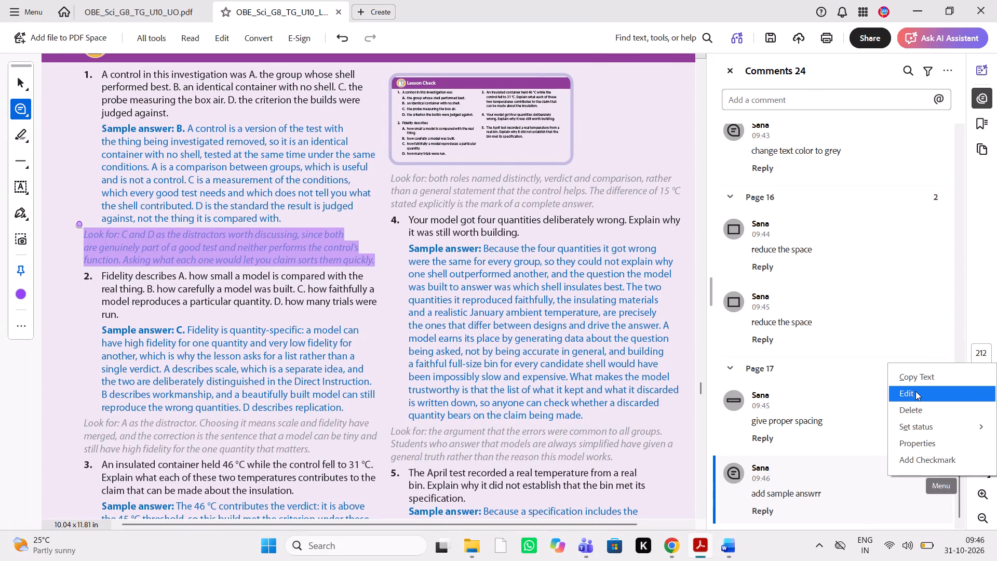
left_click(915, 391)
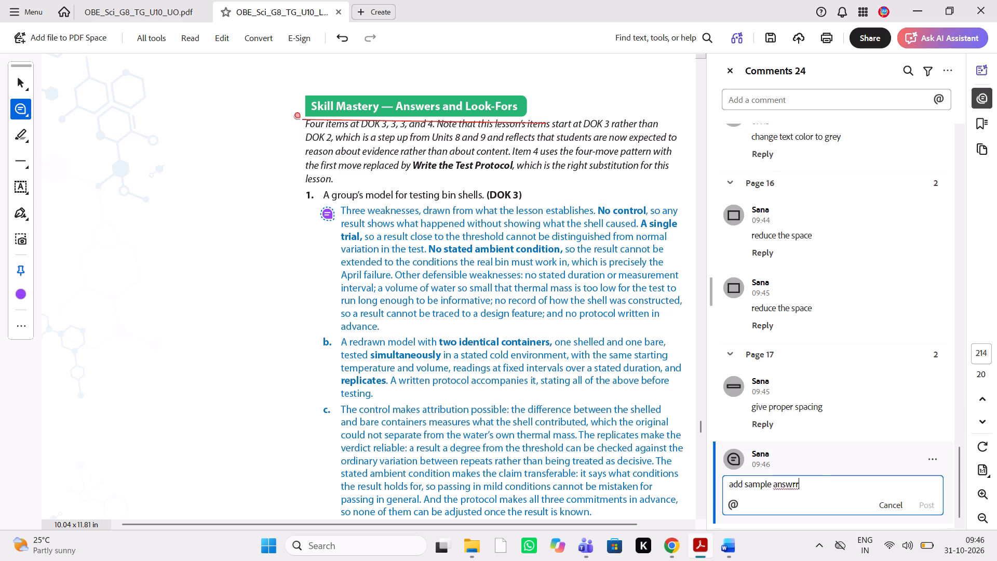
type("==")
key("BackSpace")
key("BackSpace")
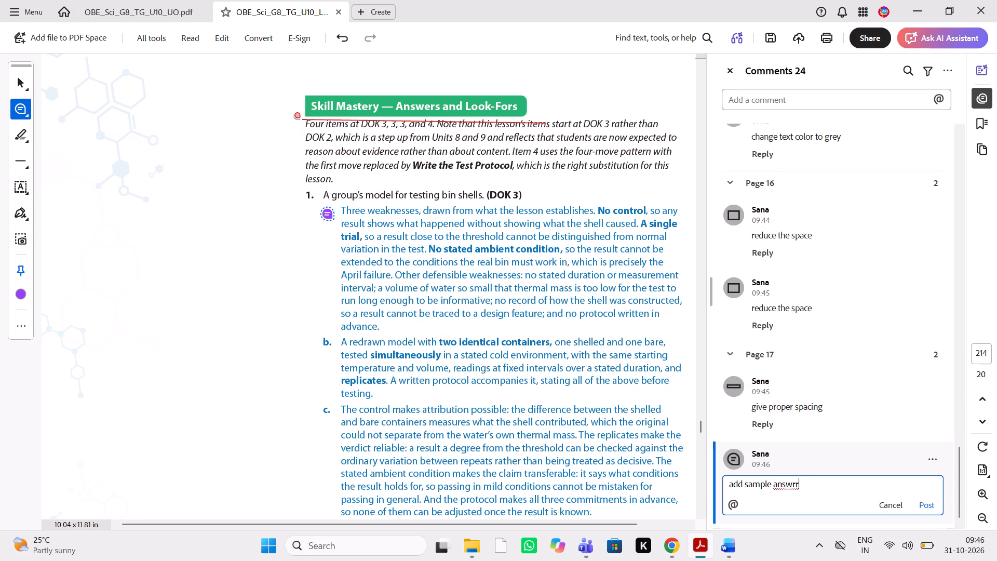
key("BackSpace")
key("BackSpace")
type("er")
key("space")
type("for all answerd")
key("space")
key("BackSpace")
key("BackSpace")
type("s")
key("space")
type("in skill mastery")
key("space")
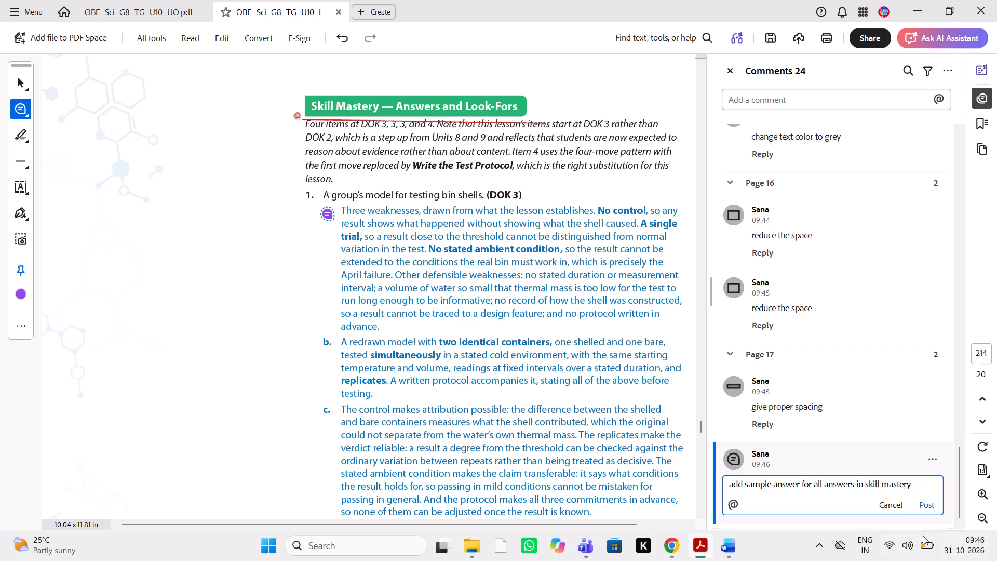
left_click(929, 507)
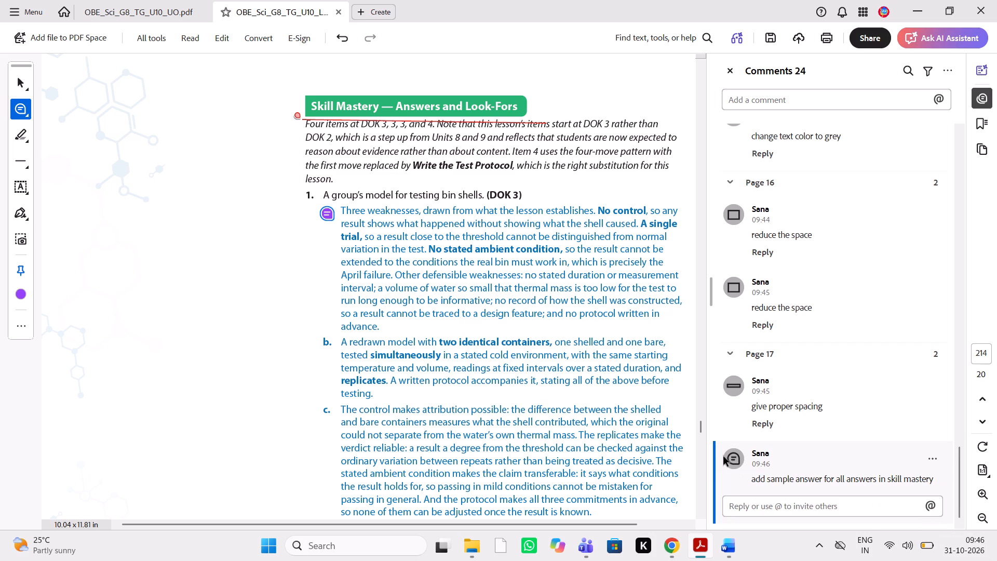
Check answer 1a against the Word source and comment "adjust in previous line" on its stranded last word, "advance.".
left_click(723, 549)
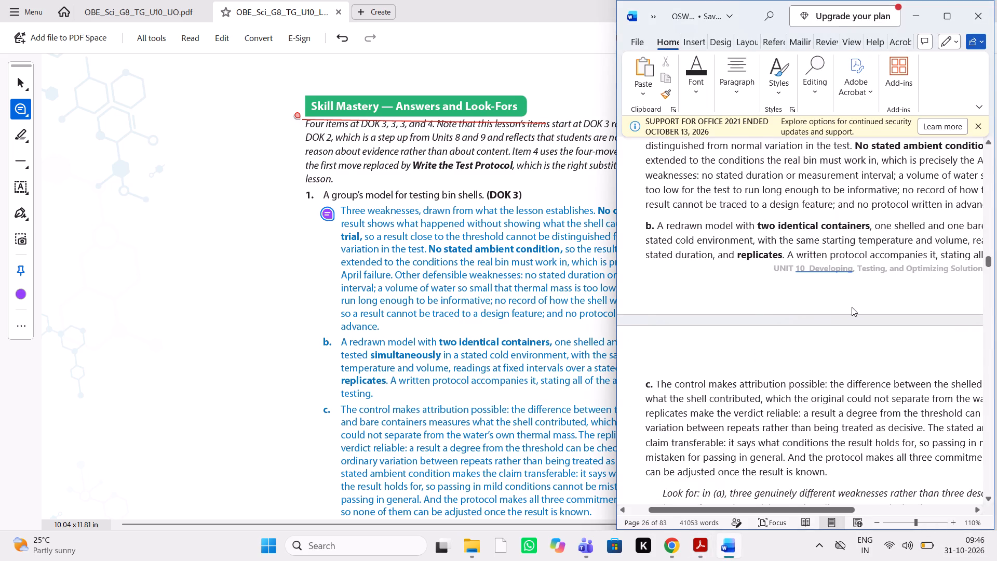
scroll(852, 307, "up", 1)
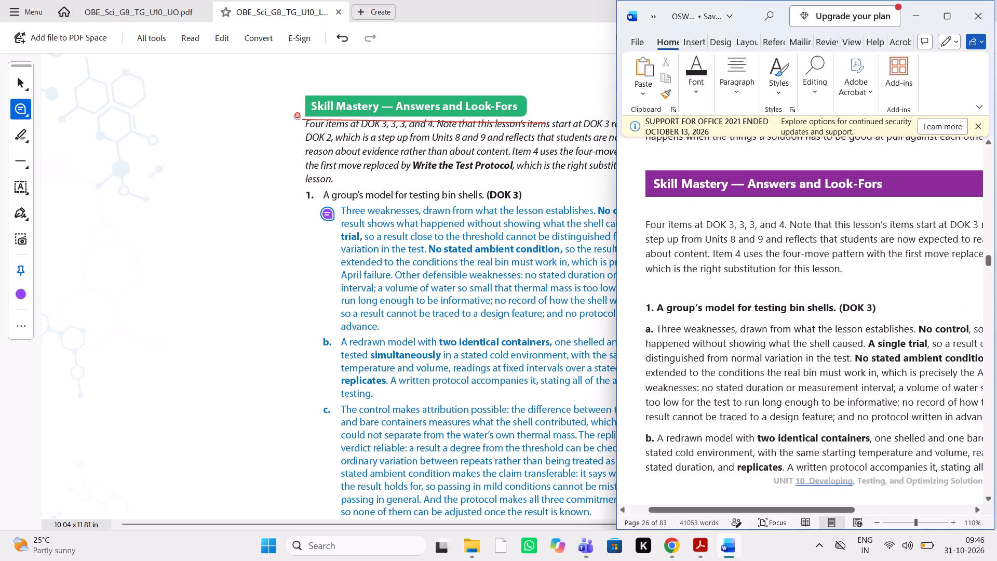
scroll(852, 307, "left", 1)
scroll(852, 307, "down", 1)
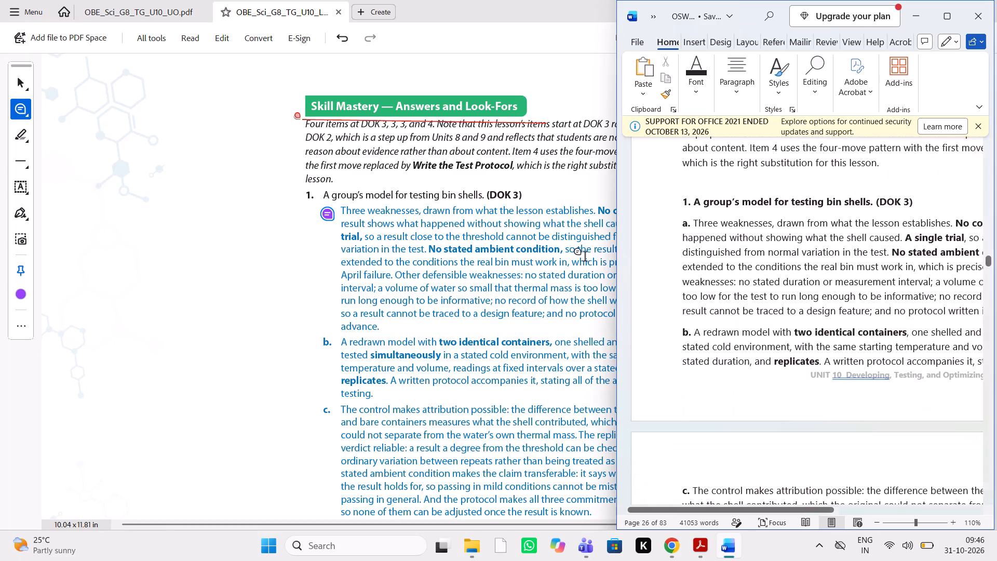
scroll(582, 258, "left", 1)
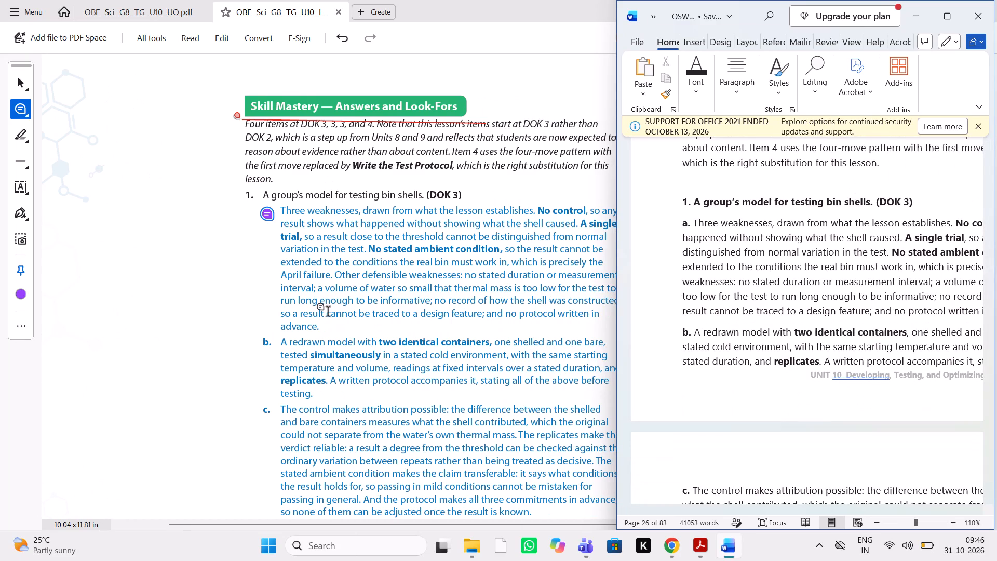
left_click_drag(318, 326, 284, 330)
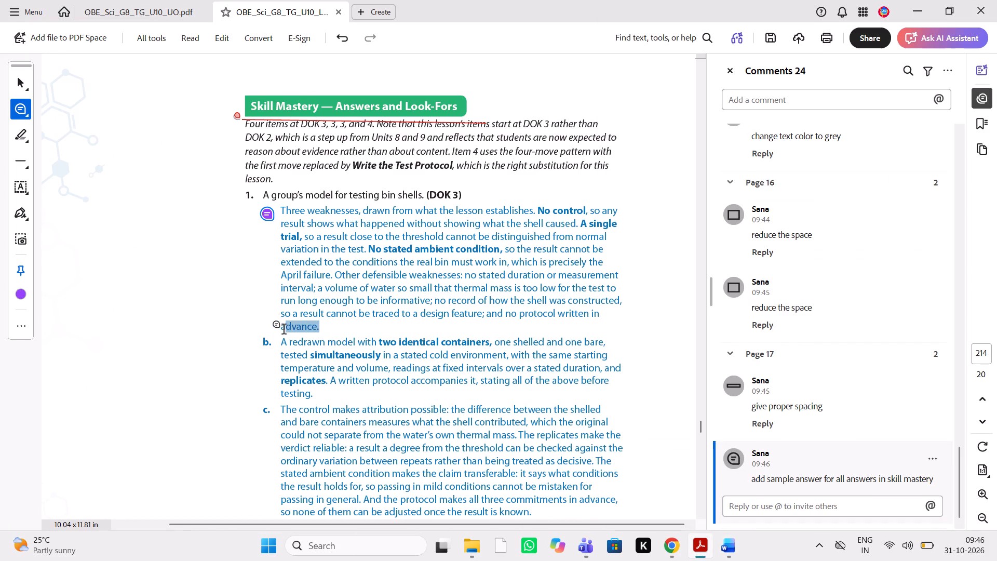
left_click_drag(284, 330, 279, 330)
type("adjust in previous line")
key("space")
Copy the "adjust in previous line" comment text and reuse it on the stranded word "testing." ending answer 1b.
key("shift+Left")
key("shift+Left")
key("shift+Left")
key("shift+Left")
key("shift+Left")
key("shift+Left")
key("shift+Left")
key("shift+Left")
key("shift+Left")
key("shift+Left")
key("shift+Left")
key("shift+Left")
key("shift+Left")
key("shift+Left")
key("shift+Left")
key("shift+Left")
key("shift+Left")
key("shift+Left")
key("shift+Left")
key("shift+Left")
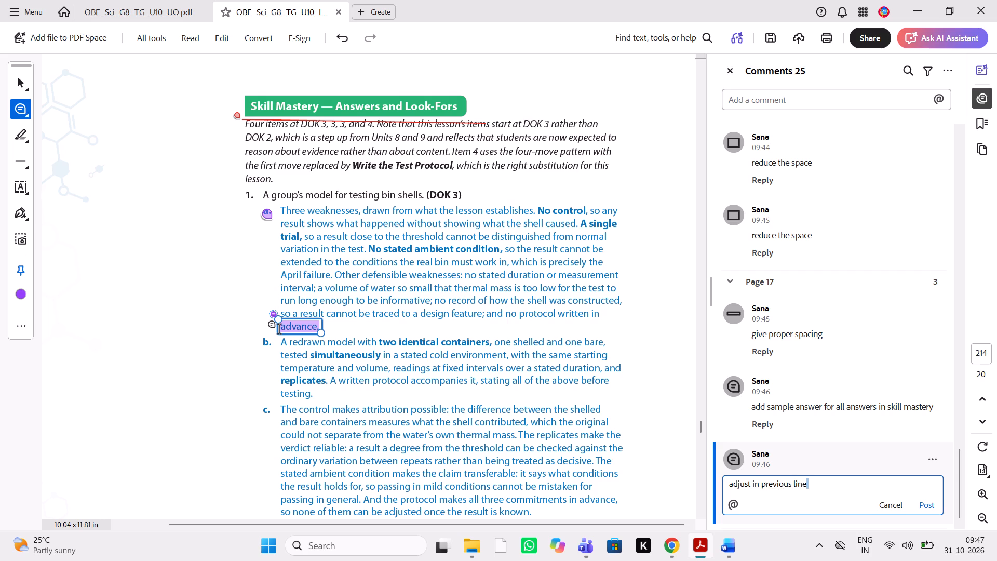
key("shift+Left")
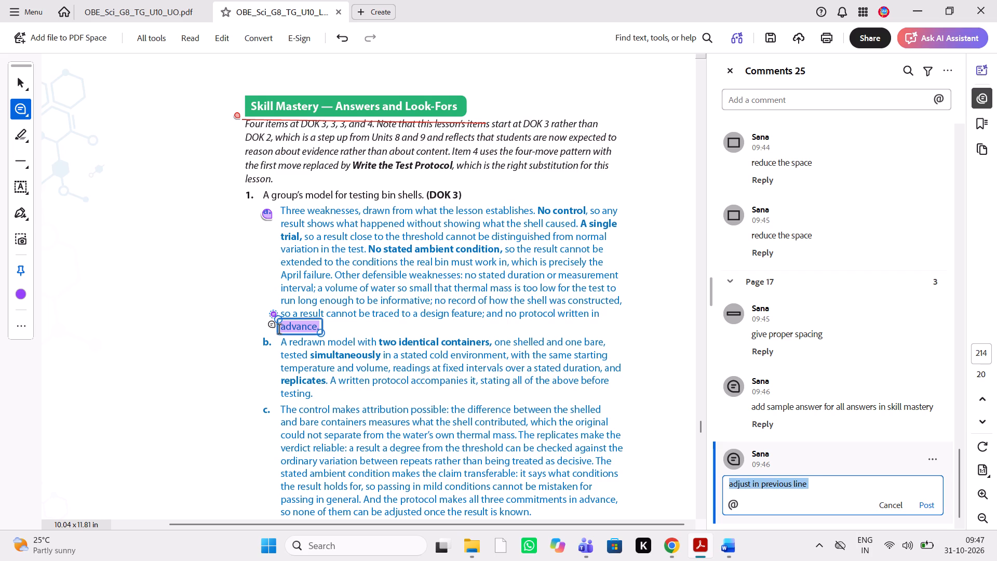
key("ctrl+c")
left_click_drag(319, 392, 278, 396)
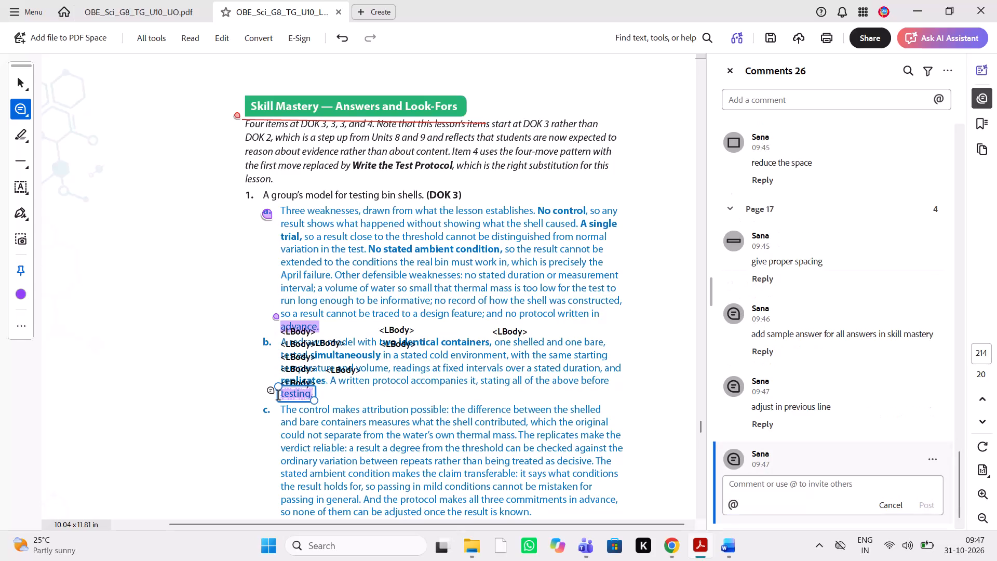
key("ctrl+v")
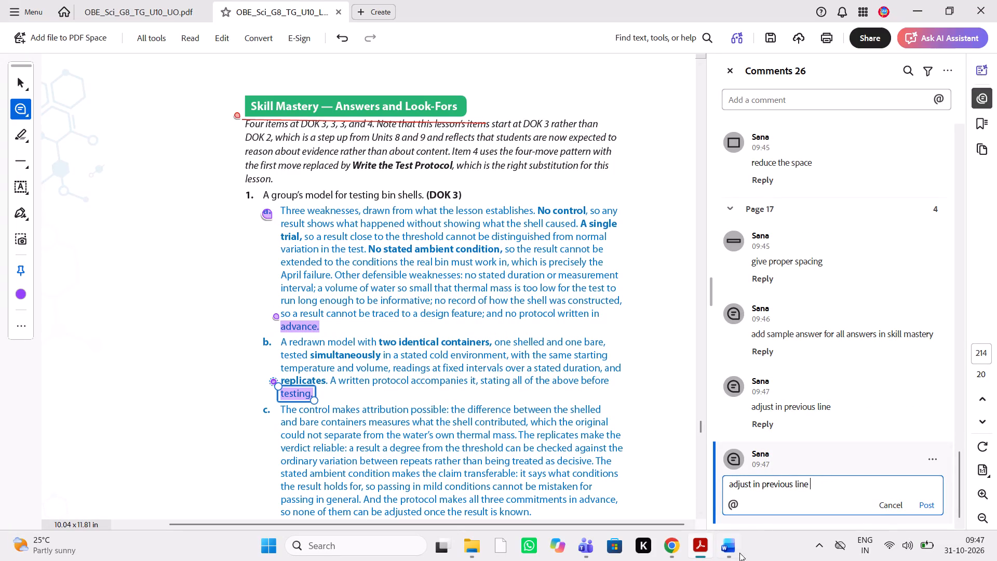
Switch to Word and compare Skill Mastery question 1's answers b and c and its look-for note with the PDF.
left_click(734, 549)
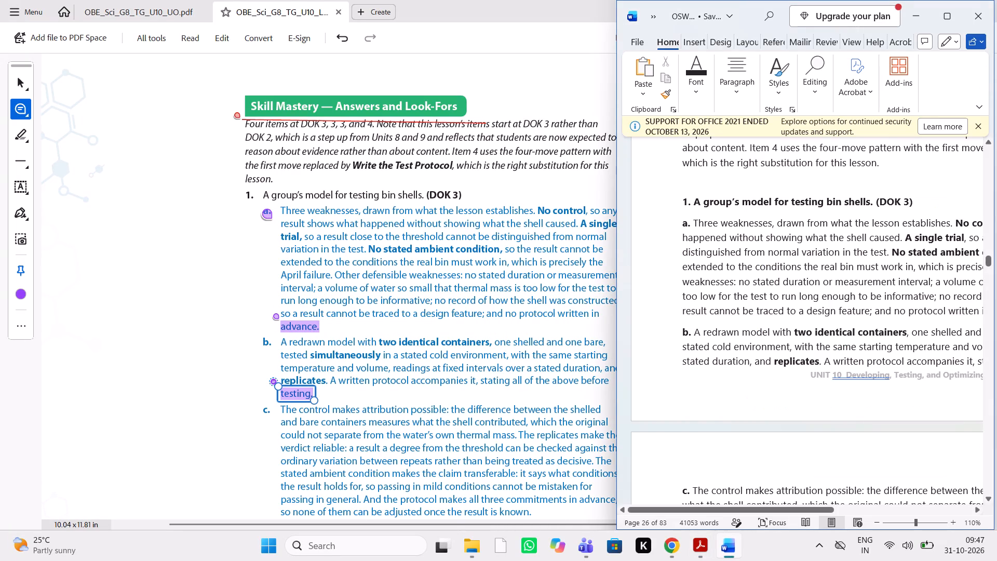
scroll(813, 350, "left", 1)
scroll(813, 350, "down", 1)
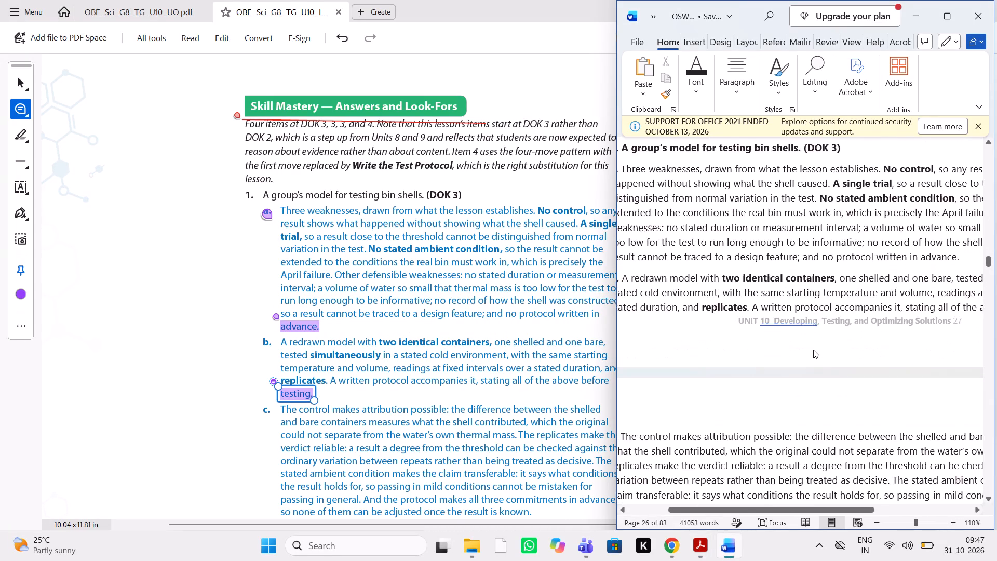
scroll(813, 350, "left", 1)
scroll(813, 350, "right", 1)
scroll(813, 350, "down", 1)
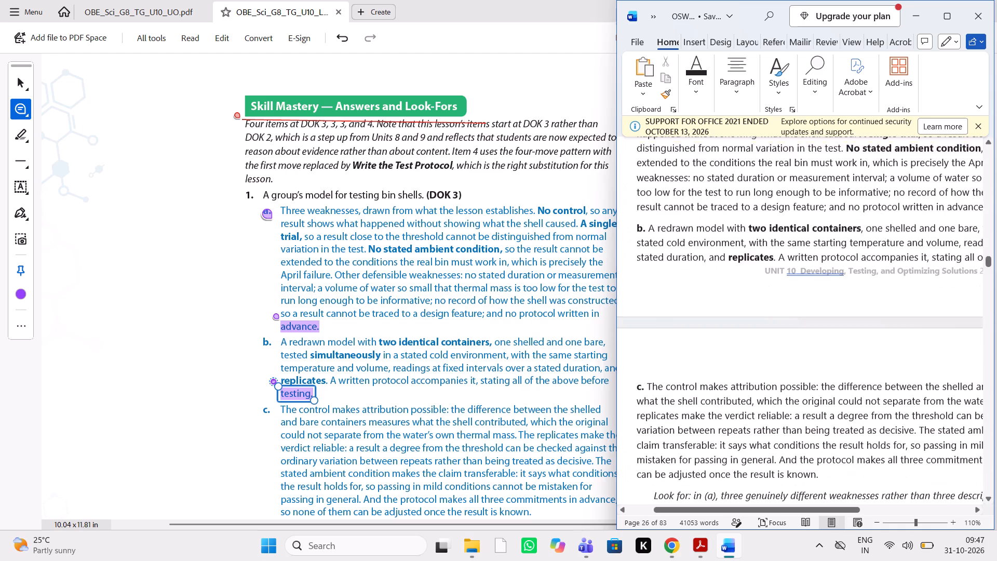
scroll(813, 350, "down", 1)
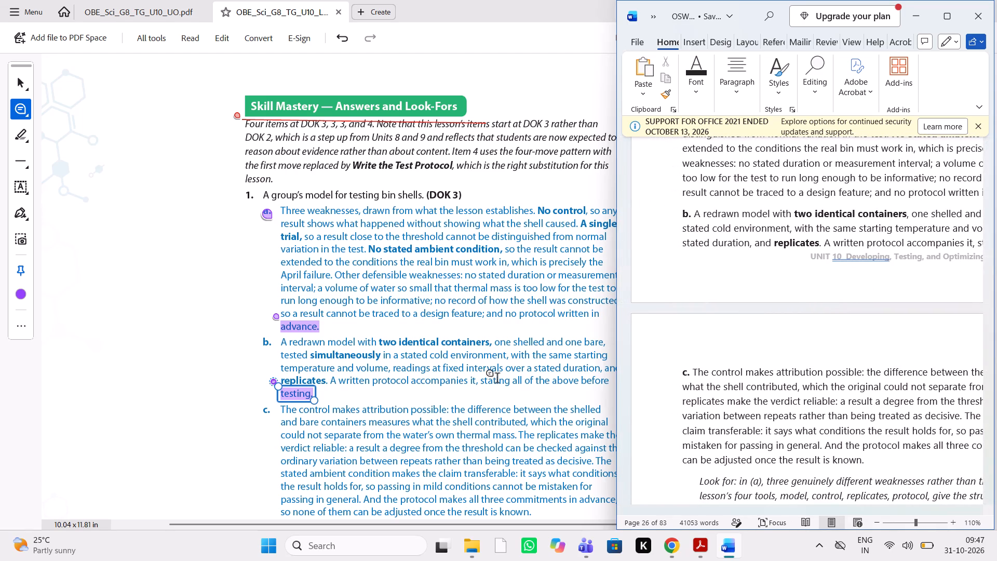
scroll(497, 379, "down", 1)
scroll(696, 425, "down", 1)
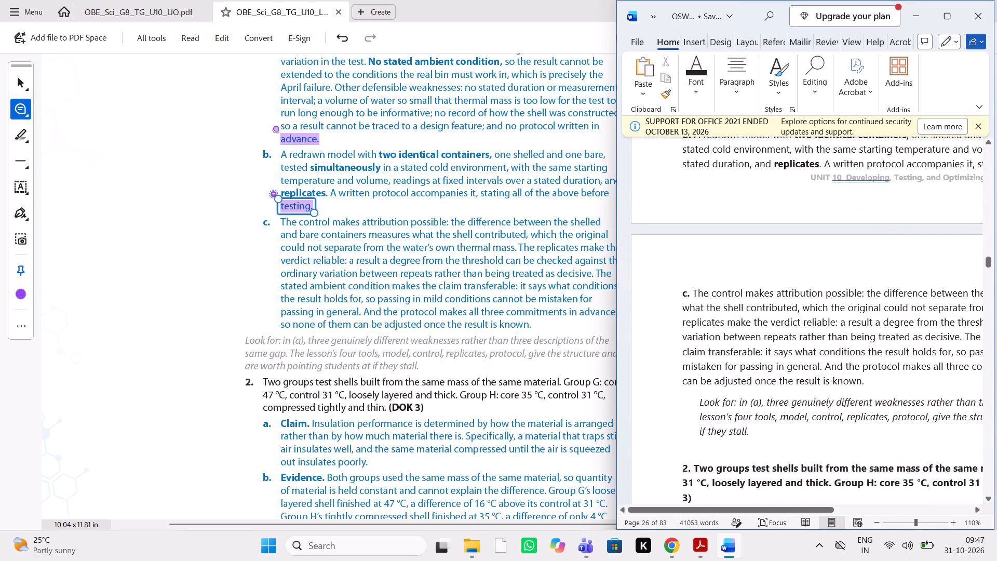
scroll(865, 445, "left", 1)
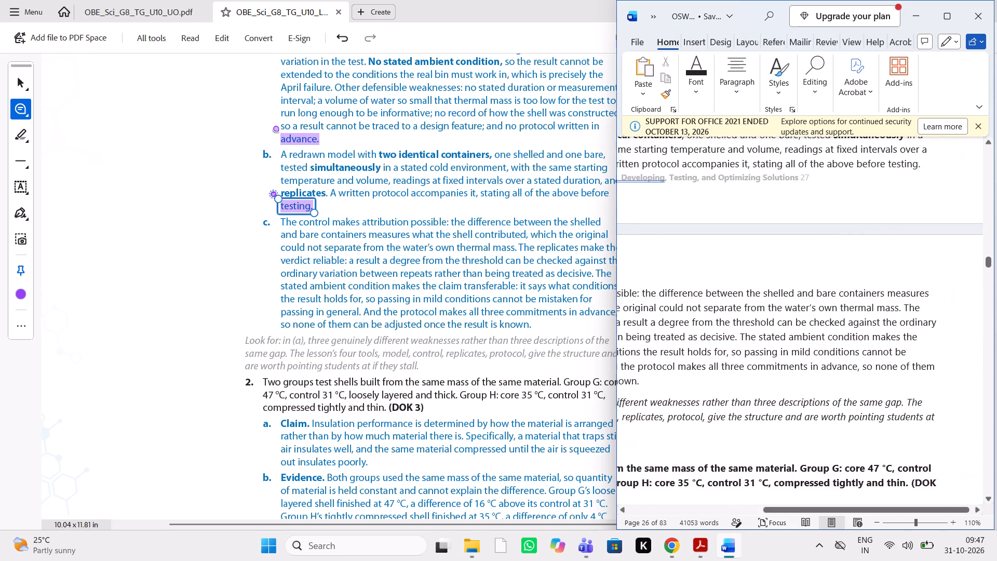
scroll(865, 445, "left", 1)
scroll(865, 445, "right", 1)
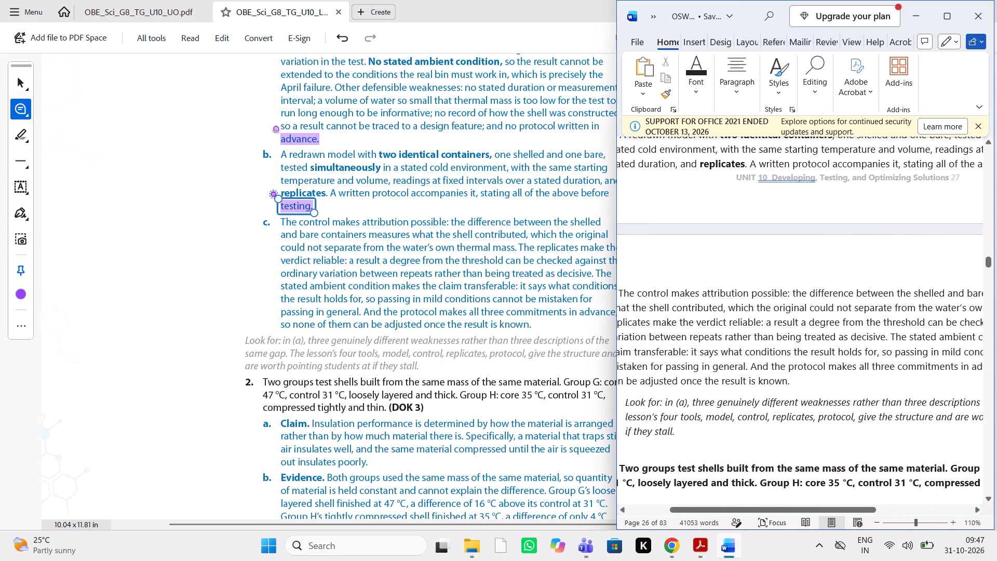
Compare Skill Mastery question 2's claim, evidence and reasoning answers and look-for note between the PDF and the Word source.
scroll(865, 445, "down", 1)
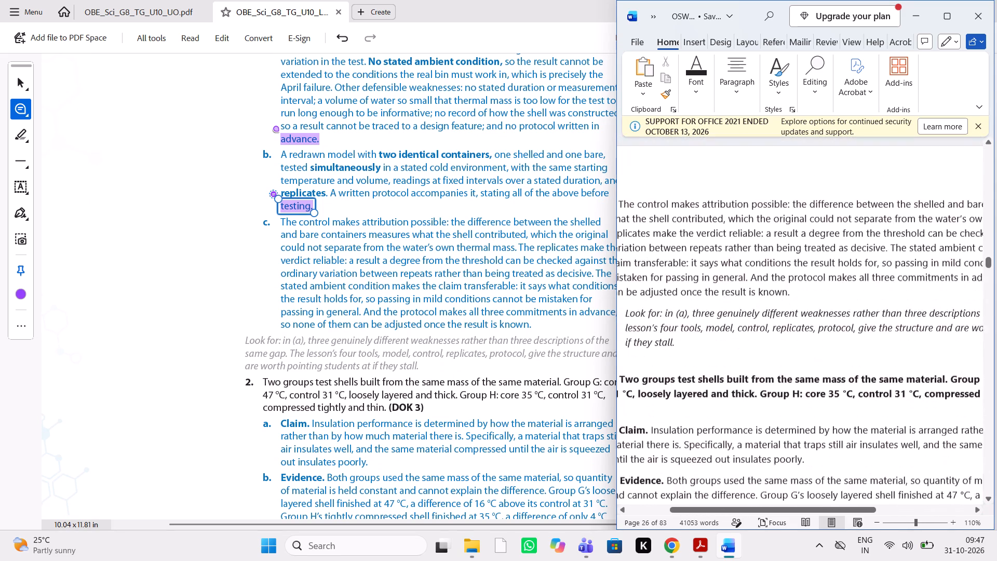
scroll(865, 445, "down", 1)
scroll(637, 418, "down", 1)
scroll(637, 418, "left", 2)
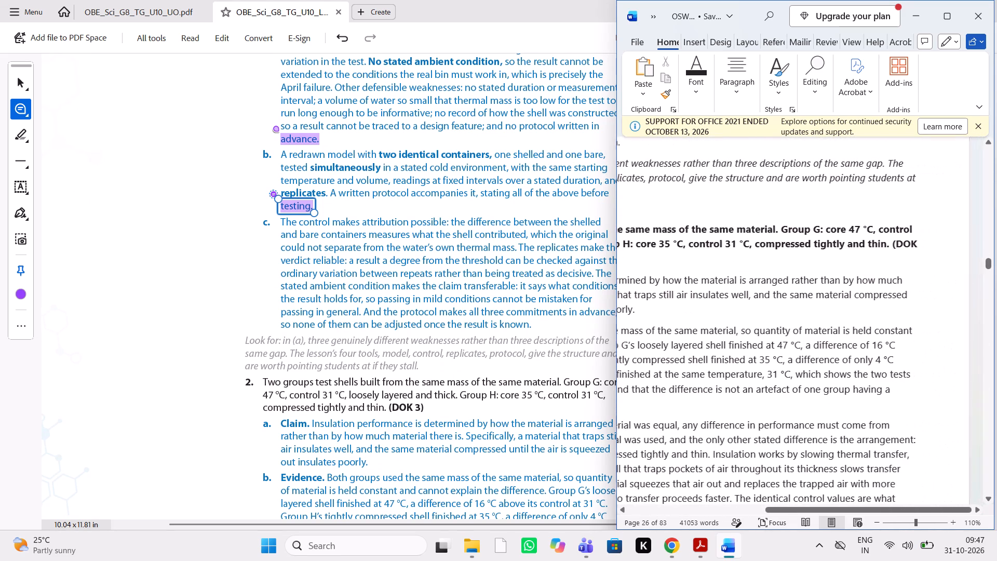
scroll(867, 273, "right", 1)
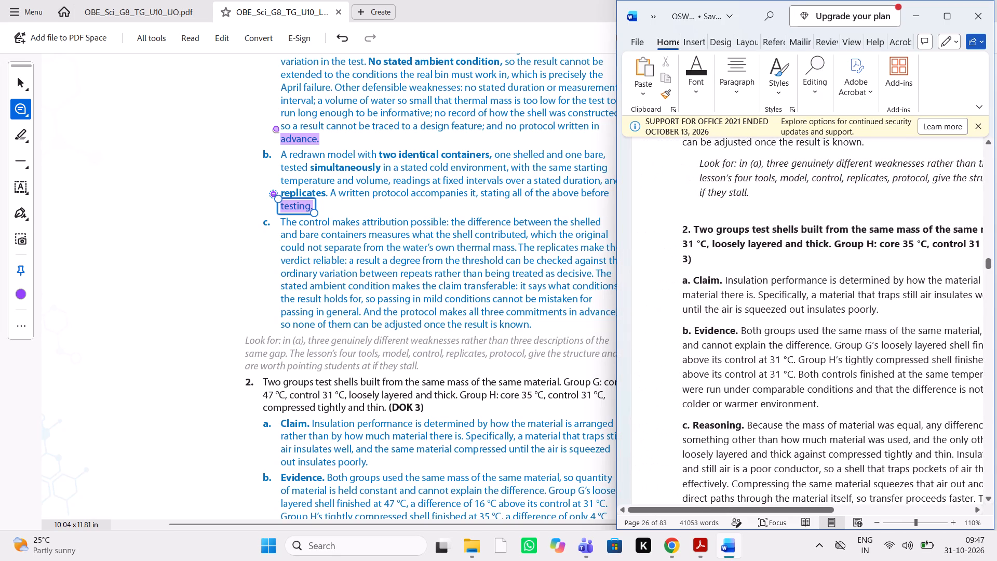
scroll(596, 312, "down", 1)
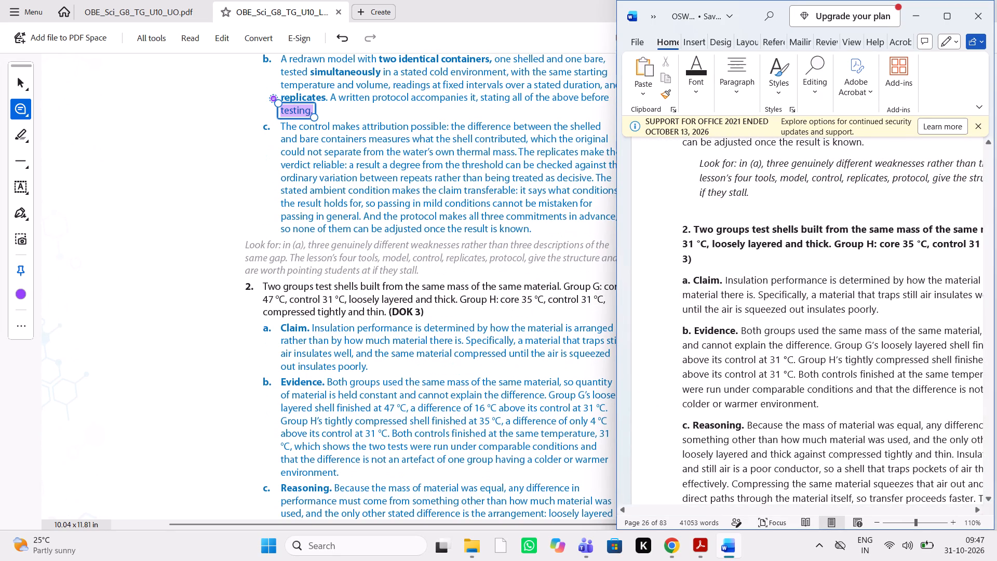
scroll(764, 326, "down", 1)
scroll(452, 422, "down", 1)
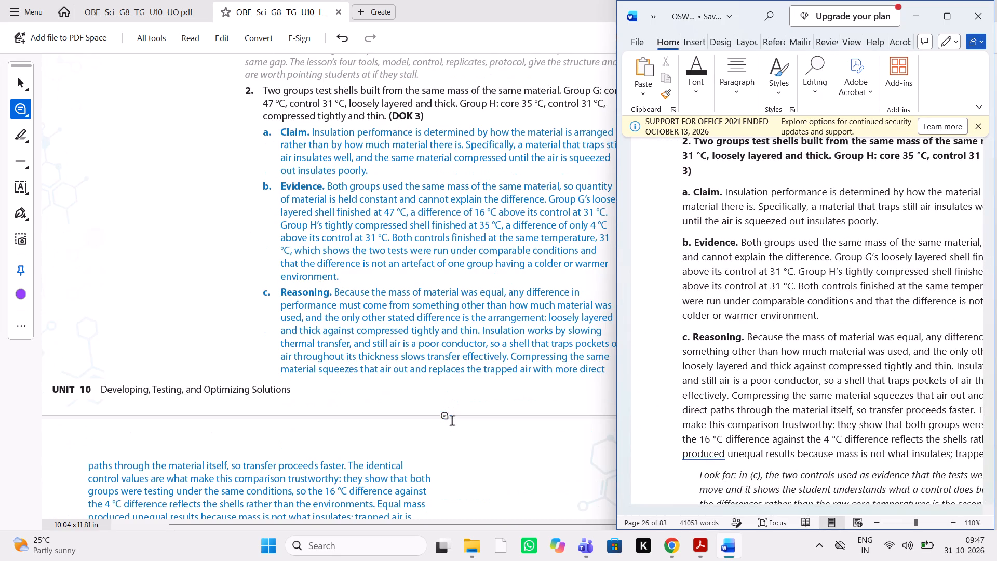
scroll(452, 422, "down", 1)
scroll(825, 287, "down", 1)
scroll(825, 287, "left", 1)
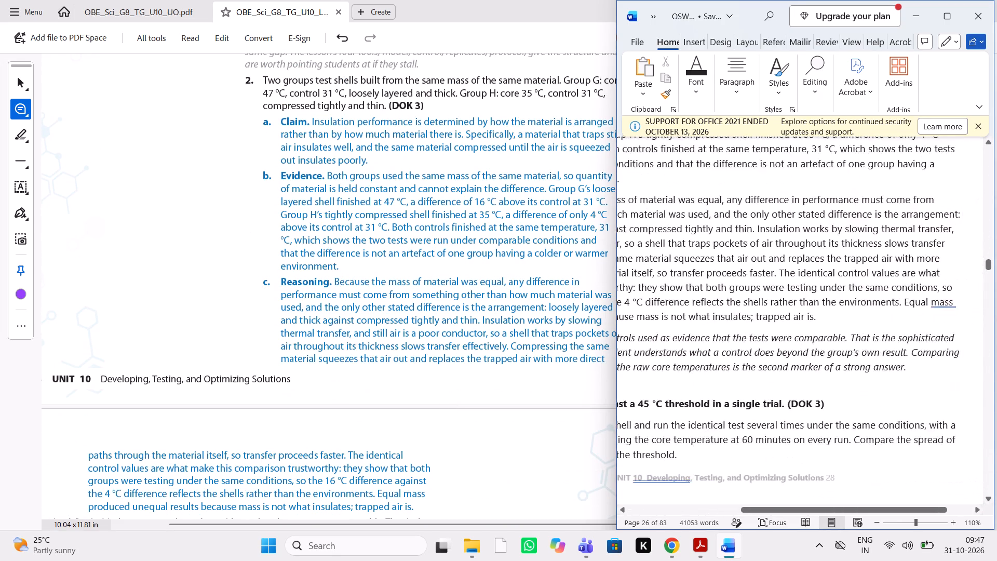
scroll(825, 287, "right", 1)
scroll(396, 395, "down", 1)
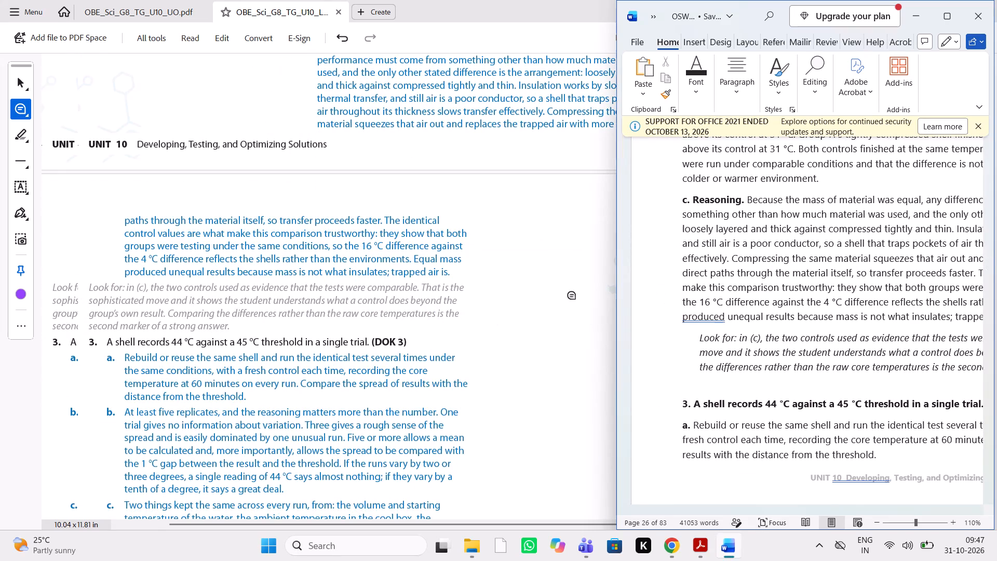
scroll(723, 388, "left", 1)
scroll(723, 388, "right", 1)
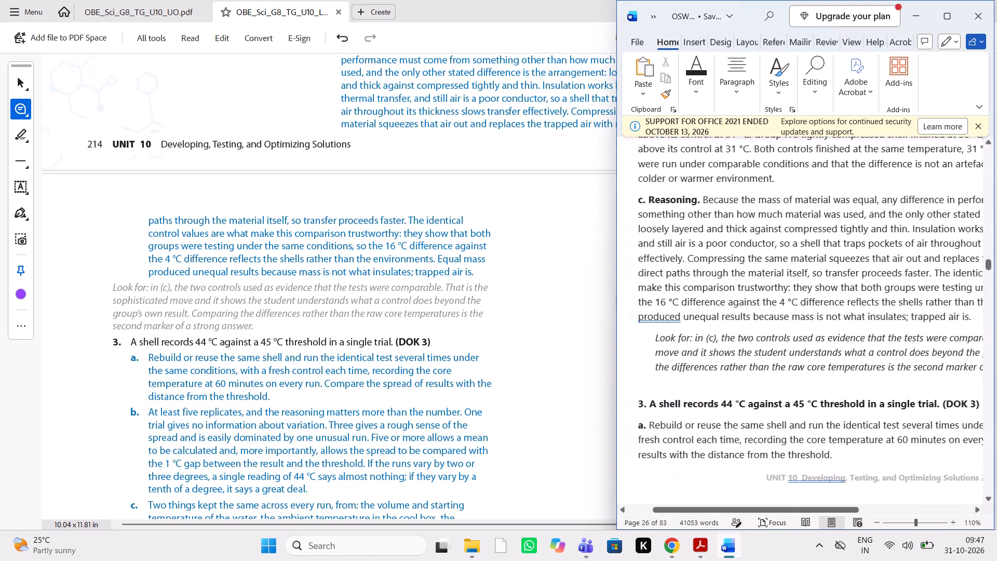
Compare Skill Mastery question 3's answers a to d and look-for note between the PDF and the Word source.
scroll(399, 406, "down", 1)
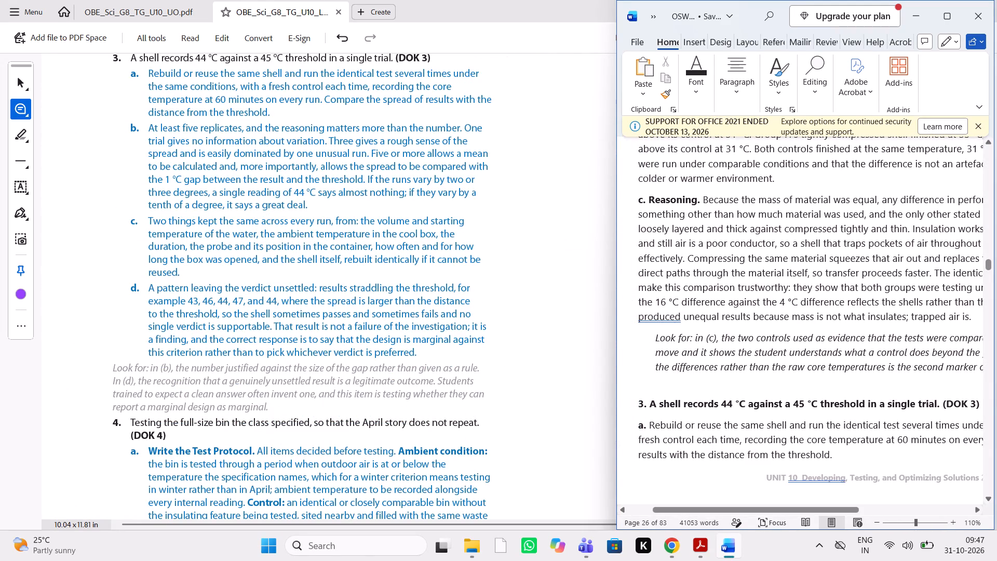
scroll(491, 330, "up", 1)
scroll(491, 330, "down", 1)
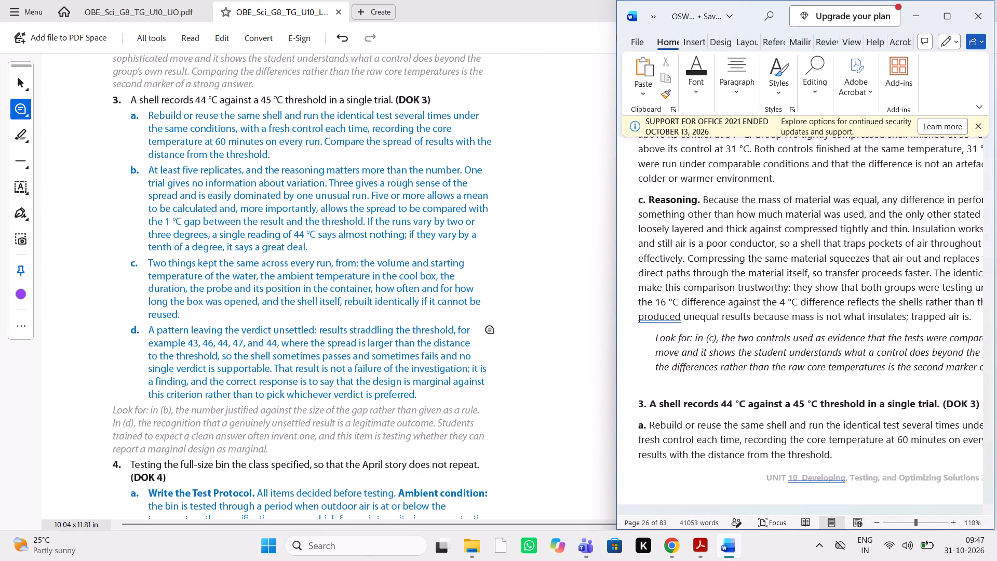
scroll(812, 355, "down", 3)
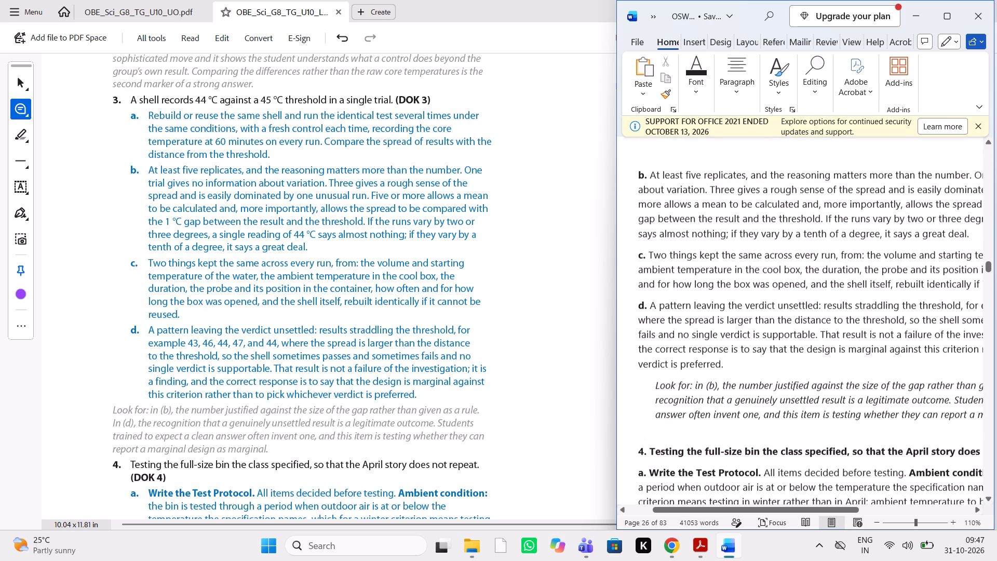
scroll(812, 355, "left", 1)
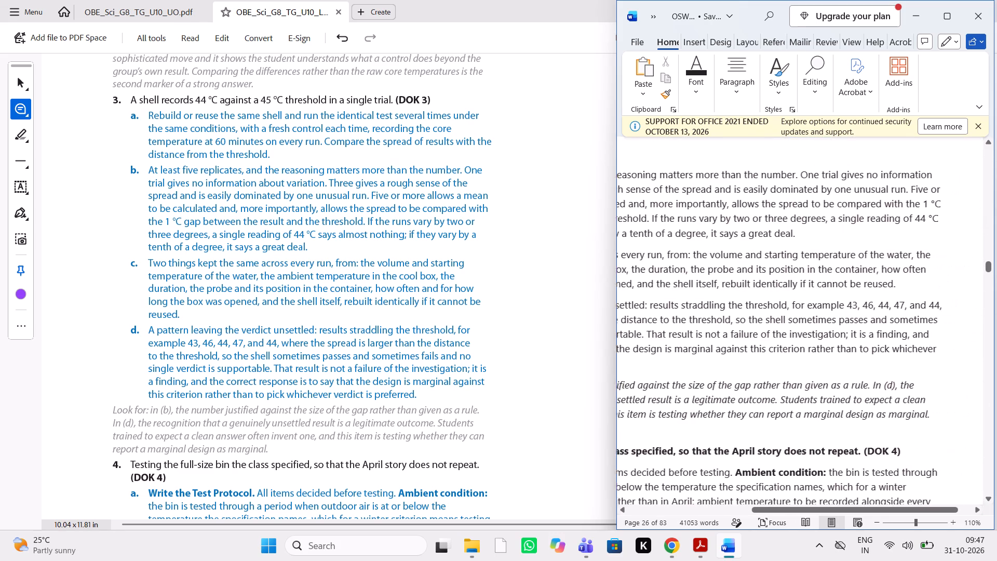
scroll(812, 355, "right", 1)
Compare Skill Mastery question 4's answers a to d, its look-for note and the Reflection heading between the PDF and Word.
scroll(458, 422, "down", 1)
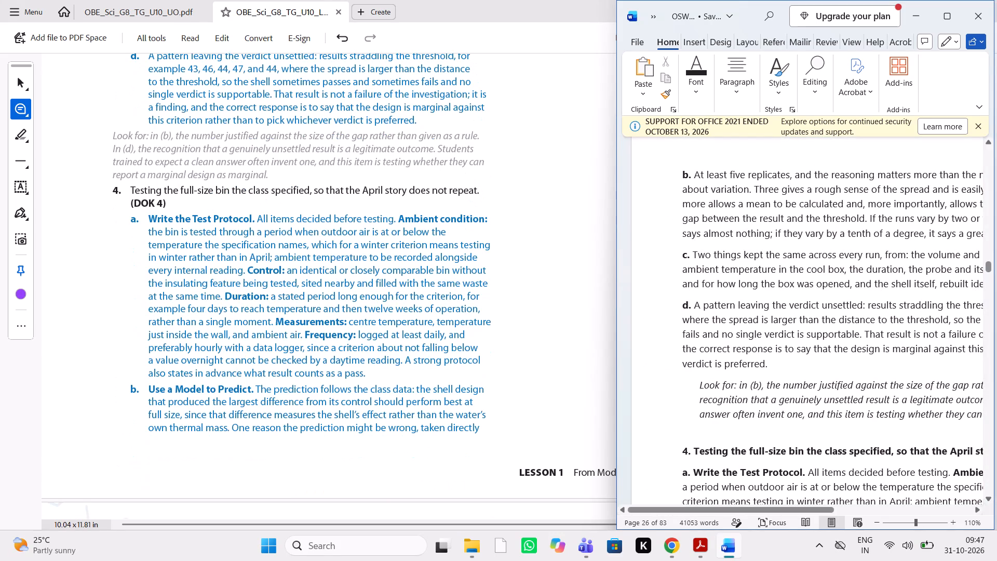
scroll(823, 318, "down", 1)
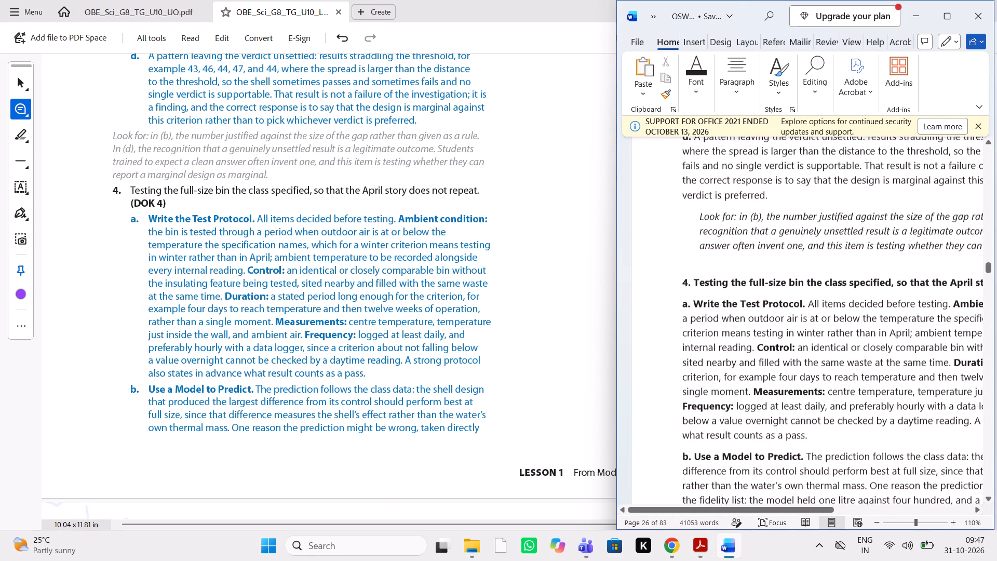
scroll(823, 318, "left", 1)
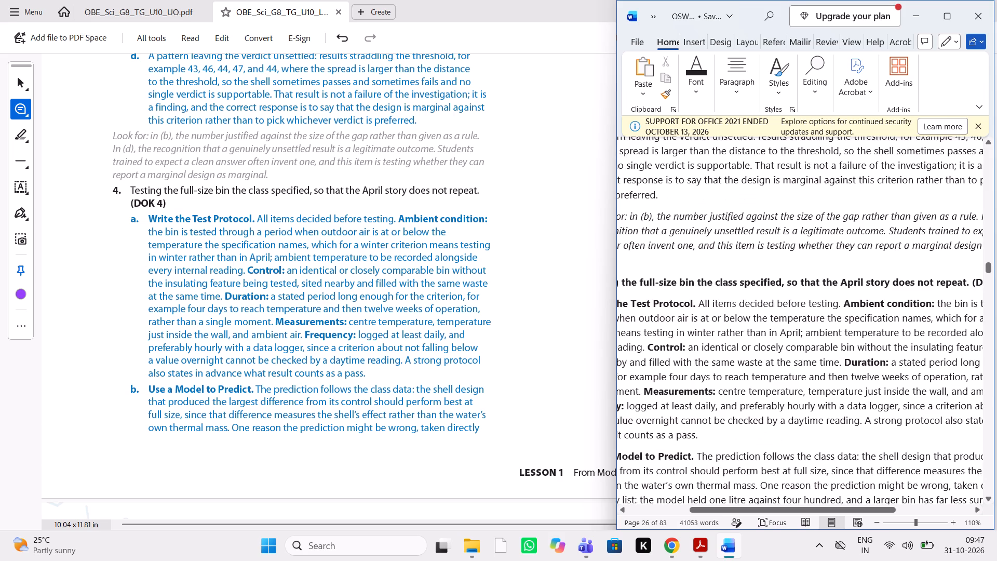
scroll(823, 318, "down", 1)
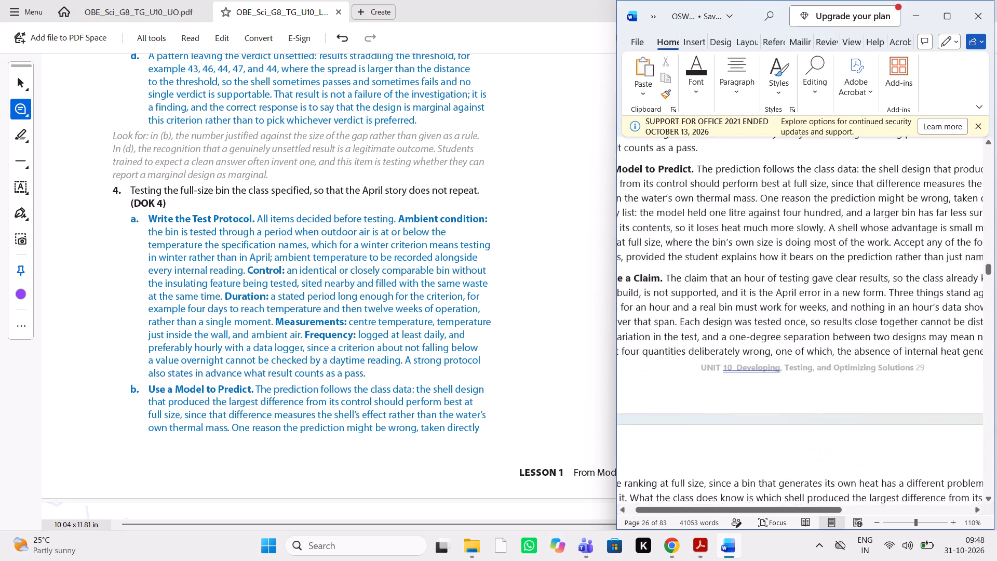
scroll(823, 318, "down", 1)
scroll(453, 321, "down", 1)
scroll(453, 321, "left", 2)
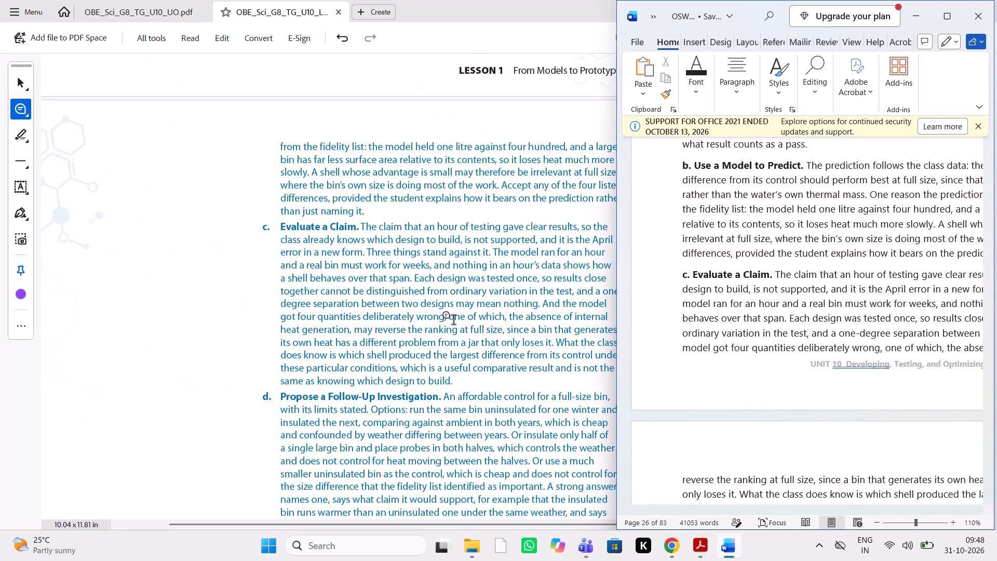
scroll(453, 321, "left", 1)
scroll(712, 333, "down", 1)
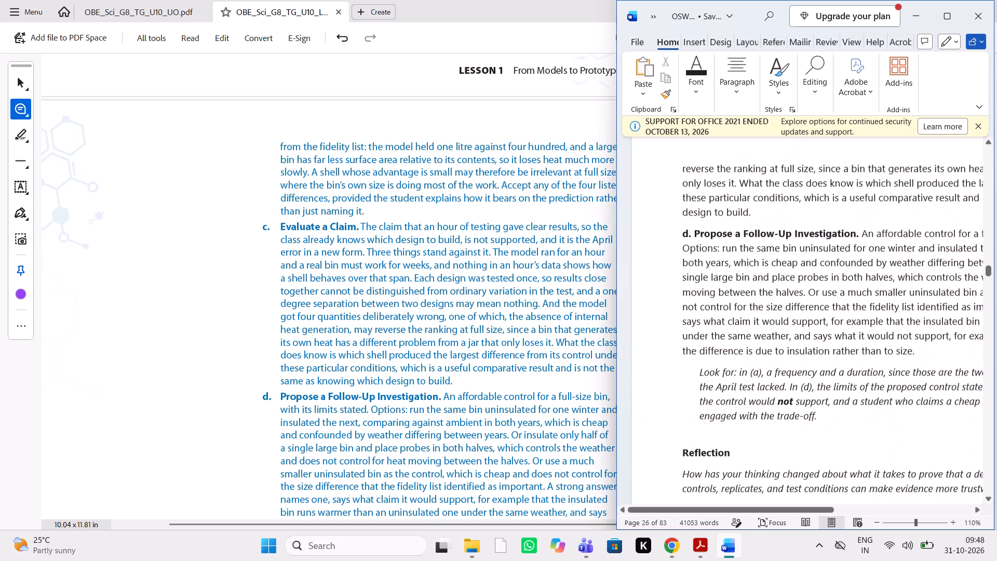
scroll(397, 363, "down", 4)
scroll(397, 363, "left", 1)
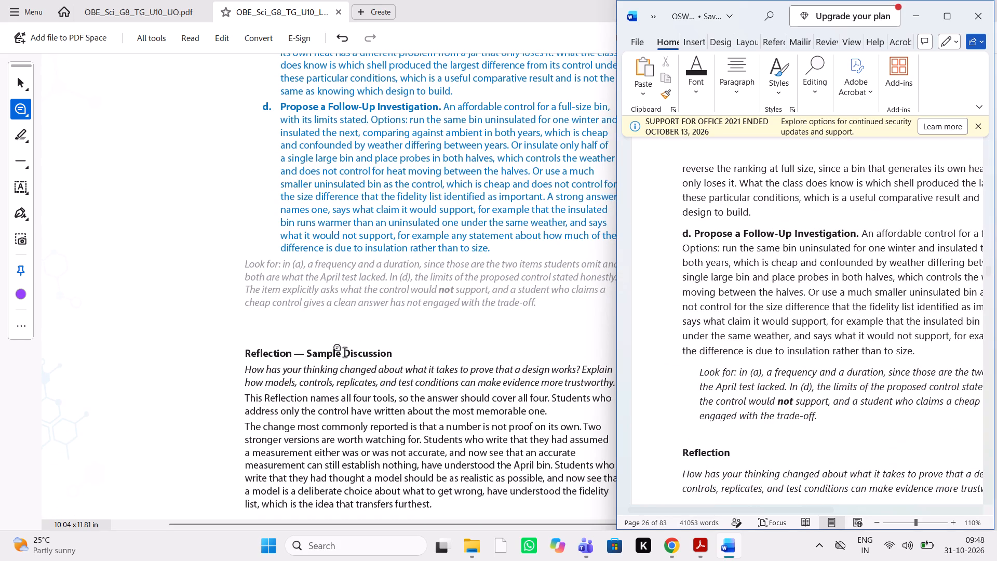
Return to Acrobat and comment "delete it" on "— Sample Discussion" in the Reflection heading on page 216.
left_click_drag(399, 355, 300, 359)
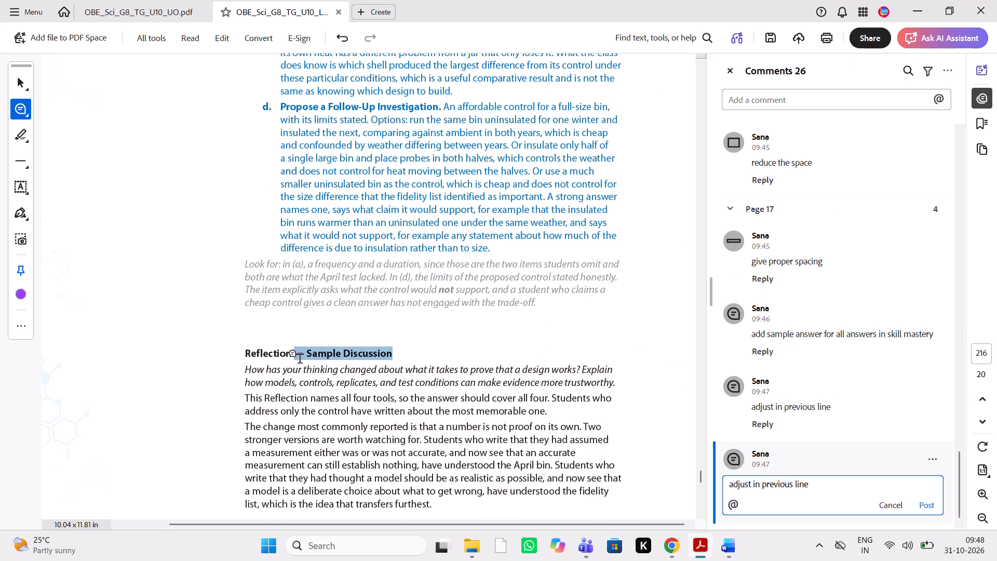
left_click_drag(300, 359, 299, 359)
type("delete it")
key("space")
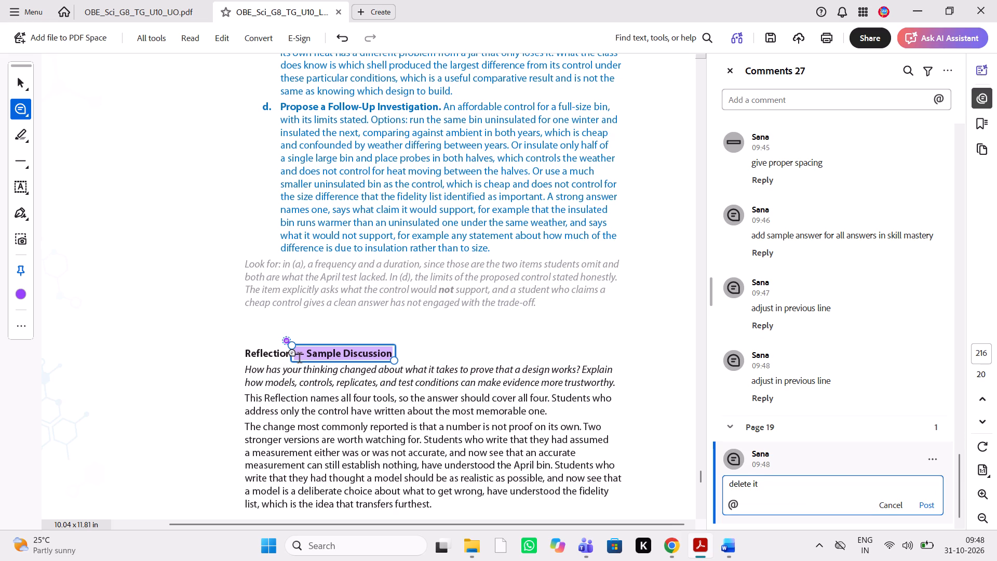
Draw a rectangle over the gap above the Reflection heading and comment "reduce the space" on it.
left_click(19, 158)
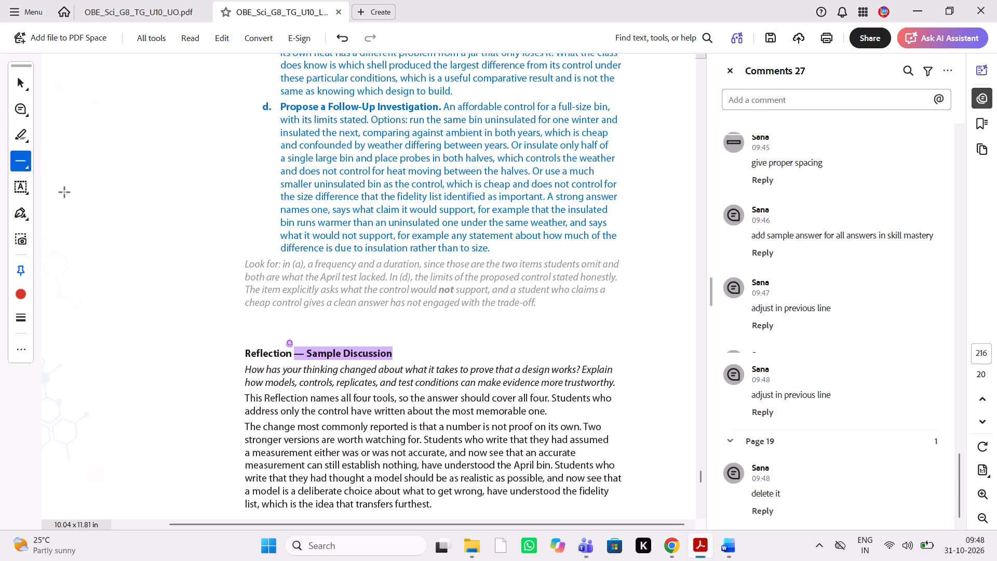
left_click(22, 163)
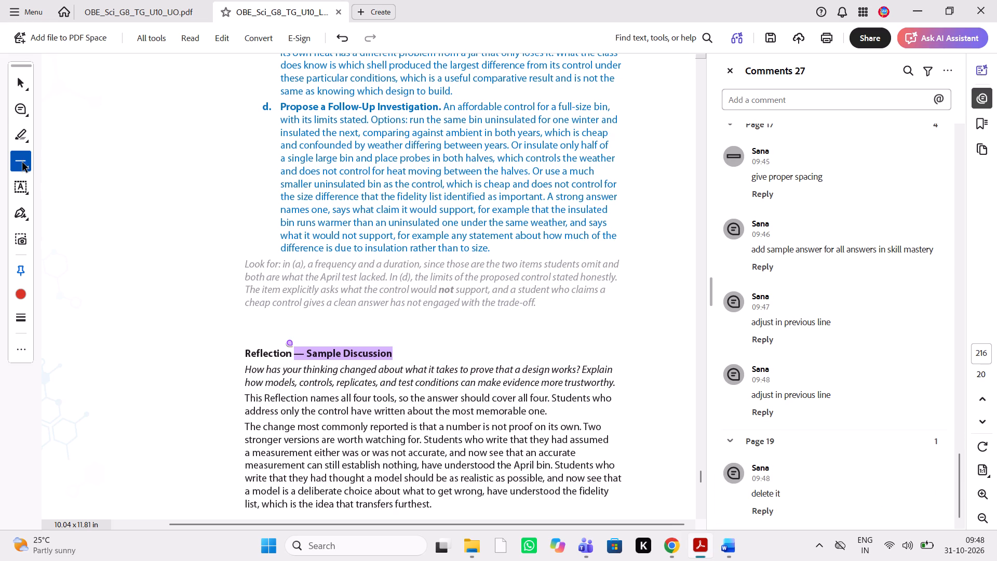
left_click(28, 164)
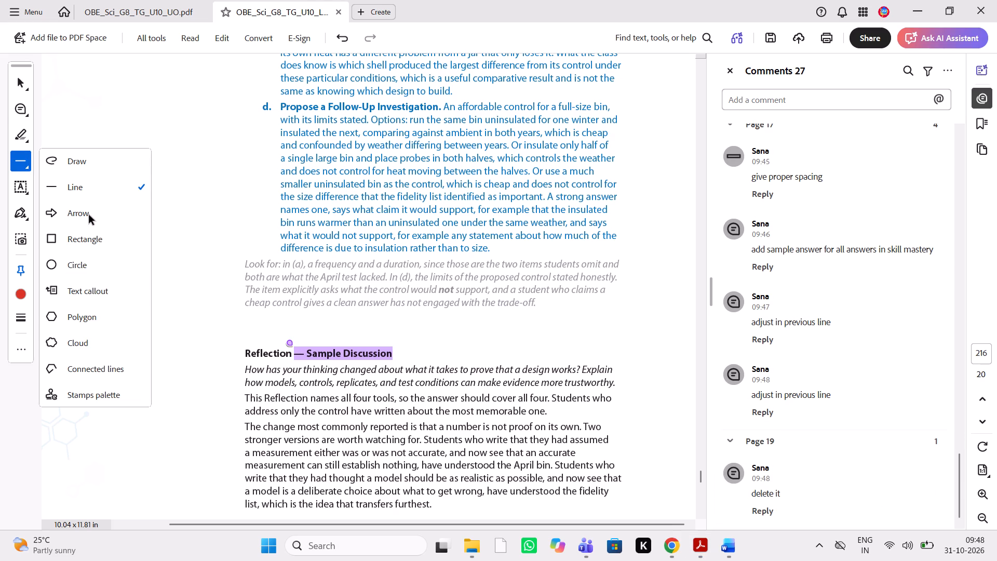
left_click(83, 237)
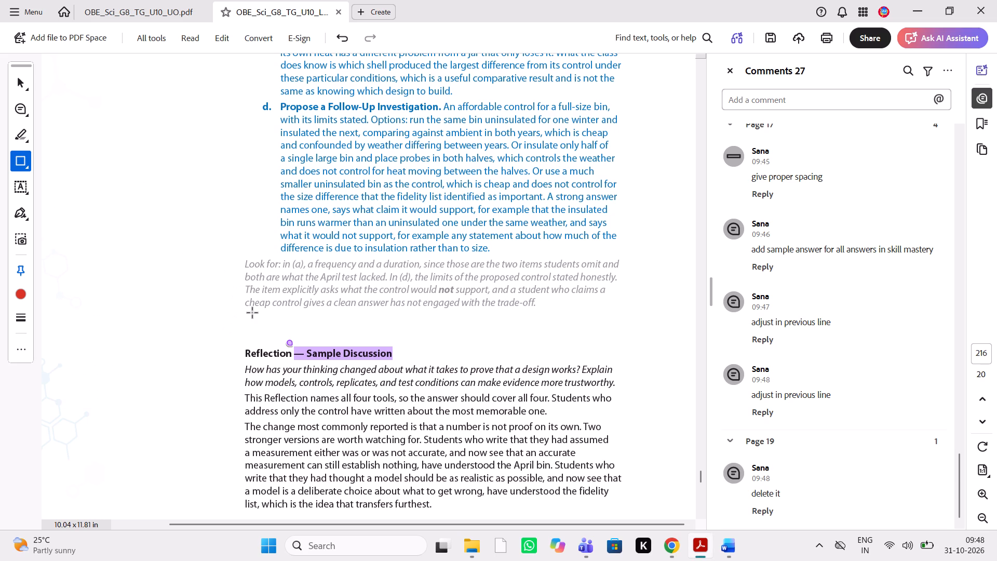
left_click_drag(253, 313, 314, 347)
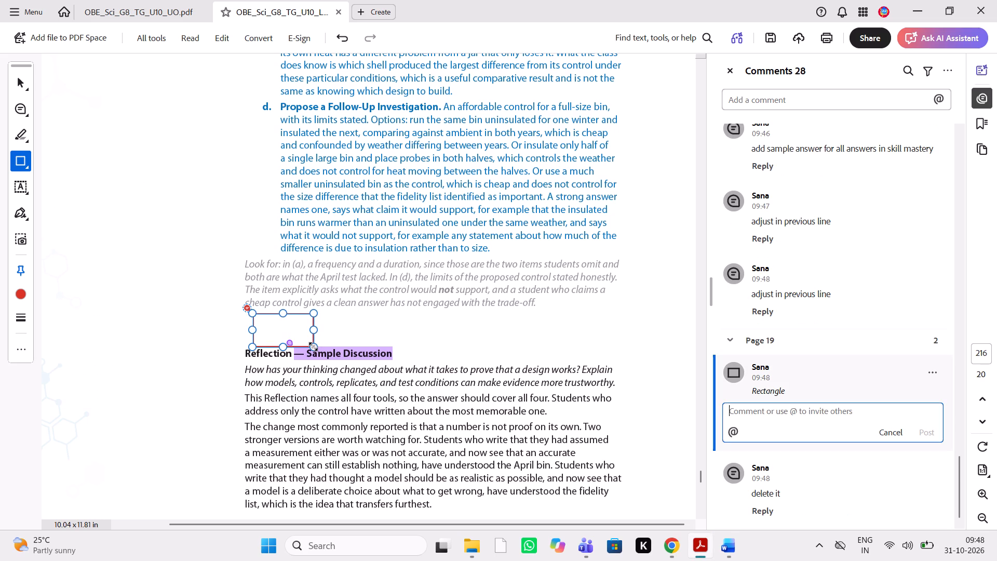
type("reduce the space")
key("space")
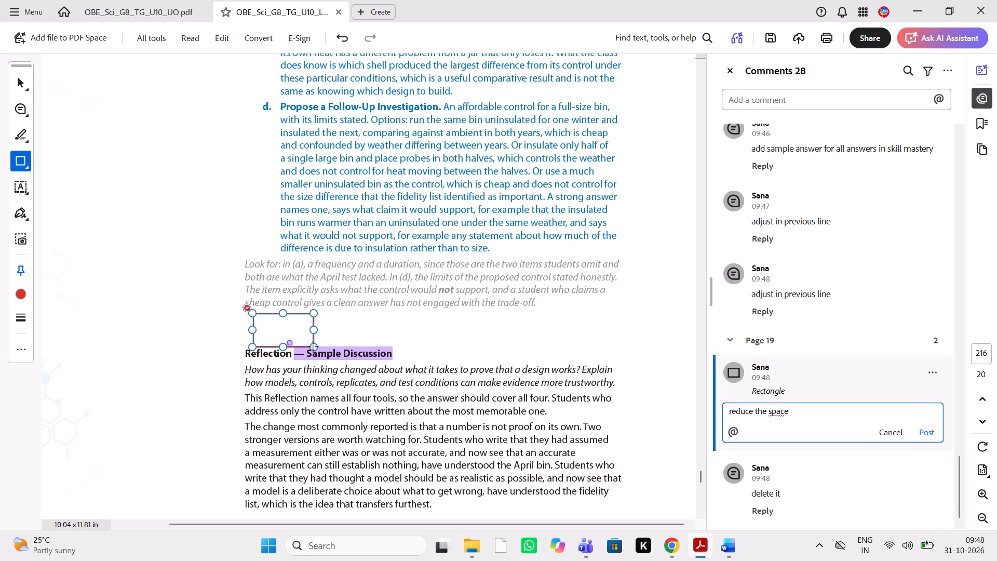
Check the end of the Lesson 1 PDF, and open OBE_Sci_G8_TG_U10_L2.pdf from the extracted Unit 10 folder in File Explorer.
scroll(416, 318, "down", 12)
scroll(416, 318, "up", 1)
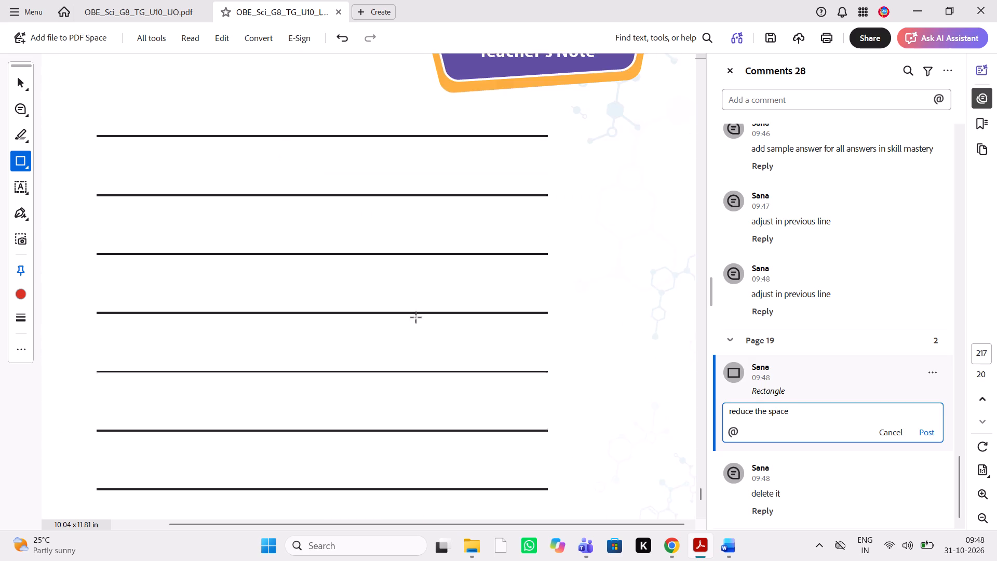
scroll(416, 318, "up", 4)
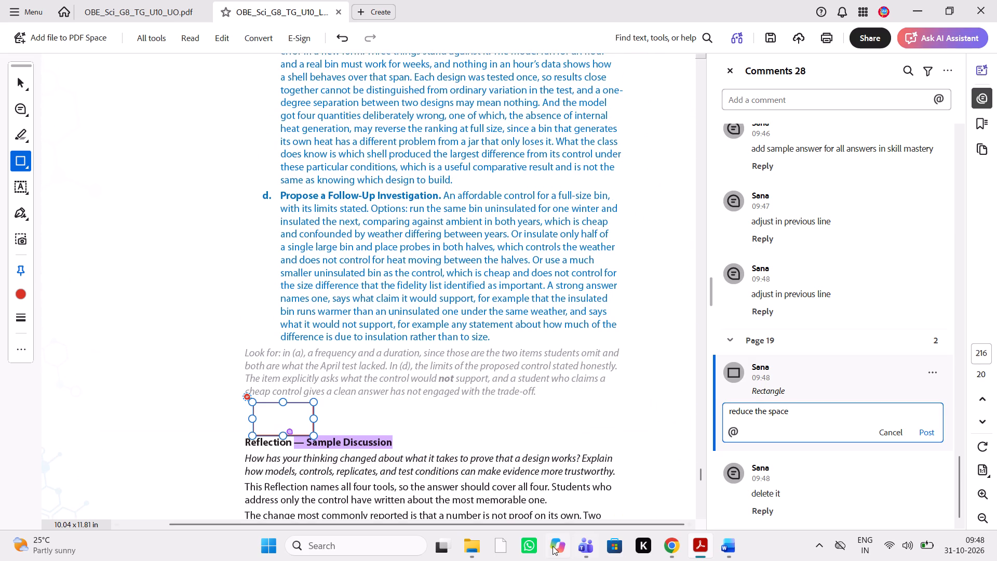
left_click(468, 550)
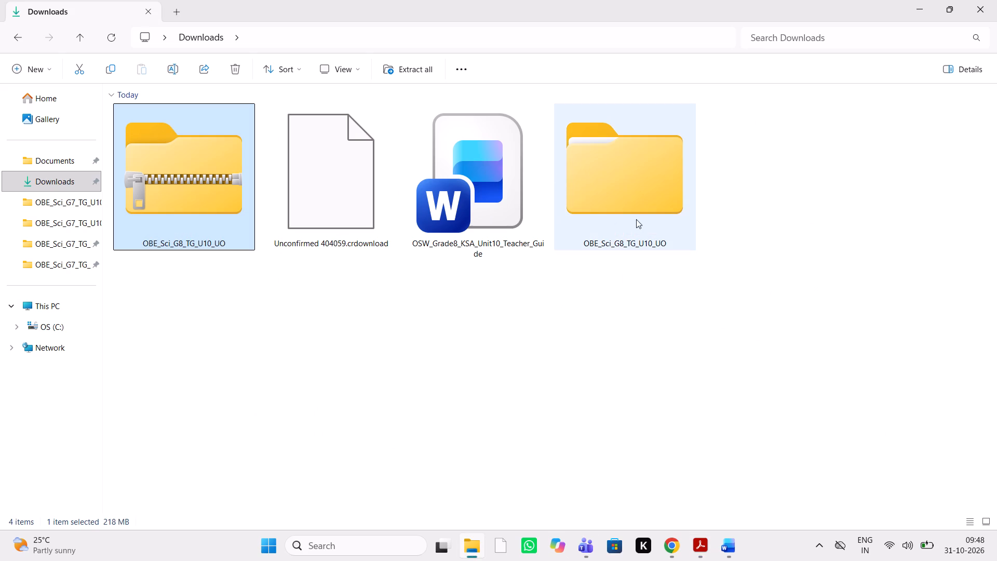
double_click(640, 230)
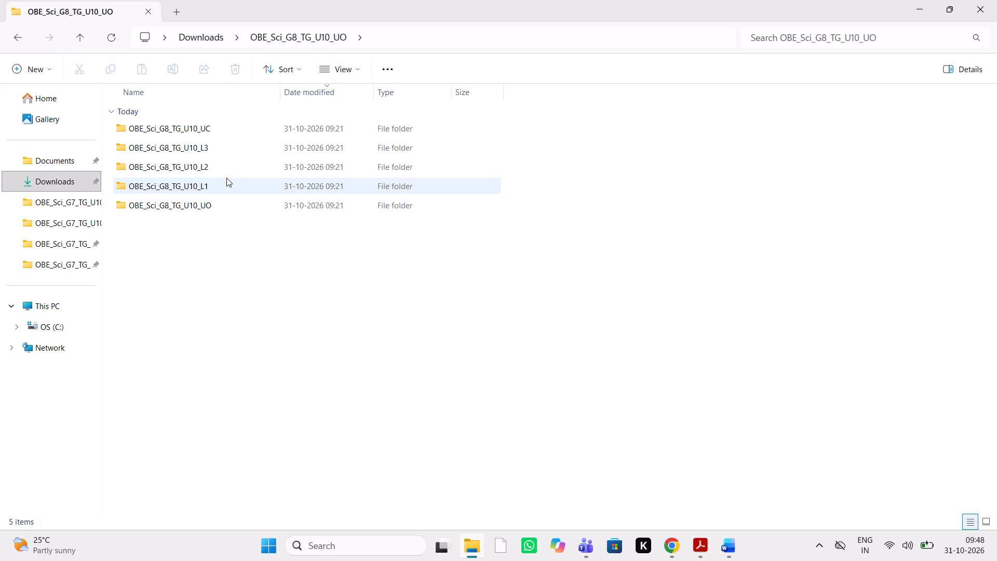
double_click(253, 169)
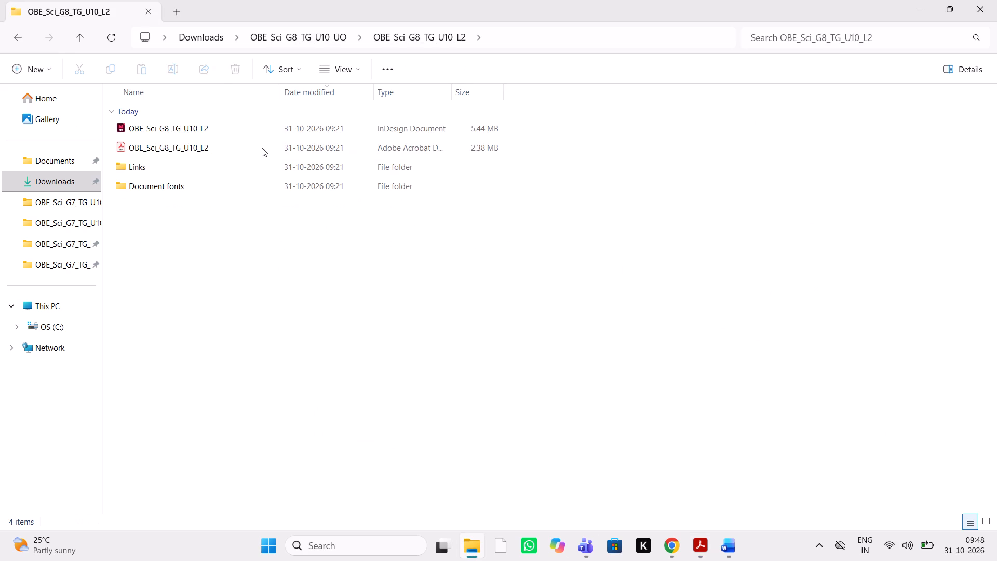
left_click(262, 148)
key("Return")
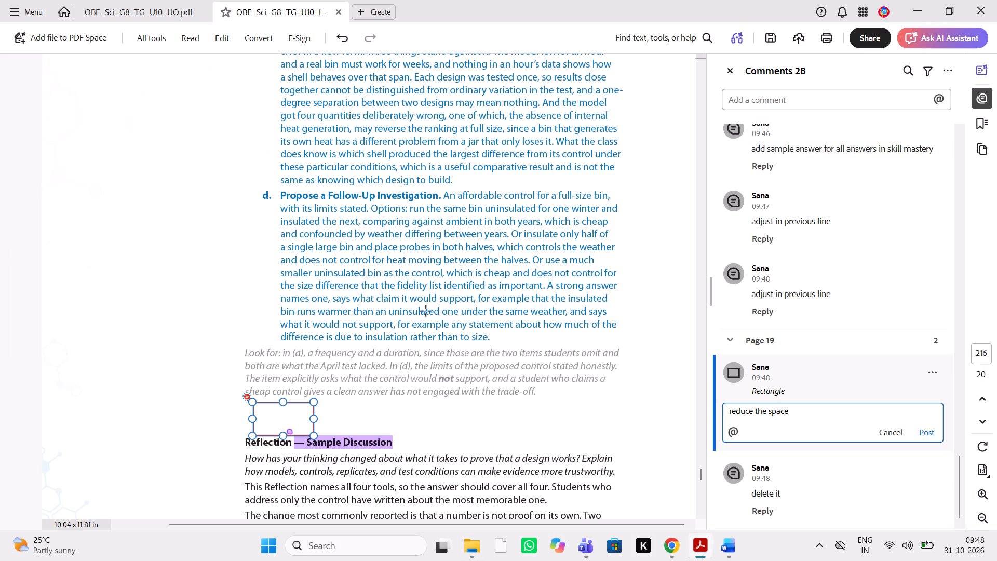
Return to File Explorer and open the Lesson 3 PDF from the OBE_Sci_G8_TG_U10_L3 folder.
left_click(477, 545)
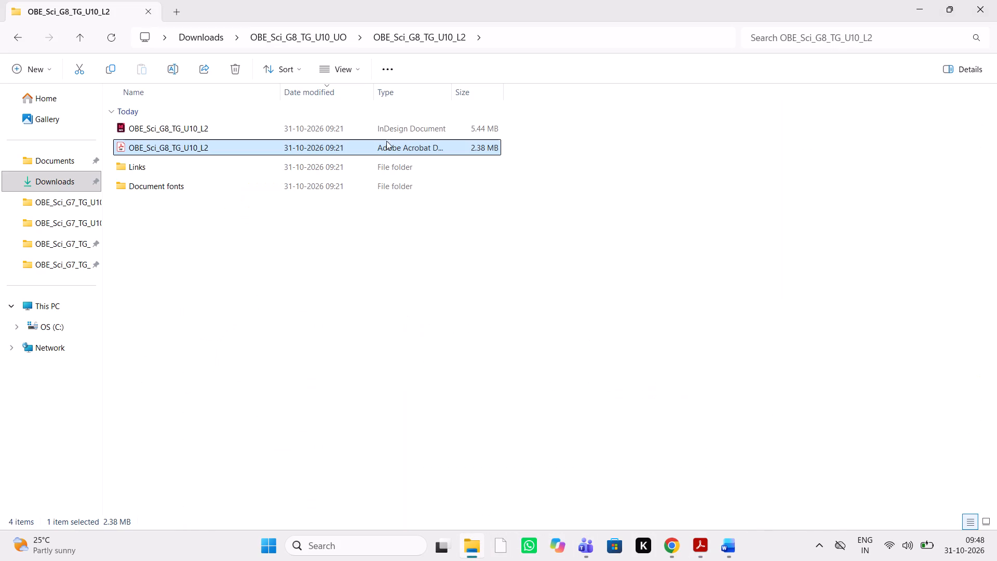
left_click(329, 21)
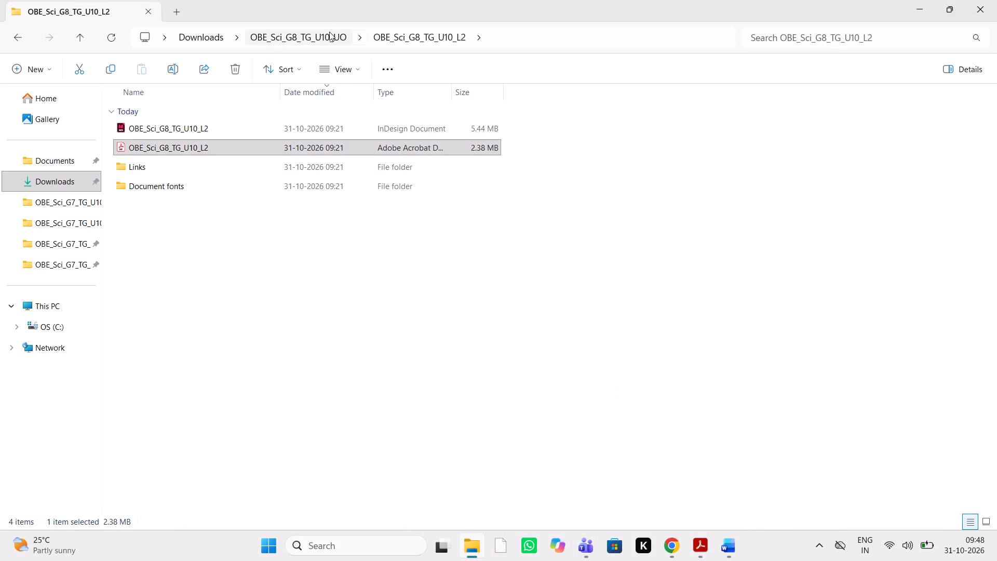
double_click(329, 32)
double_click(248, 141)
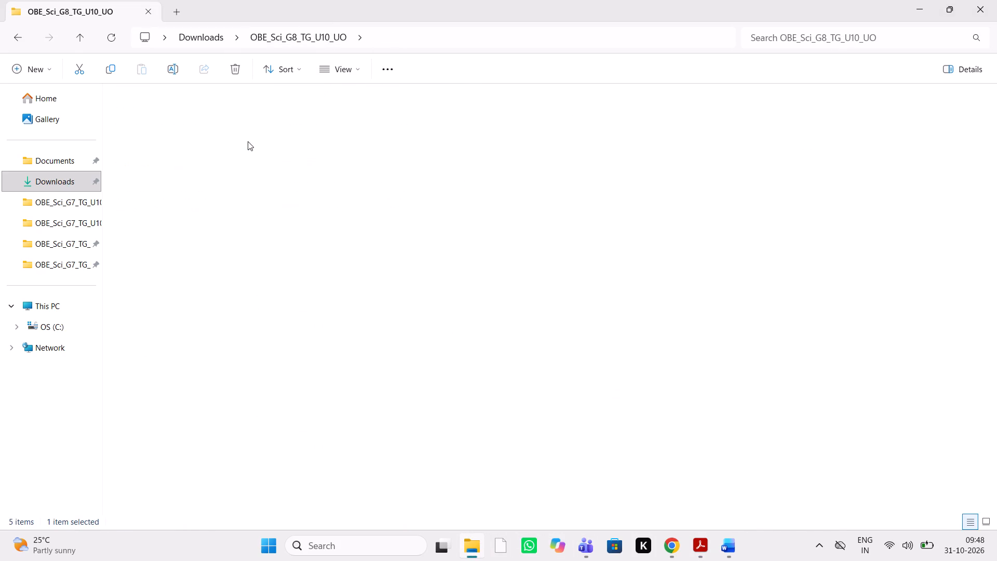
left_click(281, 151)
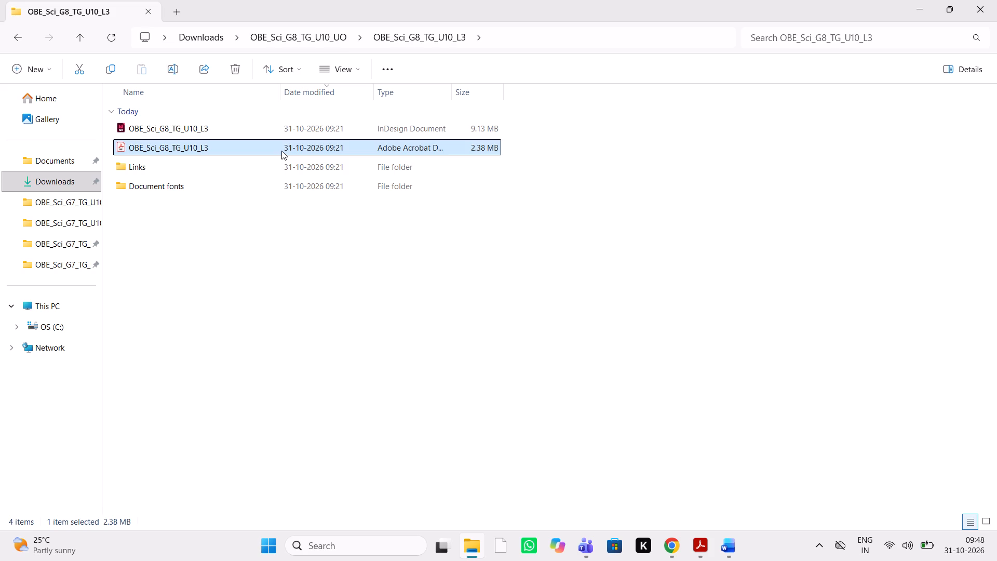
key("Return")
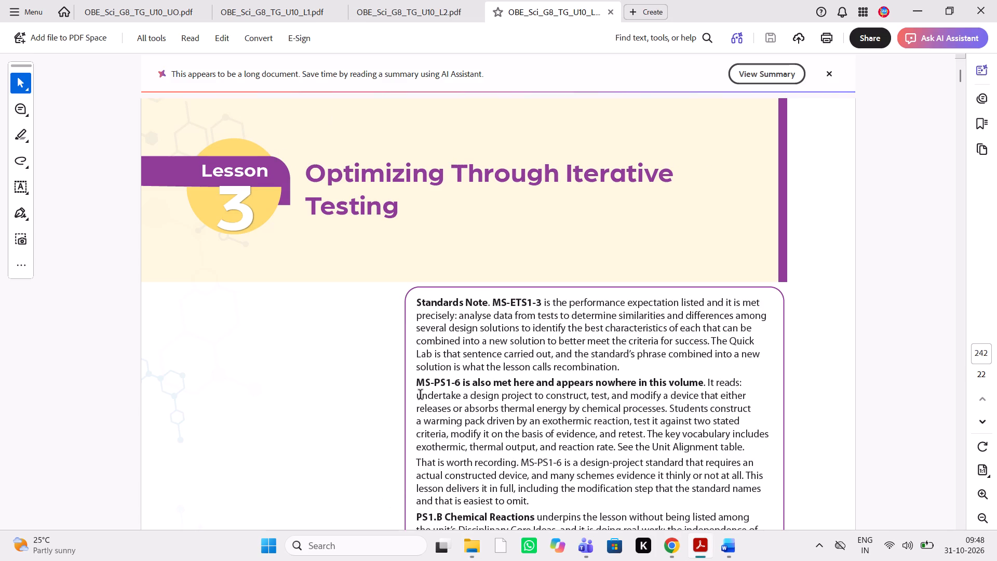
Return to File Explorer and open the unit wrap-up PDF from the OBE_Sci_G8_TG_U10_UC folder.
left_click(473, 559)
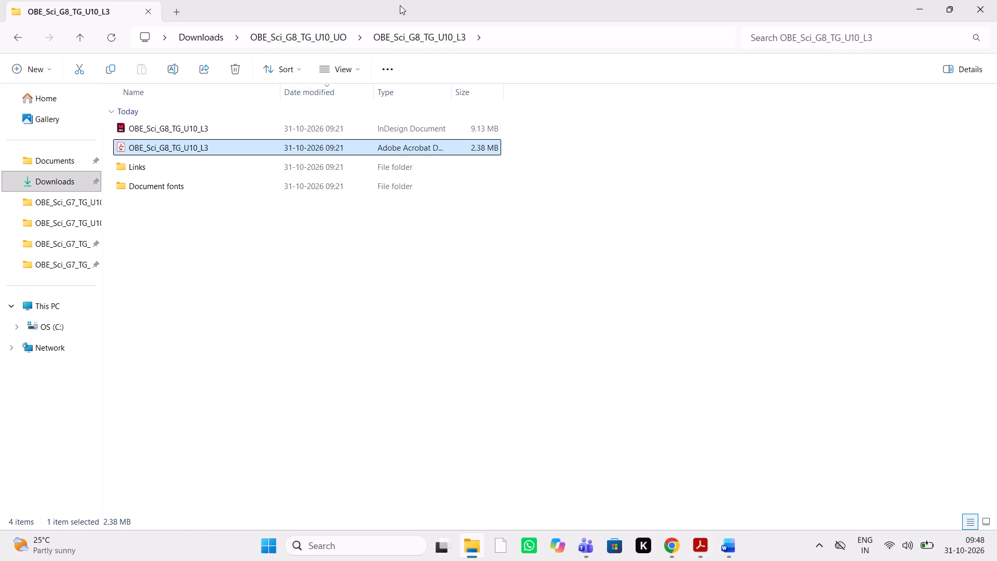
left_click(340, 39)
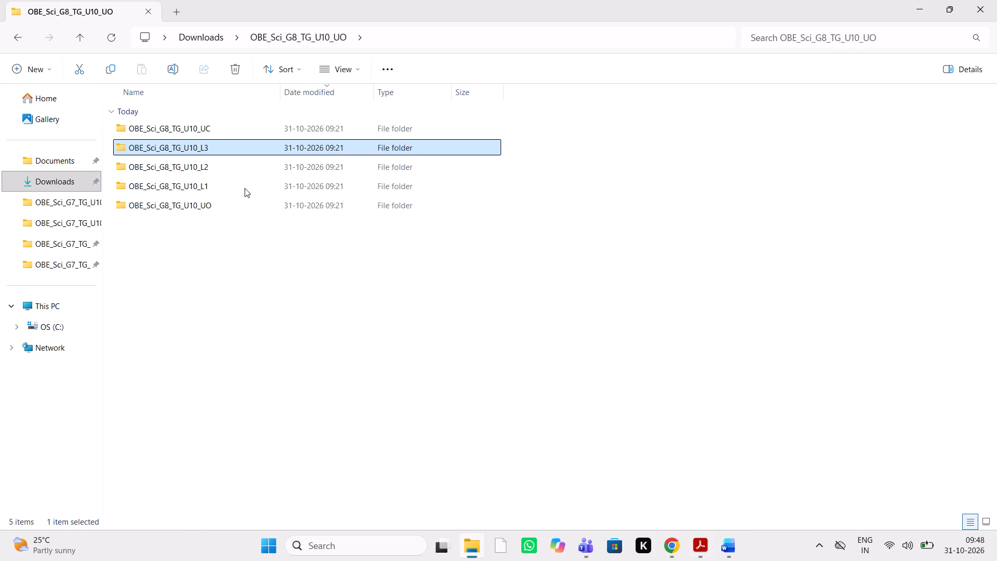
left_click(319, 129)
double_click(319, 129)
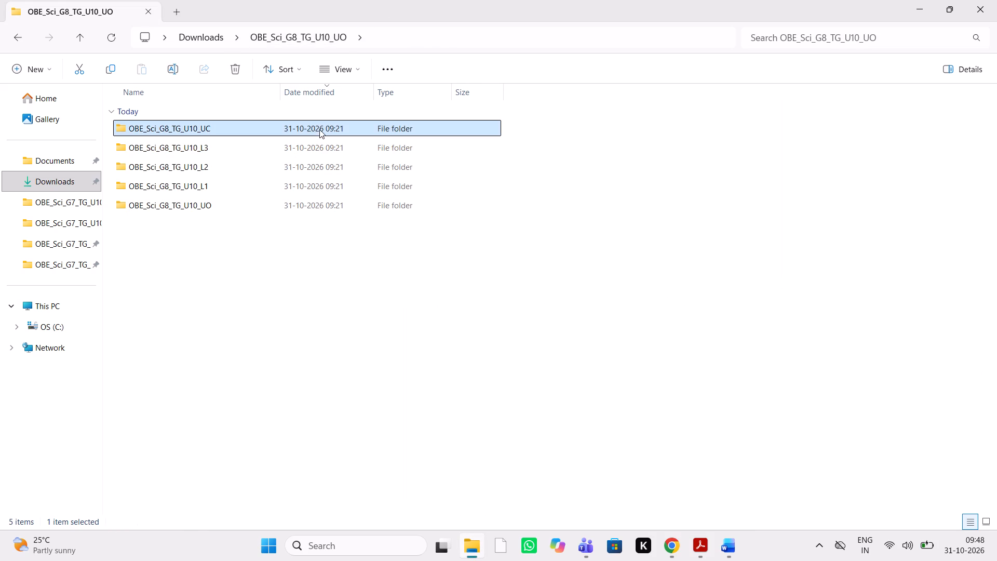
left_click(279, 148)
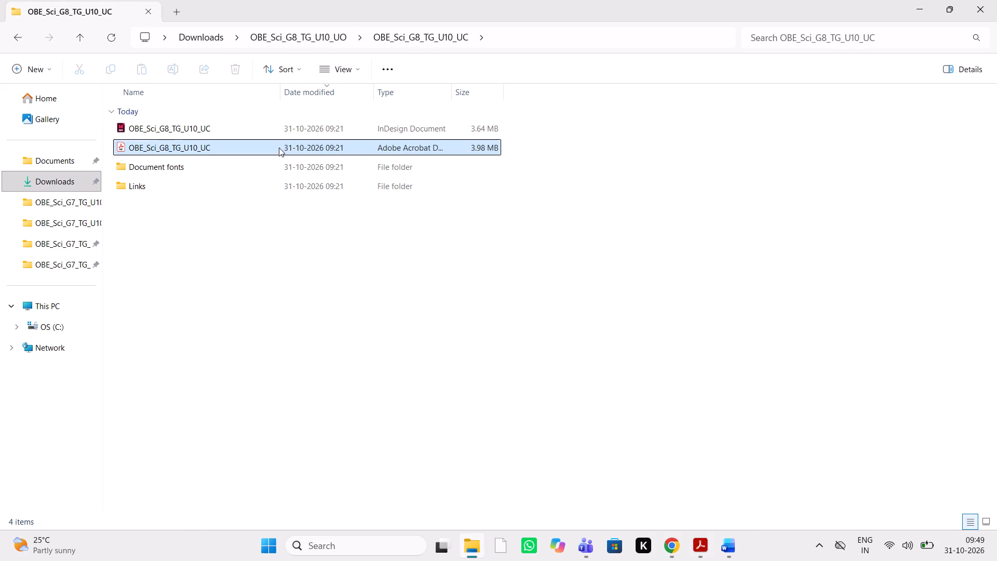
key("Return")
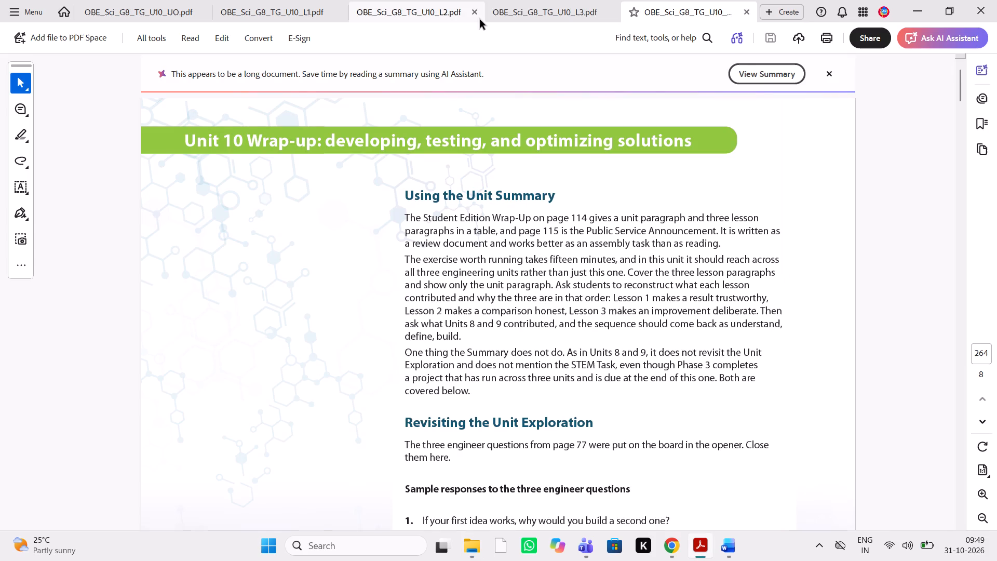
Bring up the Lesson 2 PDF in Acrobat and find Lesson 2's Standards Note in the Word source beside it.
left_click(435, 12)
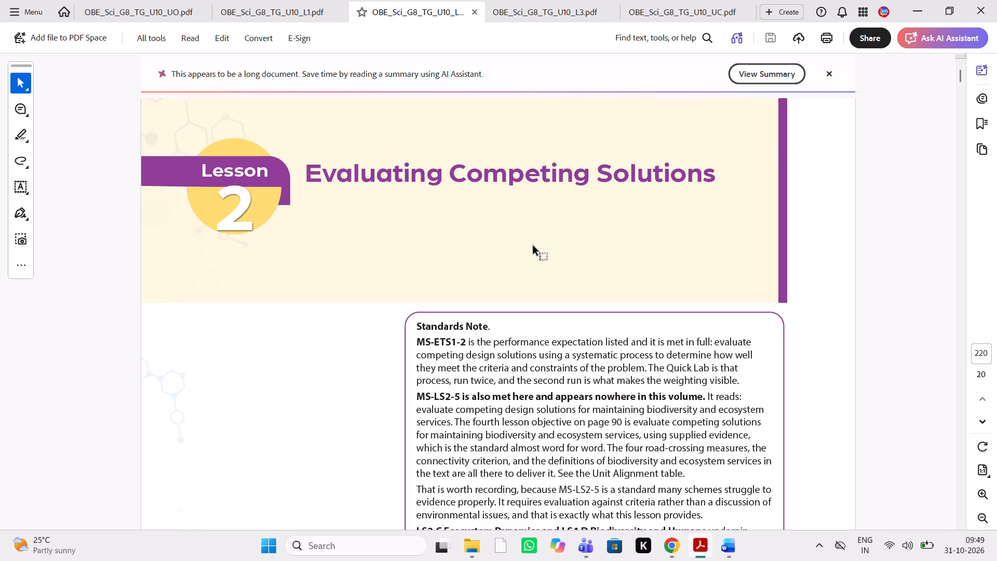
left_click(735, 545)
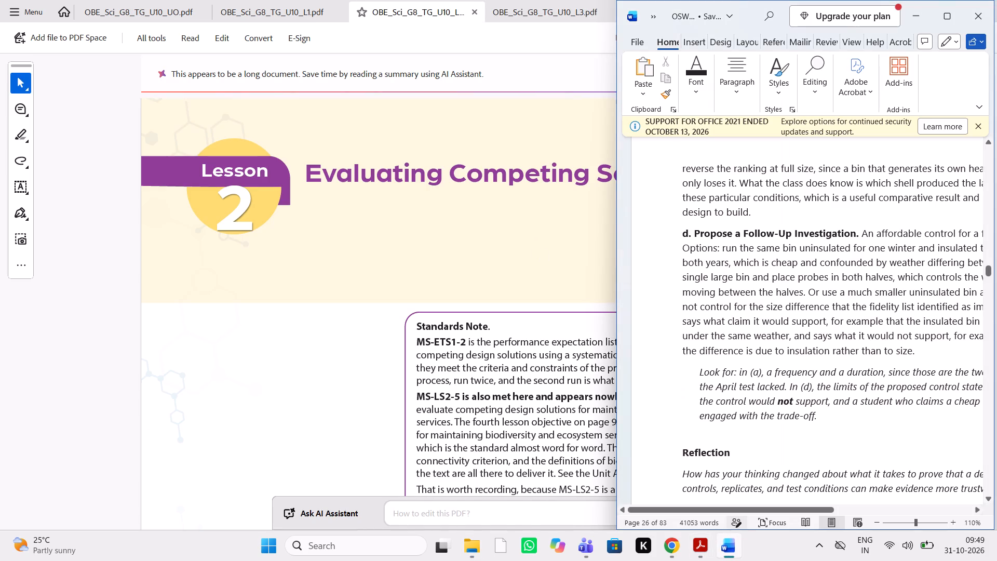
scroll(769, 367, "down", 4)
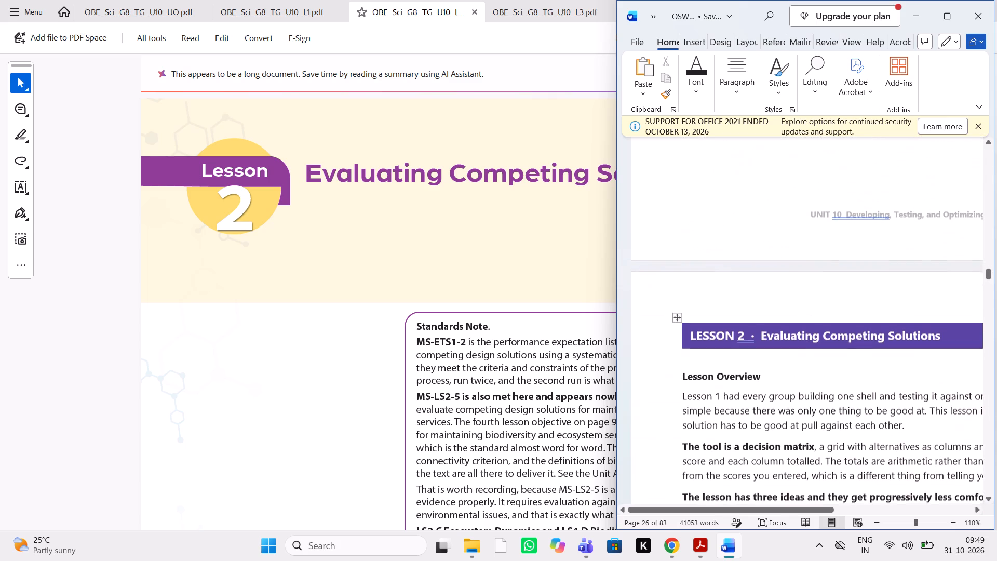
scroll(451, 356, "left", 2)
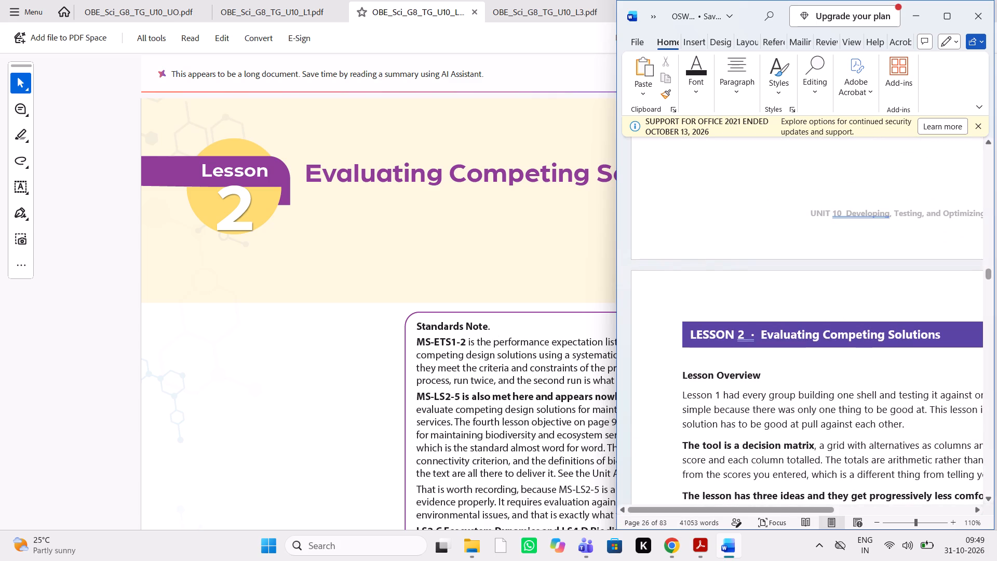
scroll(762, 363, "down", 4)
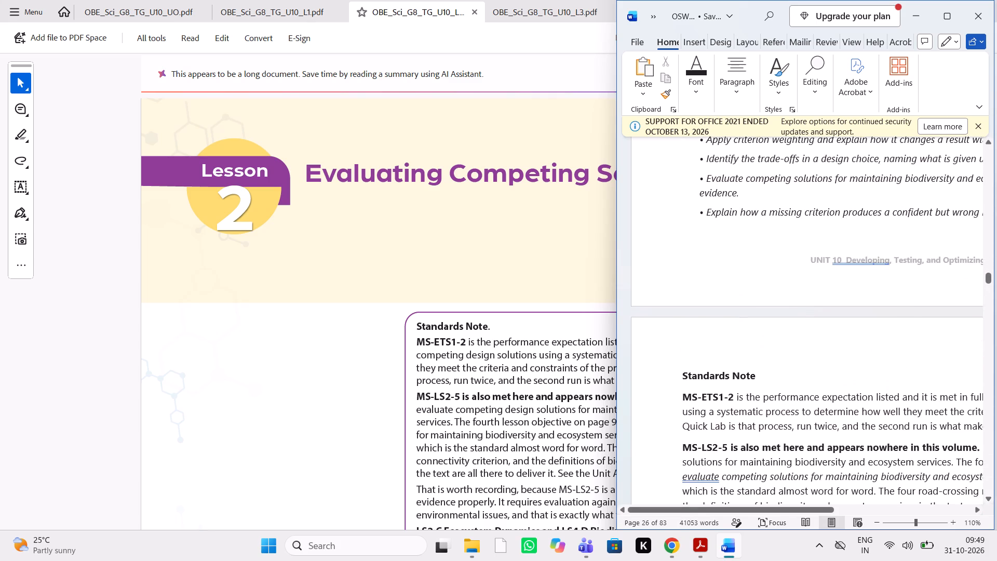
scroll(762, 363, "down", 1)
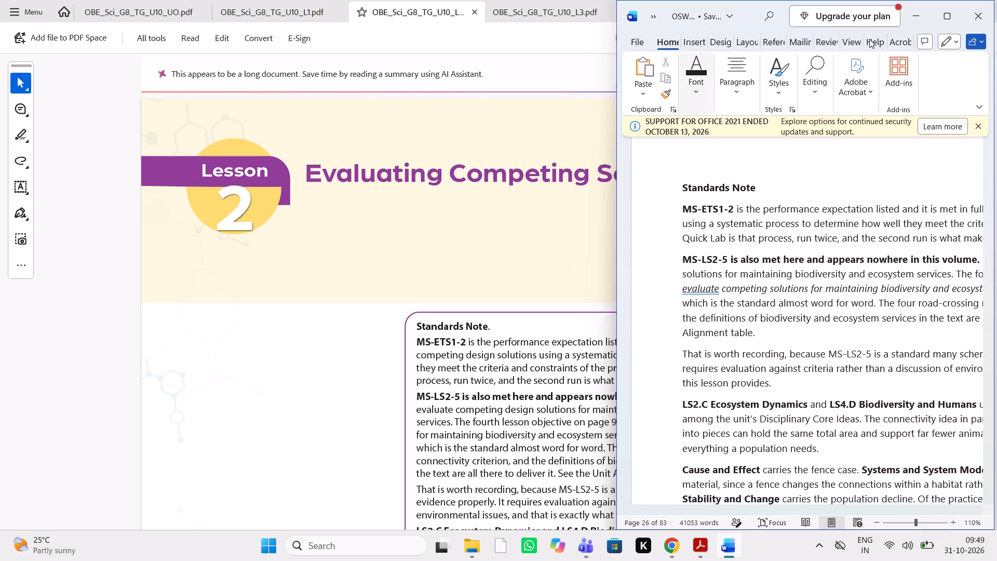
Return to Acrobat and show the comments list for the Lesson 2 PDF.
left_click(927, 14)
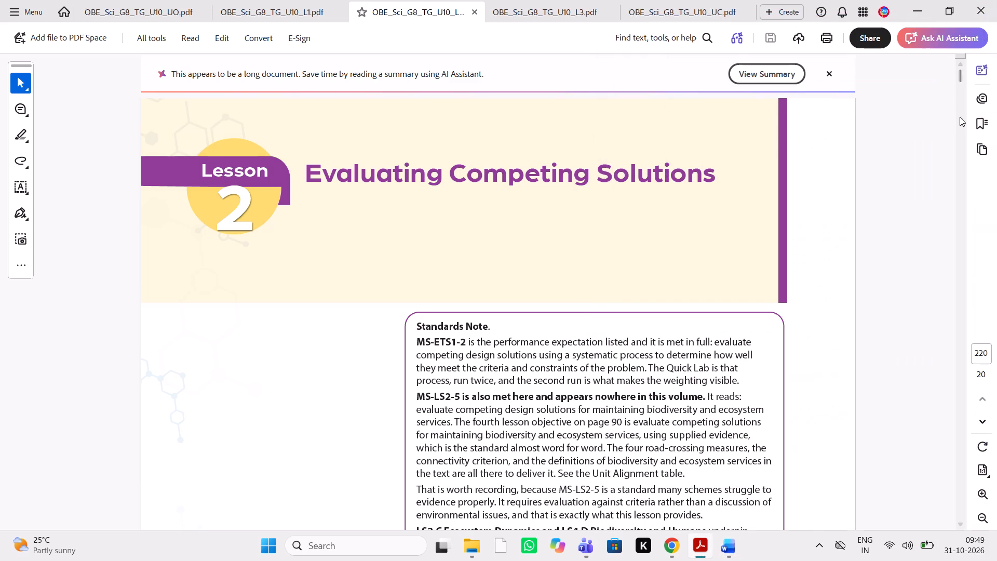
left_click(990, 102)
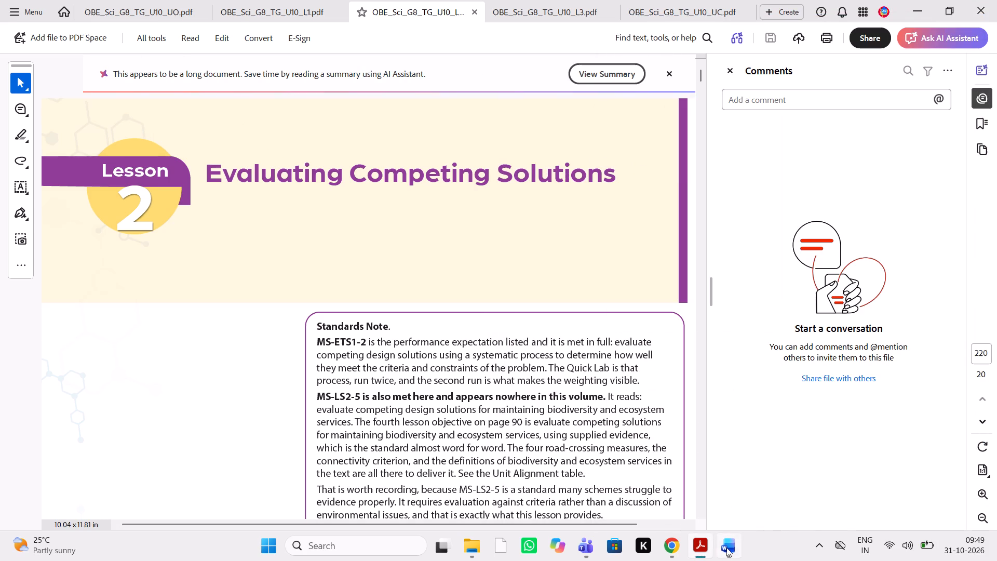
Compare the wording and bold formatting of Lesson 2's Standards Note between the PDF and the Word source.
left_click(726, 547)
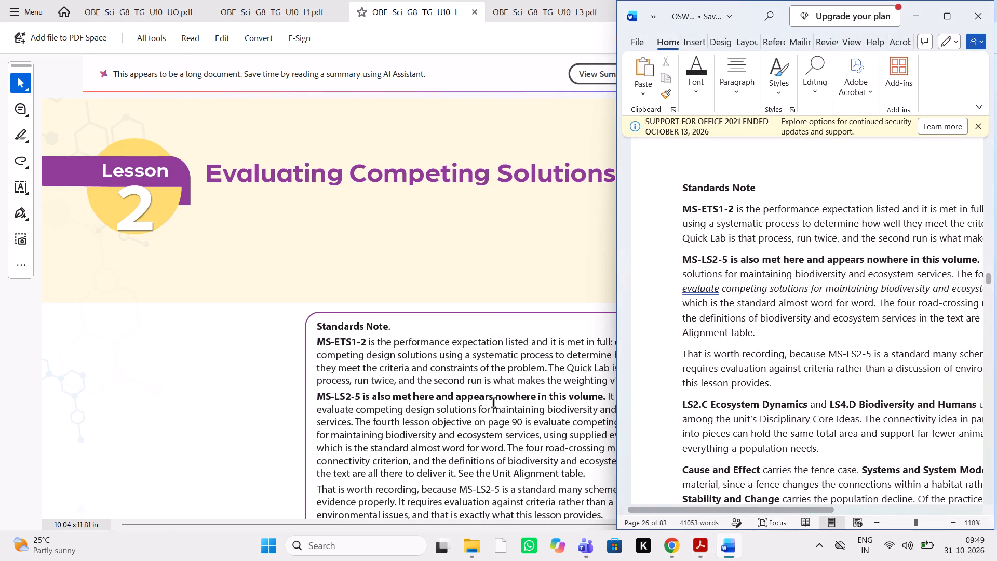
scroll(494, 404, "left", 2)
scroll(494, 404, "down", 1)
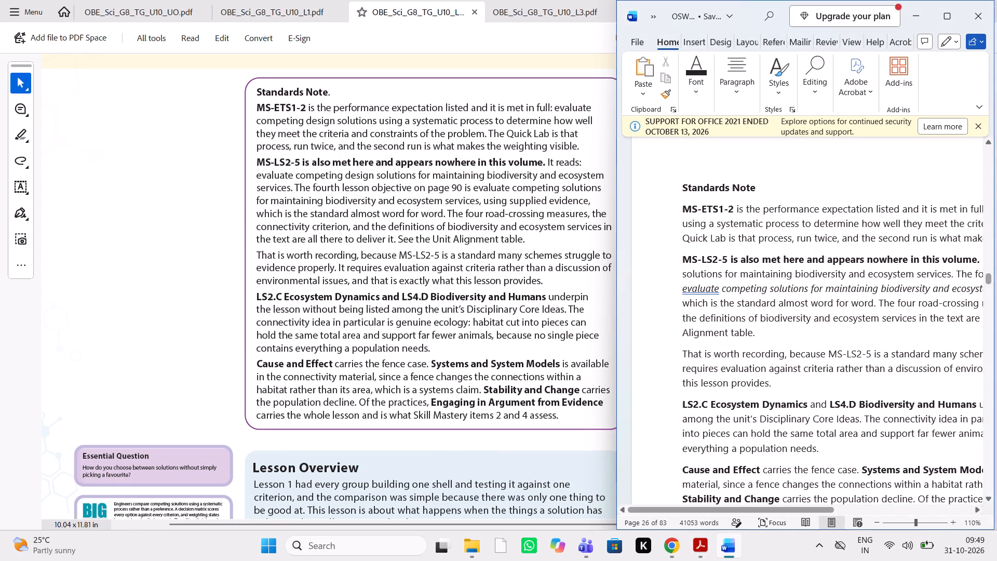
scroll(857, 352, "left", 1)
scroll(857, 352, "right", 1)
scroll(857, 352, "left", 1)
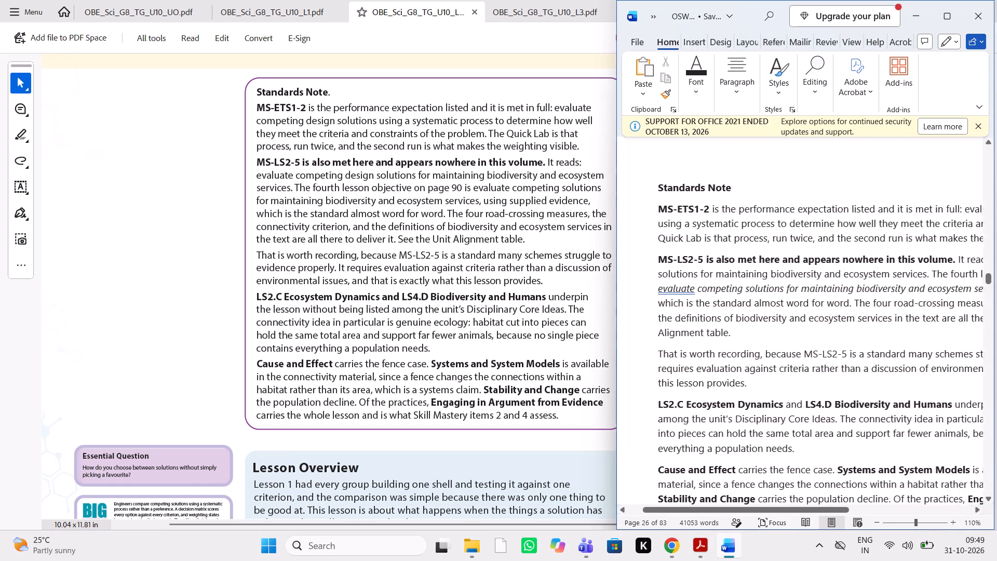
scroll(857, 352, "left", 2)
scroll(857, 352, "right", 1)
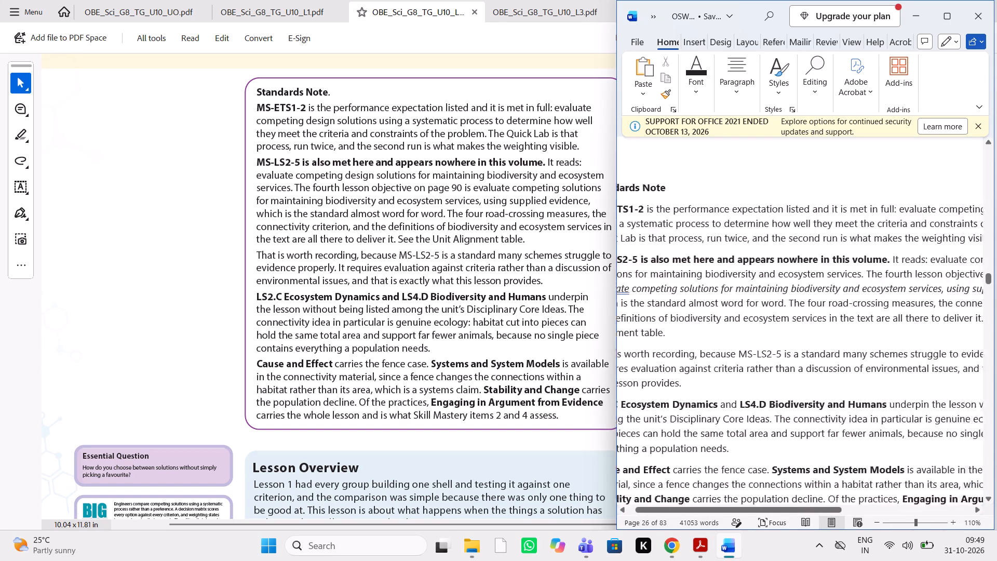
scroll(857, 352, "right", 1)
scroll(857, 352, "down", 1)
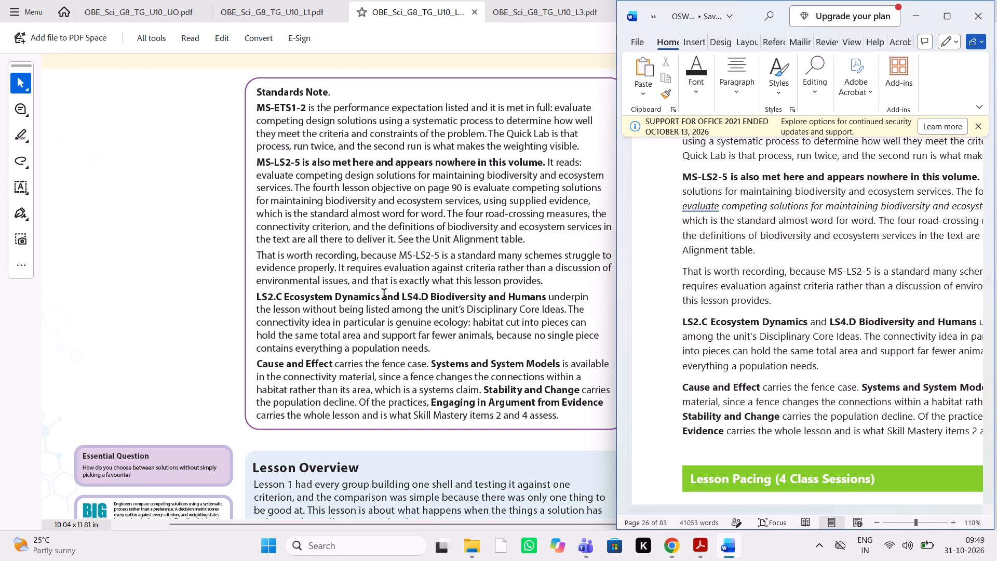
Comment "unbold it" on "and" between "LS2.C Ecosystem Dynamics" and "LS4.D Biodiversity and Humans" in the PDF's Standards Note.
left_click(22, 116)
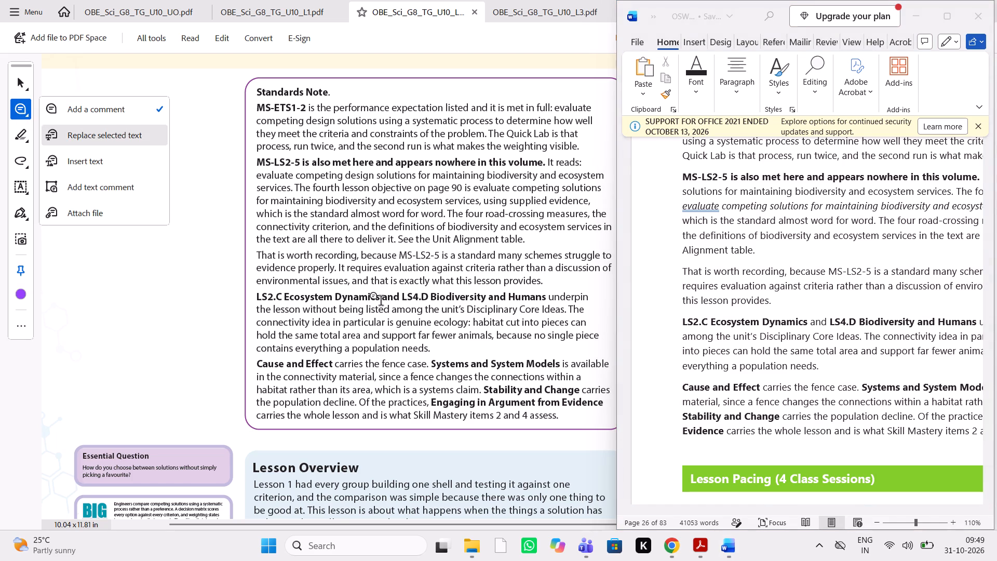
left_click_drag(381, 302, 396, 299)
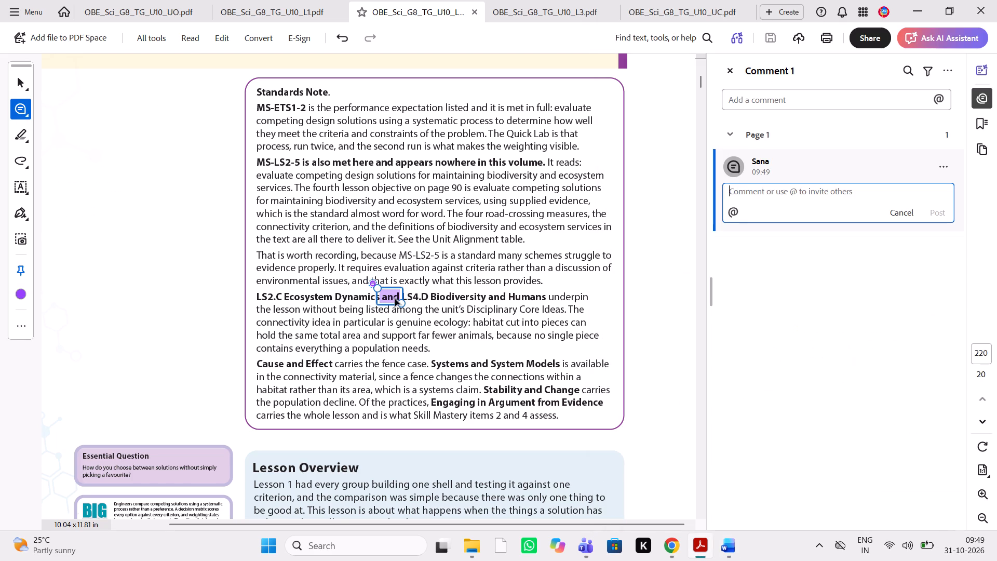
type("unbold it")
key("space")
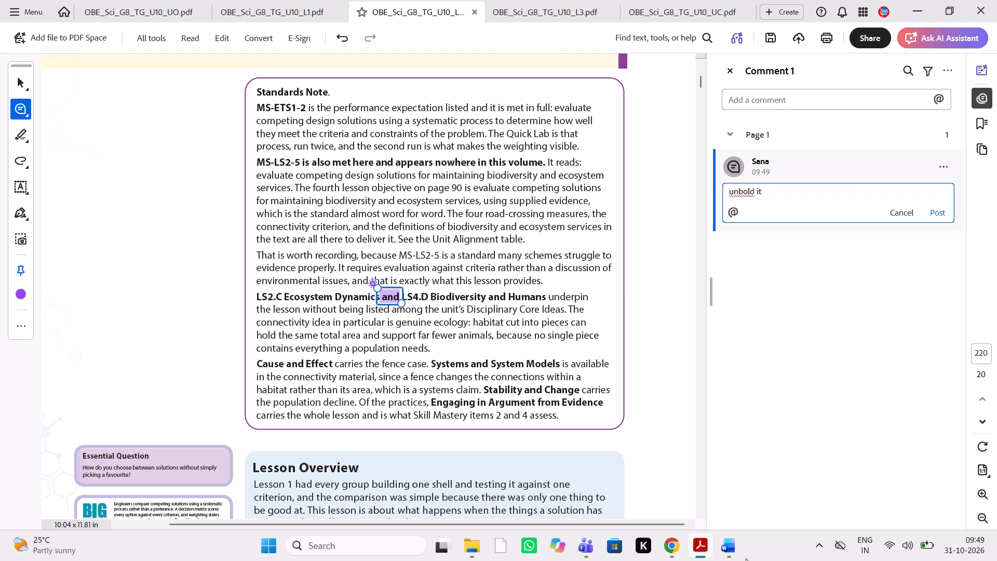
Bring the Word source up beside the PDF and compare the remaining paragraphs of Lesson 2's Standards Note.
left_click(744, 557)
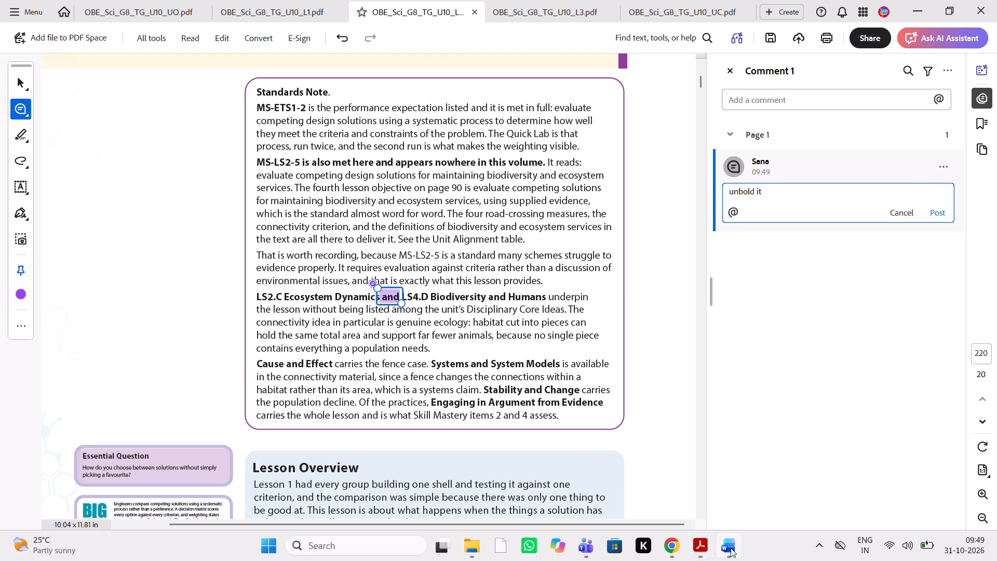
left_click(731, 548)
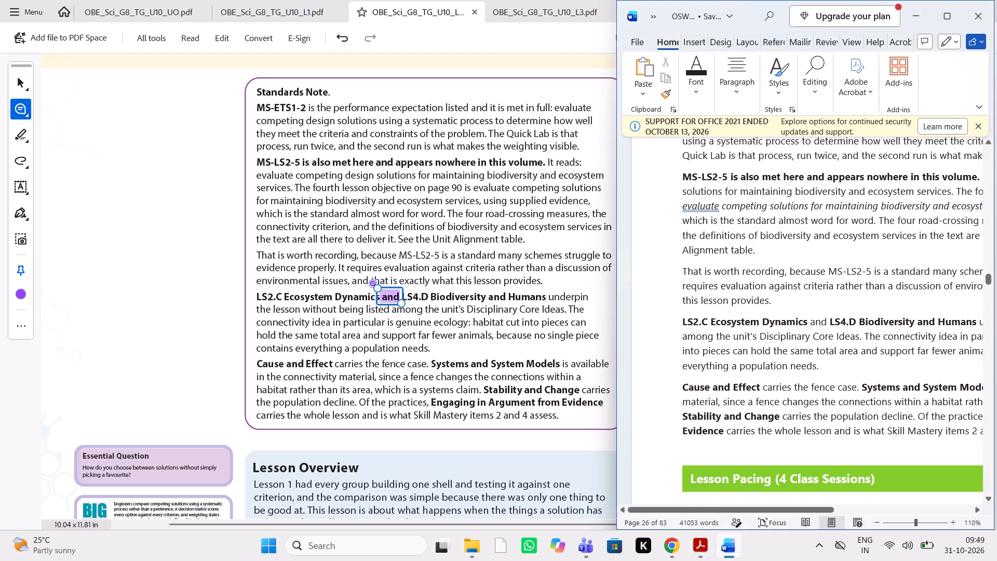
scroll(835, 417, "left", 1)
scroll(835, 417, "right", 1)
scroll(835, 417, "down", 1)
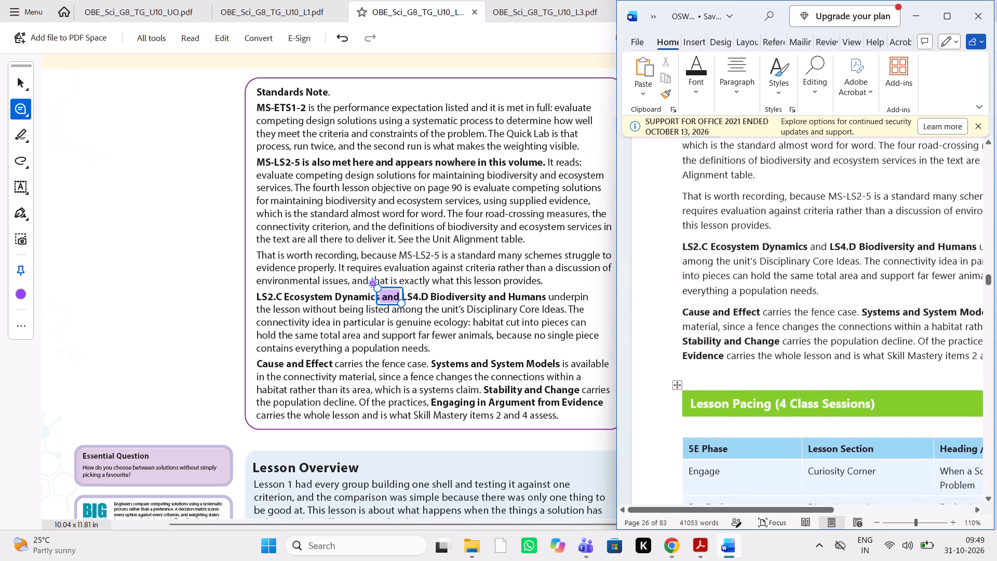
scroll(835, 417, "left", 1)
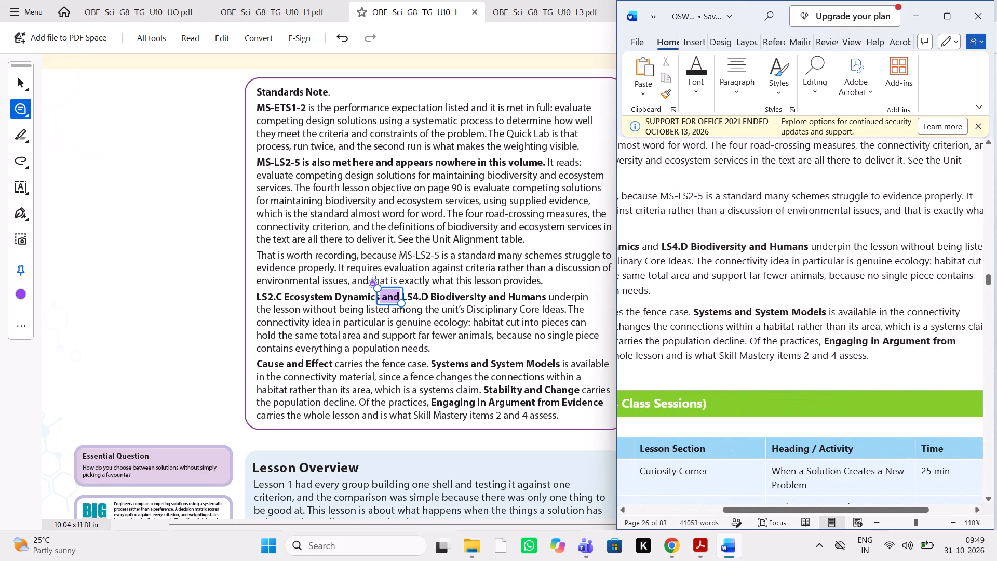
scroll(835, 417, "right", 1)
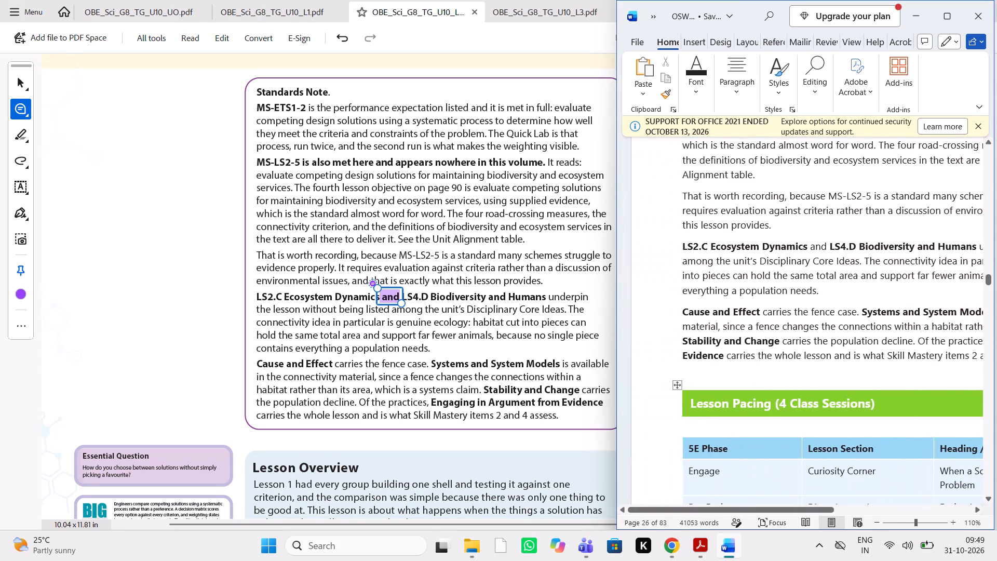
scroll(835, 417, "left", 1)
Compare the wording and formatting of Lesson 2's Lesson Overview, including the learning objectives, between the PDF and the Word source.
scroll(557, 421, "down", 1)
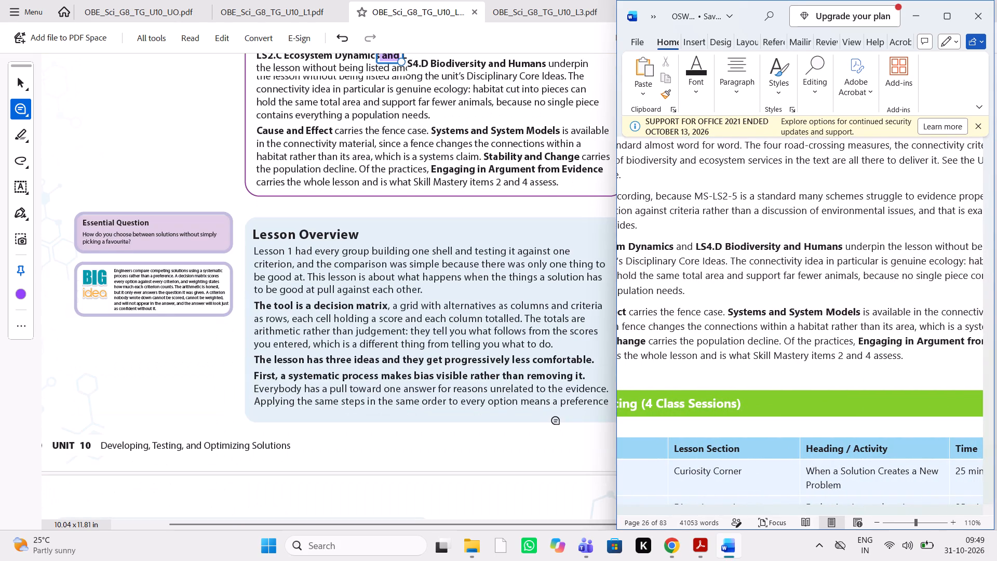
scroll(867, 311, "up", 9)
scroll(867, 311, "down", 1)
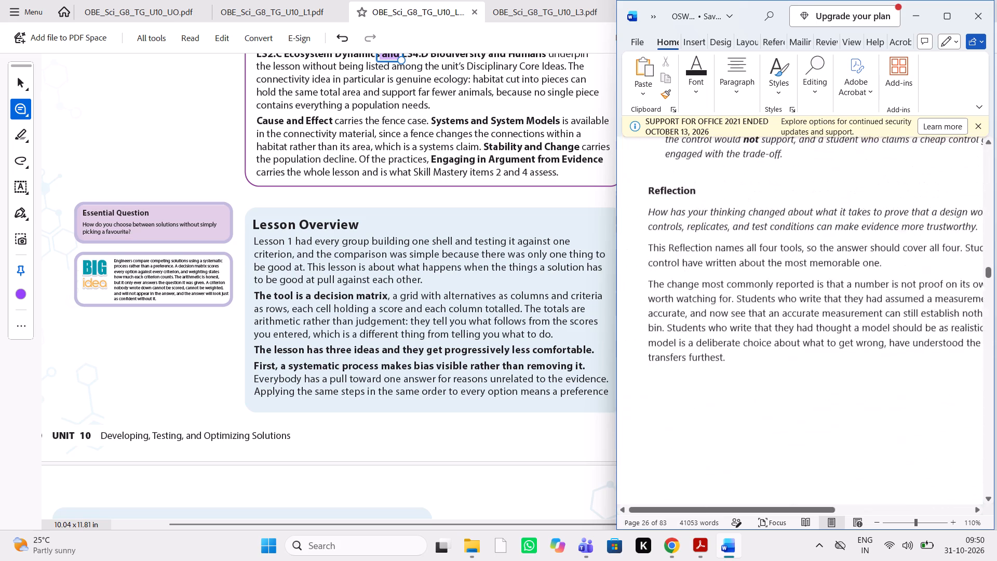
scroll(867, 311, "down", 3)
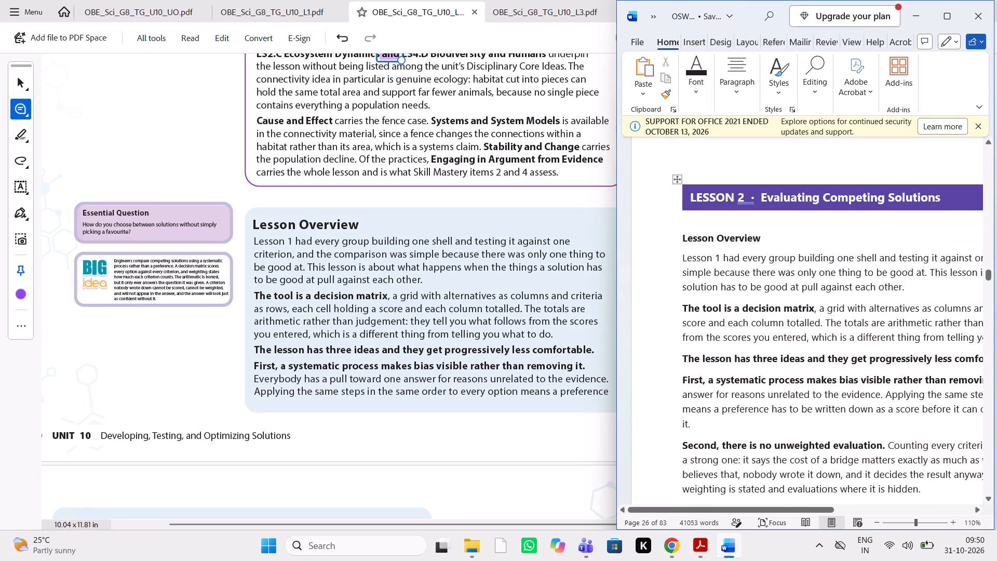
scroll(867, 311, "left", 1)
scroll(867, 311, "right", 1)
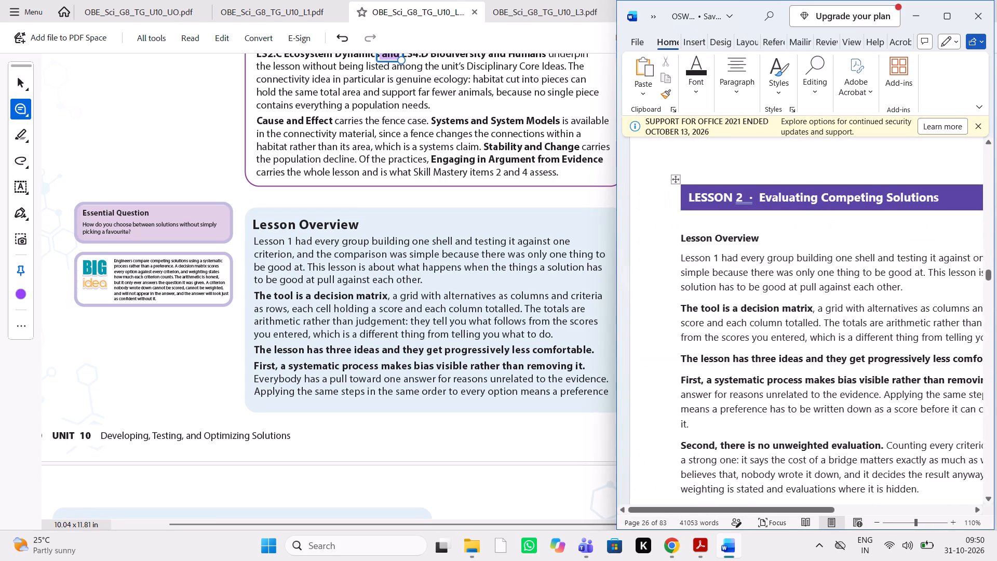
scroll(867, 311, "left", 1)
scroll(867, 311, "down", 1)
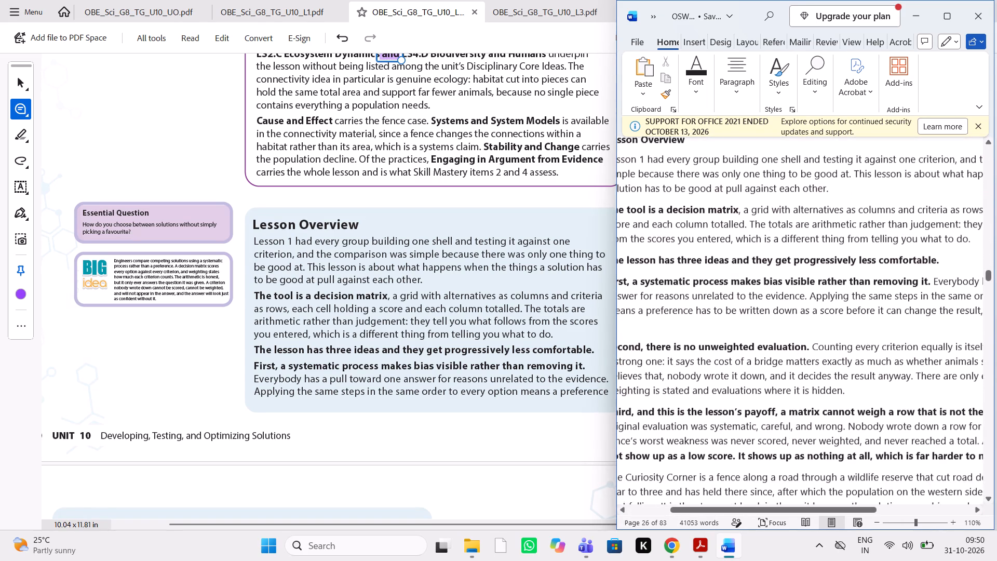
scroll(867, 311, "down", 1)
scroll(585, 368, "left", 2)
scroll(585, 368, "down", 1)
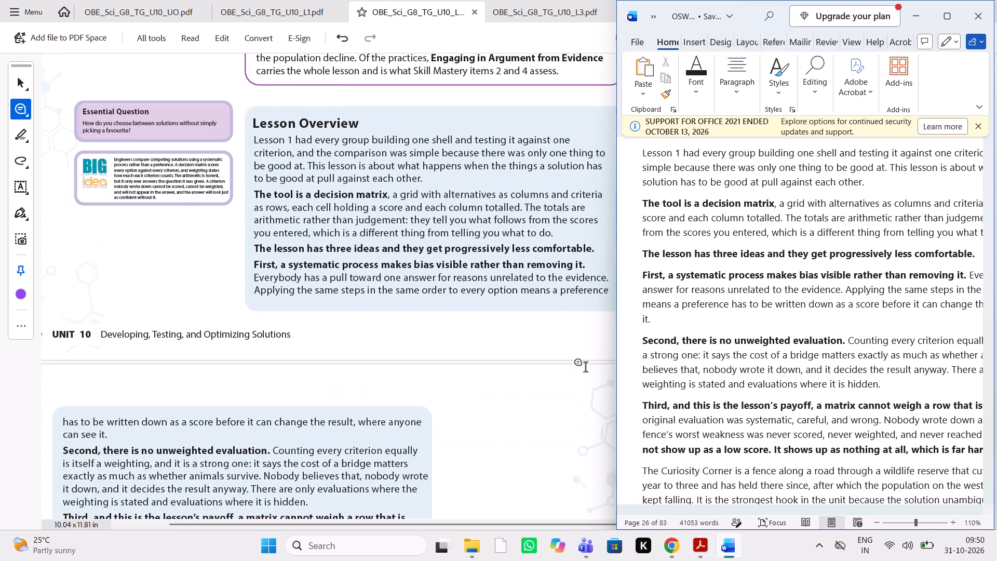
scroll(585, 368, "down", 1)
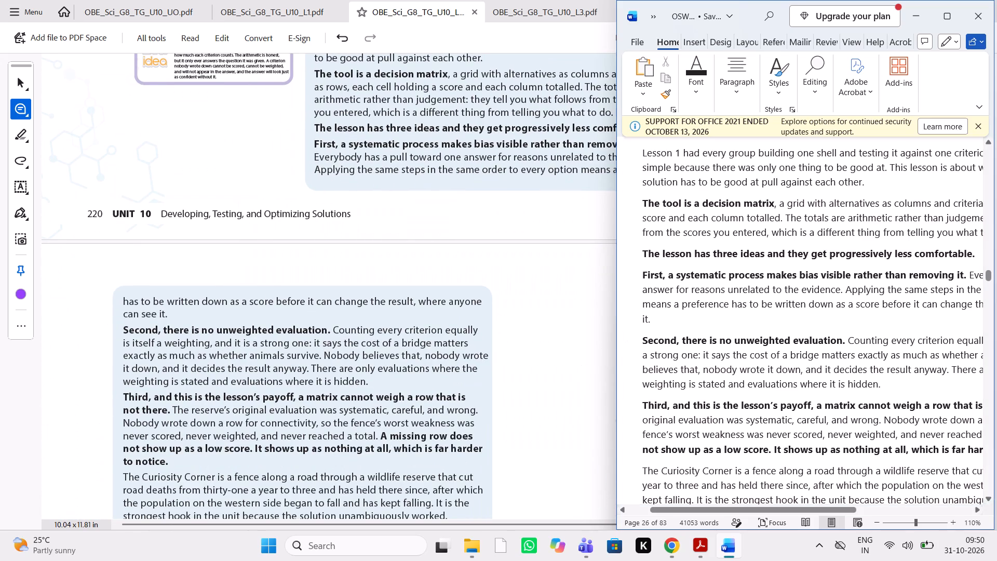
scroll(819, 376, "down", 1)
scroll(819, 376, "left", 1)
scroll(819, 376, "right", 1)
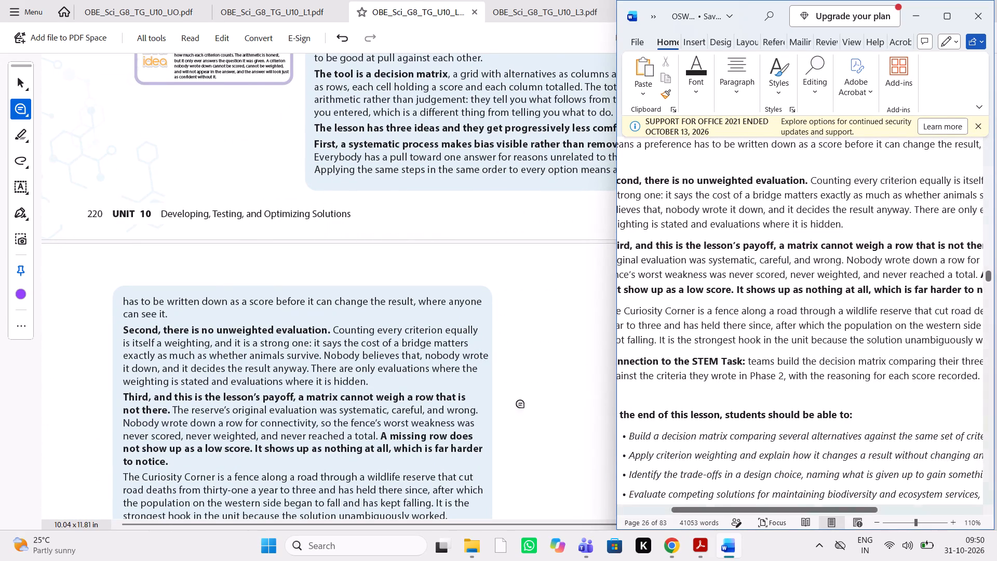
scroll(424, 418, "down", 1)
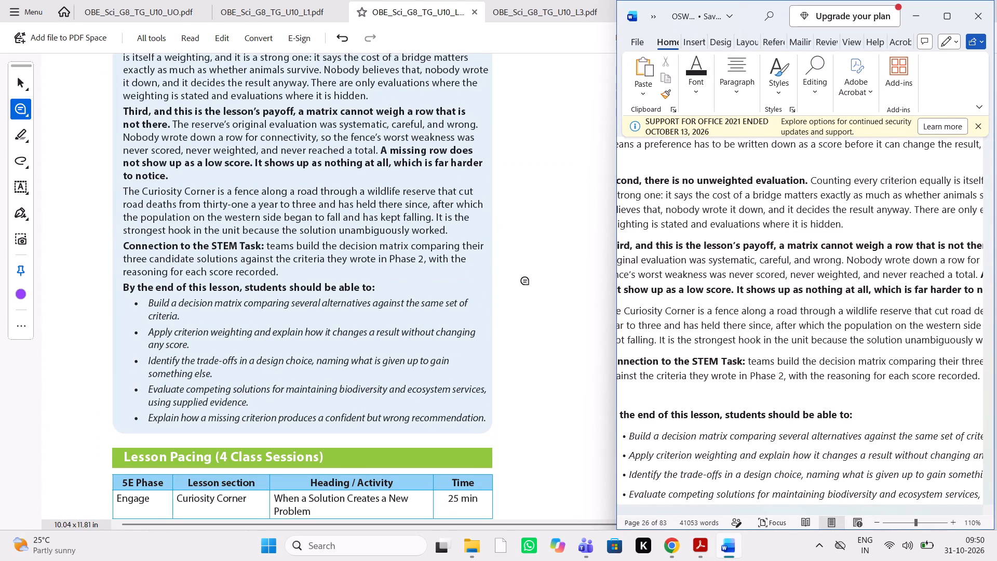
scroll(756, 353, "down", 1)
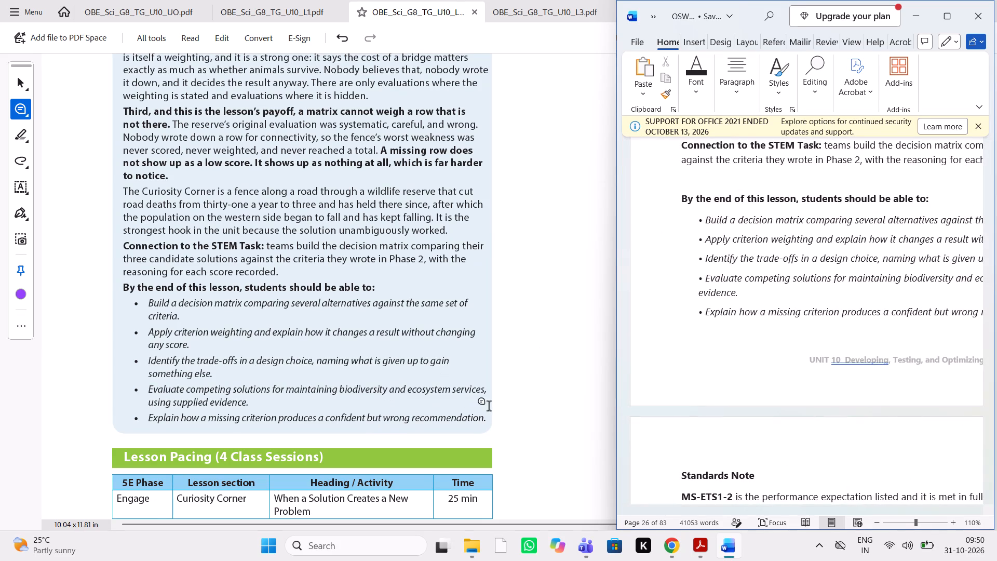
Comment "change the font style to regular" on the five italic objectives under "By the end of this lesson, students should be able to:" in the PDF.
left_click_drag(488, 420, 161, 302)
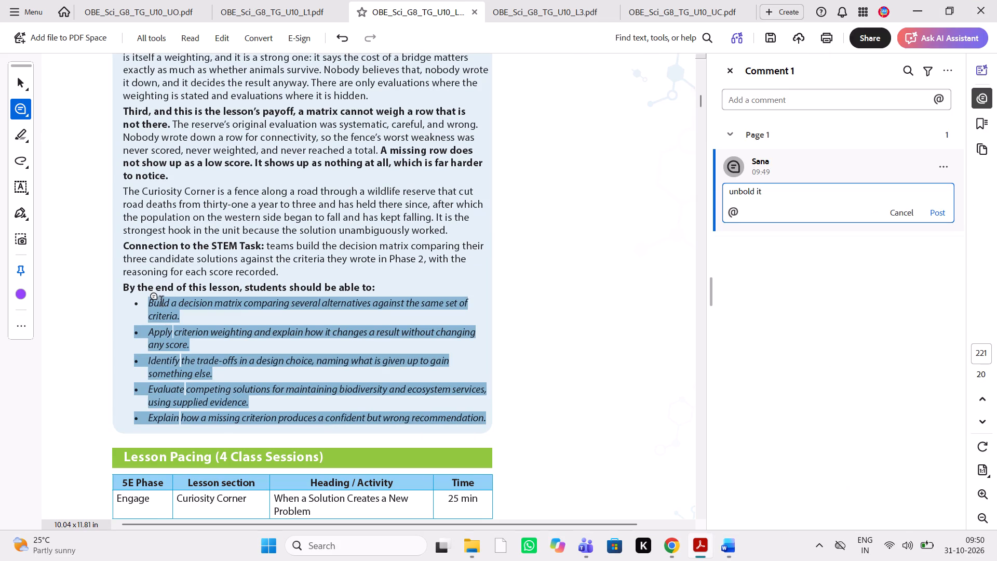
left_click_drag(161, 302, 160, 302)
type("cha")
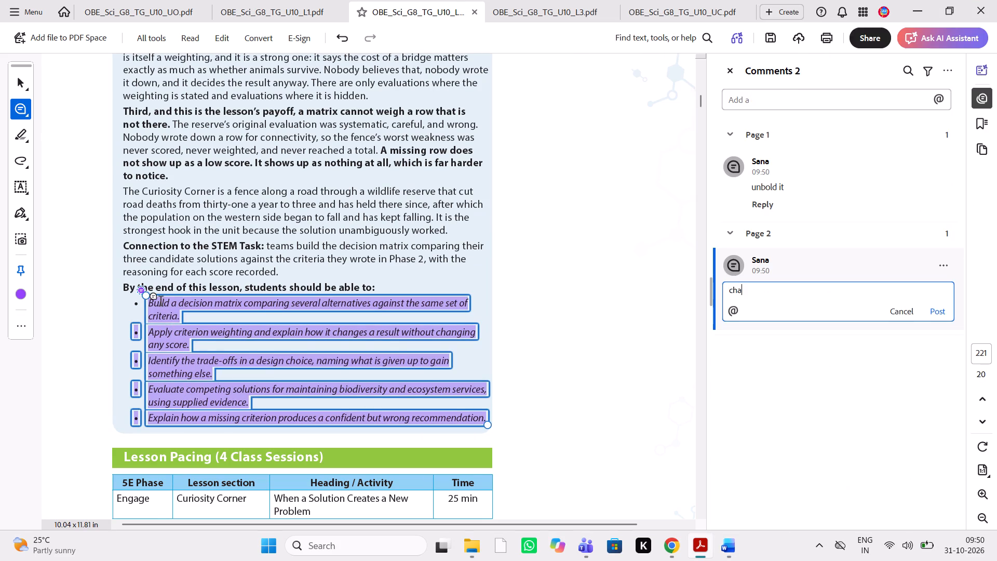
key("BackSpace")
key("BackSpace")
type("hange the")
key("space")
type("font style to")
key("space")
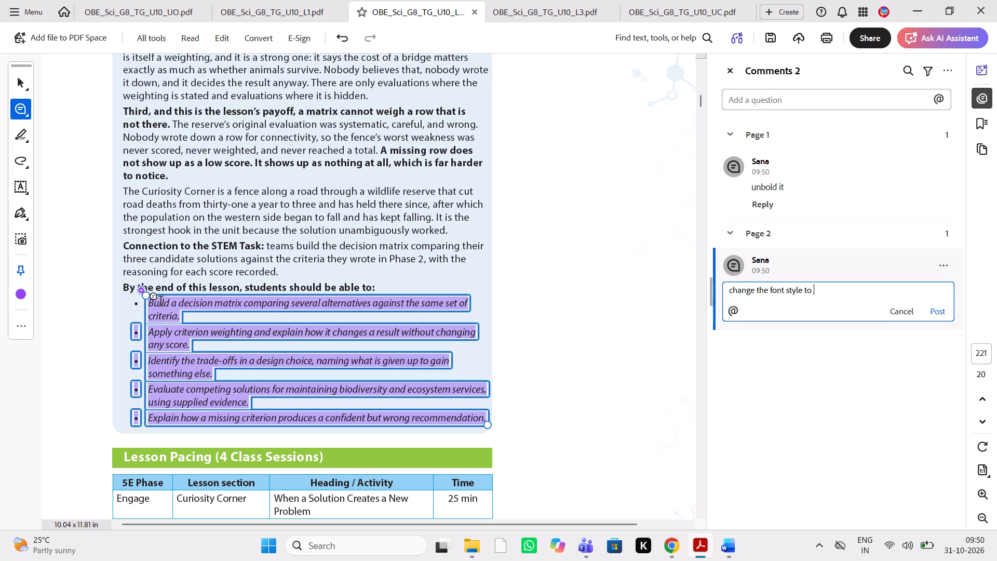
type("non italic")
key("BackSpace")
key("BackSpace")
key("BackSpace")
key("BackSpace")
key("BackSpace")
key("BackSpace")
key("BackSpace")
key("BackSpace")
key("BackSpace")
key("BackSpace")
key("BackSpace")
key("space")
type("regular")
key("space")
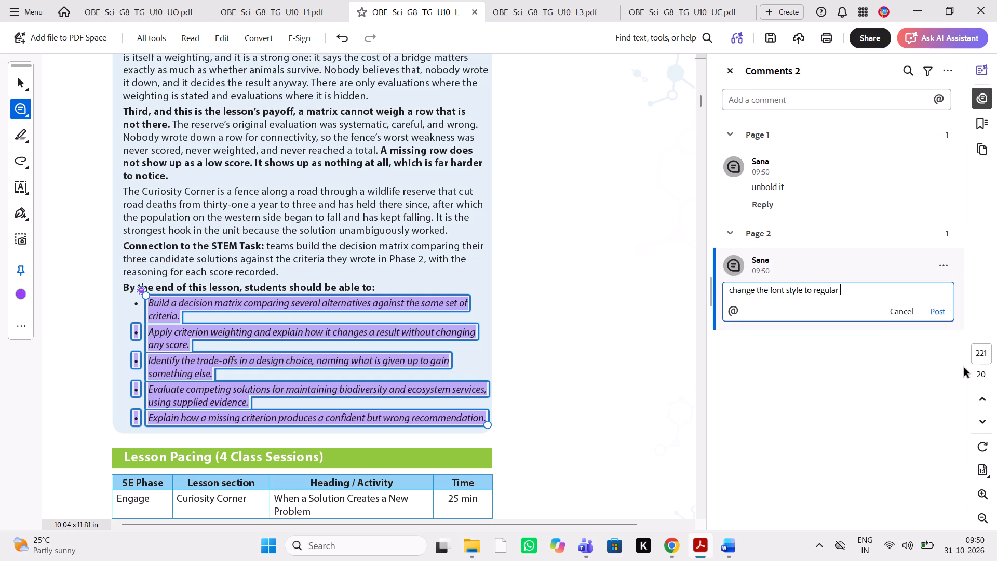
left_click(939, 304)
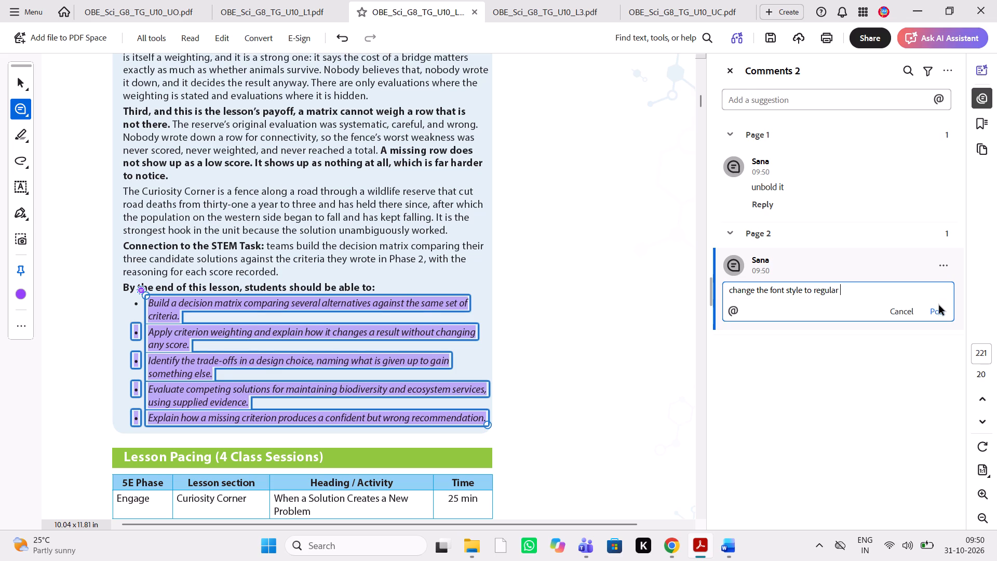
left_click(937, 311)
Compare the Lesson Pacing (4 Class Sessions) table on PDF page 221 with the matching table in the Word source.
scroll(393, 383, "down", 1)
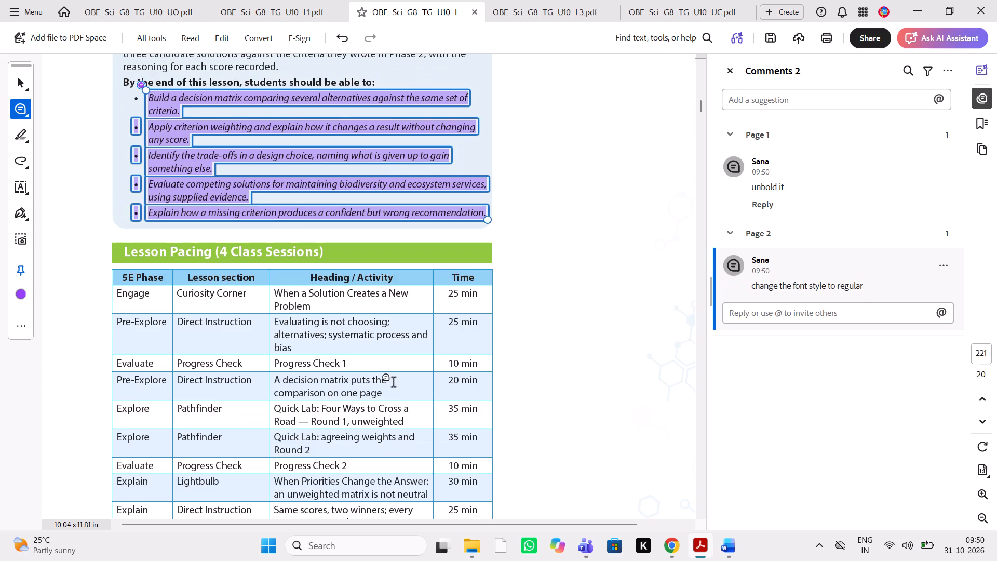
left_click(727, 551)
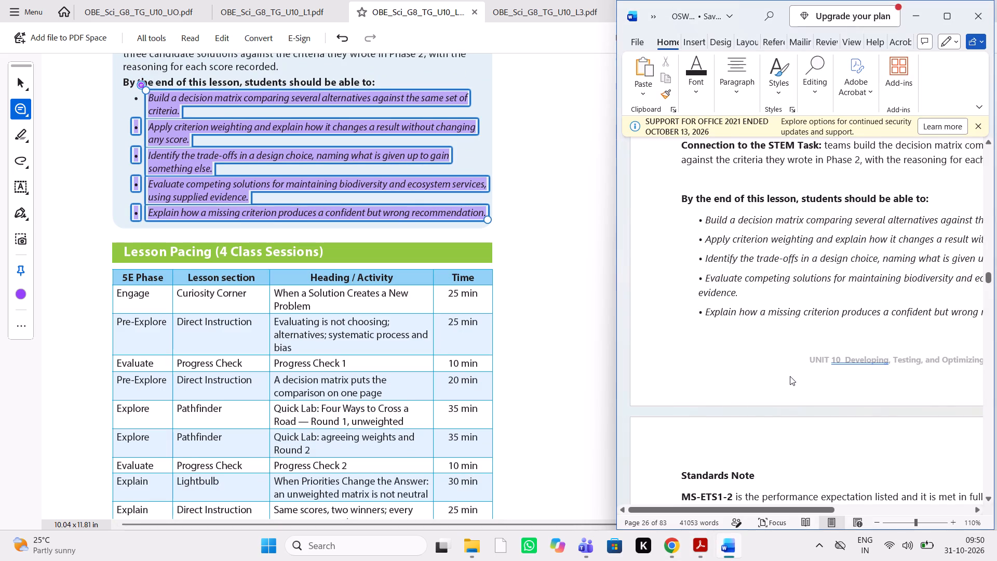
scroll(788, 377, "down", 3)
scroll(788, 377, "up", 1)
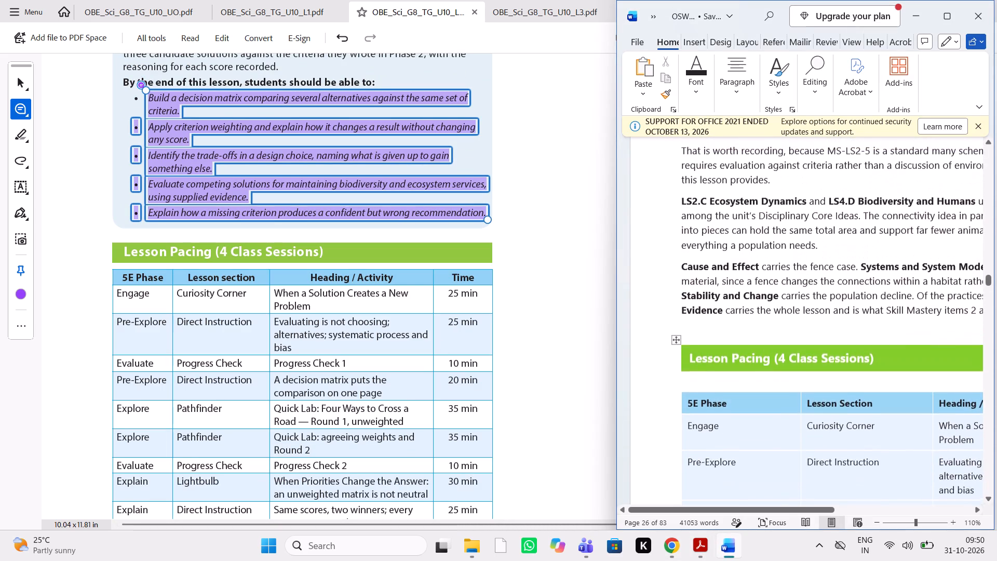
scroll(788, 377, "up", 1)
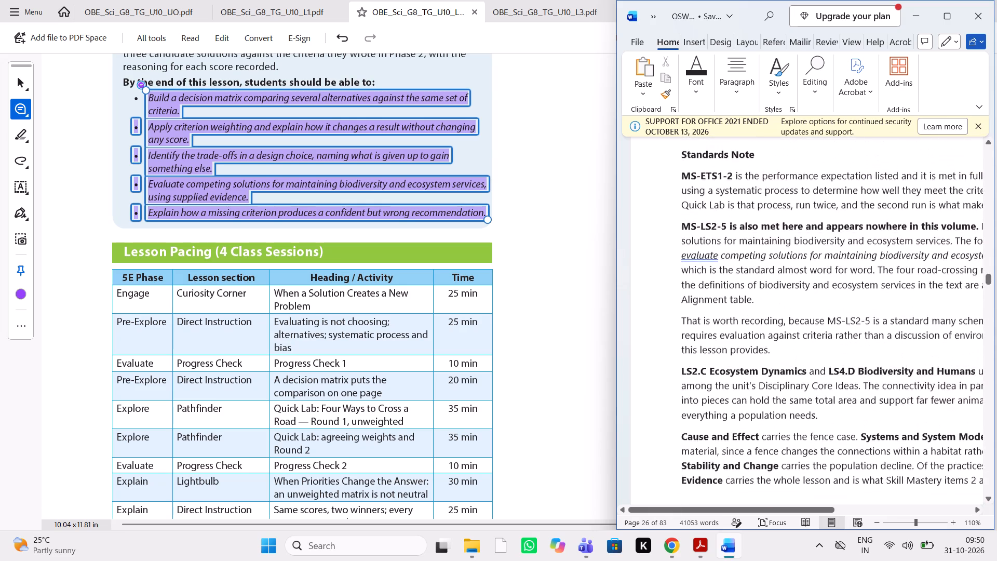
scroll(788, 377, "left", 1)
scroll(788, 377, "down", 1)
scroll(422, 341, "down", 1)
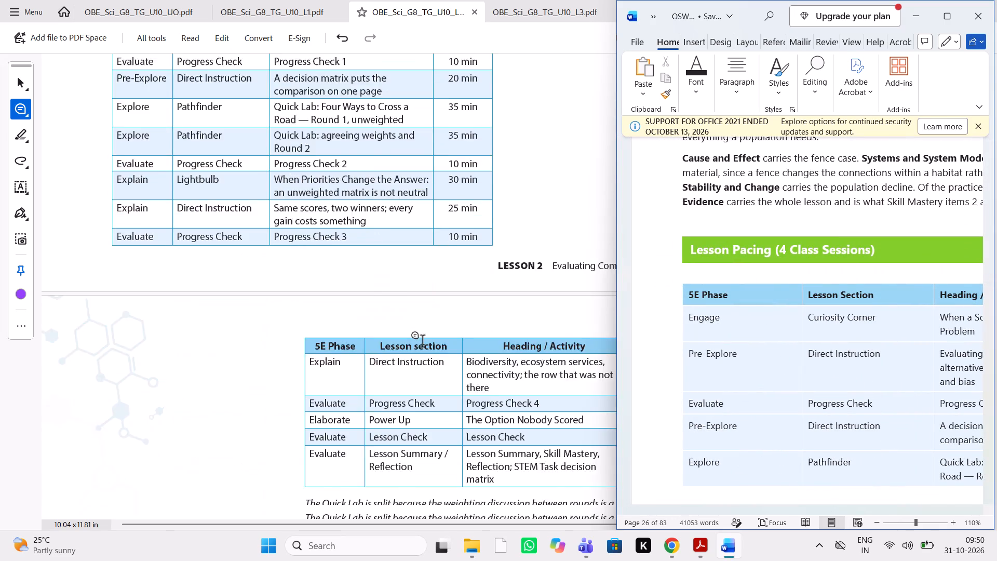
scroll(422, 341, "down", 1)
scroll(788, 355, "left", 1)
scroll(788, 355, "down", 1)
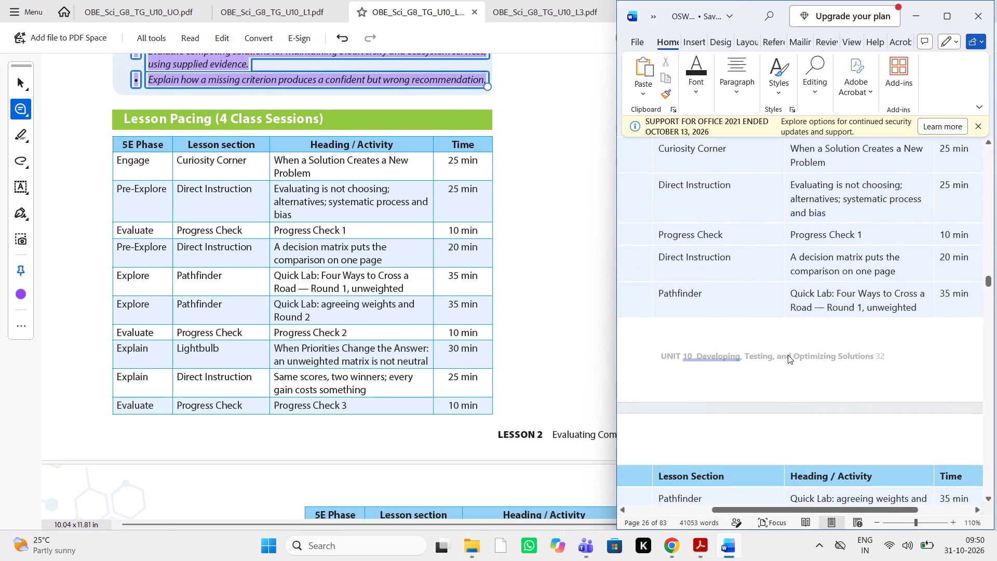
scroll(788, 355, "down", 1)
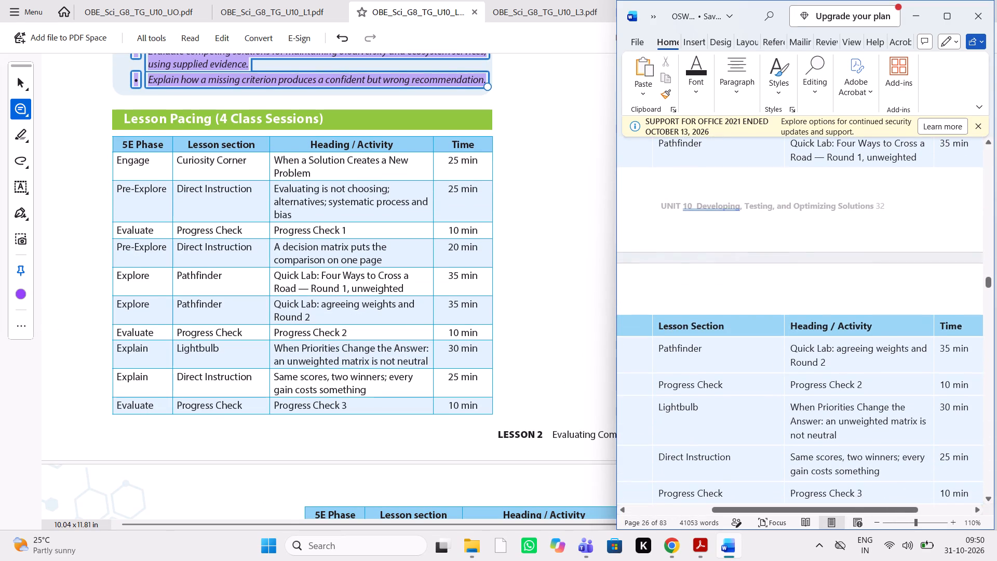
scroll(788, 355, "down", 1)
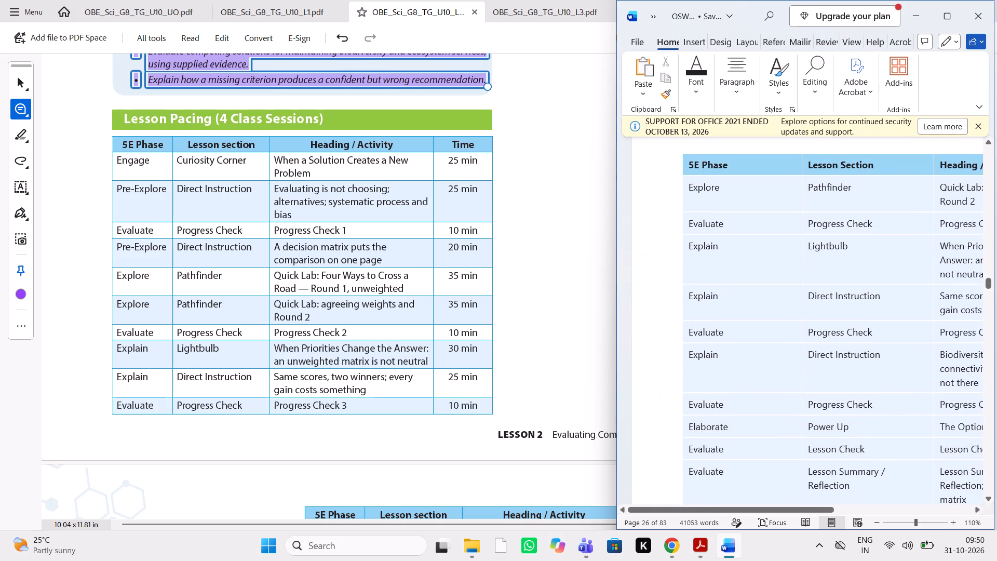
Compare the continuation of Lesson 2's Lesson Pacing table on PDF page 222, including times, with the Word source.
scroll(444, 424, "down", 1)
scroll(444, 424, "left", 1)
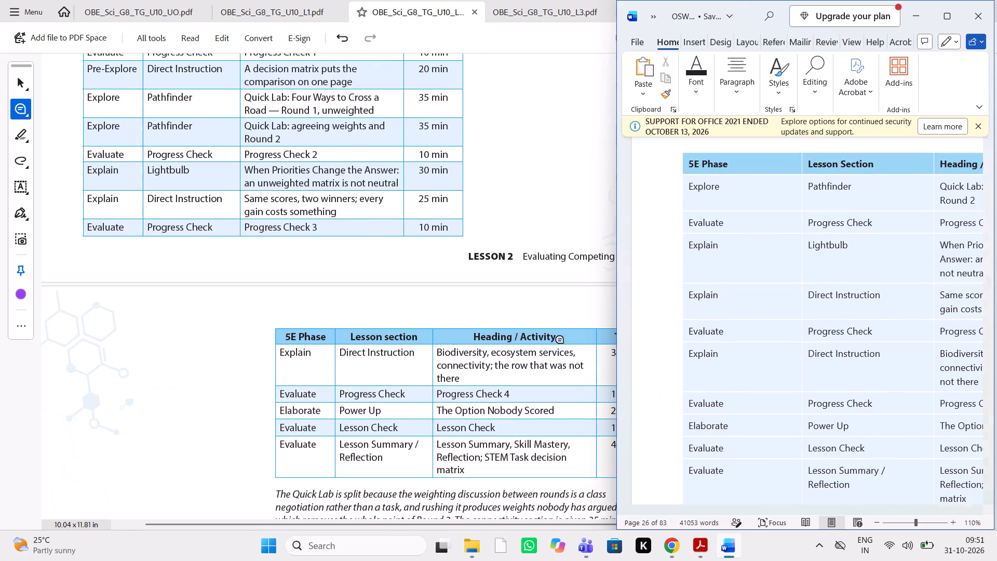
scroll(792, 424, "down", 1)
scroll(792, 424, "left", 1)
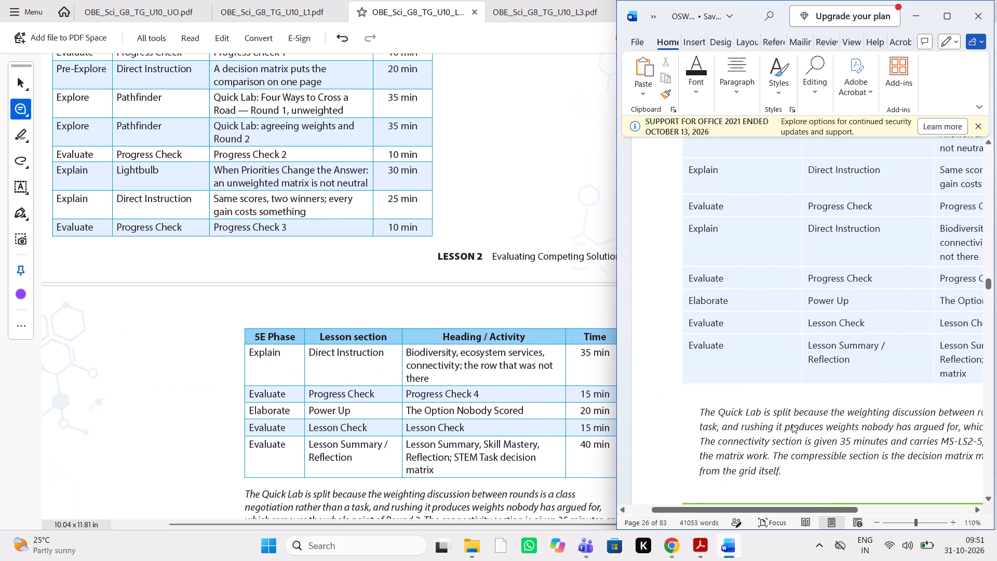
scroll(792, 424, "left", 1)
scroll(792, 424, "up", 1)
scroll(792, 424, "right", 1)
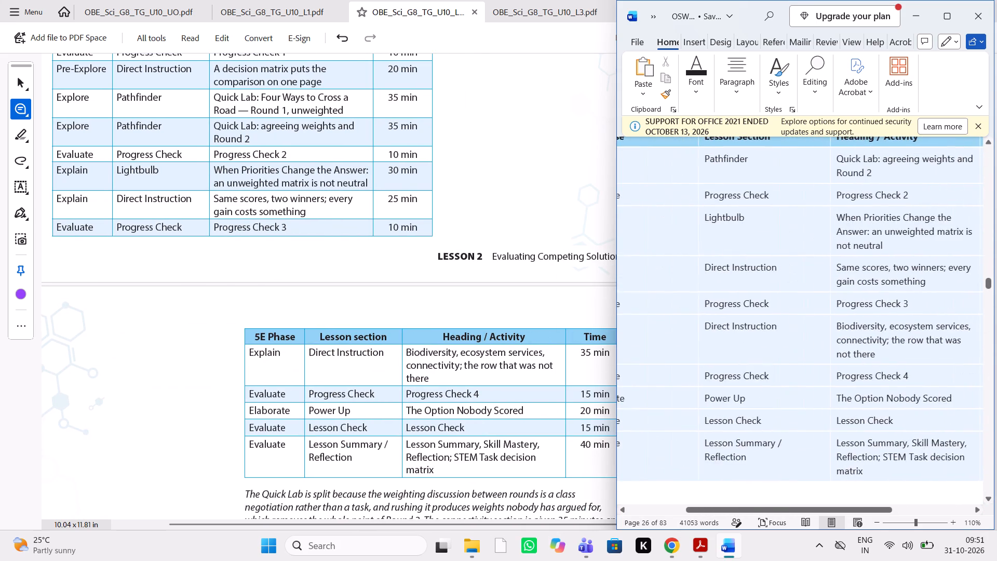
scroll(792, 424, "right", 1)
scroll(792, 424, "down", 1)
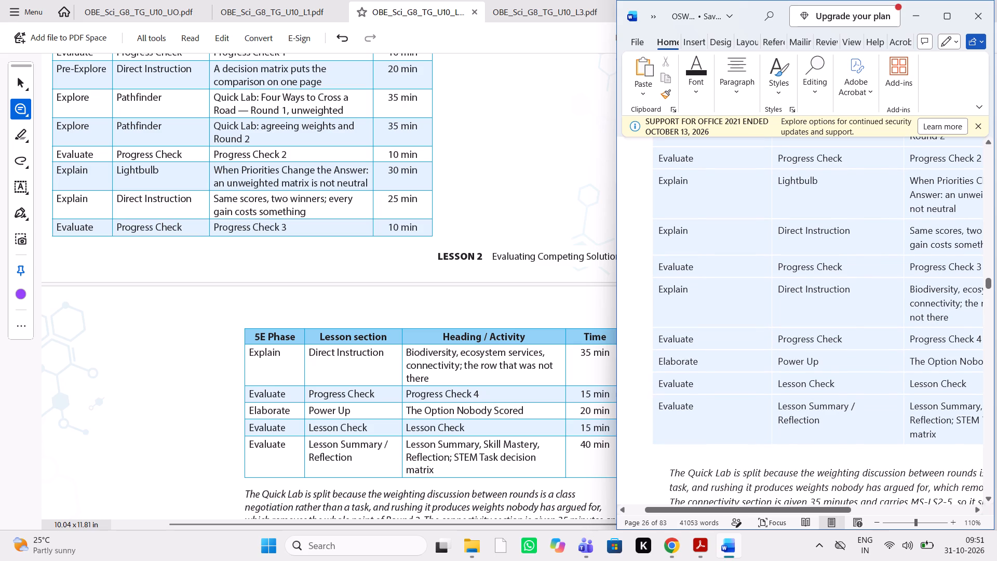
scroll(792, 424, "left", 1)
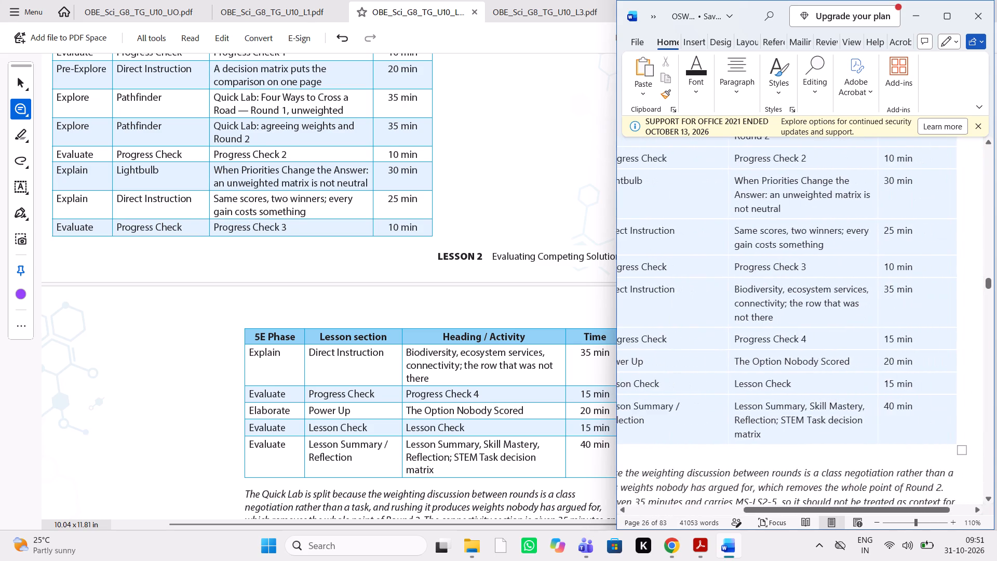
scroll(792, 424, "right", 1)
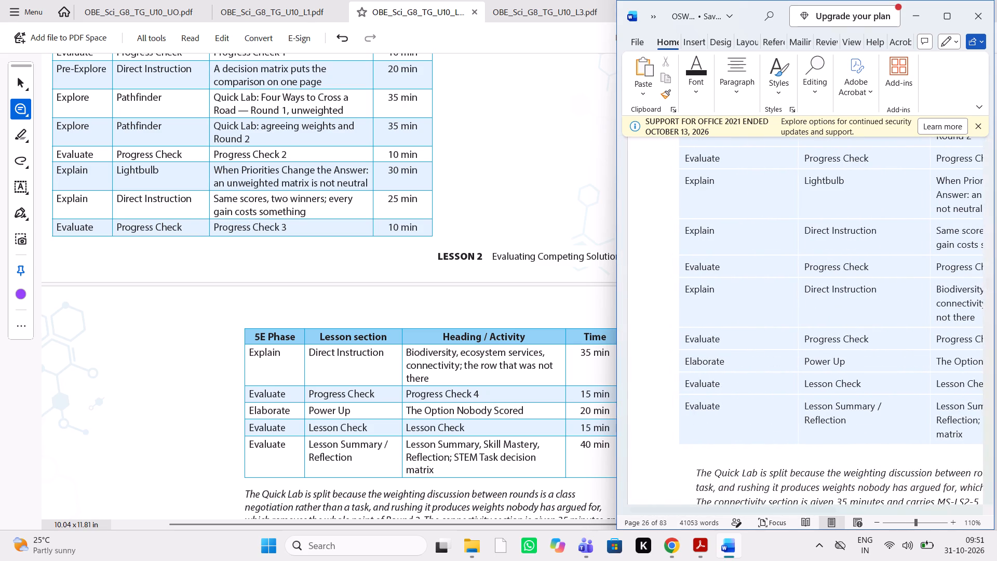
scroll(792, 424, "left", 1)
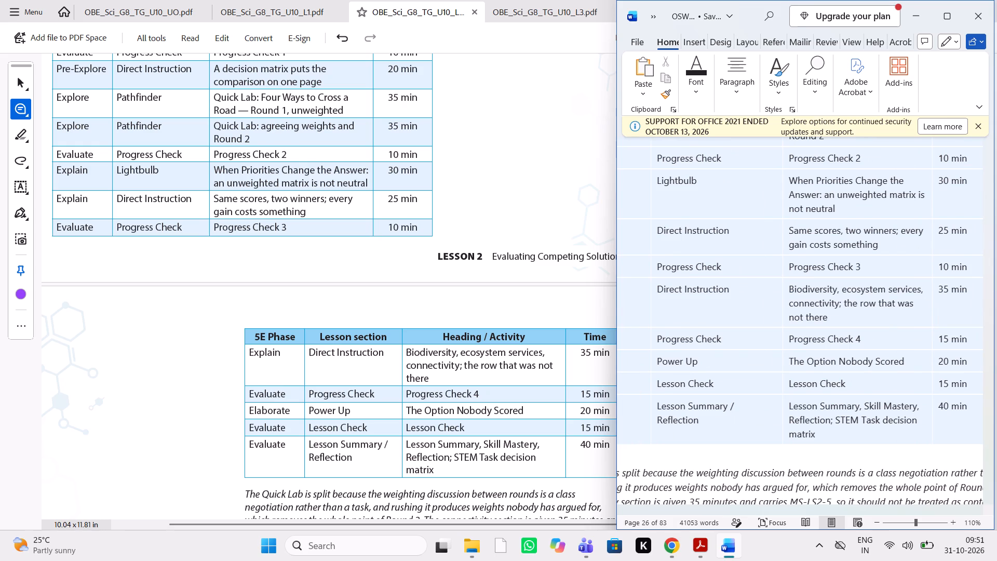
scroll(792, 424, "right", 1)
scroll(385, 524, "down", 1)
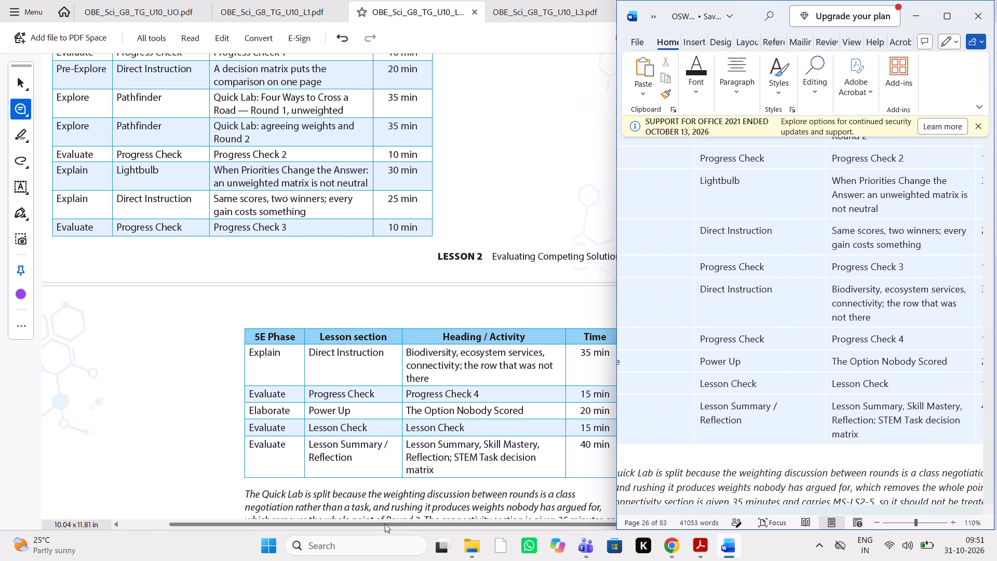
Comment "change text color to grey" on the italic Quick Lab note below the Lesson Pacing table on PDF page 222.
scroll(385, 524, "down", 1)
scroll(385, 394, "down", 1)
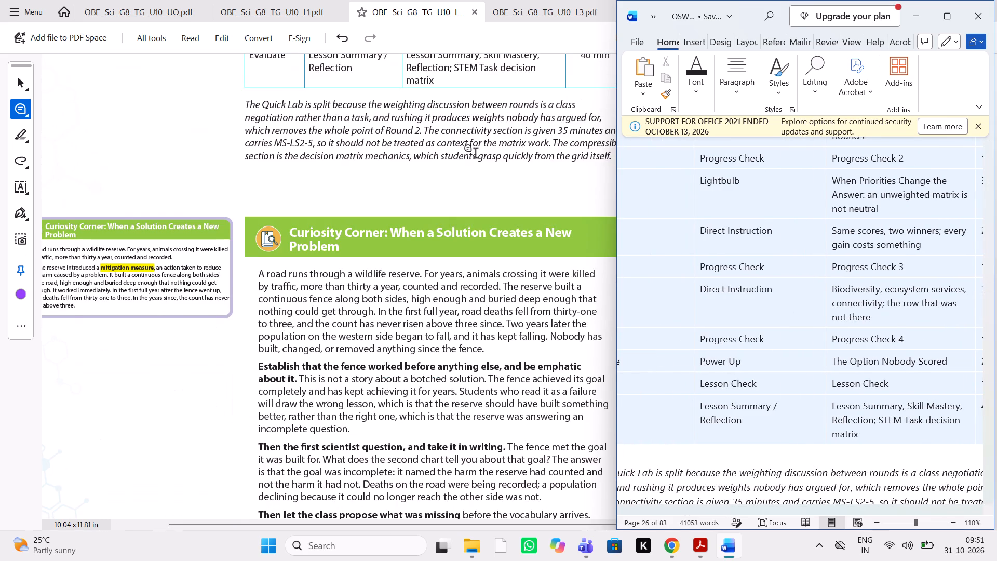
scroll(475, 154, "up", 1)
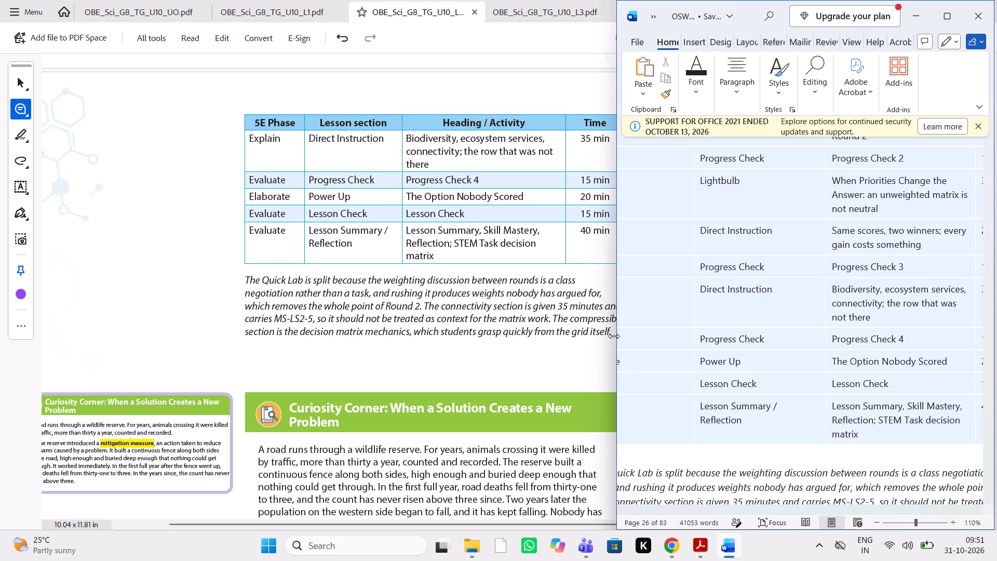
left_click_drag(610, 328, 256, 289)
type("chnage text")
key("space")
key("BackSpace")
key("BackSpace")
key("BackSpace")
key("BackSpace")
key("BackSpace")
key("BackSpace")
key("BackSpace")
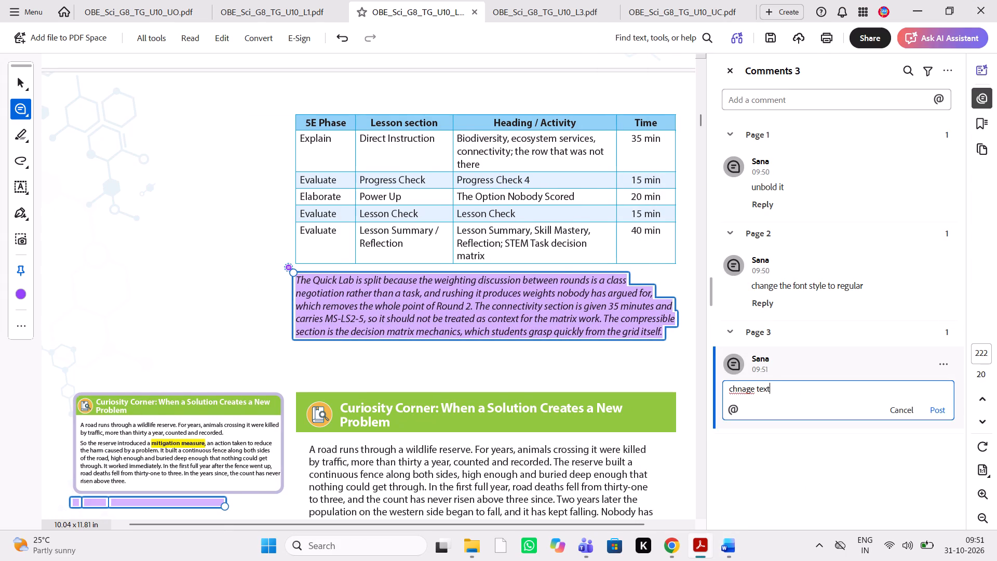
key("BackSpace")
key("BackSpace")
key("BackSpace")
type("ange text col")
key("BackSpace")
key("BackSpace")
key("BackSpace")
key("space")
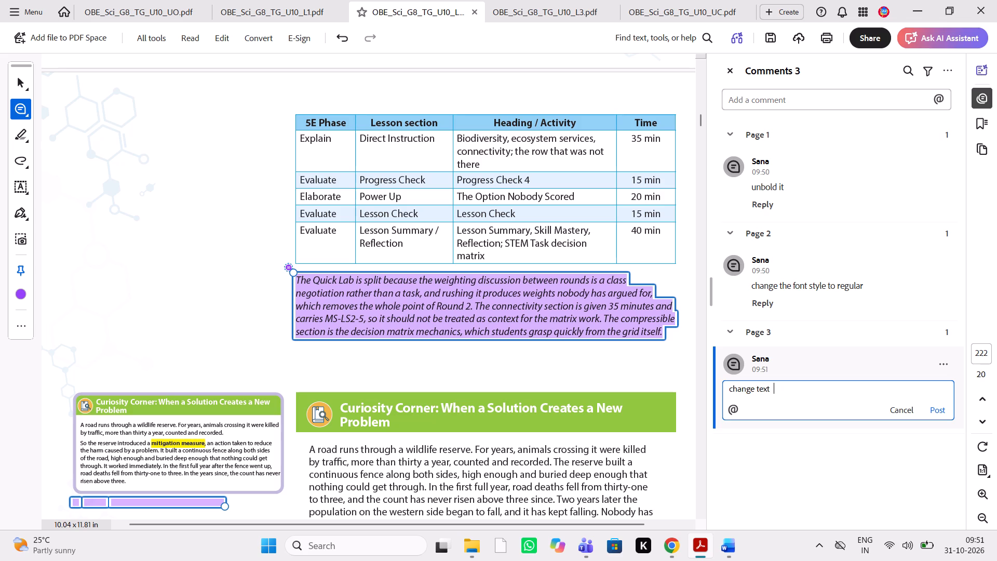
type("colro")
key("space")
key("BackSpace")
key("BackSpace")
key("BackSpace")
type("or to grey")
key("space")
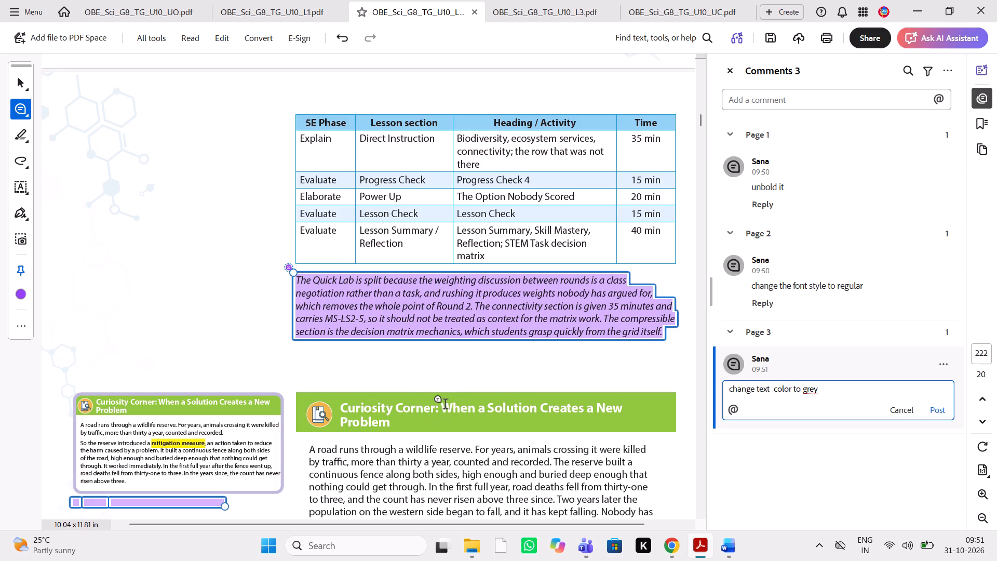
Comment "delete it" on the words "Curiosity Corner:" in the green main heading on page 222.
left_click_drag(437, 412, 353, 411)
type("deelete")
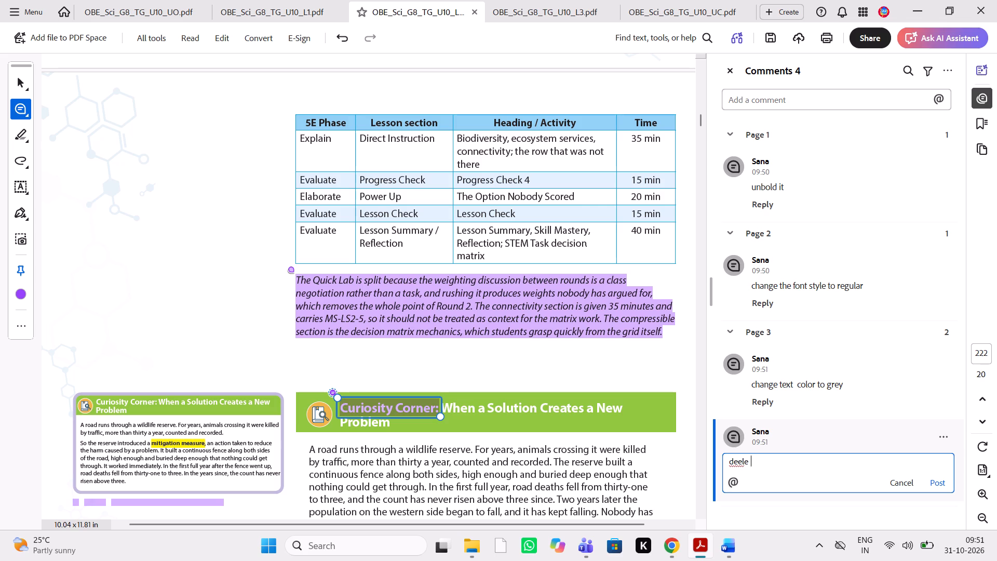
key("space")
key("BackSpace")
key("BackSpace")
key("BackSpace")
key("BackSpace")
key("BackSpace")
key("BackSpace")
type("lete it")
key("space")
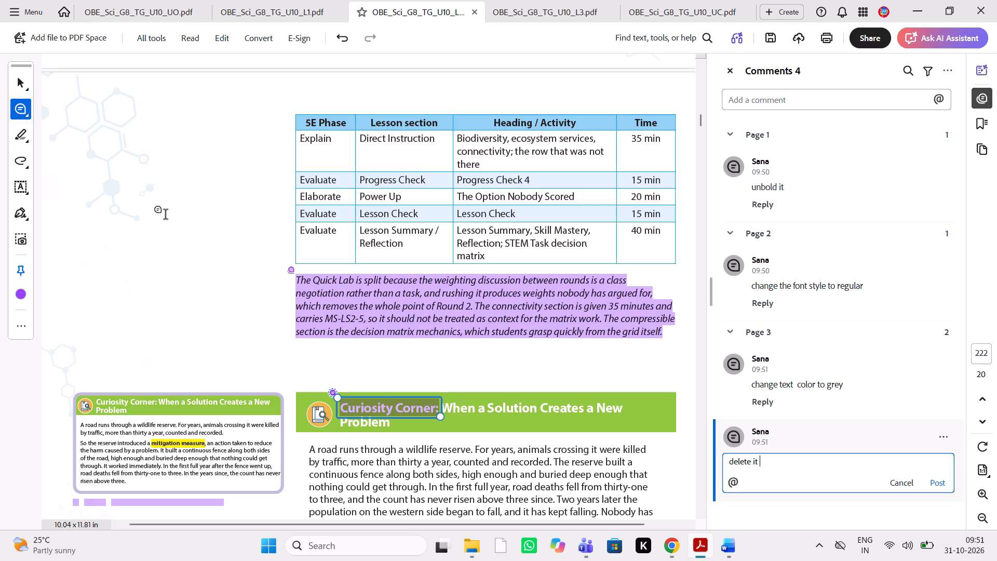
Draw a rectangle markup in the blank gap between the italic Quick Lab note and the green Curiosity Corner heading.
left_click(27, 163)
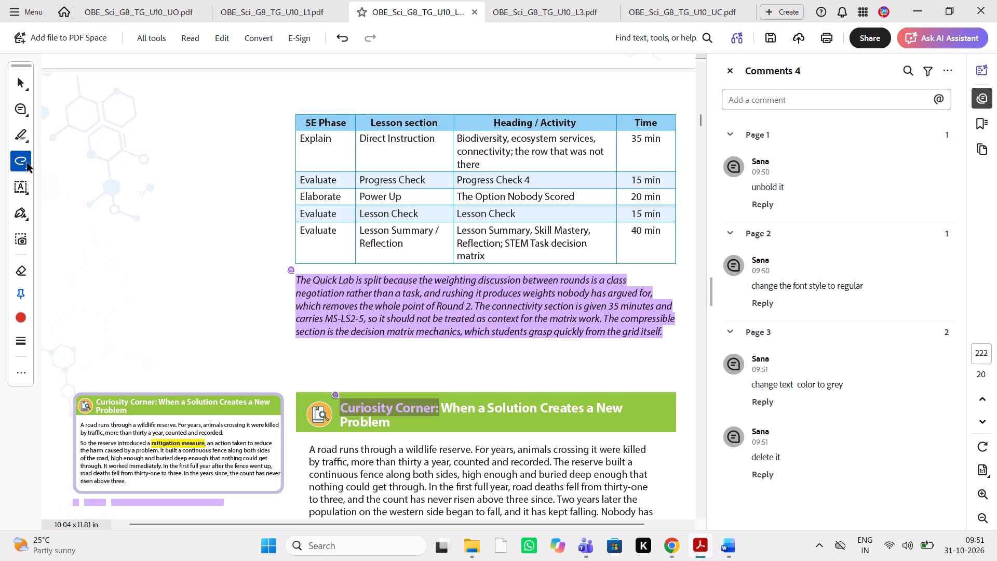
left_click(26, 166)
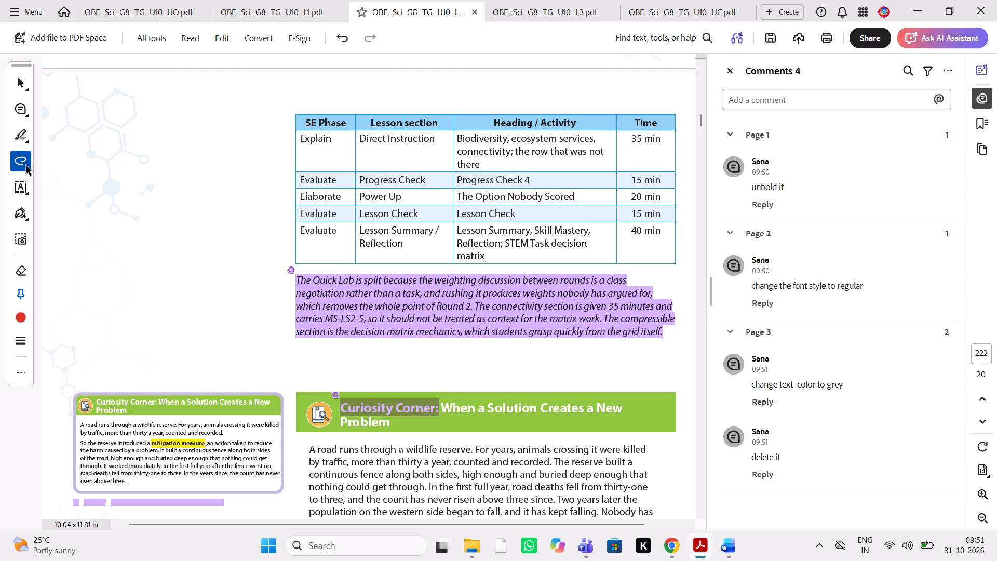
left_click(26, 166)
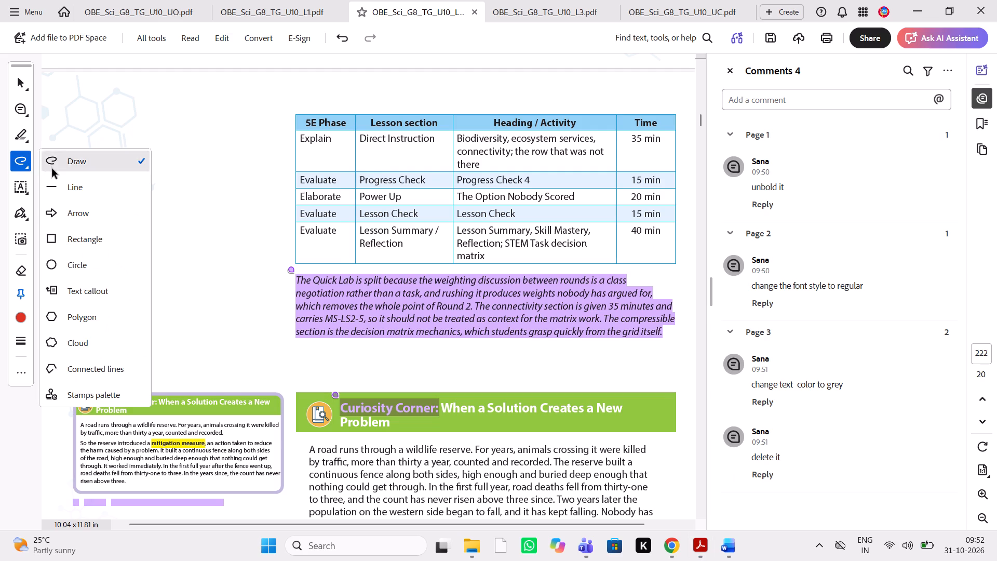
left_click(74, 234)
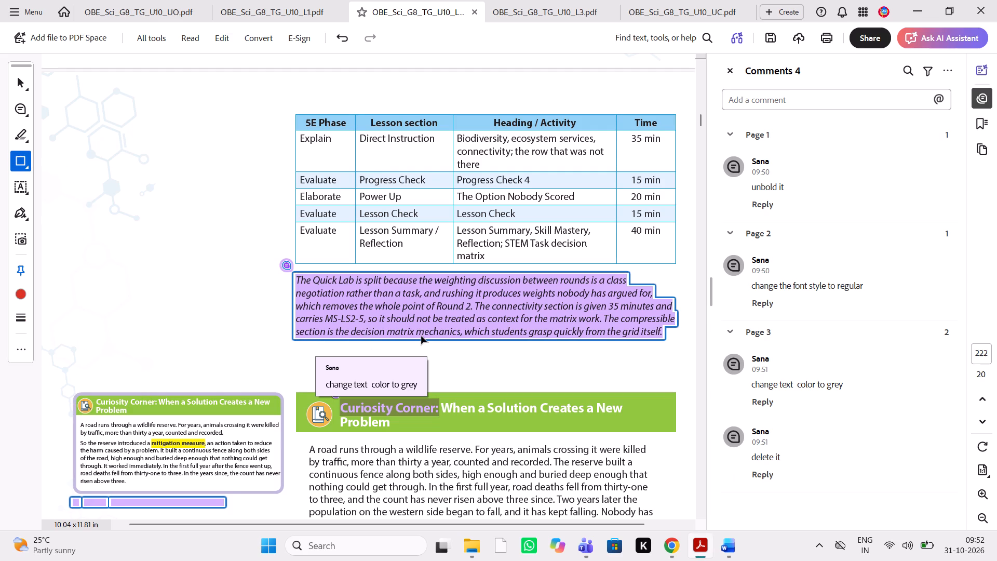
left_click_drag(450, 344, 592, 410)
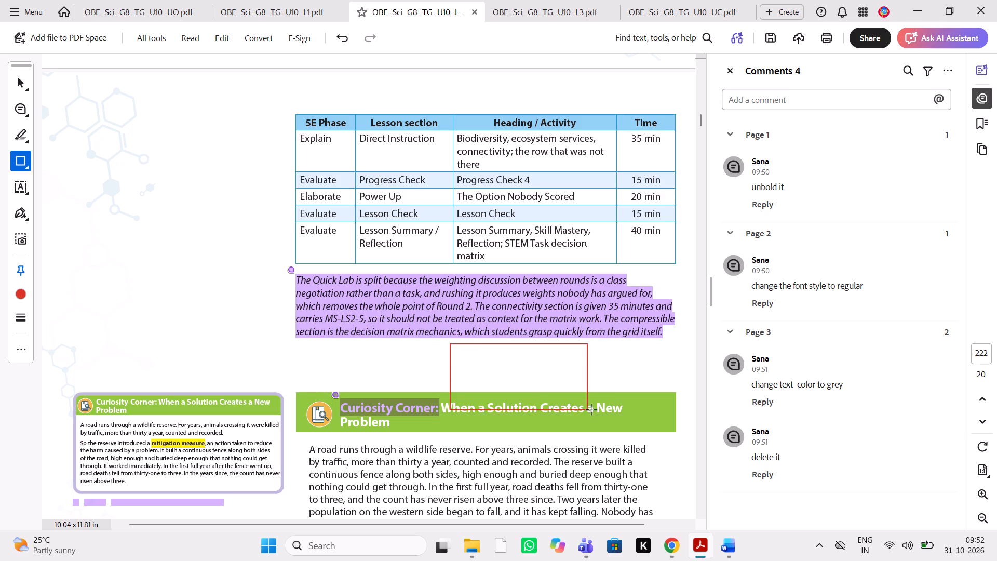
left_click_drag(592, 410, 578, 391)
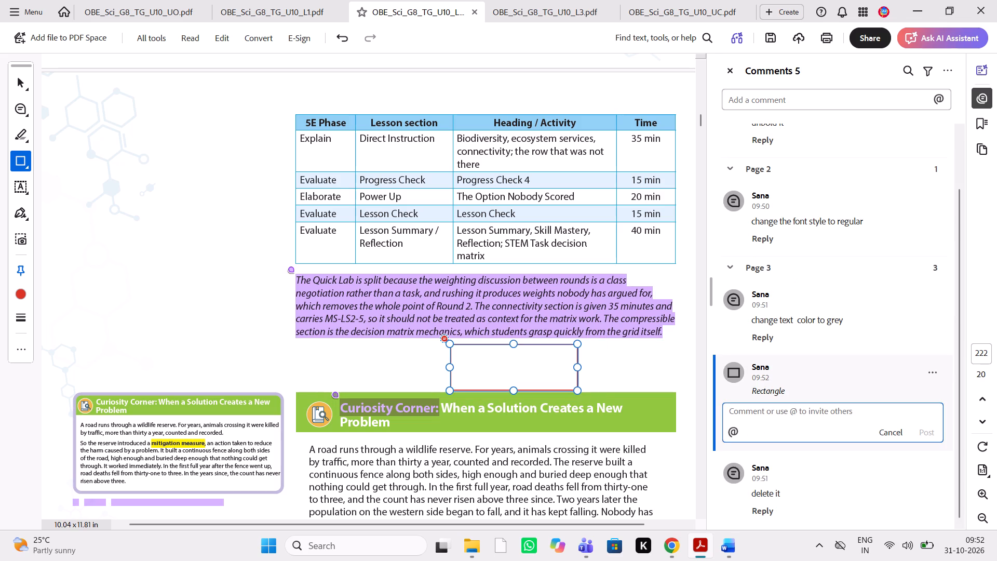
left_click(803, 413)
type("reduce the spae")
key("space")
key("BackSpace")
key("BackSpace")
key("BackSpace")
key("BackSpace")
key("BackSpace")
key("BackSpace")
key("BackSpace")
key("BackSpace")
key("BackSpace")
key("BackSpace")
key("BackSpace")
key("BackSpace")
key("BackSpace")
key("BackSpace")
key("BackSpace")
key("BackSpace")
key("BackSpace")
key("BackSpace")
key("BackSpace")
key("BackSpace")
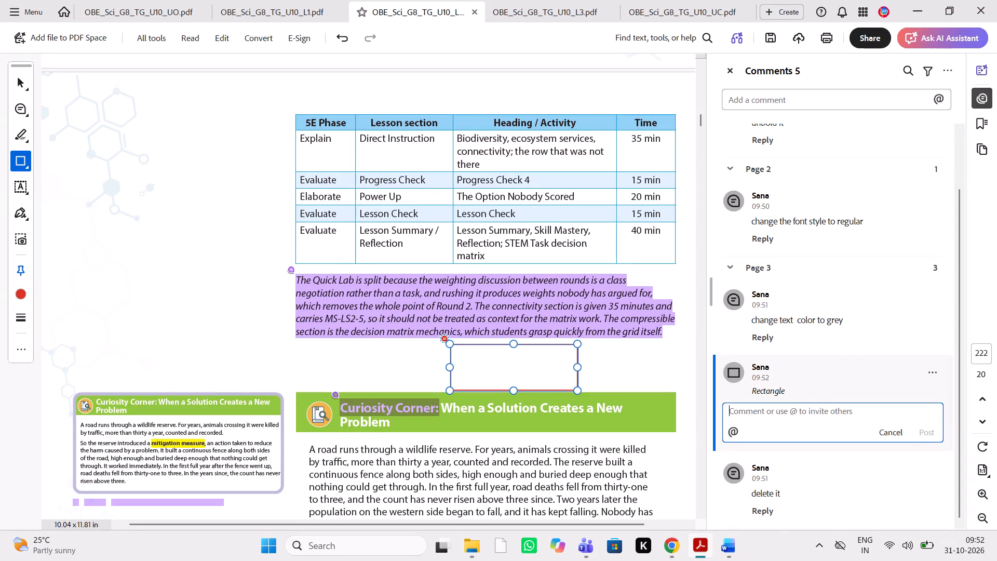
Enter the comment "decrease the space" for the rectangle above the Curiosity Corner heading.
type("decrease tge")
key("space")
key("BackSpace")
key("BackSpace")
key("BackSpace")
type("he s[a")
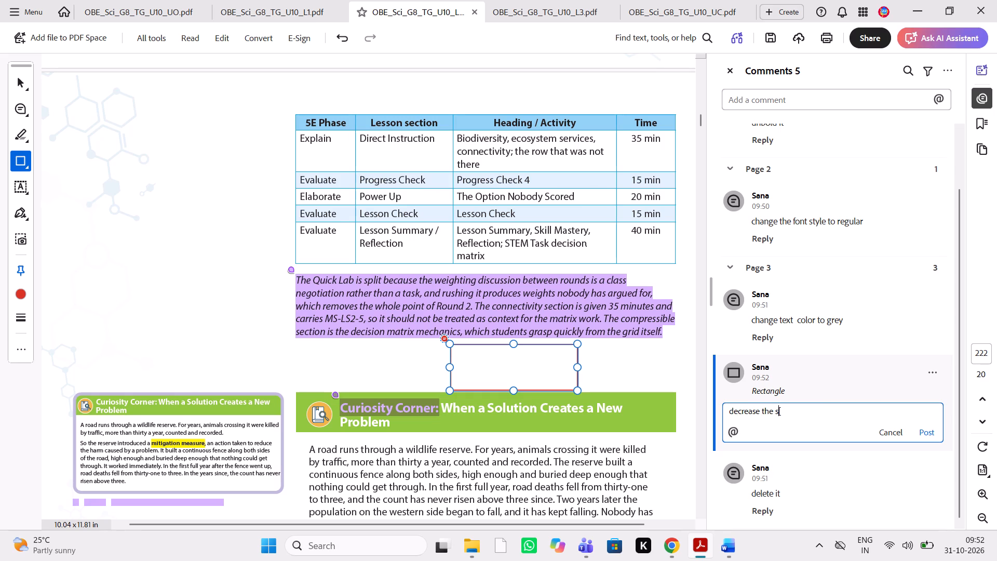
type("pace")
key("space")
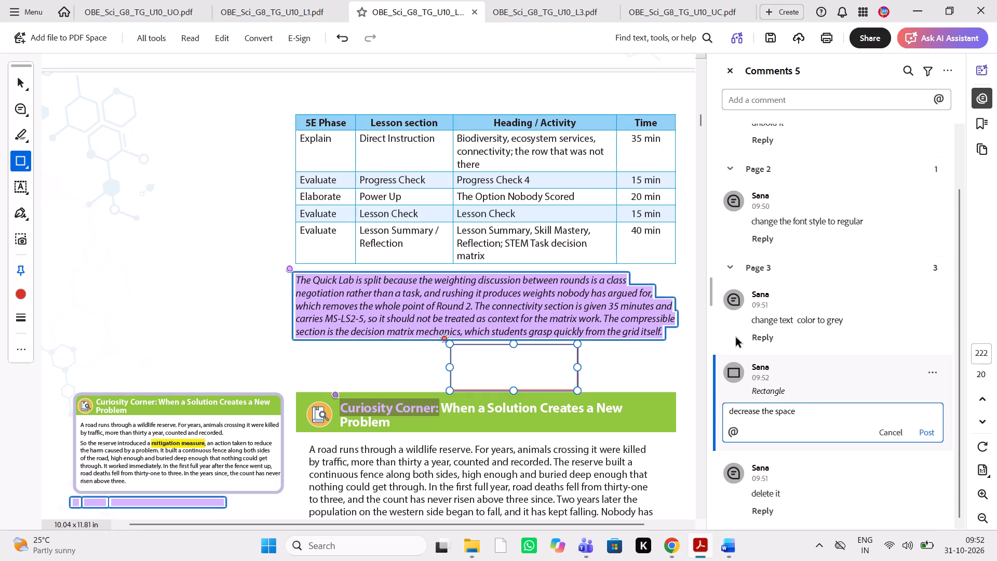
Switch to the Word source and compare the Curiosity Corner heading and opening wildlife reserve paragraphs with PDF page 222.
scroll(435, 436, "down", 2)
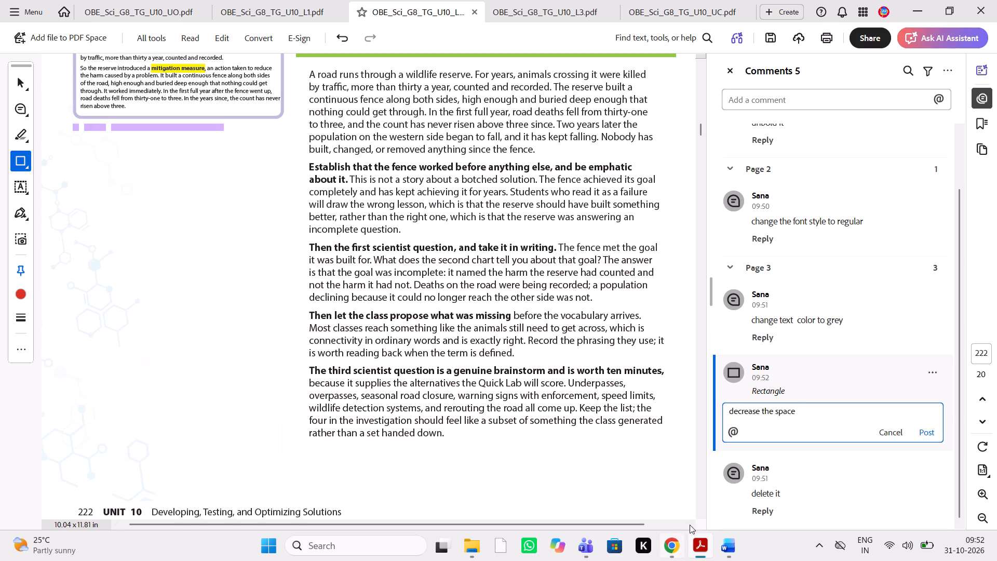
left_click(724, 543)
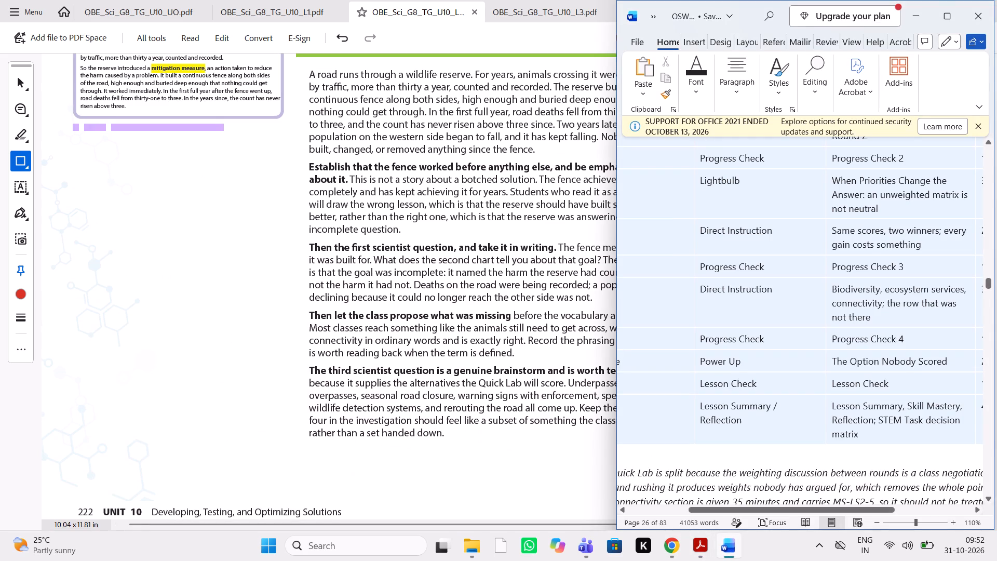
scroll(809, 305, "down", 1)
scroll(548, 277, "up", 1)
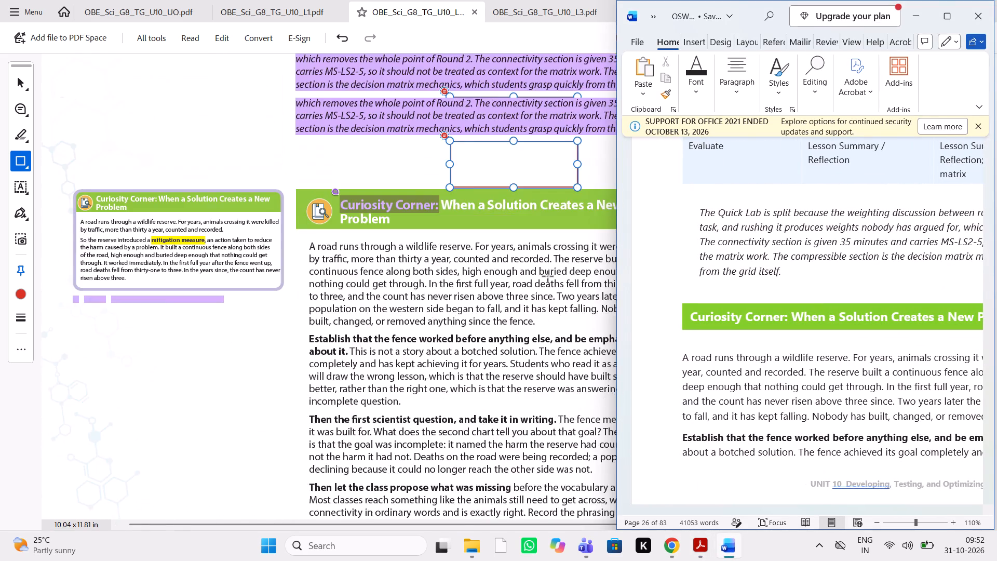
scroll(548, 277, "up", 1)
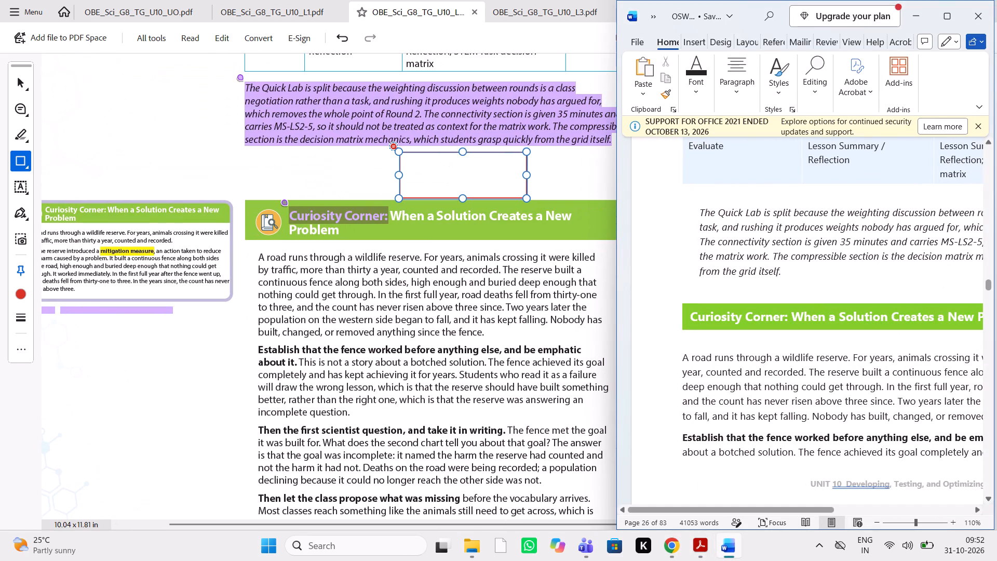
scroll(826, 285, "left", 1)
scroll(826, 285, "right", 1)
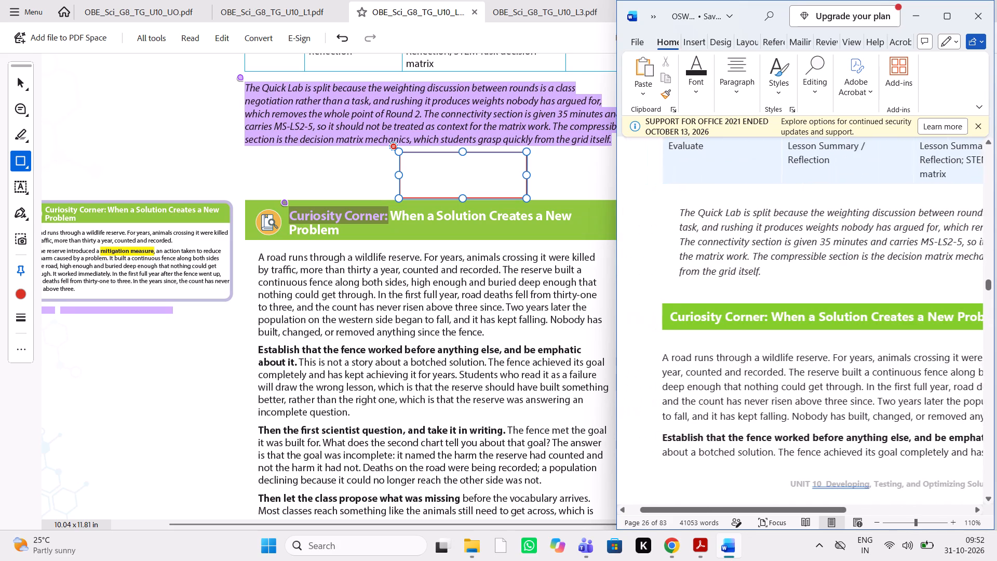
scroll(826, 285, "right", 1)
scroll(826, 285, "left", 1)
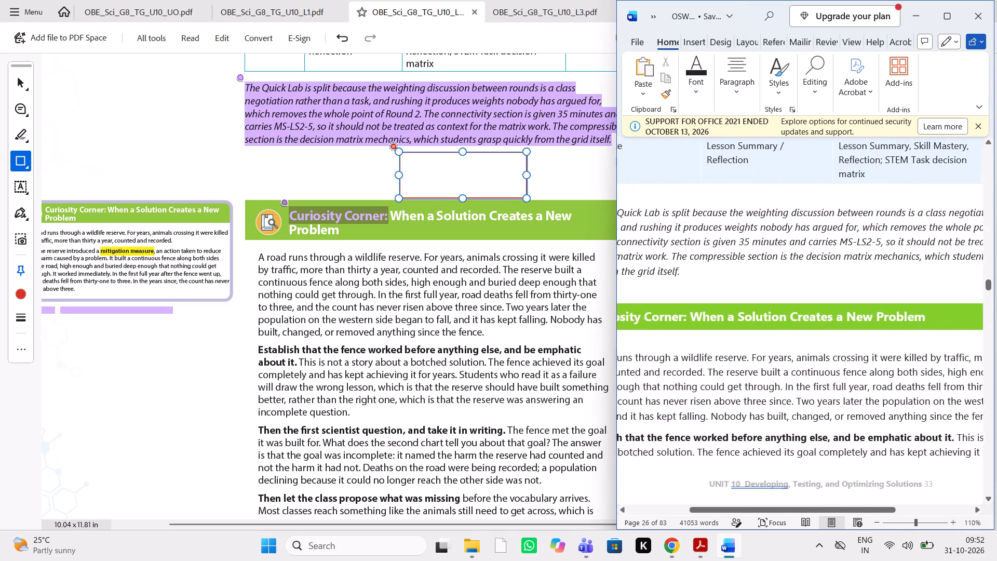
scroll(826, 285, "down", 1)
scroll(826, 285, "left", 1)
scroll(826, 285, "right", 1)
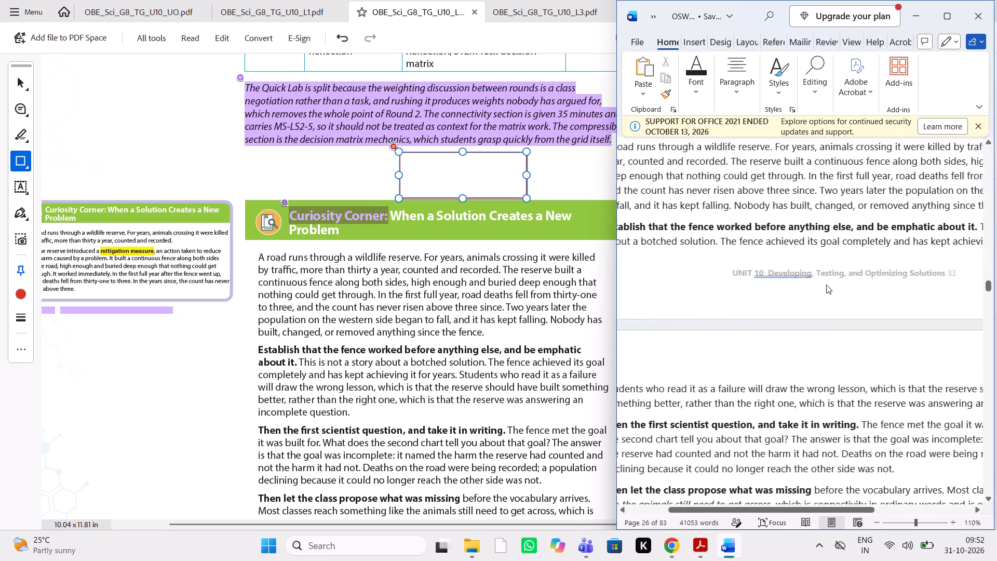
Compare the remaining Curiosity Corner paragraphs, including the bold lead-ins and italic wording, between the Word source and PDF page 222.
scroll(826, 285, "down", 1)
scroll(555, 349, "down", 1)
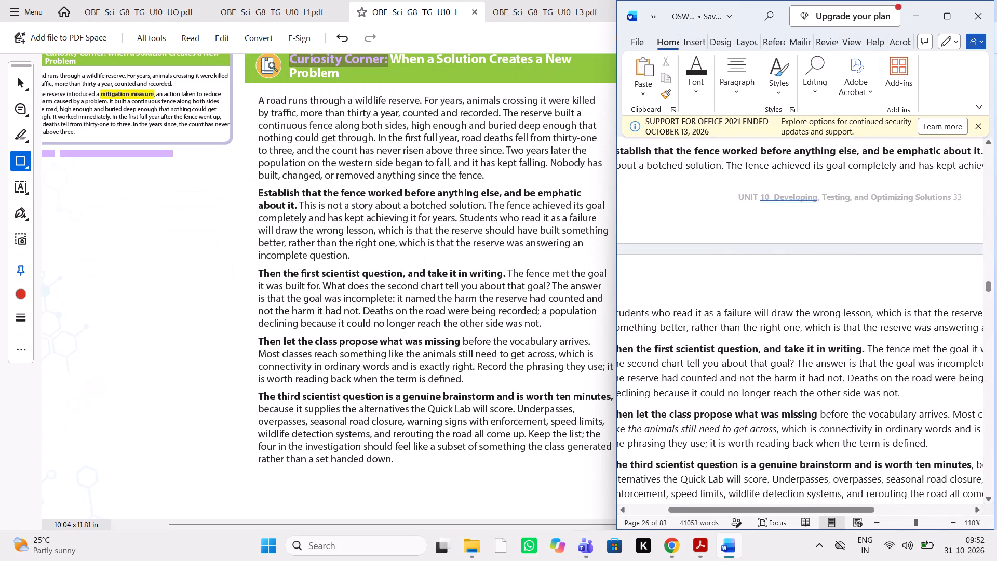
scroll(859, 312, "right", 1)
scroll(859, 312, "left", 1)
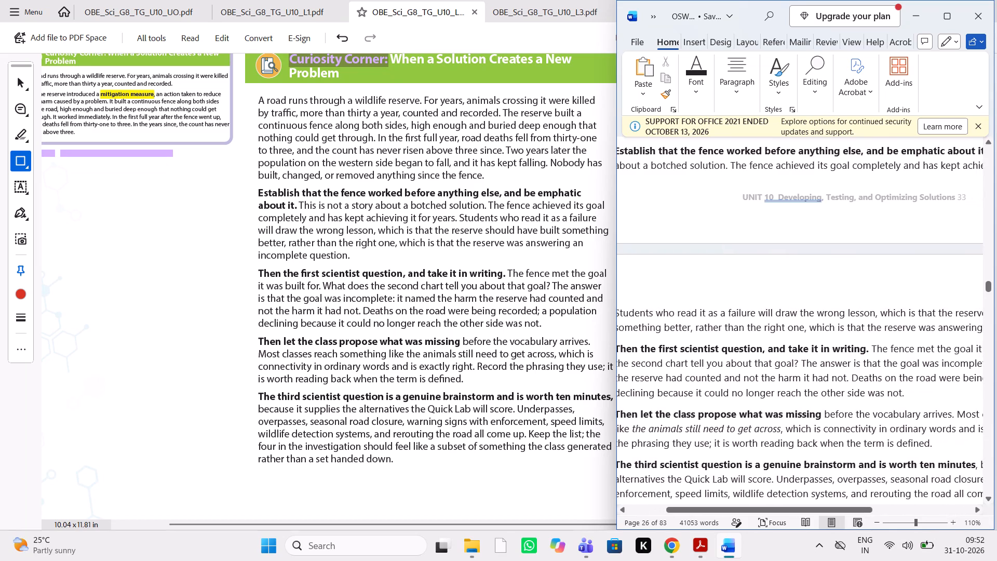
scroll(859, 312, "down", 1)
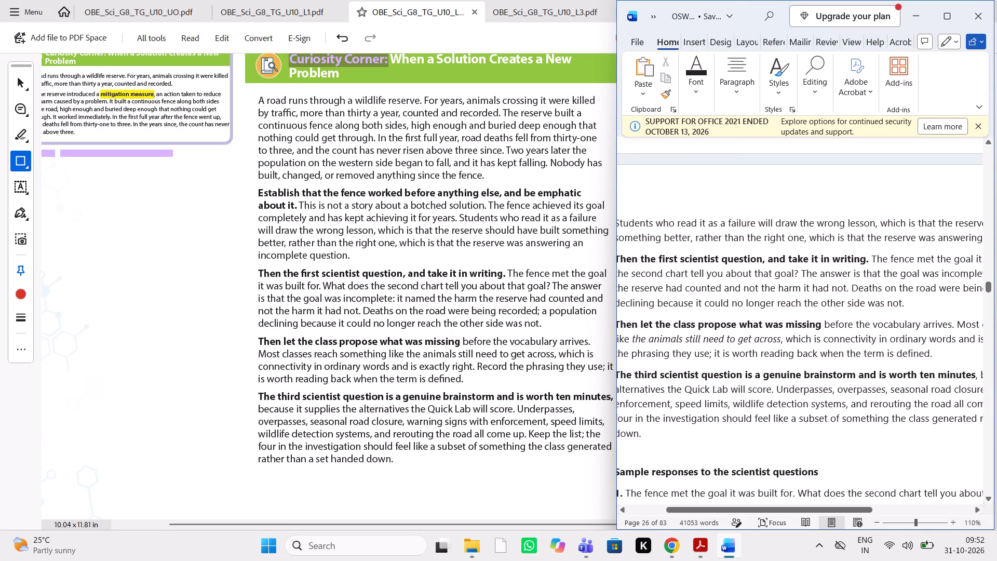
scroll(859, 312, "right", 1)
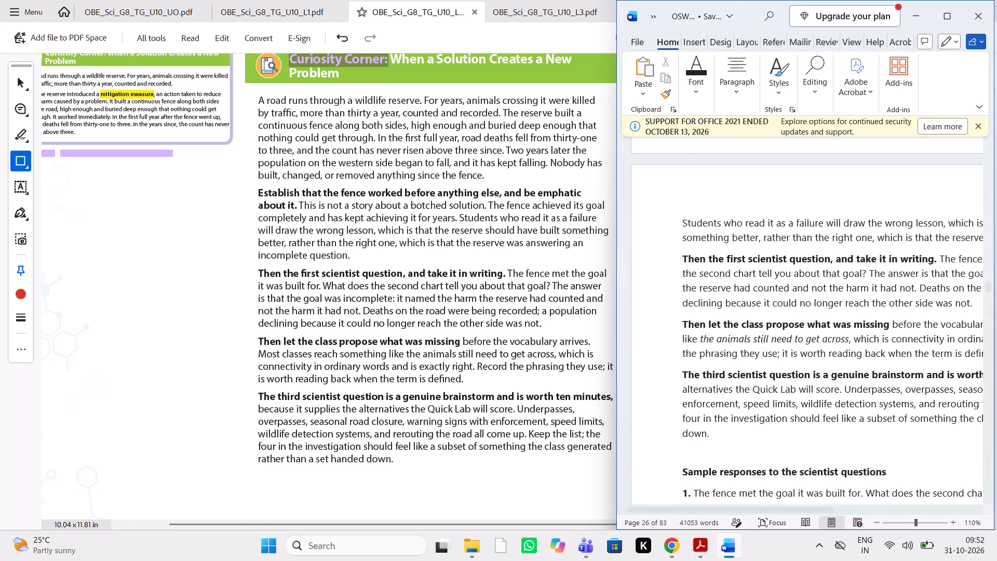
scroll(859, 312, "left", 1)
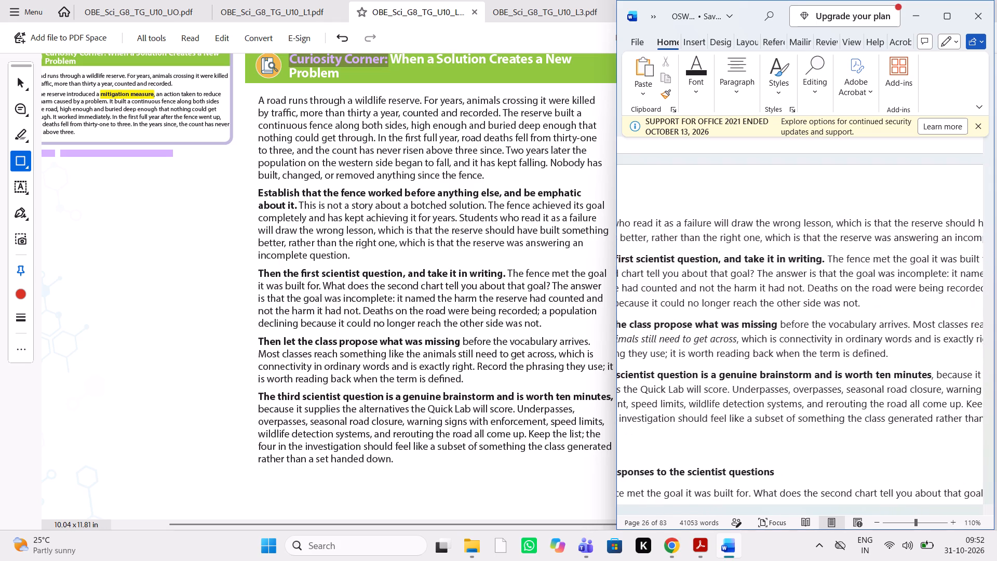
scroll(859, 312, "left", 1)
scroll(859, 312, "right", 1)
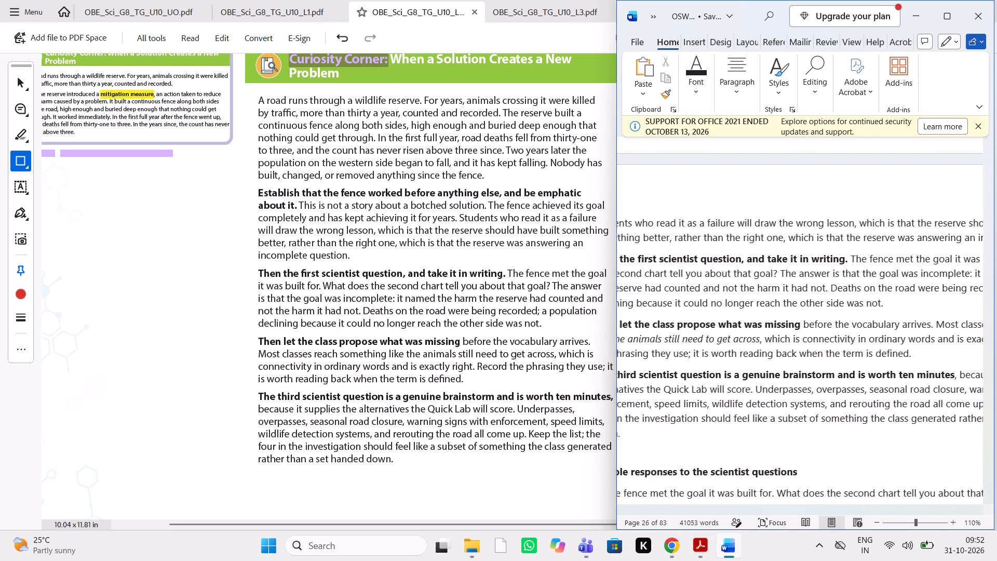
scroll(859, 312, "right", 1)
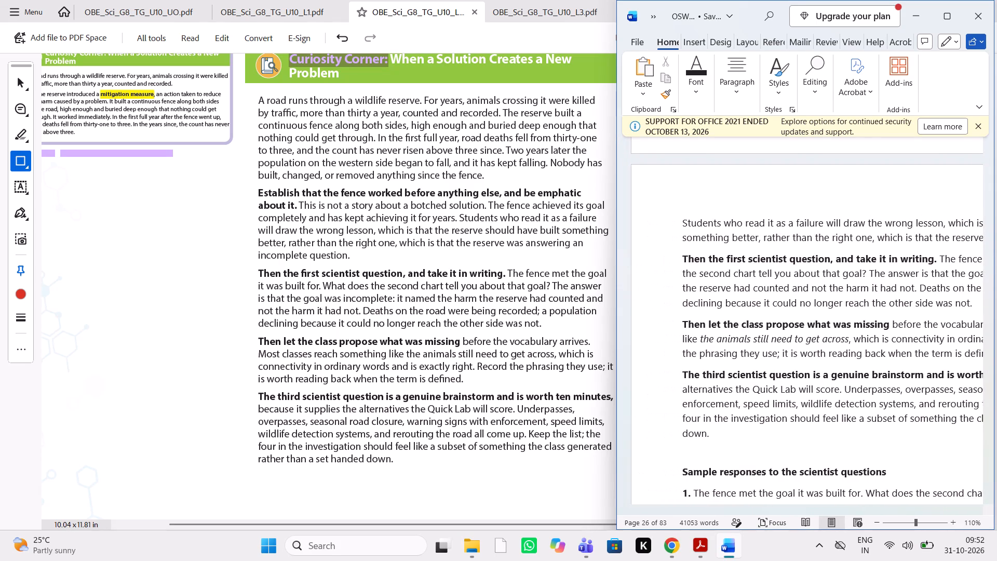
scroll(859, 312, "left", 1)
scroll(859, 312, "right", 1)
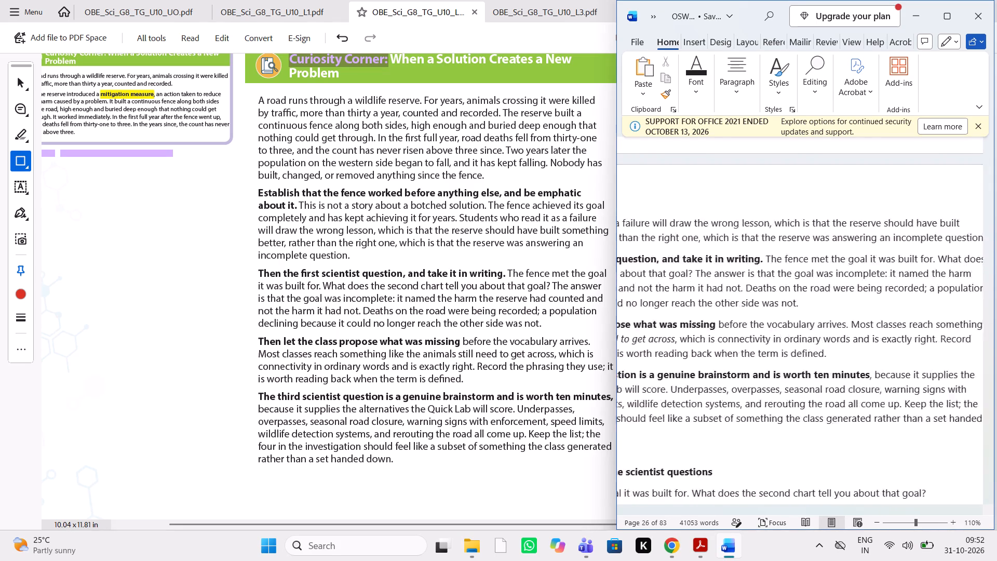
scroll(859, 312, "right", 2)
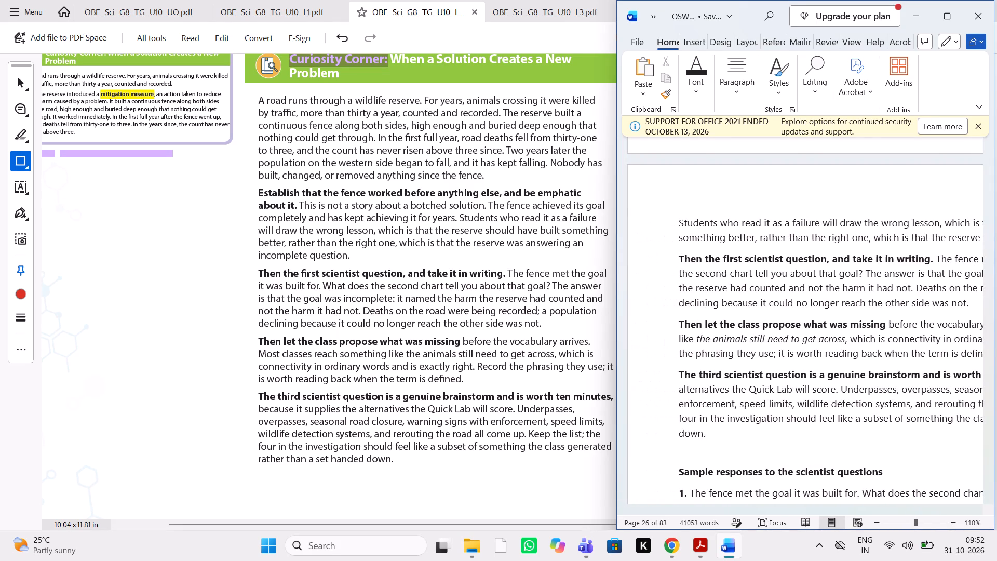
scroll(859, 312, "up", 1)
scroll(859, 312, "down", 1, "ctrl")
scroll(859, 312, "up", 1)
scroll(859, 312, "down", 1)
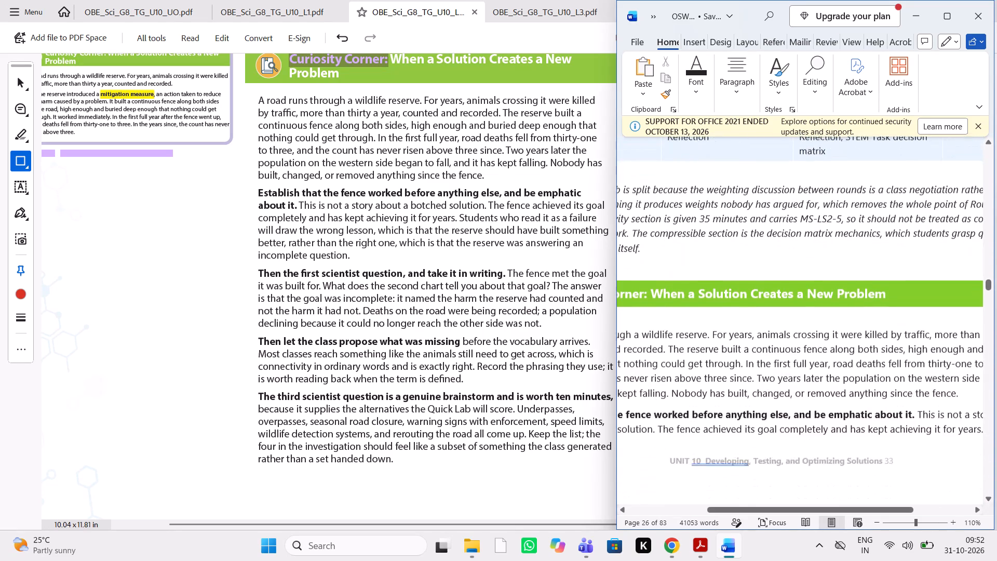
scroll(859, 312, "down", 2)
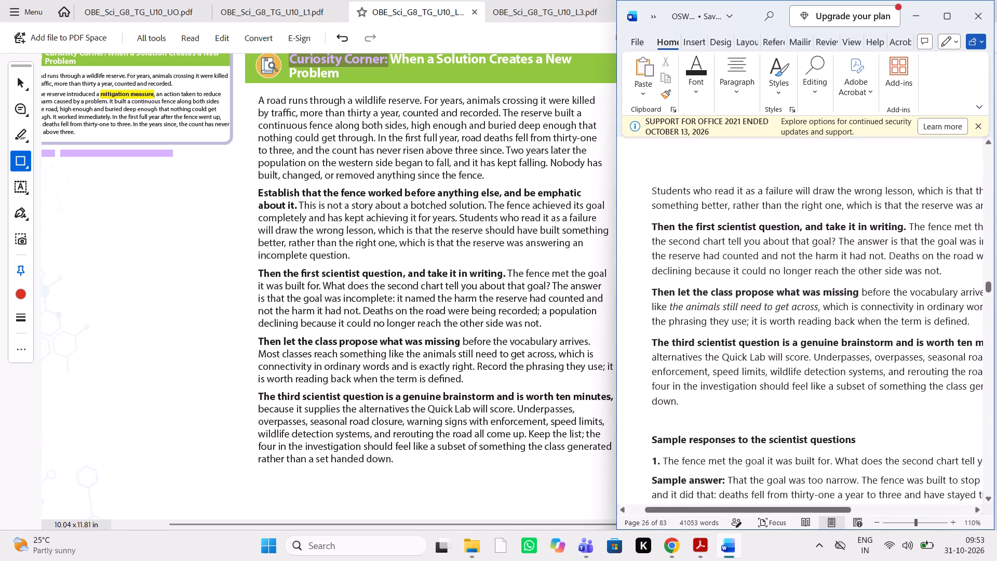
scroll(859, 312, "left", 2)
scroll(859, 312, "right", 1)
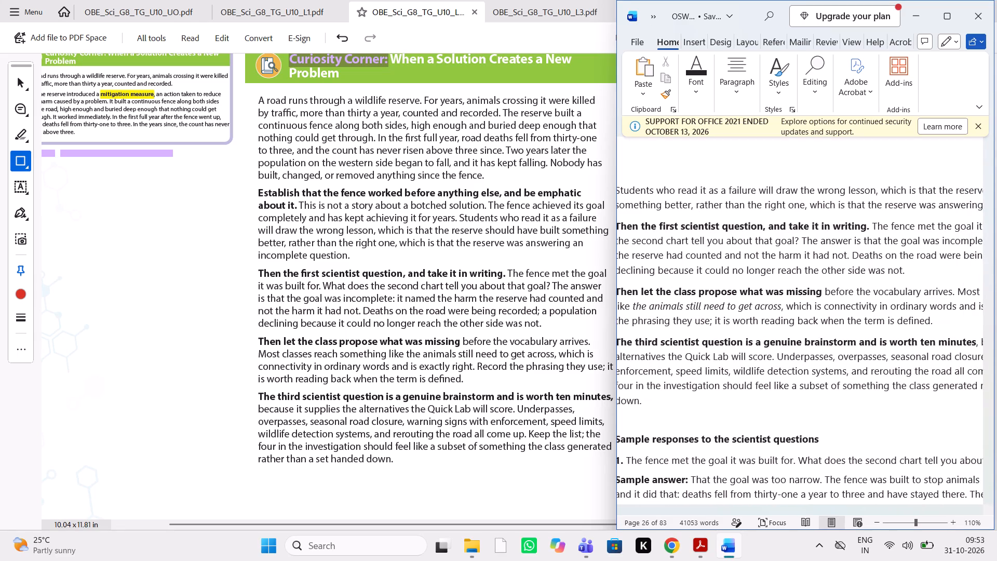
scroll(859, 312, "left", 1)
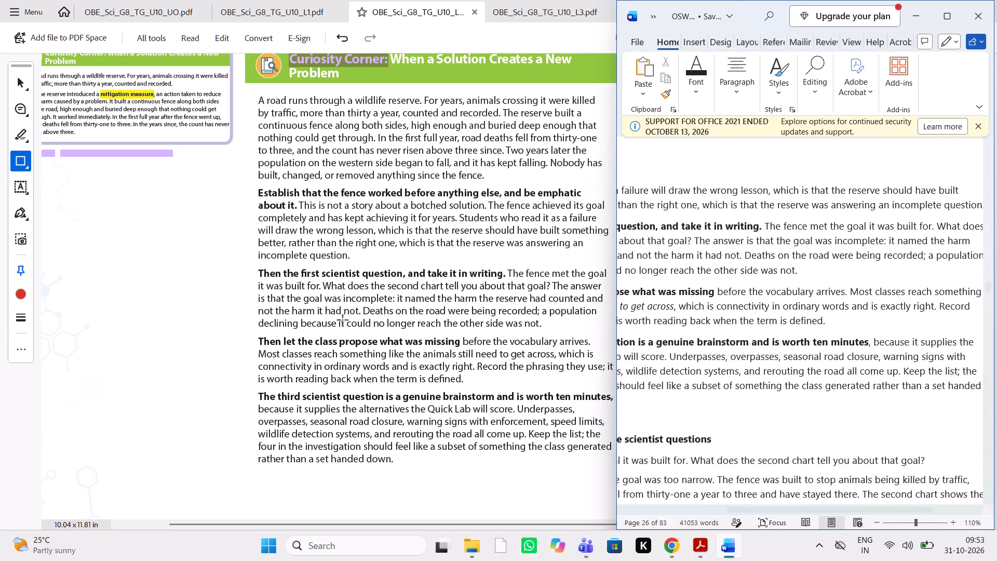
In the PDF, post the comment "make it italic" on "like the animals still need to get across," in the "Then let the class propose" paragraph.
left_click(25, 108)
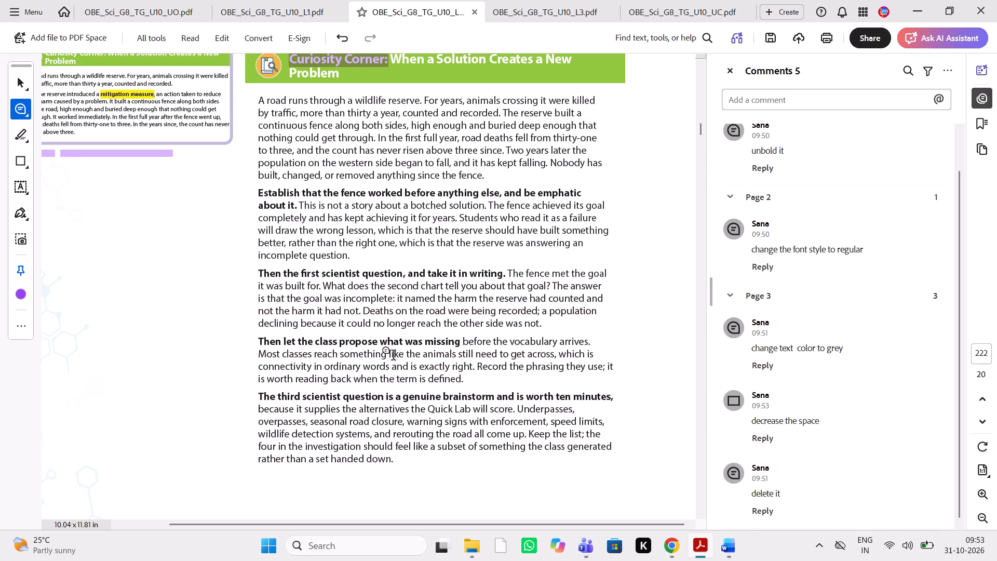
left_click_drag(388, 357, 535, 344)
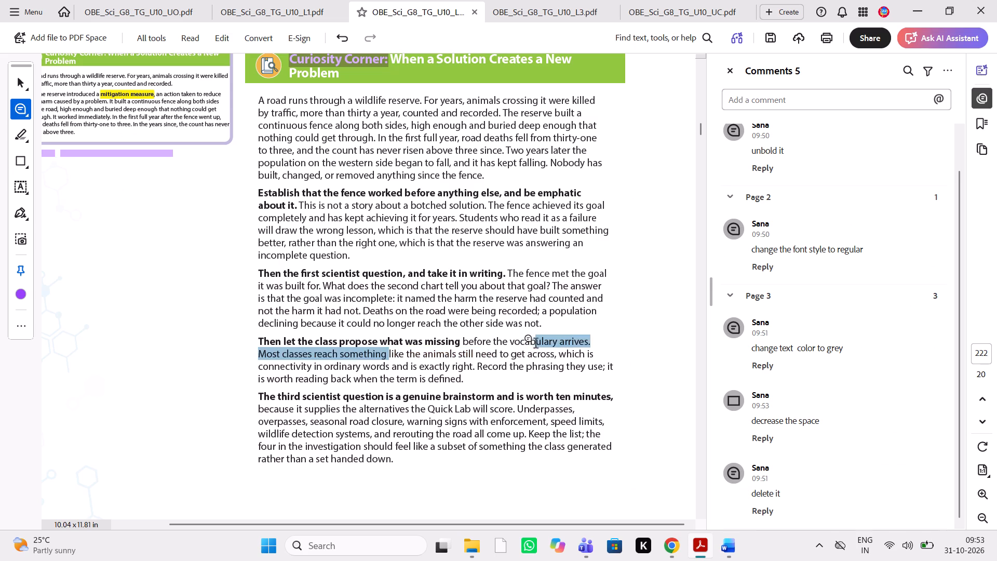
left_click_drag(535, 344, 554, 351)
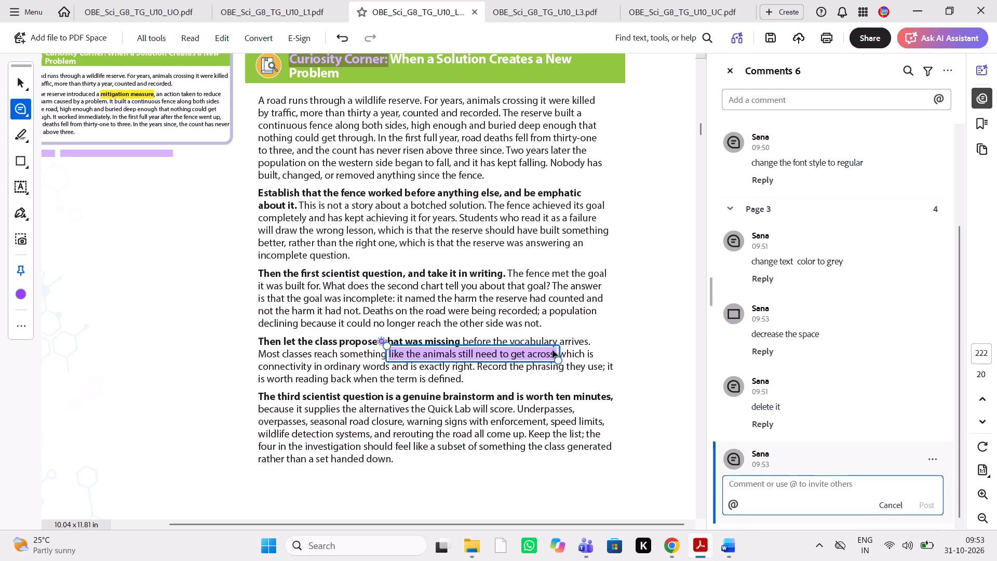
type("make itr")
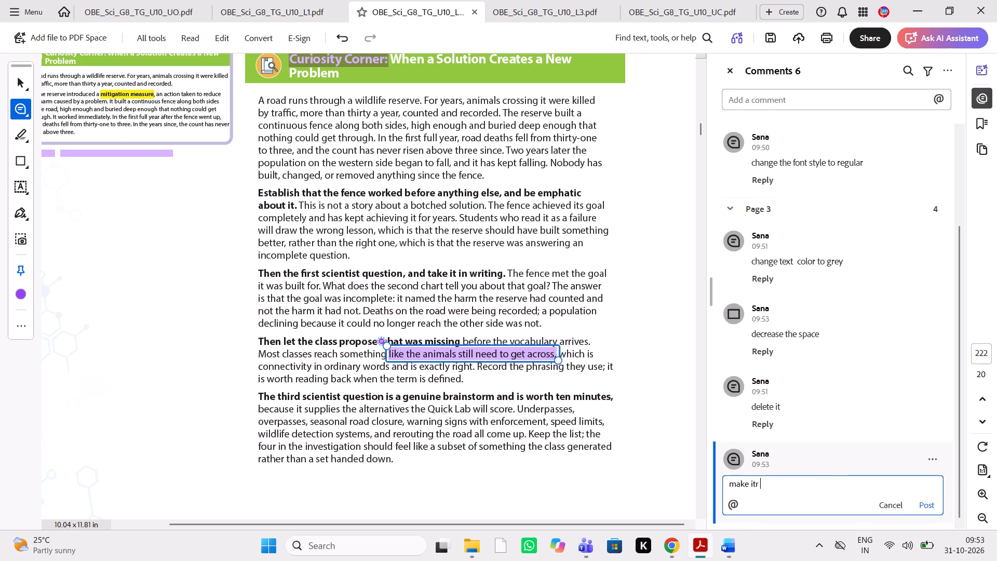
key("space")
key("BackSpace")
key("BackSpace")
key("BackSpace")
type("t")
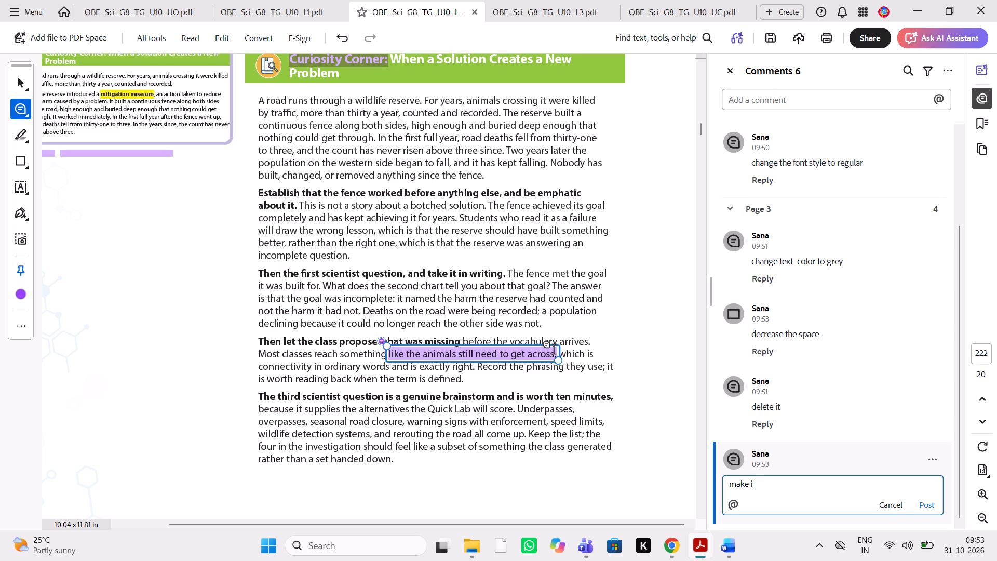
key("space")
type("italic")
key("space")
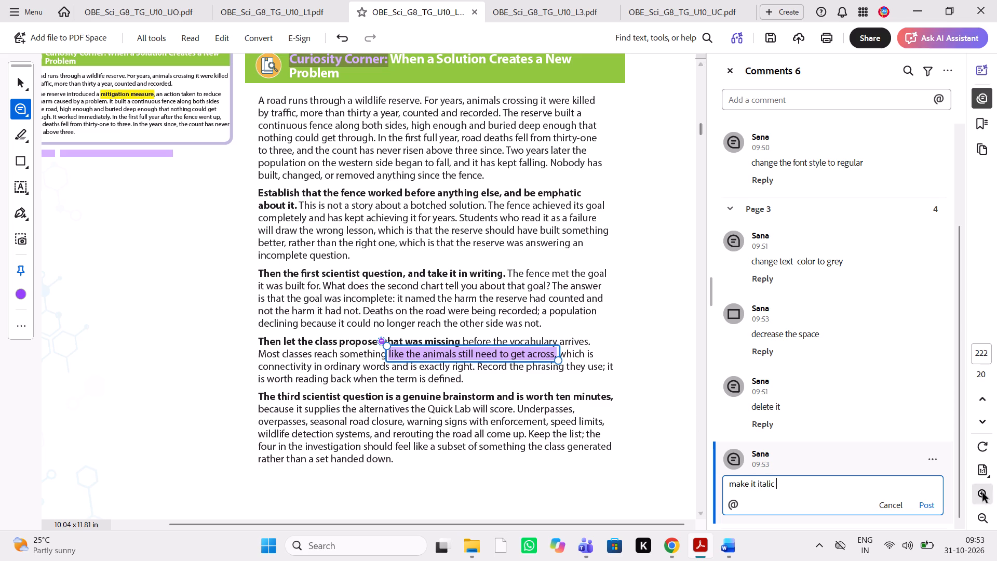
left_click(927, 503)
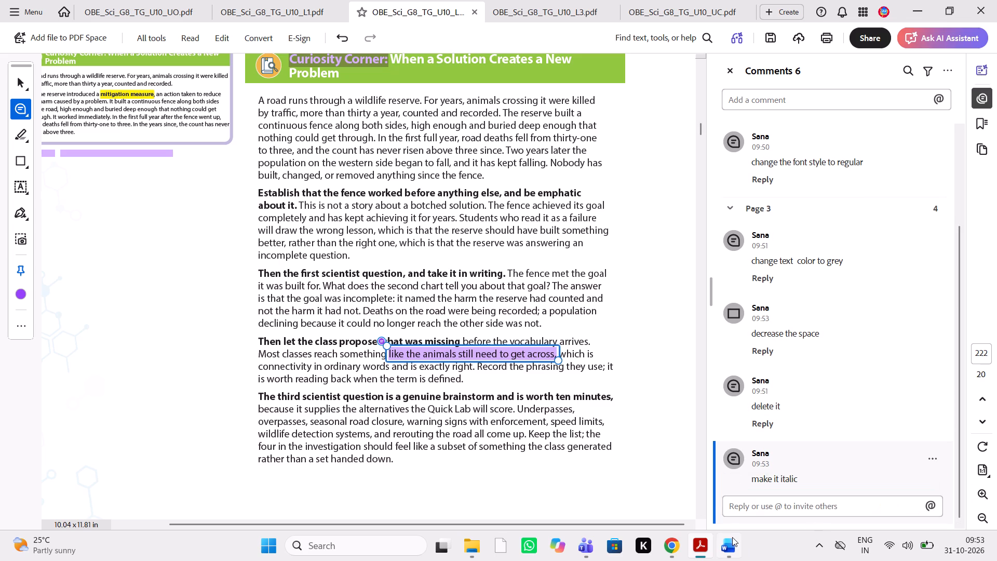
Switch to the Word source and compare the third scientist question paragraph and sample responses 1 and 2 with the PDF.
left_click(731, 538)
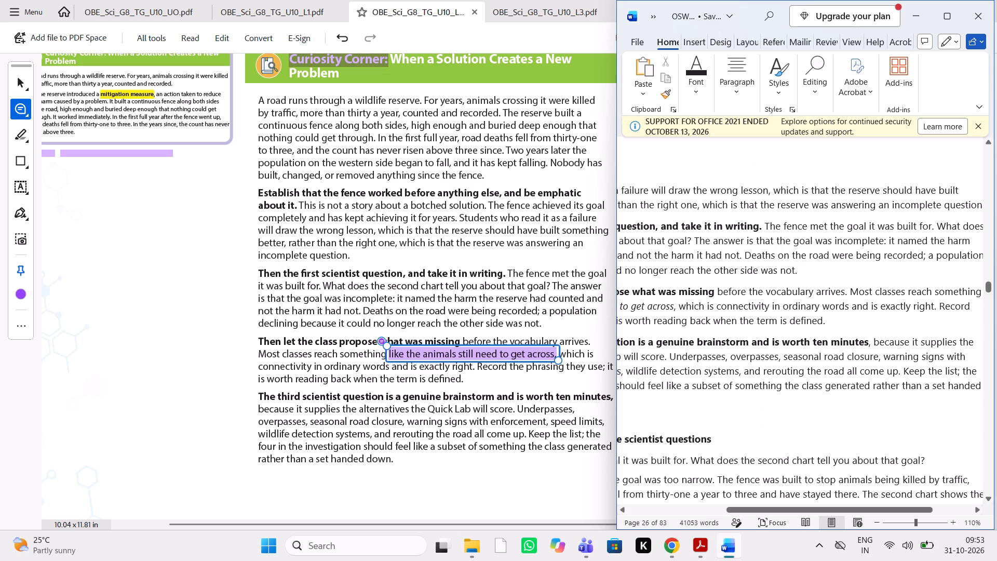
scroll(811, 357, "right", 1)
scroll(811, 357, "left", 1)
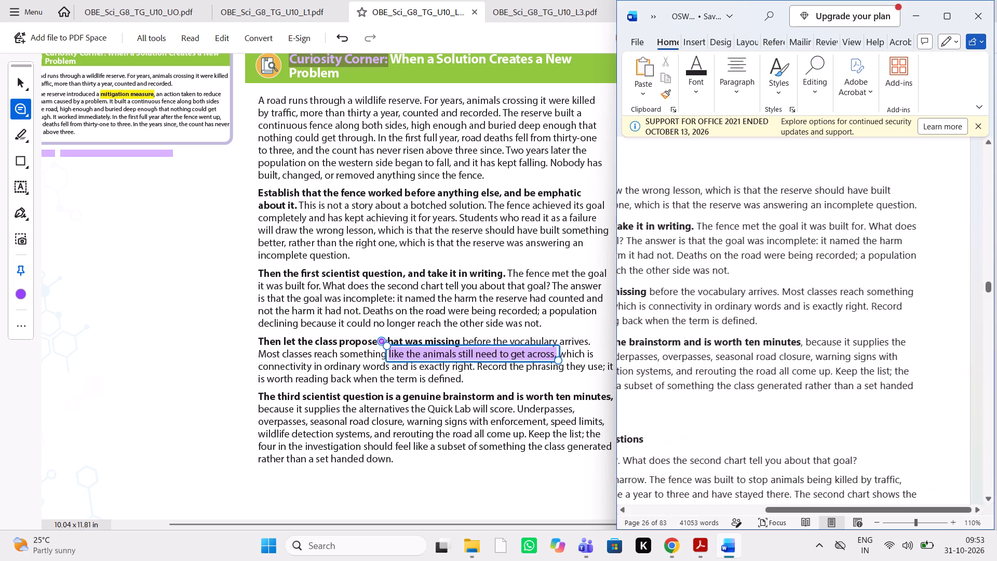
scroll(811, 357, "right", 1)
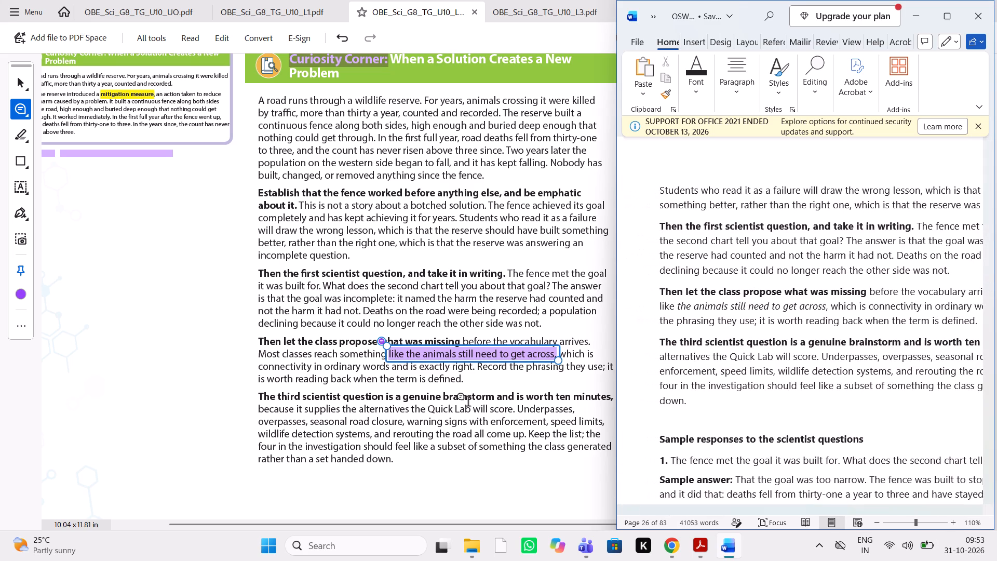
scroll(468, 403, "down", 2)
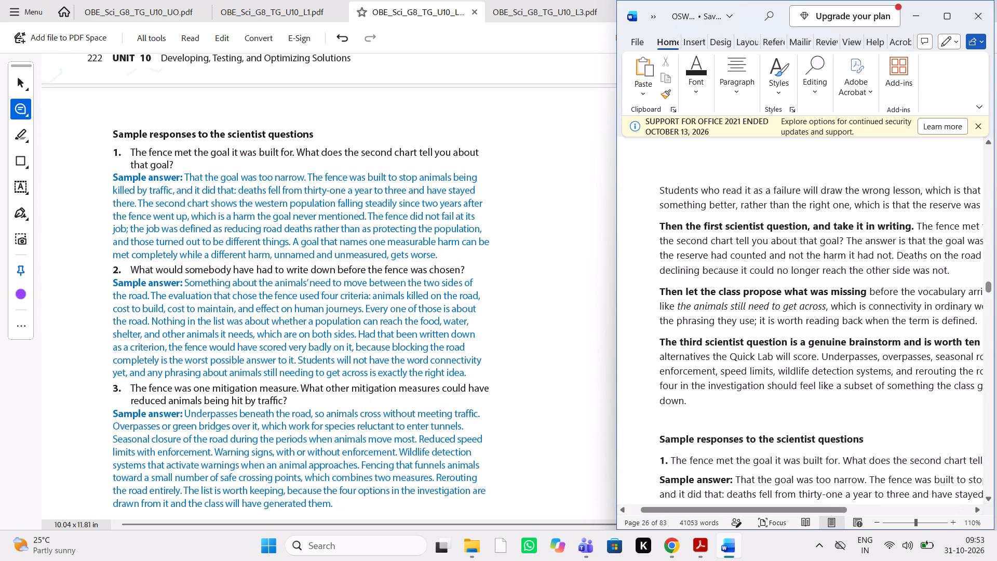
scroll(817, 333, "down", 1)
scroll(817, 333, "left", 1)
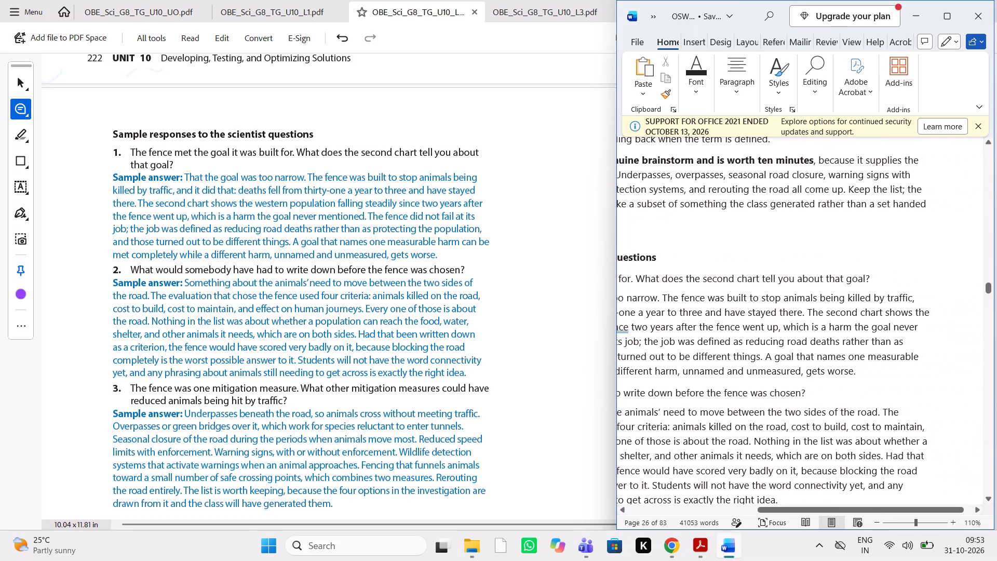
scroll(817, 333, "right", 1)
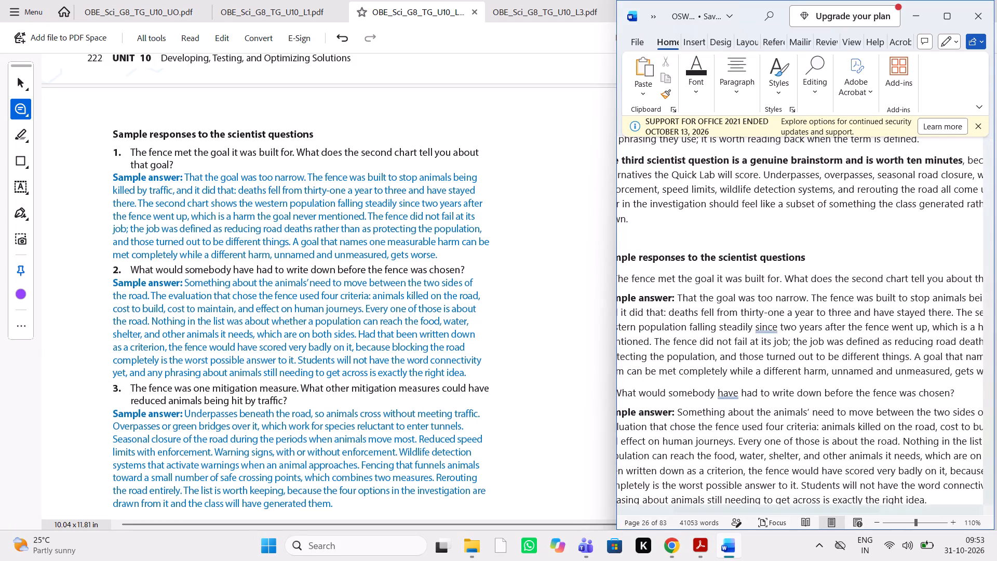
scroll(817, 333, "left", 1)
scroll(817, 333, "right", 1)
scroll(817, 333, "down", 1)
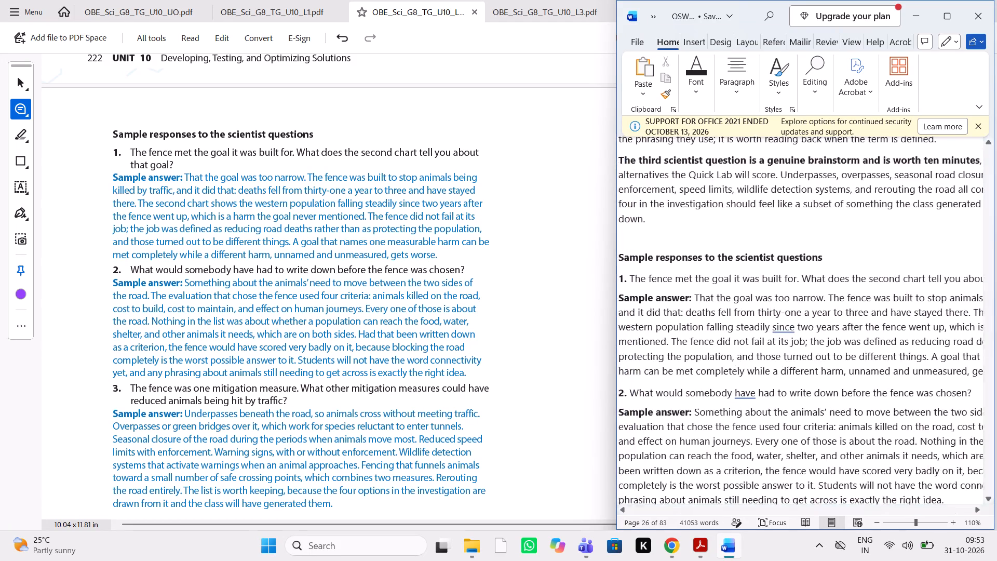
Compare the remaining sample responses to the scientist questions, through the mitigation measures answer in question 3, between Word and the PDF.
scroll(817, 333, "down", 1)
scroll(817, 333, "left", 1)
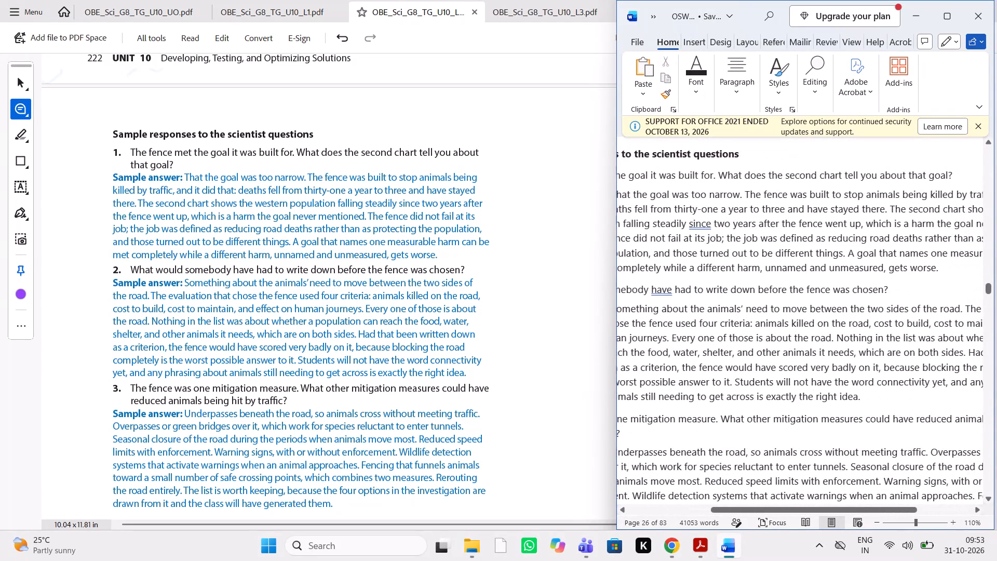
scroll(817, 333, "down", 1)
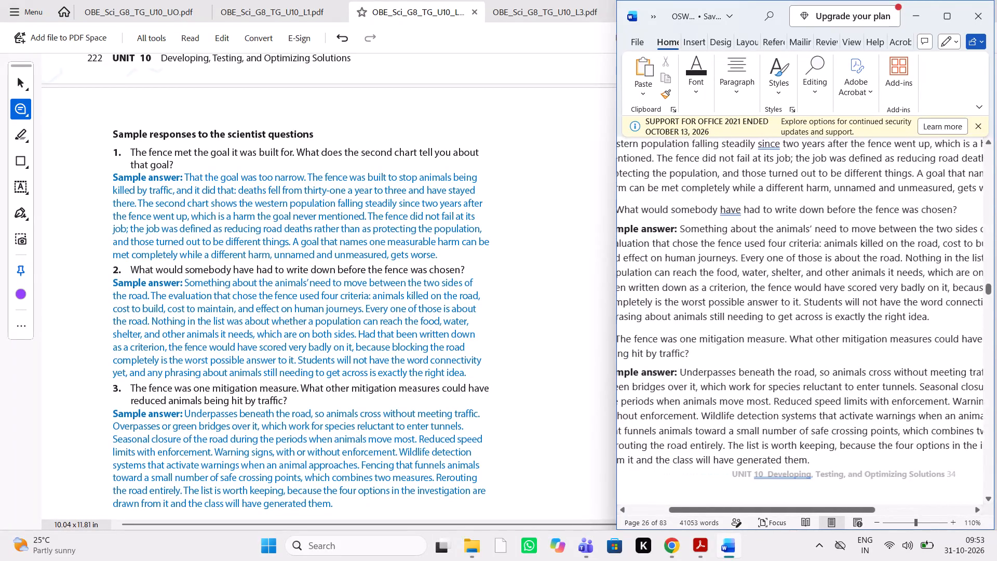
scroll(817, 333, "down", 2)
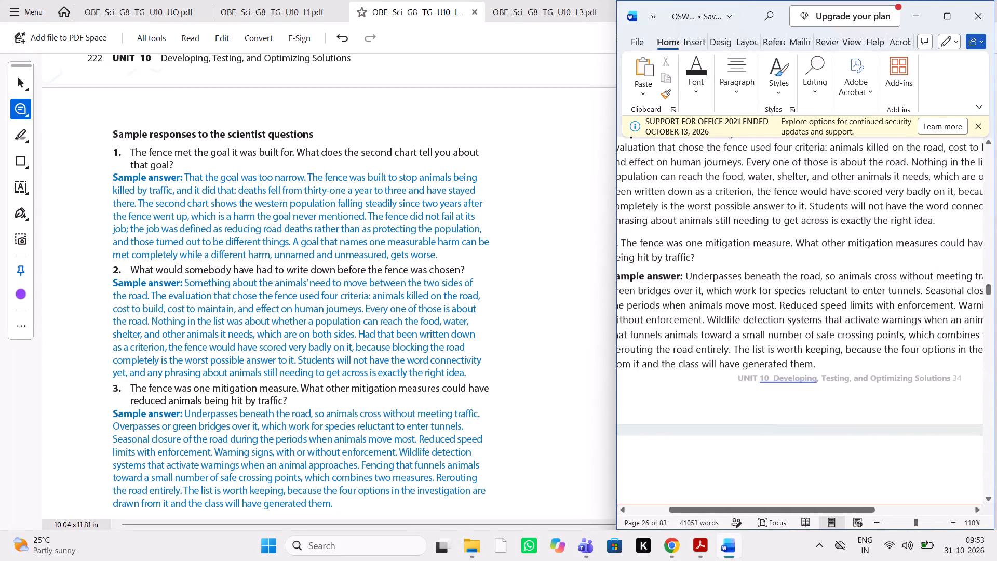
scroll(817, 333, "right", 1)
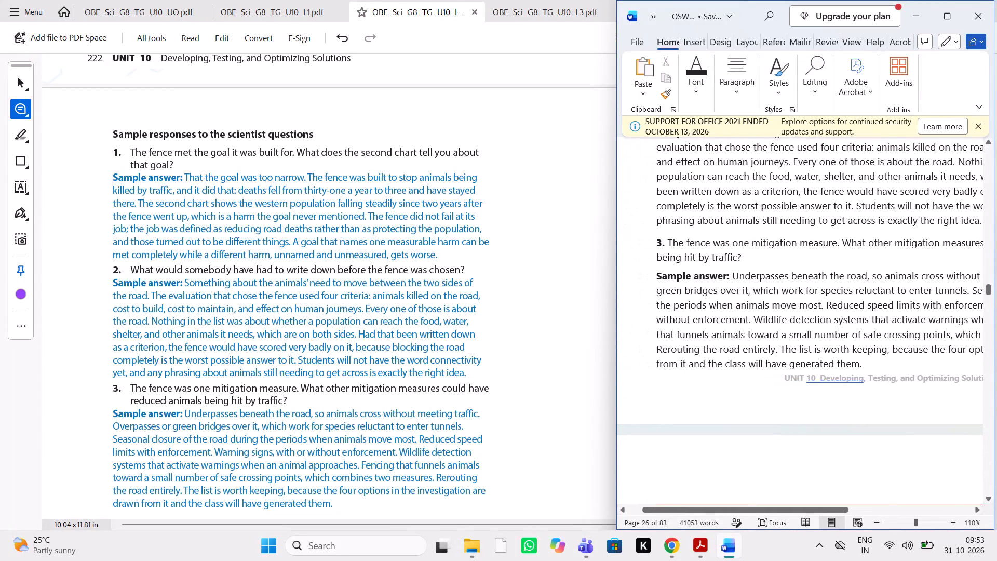
scroll(817, 333, "down", 1)
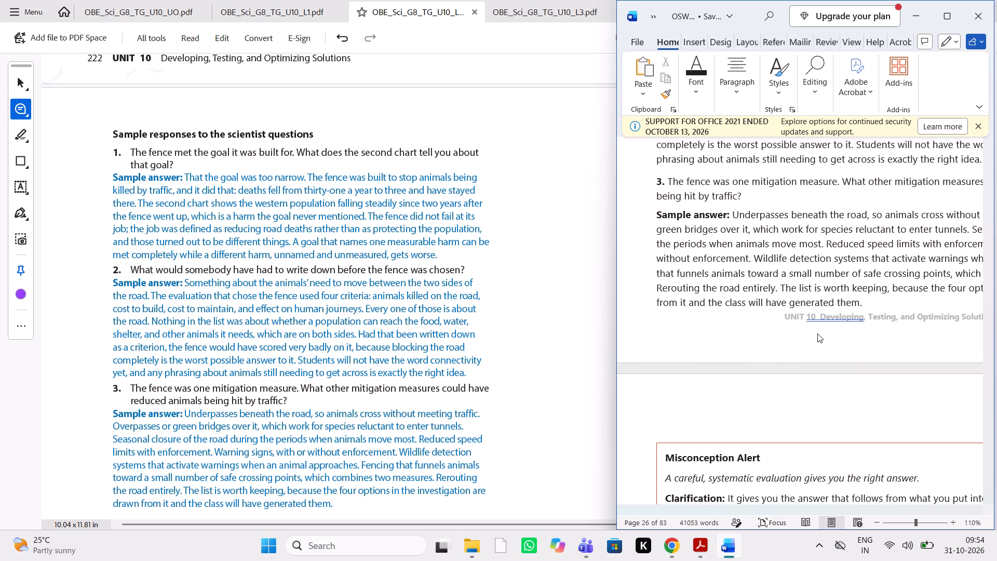
scroll(817, 333, "left", 1)
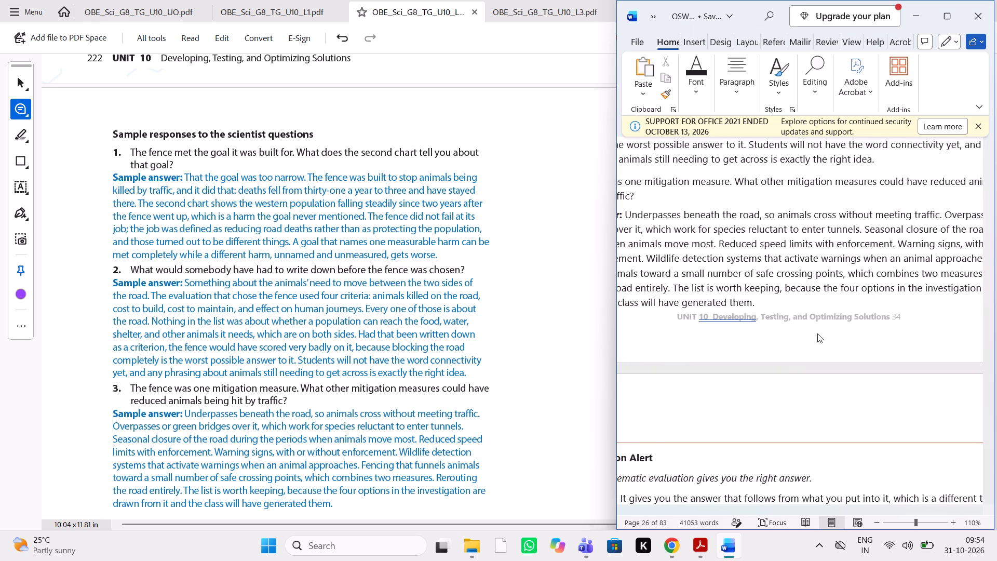
scroll(817, 333, "right", 1)
Compare the Misconception Alert box, including its italic statement and bold wording, between the Word source and the PDF.
scroll(817, 333, "down", 1)
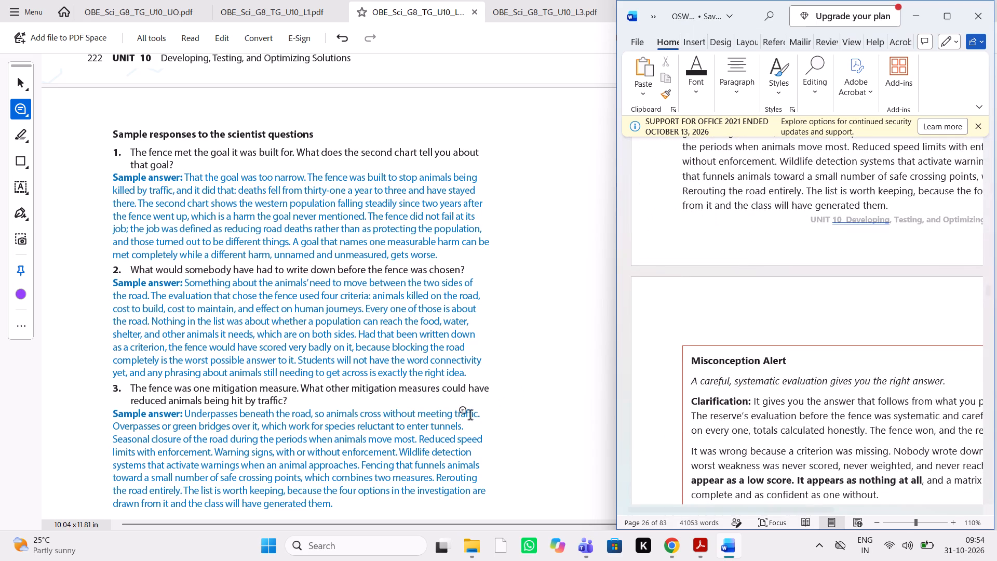
scroll(470, 416, "down", 2)
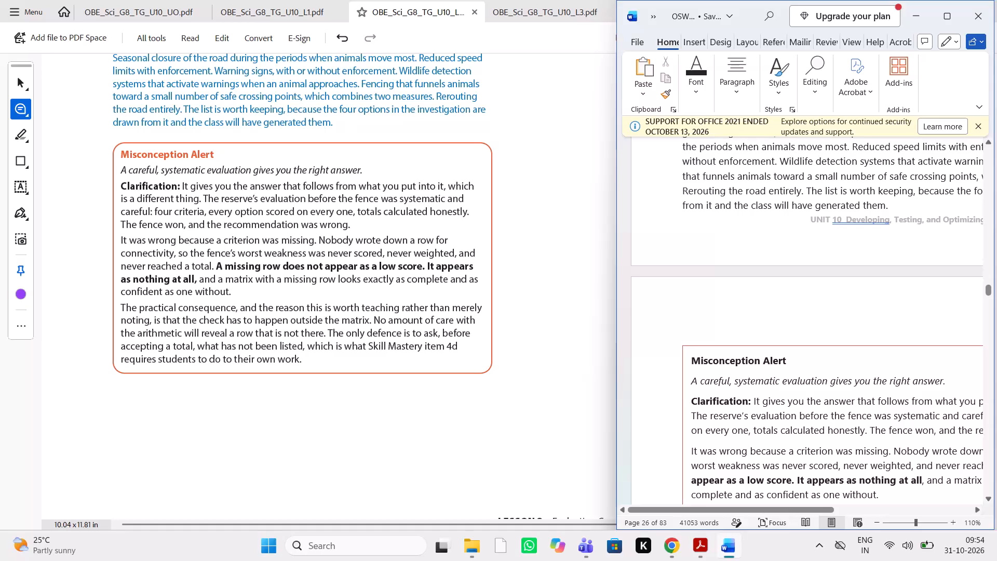
scroll(417, 296, "up", 2)
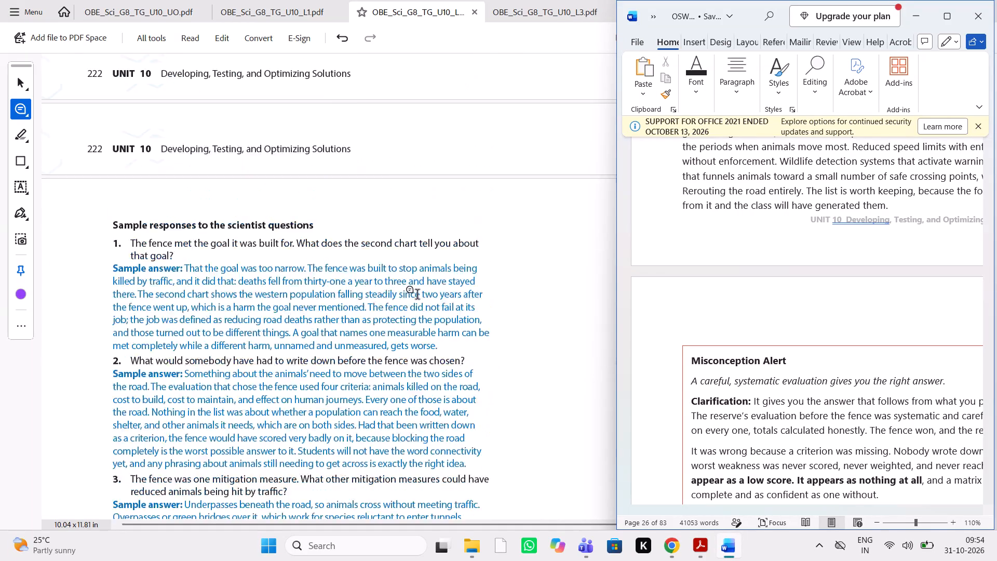
scroll(417, 296, "up", 1)
scroll(417, 296, "down", 3)
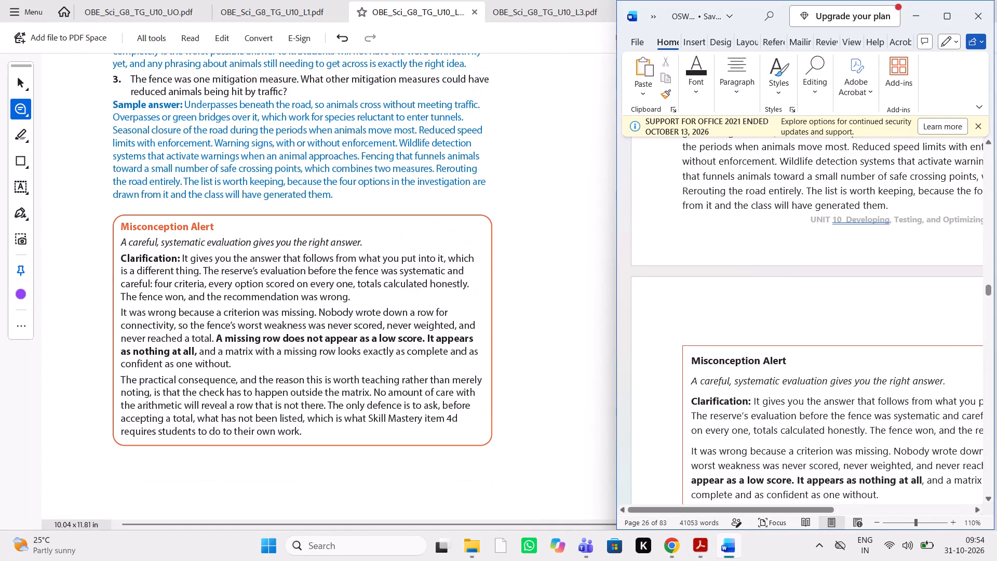
scroll(756, 349, "down", 1)
scroll(756, 349, "up", 1)
scroll(756, 349, "right", 1)
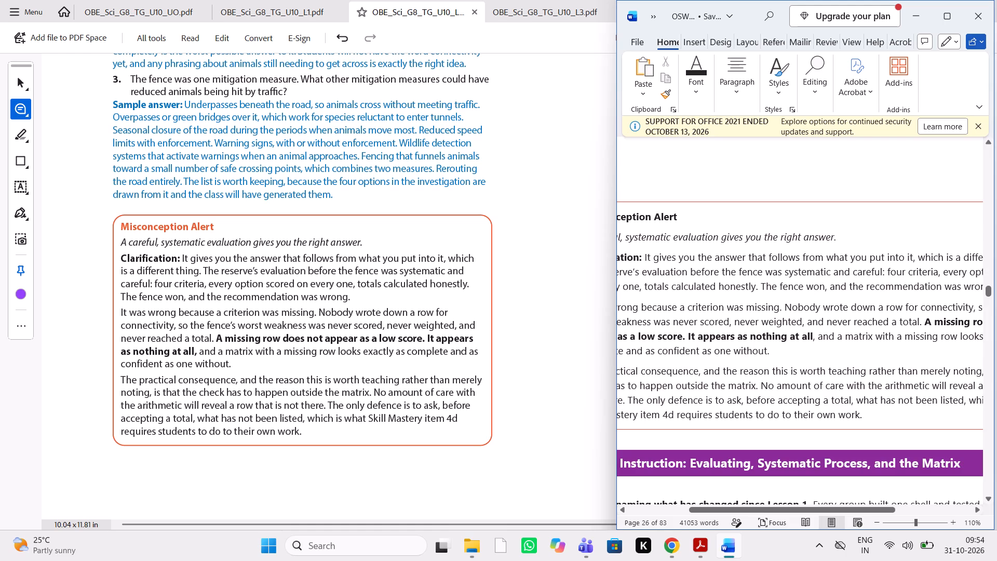
scroll(756, 349, "left", 1)
scroll(756, 349, "right", 2)
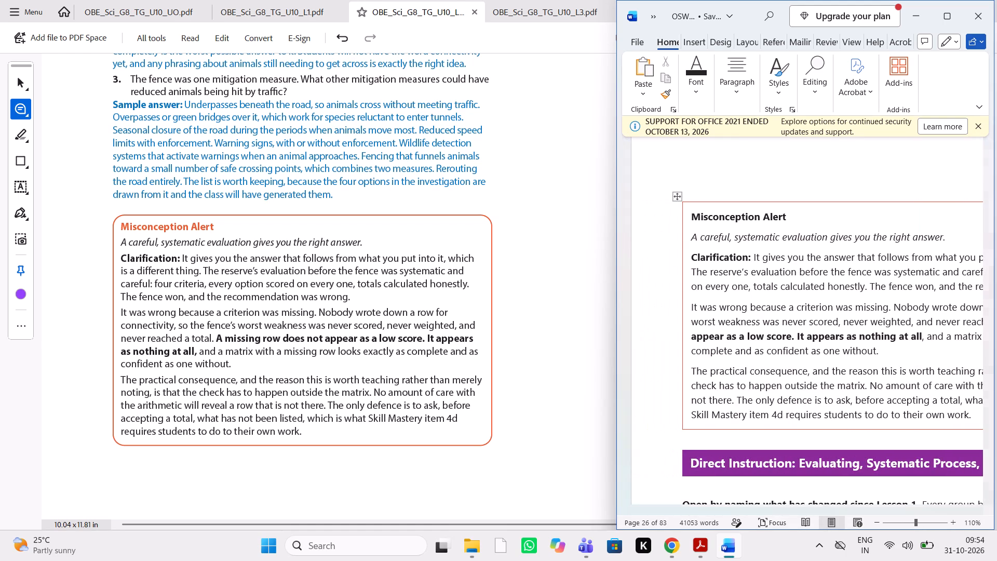
Check the opening of "Evaluating, Systematic Process, and the Matrix" on PDF page 224 against Word, and review the preceding PDF pages' layout.
scroll(756, 349, "down", 1)
scroll(756, 349, "left", 1)
scroll(348, 445, "down", 1)
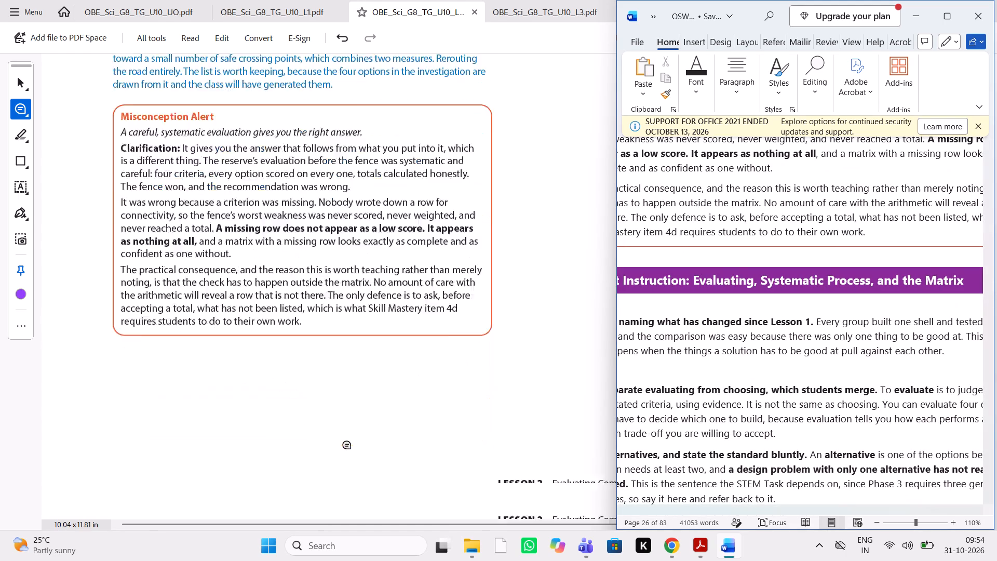
scroll(348, 445, "down", 2)
scroll(348, 445, "left", 1)
scroll(348, 445, "down", 1)
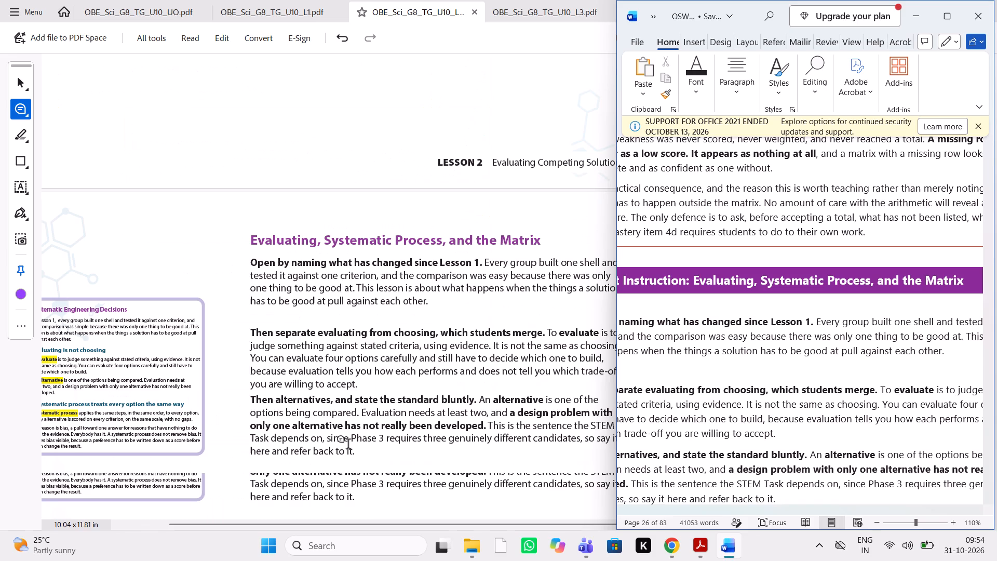
scroll(348, 445, "right", 1)
scroll(348, 445, "up", 2)
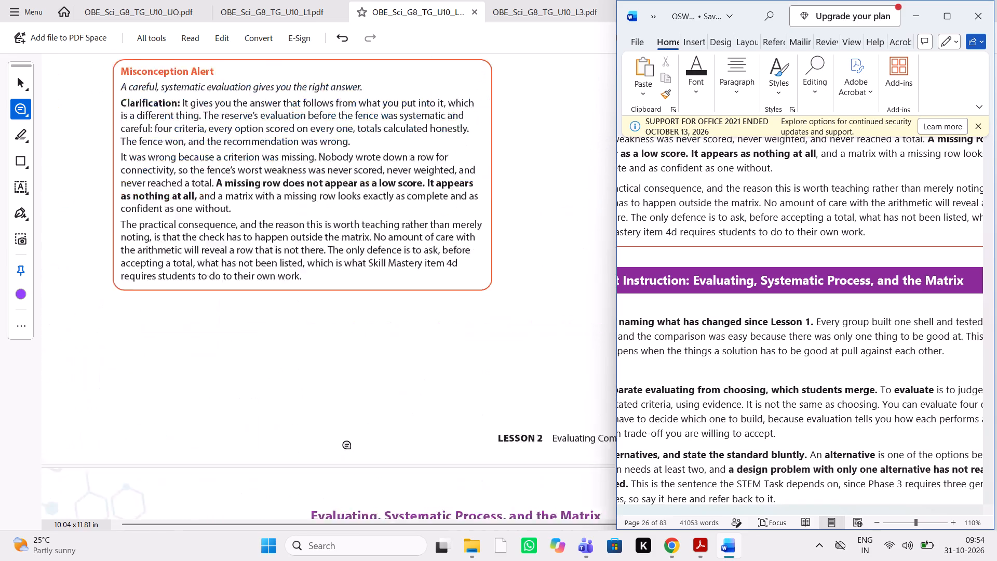
scroll(348, 445, "up", 6)
scroll(348, 445, "down", 4)
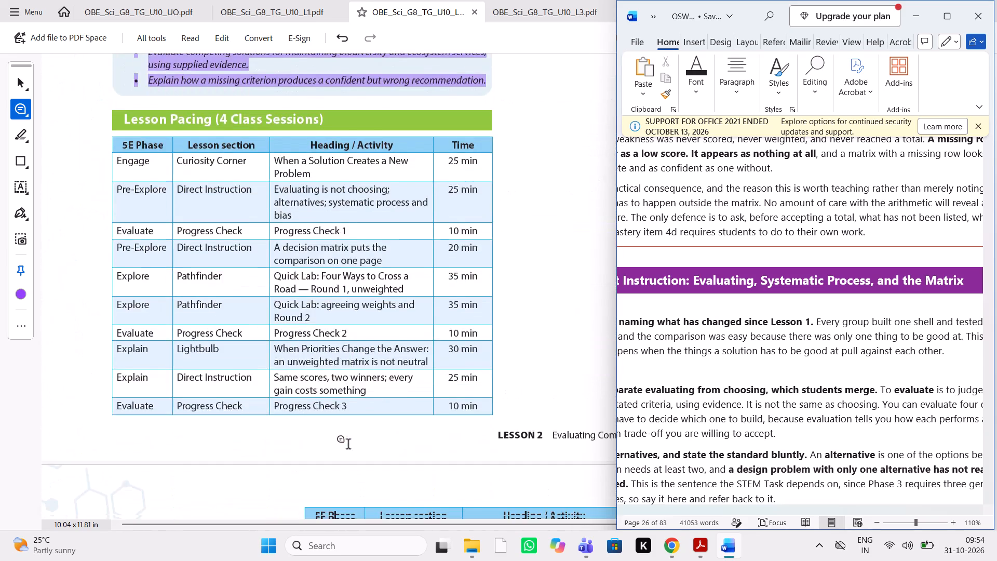
scroll(348, 445, "down", 6)
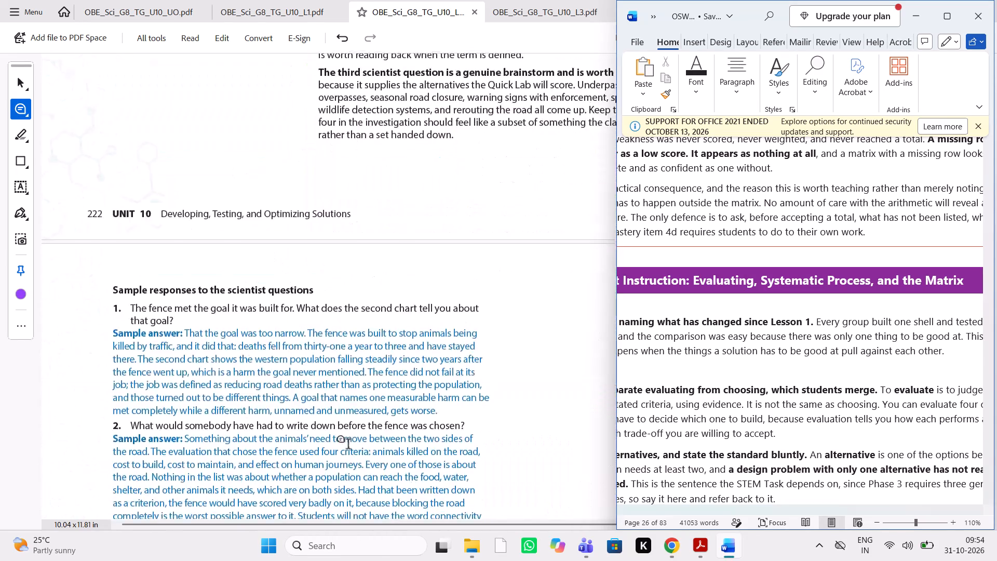
scroll(348, 445, "down", 6)
scroll(348, 445, "up", 1)
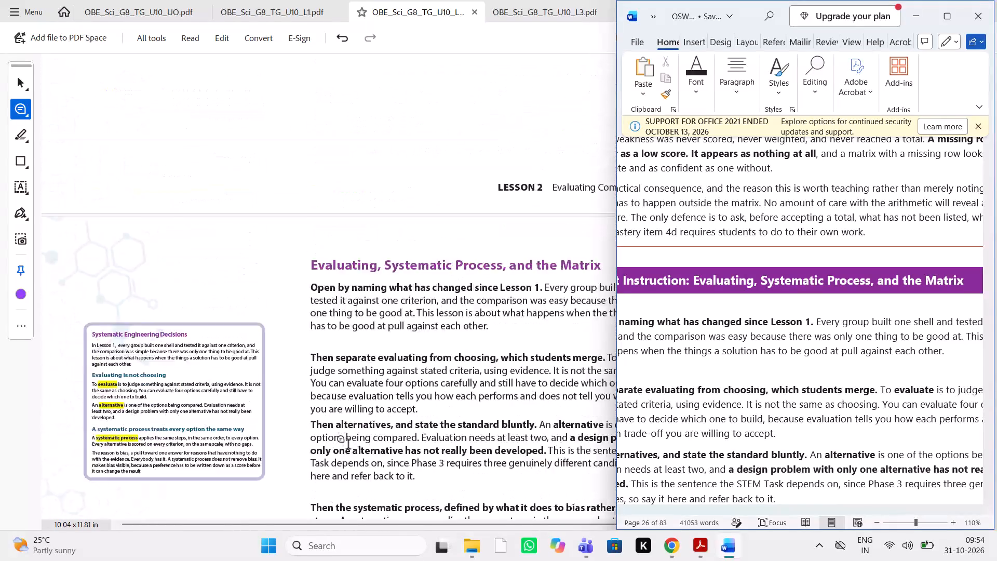
scroll(348, 445, "up", 1)
In the PDF, draw a vertical line markup upwards from the top edge of the Systematic Engineering Decisions mini page on page 224.
left_click(25, 158)
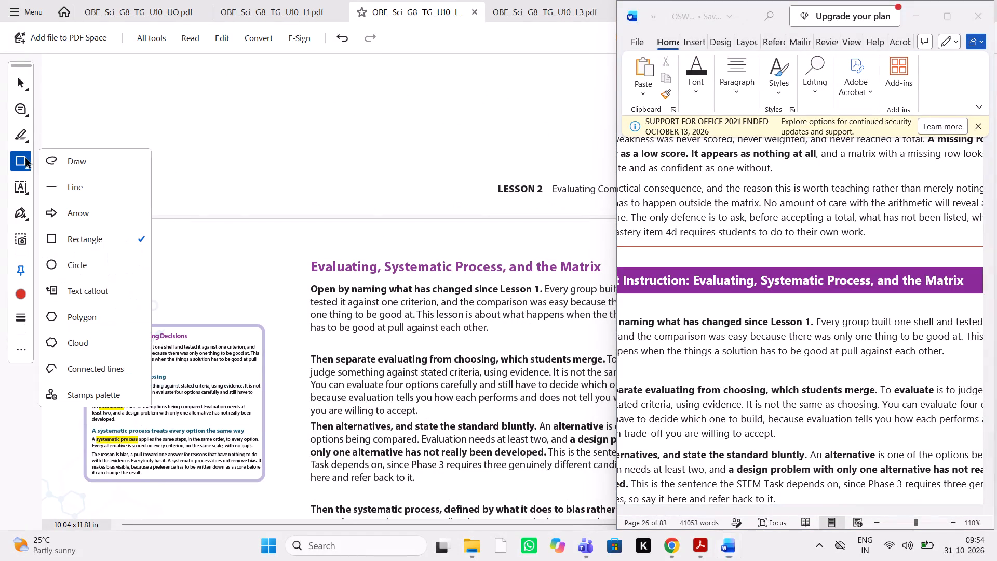
left_click(74, 185)
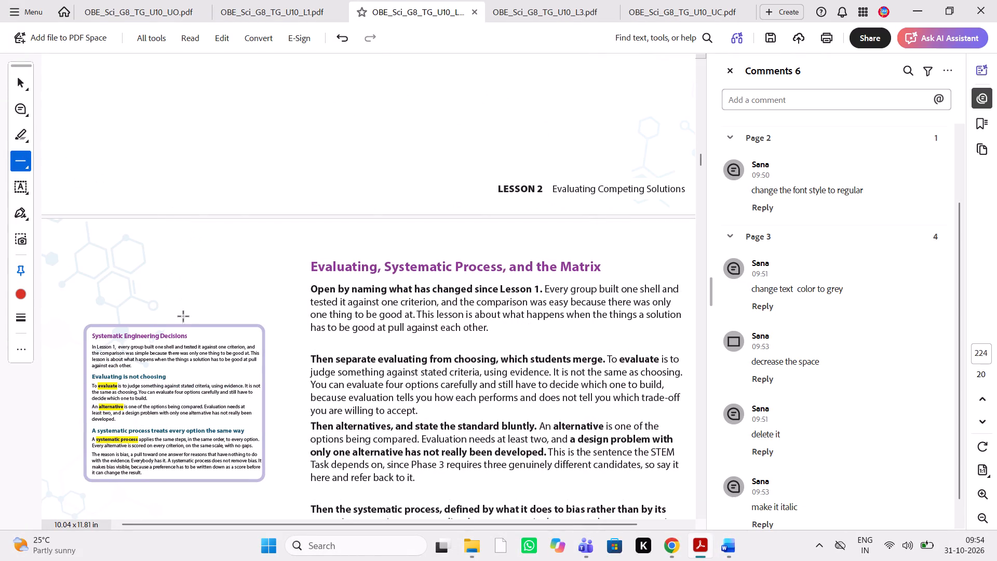
left_click_drag(182, 323, 184, 257)
left_click_drag(184, 257, 183, 254)
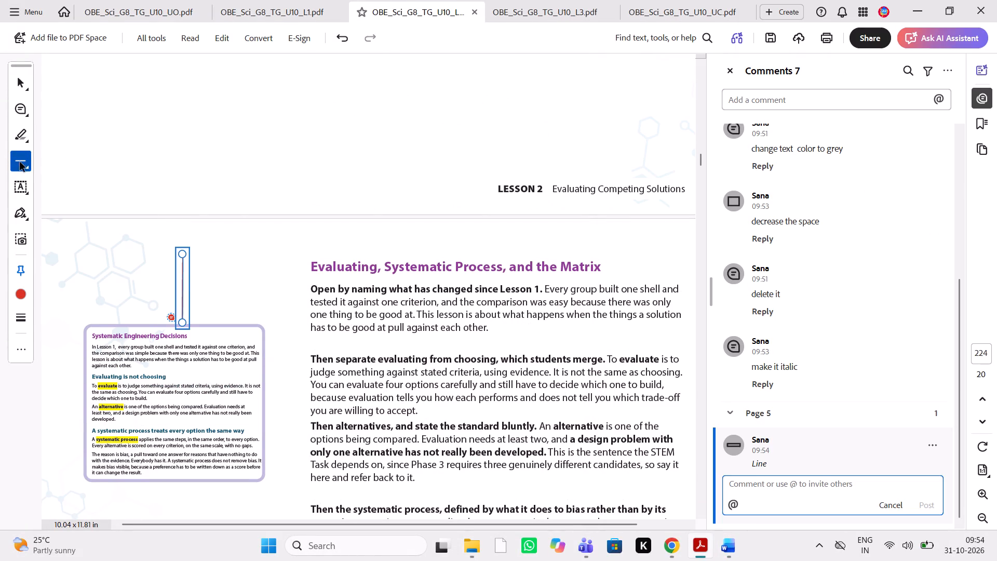
left_click(28, 165)
left_click(28, 165)
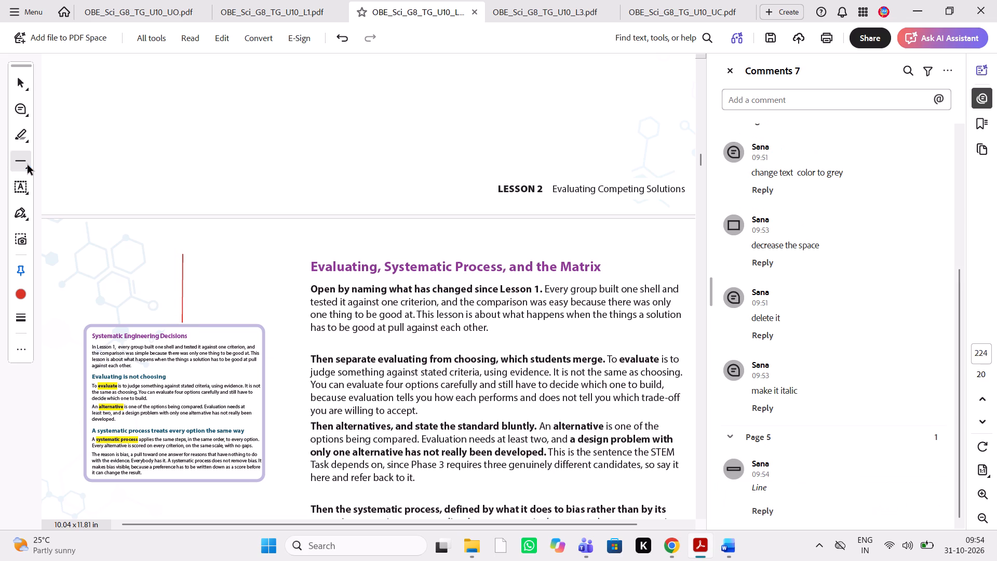
left_click(28, 165)
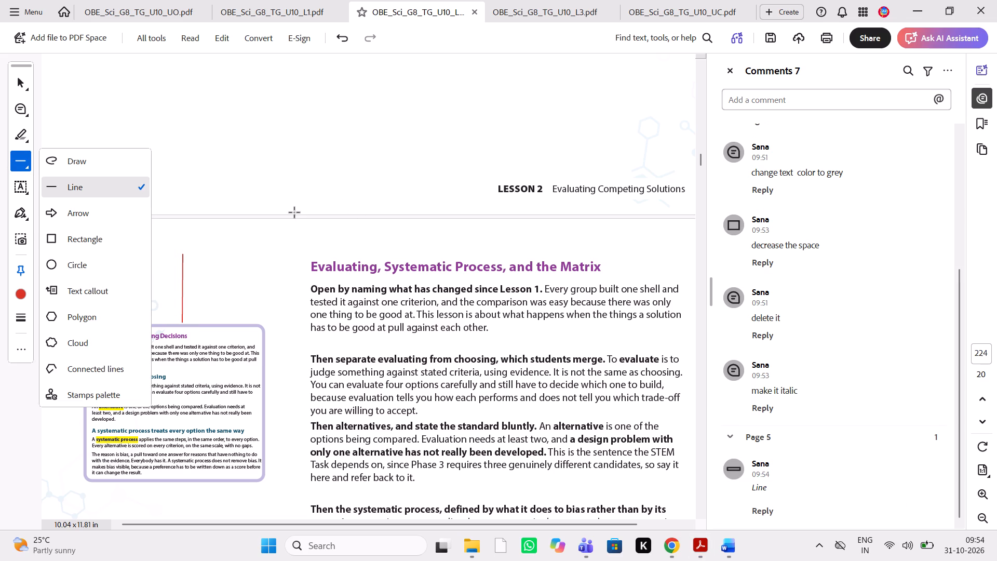
scroll(730, 420, "down", 7)
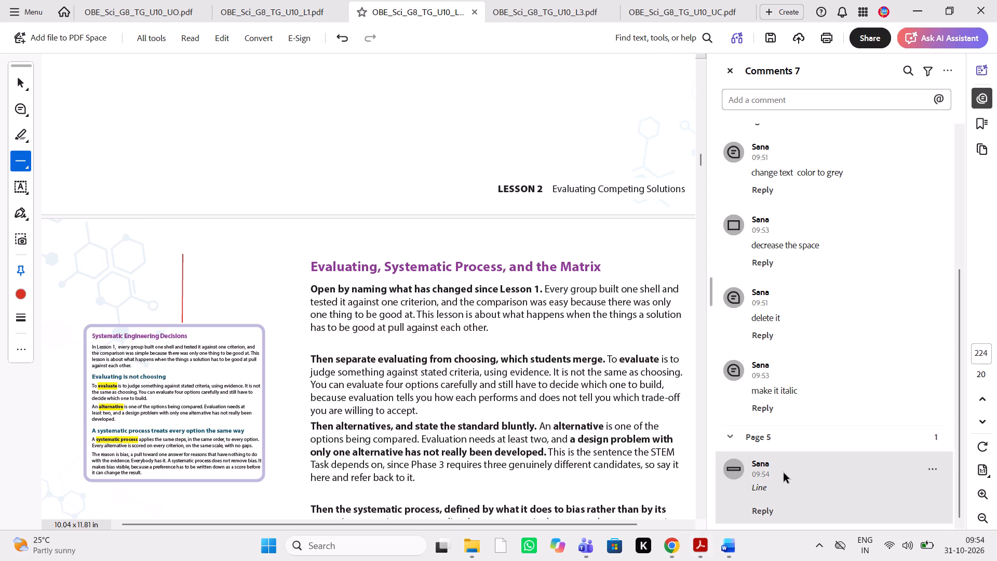
Post the reply "move the mini upwards" on the line markup above the Systematic Engineering Decisions mini page.
left_click(784, 473)
left_click(770, 504)
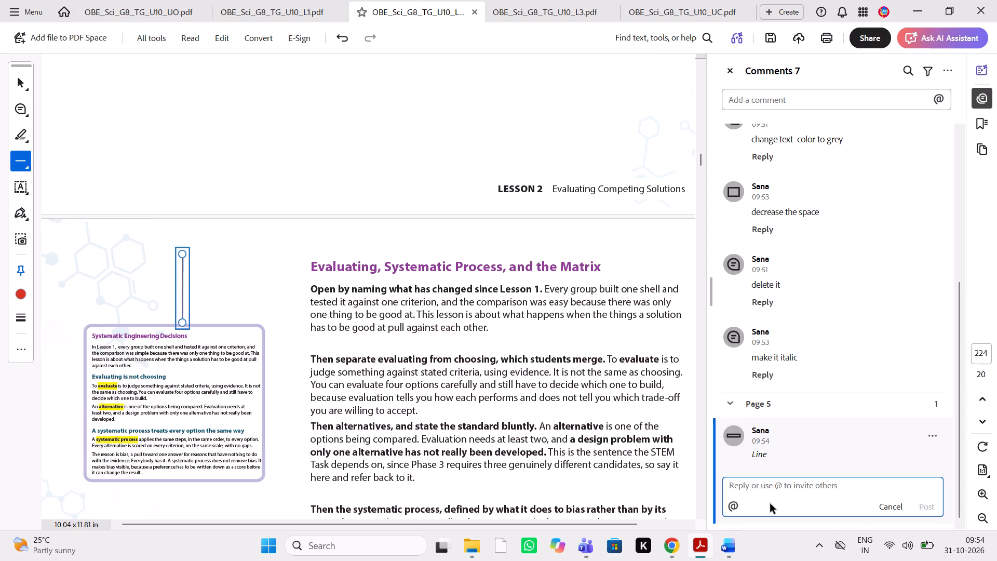
type("move the mini upwards")
key("space")
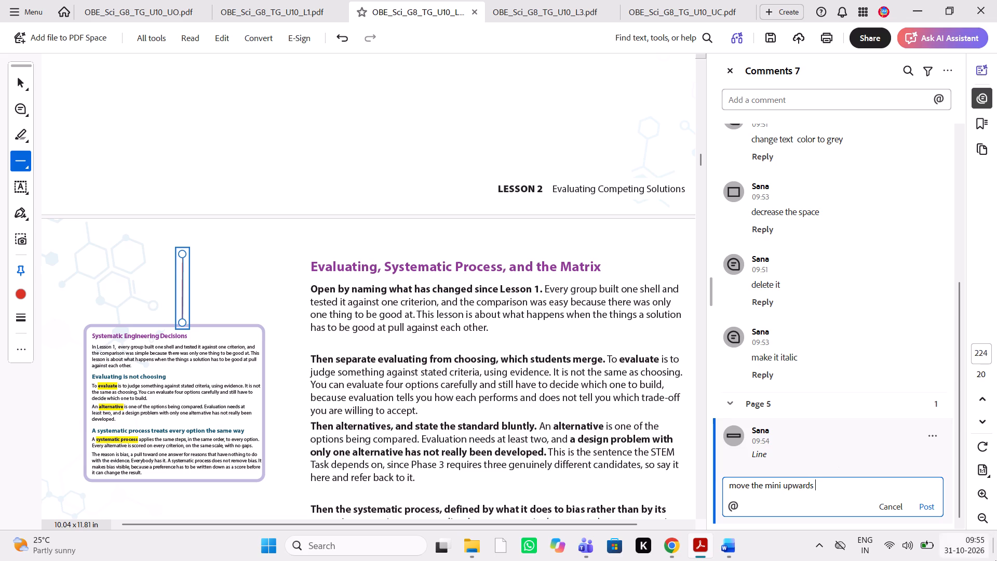
left_click(932, 508)
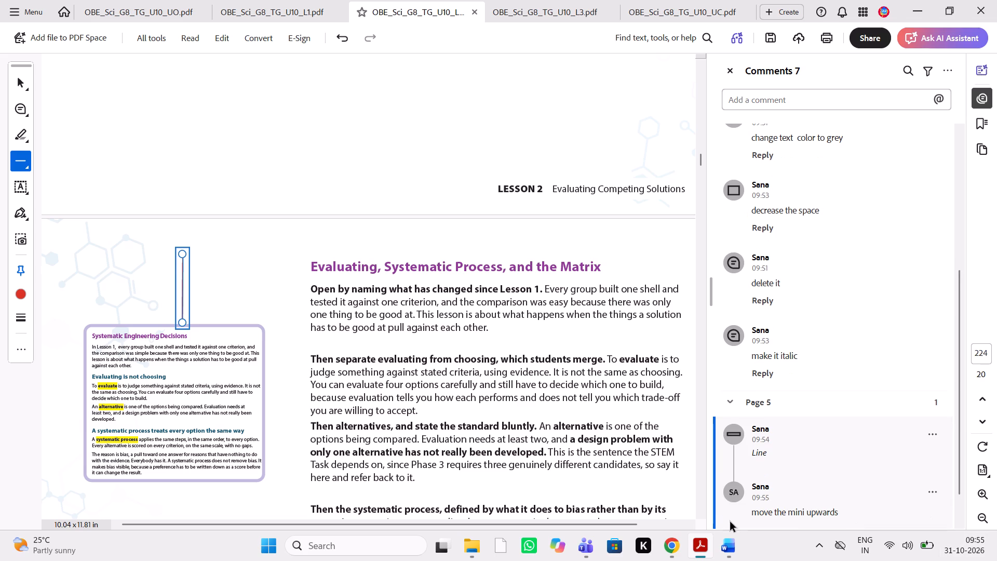
In the PDF, box the gap above "Then separate evaluating from choosing" with a rectangle markup and post the comment "reduce the space".
left_click(729, 547)
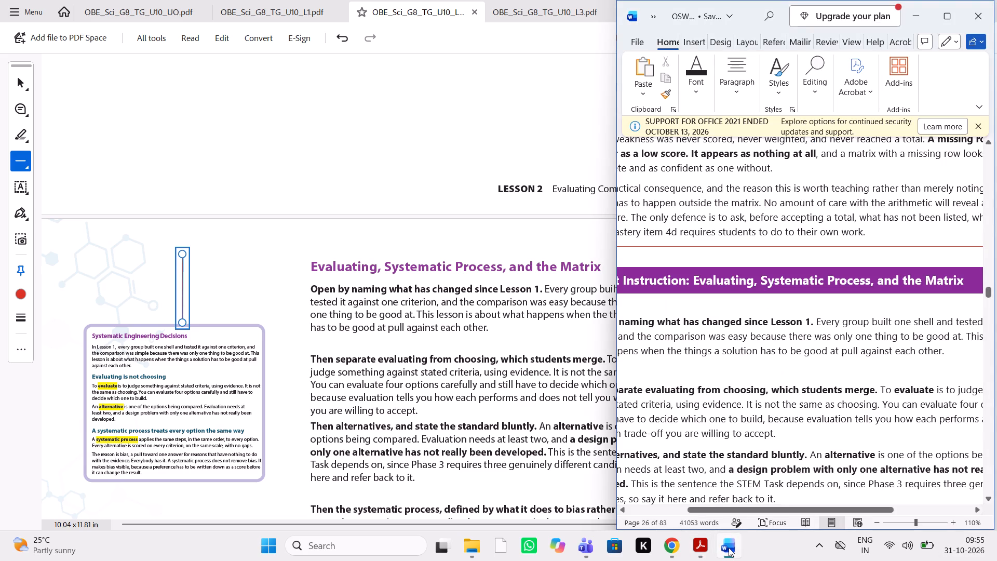
scroll(757, 346, "right", 1)
scroll(757, 346, "down", 1)
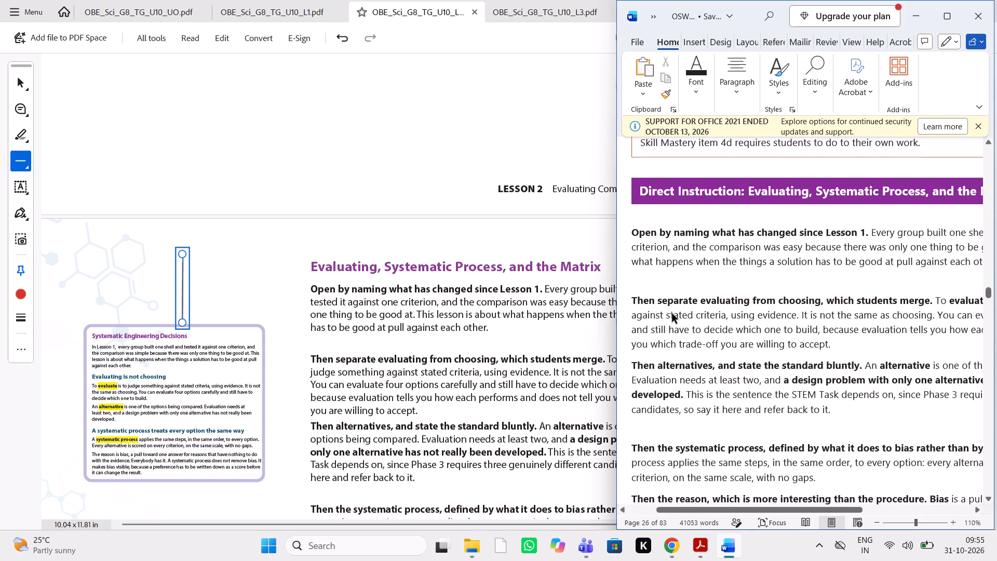
left_click(23, 170)
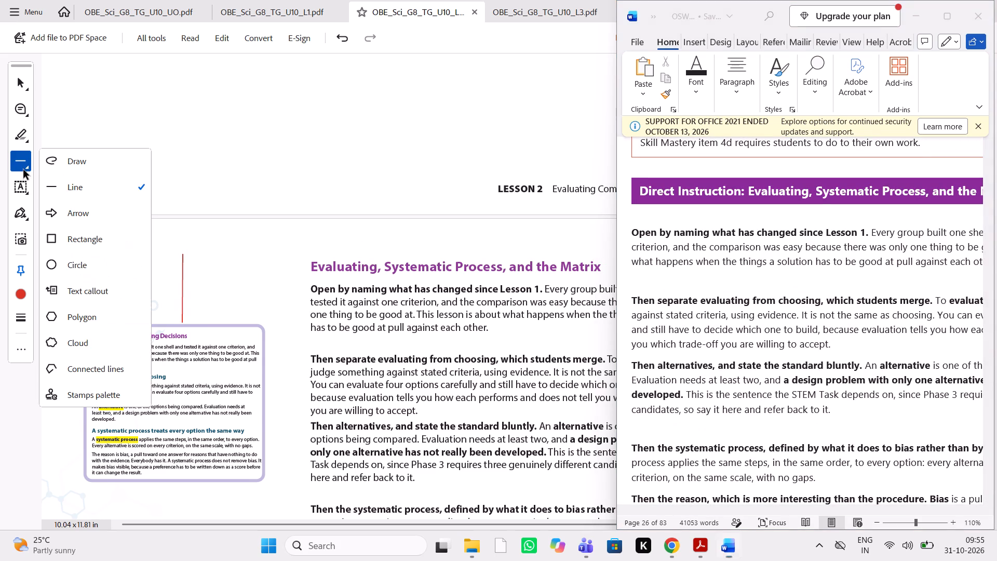
left_click(80, 236)
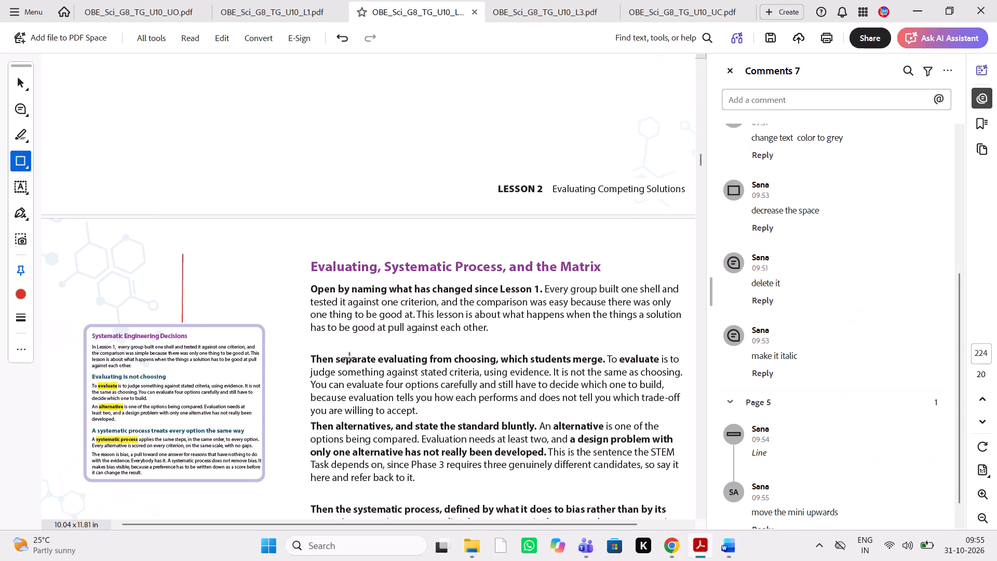
left_click_drag(354, 332, 393, 354)
left_click_drag(393, 354, 393, 355)
type("reduce the so")
key("BackSpace")
type("pace")
key("space")
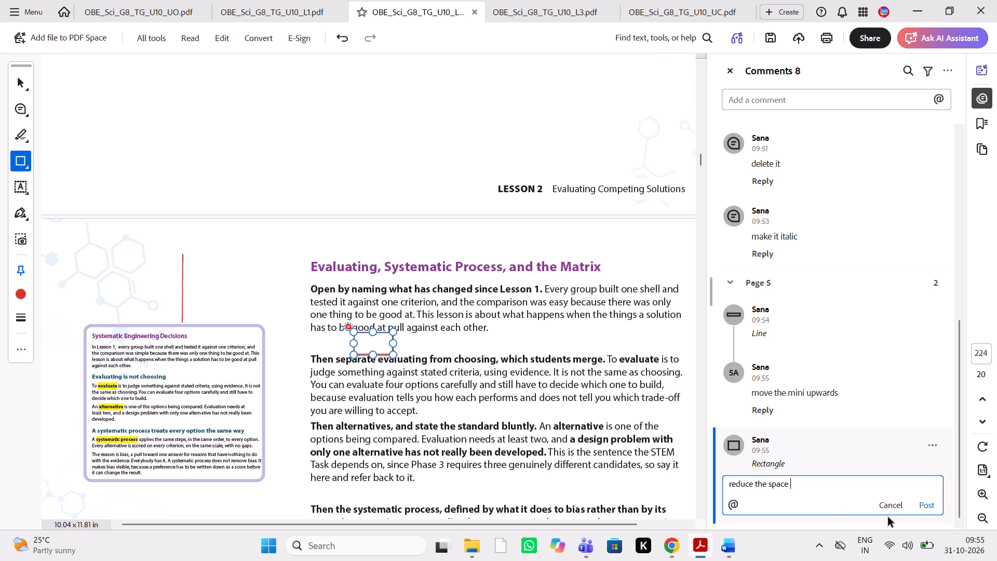
left_click(921, 507)
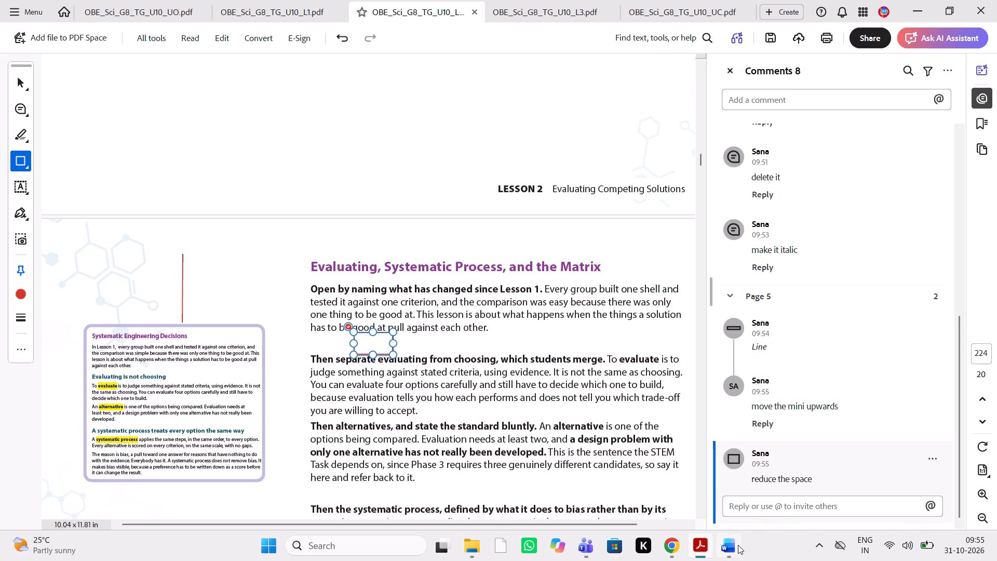
Draw a rectangle markup over the gap above "Then the systematic process" on page 224 and comment "reduce the space".
left_click(738, 545)
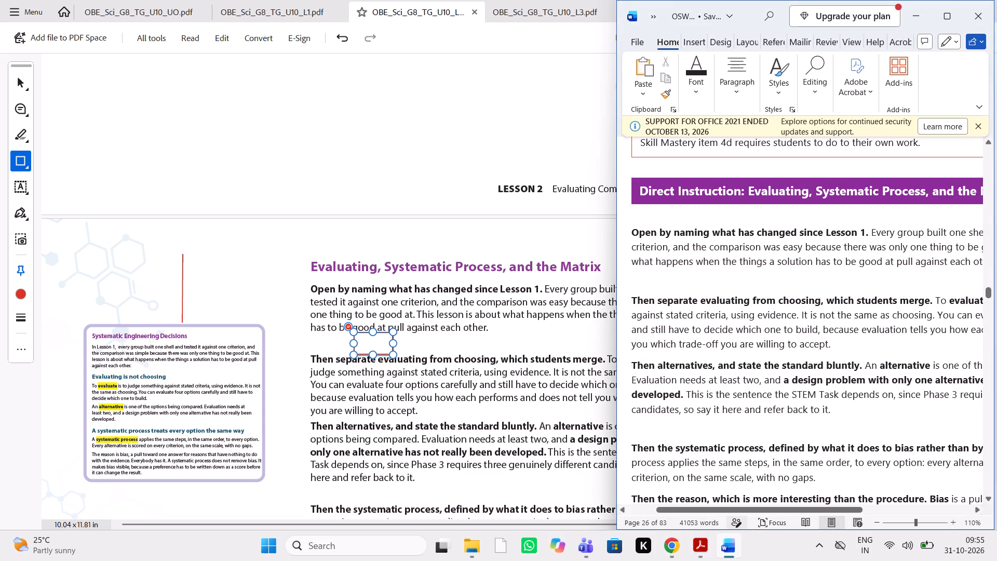
scroll(524, 425, "down", 1)
scroll(524, 425, "left", 1)
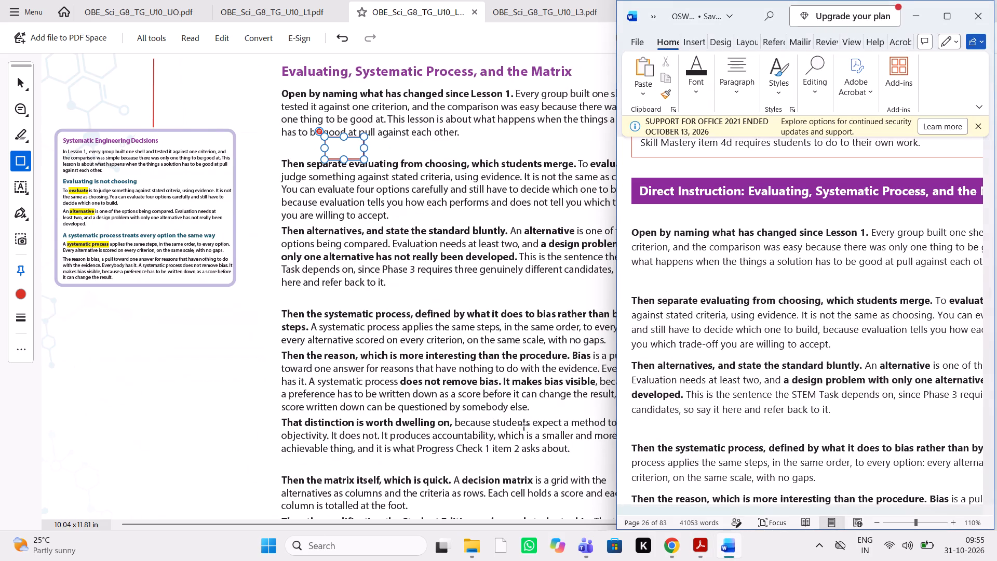
scroll(859, 397, "left", 1)
scroll(859, 397, "right", 1)
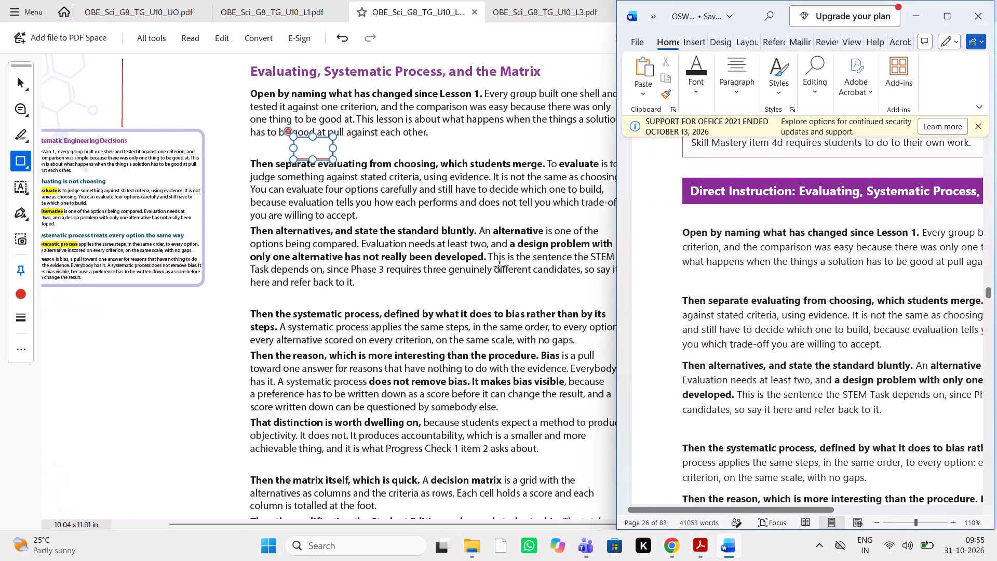
left_click_drag(322, 289, 360, 303)
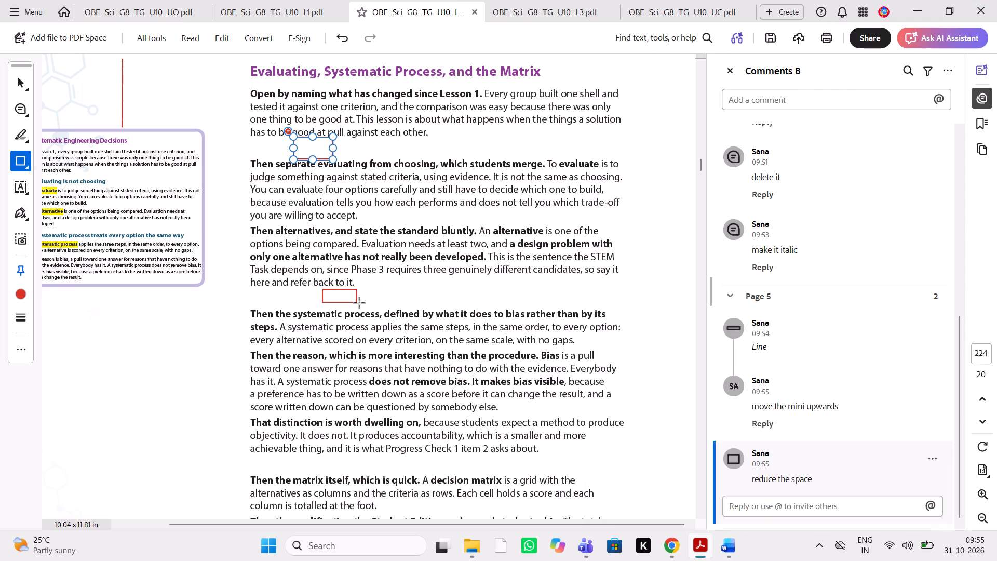
left_click_drag(360, 303, 366, 304)
type("reduce the space")
key("space")
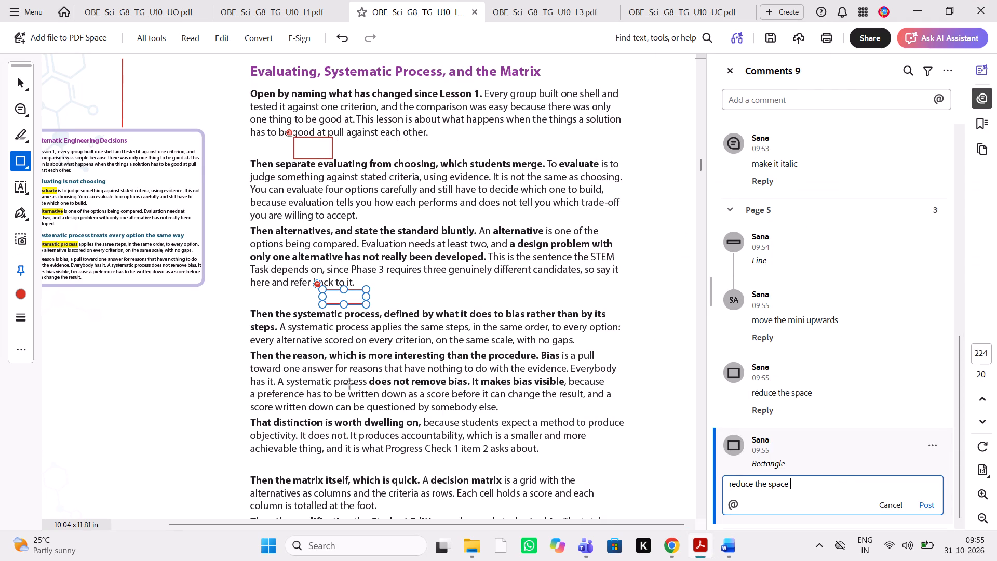
Draw a rectangle markup over the gap above "Then the matrix itself, which is quick" and comment "reduce the space".
left_click_drag(328, 457, 393, 471)
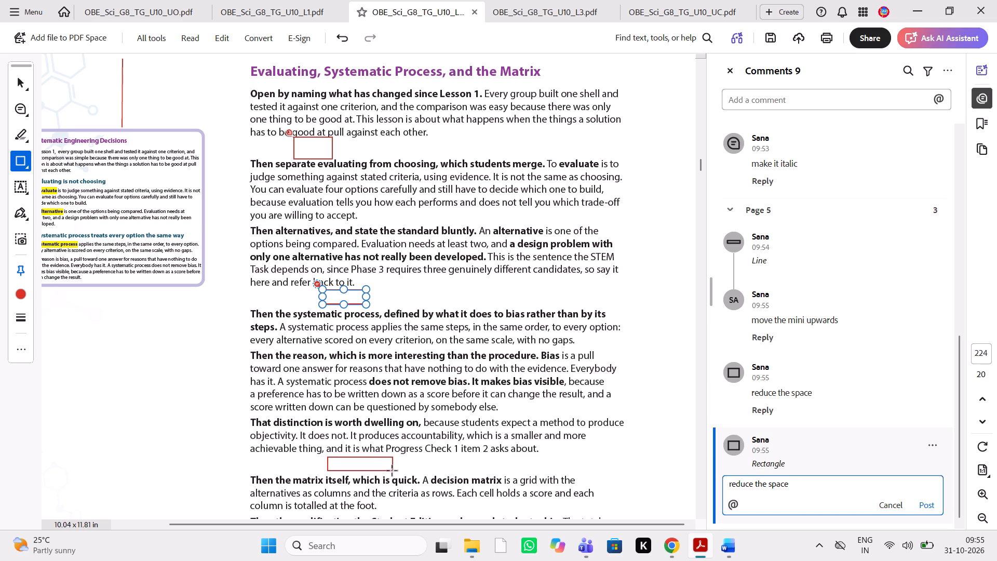
left_click_drag(393, 471, 392, 475)
type("reduce the space")
key("space")
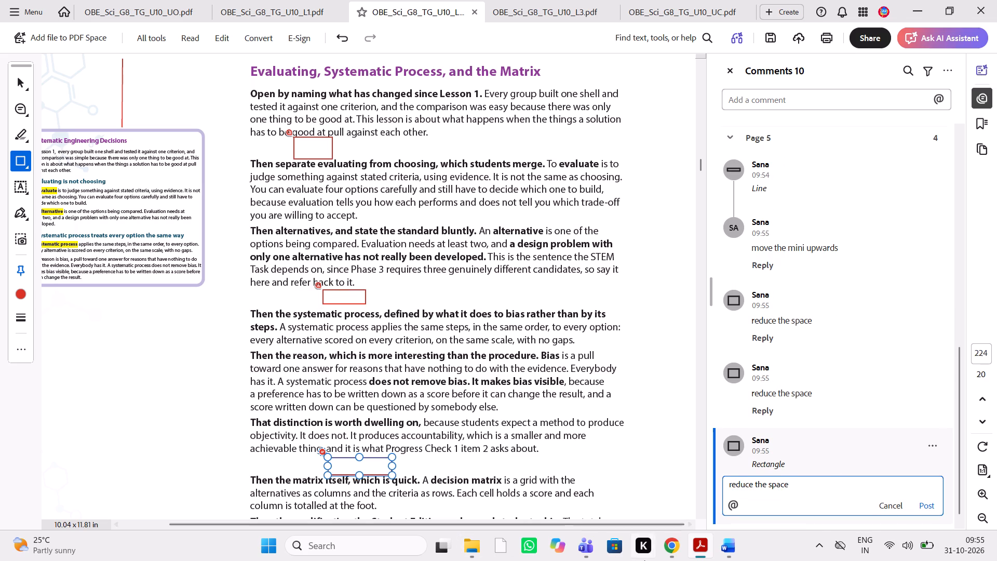
Compare the systematic process and bias paragraphs, including their bold wording, between the Word source and PDF page 224.
left_click(727, 549)
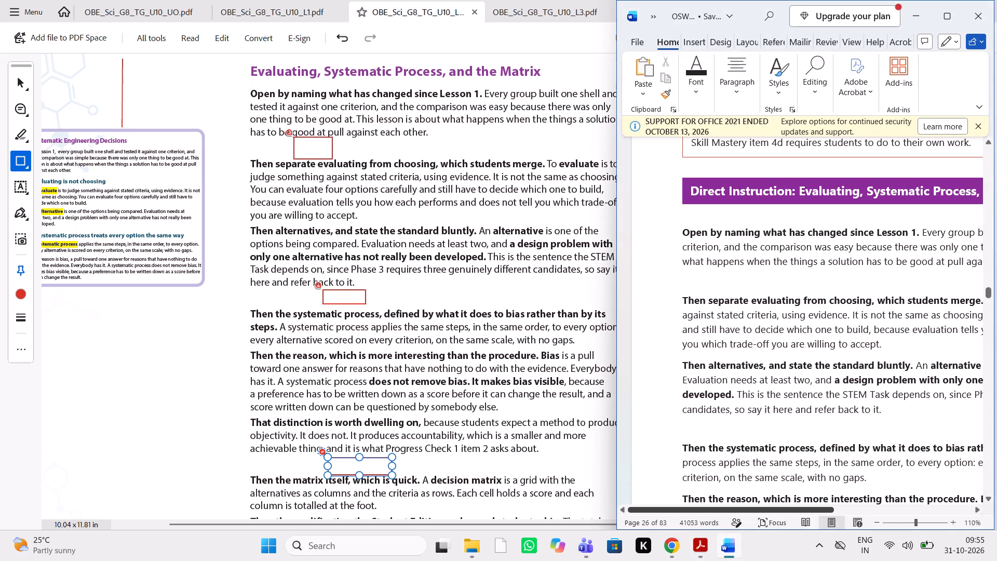
scroll(860, 389, "down", 1)
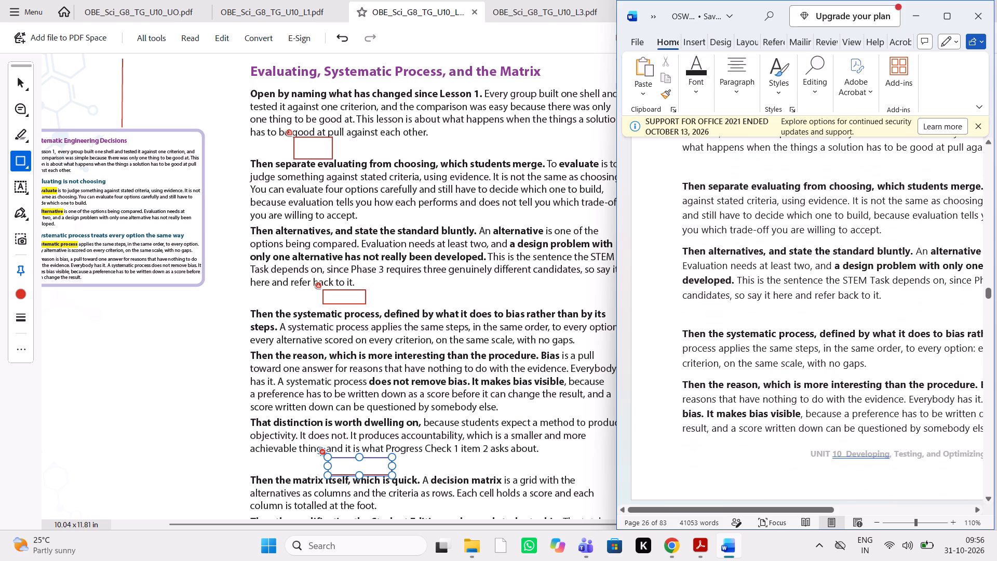
scroll(860, 389, "left", 1)
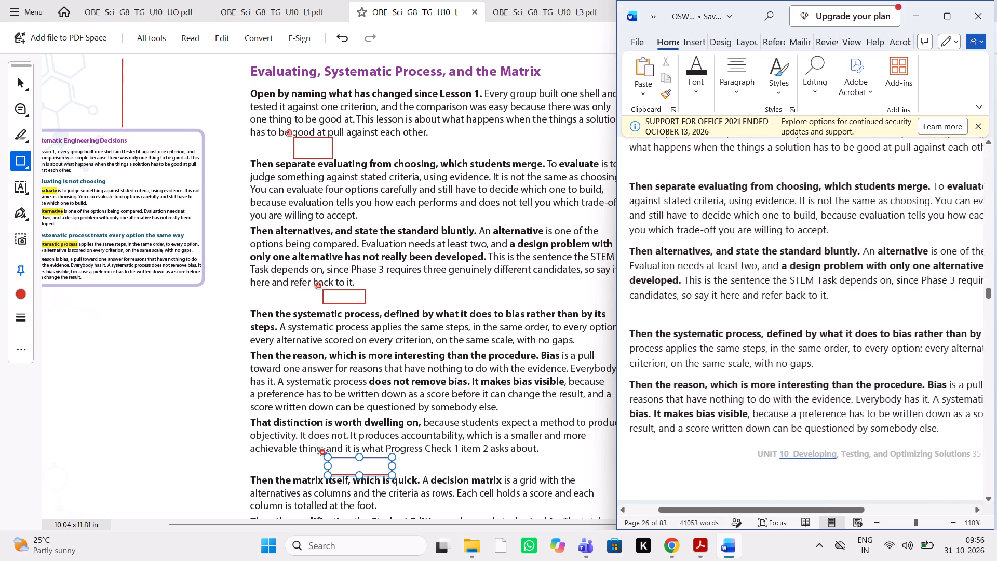
scroll(860, 389, "left", 1)
scroll(860, 389, "right", 1)
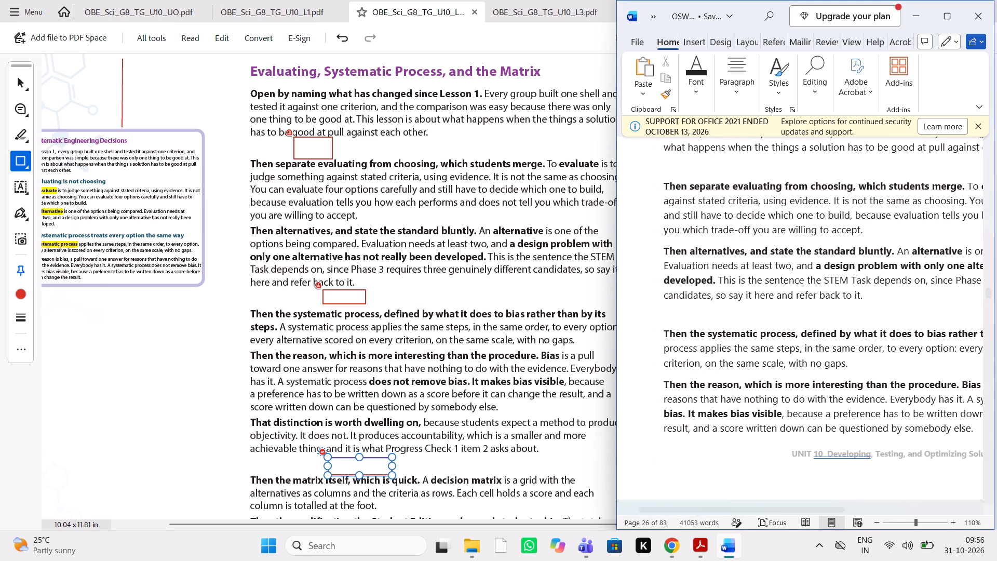
scroll(479, 337, "left", 1)
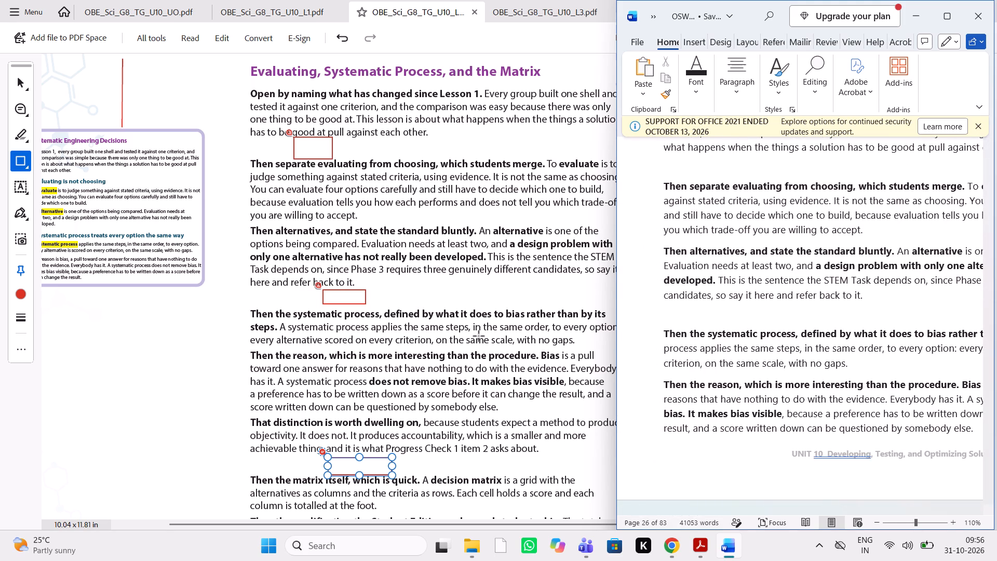
scroll(479, 337, "left", 1)
scroll(479, 337, "down", 1)
scroll(765, 324, "left", 1)
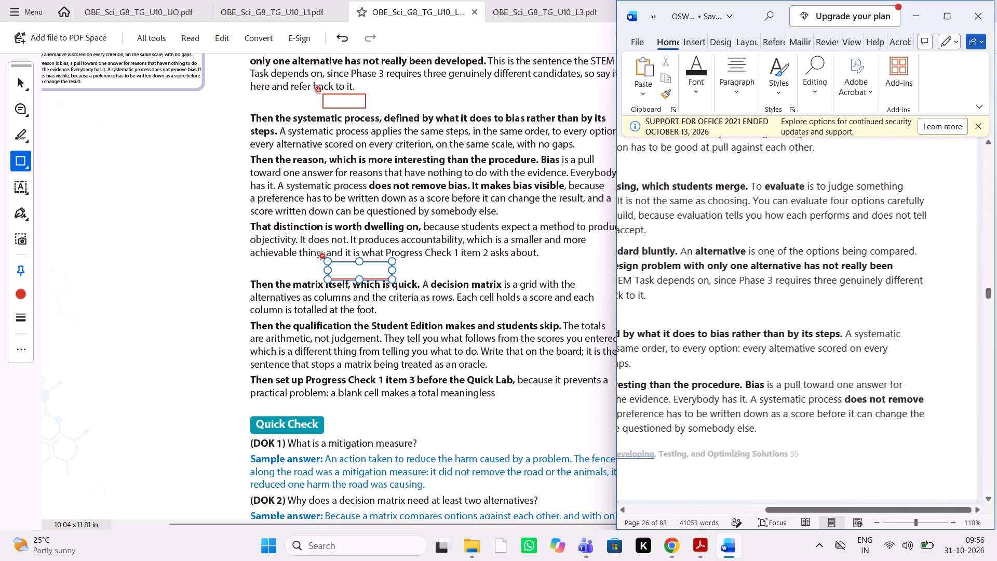
scroll(765, 324, "left", 1)
scroll(765, 324, "right", 1)
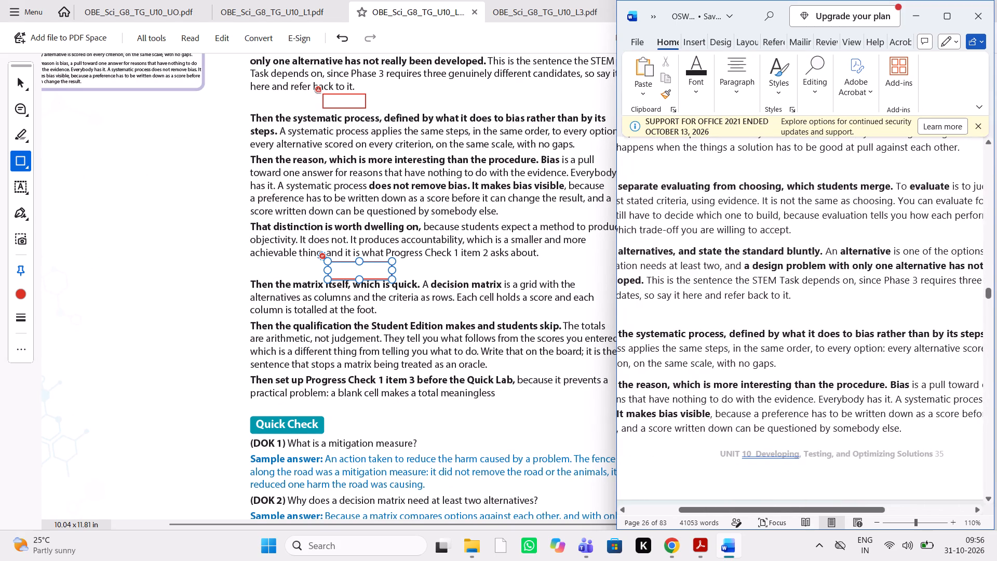
scroll(765, 324, "right", 1)
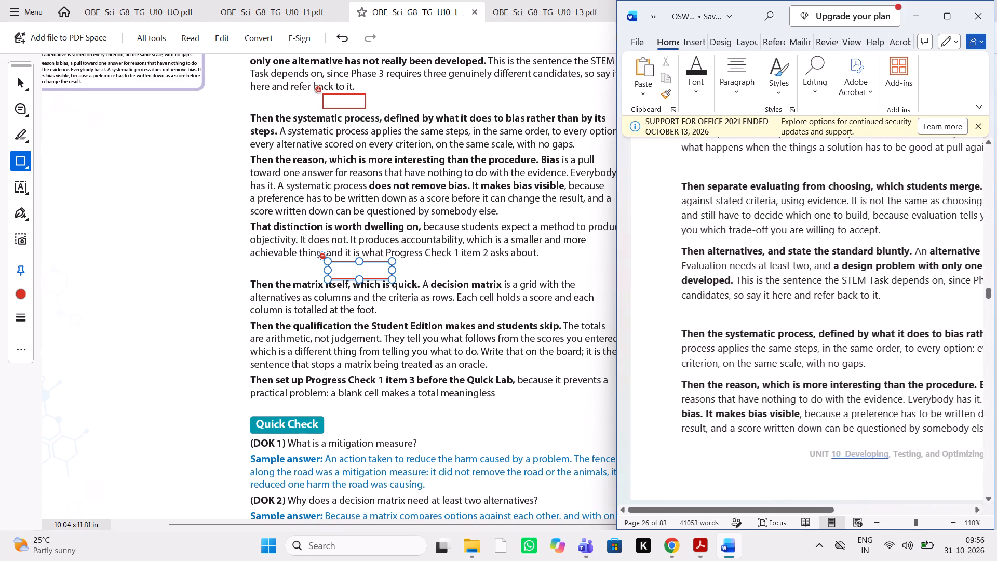
scroll(765, 324, "left", 1)
scroll(765, 324, "right", 1)
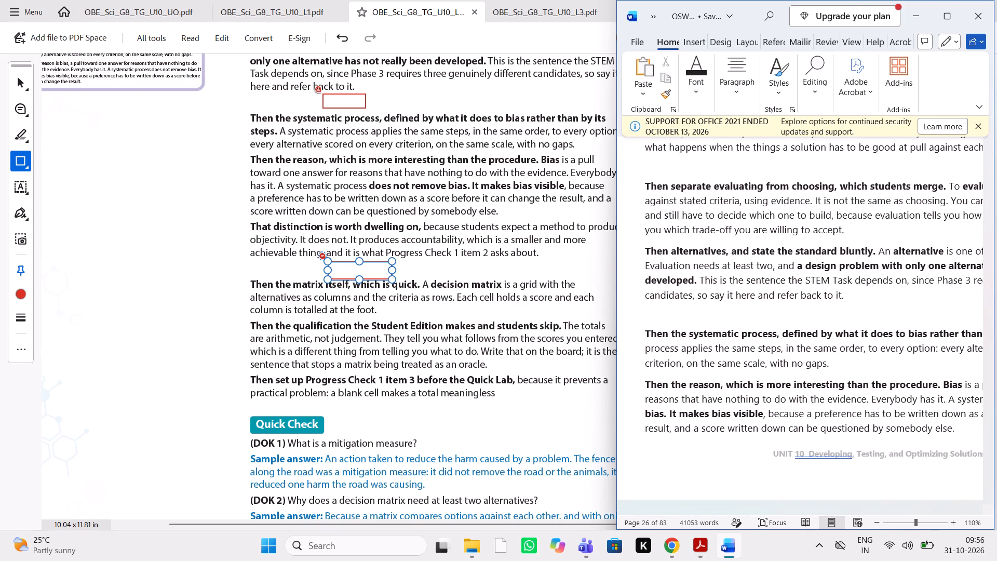
Compare the paragraphs from "That distinction is worth dwelling on" through "Then set up Progress Check 1 item 3" between the Word source and PDF page 224.
scroll(765, 324, "down", 1)
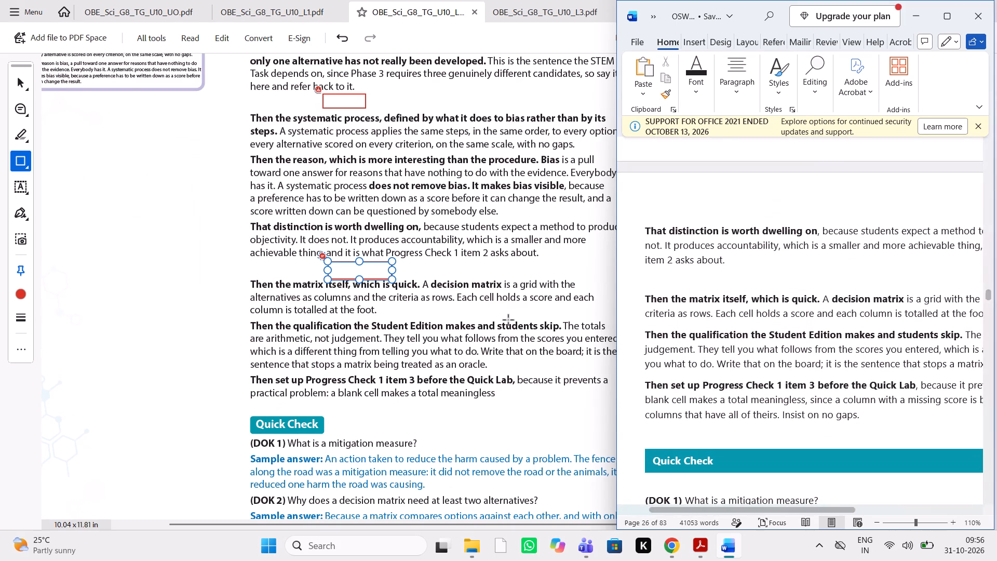
scroll(711, 306, "left", 1)
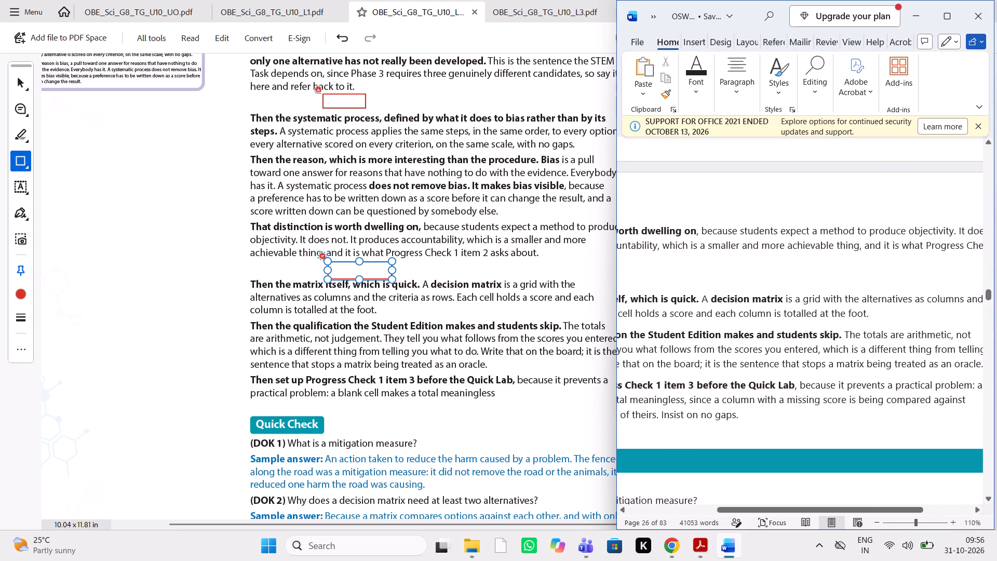
scroll(711, 306, "left", 1)
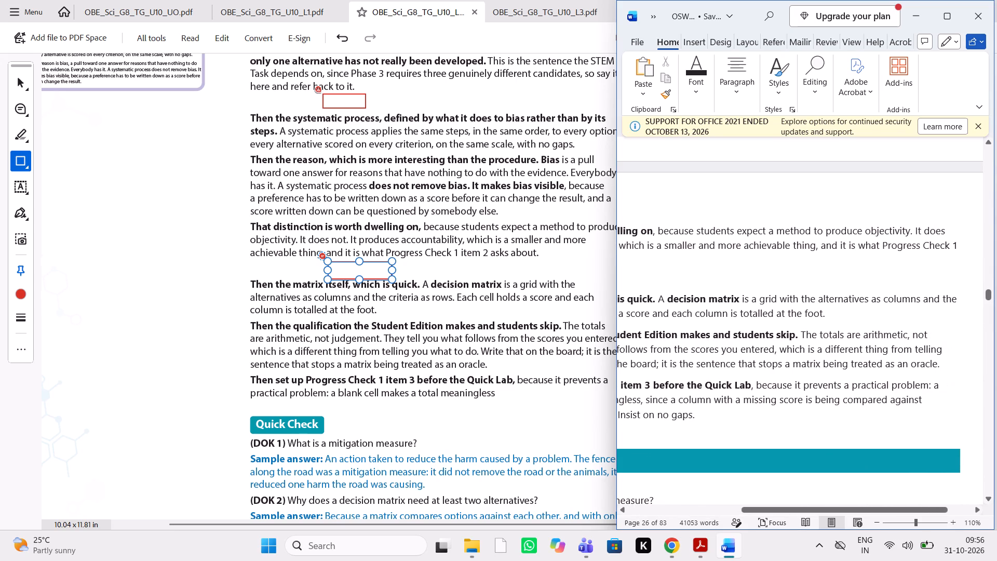
scroll(711, 306, "right", 1)
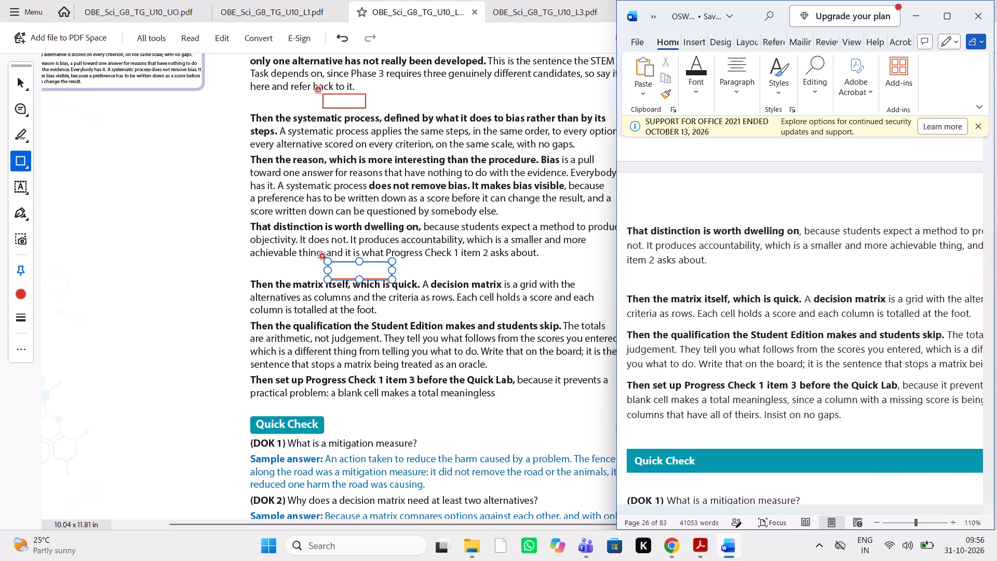
scroll(711, 306, "down", 1)
scroll(711, 306, "left", 1)
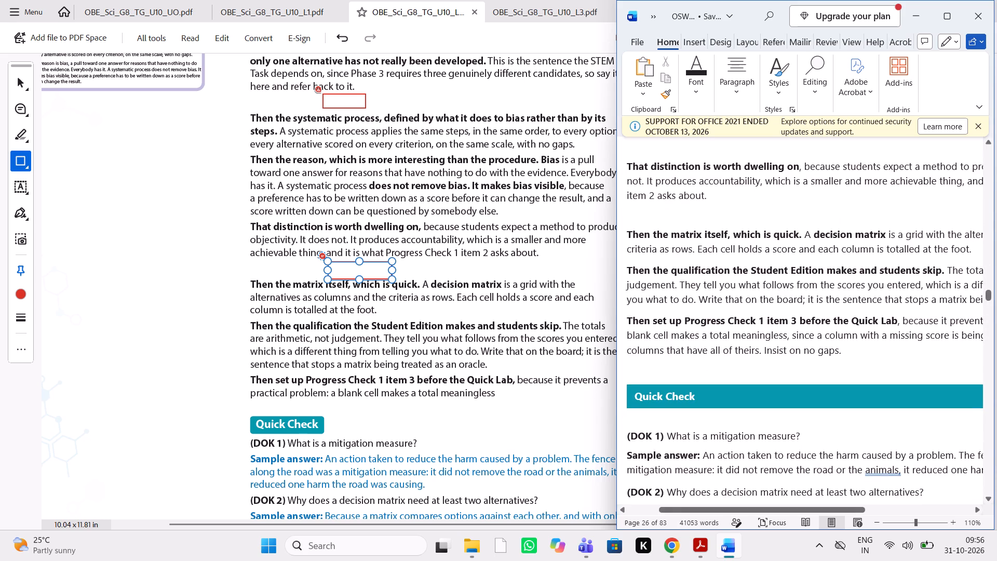
scroll(711, 306, "left", 1)
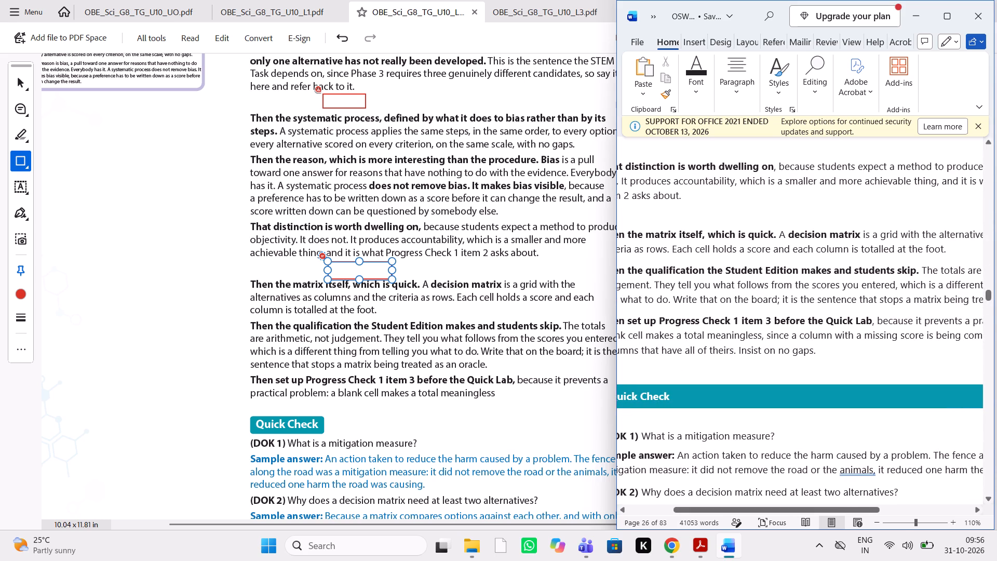
scroll(711, 306, "left", 1)
scroll(711, 306, "right", 1)
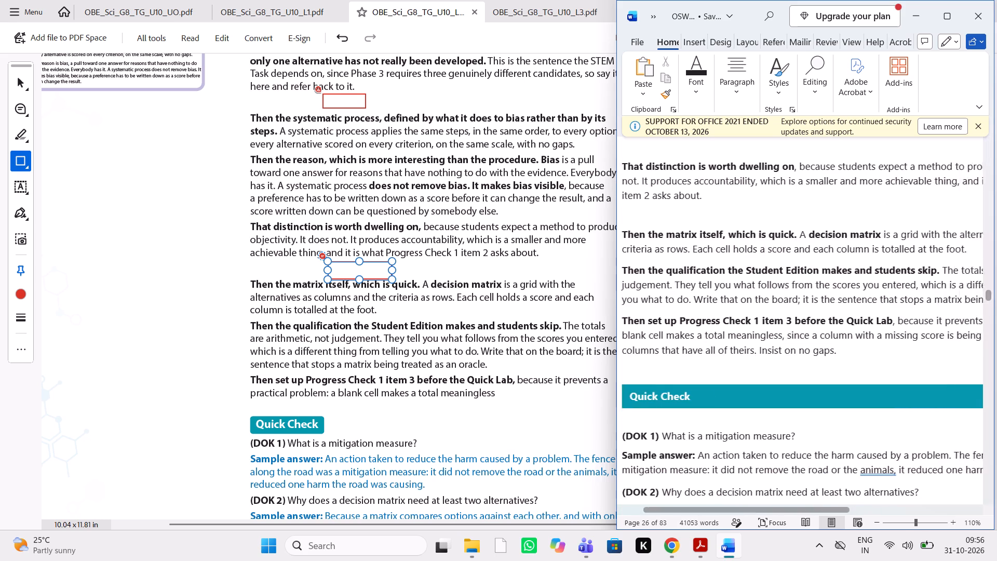
scroll(711, 306, "right", 1)
scroll(711, 306, "left", 1)
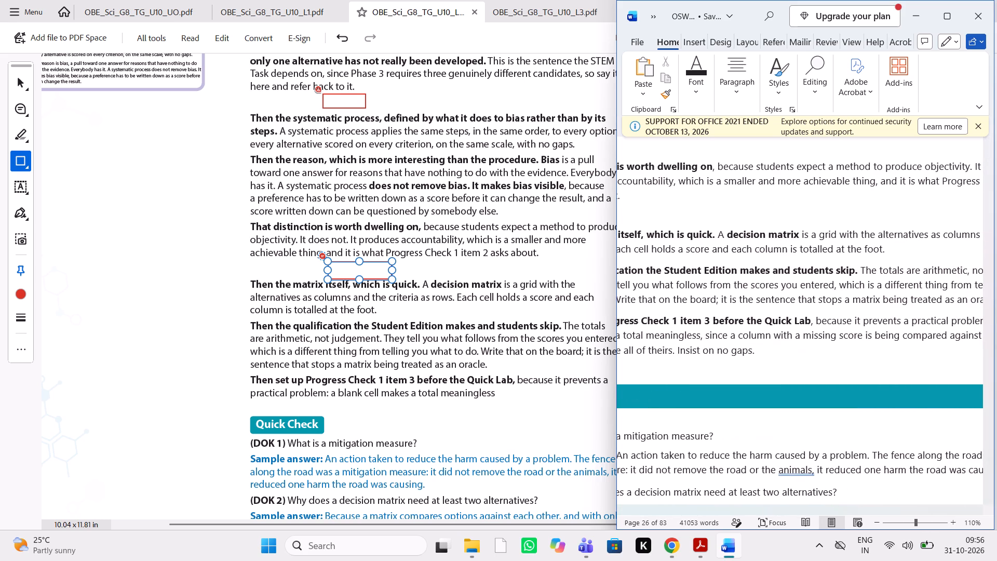
scroll(711, 306, "left", 1)
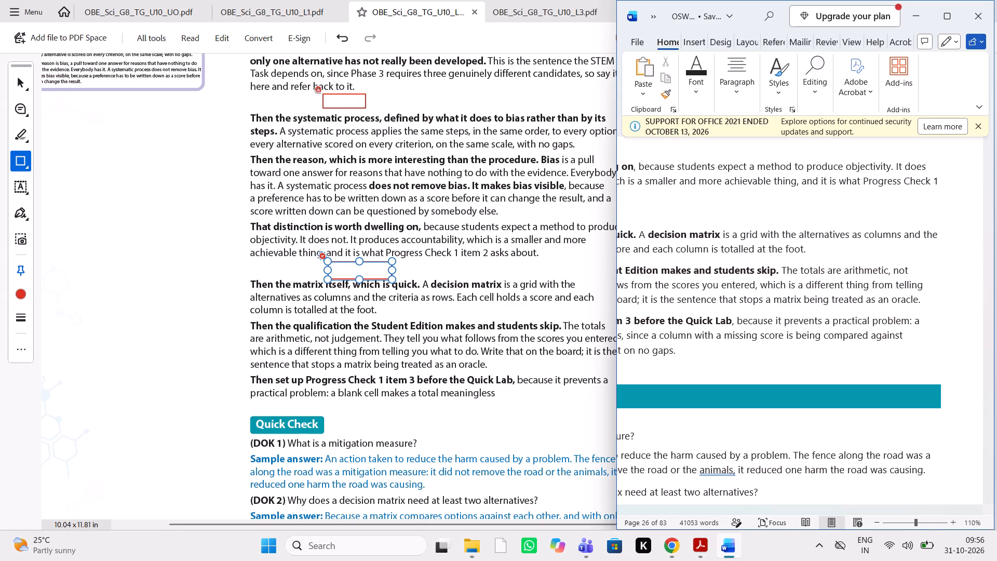
scroll(711, 306, "right", 1)
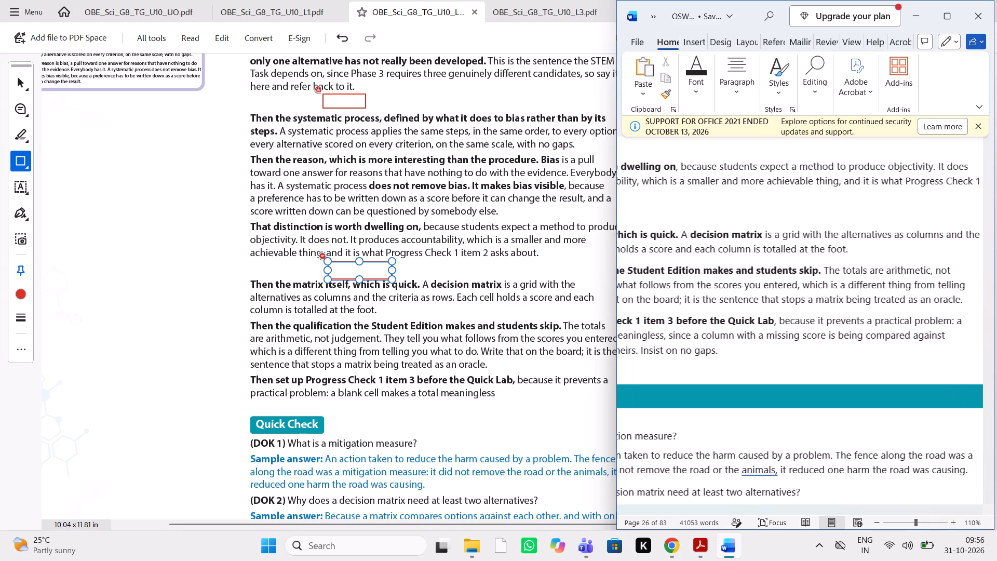
scroll(711, 306, "right", 2)
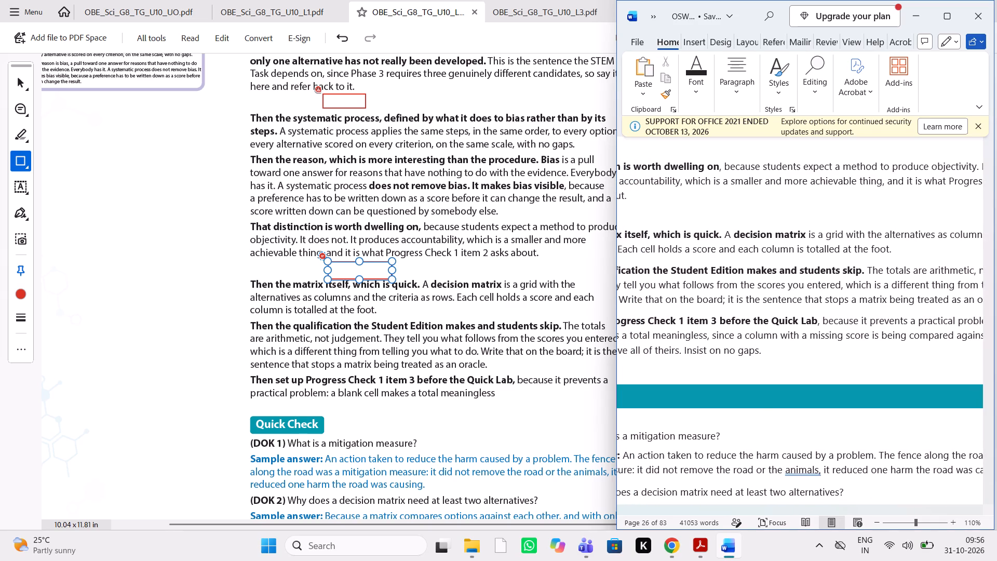
scroll(711, 306, "left", 1)
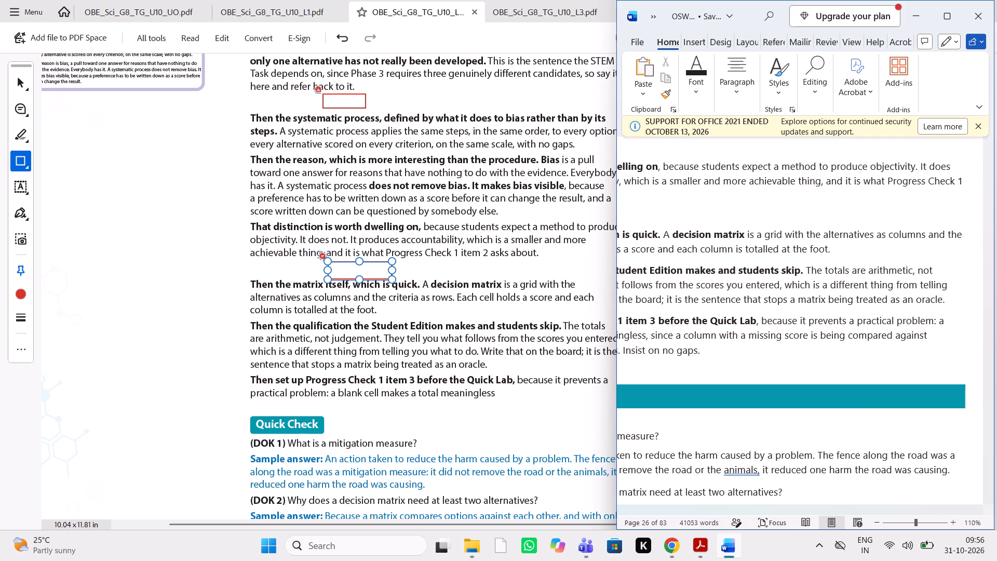
scroll(711, 306, "right", 1)
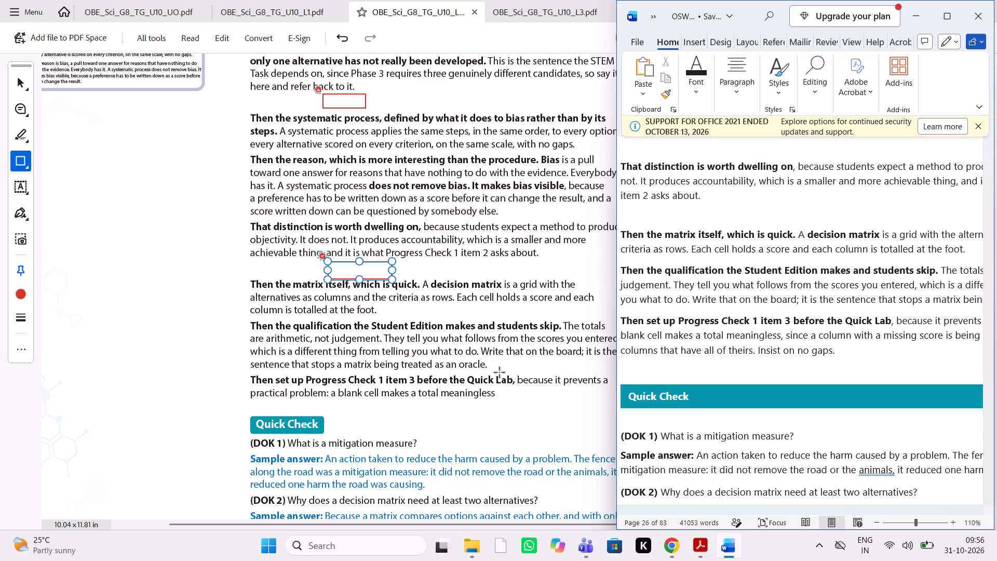
scroll(500, 373, "left", 1)
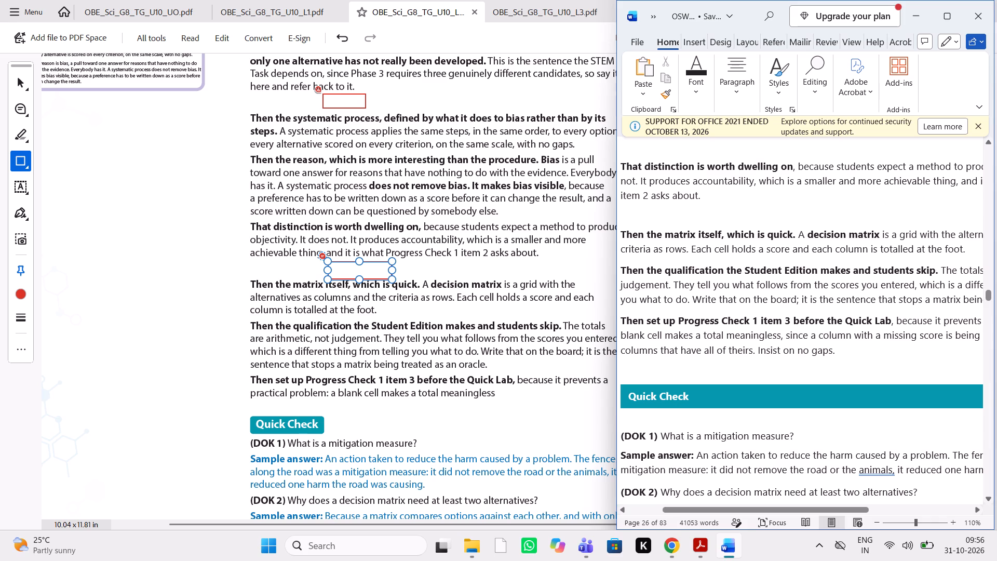
scroll(398, 397, "left", 3)
scroll(685, 333, "up", 1)
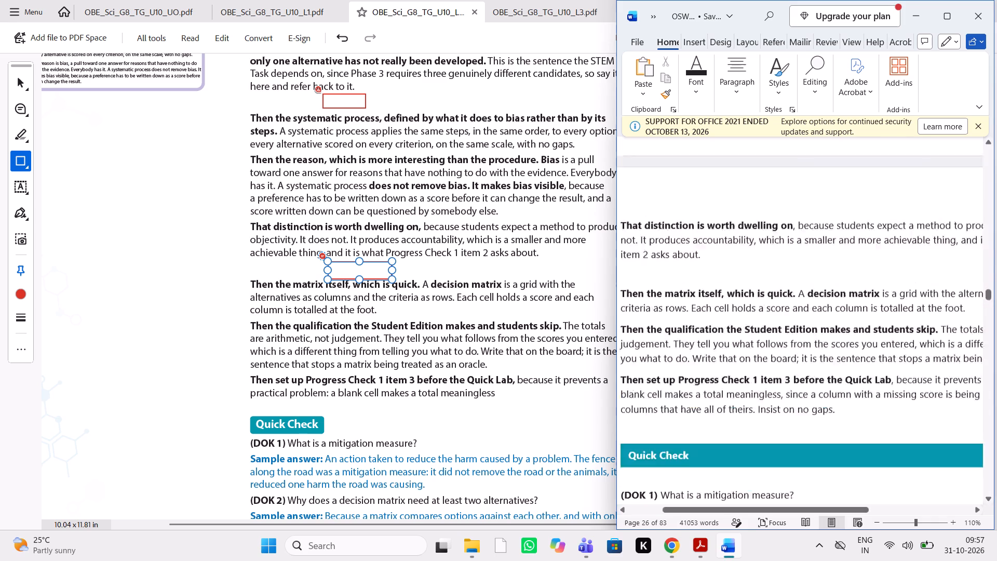
scroll(685, 333, "up", 1)
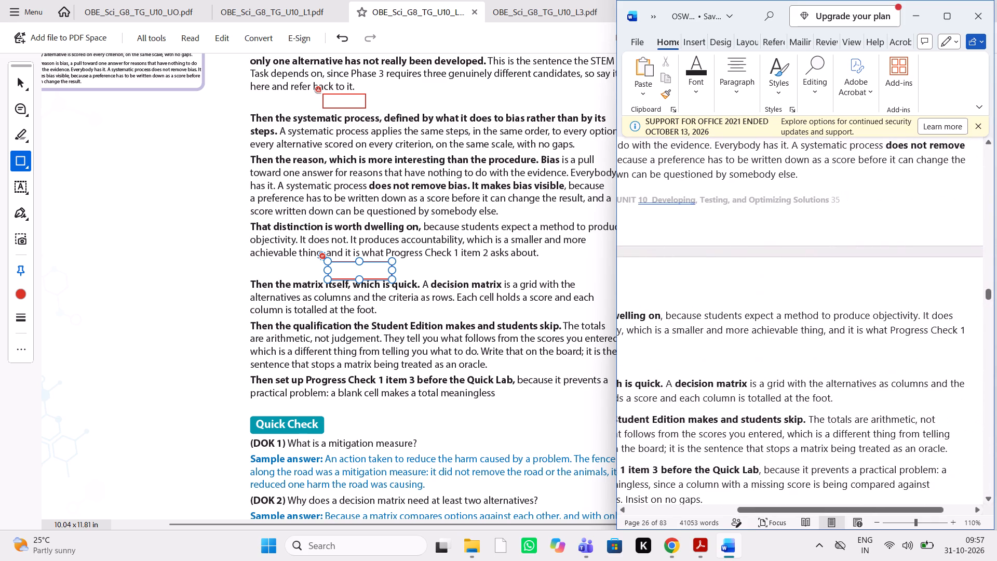
scroll(749, 312, "down", 1)
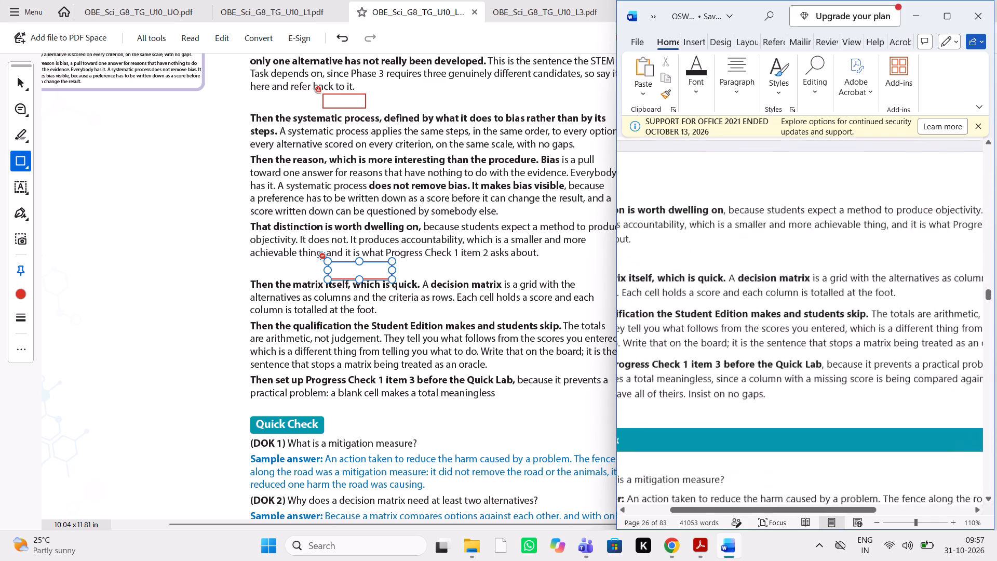
scroll(749, 312, "down", 1)
scroll(749, 312, "left", 1)
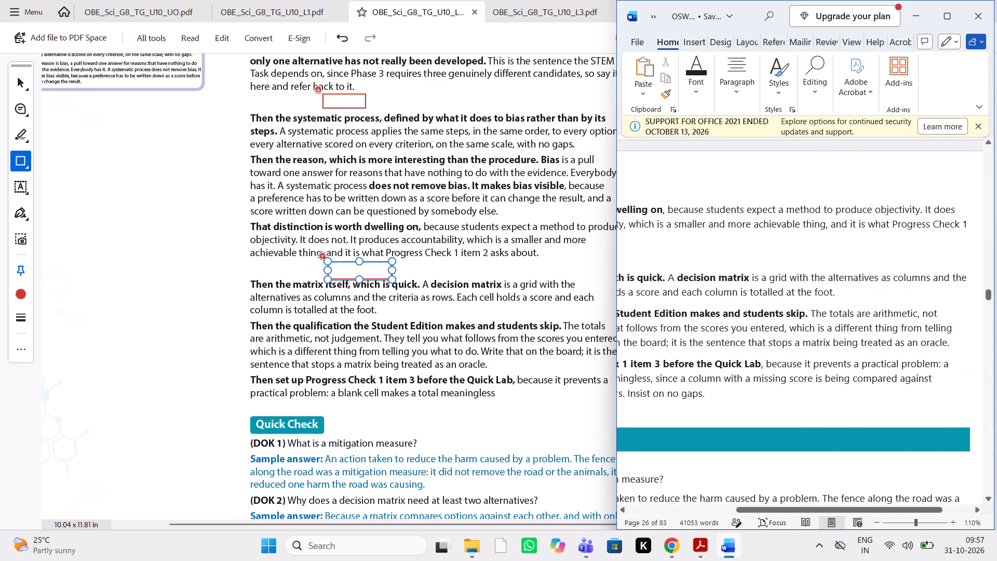
scroll(749, 312, "right", 1)
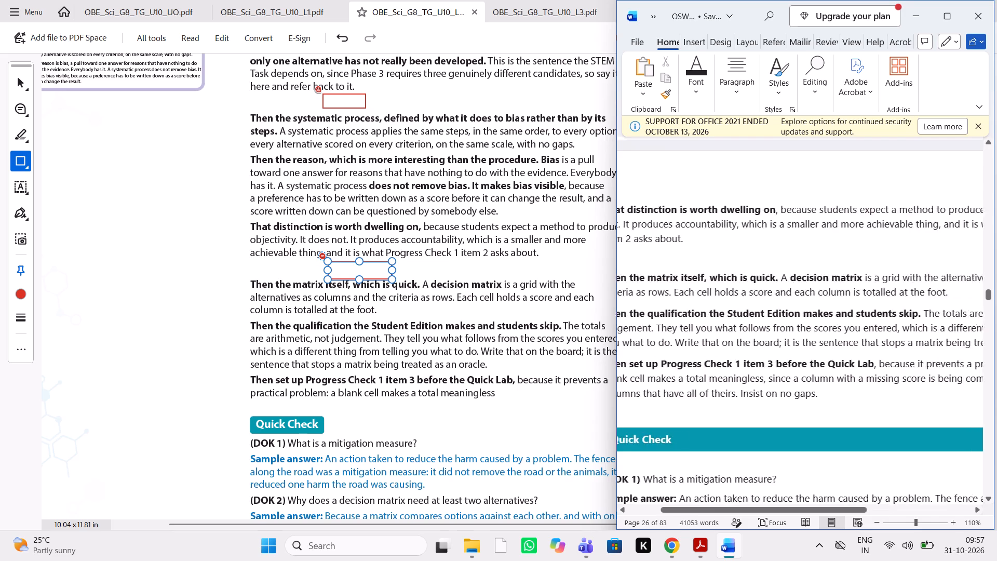
scroll(749, 312, "right", 1)
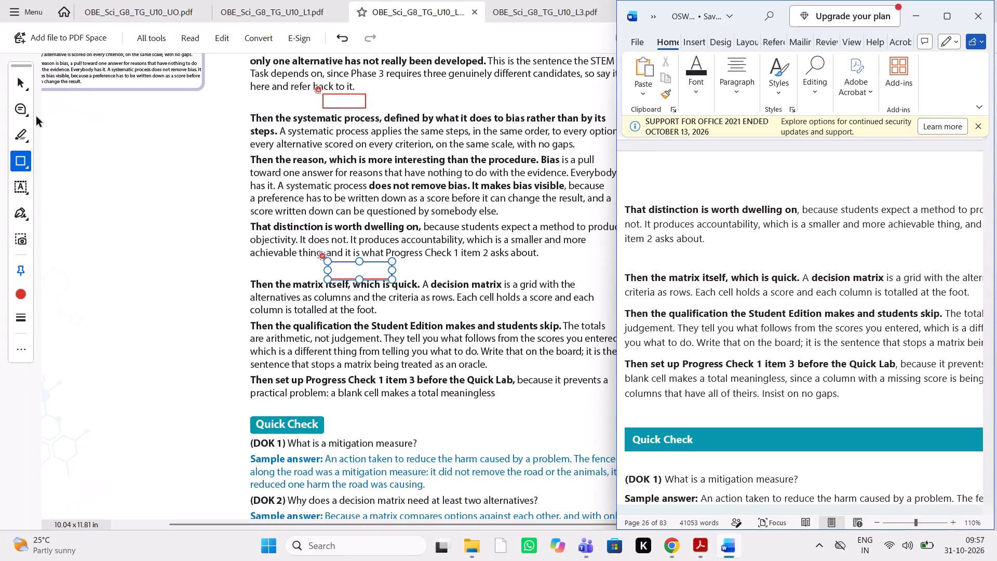
In the PDF, place a note comment after "a blank cell makes a total meaningless" and post "add missing text according to MSF".
left_click(26, 110)
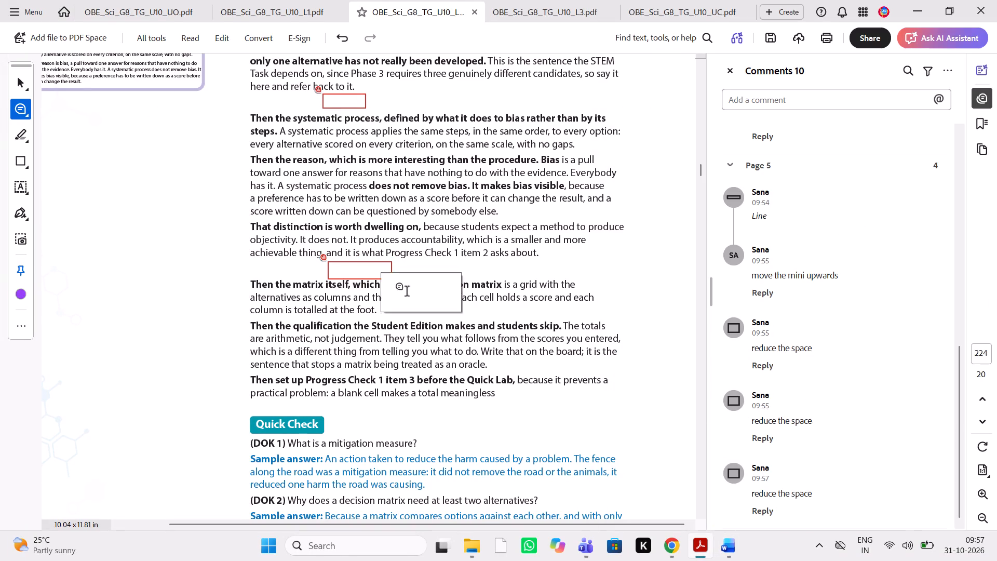
left_click(720, 547)
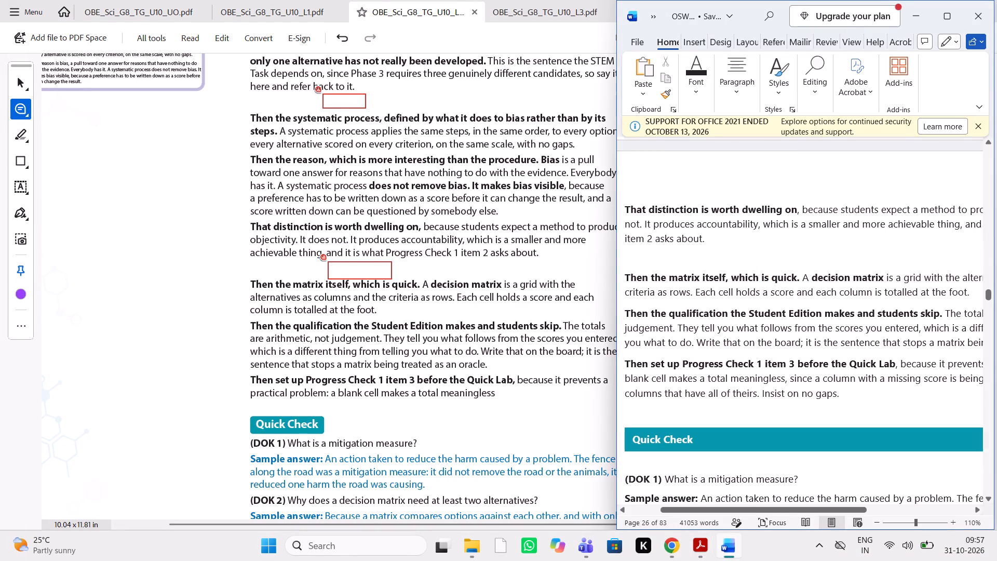
left_click_drag(850, 393, 793, 384)
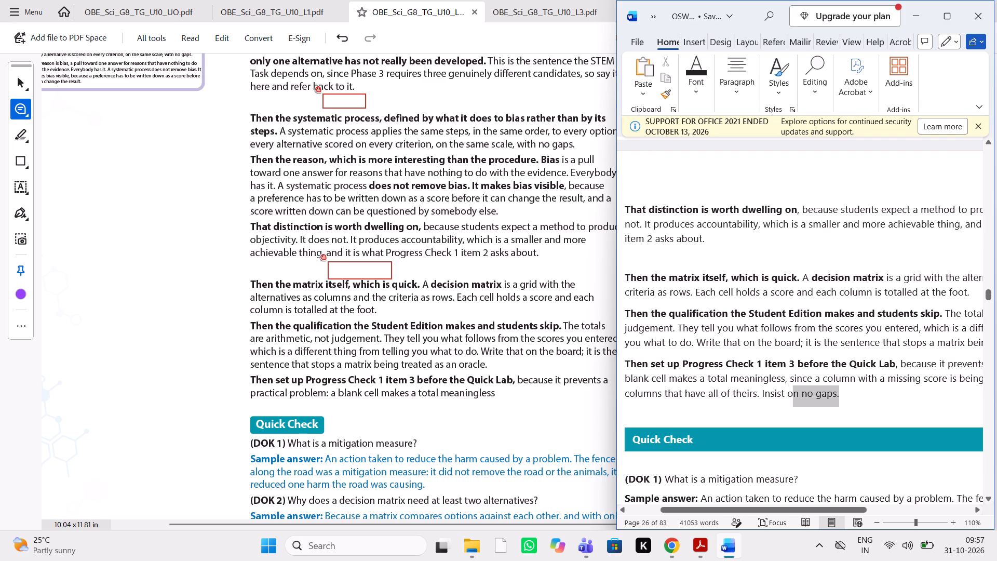
left_click_drag(793, 384, 793, 379)
left_click(793, 379)
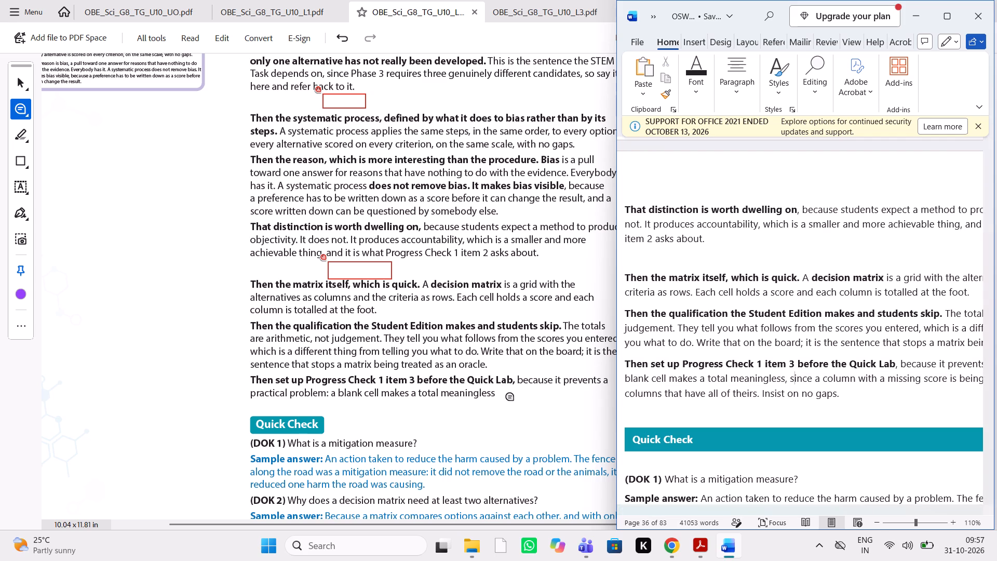
left_click(511, 398)
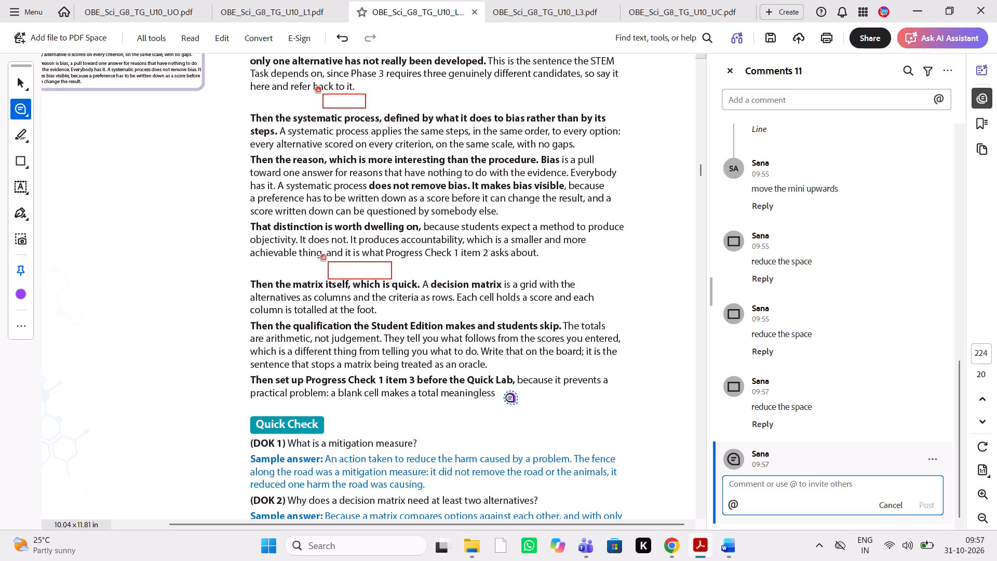
type("add text")
key("space")
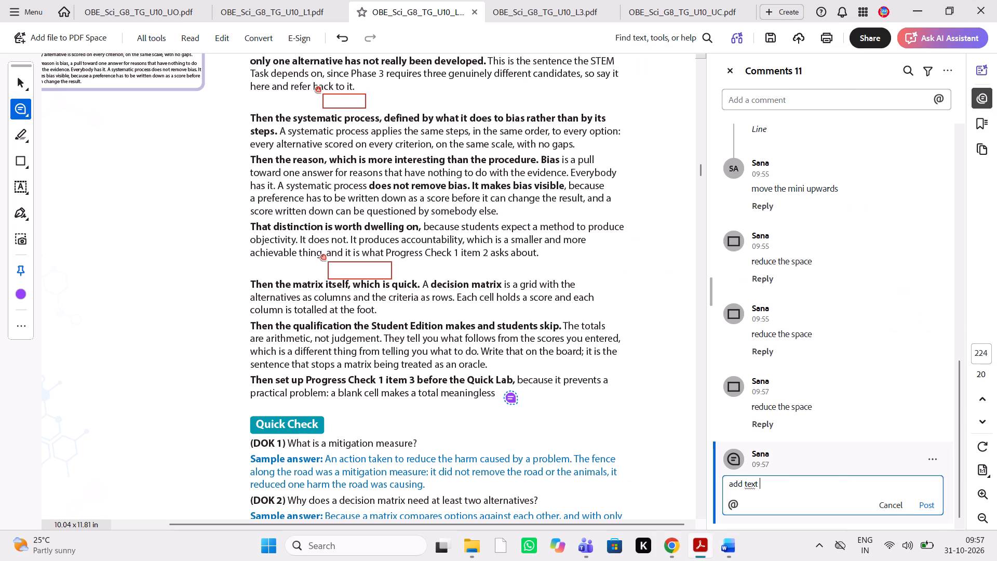
key("BackSpace")
key("BackSpace")
key("BackSpace")
key("BackSpace")
key("BackSpace")
key("space")
type("missing text accpording to")
key("space")
key("BackSpace")
key("BackSpace")
key("BackSpace")
key("BackSpace")
key("BackSpace")
key("BackSpace")
key("BackSpace")
key("BackSpace")
key("BackSpace")
key("BackSpace")
key("BackSpace")
key("BackSpace")
key("BackSpace")
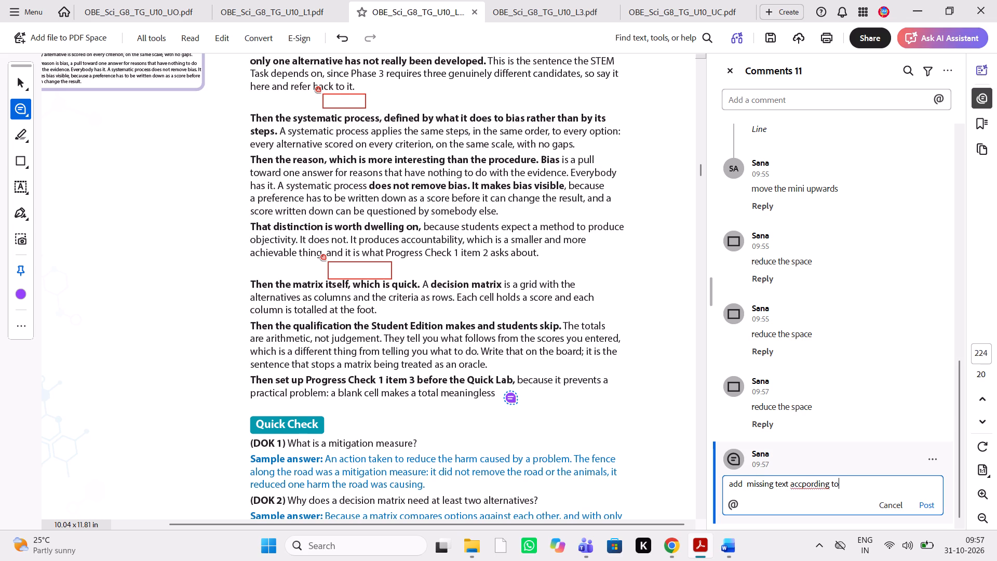
type("cco")
type("rding to")
key("space")
type("MSF")
key("space")
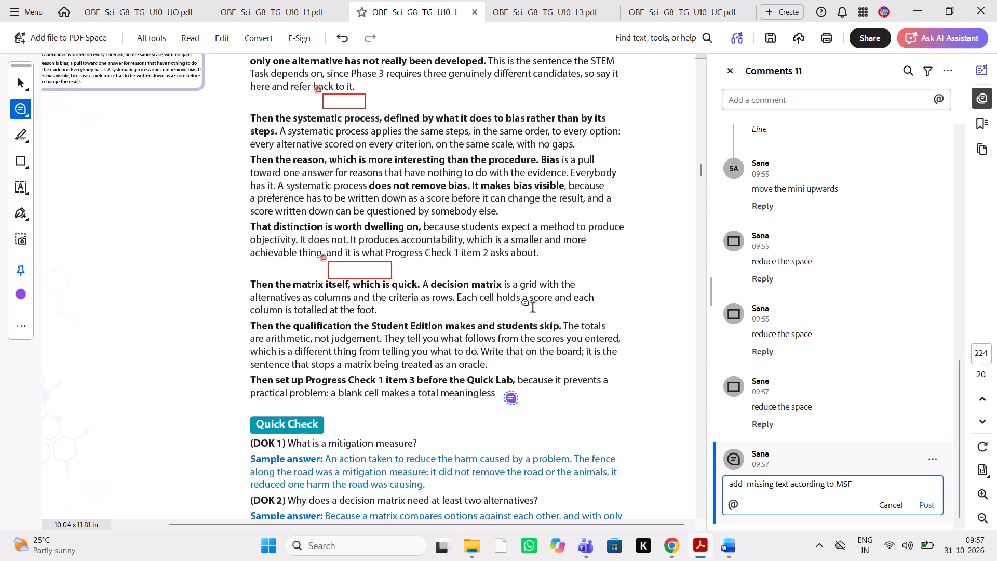
left_click(922, 505)
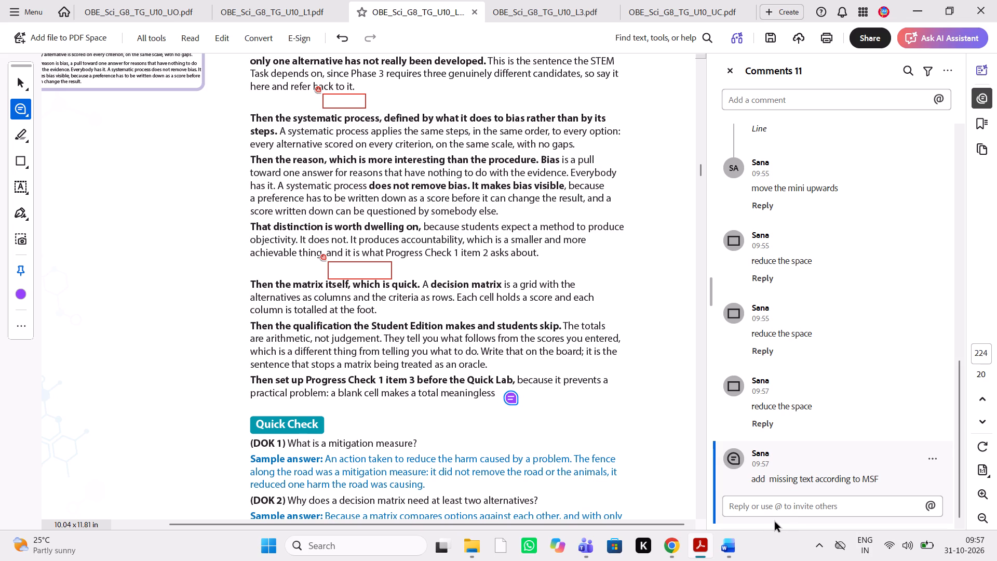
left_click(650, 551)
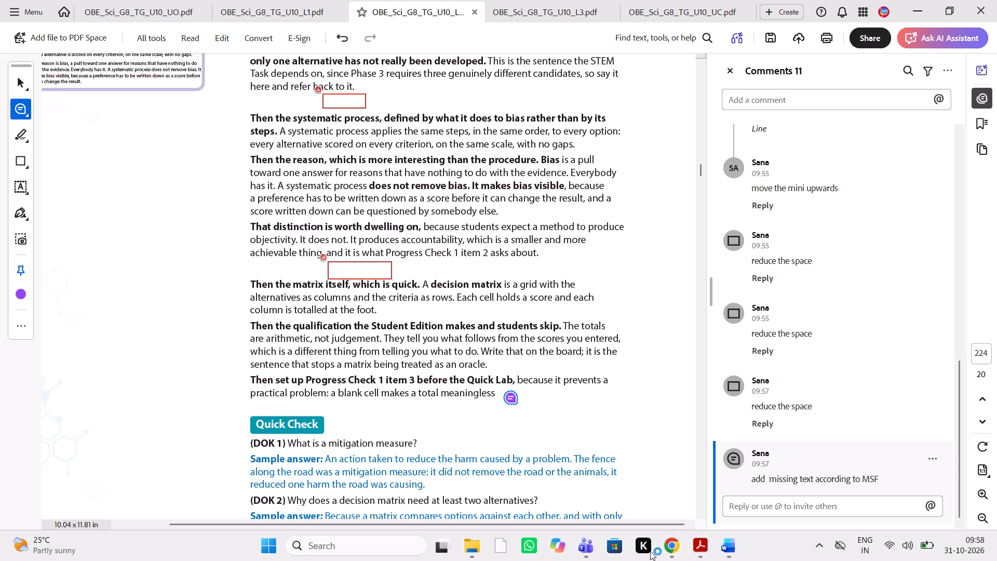
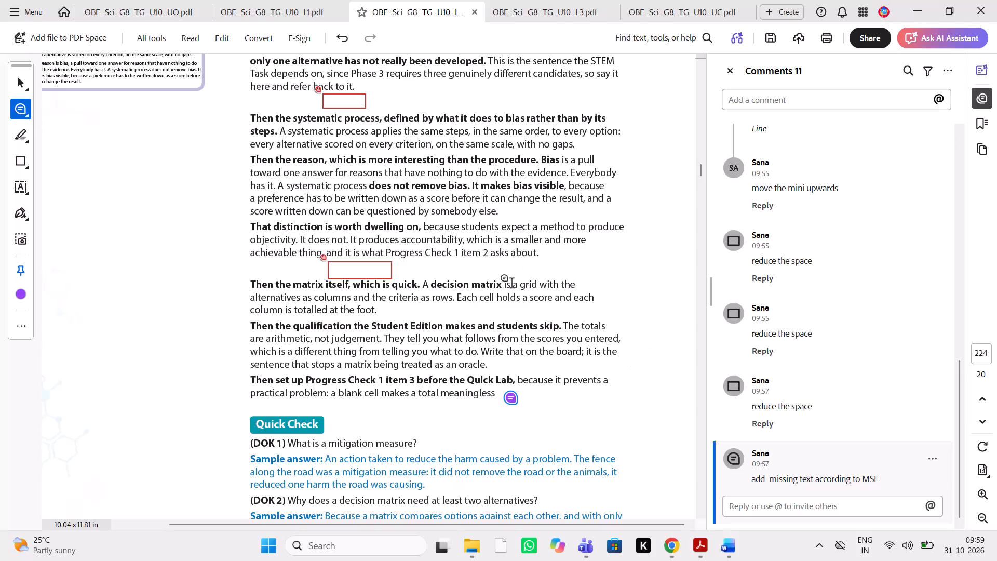
Compare the Quick Check questions and sample answers in the Lesson 2 PDF with the Word manuscript.
scroll(455, 394, "down", 1)
key("alt+Tab")
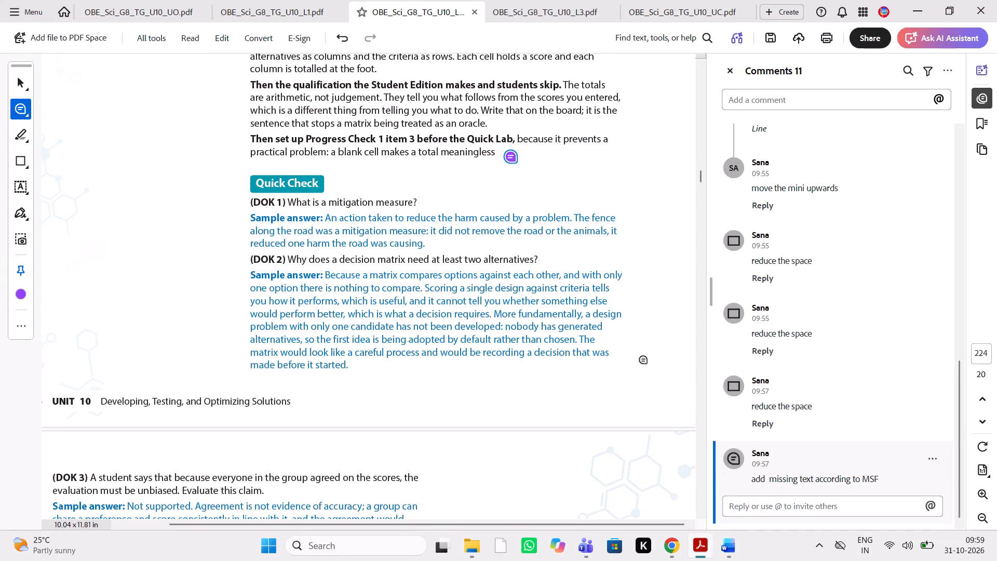
left_click(729, 539)
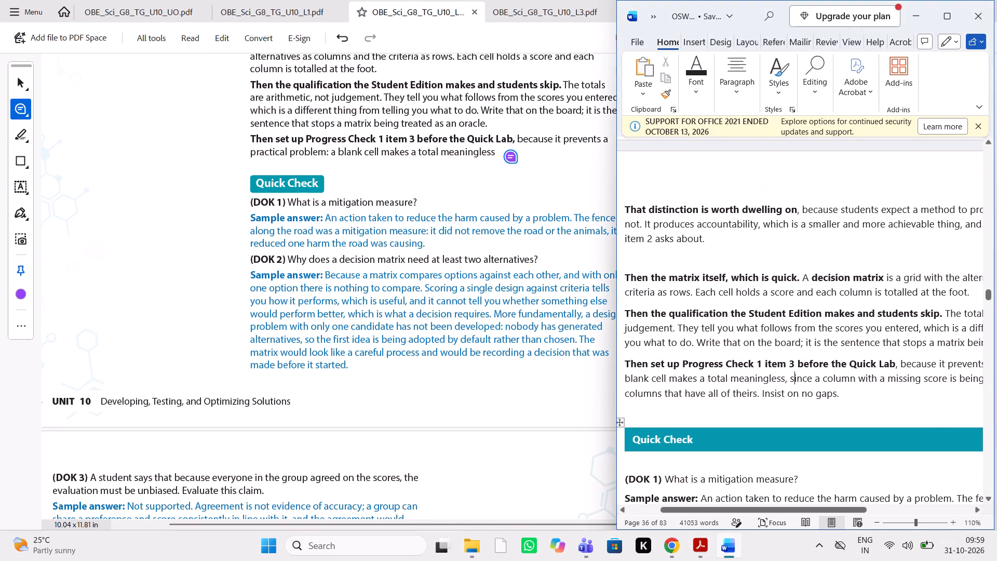
scroll(748, 443, "down", 1)
scroll(507, 418, "left", 1)
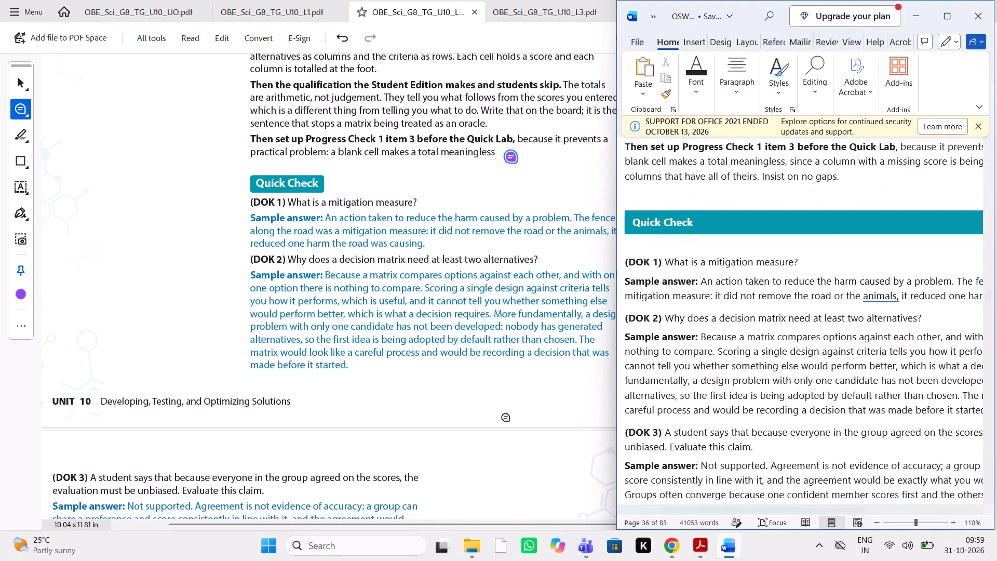
scroll(507, 418, "left", 1)
scroll(807, 349, "left", 1)
scroll(807, 349, "right", 1)
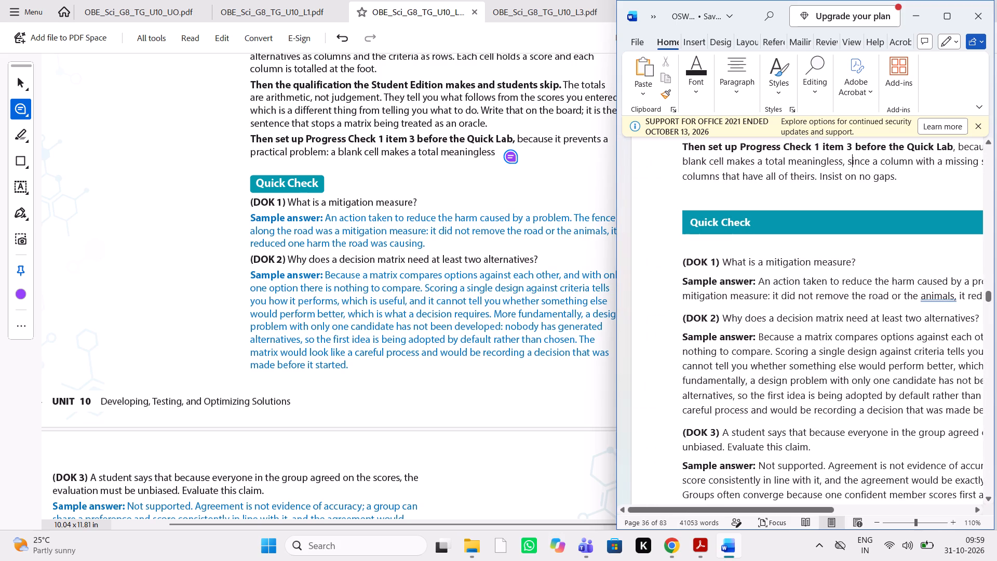
scroll(807, 349, "left", 1)
scroll(807, 349, "down", 1)
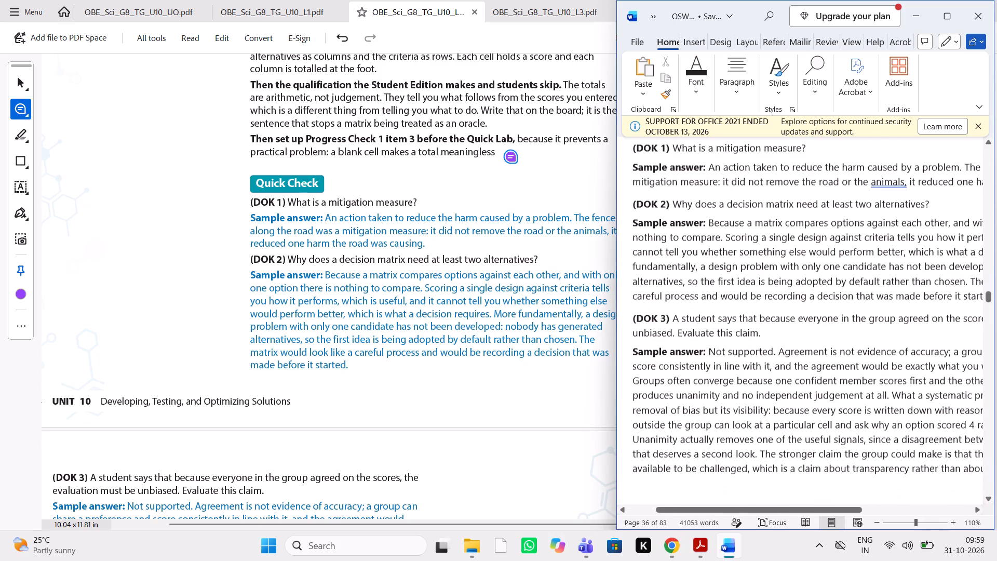
scroll(402, 354, "down", 1)
scroll(768, 345, "left", 1)
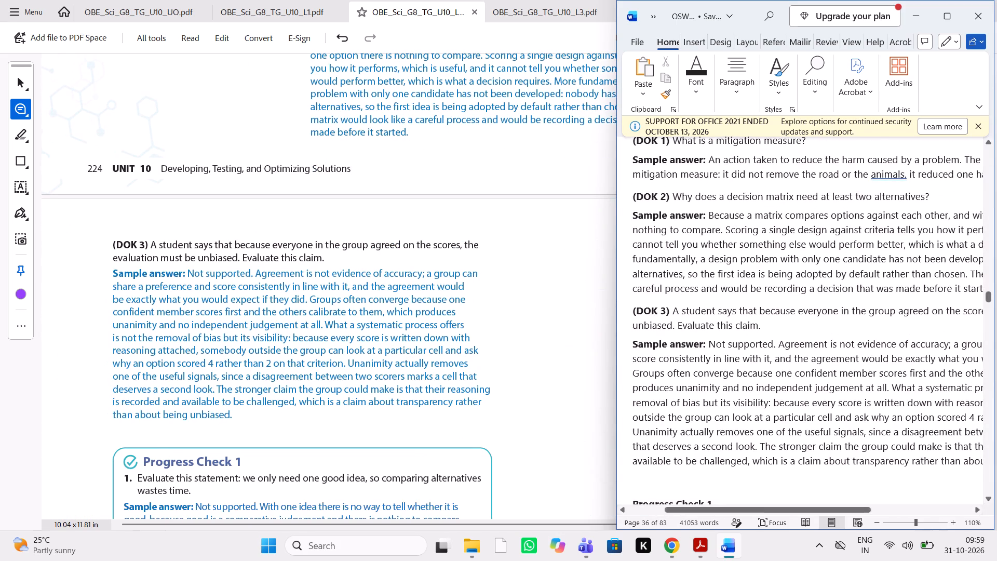
scroll(768, 345, "left", 1)
scroll(768, 345, "down", 1)
scroll(384, 377, "down", 1)
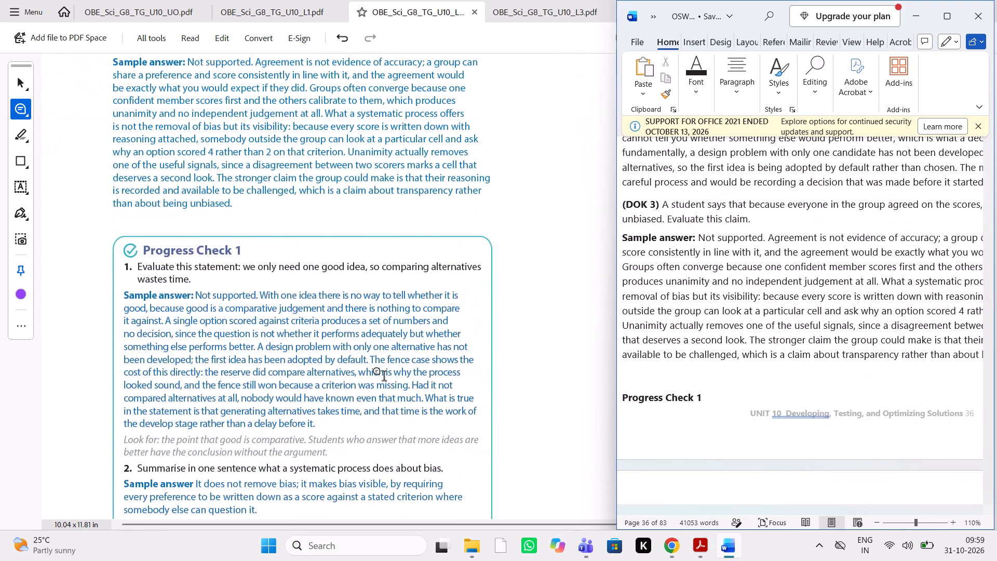
Draw a rectangle in the gap between the DOK 3 sample answer and the Progress Check 1 box, with the comment "decrease the space".
scroll(384, 377, "up", 1)
left_click(23, 162)
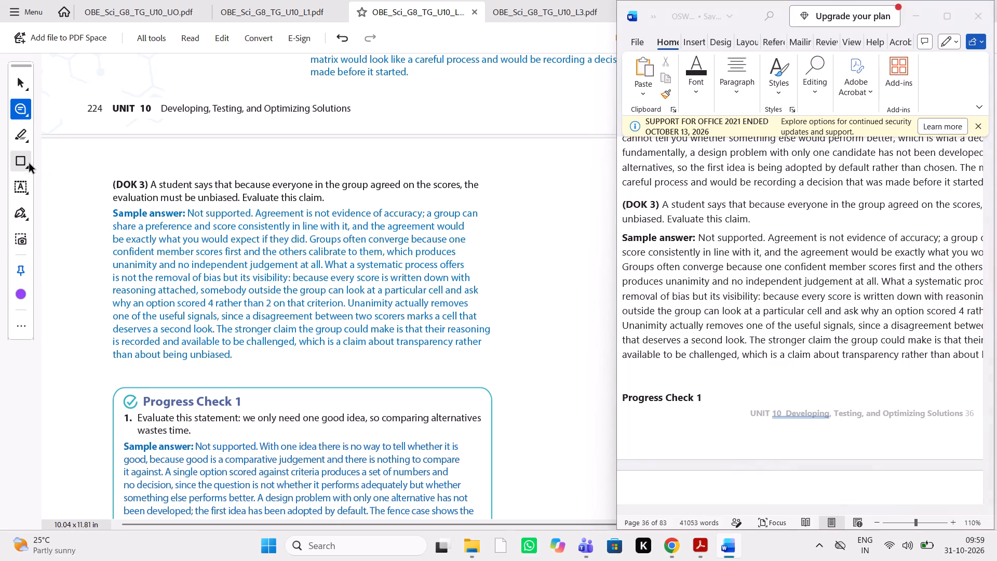
left_click(123, 239)
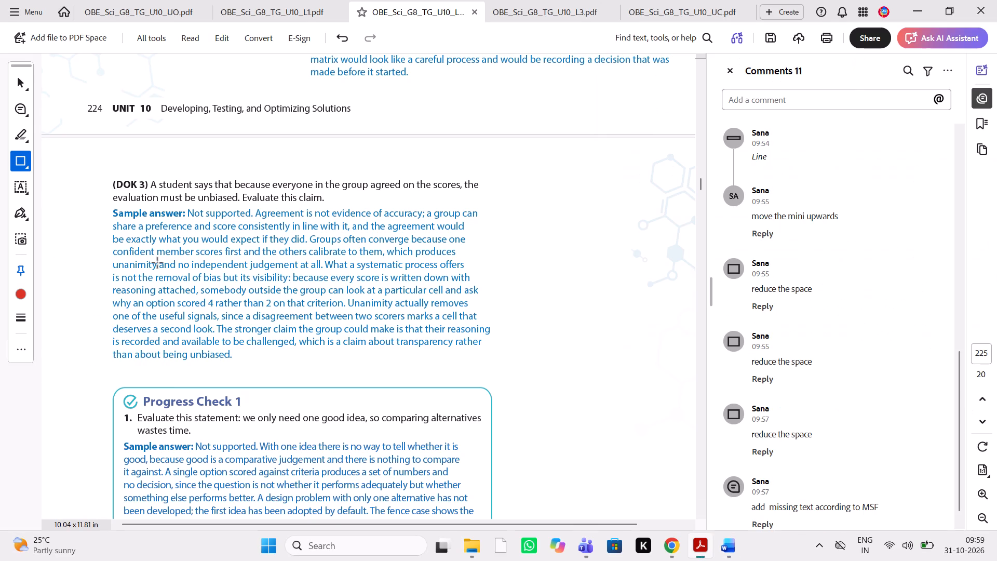
left_click_drag(142, 360, 210, 384)
type("decrese t")
key("BackSpace")
key("BackSpace")
key("BackSpace")
key("BackSpace")
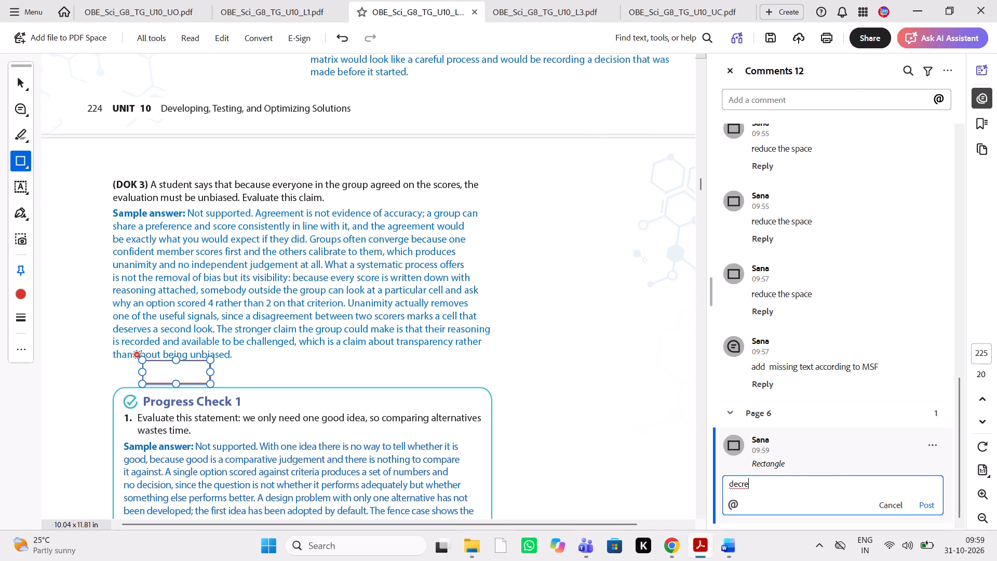
type("ase the sp")
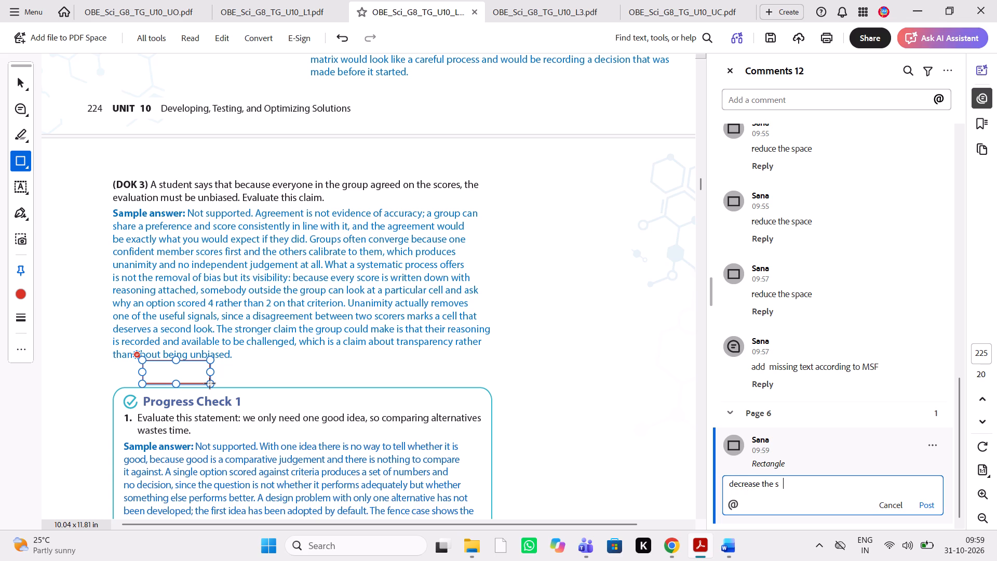
type("ace")
key("space")
left_click(934, 502)
Compare Progress Check 1 items 1 and 2 in the PDF with the Word manuscript, including sample answers and "Look for" notes.
scroll(510, 437, "down", 1)
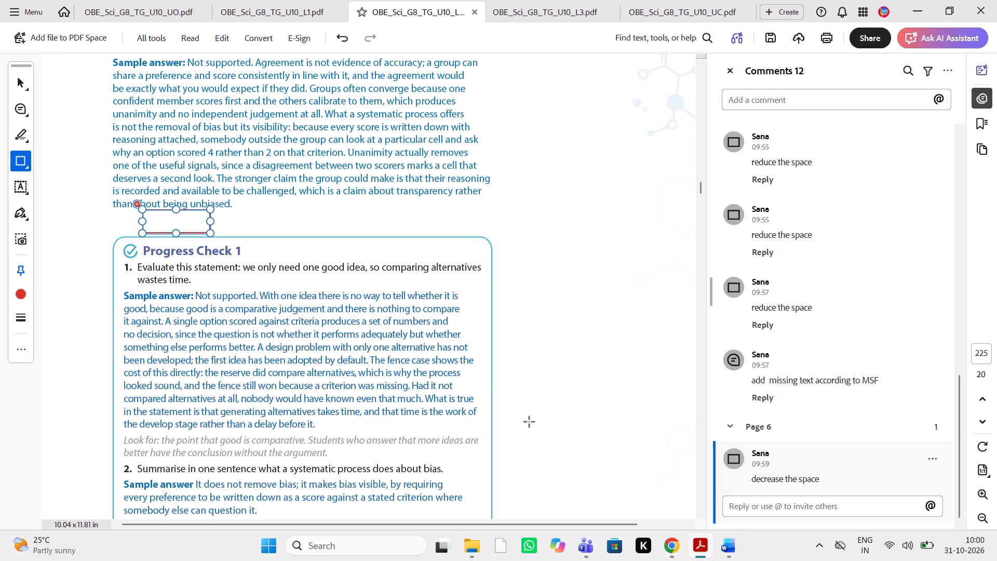
left_click(724, 547)
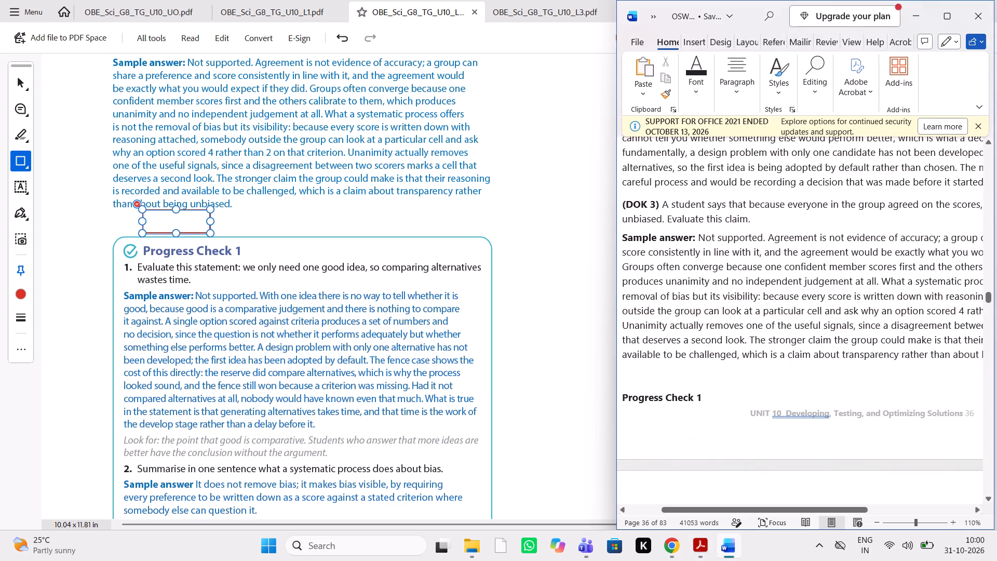
scroll(799, 355, "up", 1)
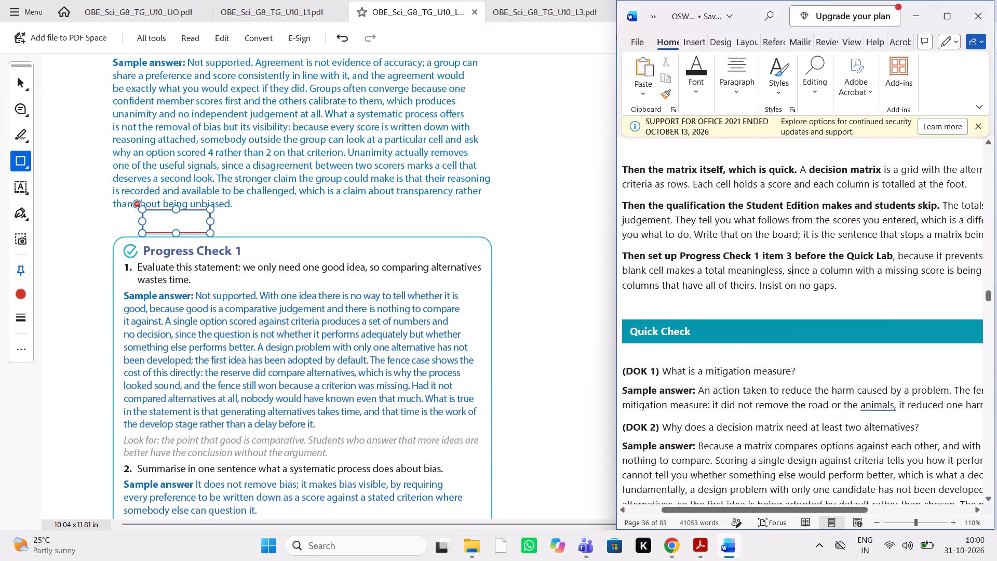
scroll(799, 355, "down", 3)
scroll(799, 355, "left", 1)
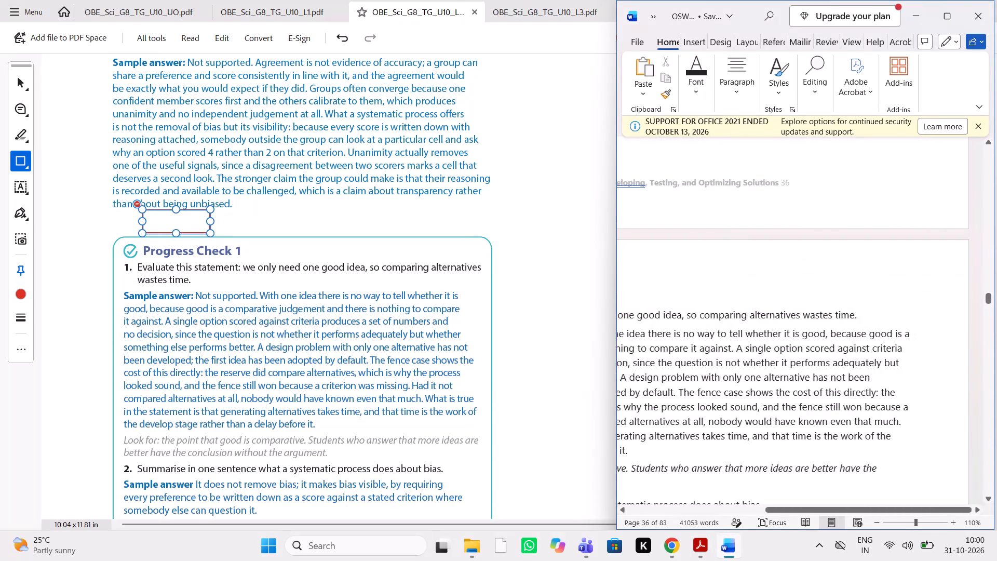
scroll(799, 355, "right", 1)
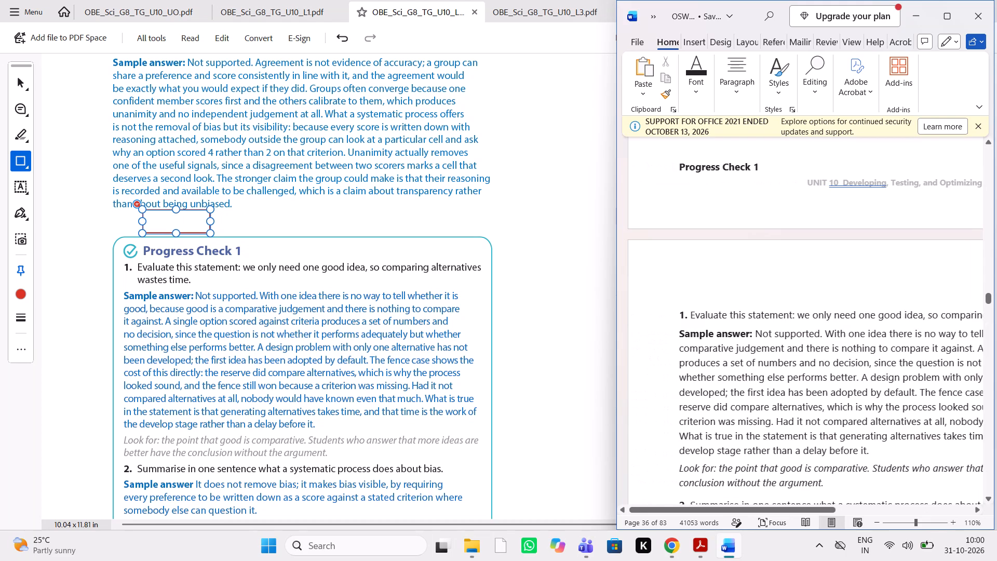
scroll(799, 355, "left", 1)
scroll(799, 355, "down", 1)
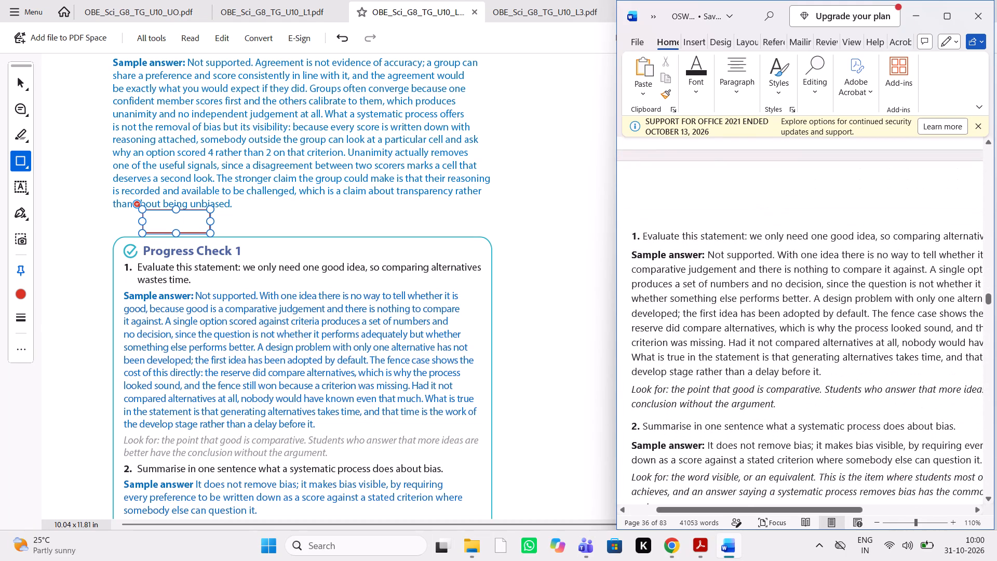
scroll(799, 355, "down", 1)
scroll(409, 383, "down", 1)
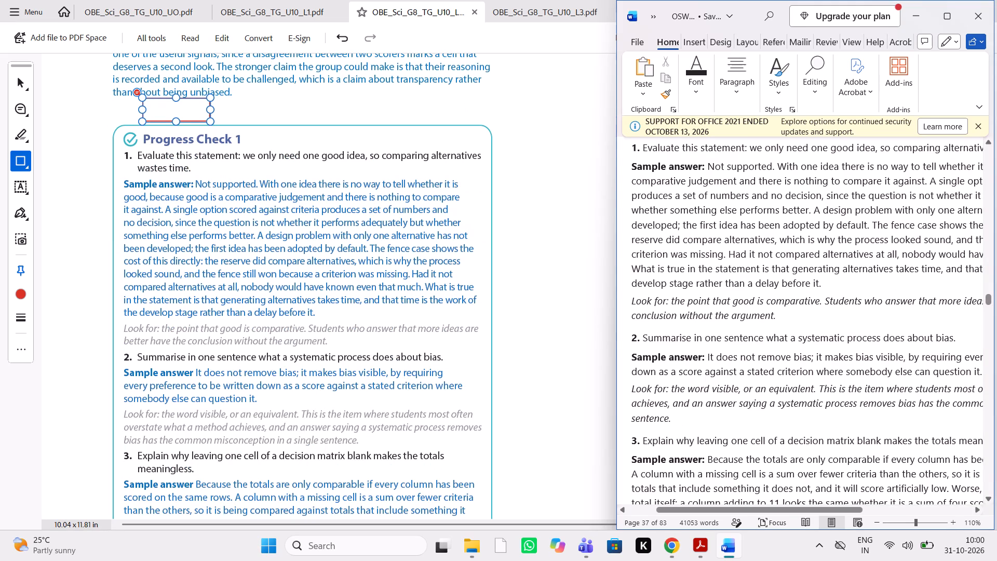
scroll(681, 382, "left", 1)
scroll(681, 382, "right", 1)
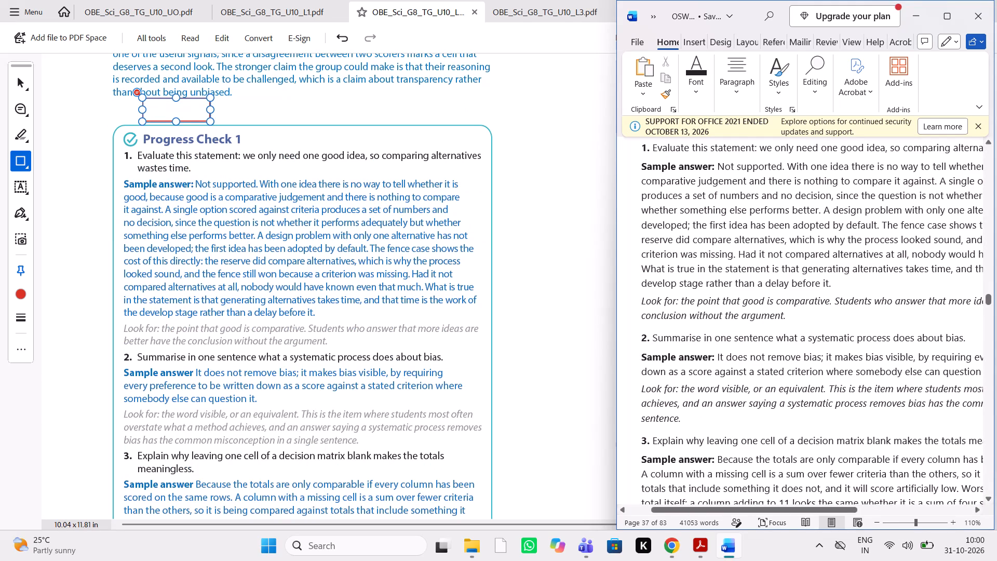
scroll(681, 382, "left", 1)
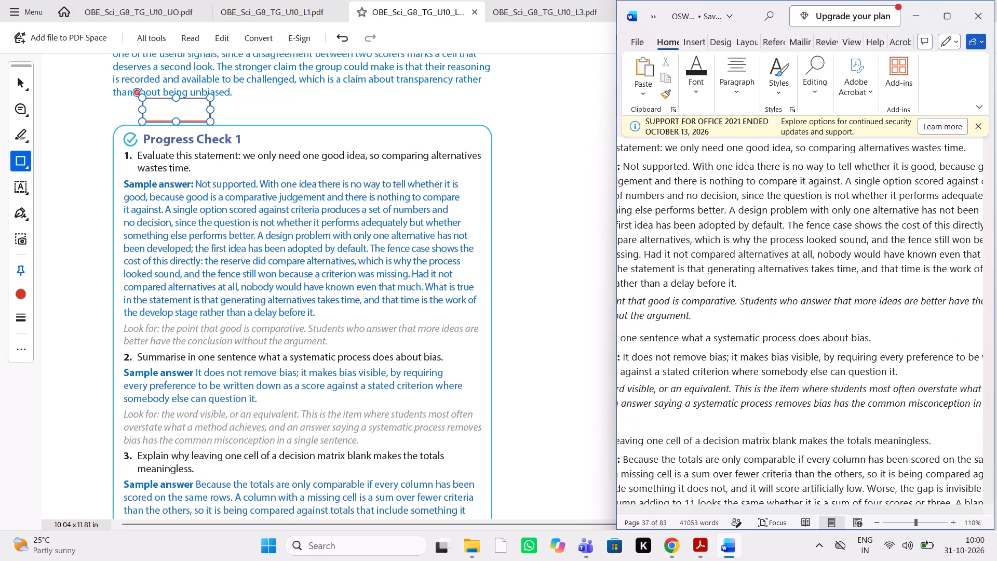
scroll(681, 382, "right", 1)
scroll(681, 382, "left", 1)
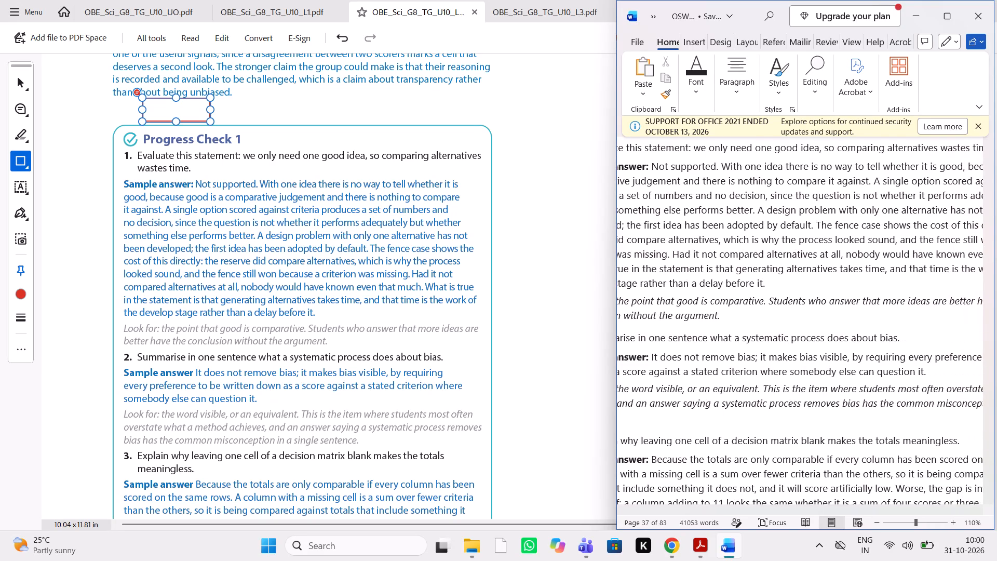
scroll(681, 382, "right", 1)
scroll(681, 382, "left", 1)
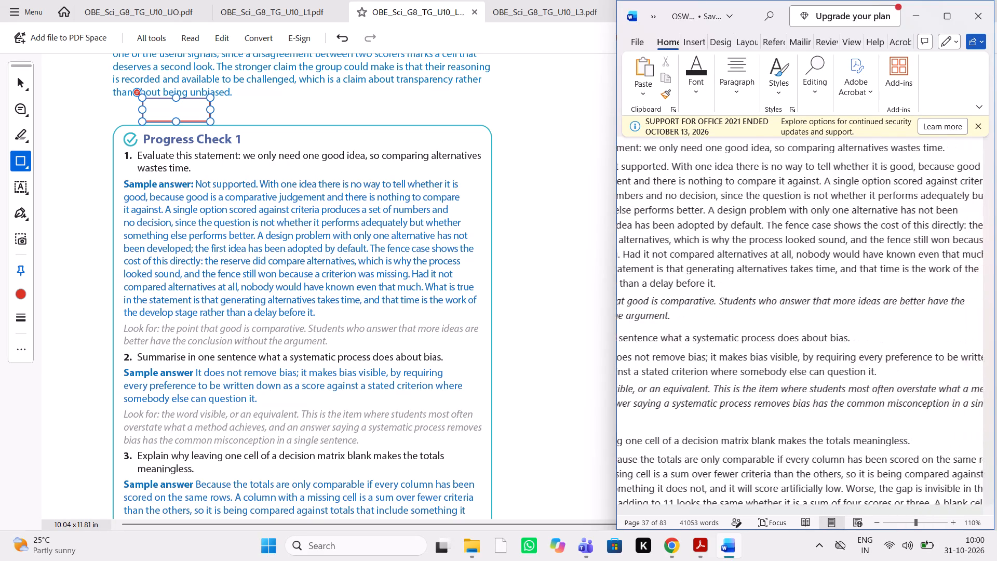
scroll(681, 382, "left", 2)
scroll(681, 382, "right", 1)
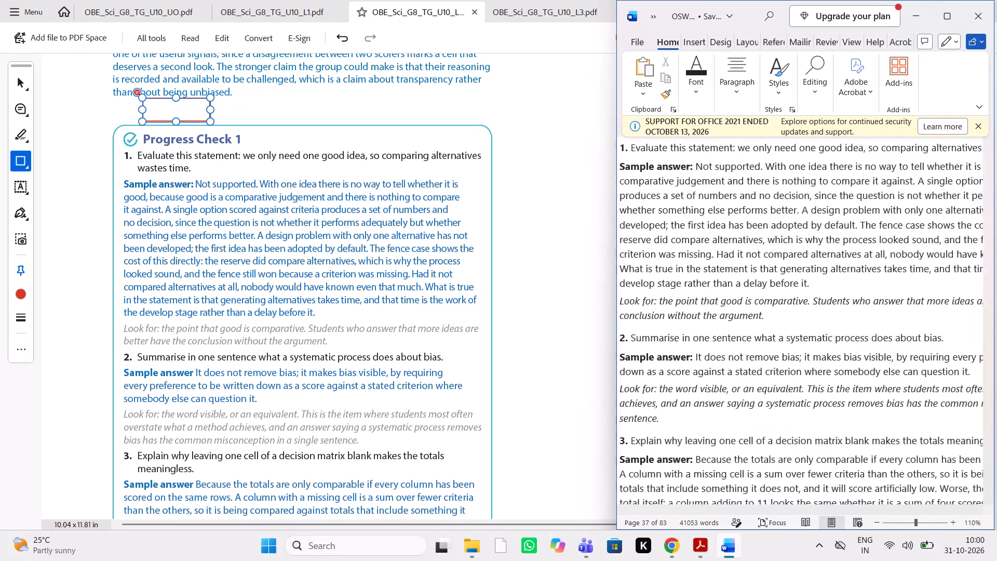
scroll(681, 382, "right", 1)
Compare Progress Check 1 item 3, its sample answer and its "Look for" note in the PDF with the Word manuscript.
scroll(681, 382, "down", 1)
scroll(348, 441, "down", 2)
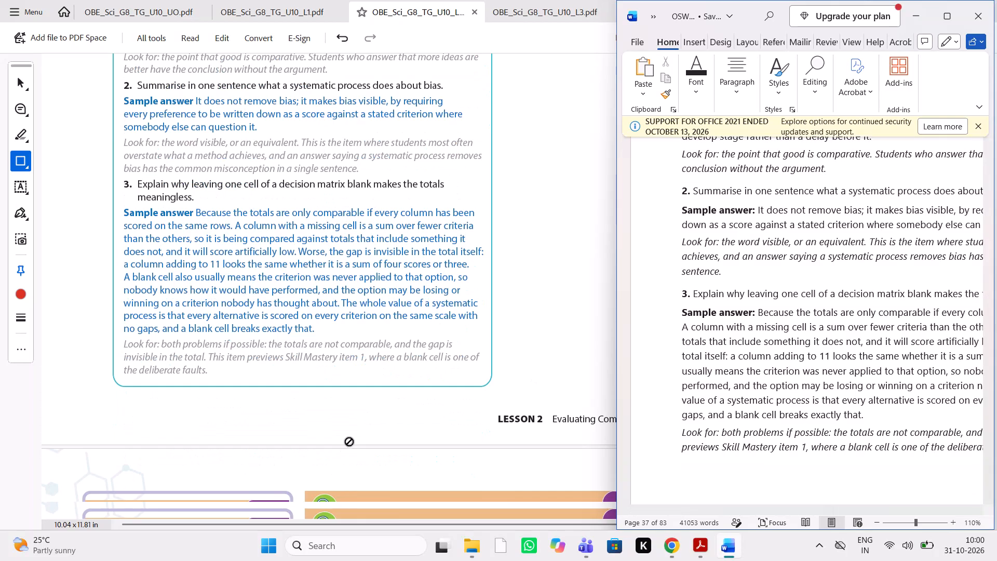
scroll(720, 365, "left", 1)
scroll(720, 365, "right", 1)
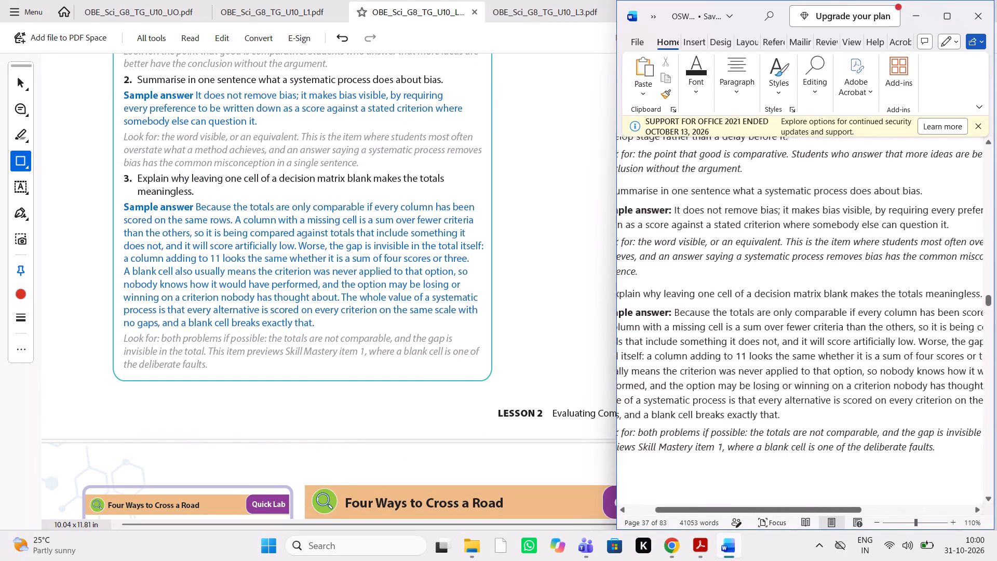
scroll(720, 365, "right", 1)
scroll(720, 365, "left", 1)
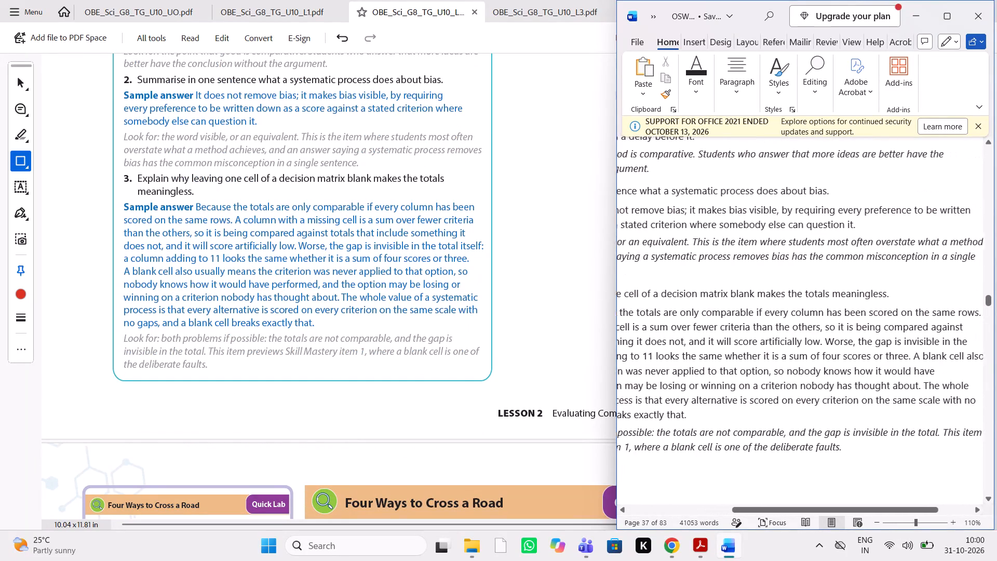
scroll(720, 365, "left", 1)
scroll(720, 365, "right", 2)
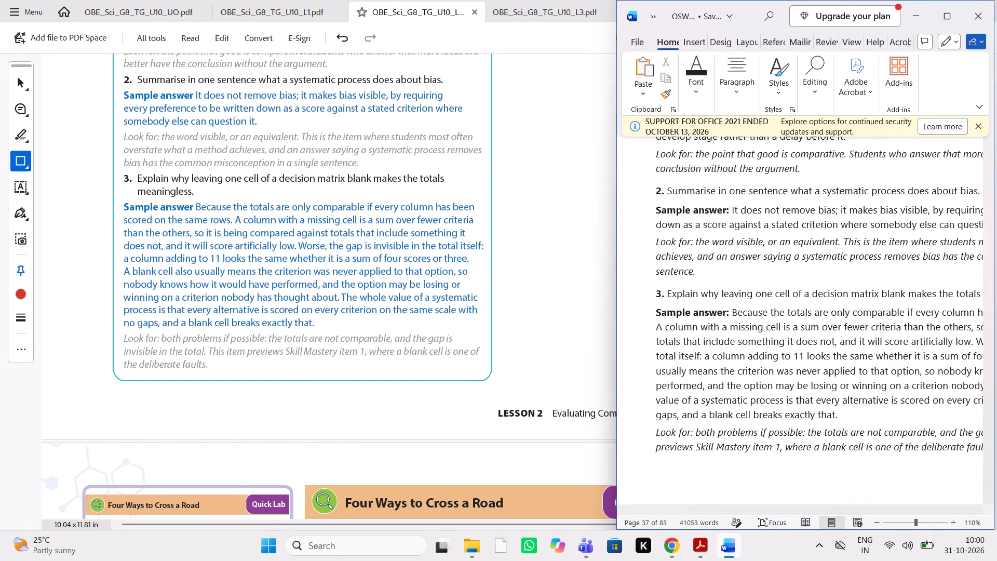
scroll(720, 365, "left", 1)
scroll(720, 365, "right", 1)
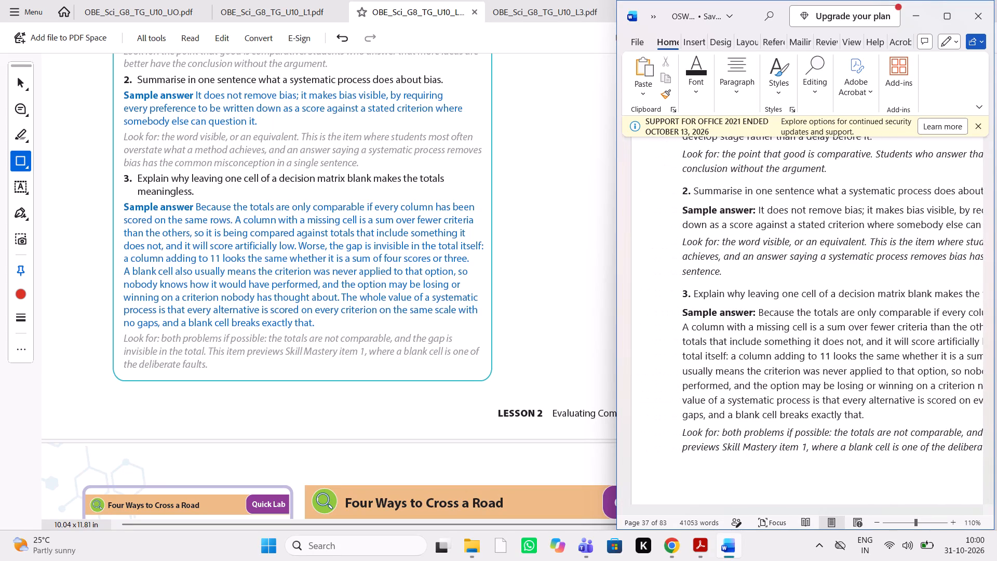
Compare the opening paragraphs of the "Four Ways to Cross a Road" Quick Lab in the PDF with the Word manuscript.
scroll(448, 373, "down", 1)
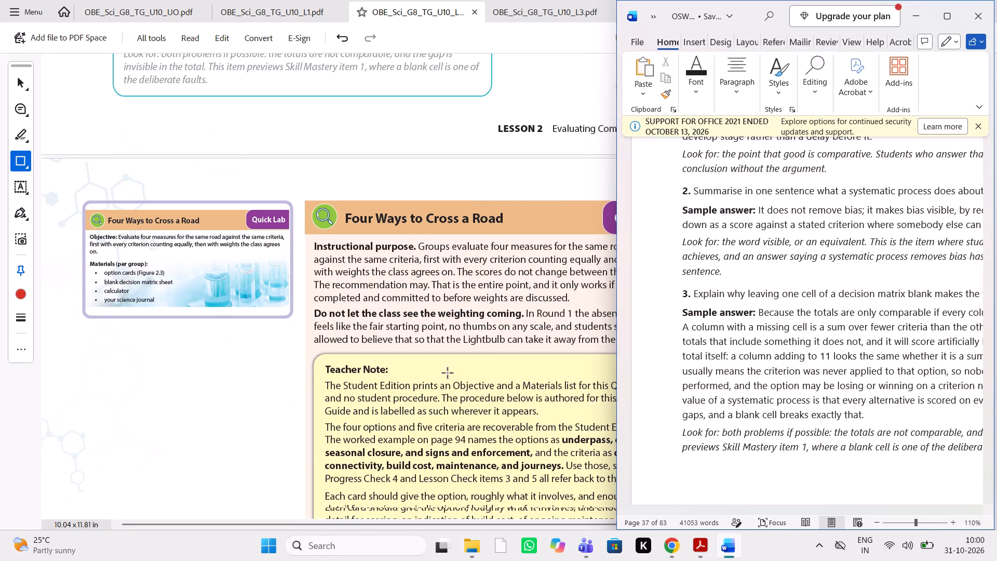
scroll(448, 373, "left", 1)
scroll(448, 373, "down", 1)
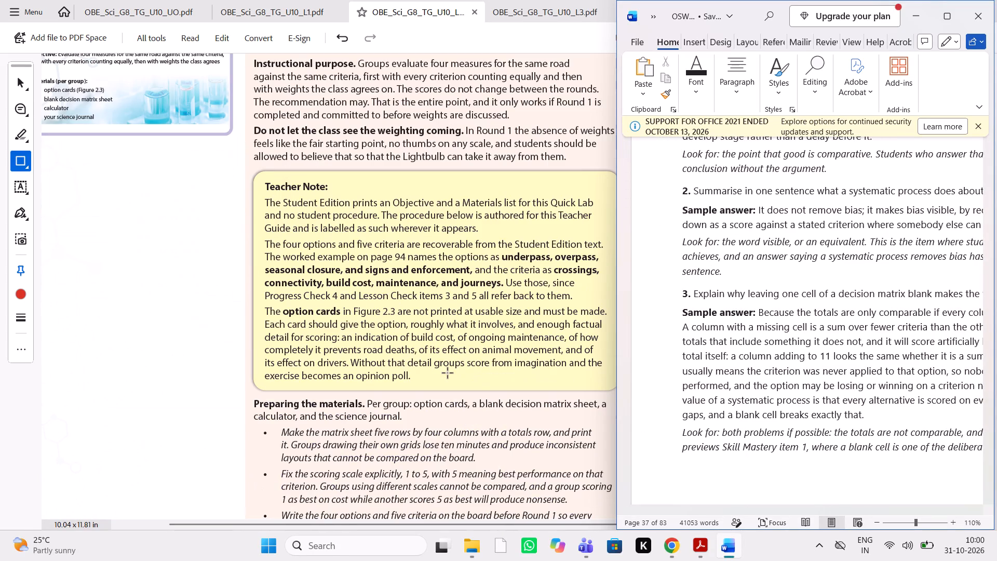
scroll(730, 372, "down", 2)
scroll(437, 313, "up", 1)
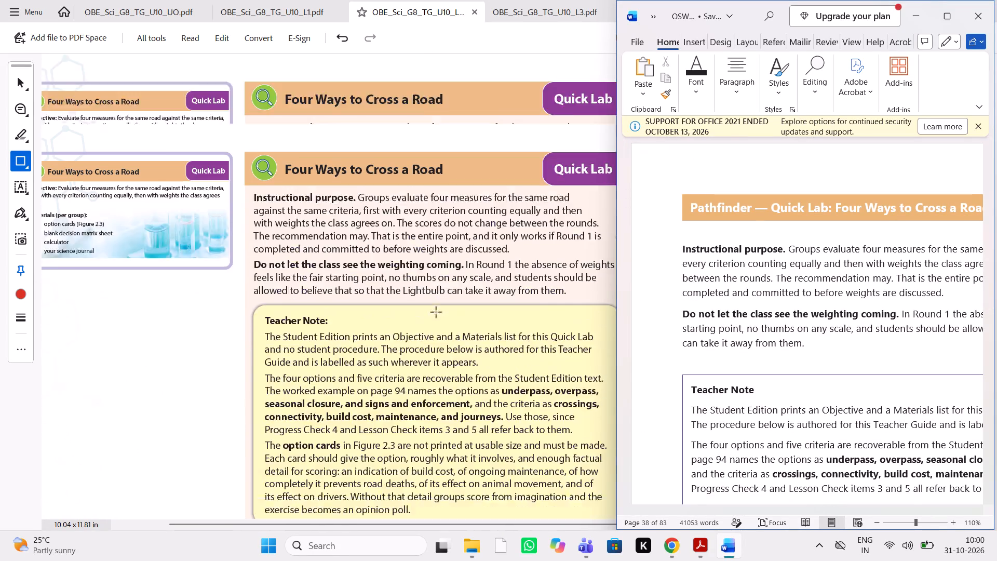
scroll(437, 313, "up", 1)
scroll(739, 326, "left", 1)
scroll(739, 326, "down", 1)
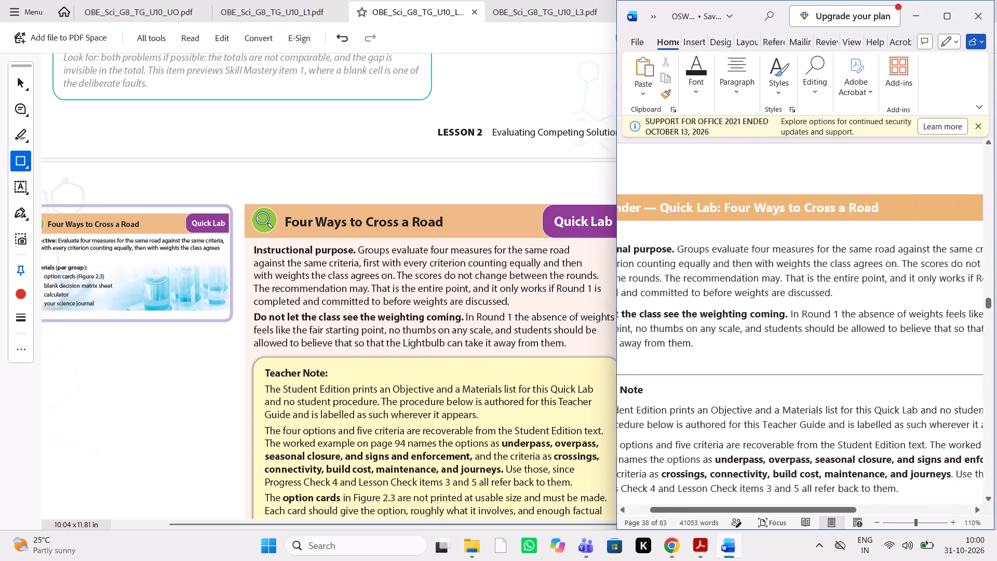
scroll(739, 326, "down", 1)
scroll(434, 358, "down", 1)
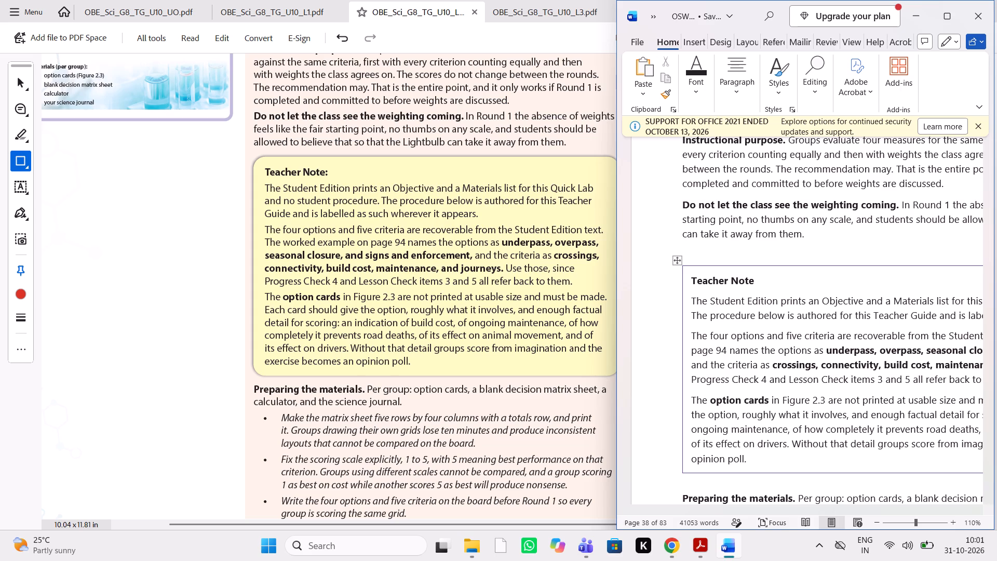
Compare the Quick Lab's Teacher Note in the PDF with the Word manuscript, including the bold option and criteria names.
left_click(688, 345)
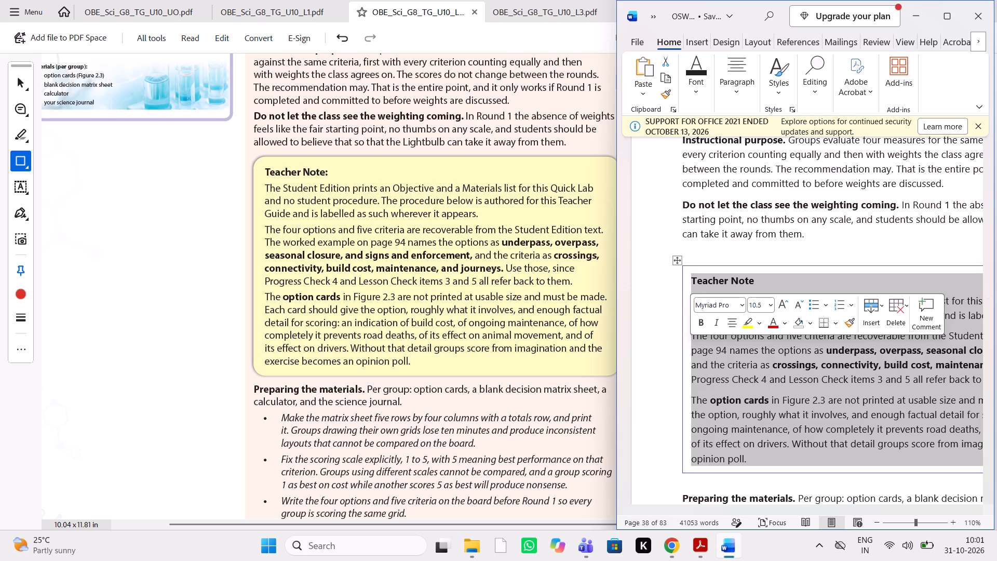
left_click(777, 343)
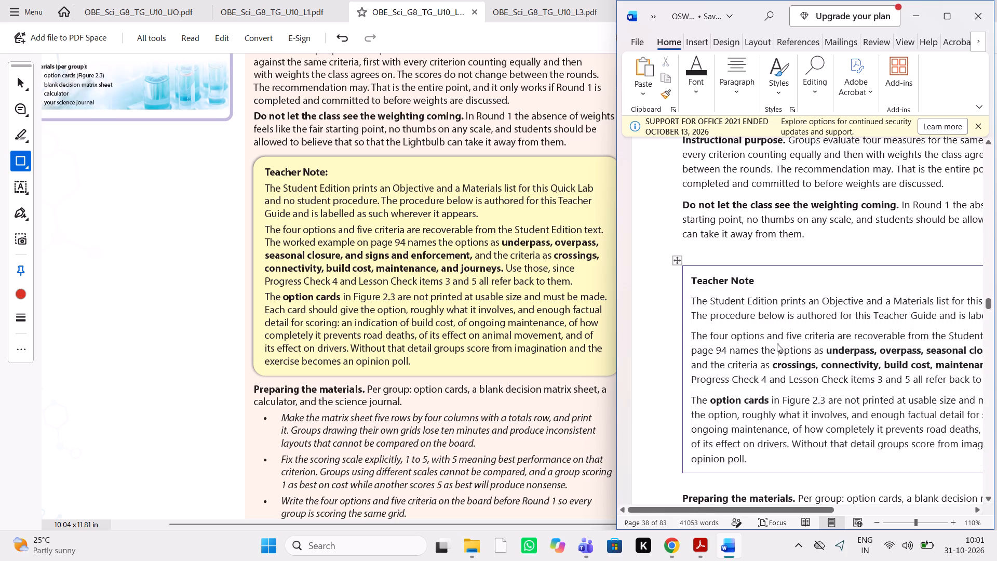
scroll(777, 343, "left", 2)
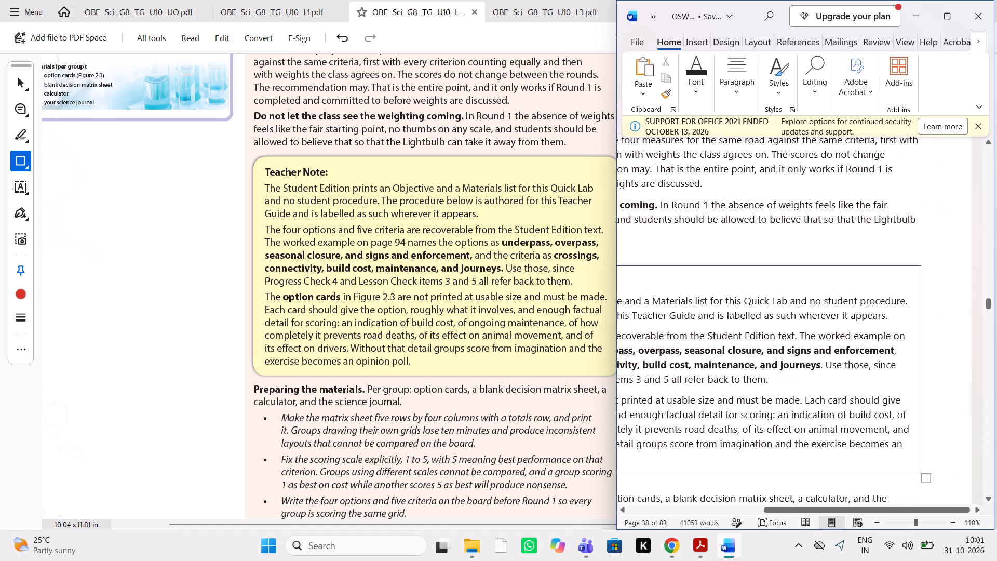
scroll(777, 343, "right", 1)
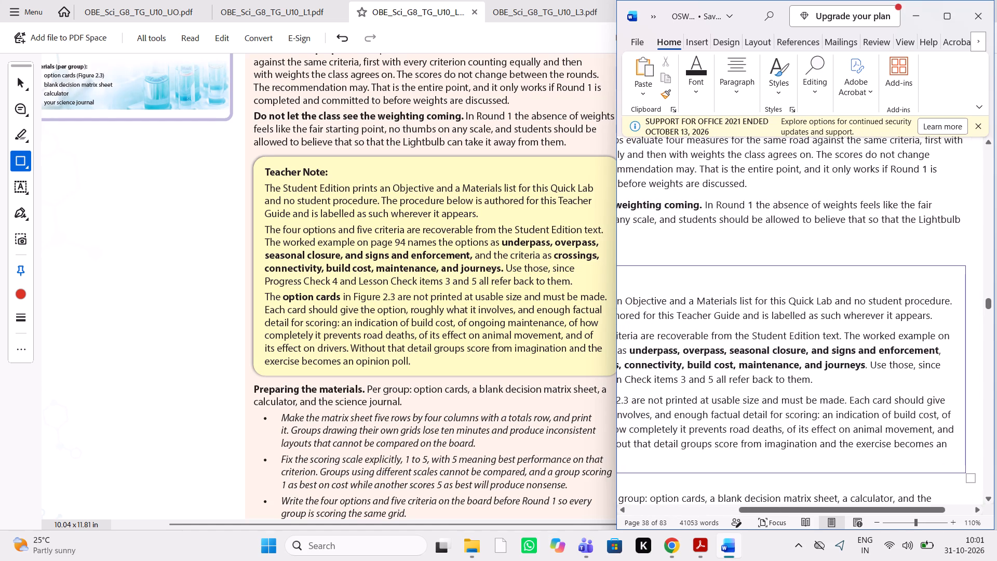
scroll(777, 343, "right", 2)
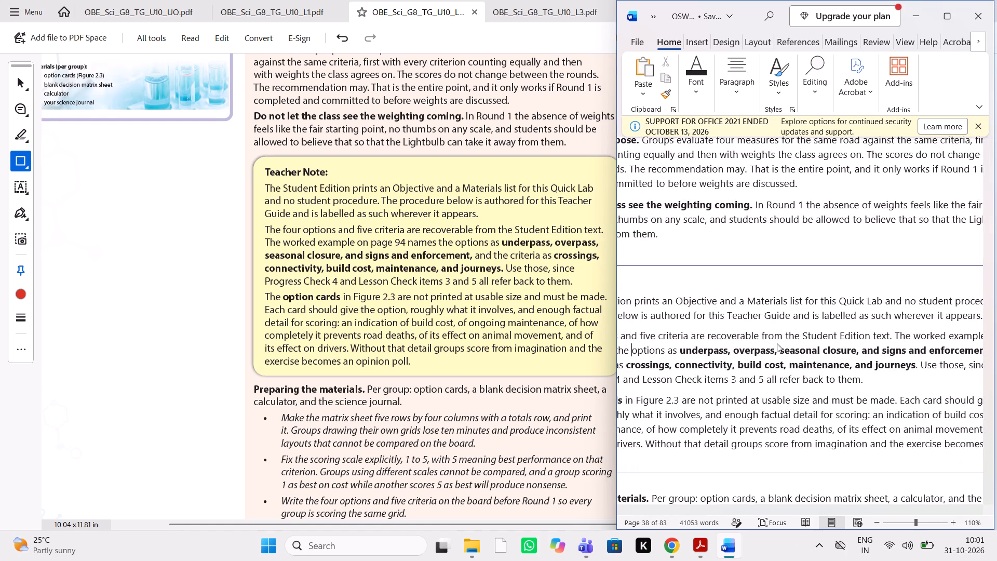
scroll(777, 343, "right", 1)
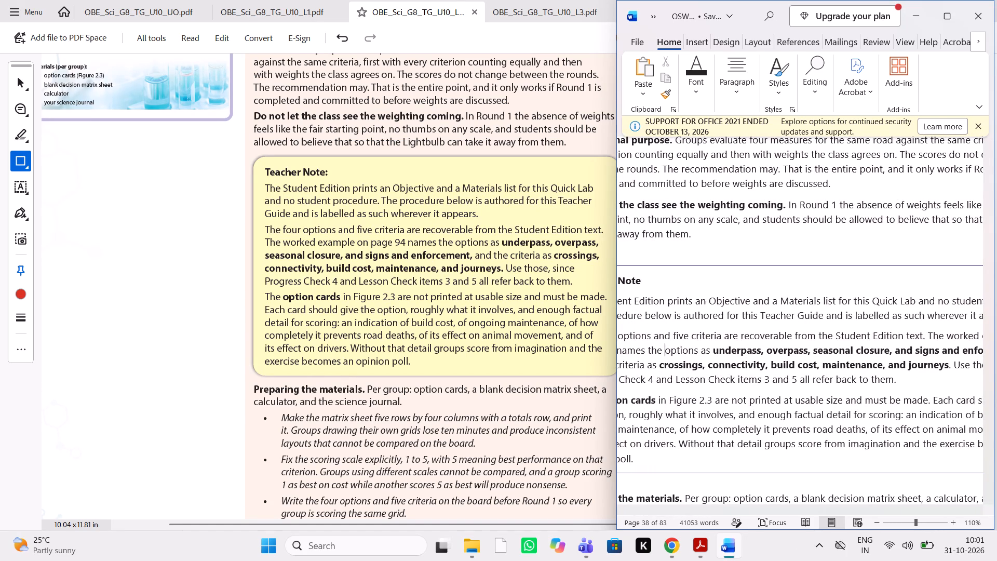
scroll(777, 343, "right", 1)
scroll(777, 343, "left", 1)
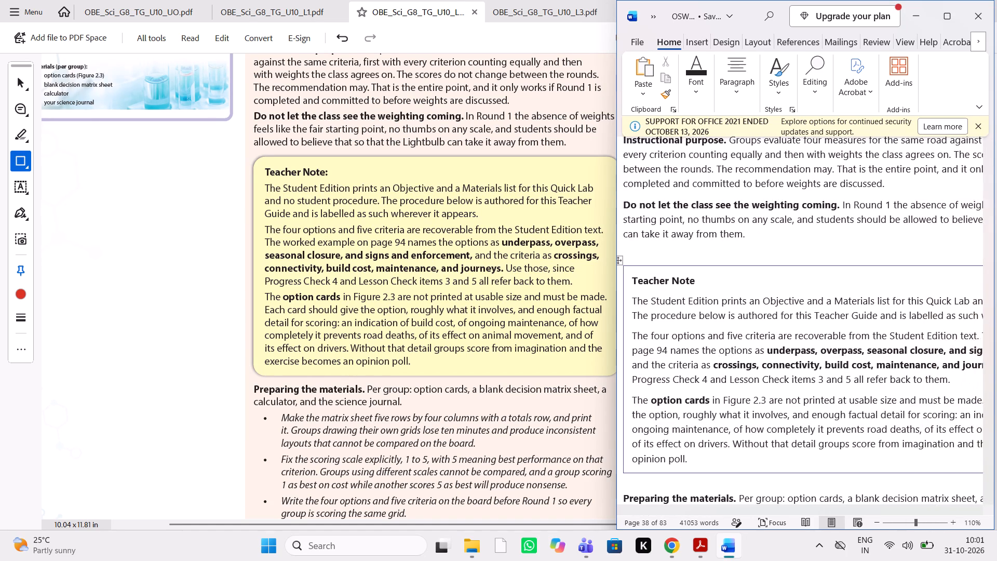
scroll(777, 343, "down", 1)
scroll(777, 343, "right", 1)
scroll(777, 343, "left", 1)
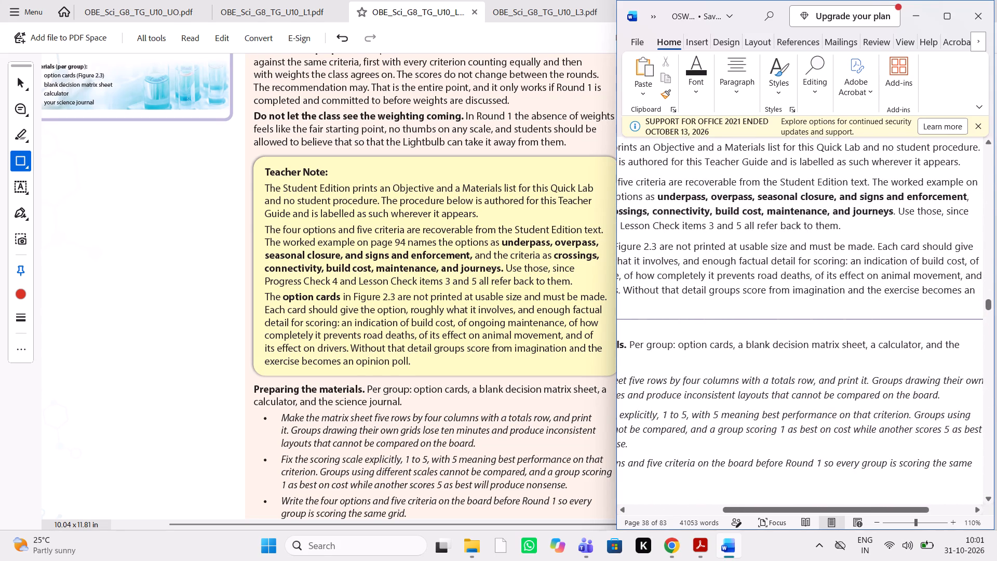
scroll(777, 343, "right", 1)
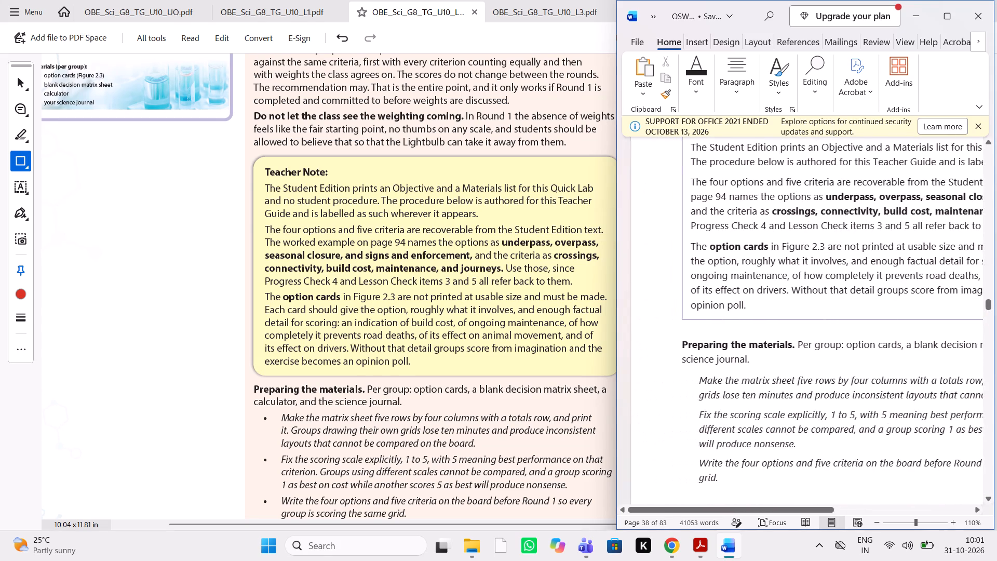
Compare the "Preparing the materials" paragraph and its three bullets in the PDF with the Word manuscript.
scroll(480, 402, "down", 1)
scroll(480, 402, "left", 1)
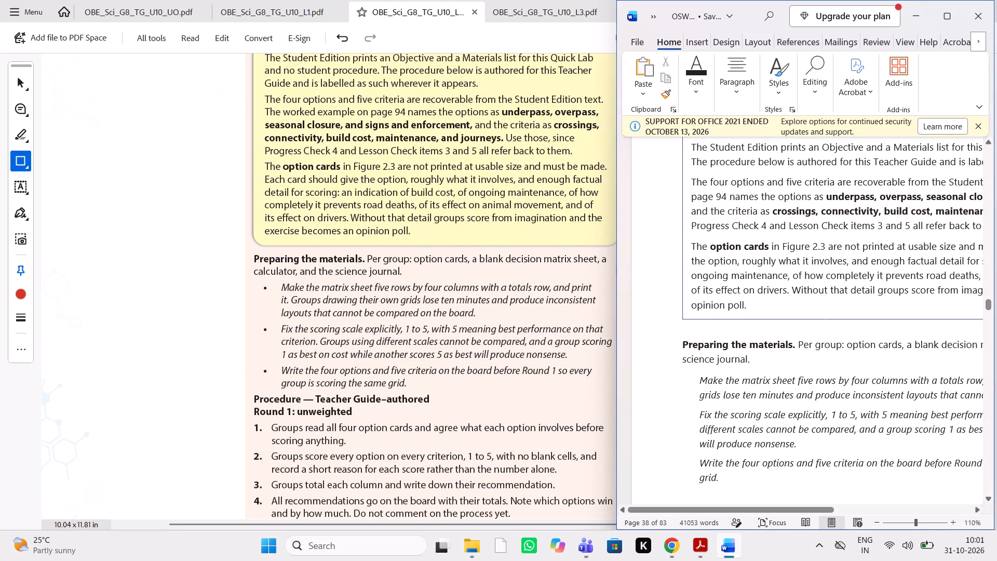
scroll(783, 404, "left", 1)
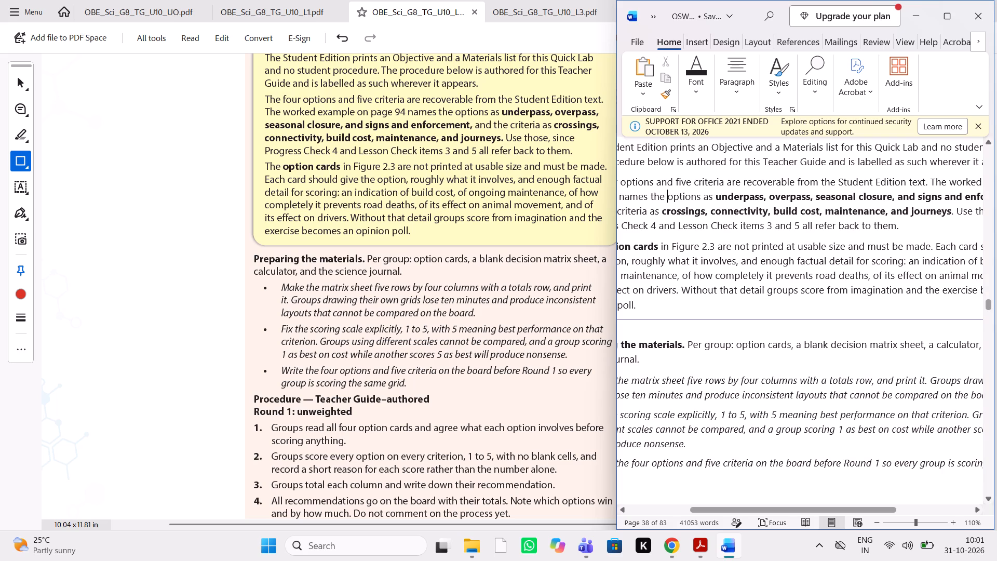
scroll(779, 346, "left", 1)
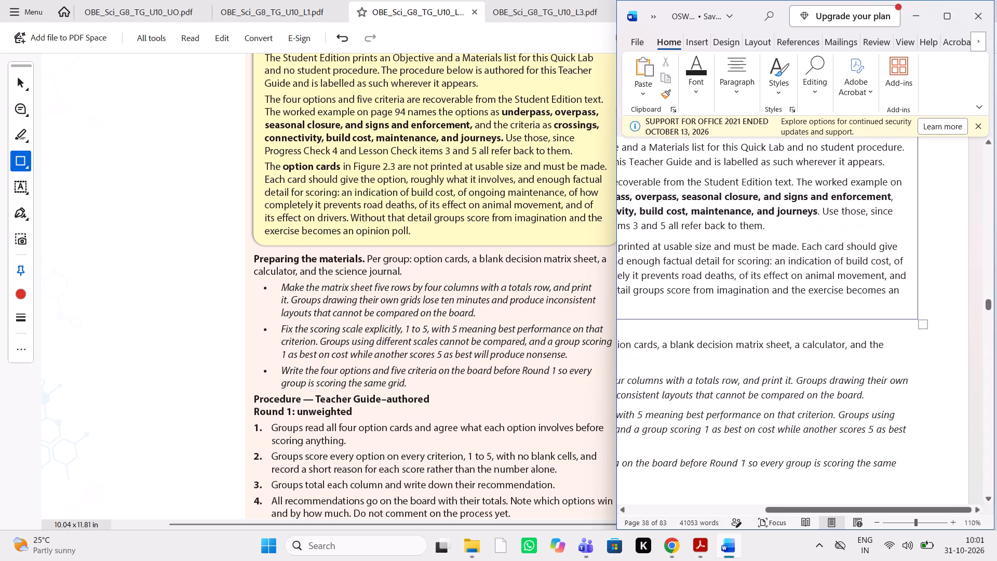
scroll(779, 346, "right", 3)
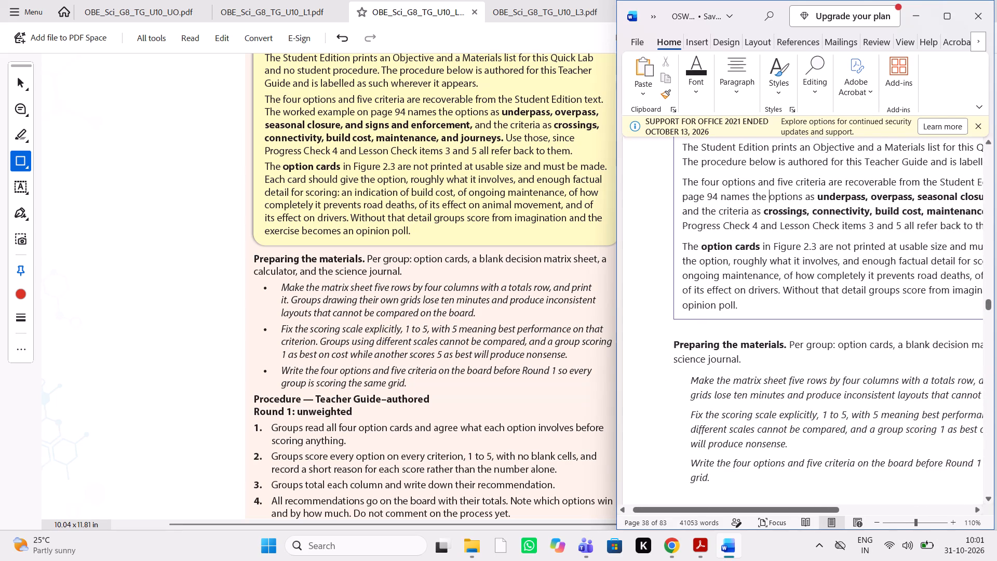
scroll(779, 346, "left", 1)
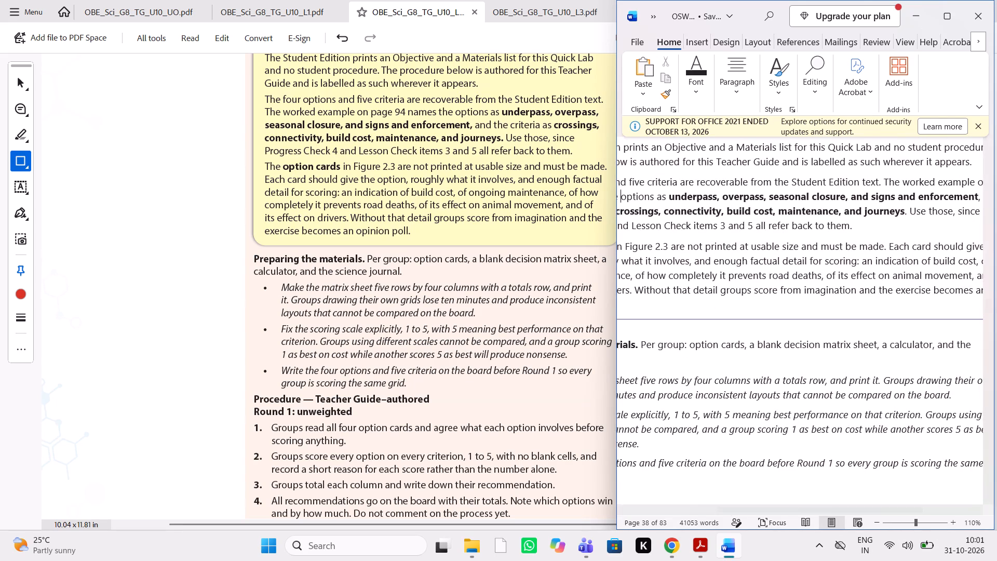
scroll(779, 346, "right", 1)
scroll(779, 346, "down", 1)
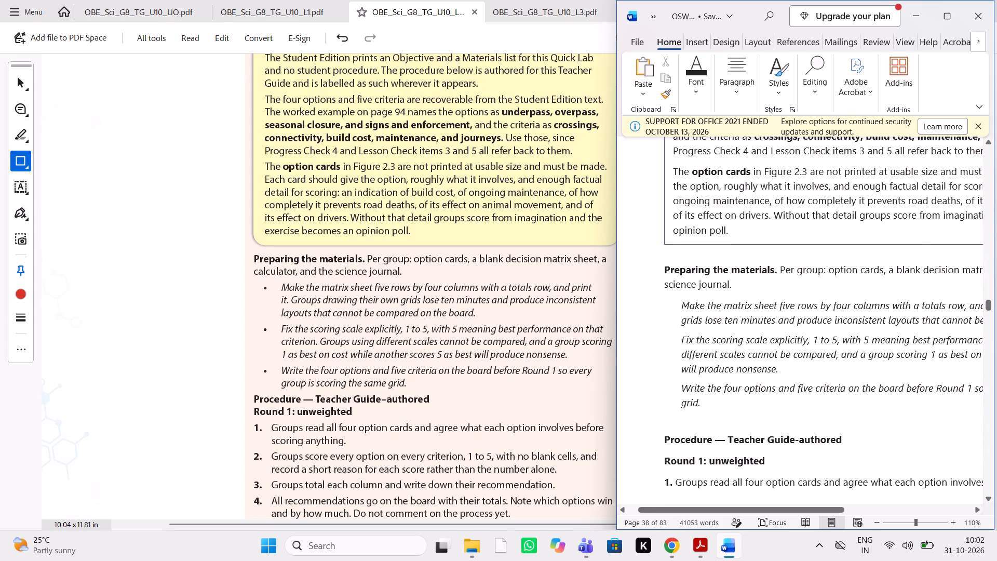
scroll(779, 346, "left", 1)
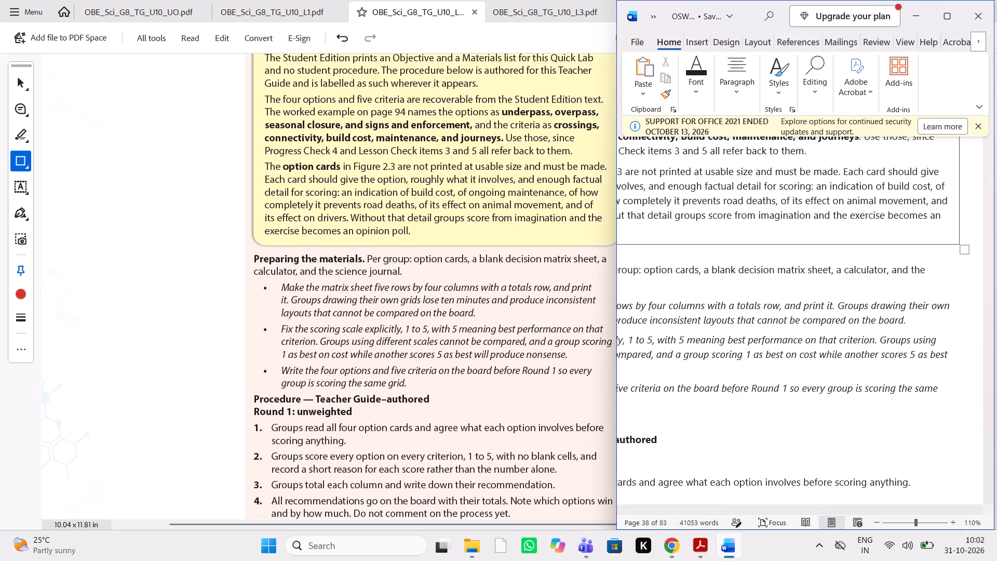
scroll(779, 346, "right", 1)
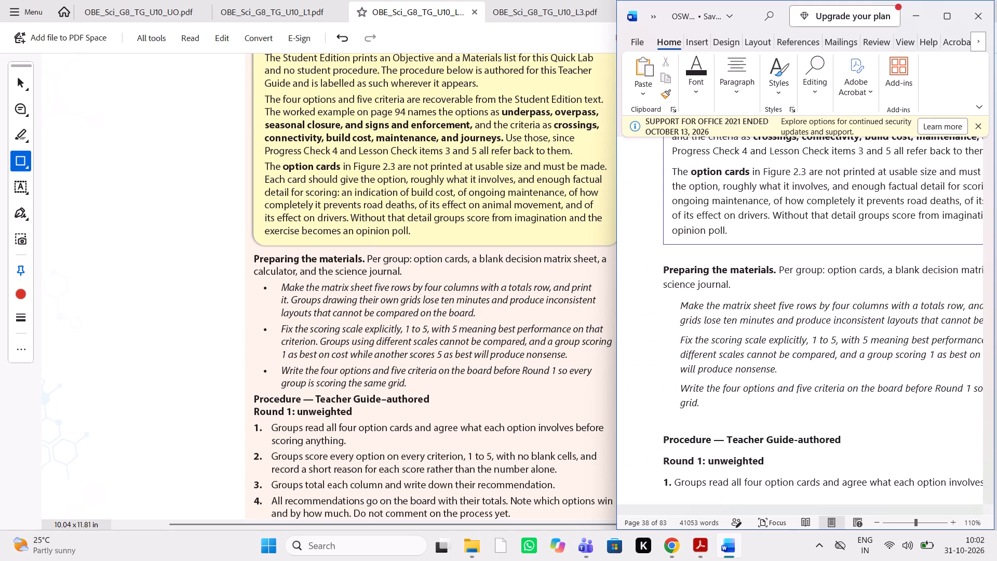
scroll(779, 346, "left", 1)
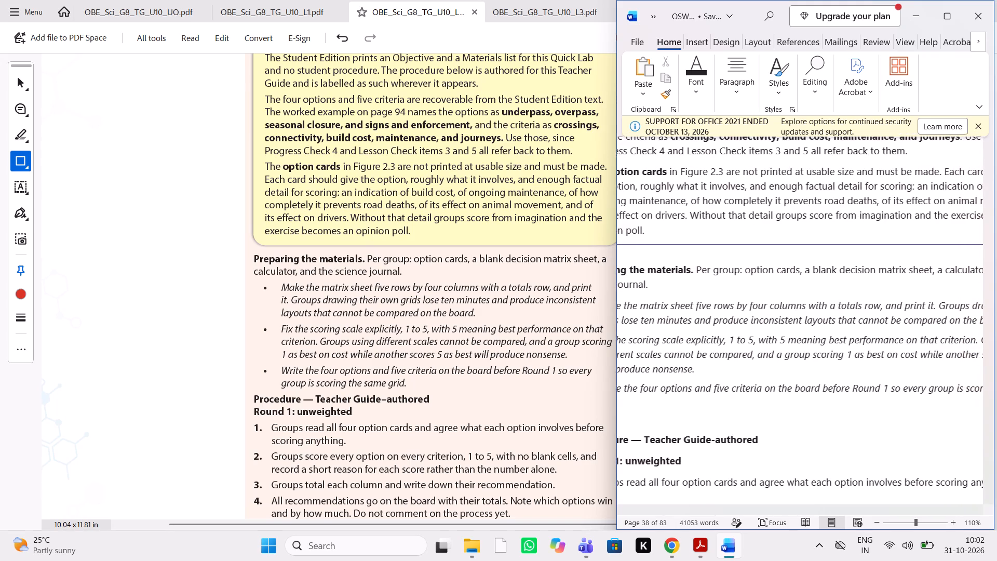
scroll(779, 346, "left", 1)
scroll(779, 346, "right", 1)
Check the Quick Lab's Round 1 procedure against the manuscript and mark "no blank cells," in item 2 with the comment "bold it".
scroll(779, 346, "down", 1)
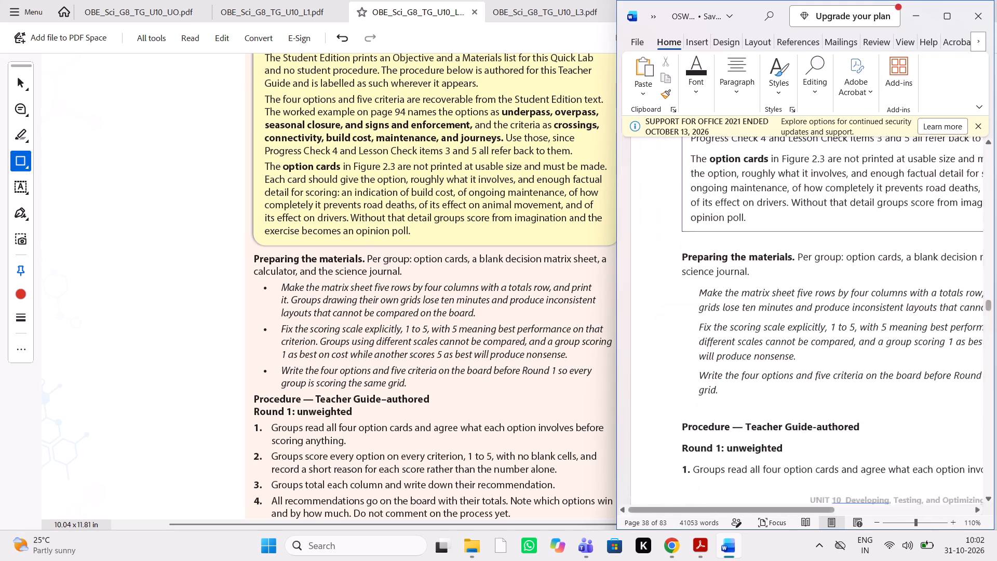
scroll(779, 346, "down", 1)
scroll(447, 364, "down", 1)
scroll(447, 364, "up", 1)
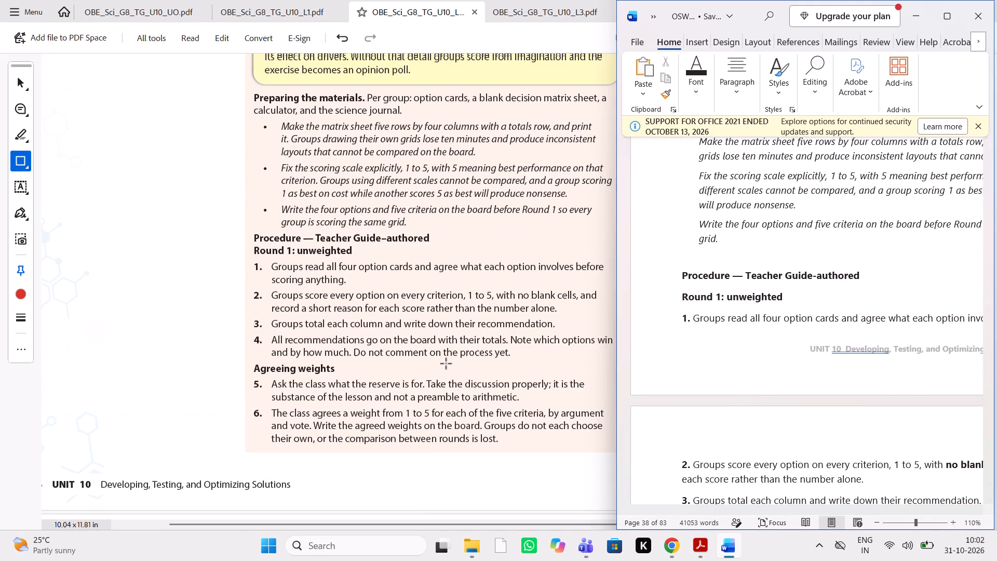
scroll(447, 364, "left", 1)
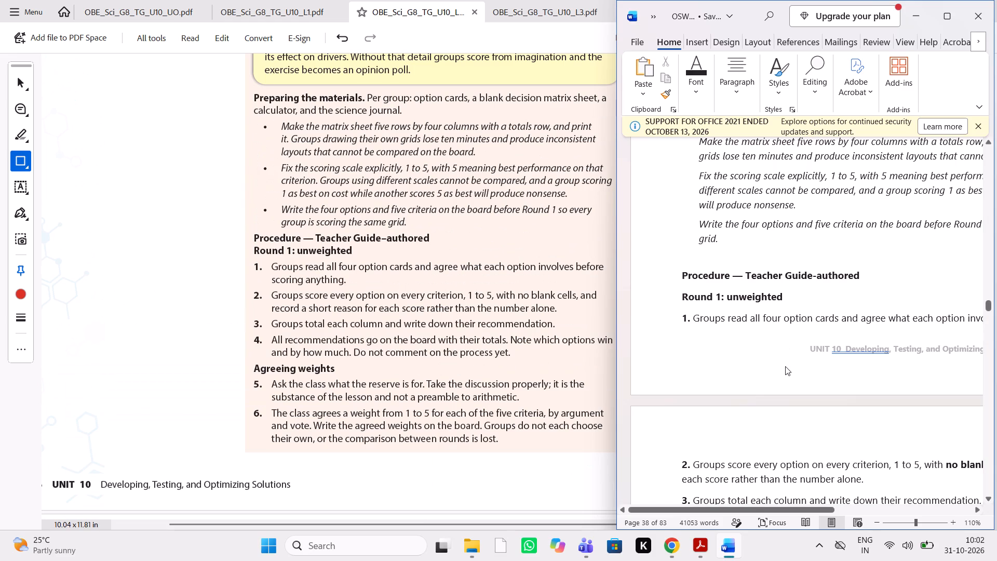
scroll(785, 366, "left", 1)
scroll(785, 366, "right", 2)
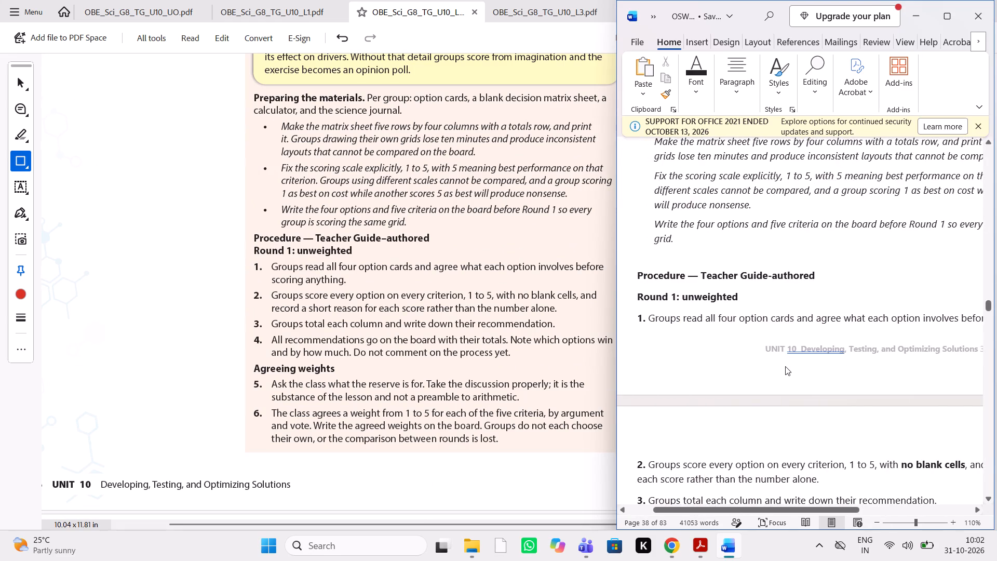
scroll(785, 366, "down", 1)
scroll(785, 366, "left", 1)
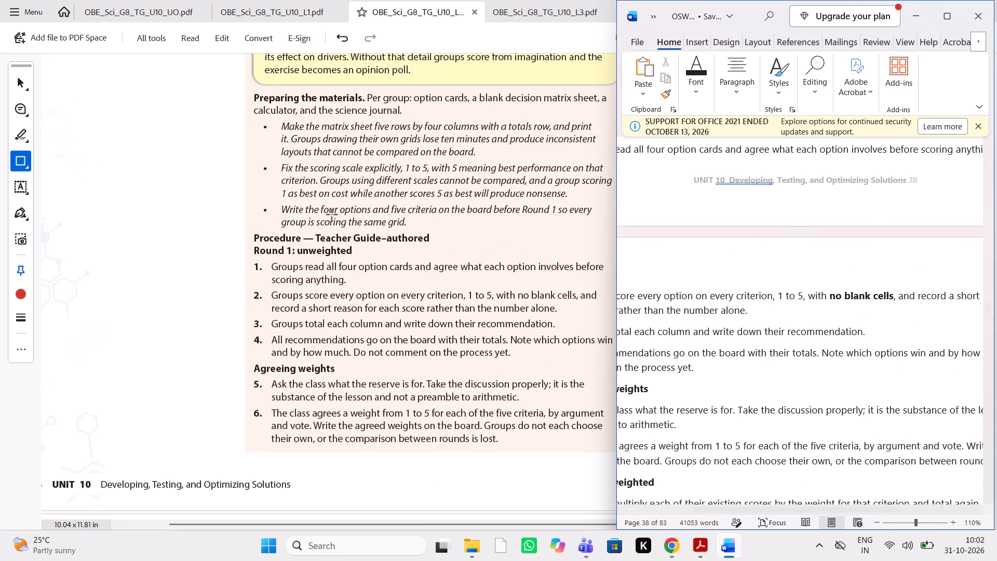
left_click(19, 103)
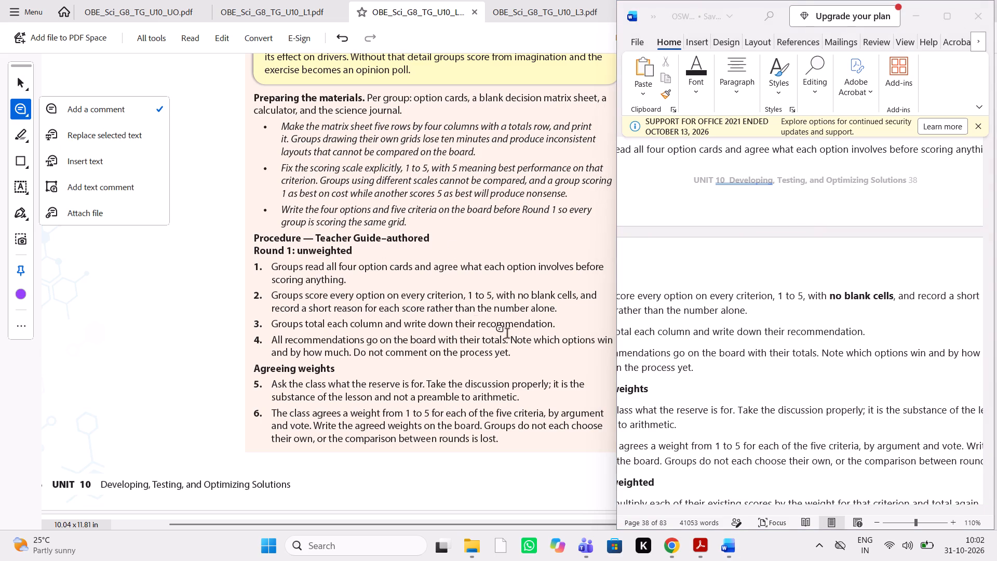
left_click_drag(517, 292, 542, 299)
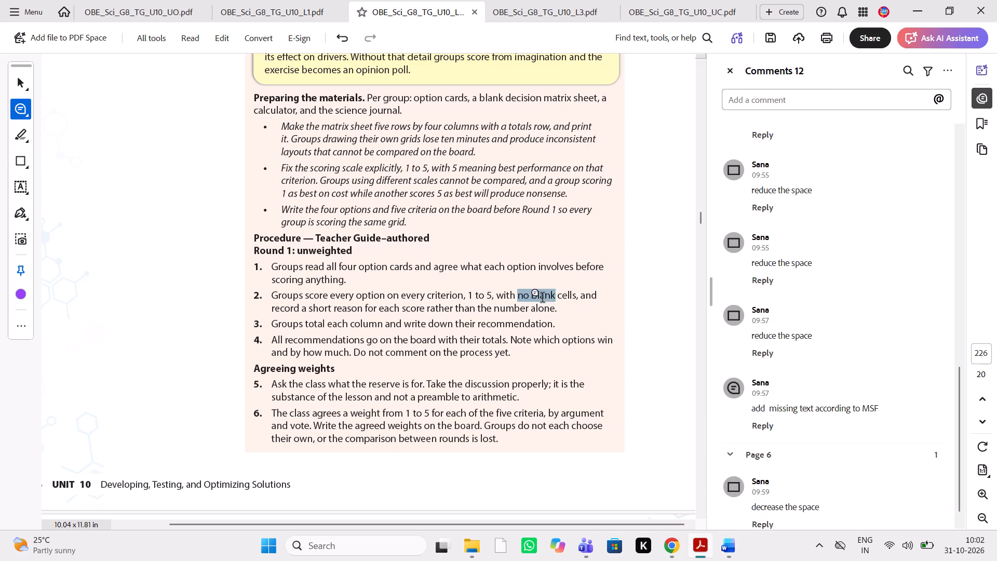
left_click_drag(542, 299, 576, 301)
type("bold it")
key("space")
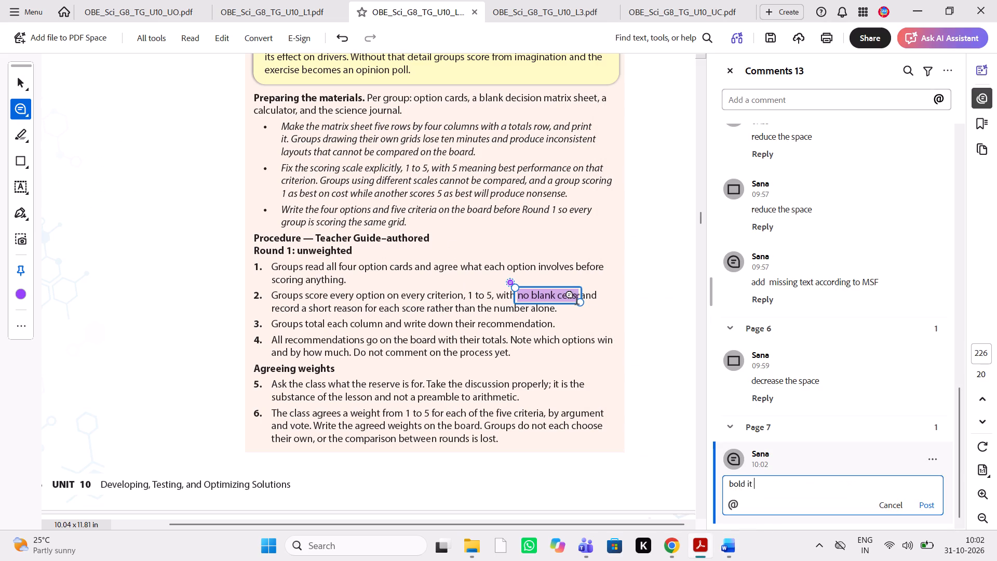
Compare the rest of the Round 1 procedure and the "Agreeing weights" items 5 and 6 in the PDF with the Word manuscript.
left_click(718, 553)
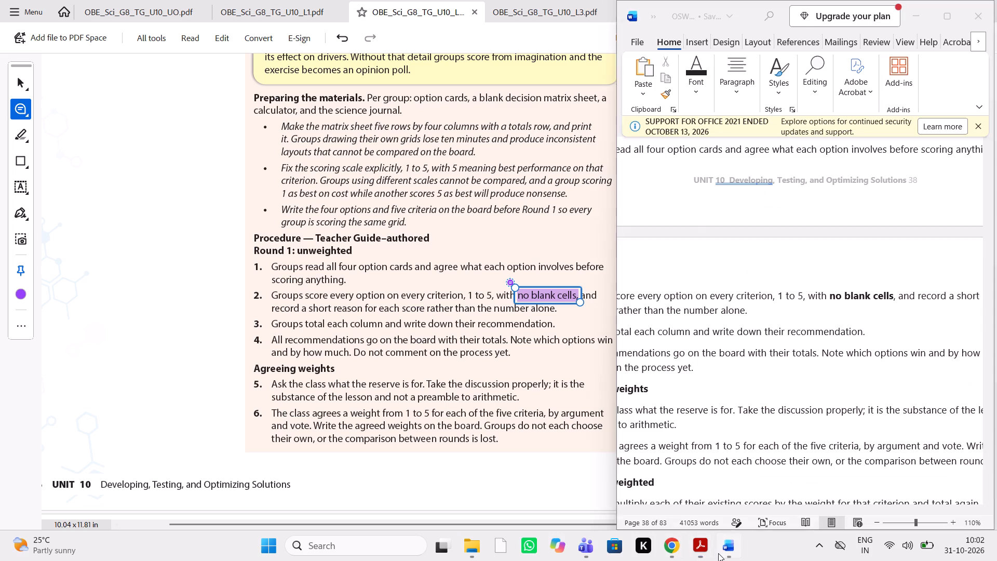
scroll(809, 398, "left", 1)
scroll(809, 398, "right", 1)
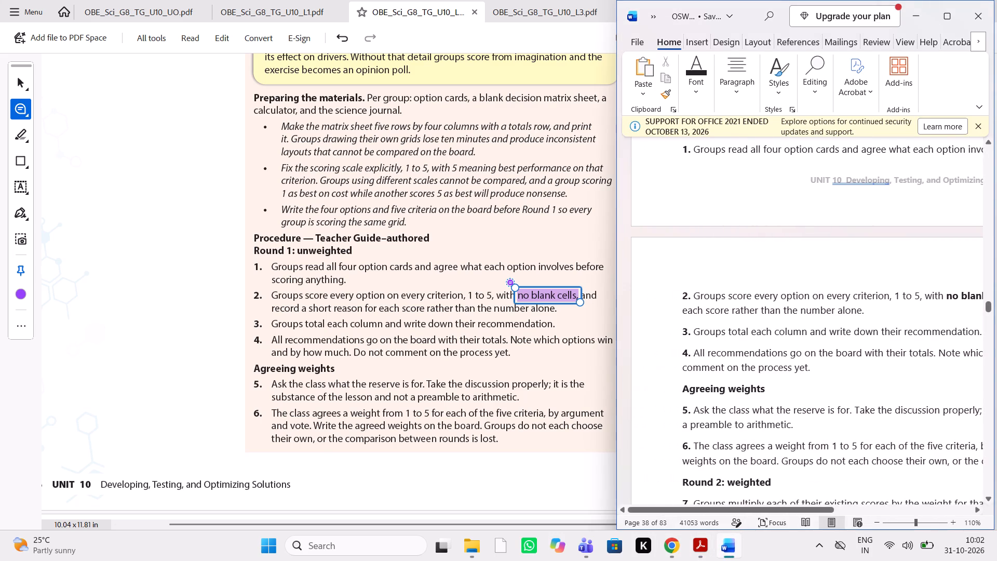
scroll(809, 398, "left", 1)
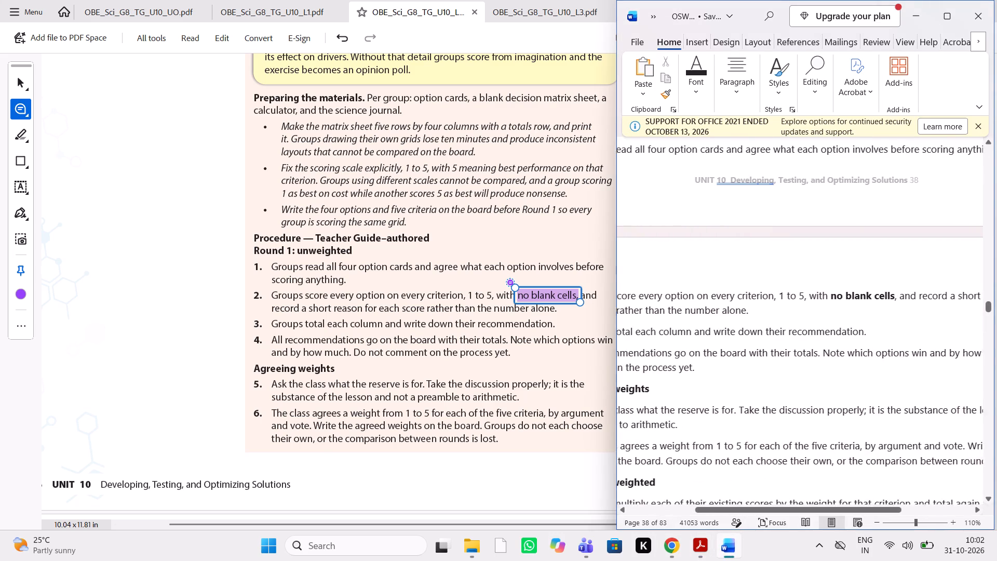
scroll(809, 398, "left", 1)
scroll(809, 398, "right", 1)
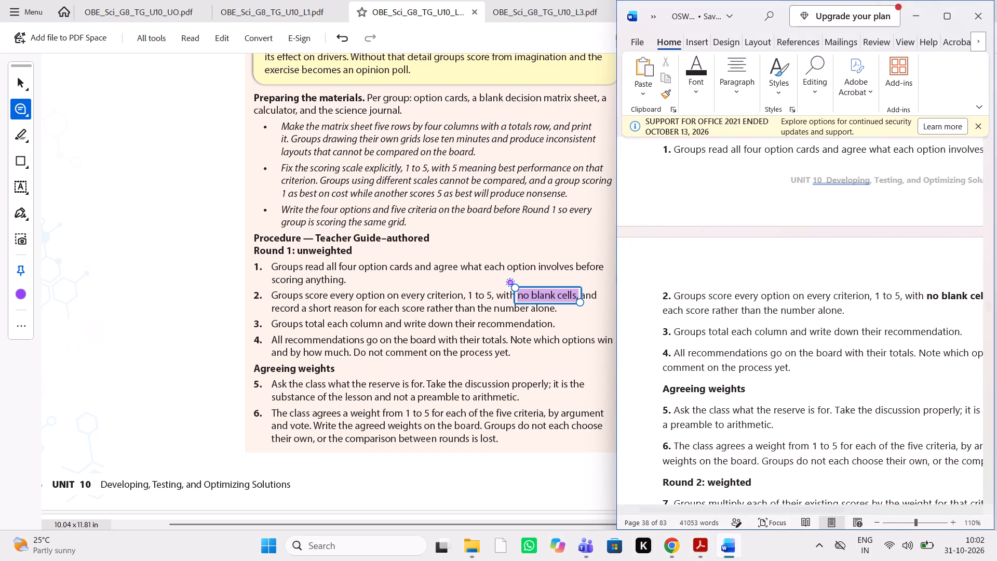
scroll(809, 398, "down", 1)
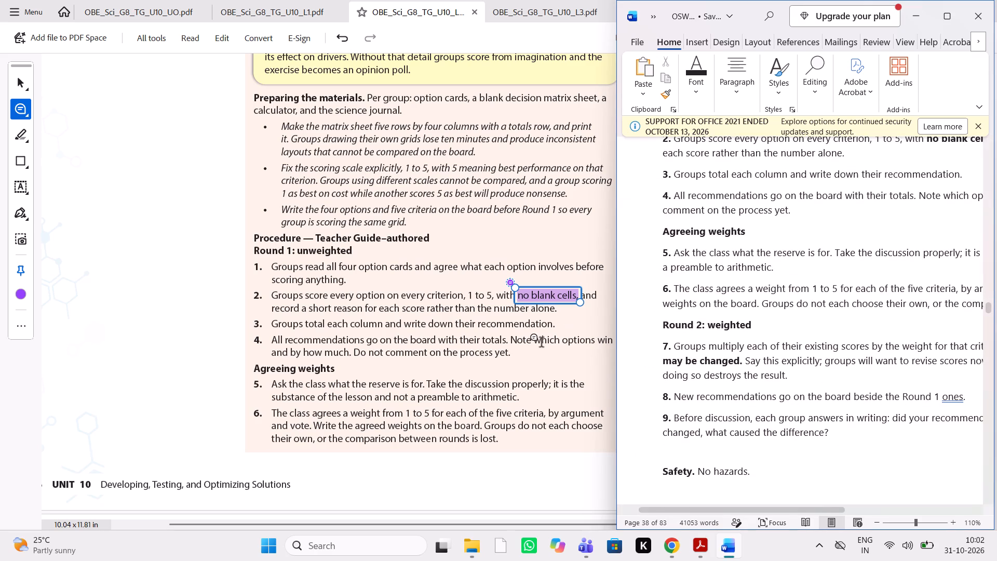
scroll(463, 376, "down", 1)
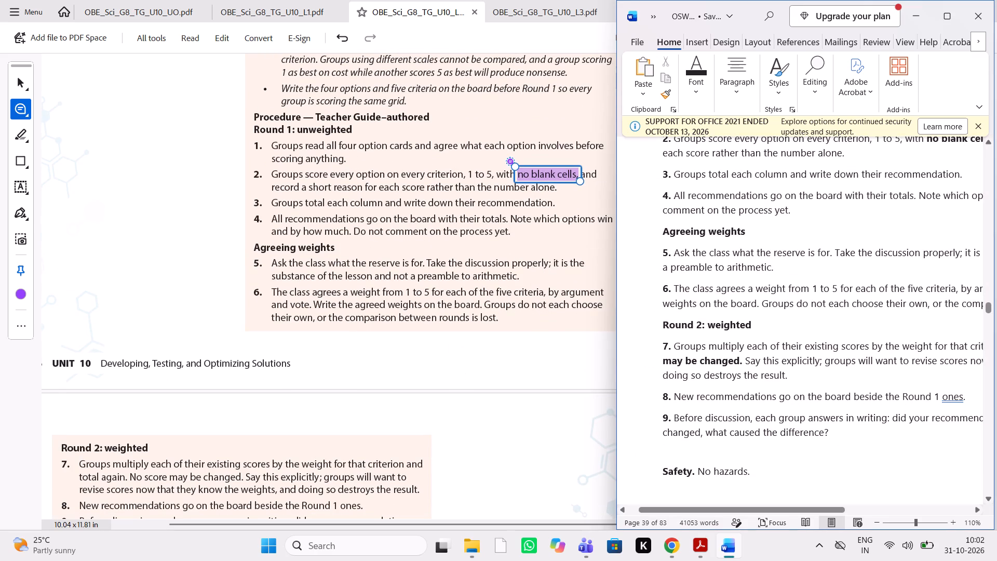
scroll(749, 337, "left", 1)
scroll(749, 337, "right", 1)
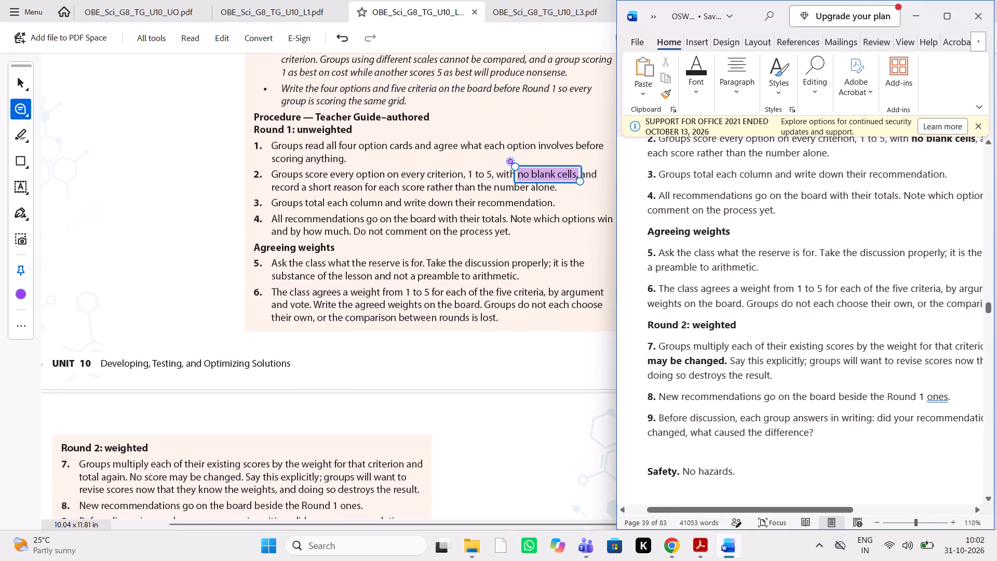
Check item 7 of "Round 2: weighted" against the manuscript and mark "No score may be changed." with the comment "bold it".
scroll(397, 370, "down", 1)
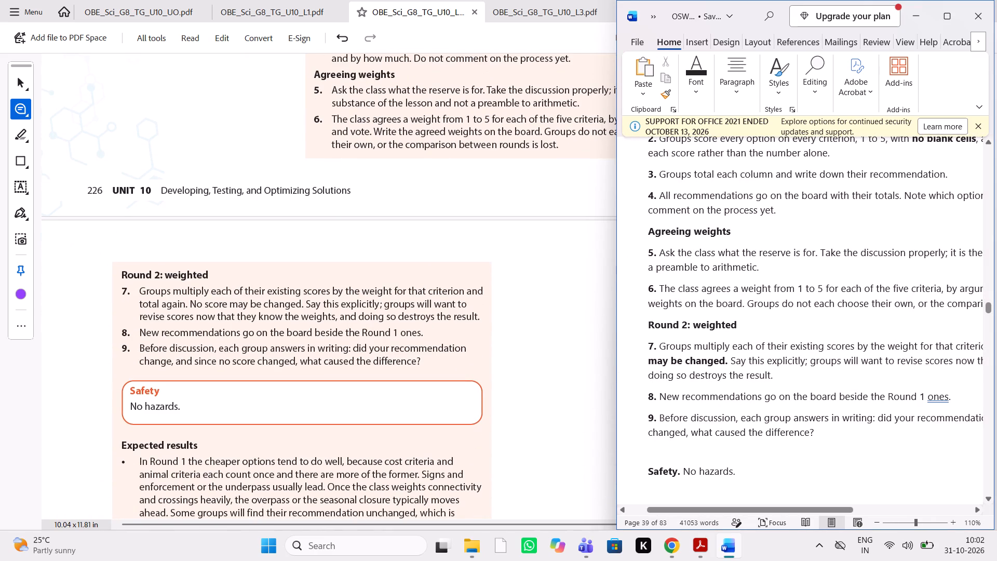
scroll(703, 325, "left", 1)
scroll(703, 325, "right", 1)
scroll(703, 325, "left", 1)
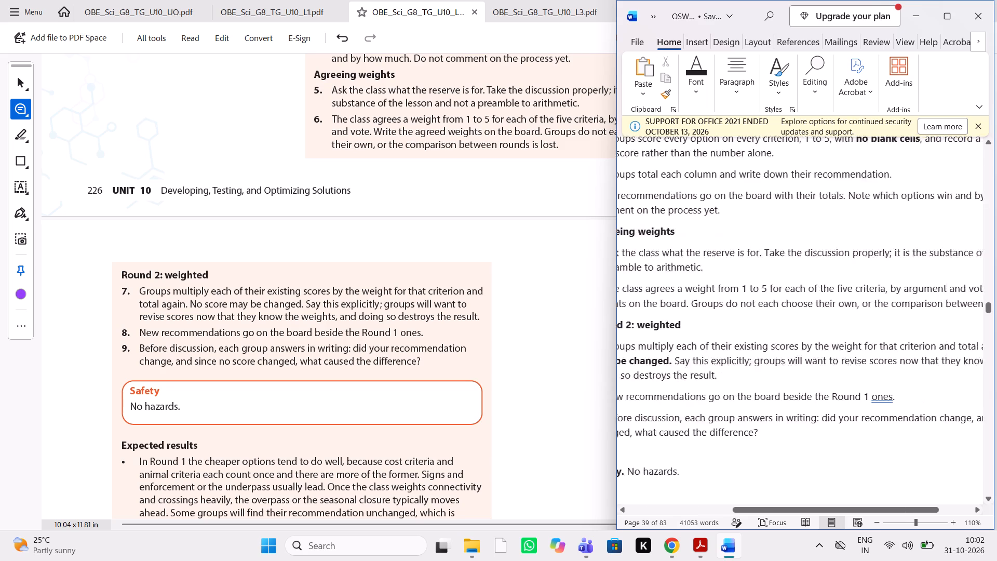
scroll(703, 325, "left", 1)
scroll(703, 325, "right", 1)
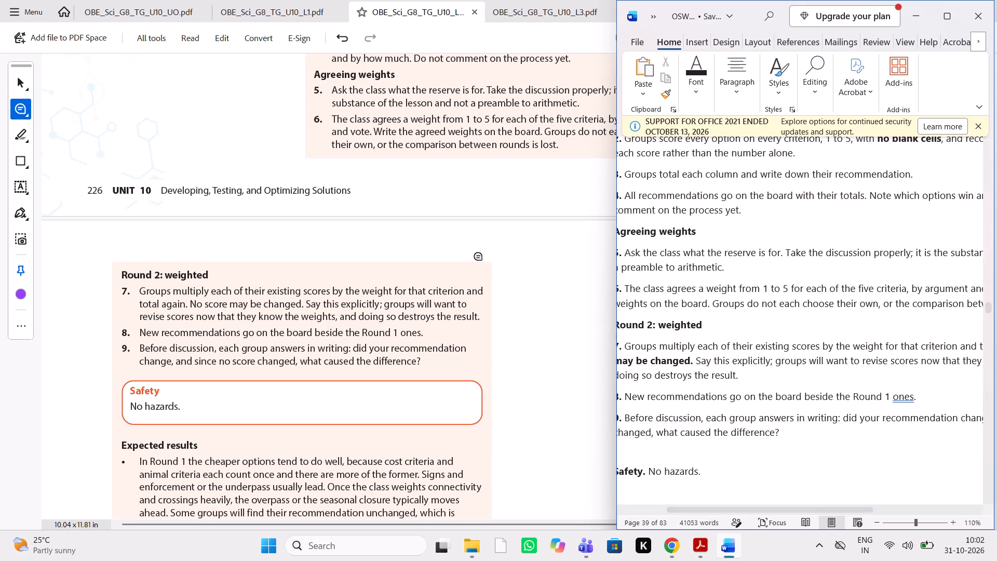
scroll(645, 366, "right", 1)
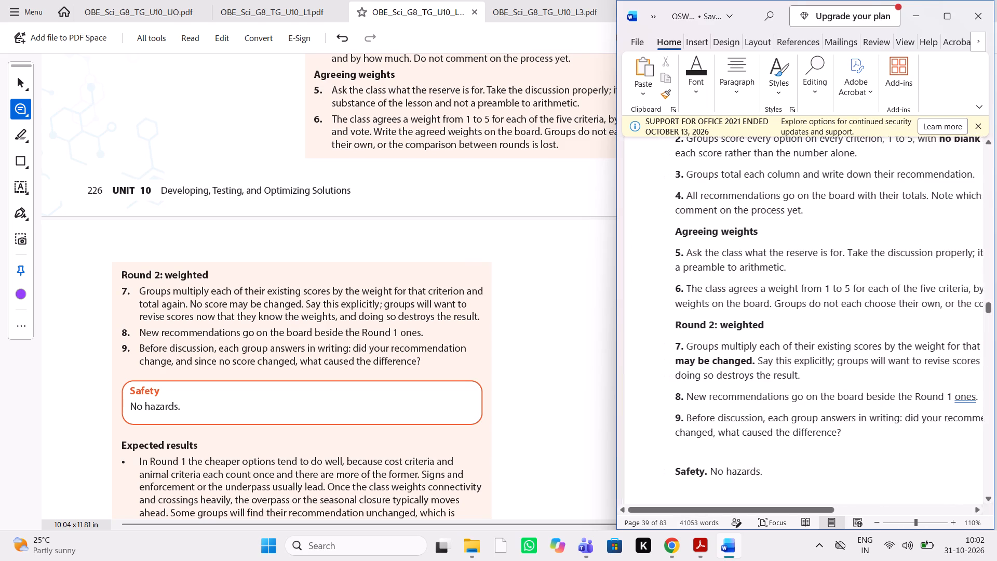
scroll(645, 366, "right", 1)
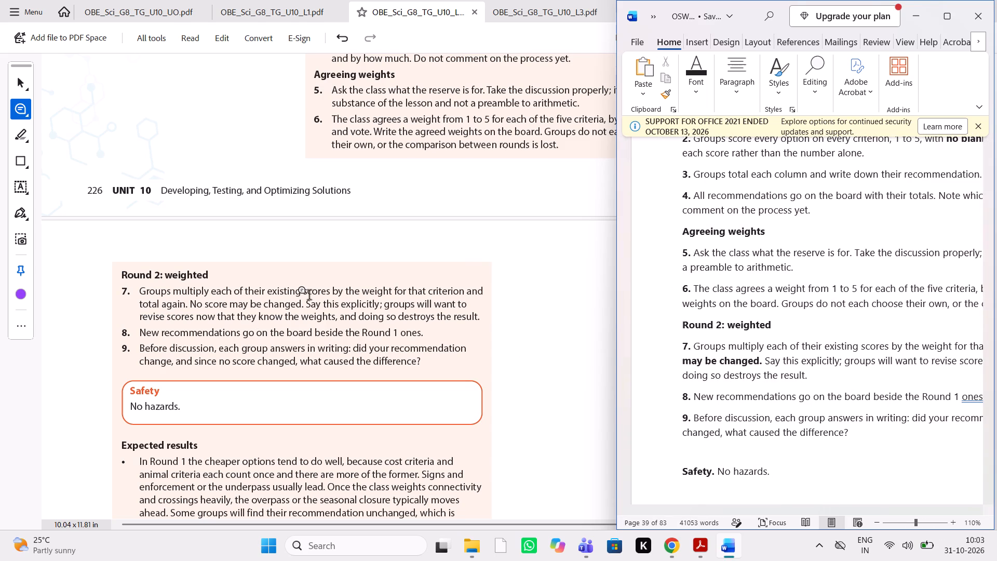
left_click_drag(302, 303, 194, 301)
type("bold it")
key("space")
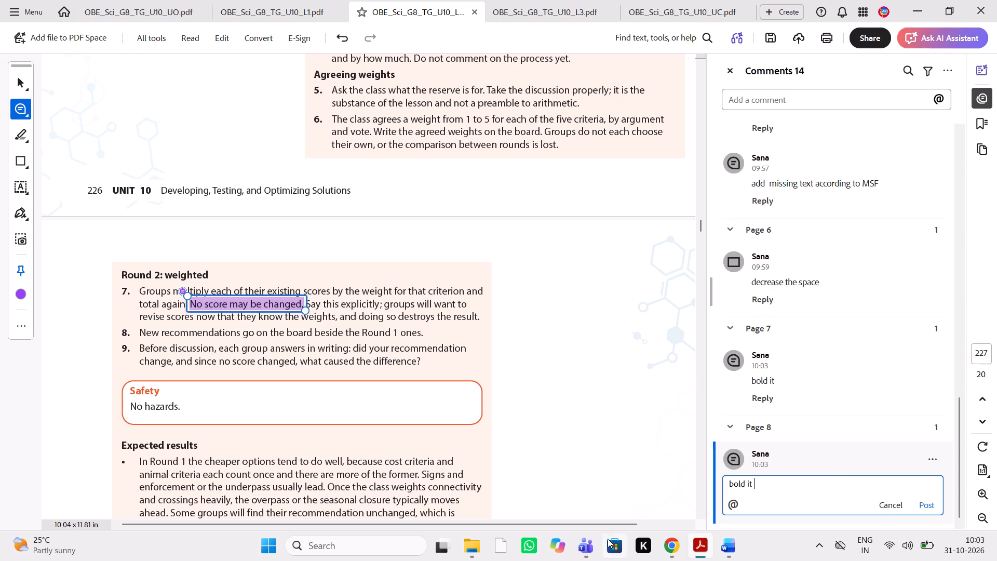
Compare the rest of "Round 2: weighted", items 7 to 9, in the PDF with the Word manuscript.
left_click(719, 548)
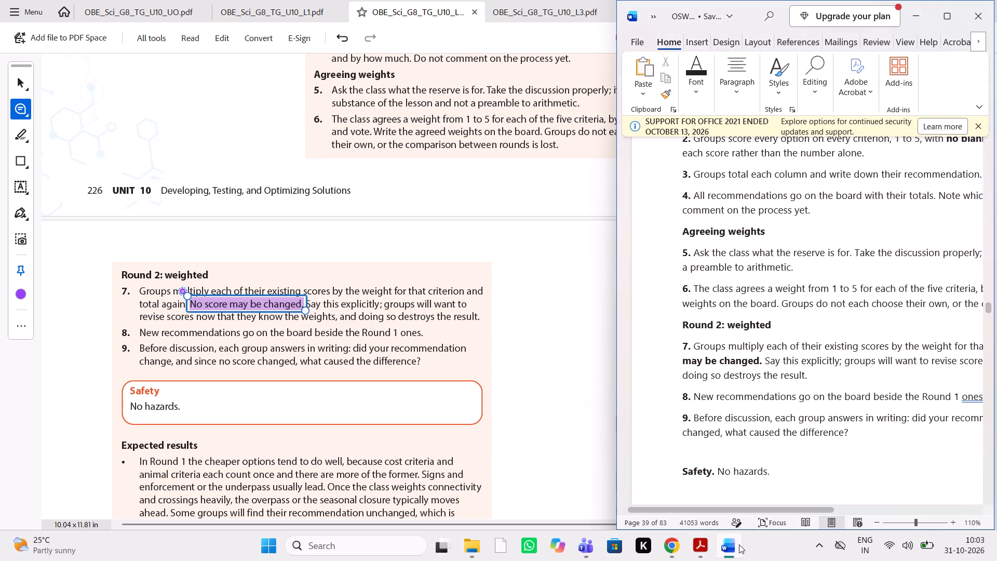
left_click(846, 385)
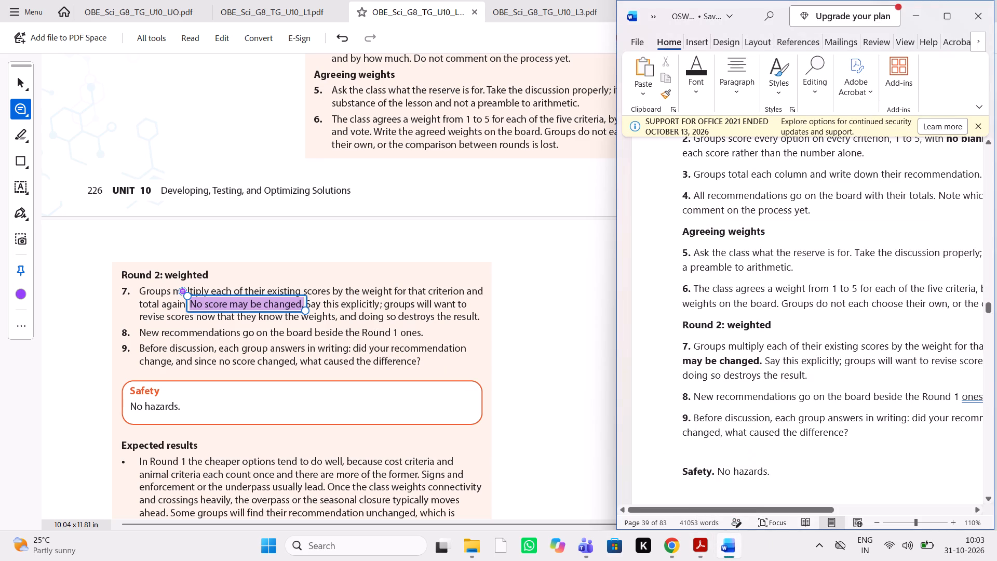
scroll(846, 385, "left", 1)
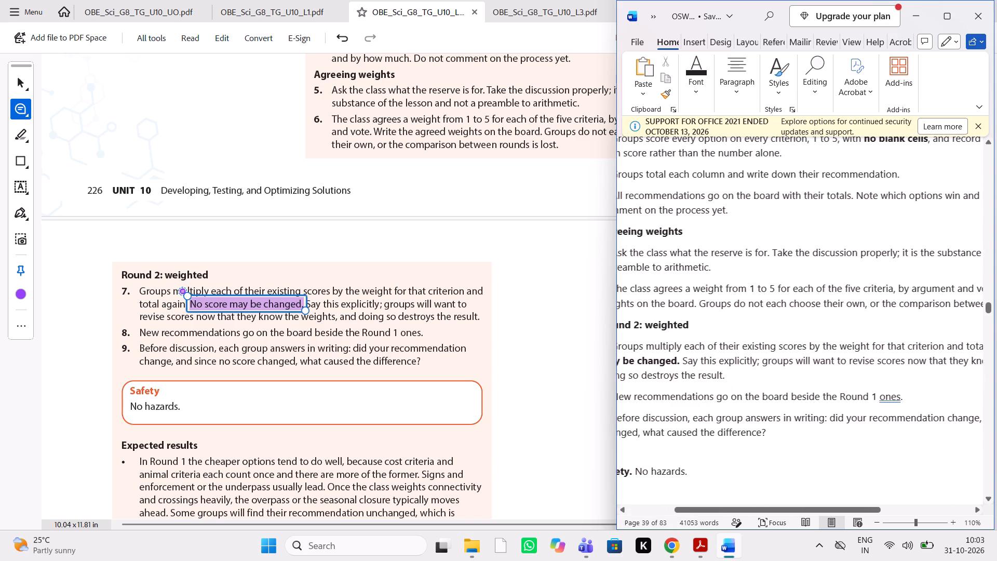
scroll(846, 385, "left", 1)
scroll(846, 385, "right", 1)
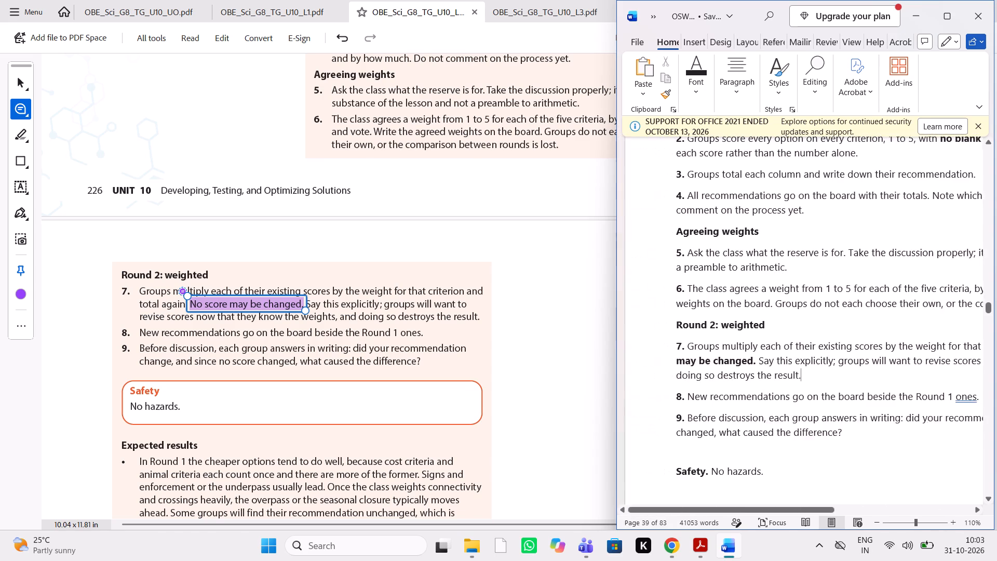
scroll(846, 385, "right", 1)
scroll(846, 385, "left", 2)
scroll(846, 385, "right", 1)
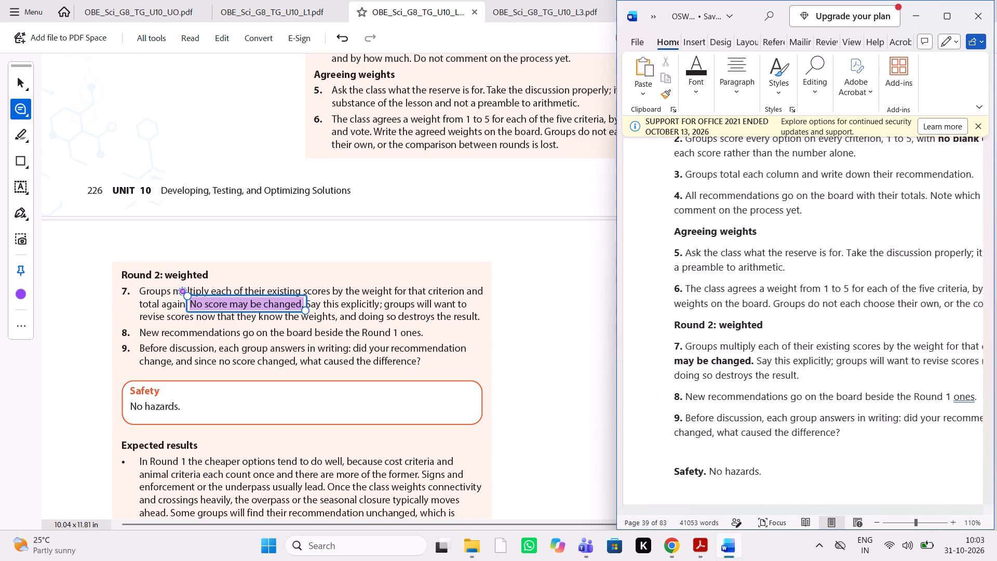
scroll(846, 385, "left", 1)
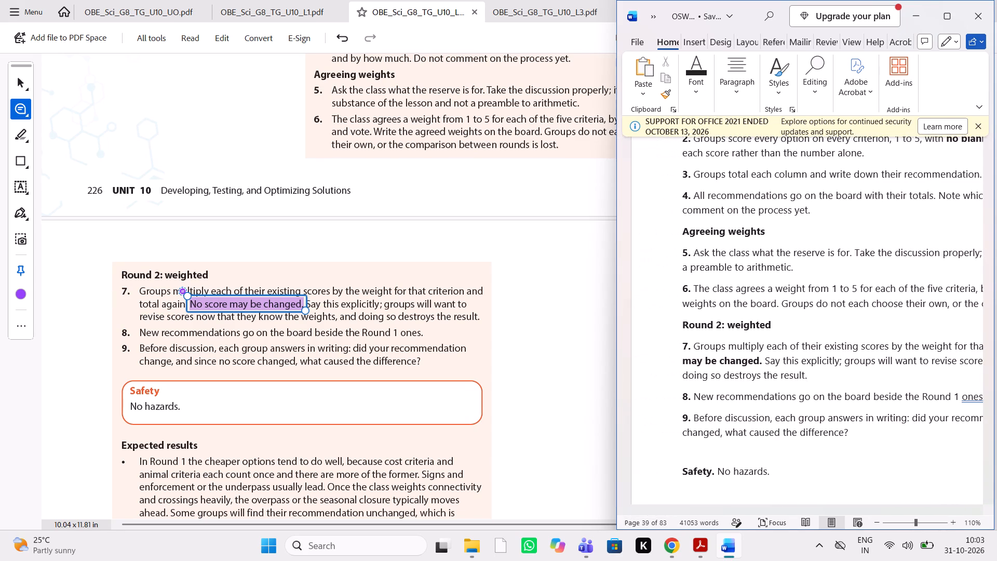
scroll(846, 385, "left", 1)
scroll(846, 385, "right", 1)
Check the "Expected results" section against the manuscript and mark the bullet before its first paragraph with the comment "delete it".
scroll(846, 385, "down", 1)
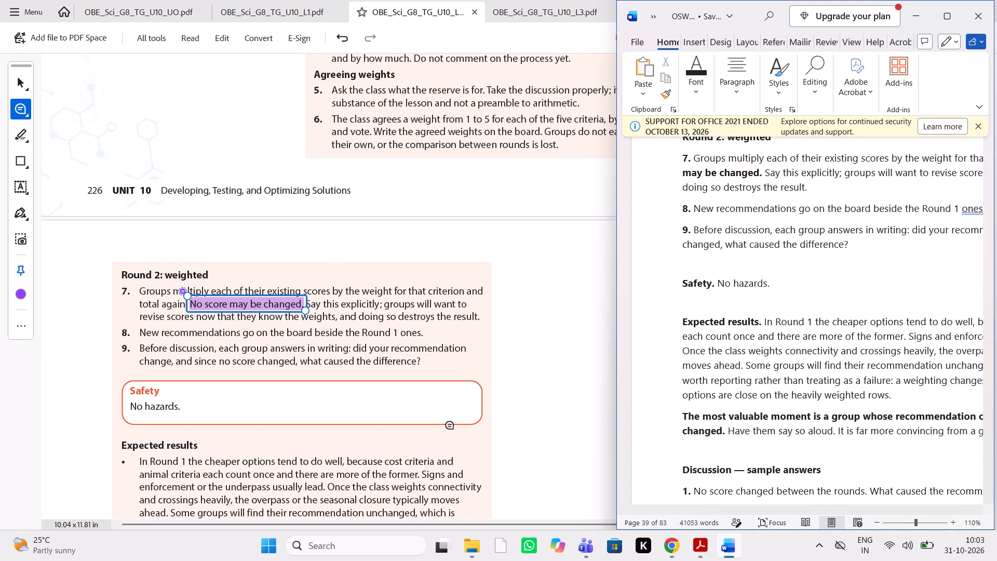
scroll(451, 425, "down", 1)
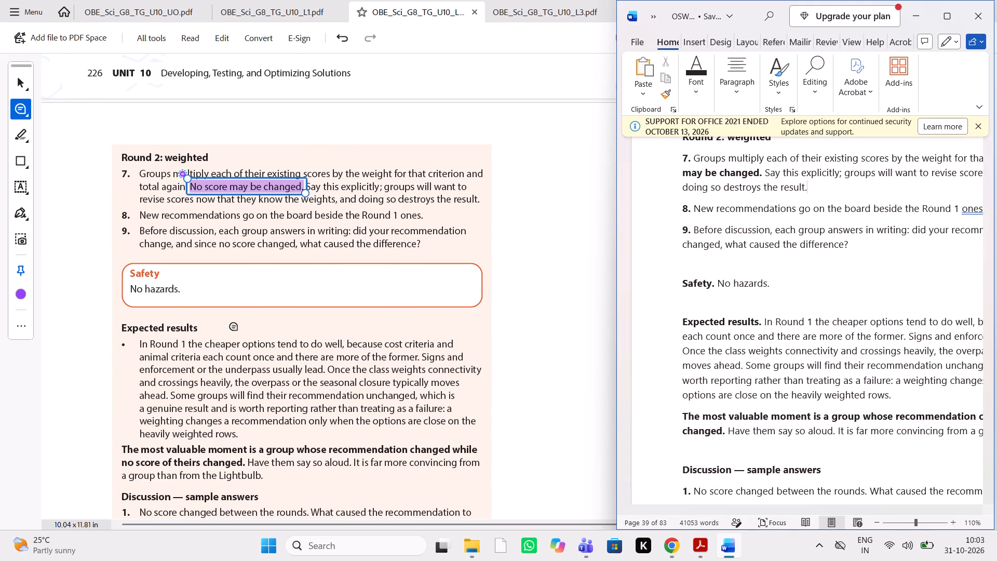
left_click_drag(118, 346, 125, 345)
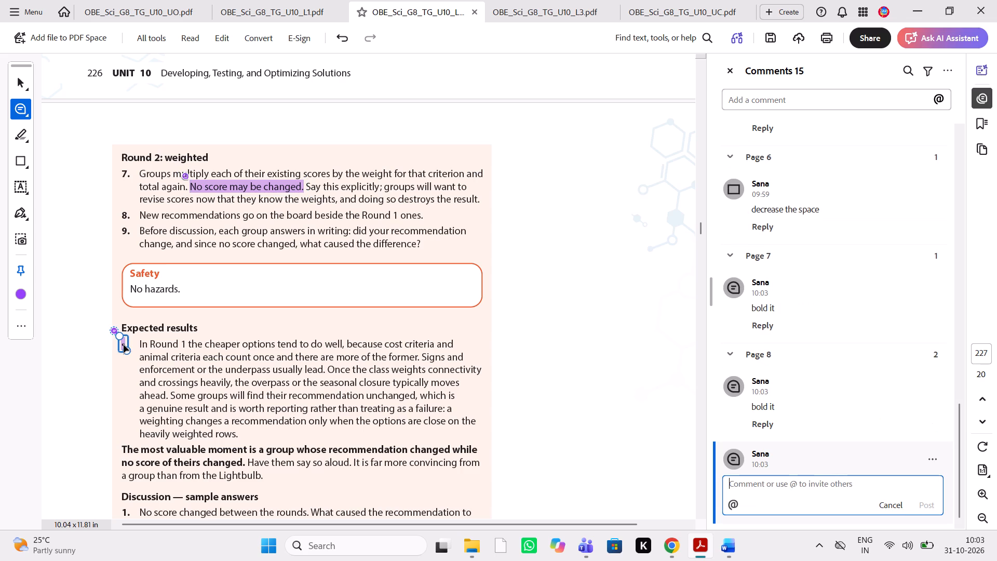
type("dlee")
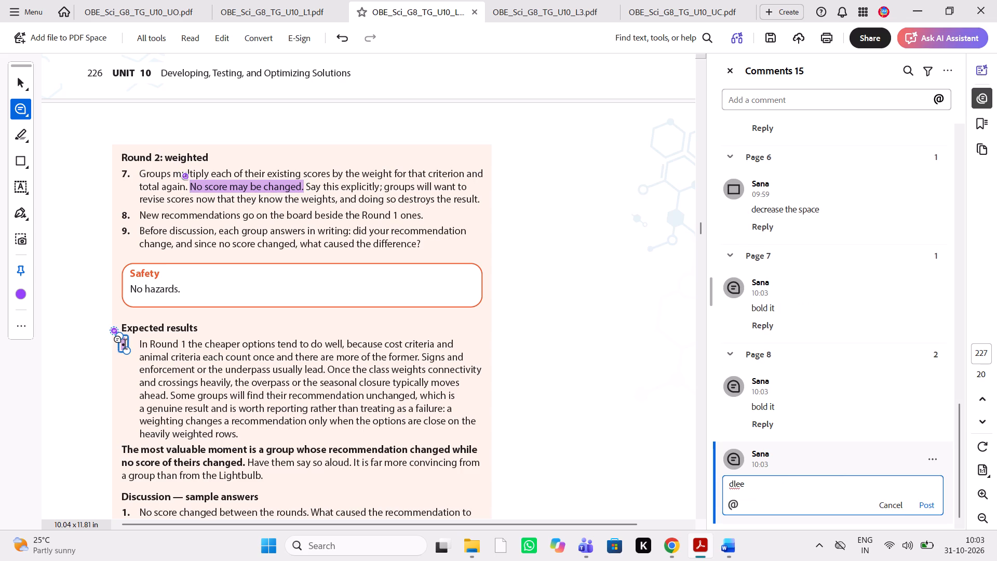
key("BackSpace")
key("BackSpace")
key("BackSpace")
type("eleet")
key("BackSpace")
key("BackSpace")
type("te it")
key("space")
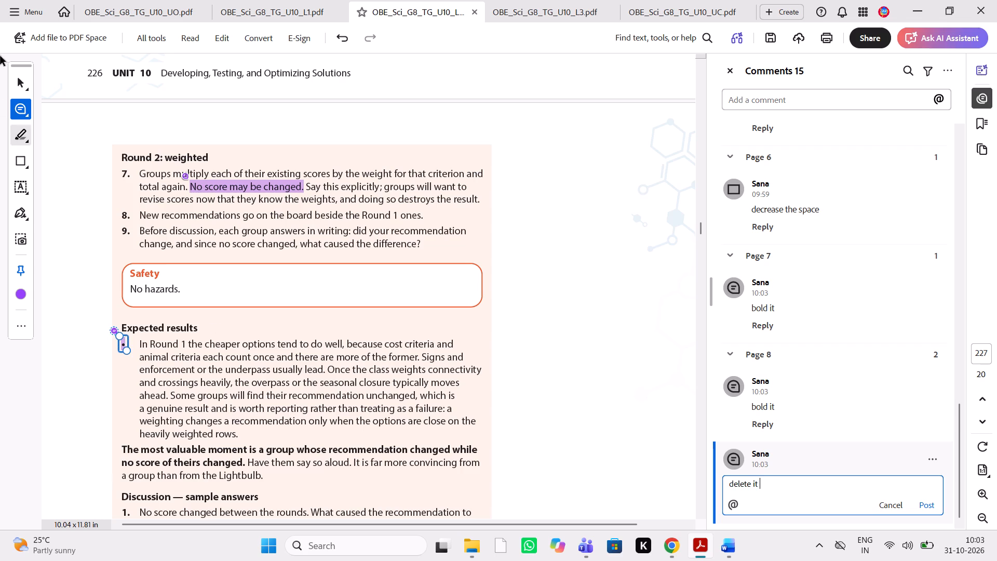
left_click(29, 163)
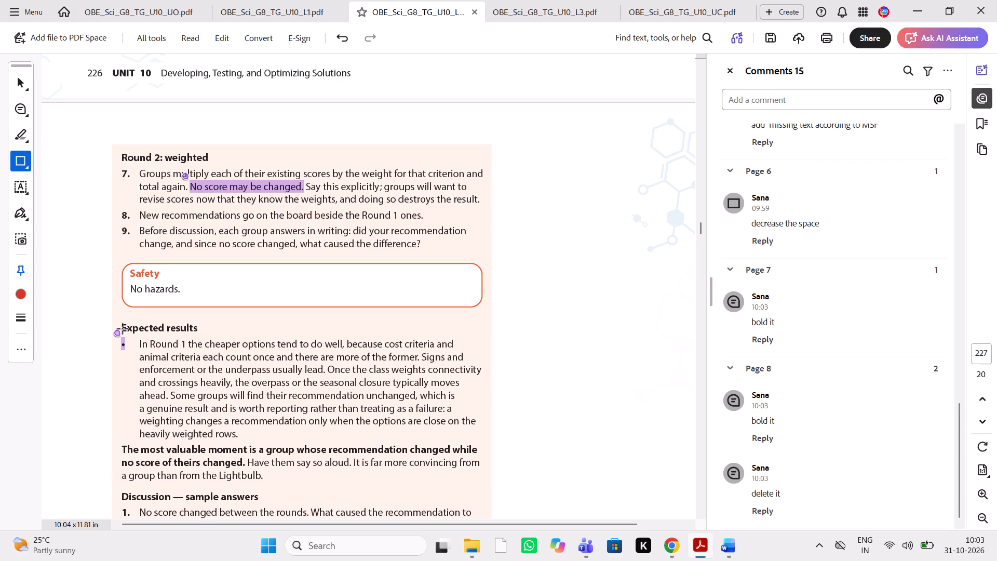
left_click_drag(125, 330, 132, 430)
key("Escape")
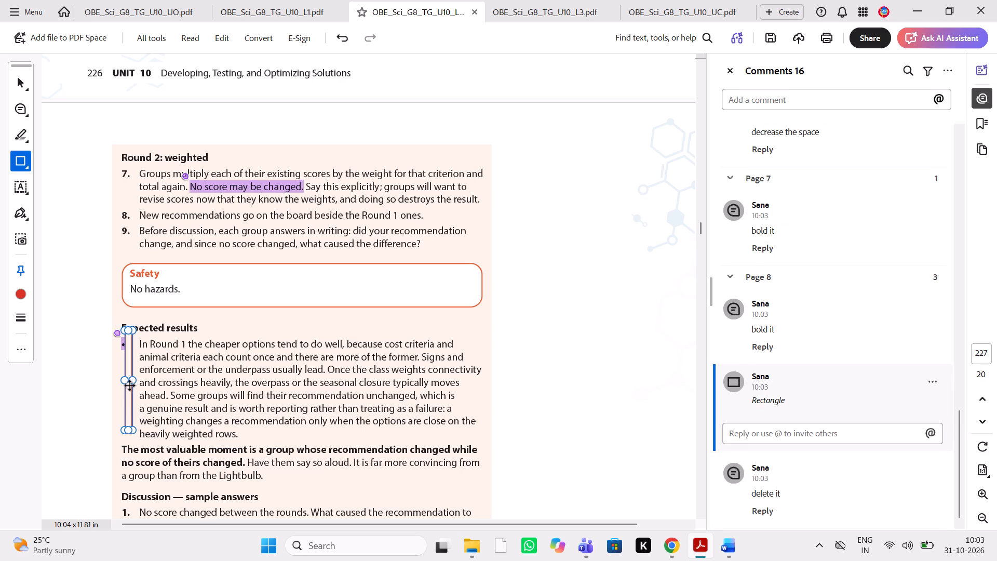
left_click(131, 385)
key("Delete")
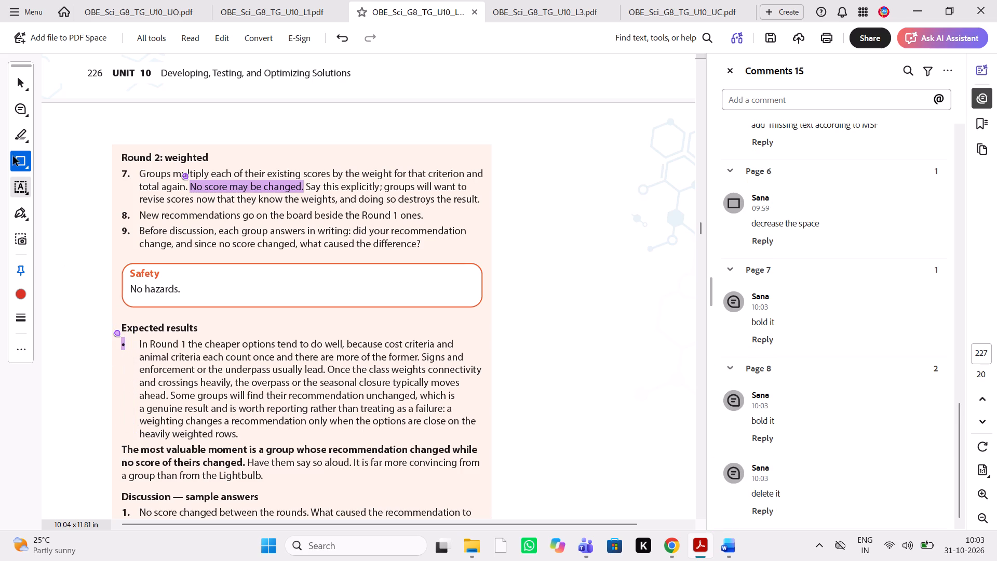
Draw a vertical line from the "Expected results" heading down beside its first paragraph, with the comment "align text in line".
left_click(26, 163)
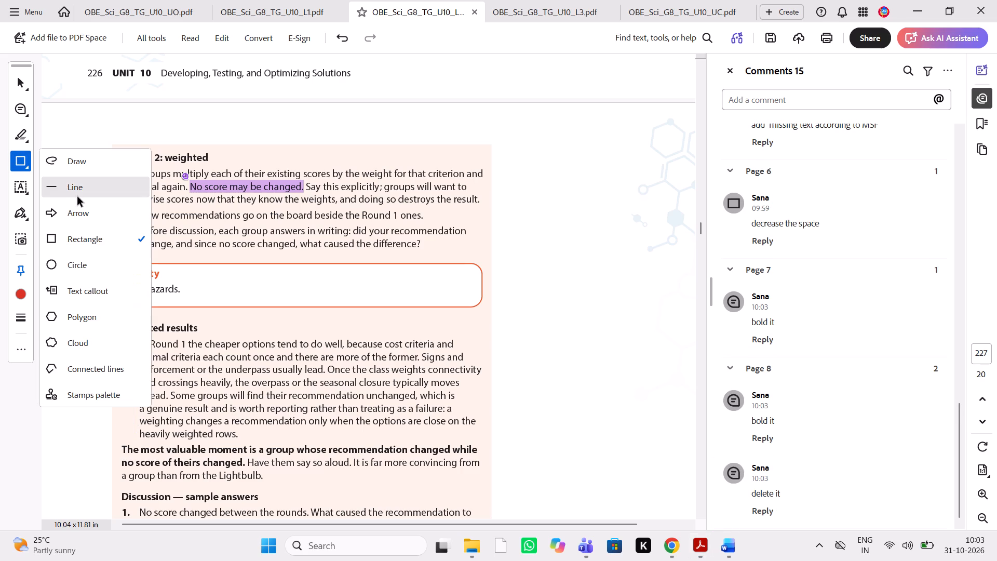
left_click(77, 197)
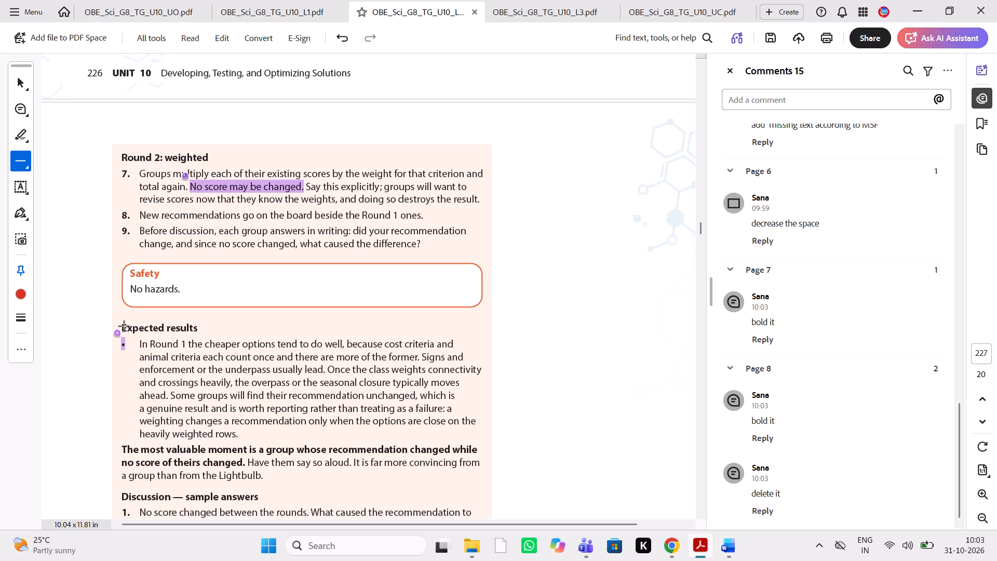
left_click_drag(125, 327, 123, 444)
type("align text")
key("space")
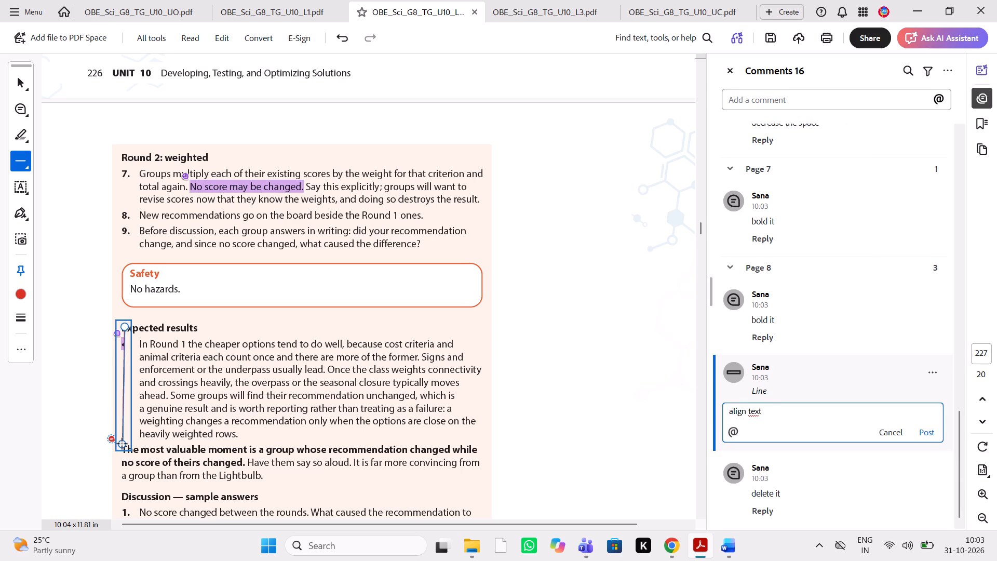
type("in line")
key("space")
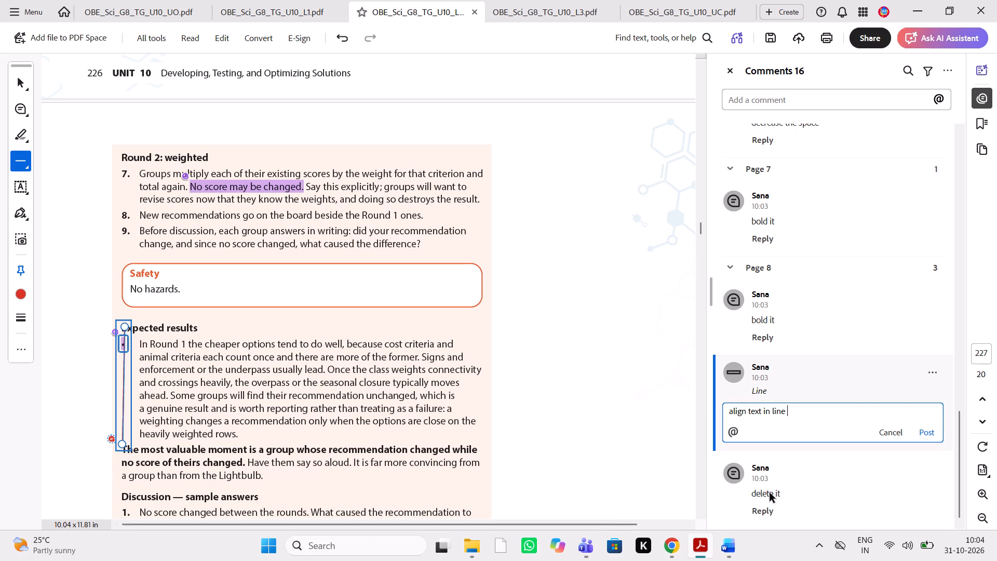
Switch to the Word manuscript and compare its "Expected results" paragraphs with the same section in the PDF.
left_click(734, 557)
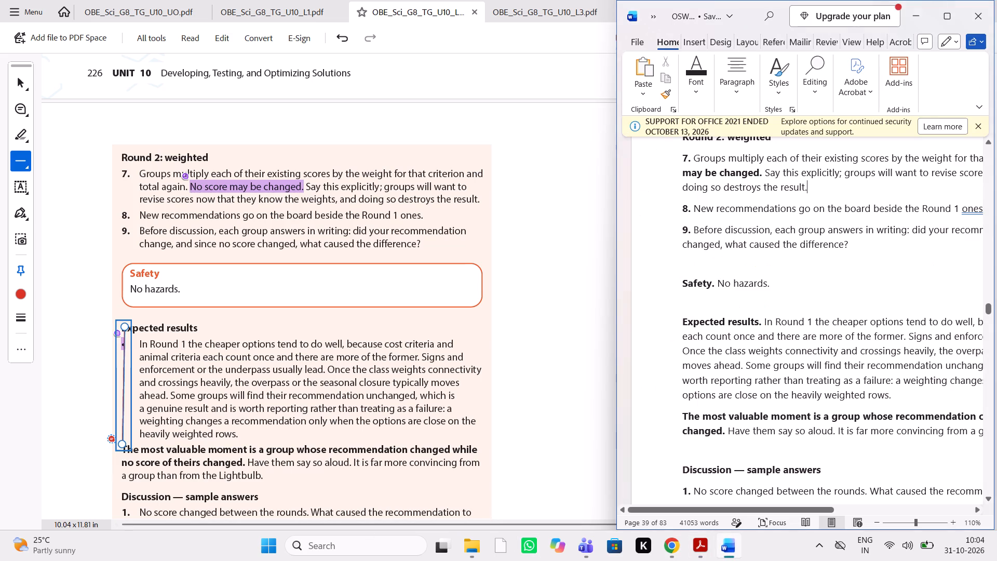
scroll(802, 397, "down", 1)
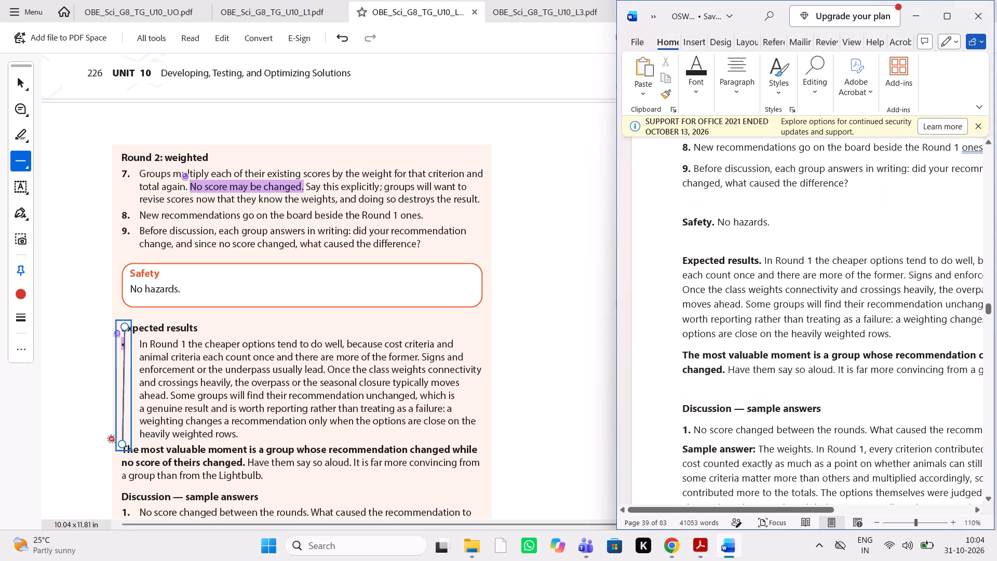
scroll(802, 397, "left", 1)
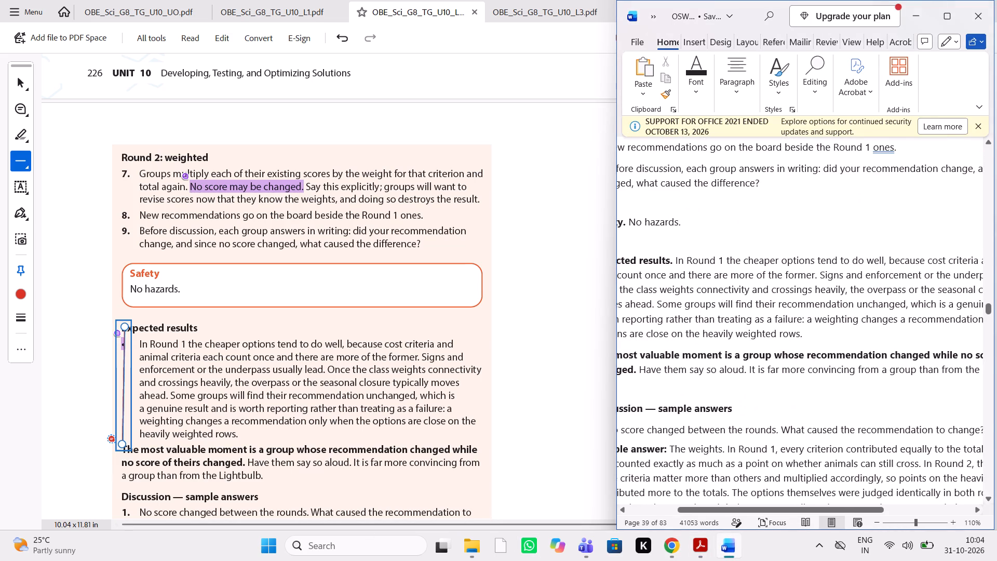
scroll(802, 397, "right", 1)
scroll(802, 397, "left", 1)
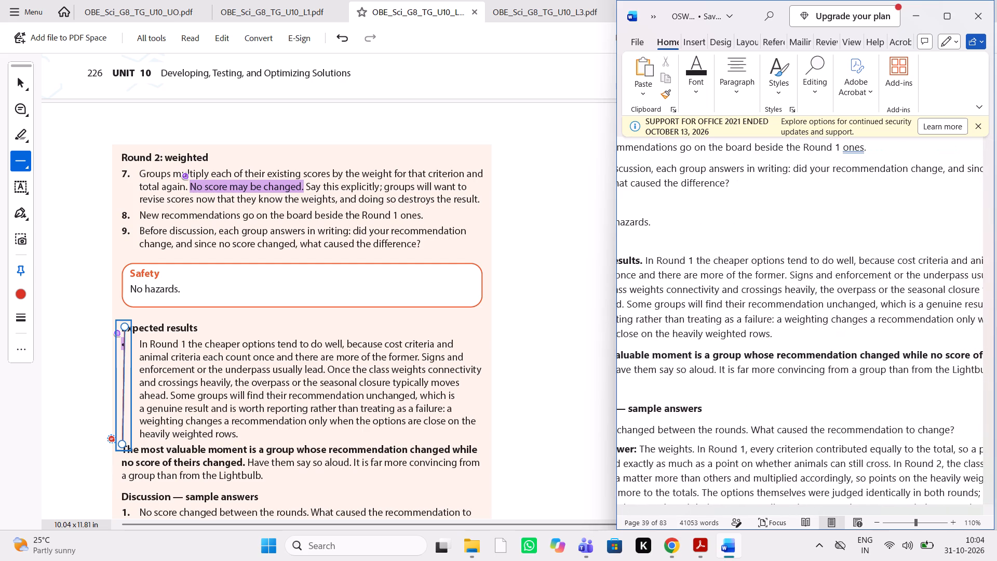
scroll(802, 397, "right", 2)
scroll(802, 397, "left", 1)
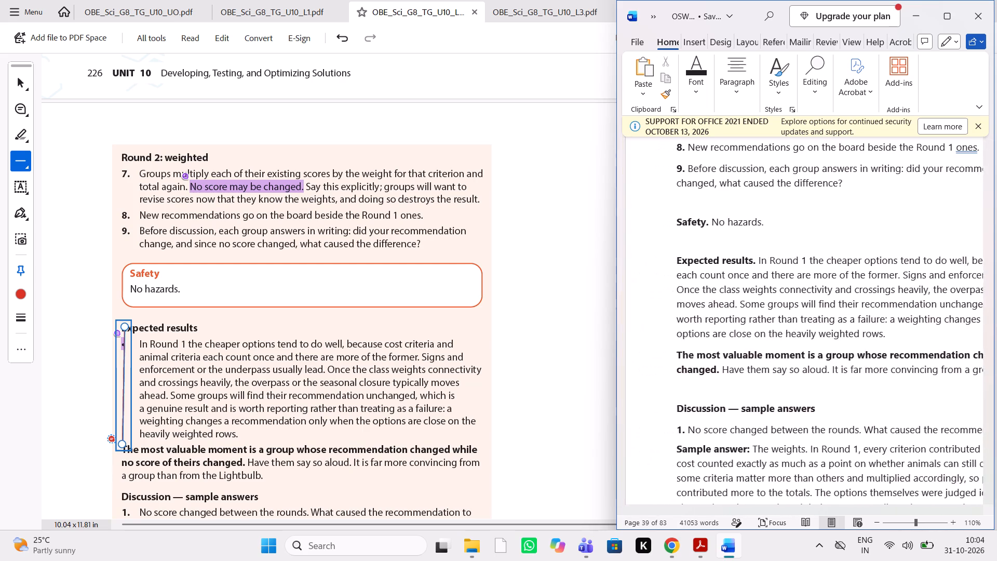
scroll(802, 397, "left", 1)
scroll(802, 397, "right", 2)
Compare the "Discussion — sample answers" section, from question 1 into question 2, in the PDF with the Word manuscript.
scroll(802, 397, "down", 1)
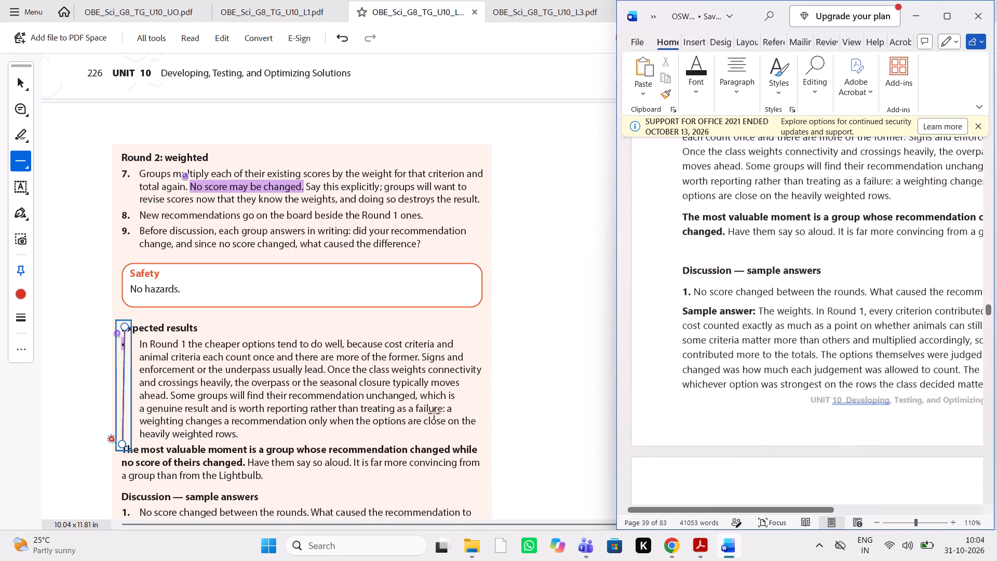
scroll(407, 437, "down", 1)
scroll(755, 306, "left", 1)
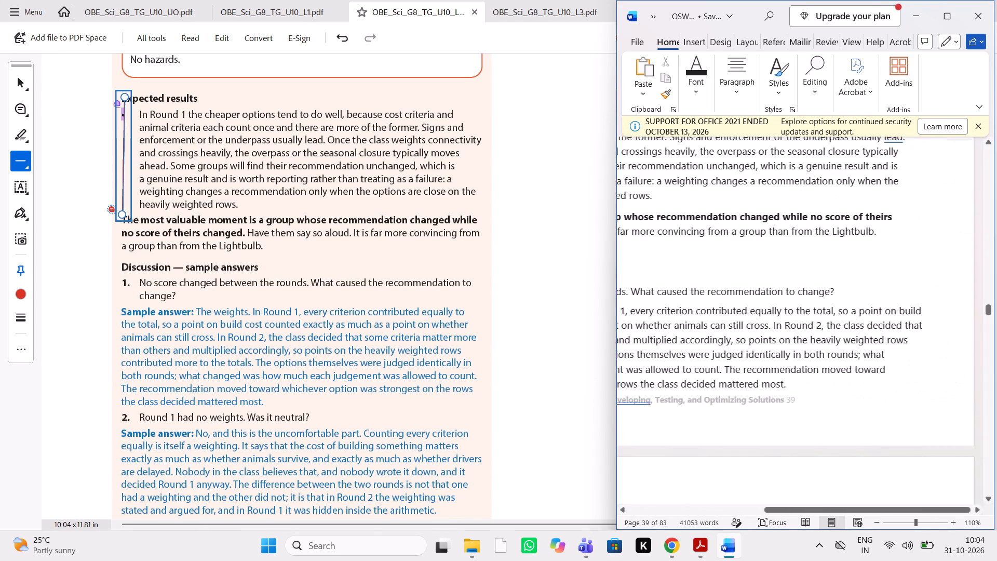
scroll(755, 306, "right", 1)
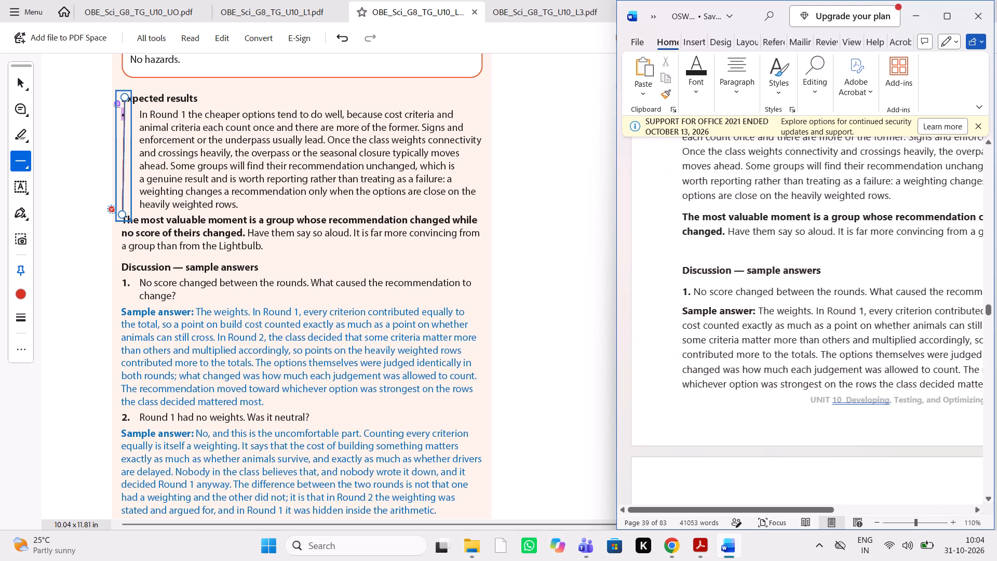
scroll(755, 306, "left", 1)
scroll(755, 306, "right", 1)
scroll(755, 306, "down", 1)
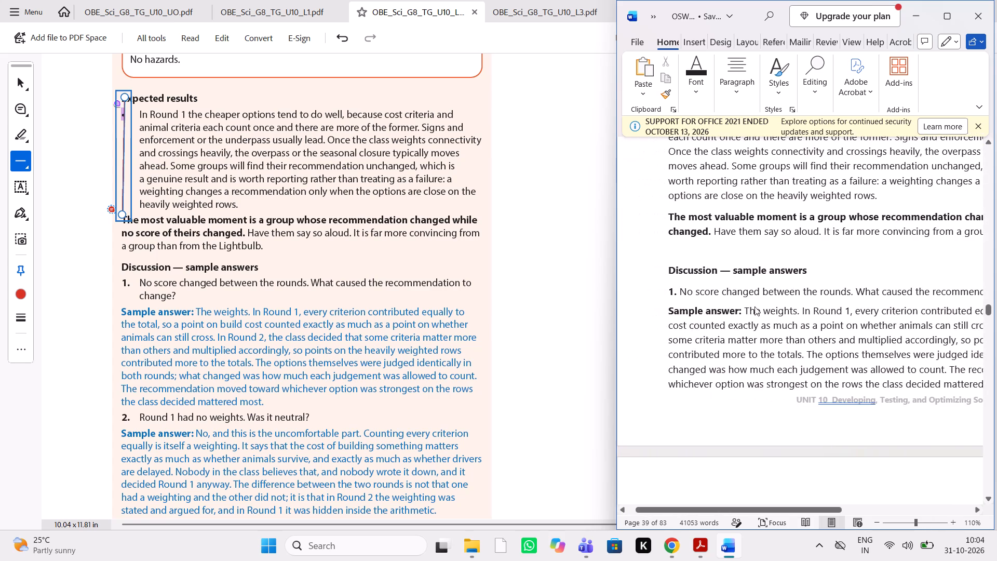
scroll(755, 306, "down", 1)
scroll(285, 370, "down", 1)
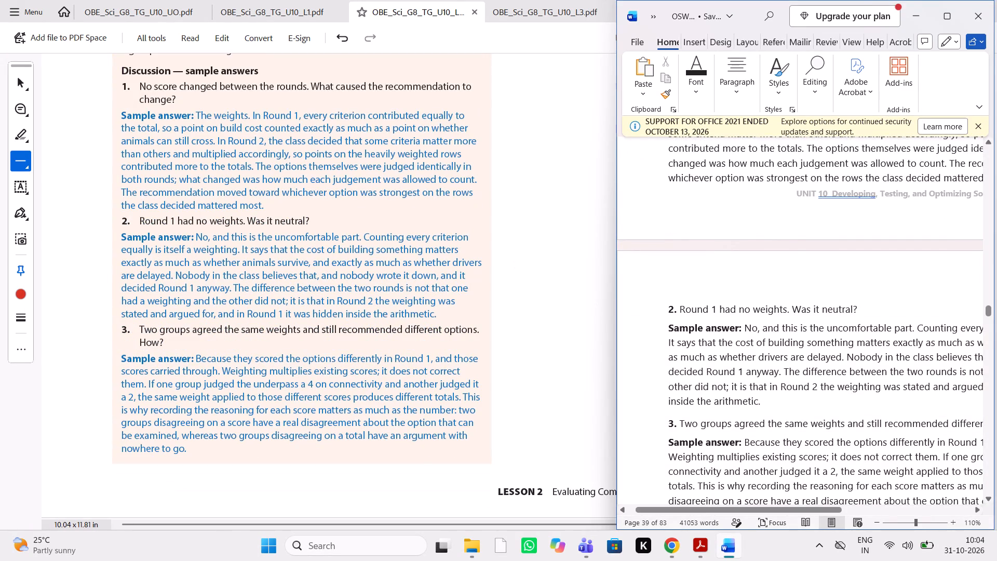
scroll(682, 331, "left", 1)
scroll(682, 331, "right", 1)
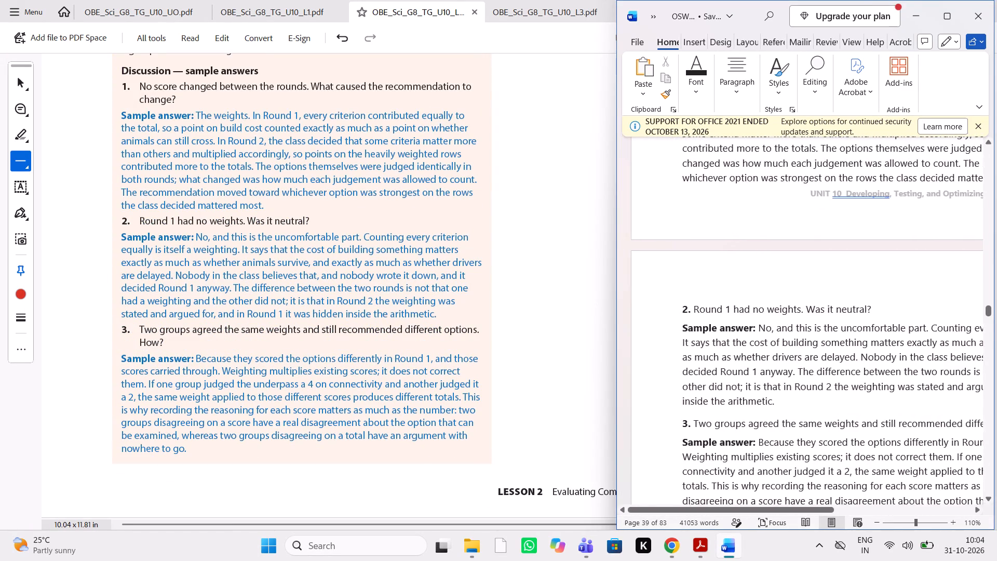
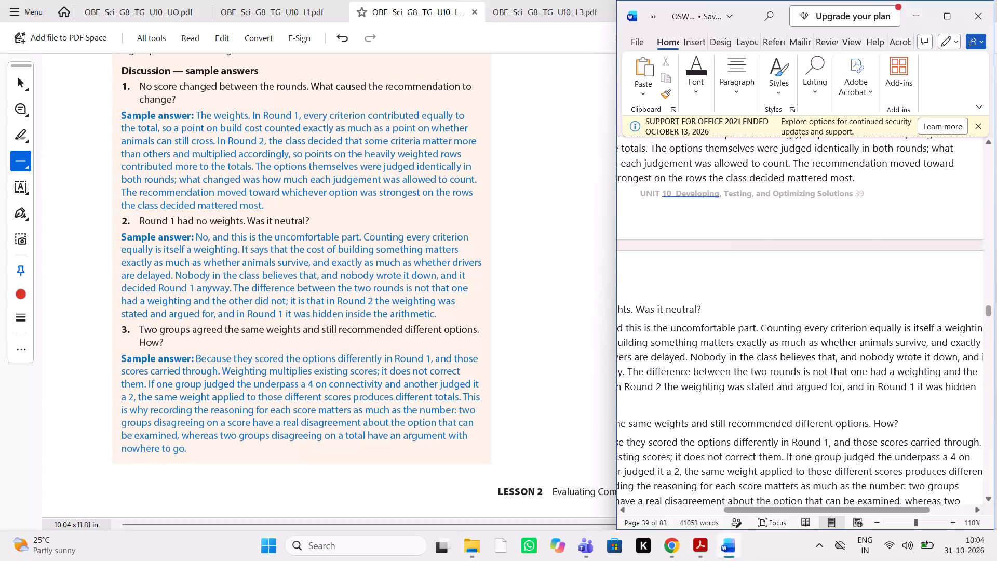
Check discussion question 3 against the manuscript, and mark the bullet under "Troubleshooting" in the PDF with the comment "delete it".
scroll(711, 331, "down", 1)
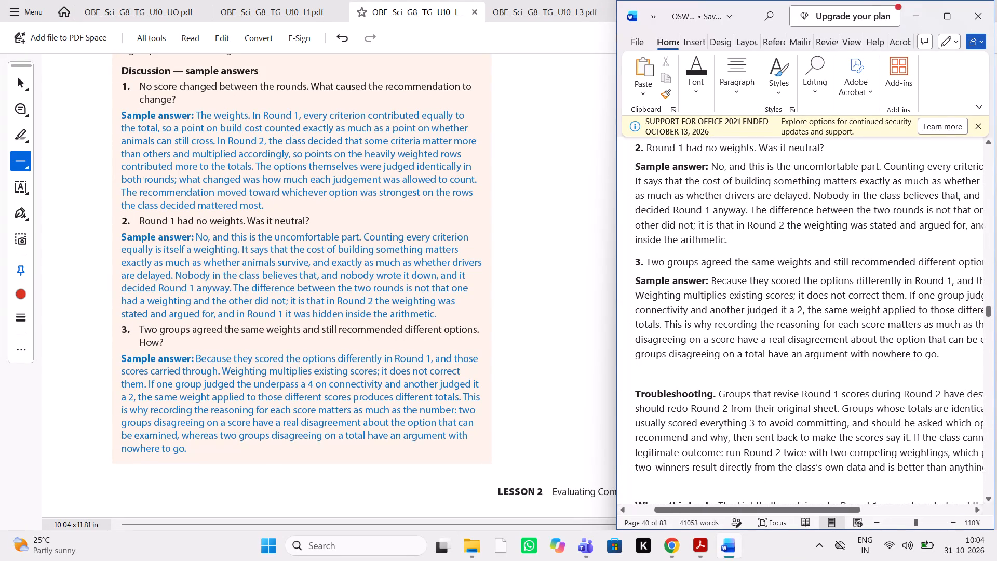
scroll(386, 339, "down", 1)
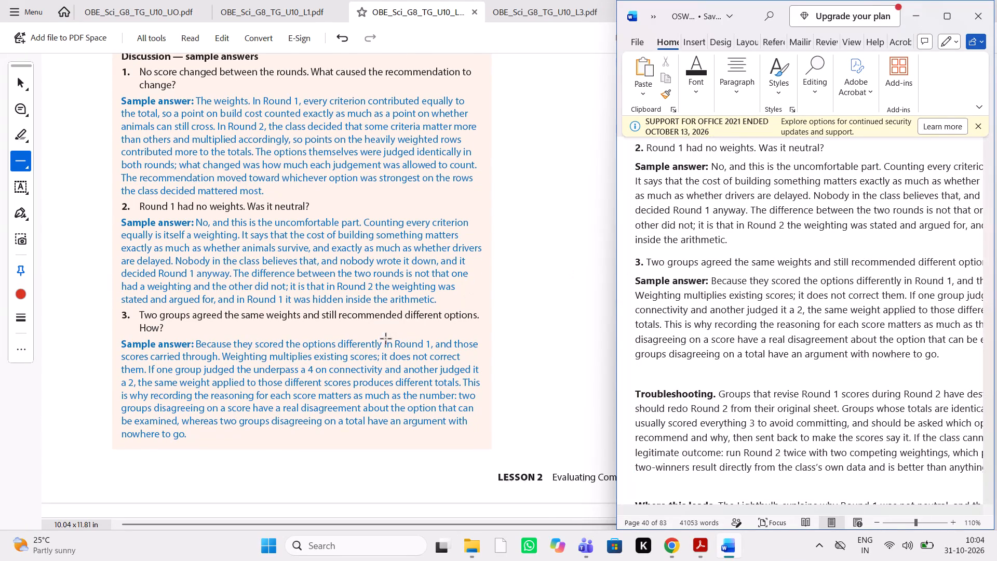
scroll(386, 339, "down", 1)
scroll(386, 339, "left", 1)
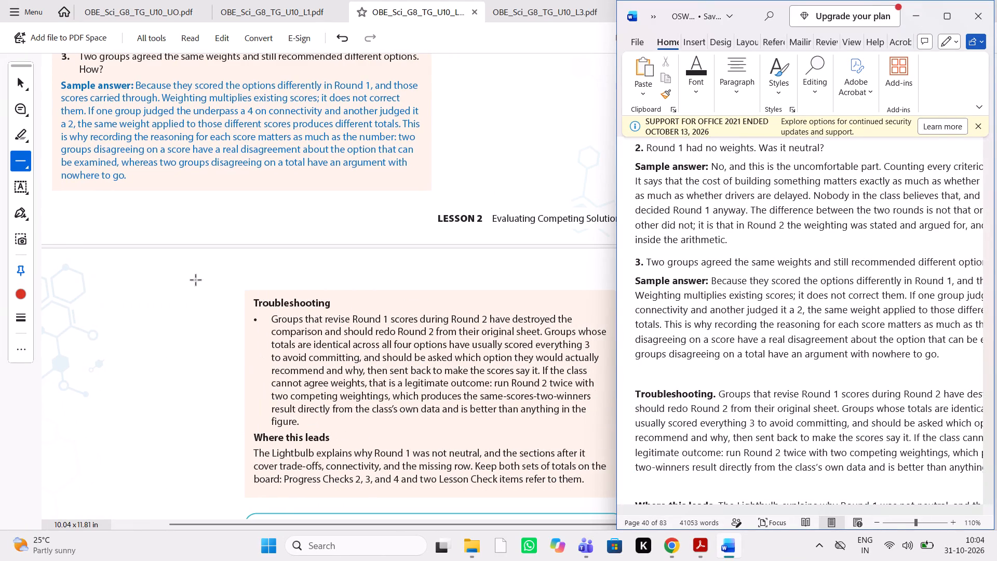
left_click(20, 111)
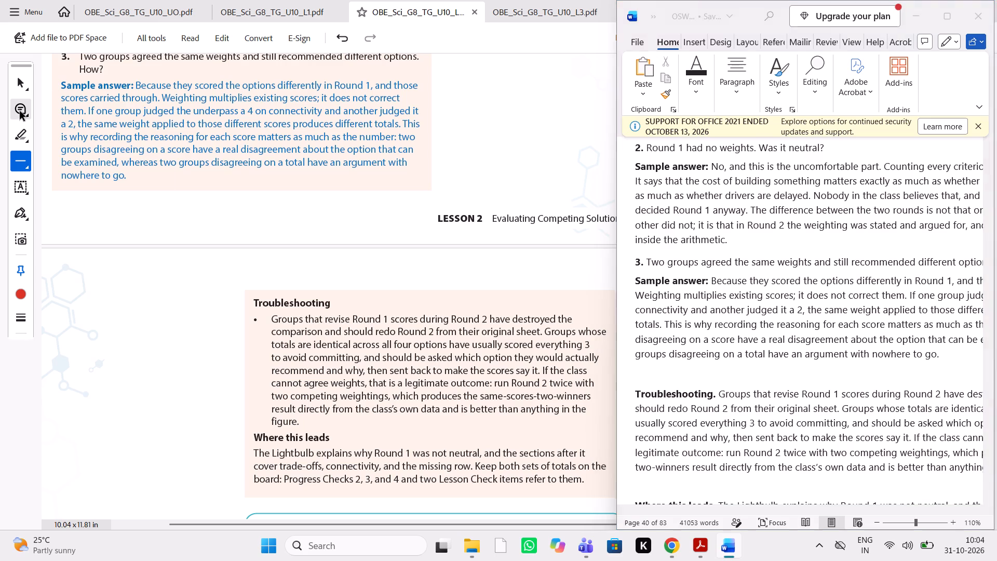
left_click_drag(260, 320, 251, 320)
type("delete")
key("space")
type("it")
key("space")
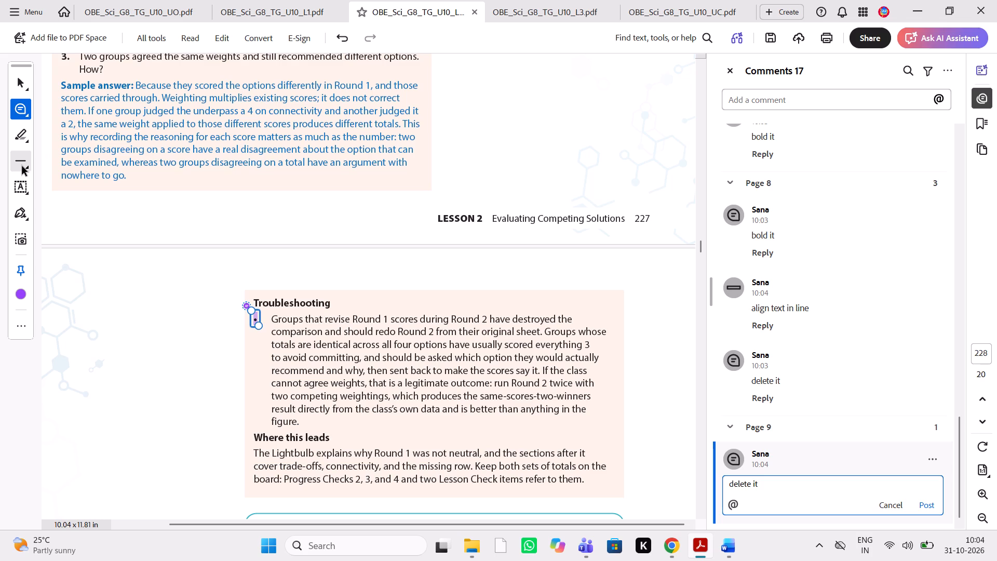
Draw a vertical line from the "Troubleshooting" heading down beside its paragraph, with the comment "align text in line".
left_click(22, 166)
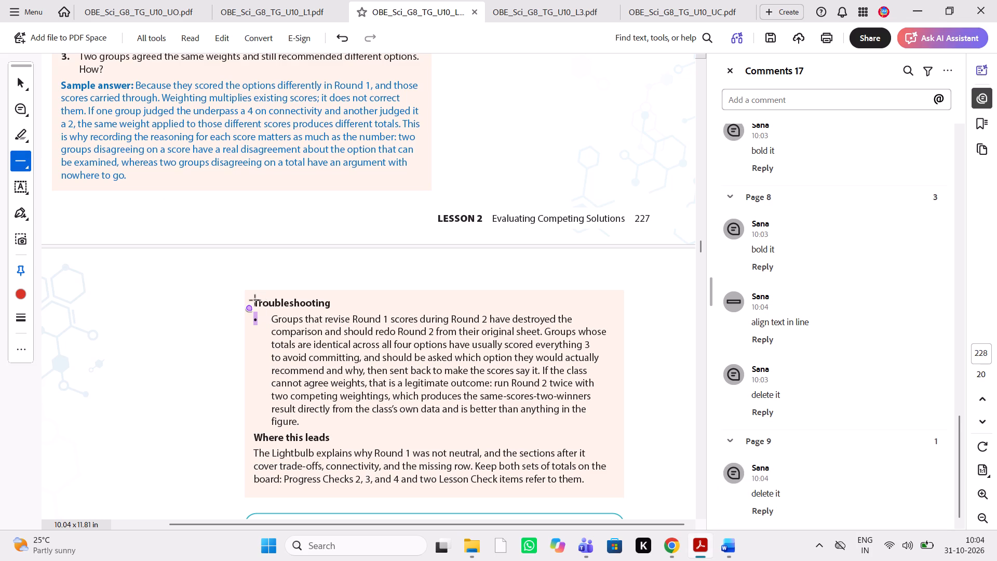
left_click_drag(255, 302, 261, 429)
left_click_drag(261, 429, 255, 424)
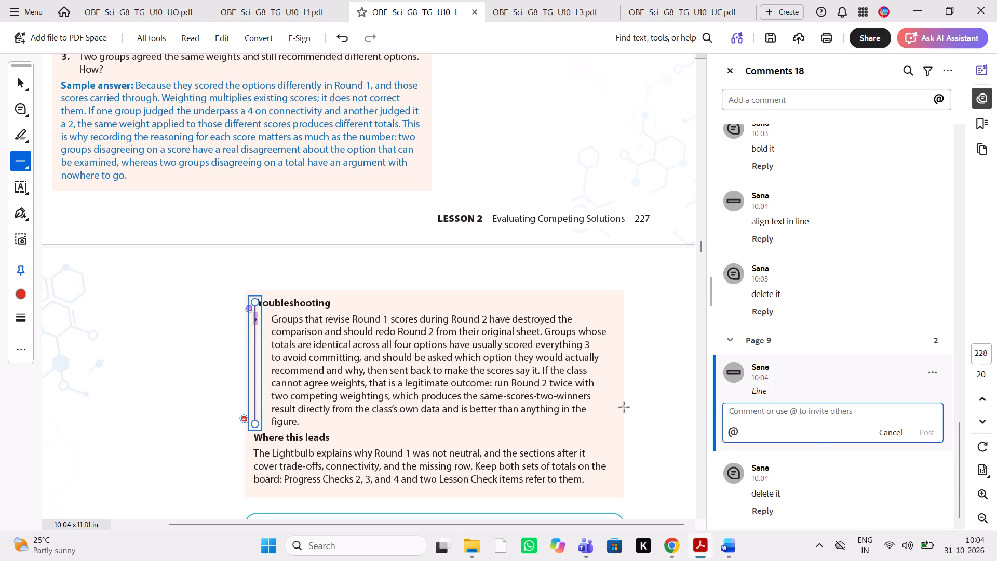
left_click(791, 415)
type("align text in line")
key("space")
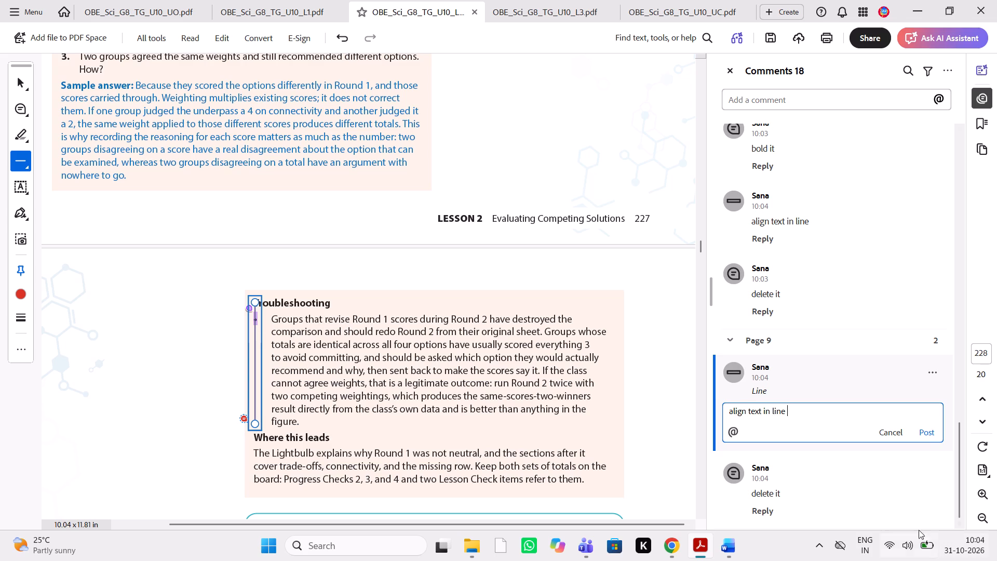
Check the "Troubleshooting" paragraph against the Word manuscript, and mark its last word "figure." in the PDF with the comment "adjust text in previous line".
left_click(727, 547)
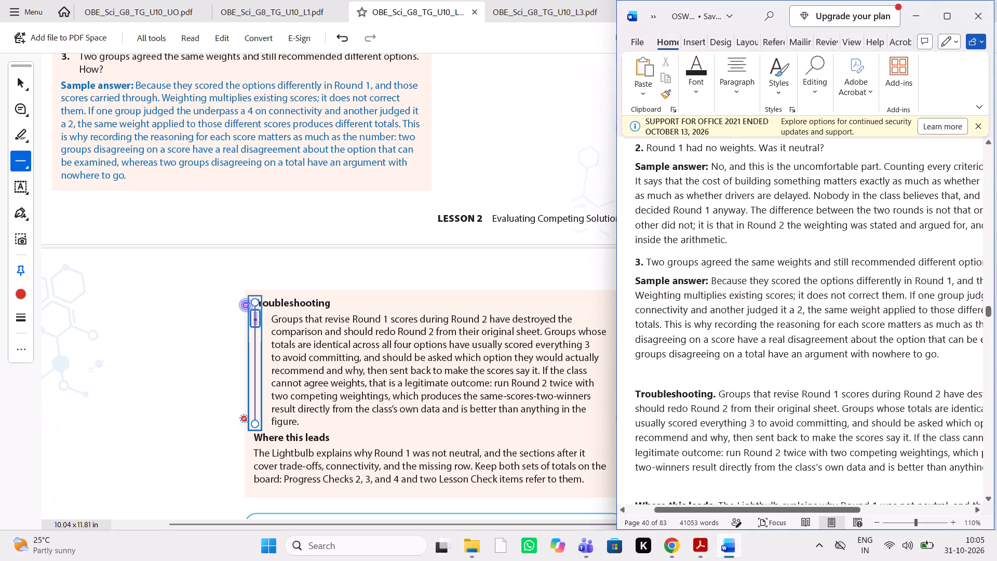
scroll(783, 340, "down", 1)
scroll(783, 340, "left", 1)
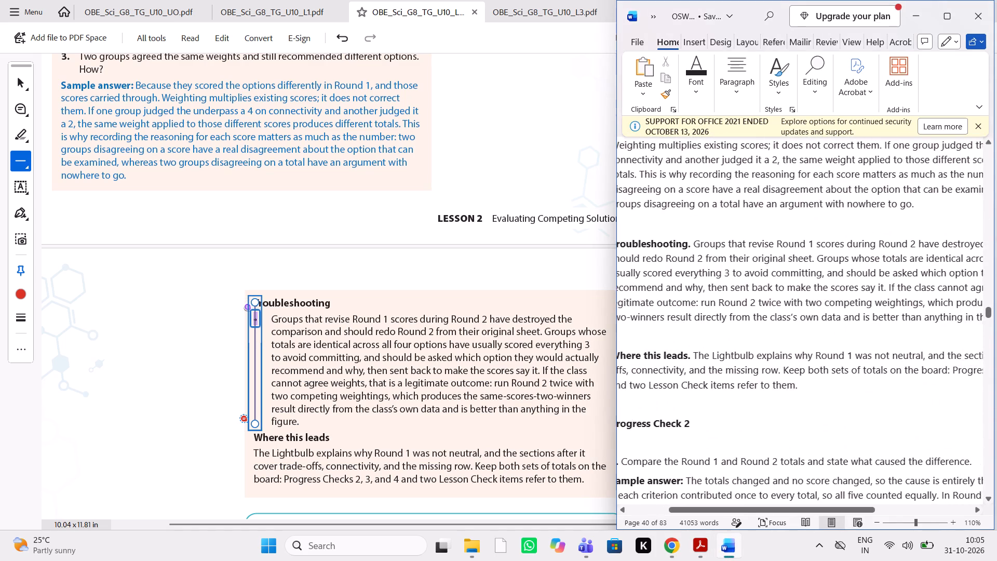
scroll(783, 340, "left", 1)
scroll(783, 340, "right", 1)
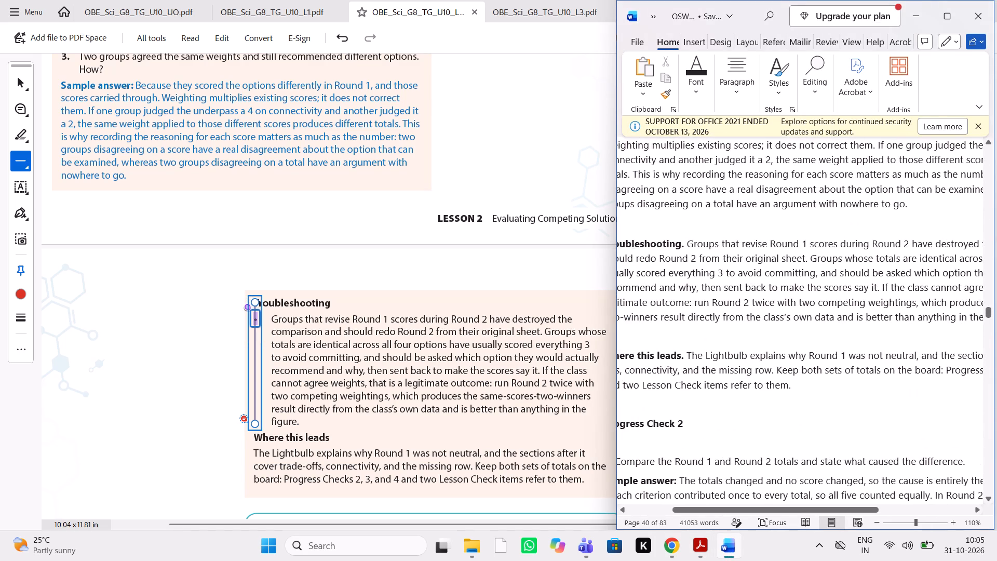
scroll(513, 325, "left", 1)
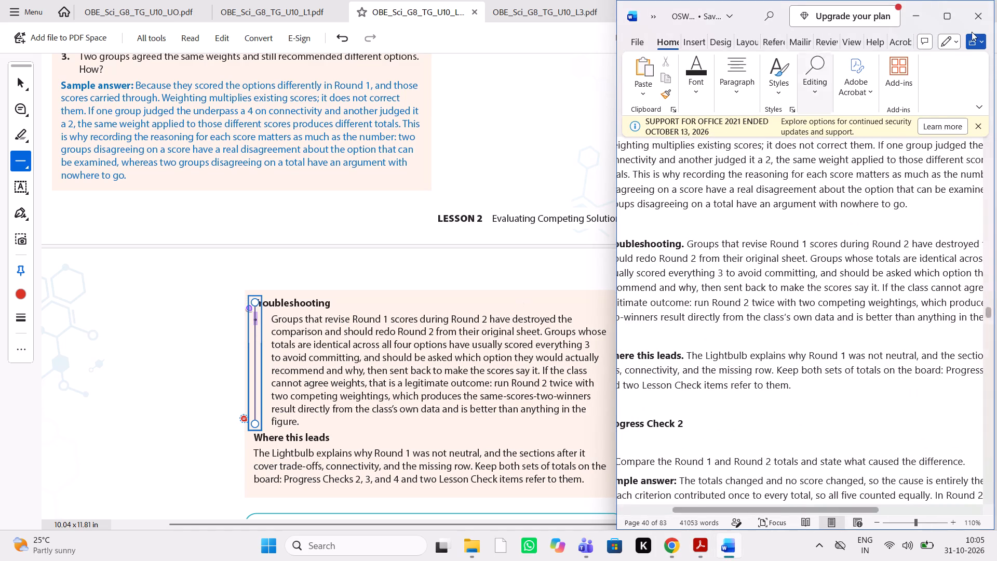
left_click(917, 9)
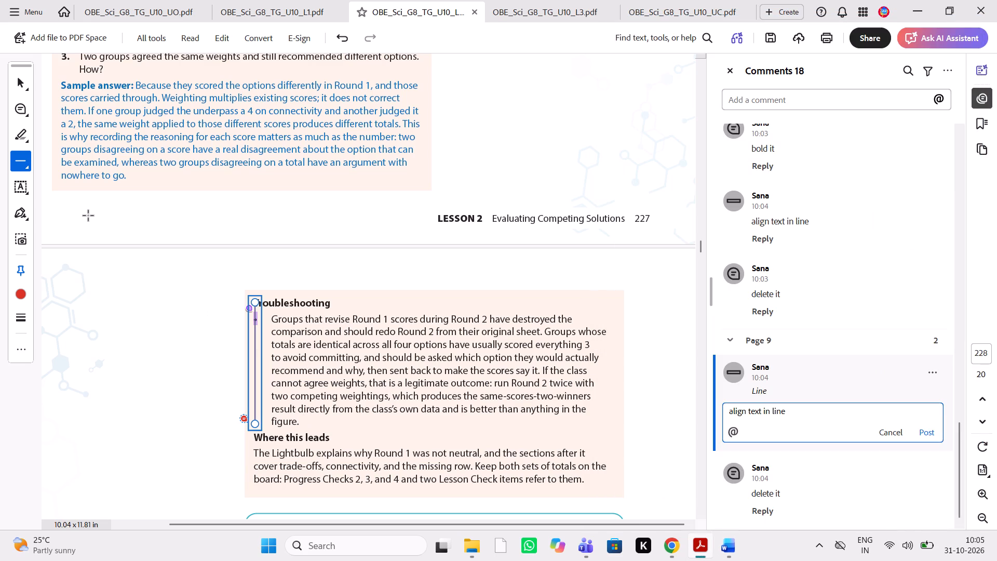
left_click(25, 114)
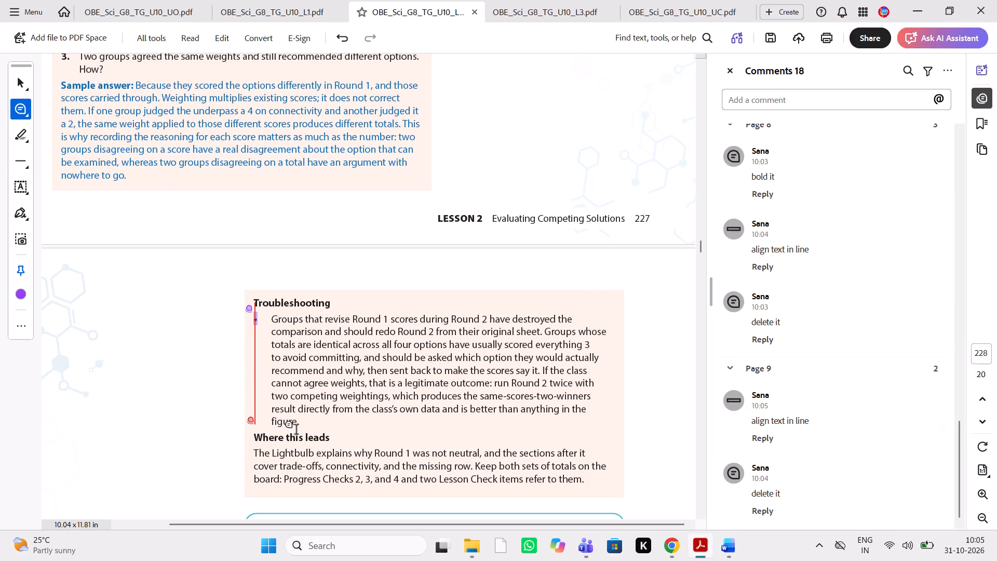
left_click_drag(303, 421, 270, 425)
type("adjust text in previous line")
key("space")
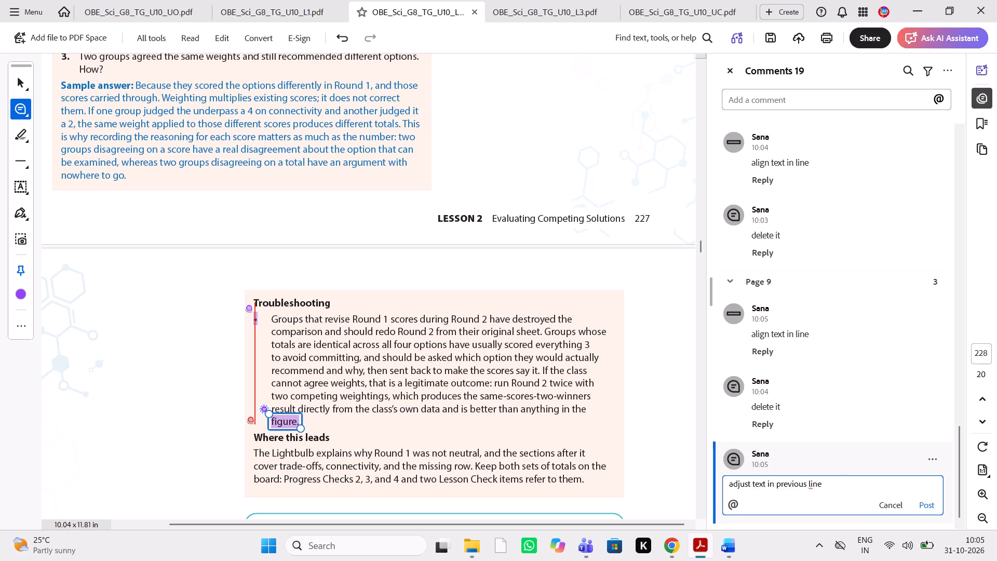
Switch to the Word manuscript and compare its "Where this leads" paragraph and the start of Progress Check 2 with the PDF.
left_click(727, 542)
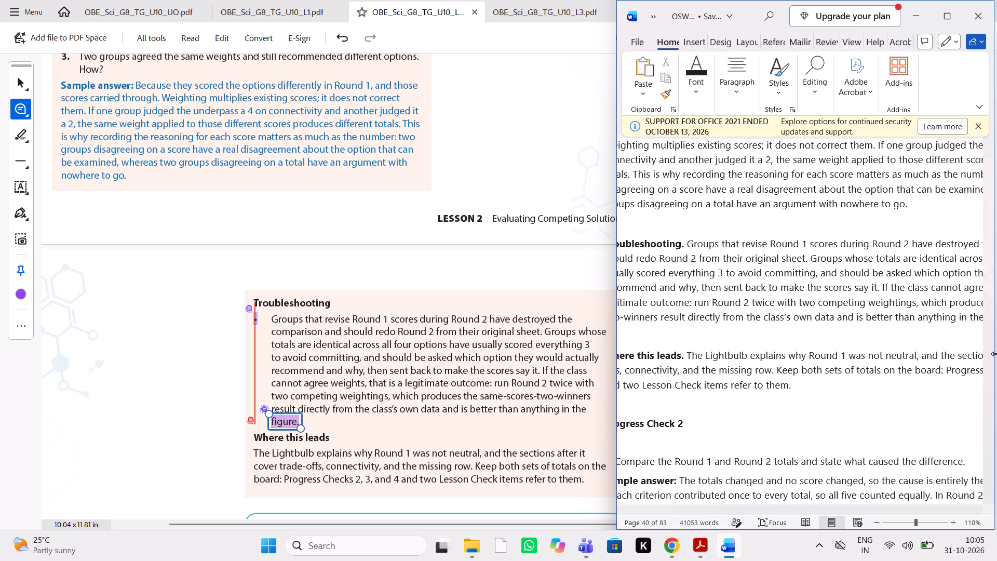
scroll(945, 292, "down", 1)
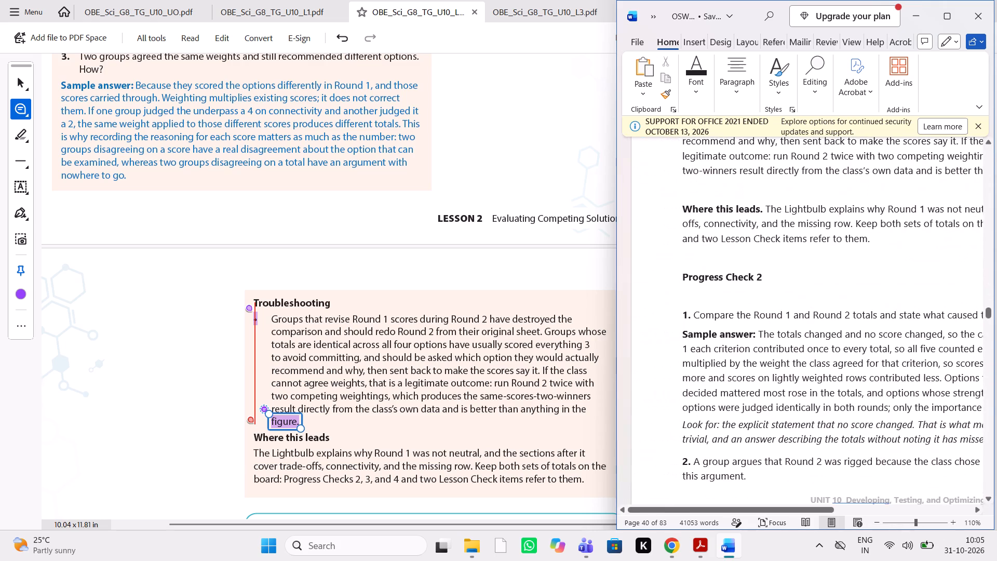
scroll(536, 402, "down", 1)
scroll(536, 402, "left", 1)
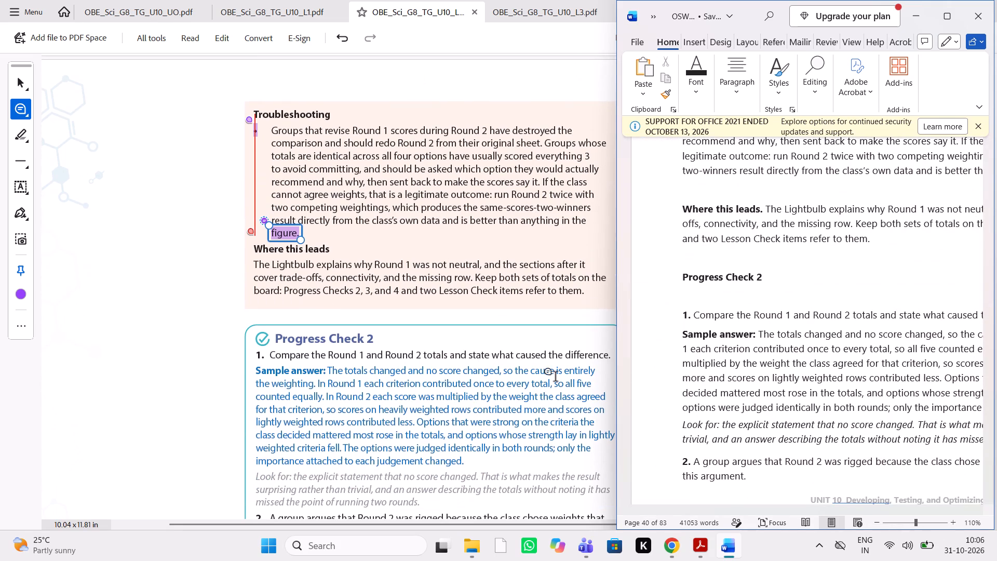
scroll(523, 356, "down", 1)
scroll(523, 356, "left", 1)
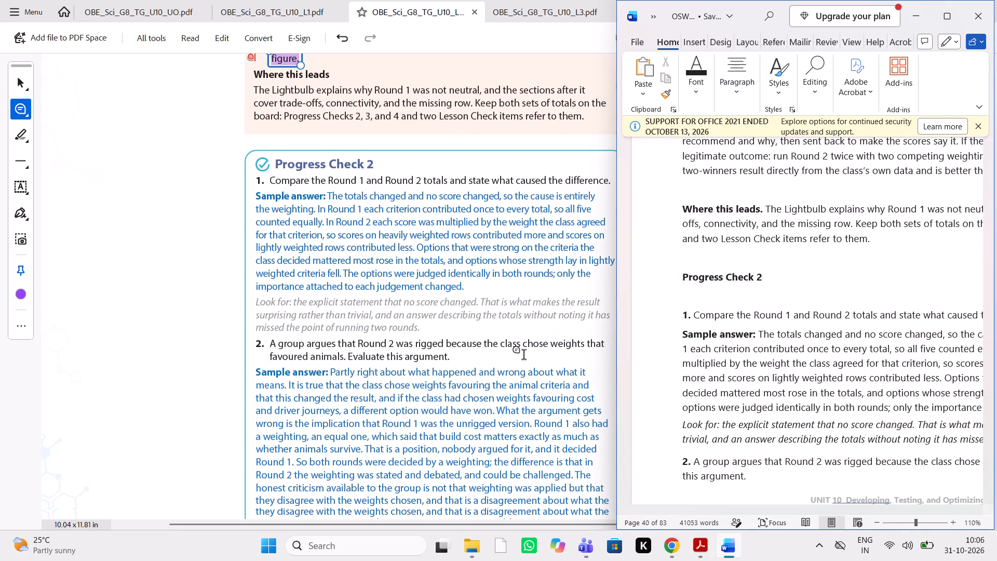
scroll(889, 319, "left", 1)
scroll(889, 319, "right", 1)
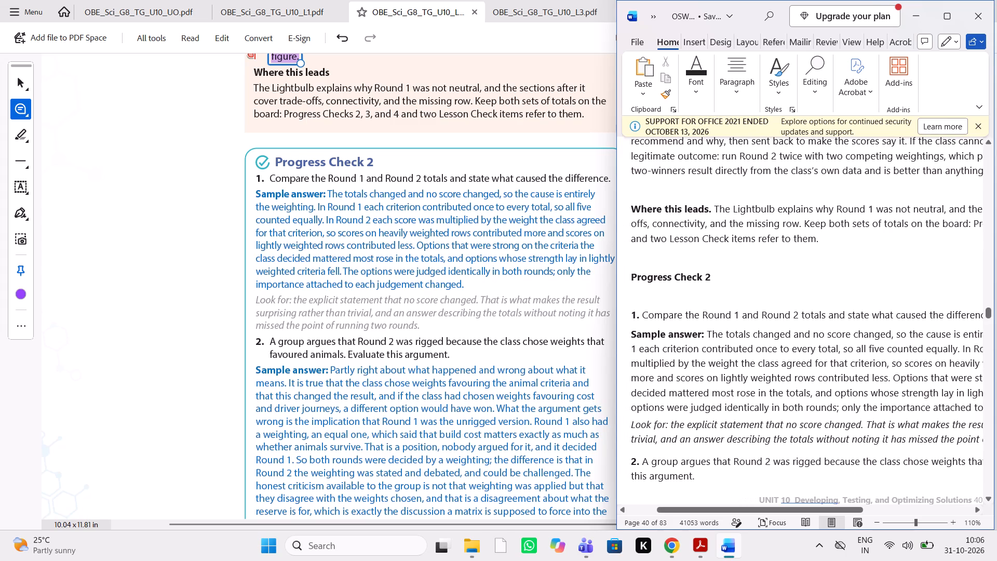
Compare Progress Check 2, from question 1's sample answer into question 2's, in the Word manuscript with the PDF.
scroll(889, 319, "down", 1)
scroll(889, 319, "left", 1)
scroll(889, 319, "right", 2)
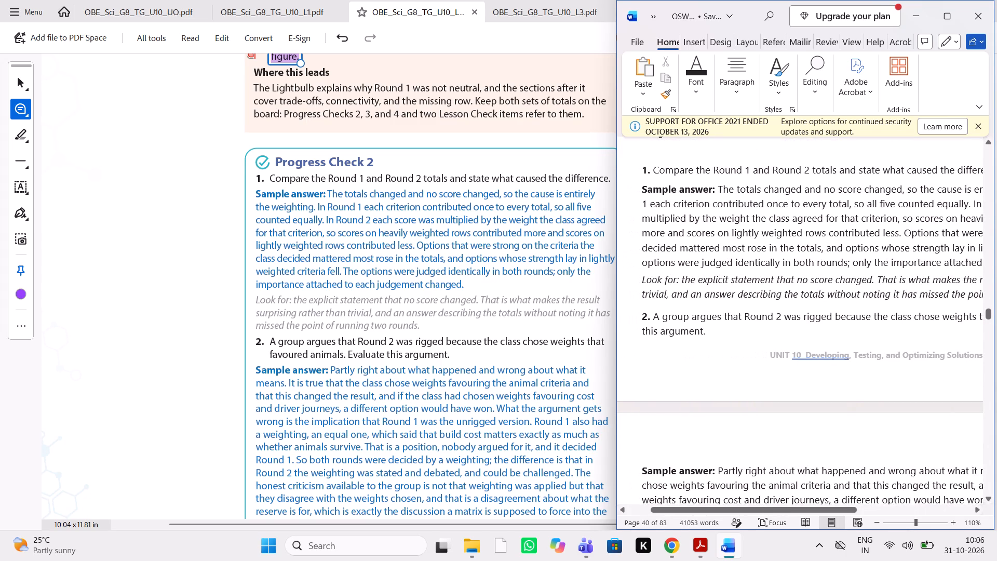
scroll(889, 319, "left", 1)
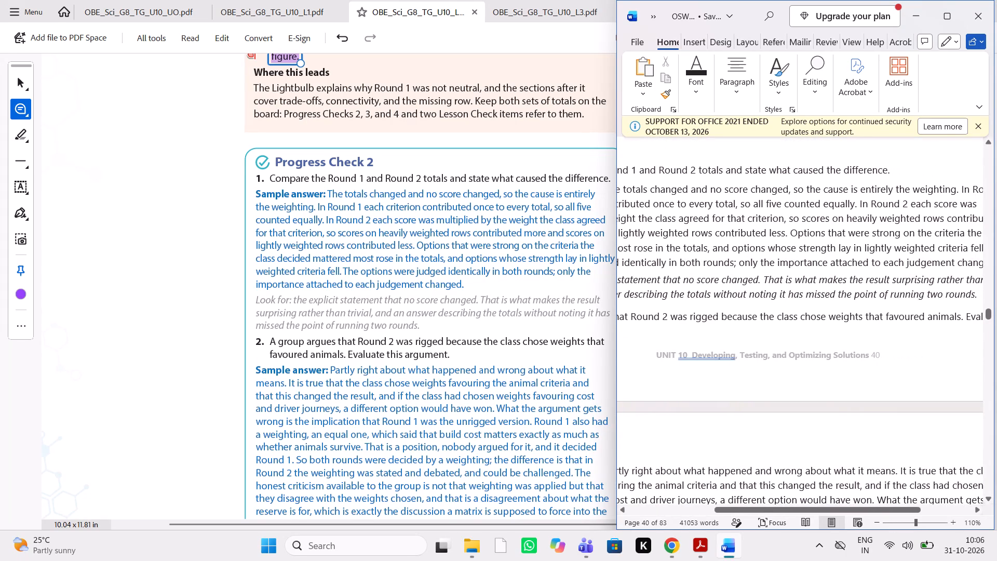
scroll(889, 319, "left", 1)
scroll(889, 319, "right", 1)
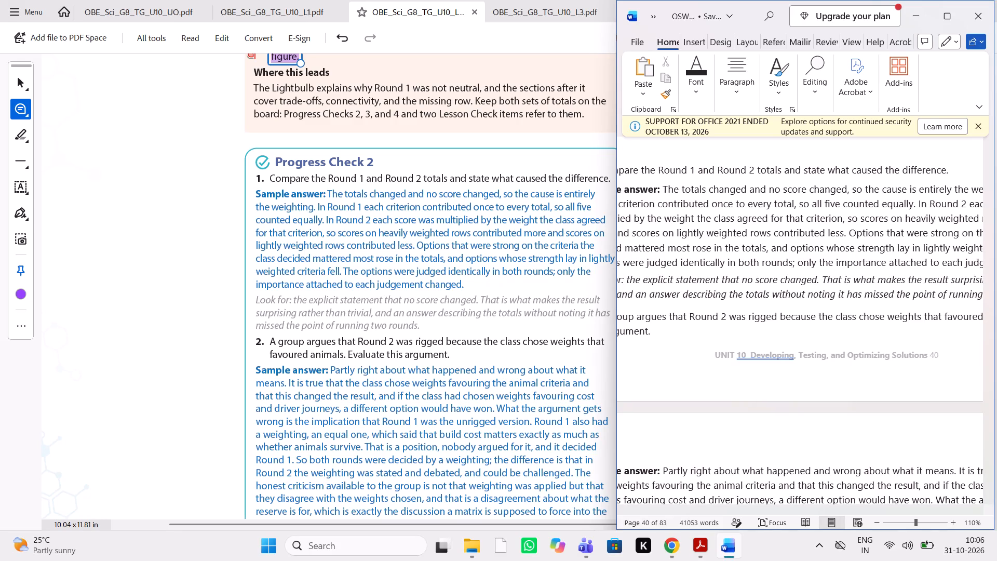
scroll(889, 319, "left", 1)
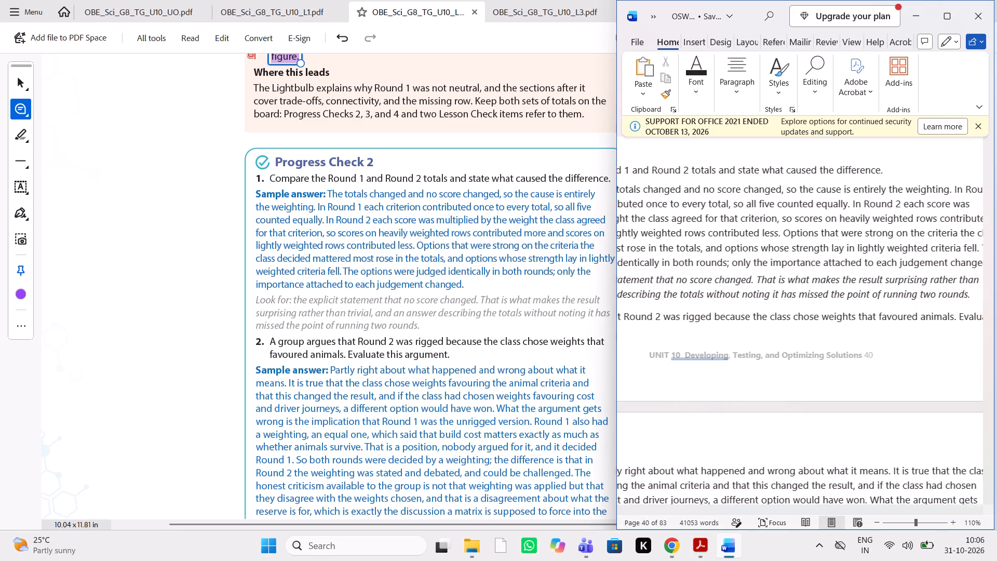
scroll(889, 319, "left", 1)
scroll(889, 319, "right", 1)
scroll(889, 319, "down", 1)
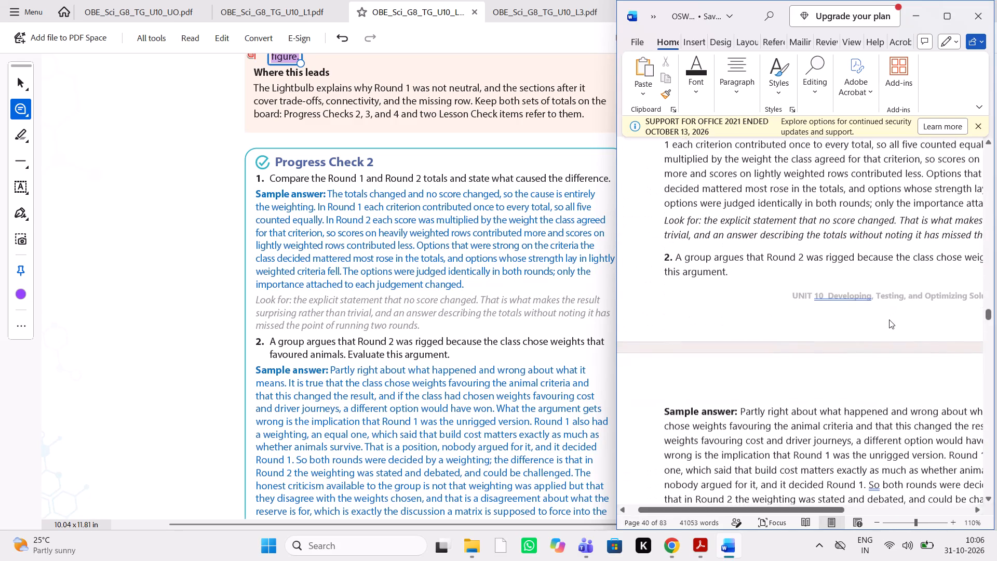
scroll(889, 319, "left", 1)
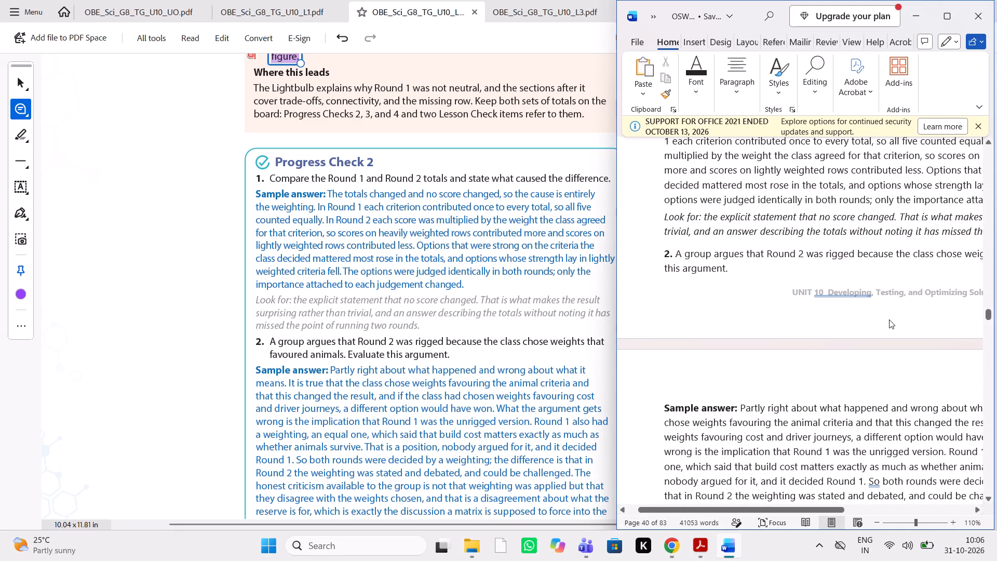
scroll(889, 319, "left", 1)
scroll(889, 319, "right", 1)
scroll(522, 349, "down", 1)
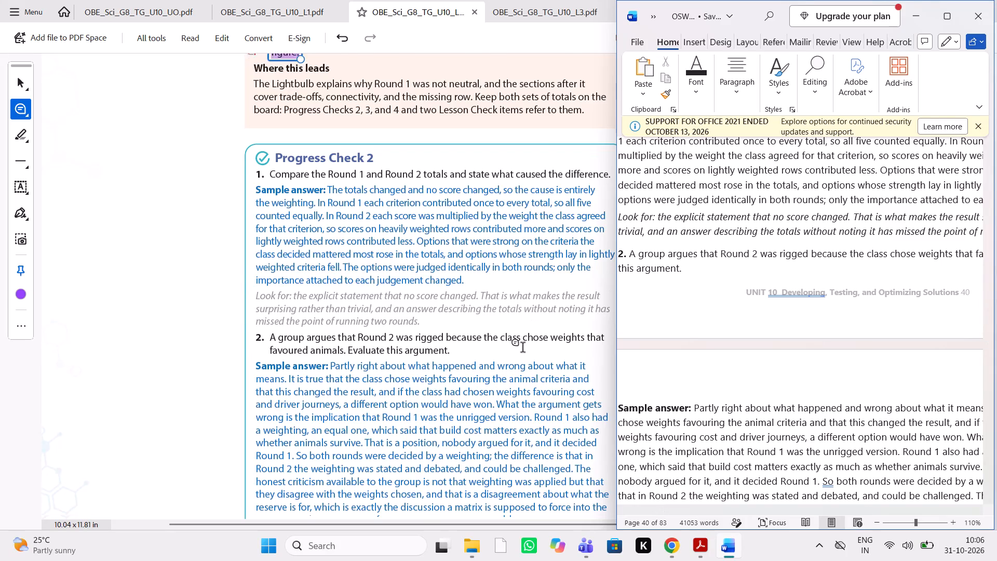
Mark the word "open." ending question 2's sample answer in Progress Check 2 with the comment "adjust in previous line".
scroll(522, 349, "down", 1)
scroll(790, 333, "right", 1)
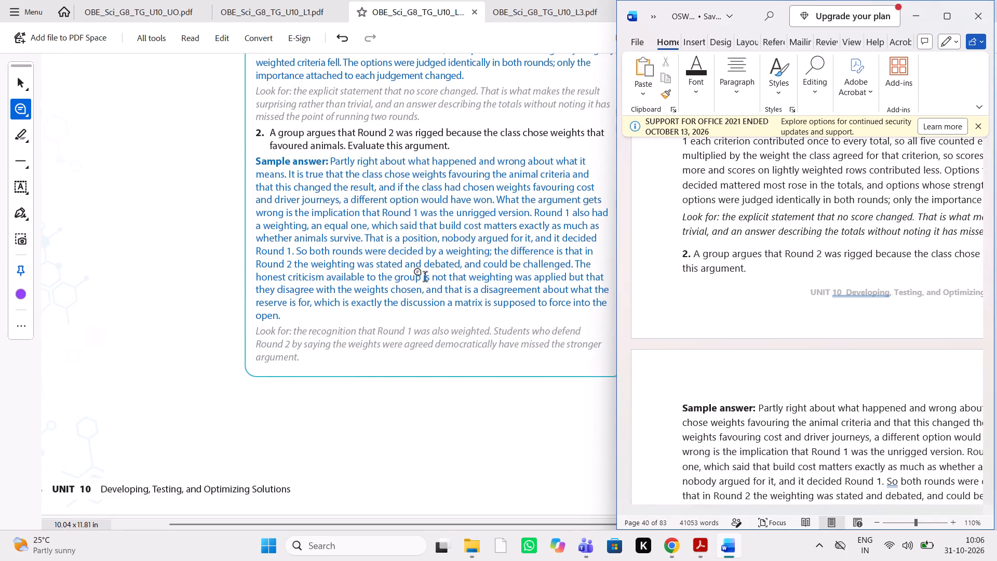
left_click_drag(281, 315, 270, 317)
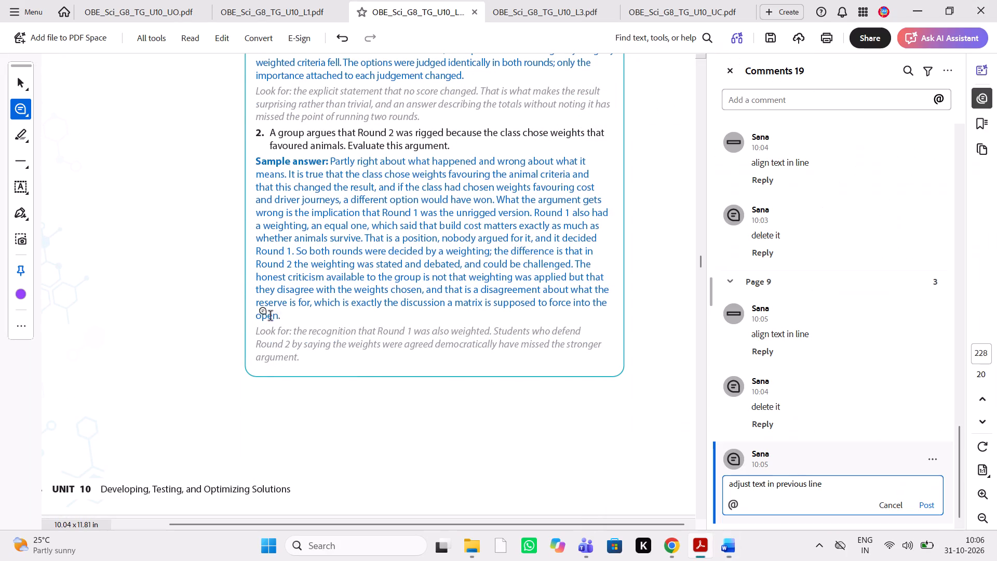
left_click_drag(270, 317, 251, 320)
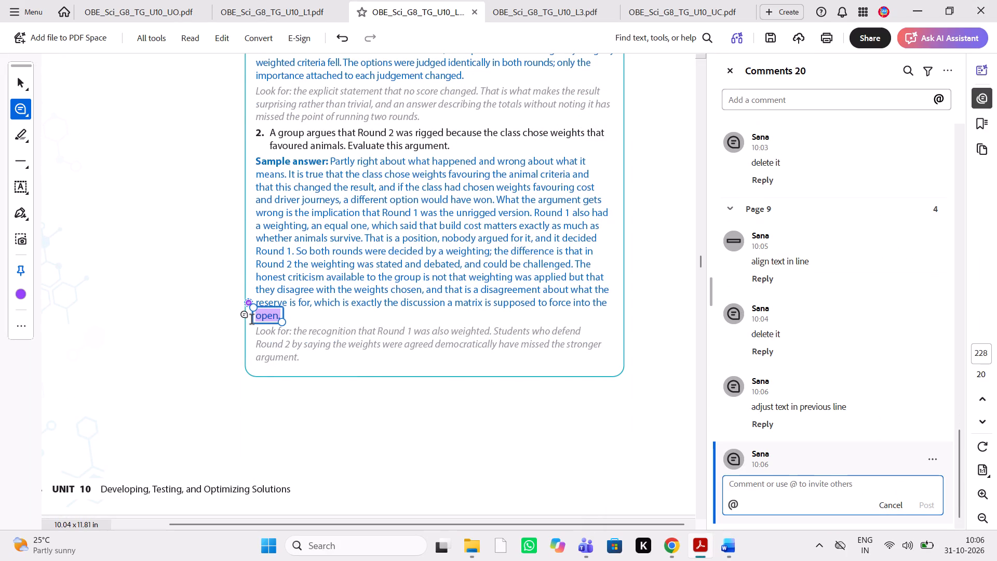
key("ctrl+v")
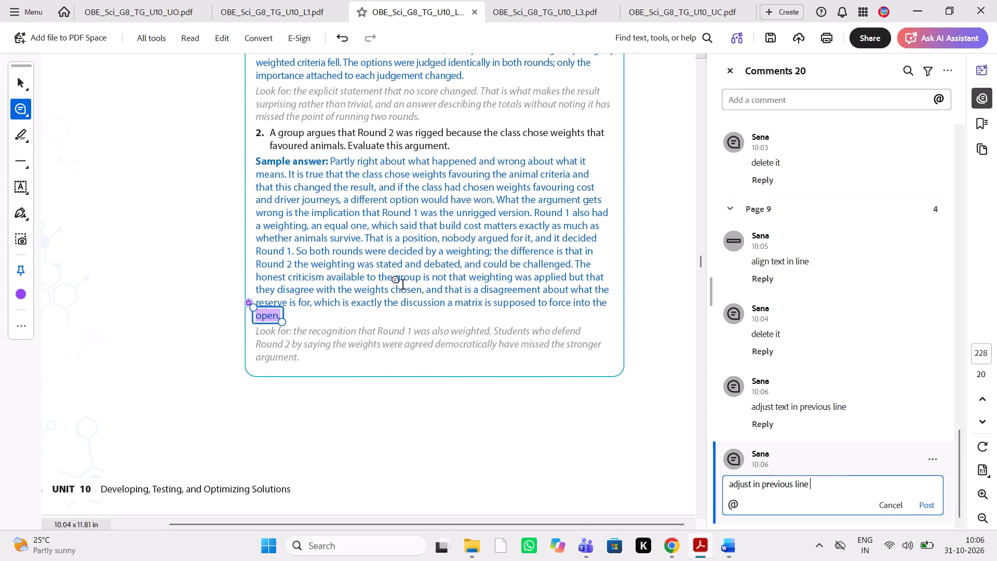
Mark the word "argument." ending question 2's "Look for" note with the comment "adjust in previous line".
left_click_drag(305, 360, 255, 359)
key("ctrl+v")
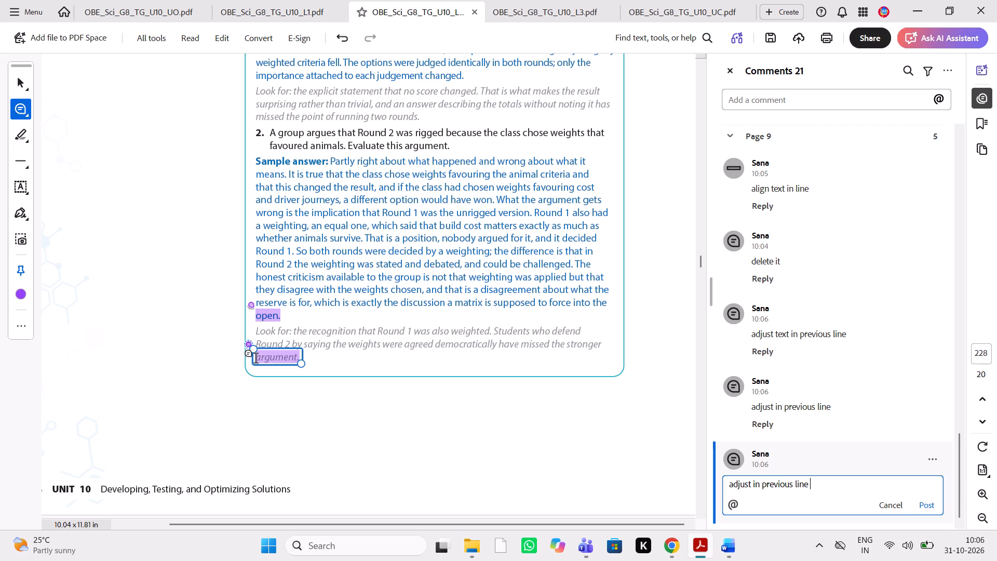
left_click(650, 550)
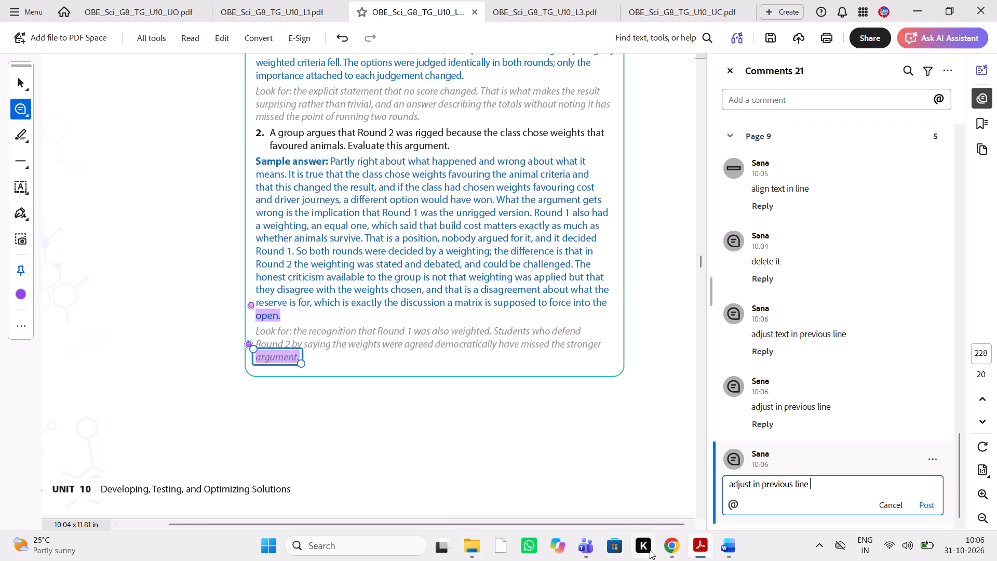
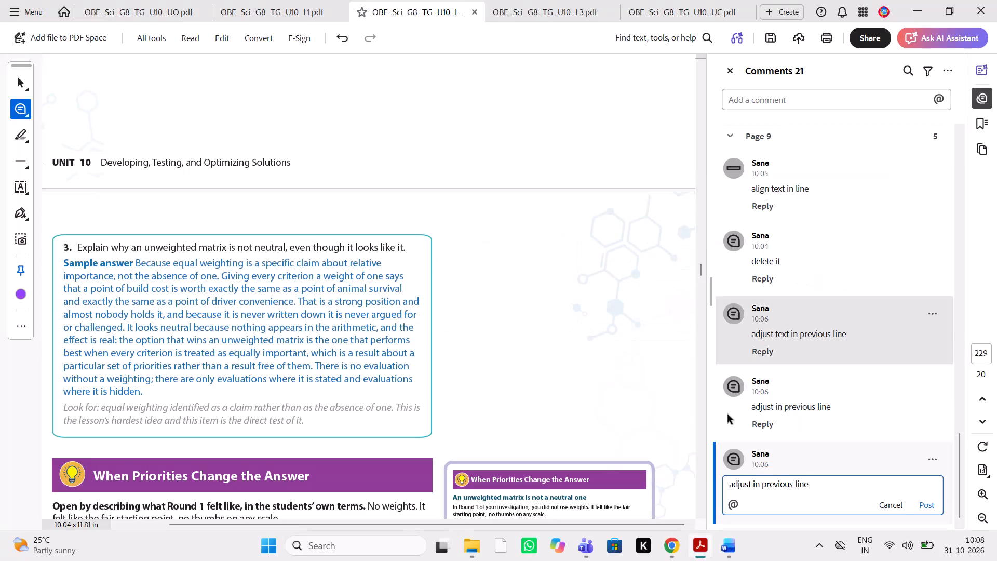
Switch to the Word manuscript and compare Progress Check 2 question 3, its sample answer and "Look for" note with the PDF.
left_click(719, 543)
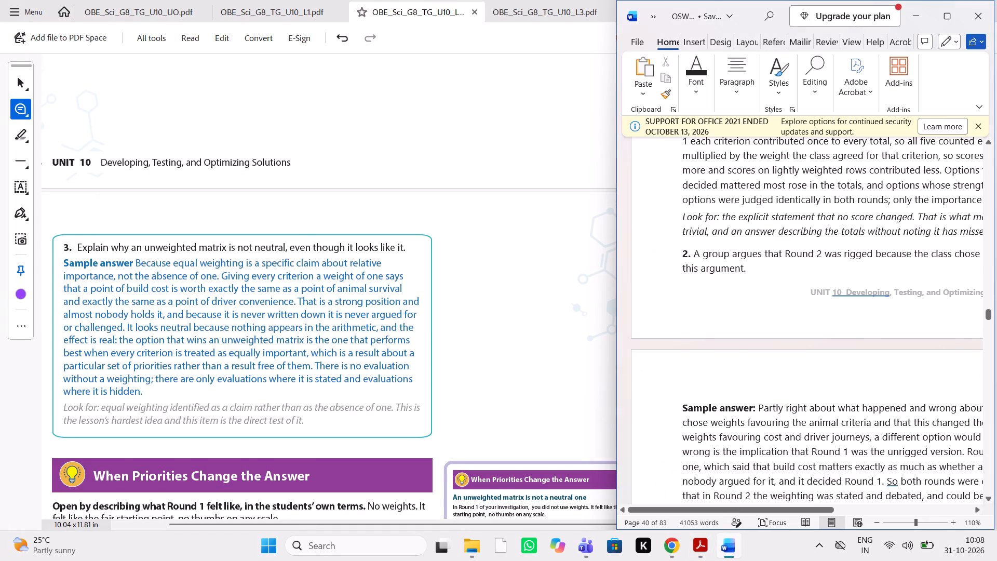
scroll(802, 402, "down", 1)
scroll(802, 402, "left", 1)
scroll(802, 402, "right", 1)
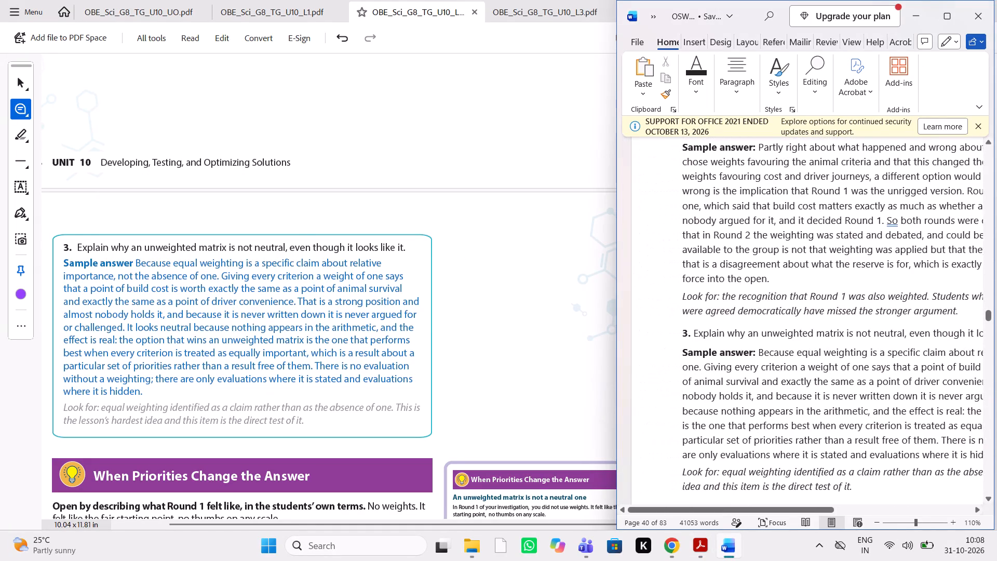
scroll(802, 402, "left", 1)
scroll(802, 402, "right", 1)
scroll(802, 402, "left", 1)
scroll(802, 402, "right", 1)
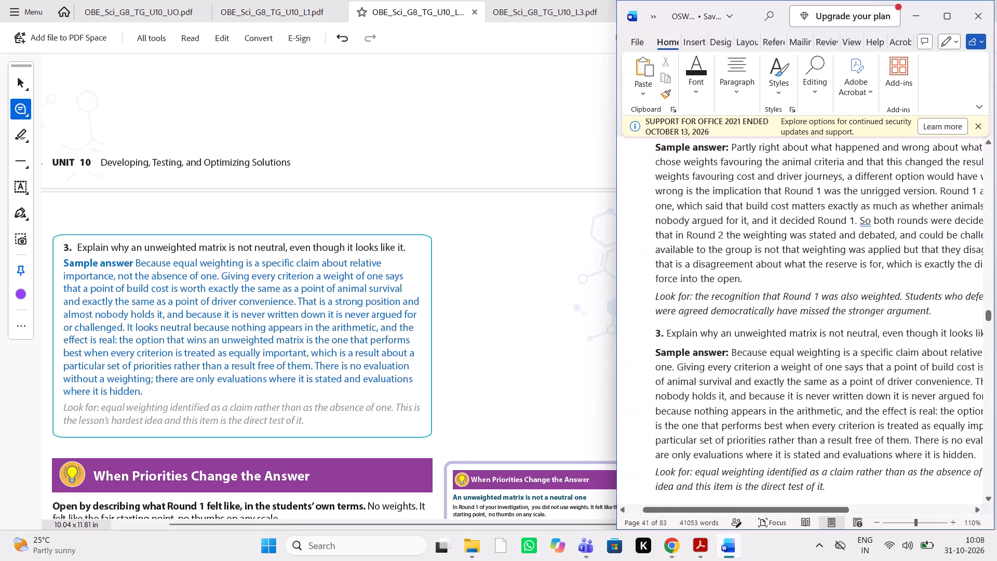
scroll(802, 402, "left", 1)
scroll(802, 402, "down", 1)
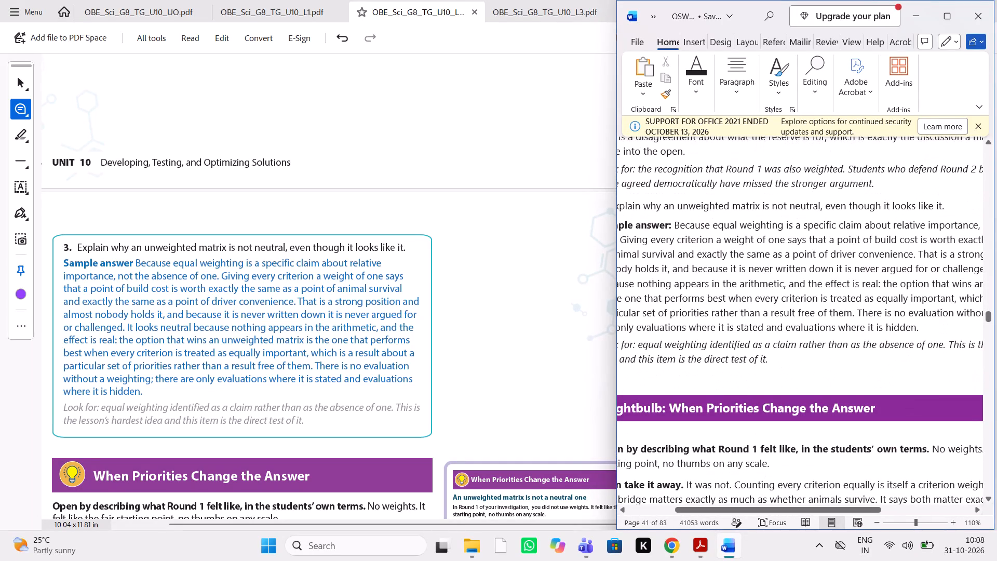
scroll(802, 402, "right", 1)
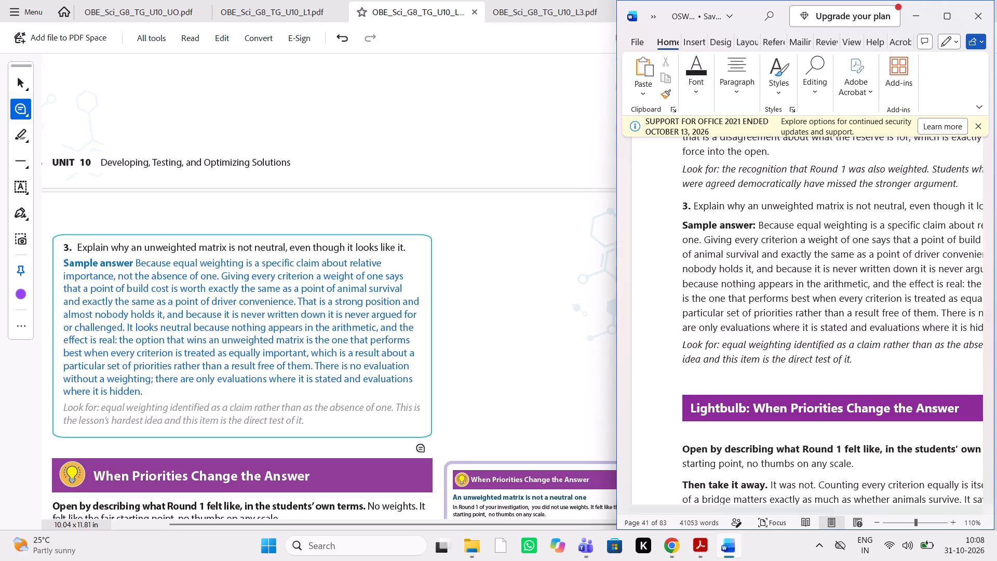
Mark the word "down." ending the "Then the general statement" paragraph with the comment "adjust in previous line".
scroll(422, 448, "down", 1)
scroll(422, 448, "right", 1)
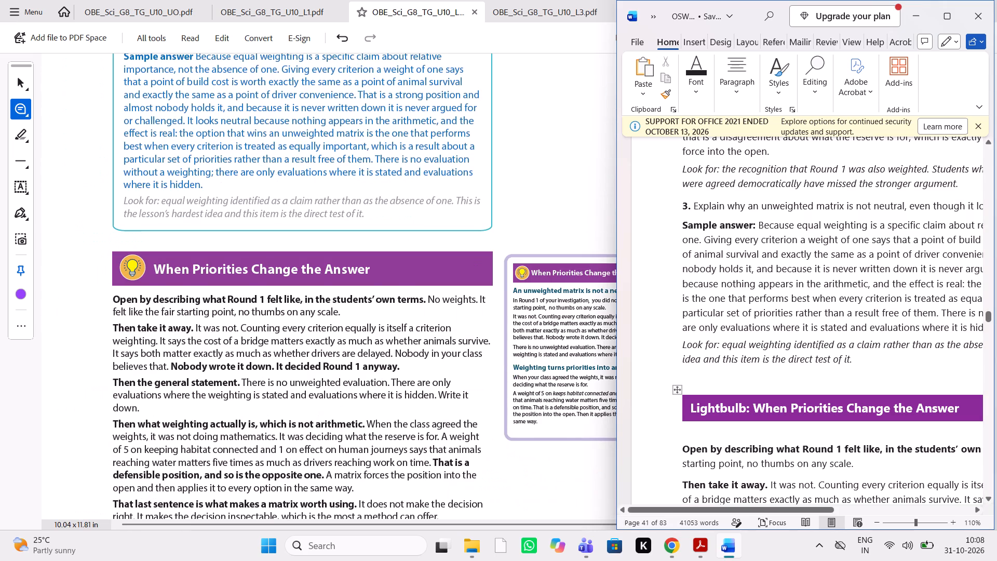
scroll(780, 423, "left", 2)
scroll(780, 423, "right", 1)
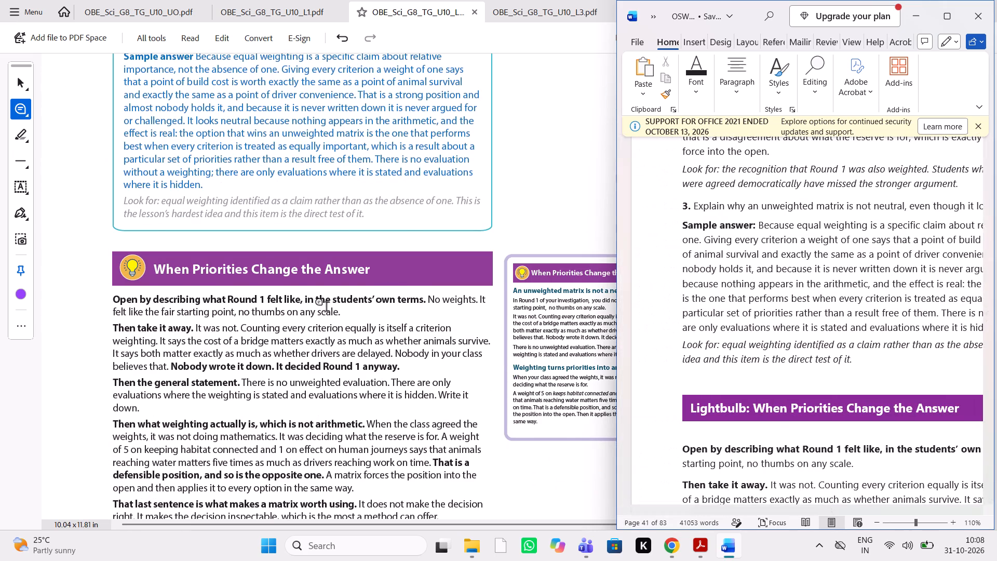
scroll(326, 308, "down", 1)
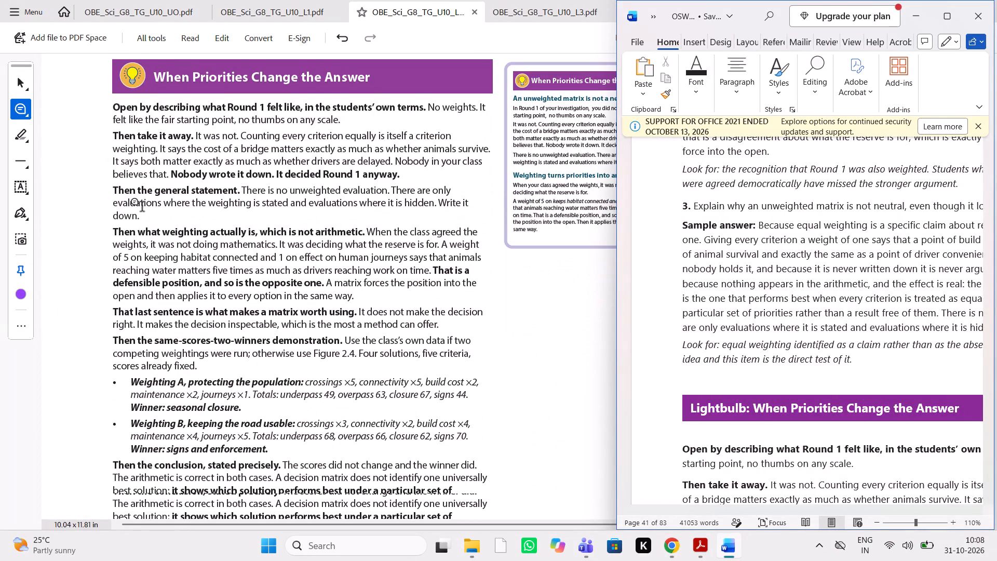
left_click_drag(140, 209, 111, 210)
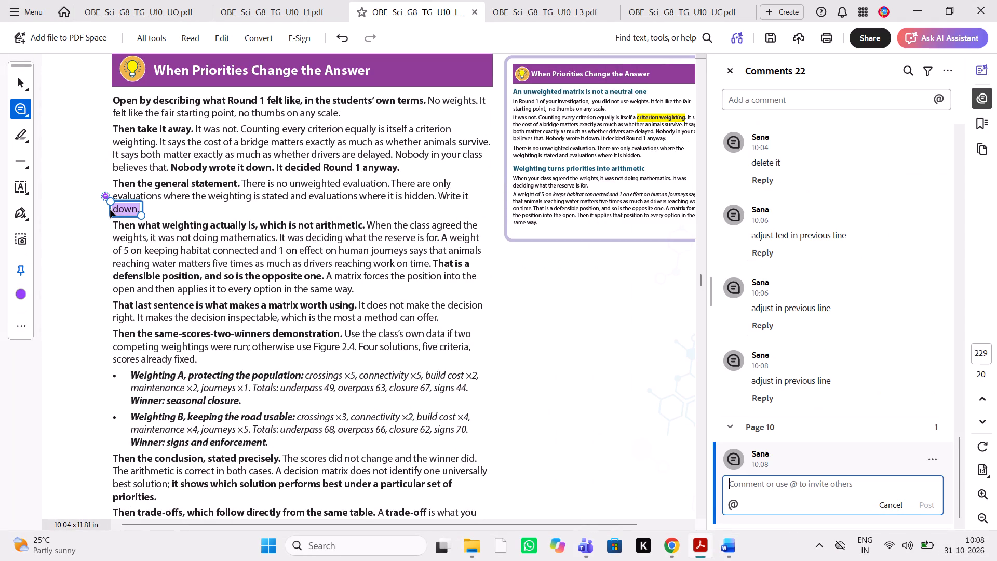
key("ctrl+v")
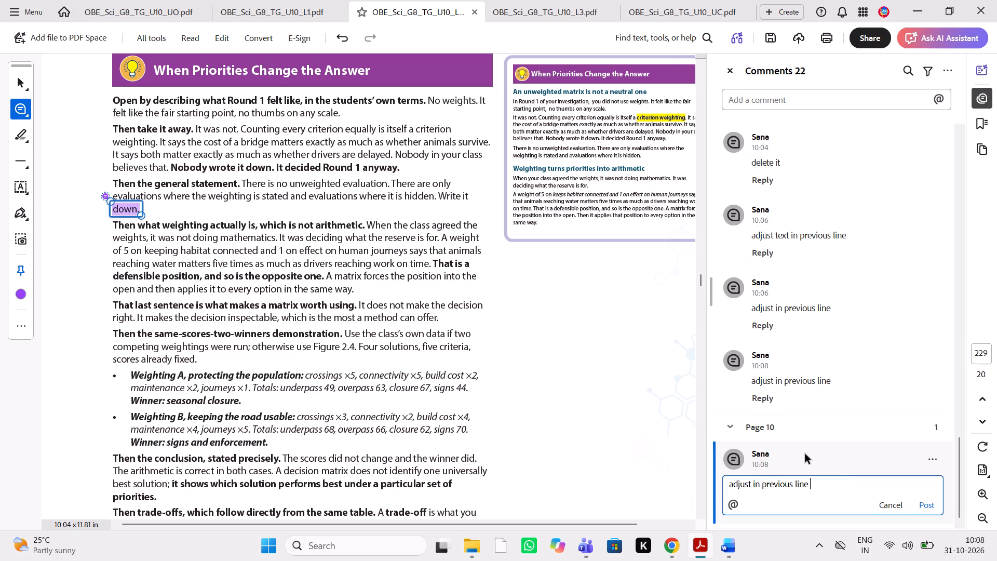
left_click(923, 506)
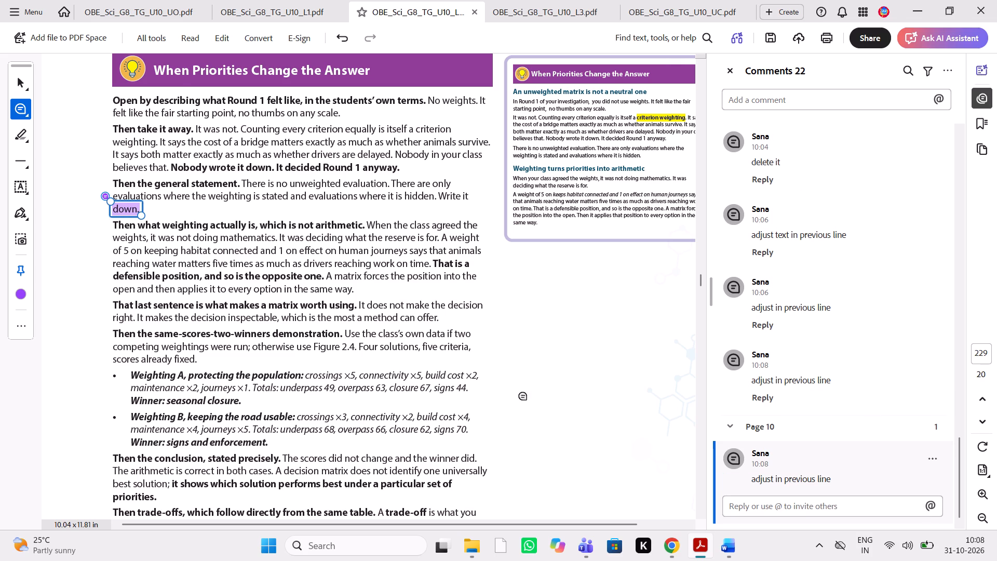
Compare the opening paragraphs of "When Priorities Change the Answer", through "Then what weighting actually is", in the Word manuscript with the PDF.
scroll(489, 394, "down", 1)
scroll(489, 394, "up", 1)
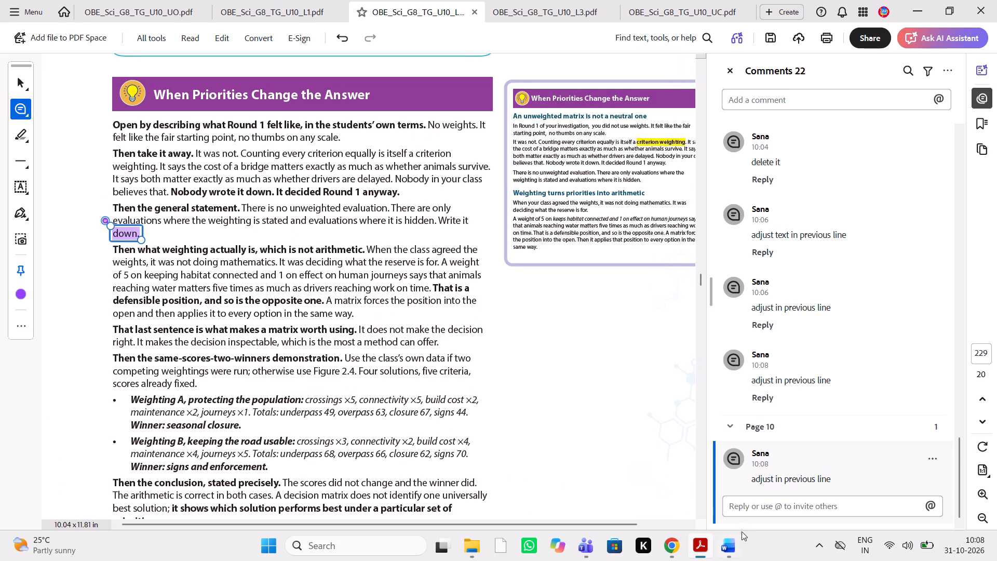
left_click(731, 546)
scroll(799, 483, "down", 1)
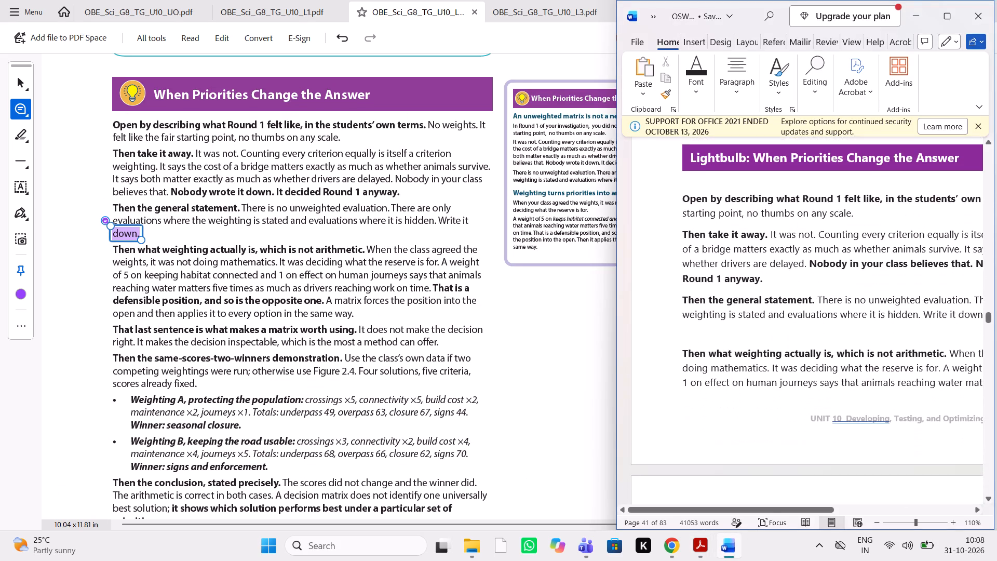
scroll(799, 483, "down", 1)
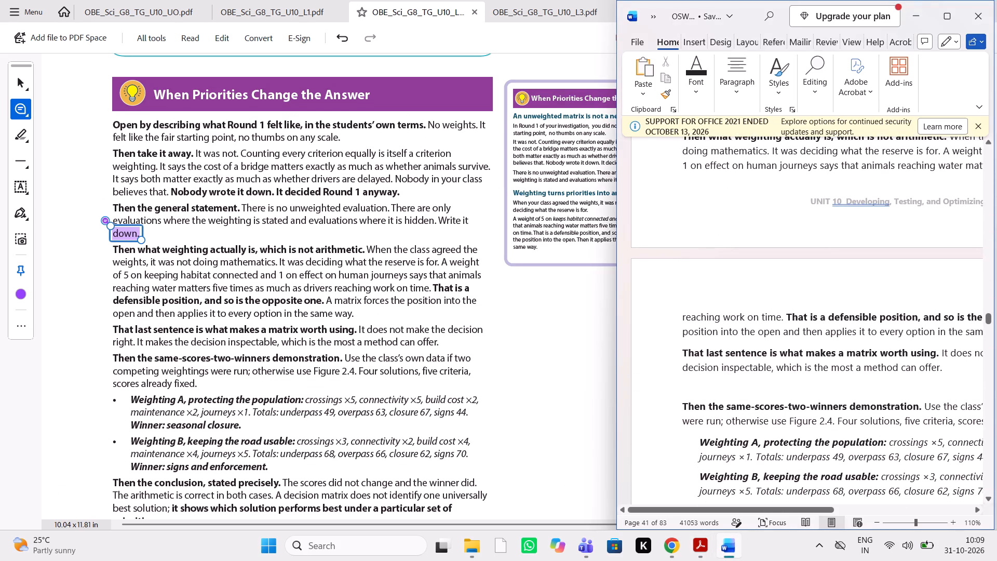
scroll(799, 483, "left", 1)
scroll(799, 483, "down", 1)
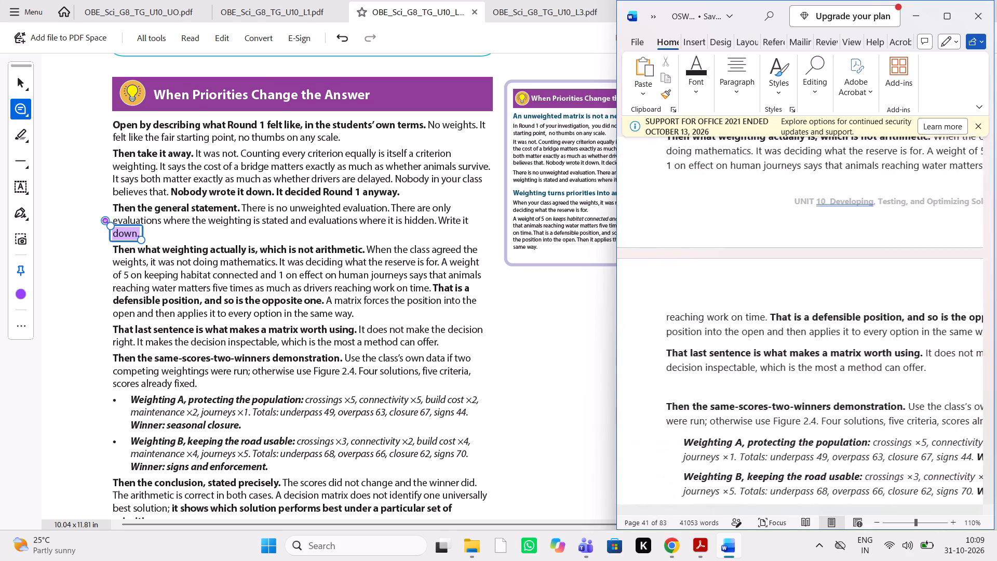
scroll(799, 483, "down", 1)
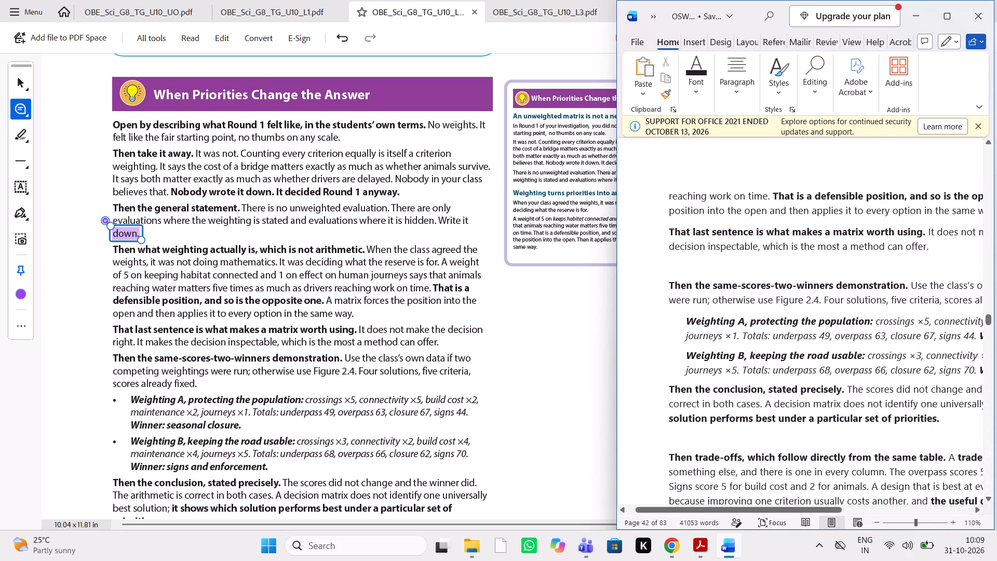
Compare the same-scores-two-winners demonstration, its Weighting A and B bullets and the conclusion paragraph in the Word manuscript with the PDF.
scroll(529, 369, "down", 2)
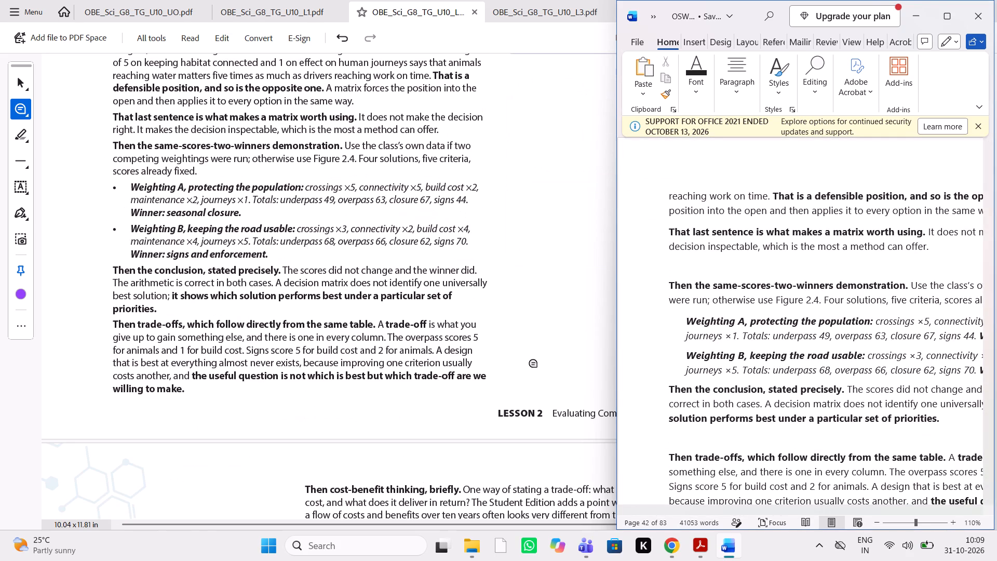
scroll(864, 353, "left", 1)
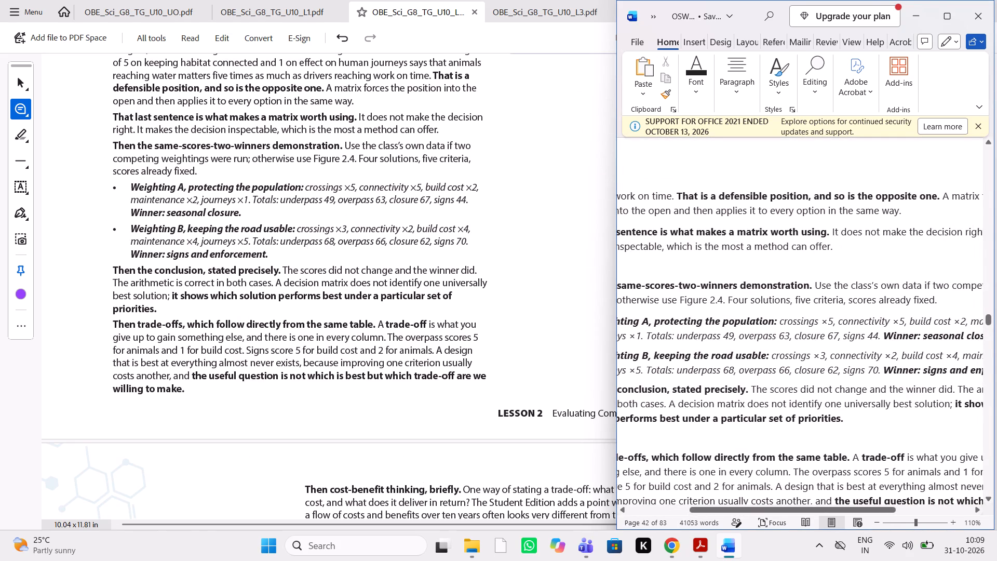
scroll(864, 353, "right", 1)
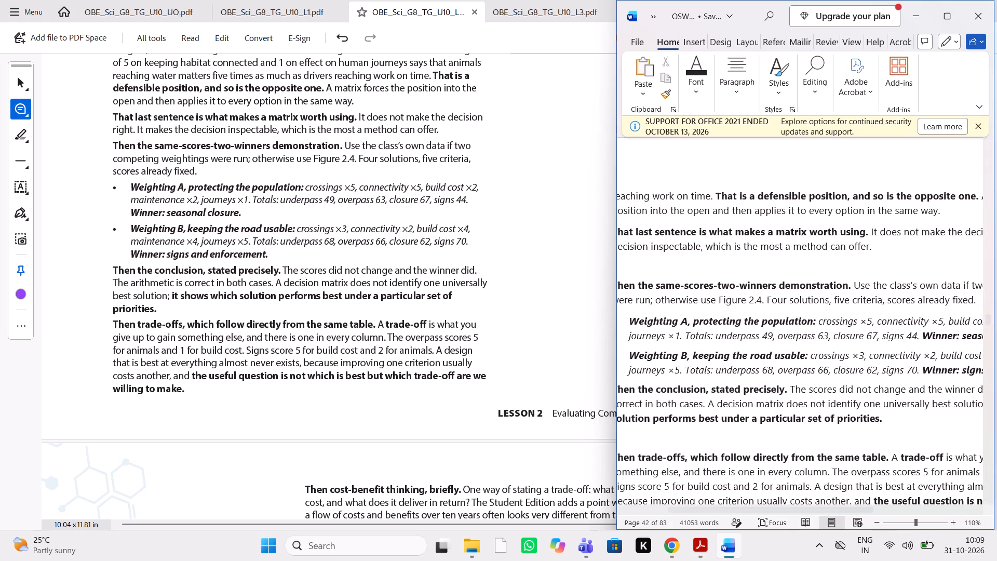
scroll(864, 353, "left", 1)
scroll(864, 353, "right", 1)
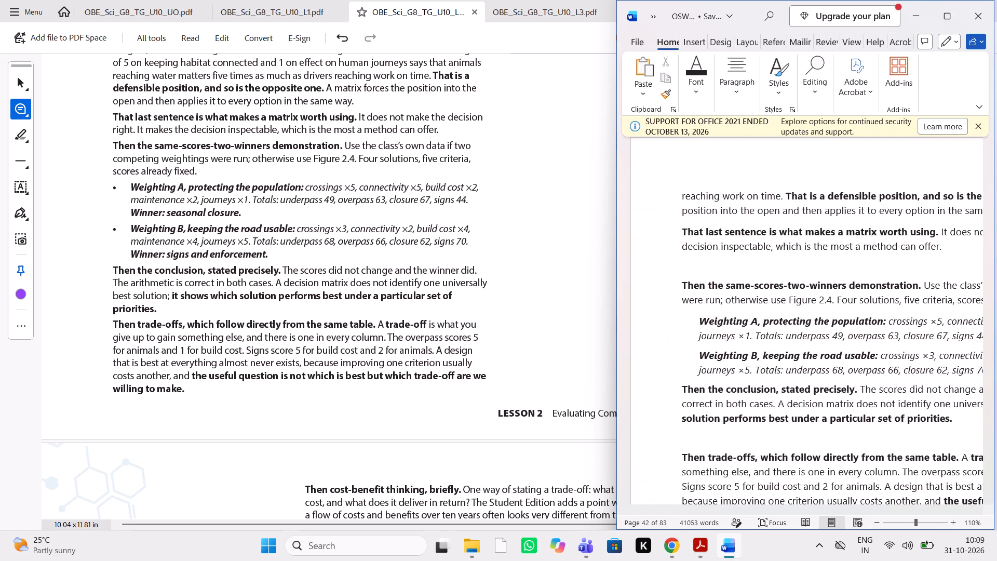
scroll(864, 353, "left", 3)
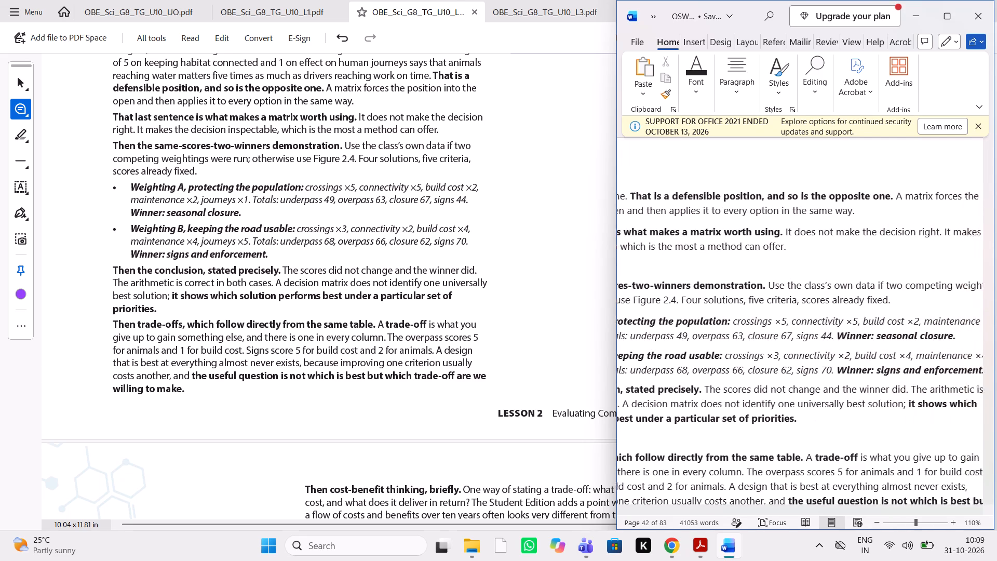
scroll(864, 353, "left", 1)
scroll(864, 353, "right", 1)
scroll(864, 353, "down", 1)
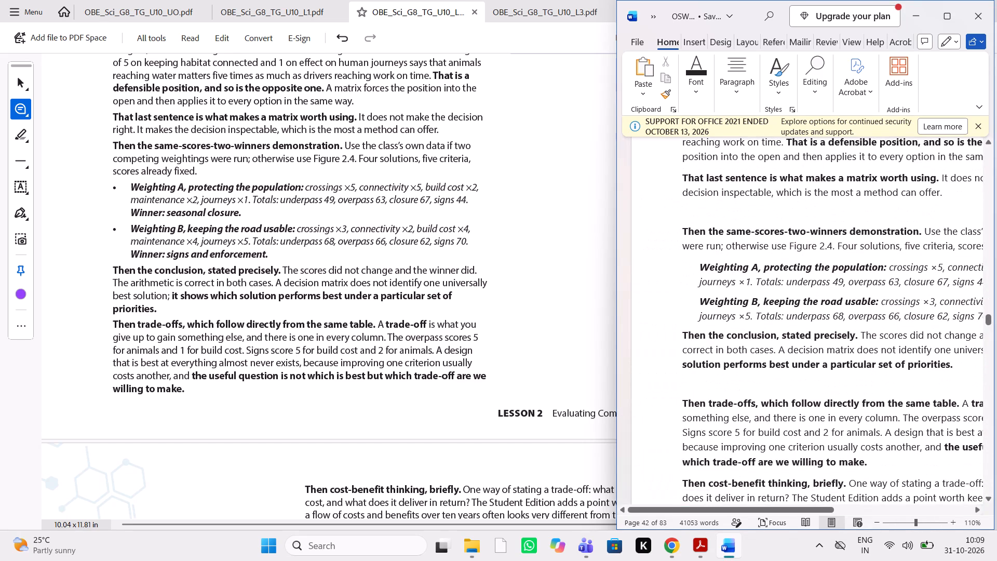
scroll(562, 312, "down", 1)
scroll(562, 312, "up", 1)
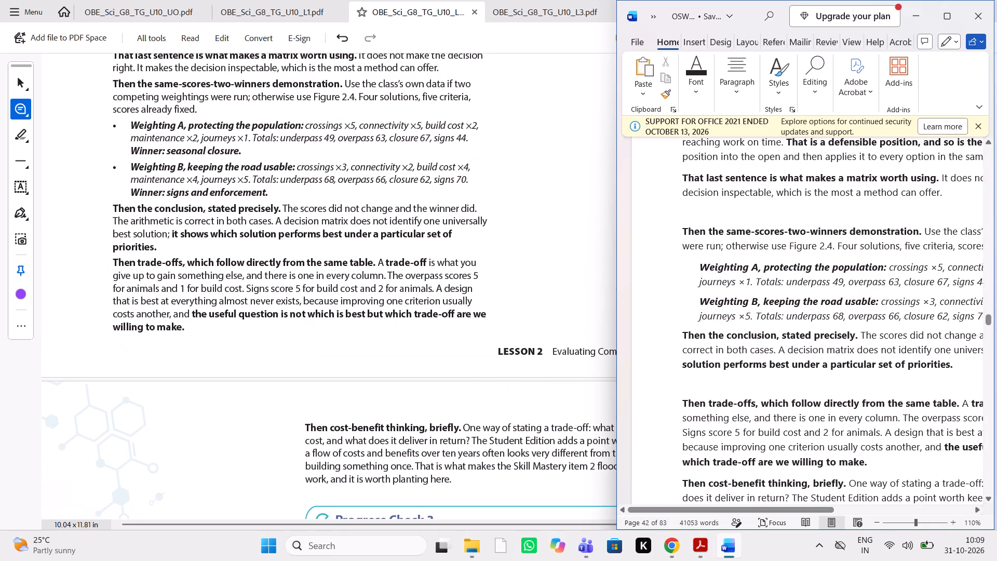
scroll(822, 320, "left", 1)
scroll(822, 320, "right", 1)
scroll(822, 320, "down", 1)
scroll(822, 320, "up", 1)
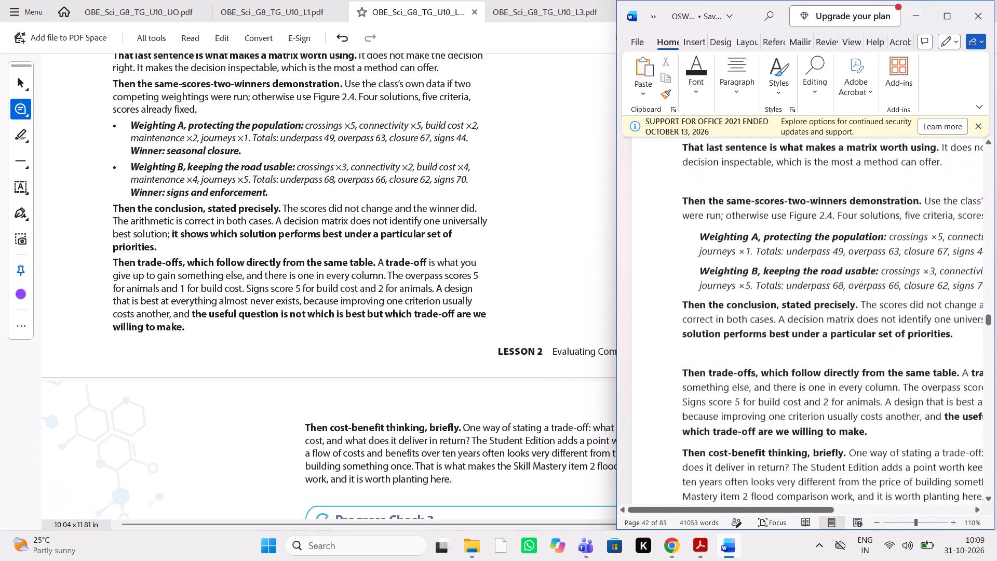
scroll(822, 320, "up", 1)
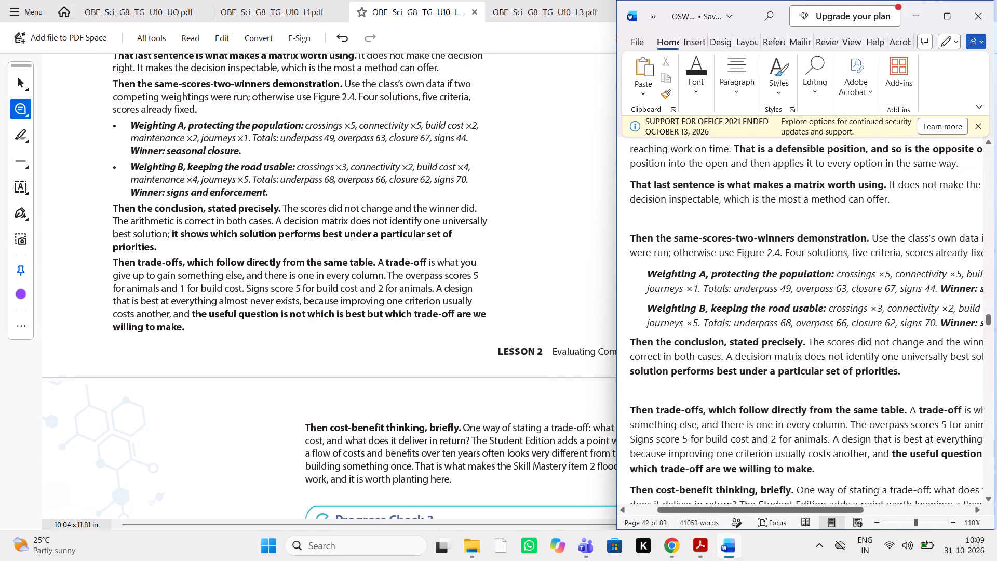
Mark the word "priorities." ending the "Then the conclusion, stated precisely" paragraph with the comment "adjust in previous line".
left_click_drag(159, 247, 117, 253)
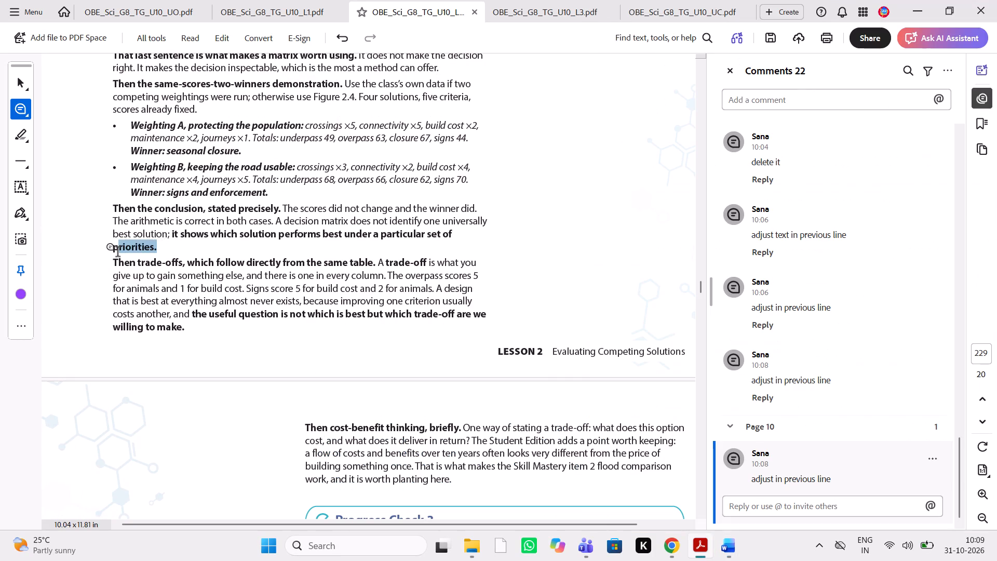
left_click_drag(117, 253, 111, 250)
key("ctrl+v")
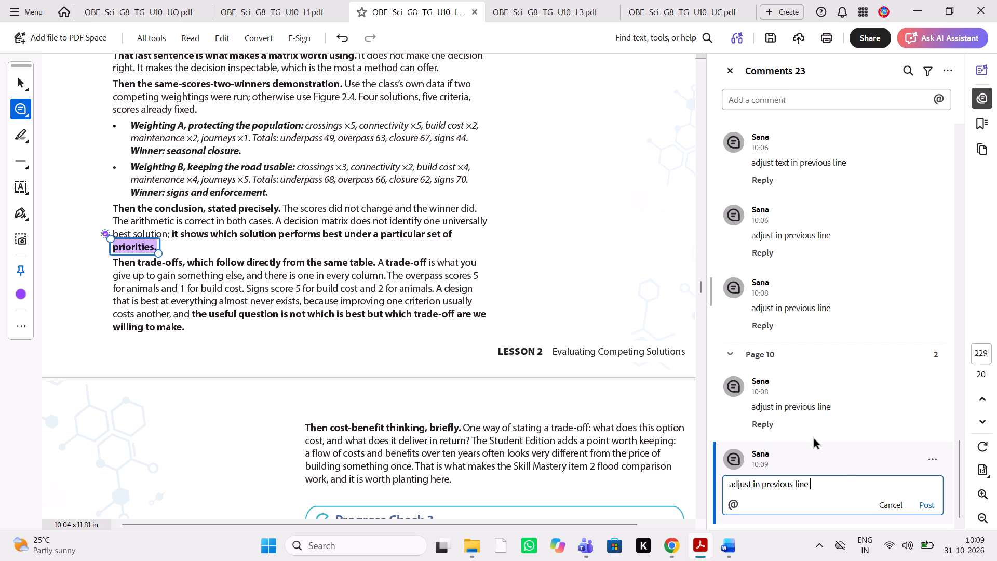
Compare the "Then trade-offs" and "Then cost-benefit thinking, briefly" paragraphs in the Word manuscript with the PDF.
left_click(735, 550)
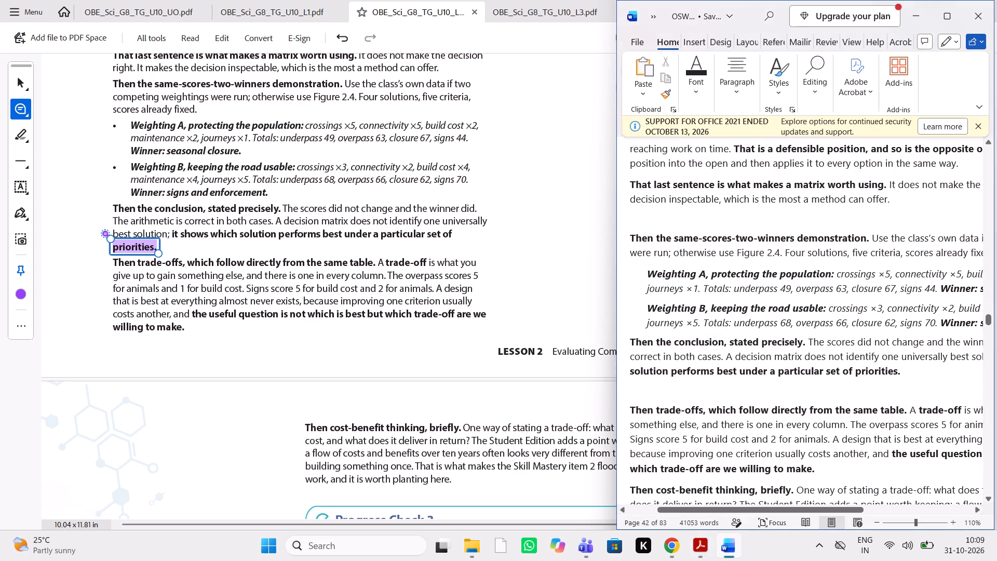
scroll(780, 338, "down", 2)
scroll(780, 338, "up", 1)
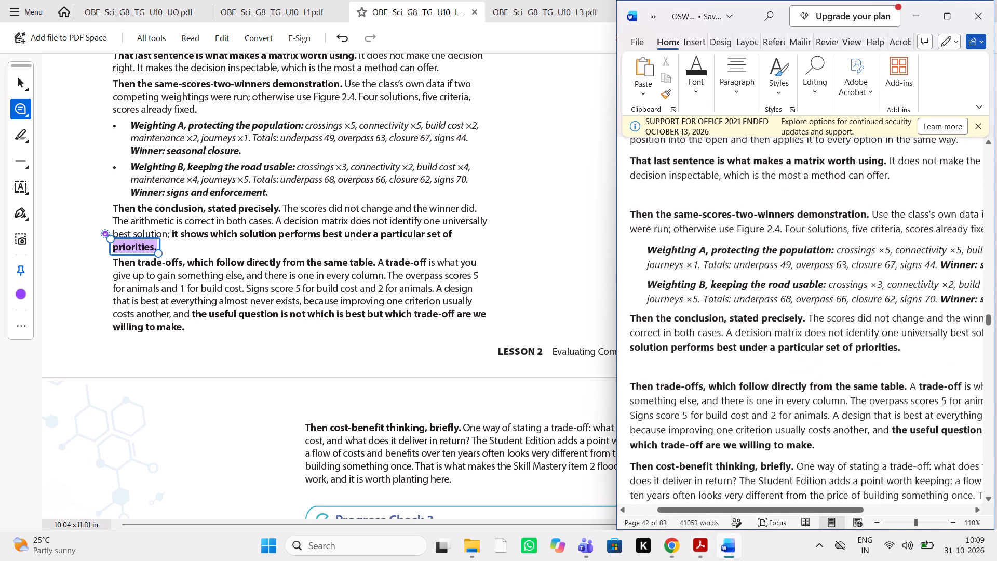
scroll(780, 338, "up", 1)
scroll(780, 338, "down", 1)
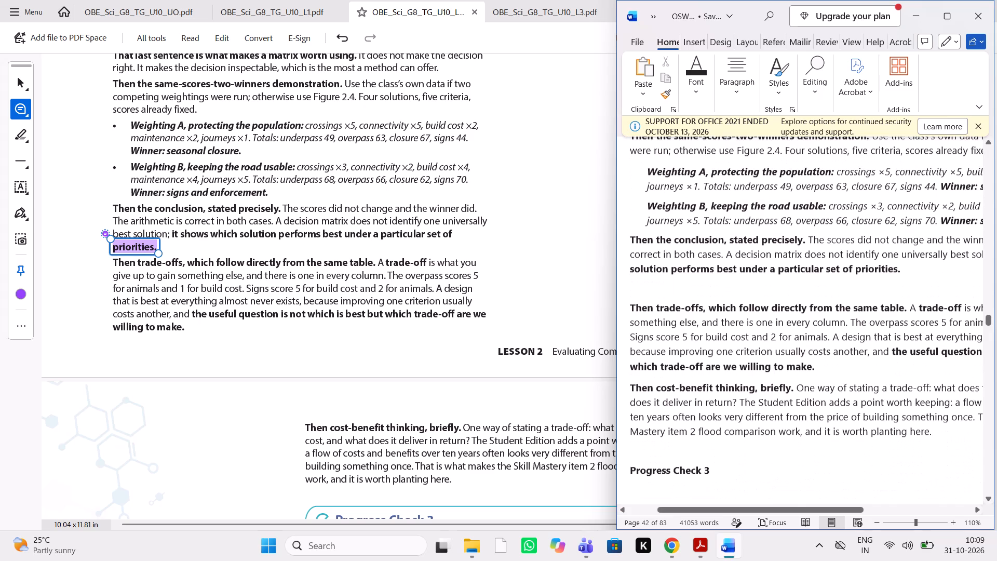
scroll(780, 338, "left", 1)
scroll(780, 338, "right", 1)
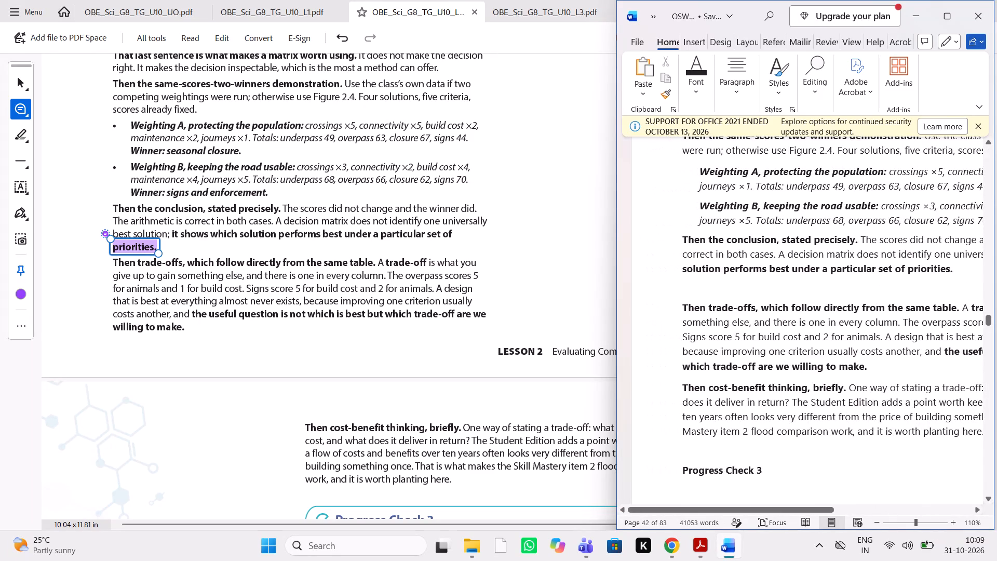
scroll(780, 338, "down", 1)
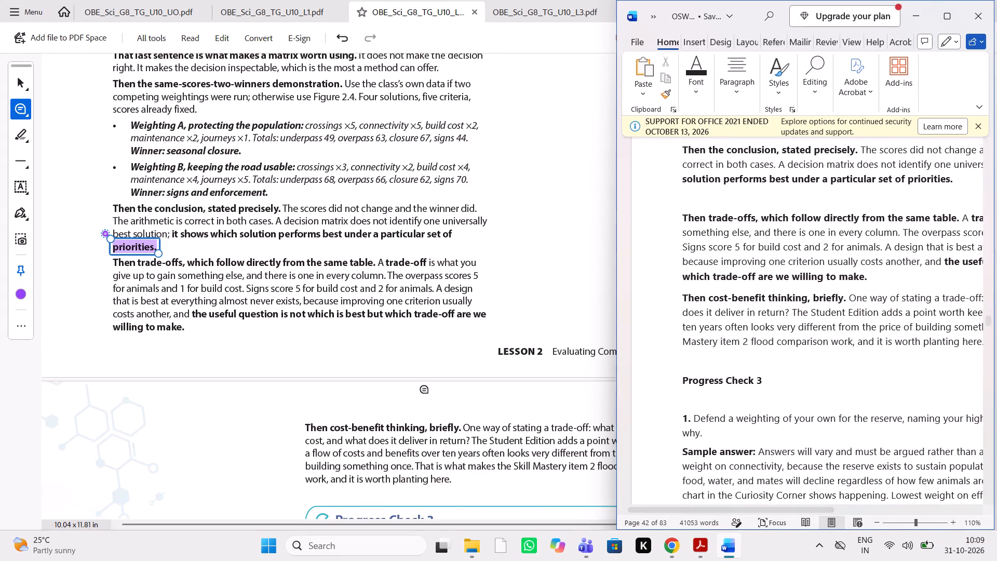
Examine the PDF layout from "When Priorities Change the Answer" across the page break to Progress Check 3 and the start of the Connectivity section.
scroll(425, 390, "down", 1)
scroll(425, 390, "left", 2)
scroll(425, 390, "up", 1)
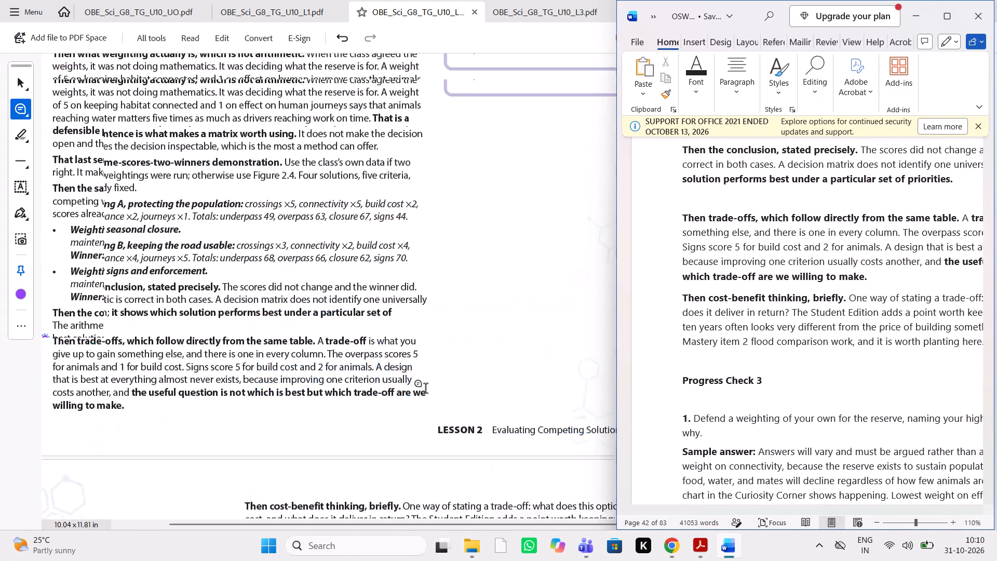
scroll(425, 390, "up", 2)
scroll(425, 390, "down", 1)
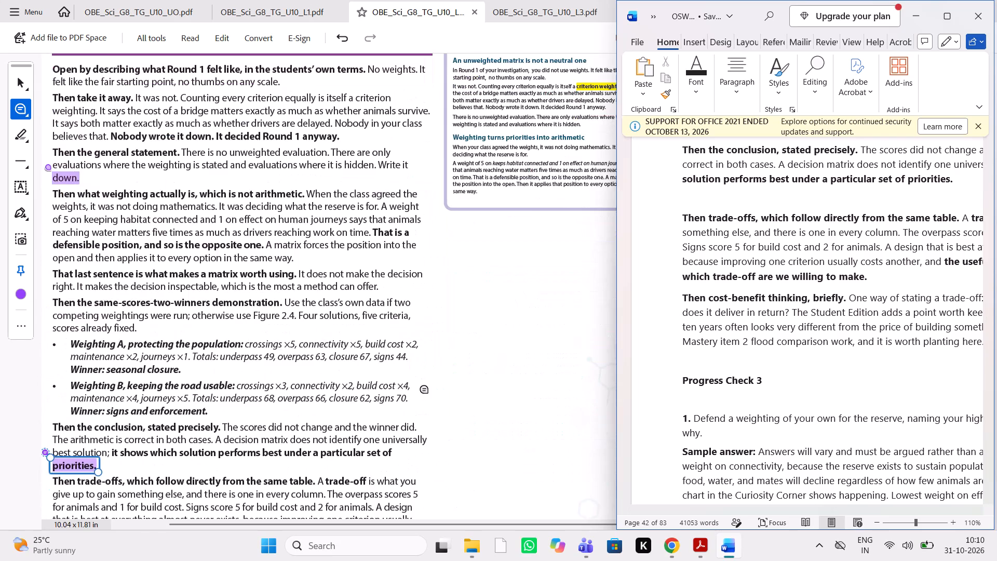
scroll(425, 390, "down", 5)
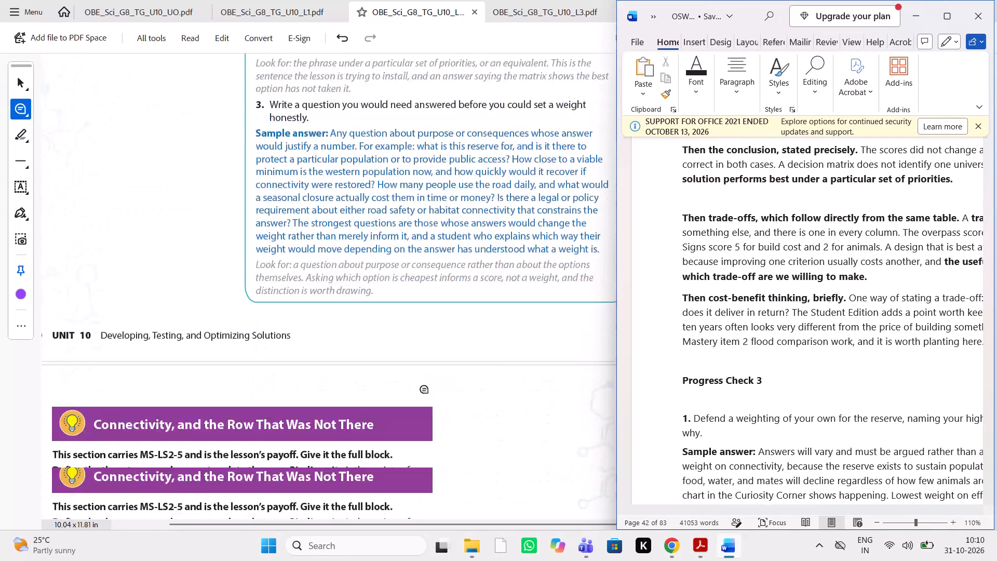
scroll(425, 390, "down", 1)
scroll(425, 390, "up", 6)
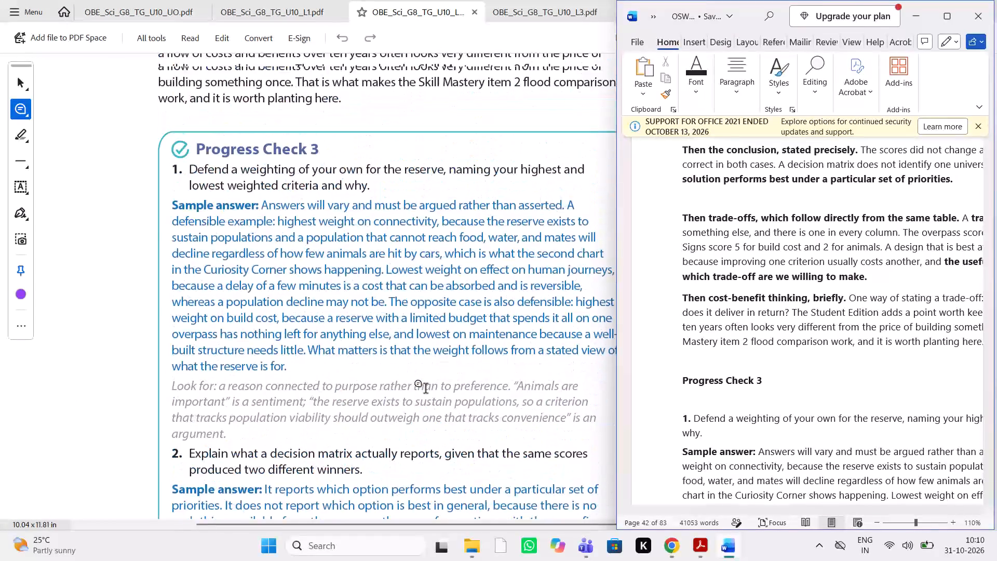
scroll(425, 390, "up", 1)
scroll(425, 390, "down", 3, "ctrl")
scroll(425, 390, "left", 1)
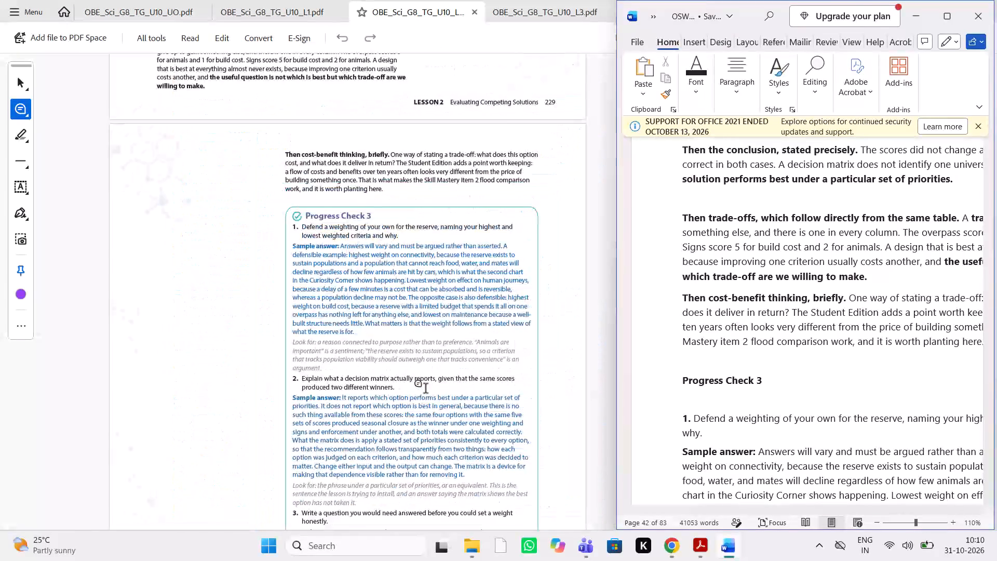
scroll(425, 390, "up", 3, "ctrl")
scroll(425, 390, "up", 2)
scroll(425, 390, "left", 2)
scroll(425, 390, "down", 1, "ctrl")
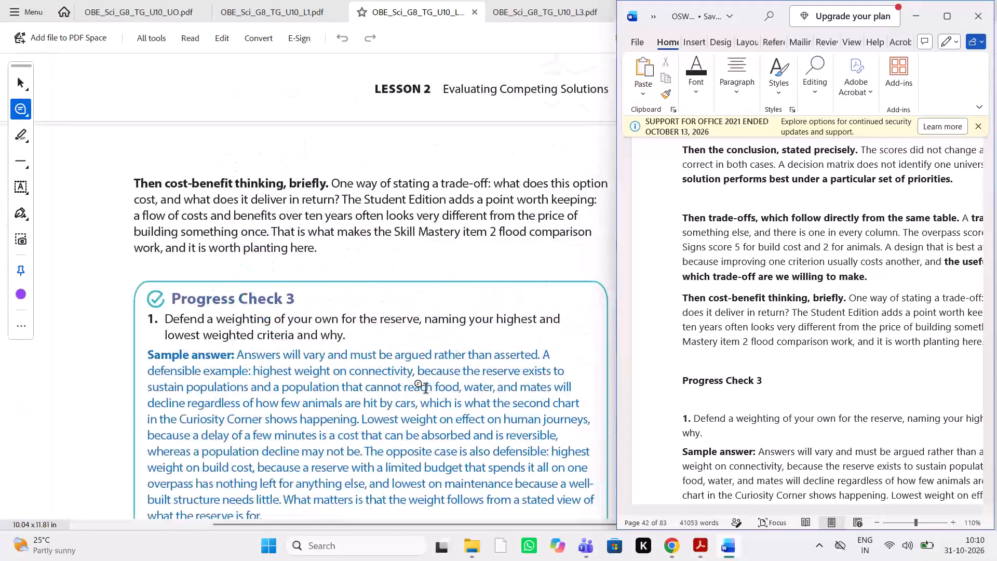
scroll(425, 390, "down", 1, "ctrl")
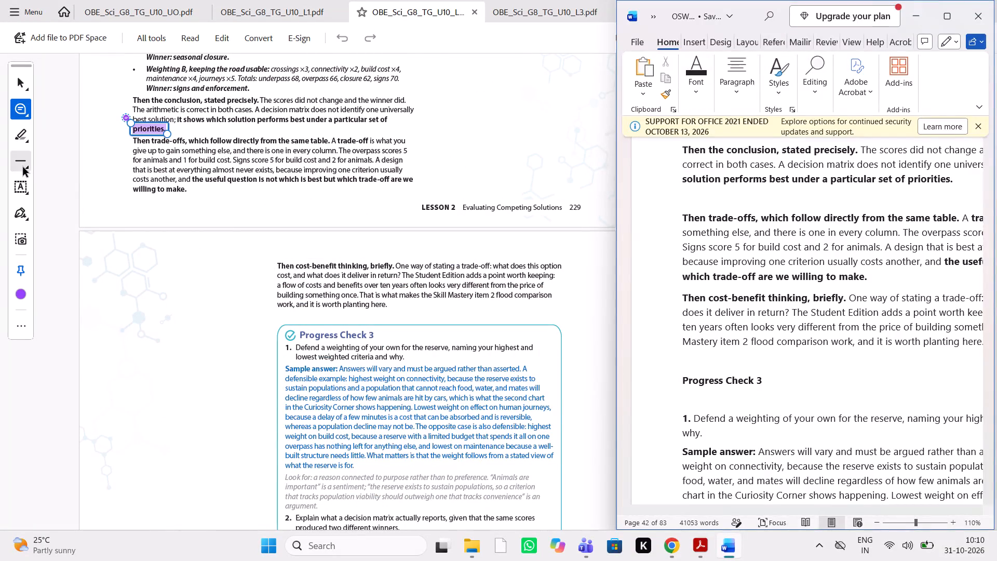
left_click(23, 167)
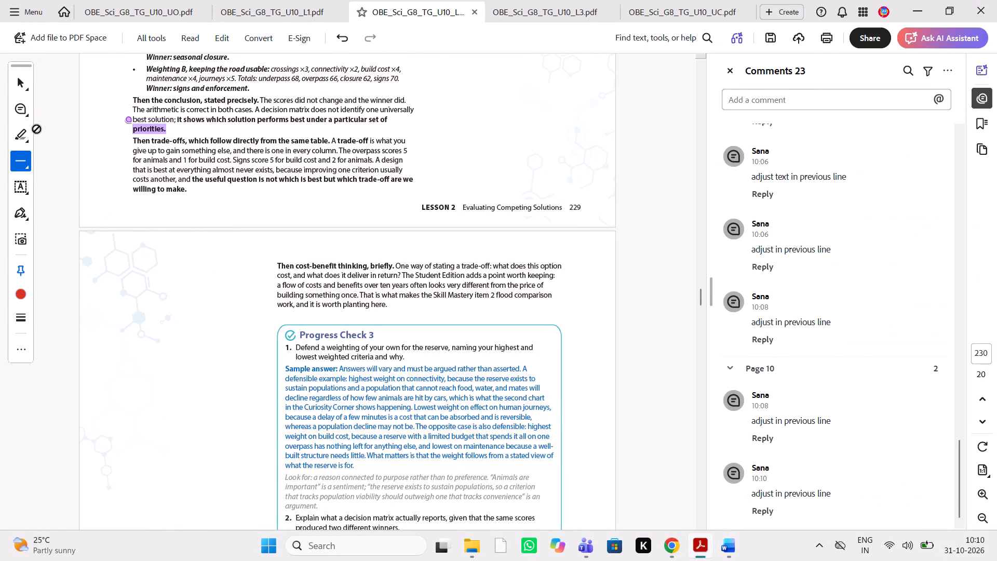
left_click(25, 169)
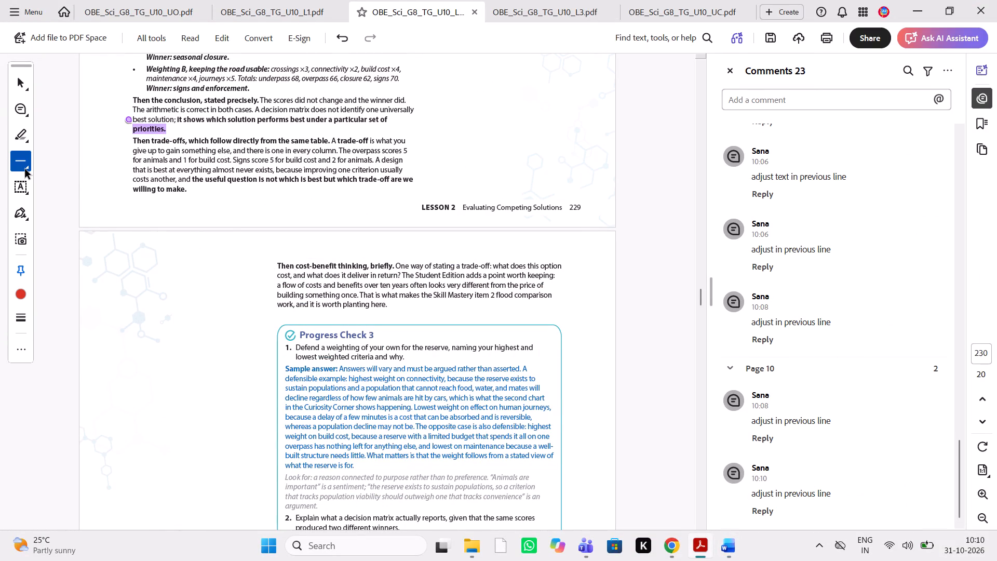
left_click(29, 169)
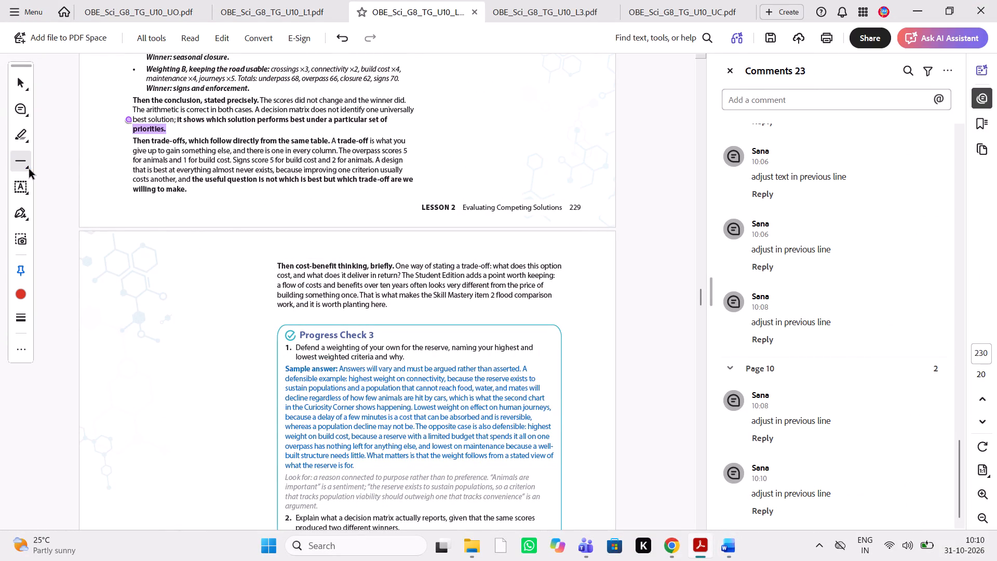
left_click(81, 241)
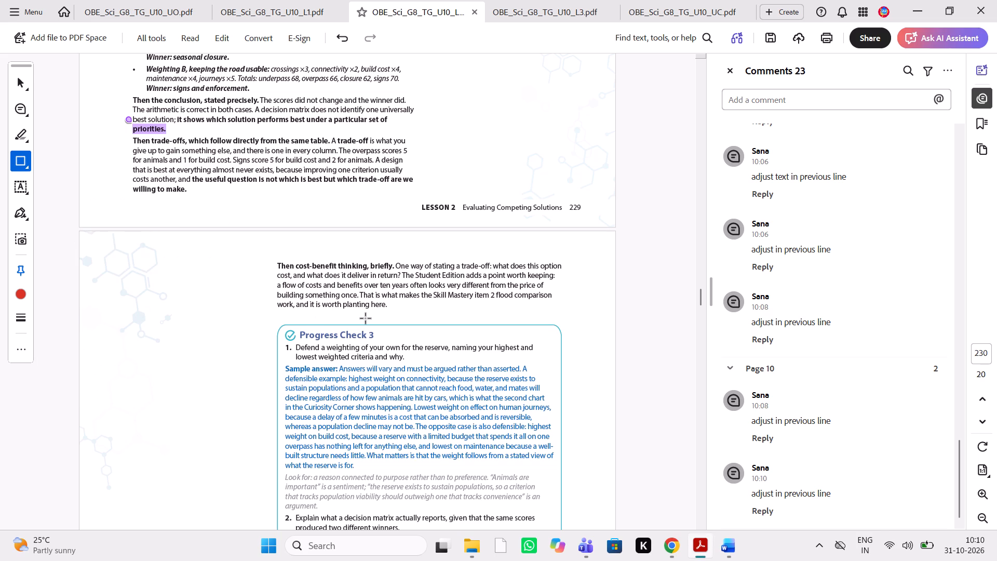
Compare the cost-benefit paragraph and Progress Check 3 question 1, with its sample answer and "Look for" note, between the PDF and Word manuscript.
scroll(436, 348, "up", 2, "ctrl")
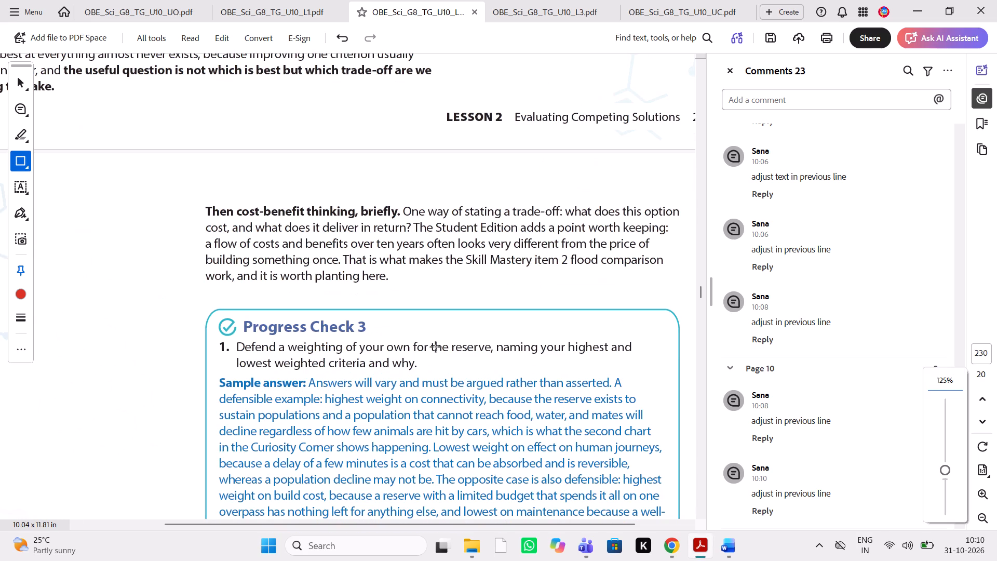
scroll(436, 348, "down", 1)
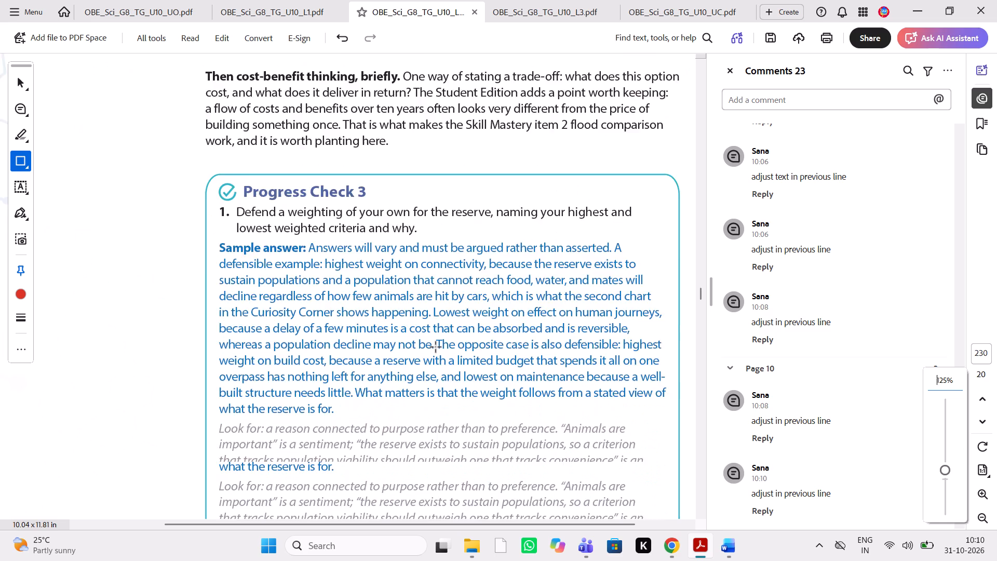
scroll(436, 348, "down", 1)
left_click(718, 554)
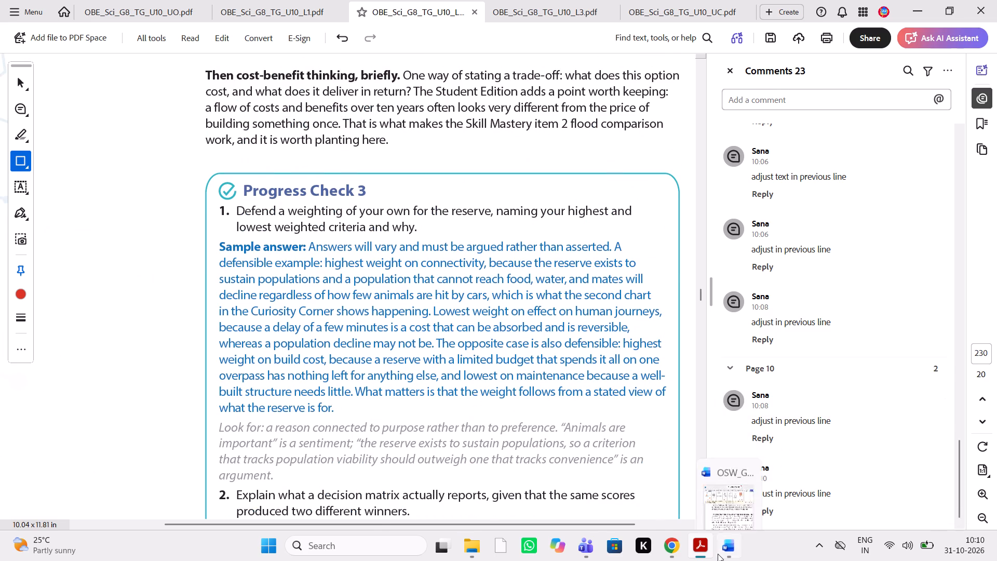
scroll(764, 411, "down", 1)
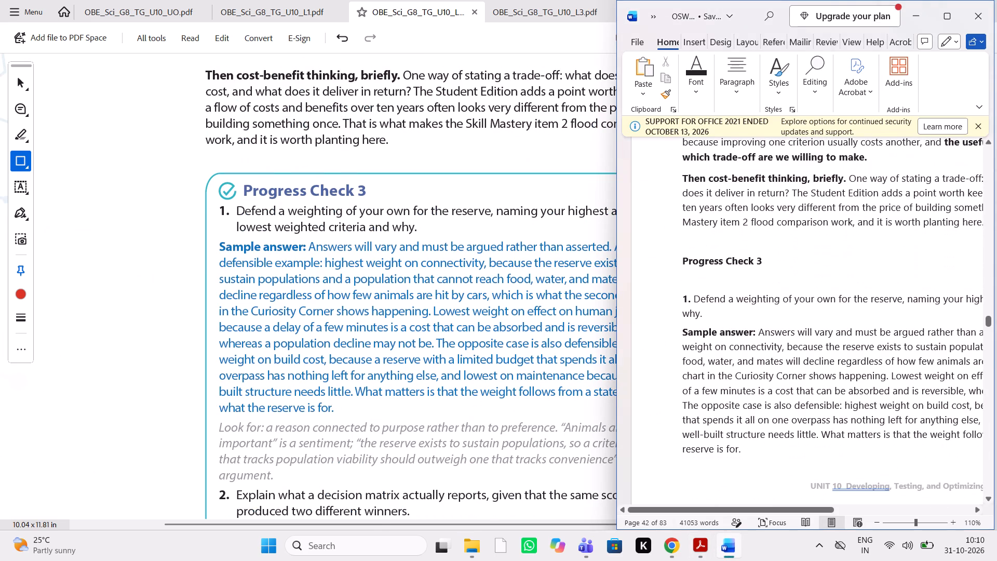
scroll(764, 411, "left", 1)
scroll(764, 411, "right", 1)
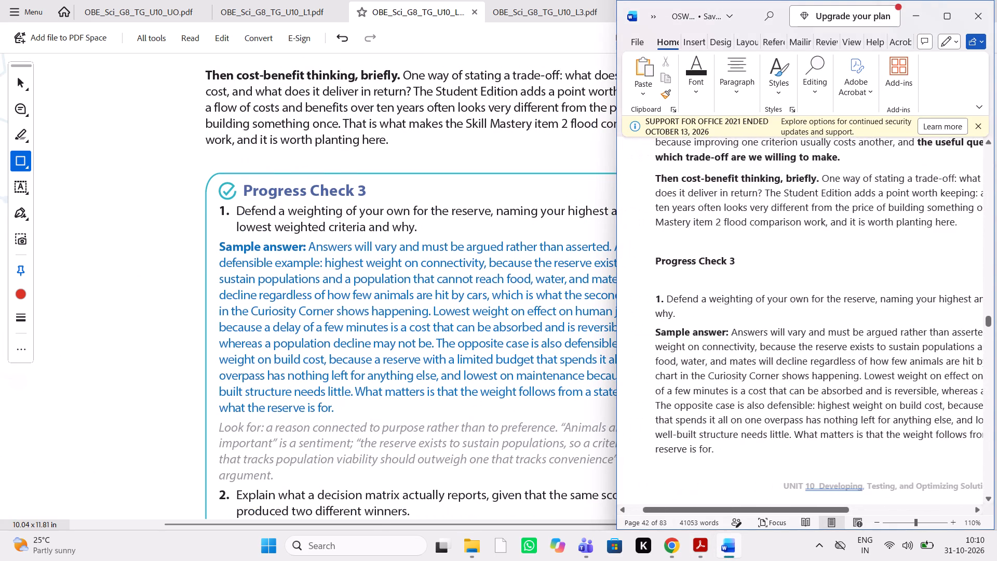
scroll(764, 411, "down", 2)
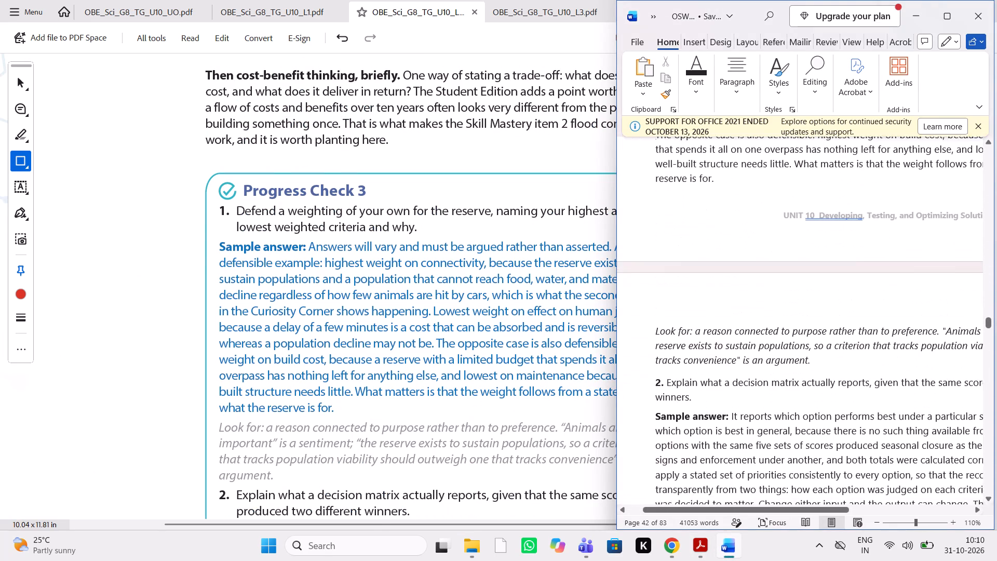
scroll(764, 411, "down", 1)
scroll(764, 411, "left", 1)
scroll(764, 411, "down", 1)
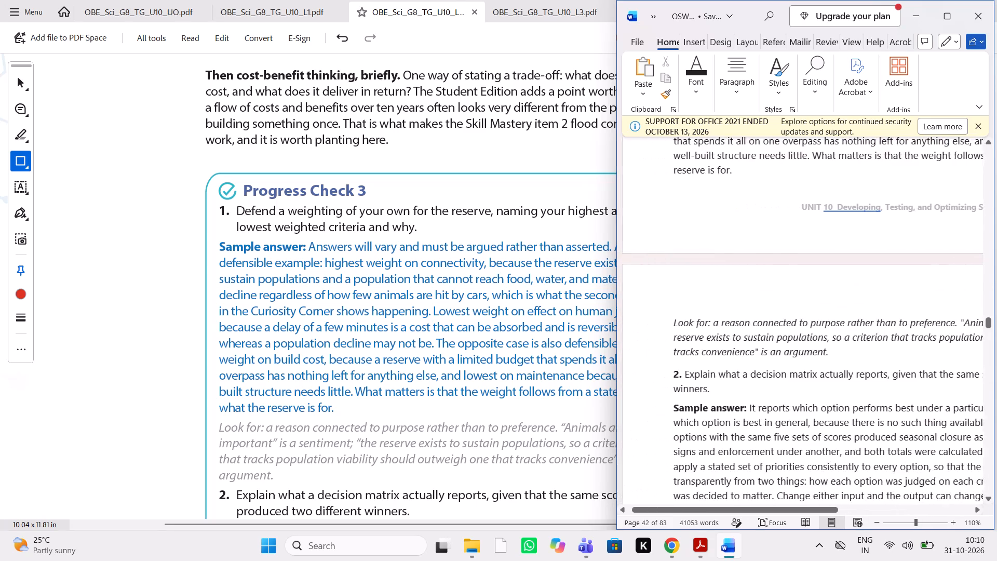
scroll(764, 411, "down", 1)
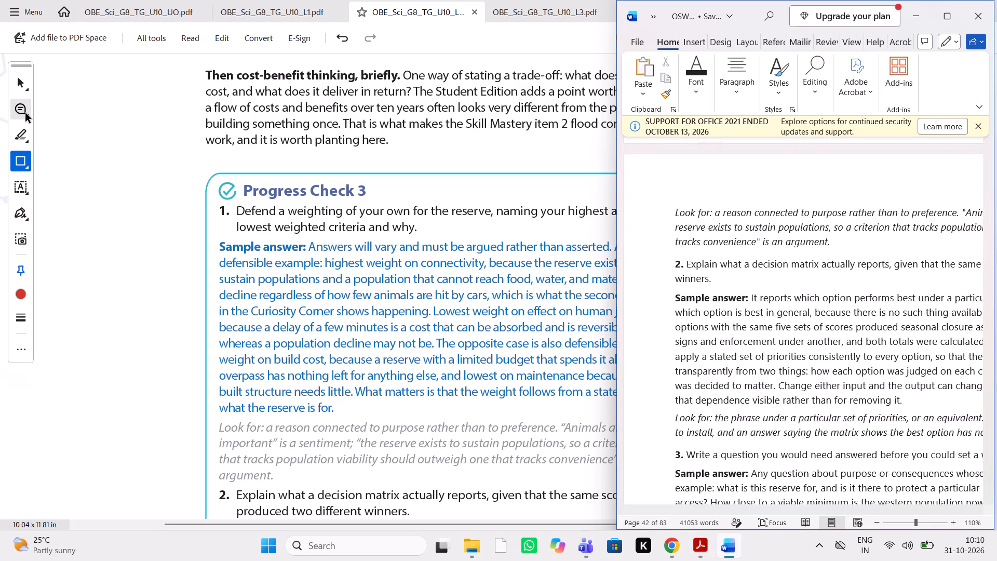
Mark the word "argument." ending the "Look for" note of Progress Check 3 question 1 with the comment "adjust in previous line".
left_click(19, 107)
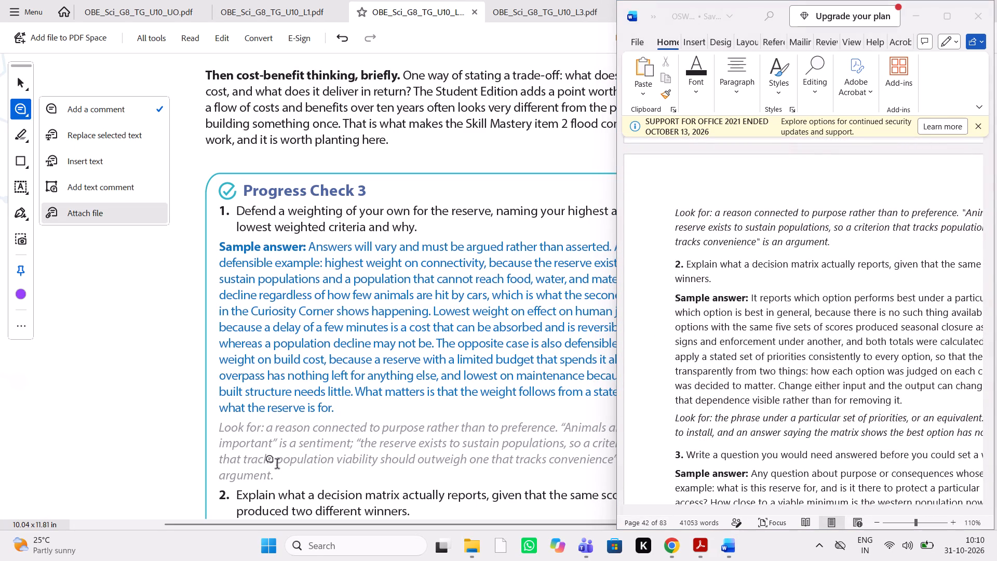
left_click_drag(275, 475, 209, 484)
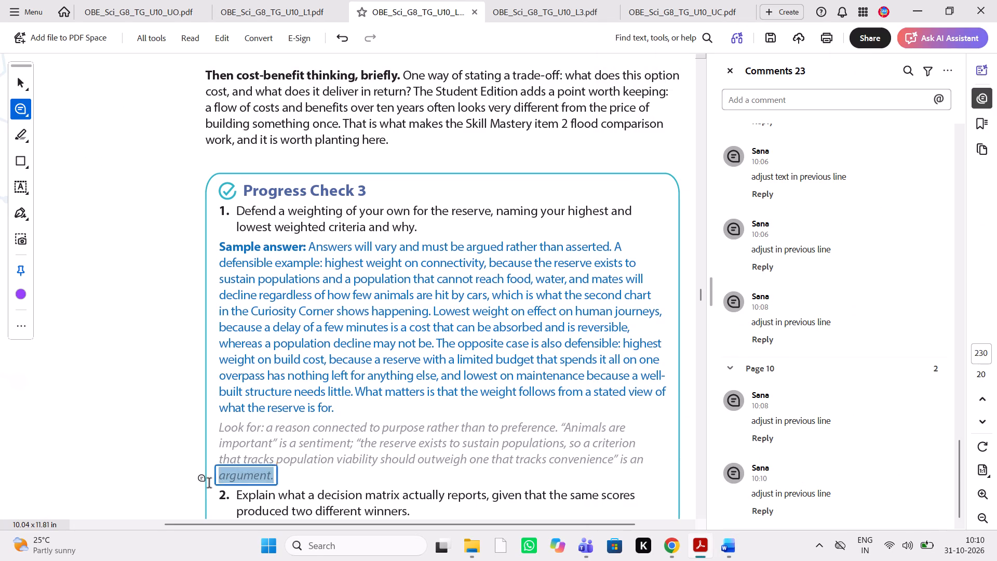
key("ctrl+v")
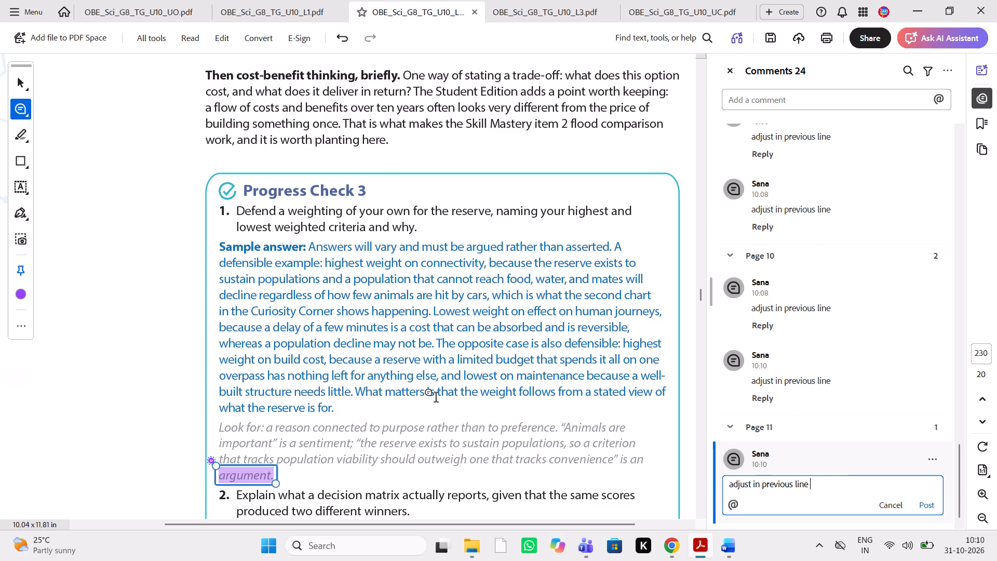
Compare Progress Check 3 questions 2 and 3, with their sample answers and "Look for" notes, in the Word manuscript with the PDF.
scroll(436, 398, "down", 2)
scroll(436, 398, "right", 2)
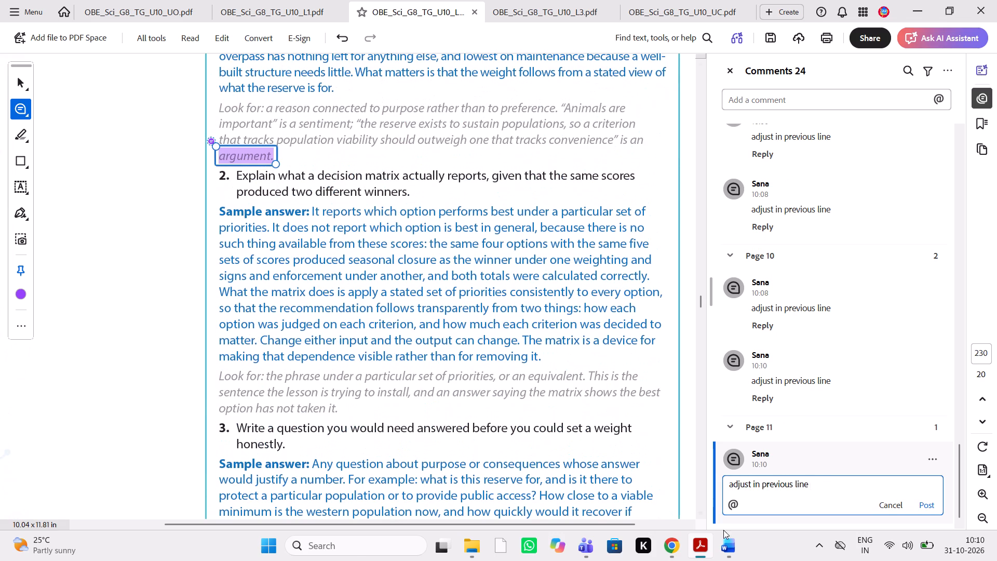
left_click(728, 549)
scroll(812, 372, "left", 1)
scroll(812, 372, "right", 1)
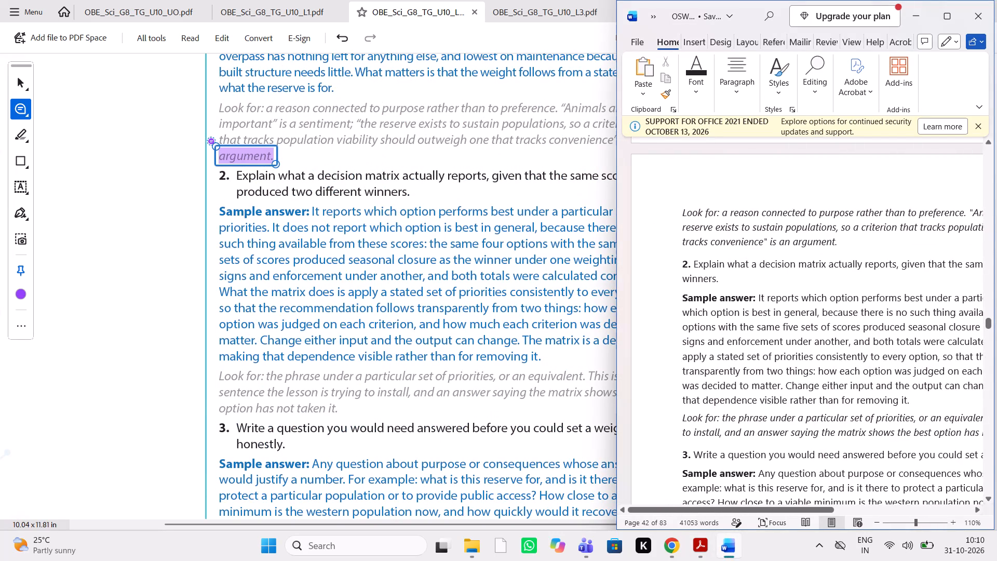
scroll(812, 372, "left", 1)
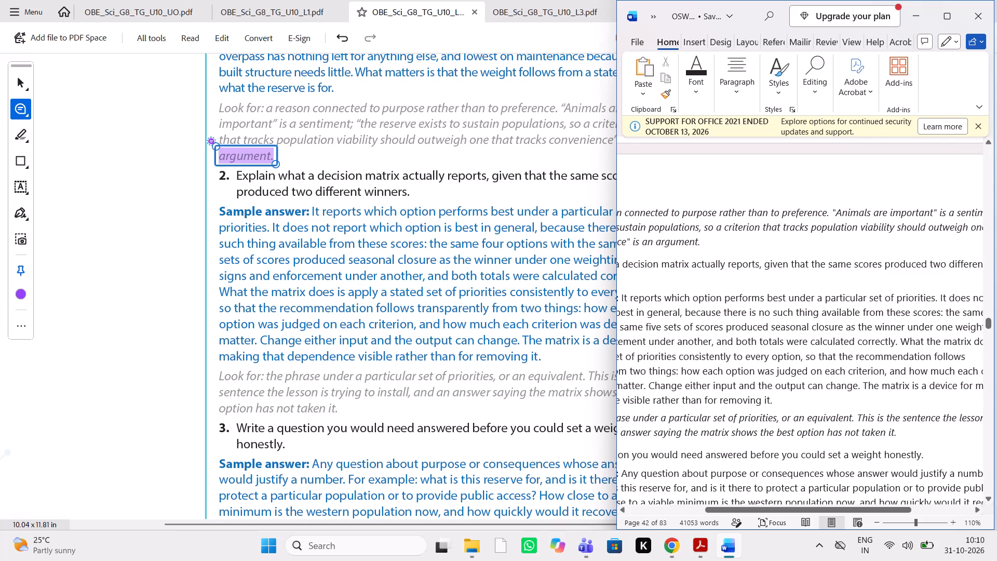
scroll(812, 372, "right", 1)
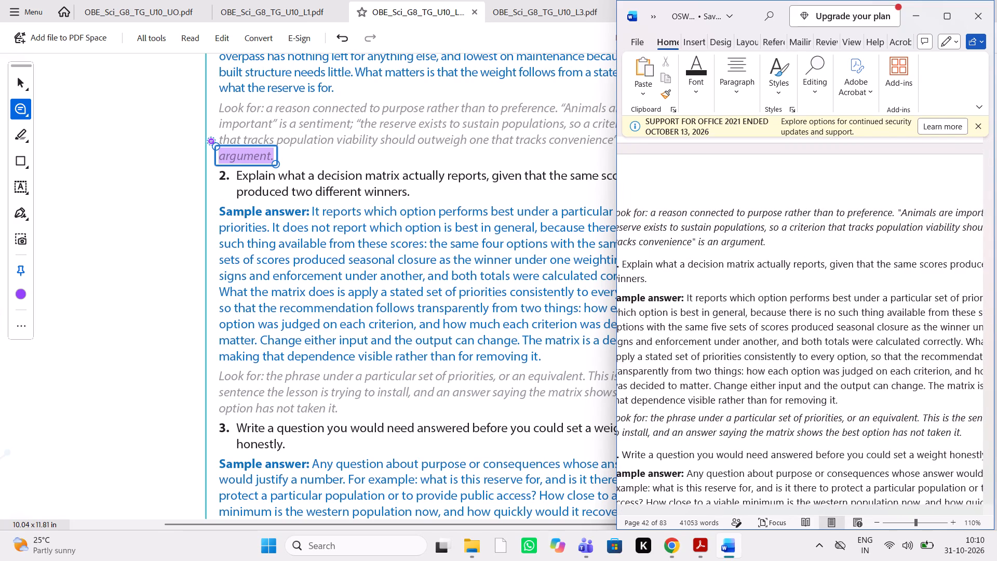
scroll(812, 372, "down", 1)
scroll(812, 372, "left", 1)
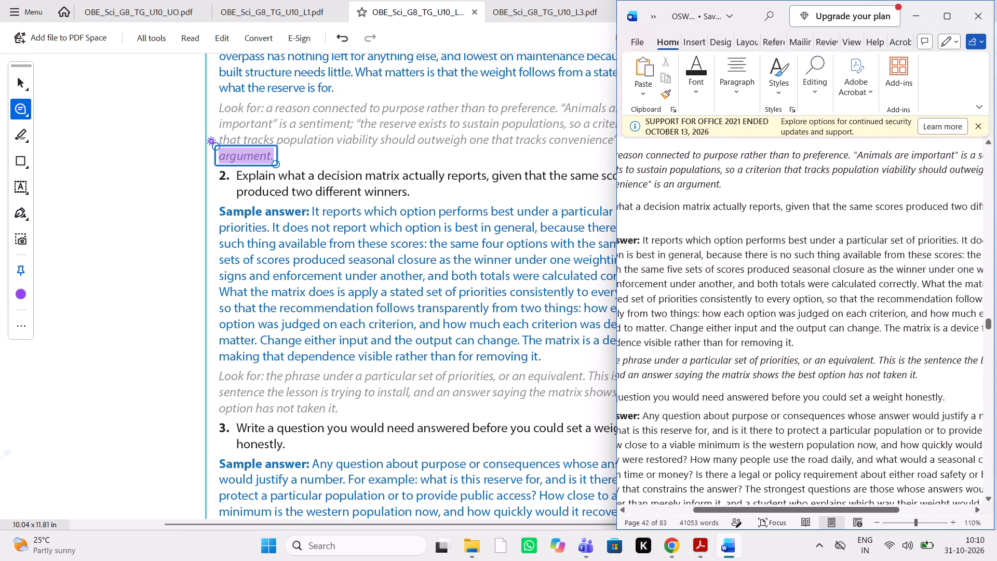
scroll(812, 372, "right", 1)
scroll(560, 367, "down", 1)
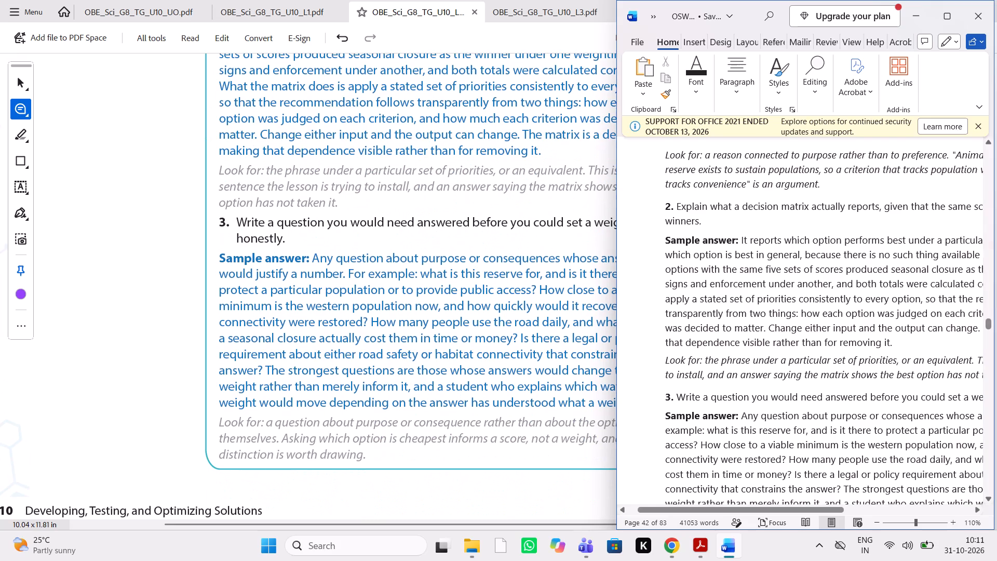
scroll(727, 311, "left", 1)
scroll(727, 311, "down", 1)
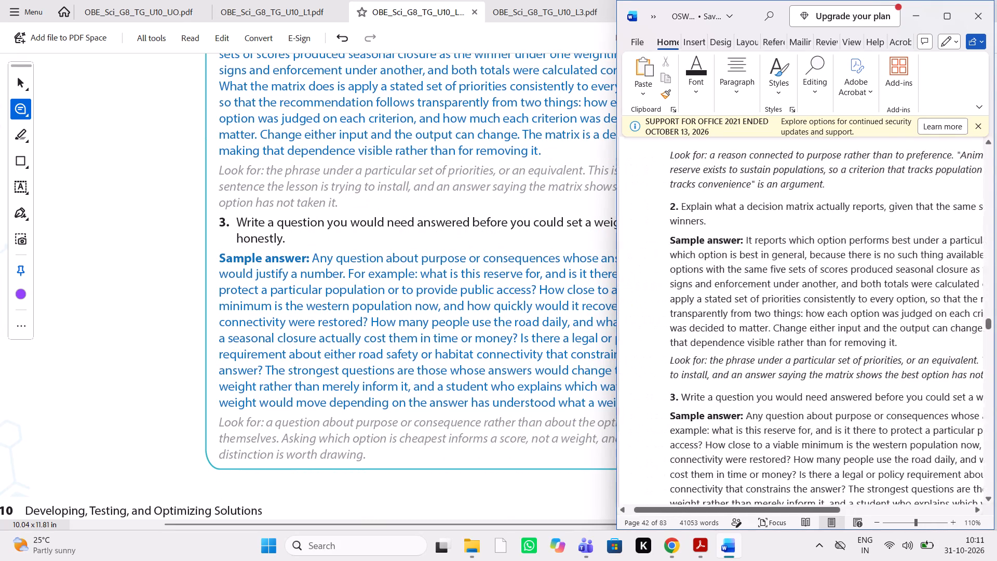
scroll(727, 311, "down", 1)
scroll(727, 311, "left", 1)
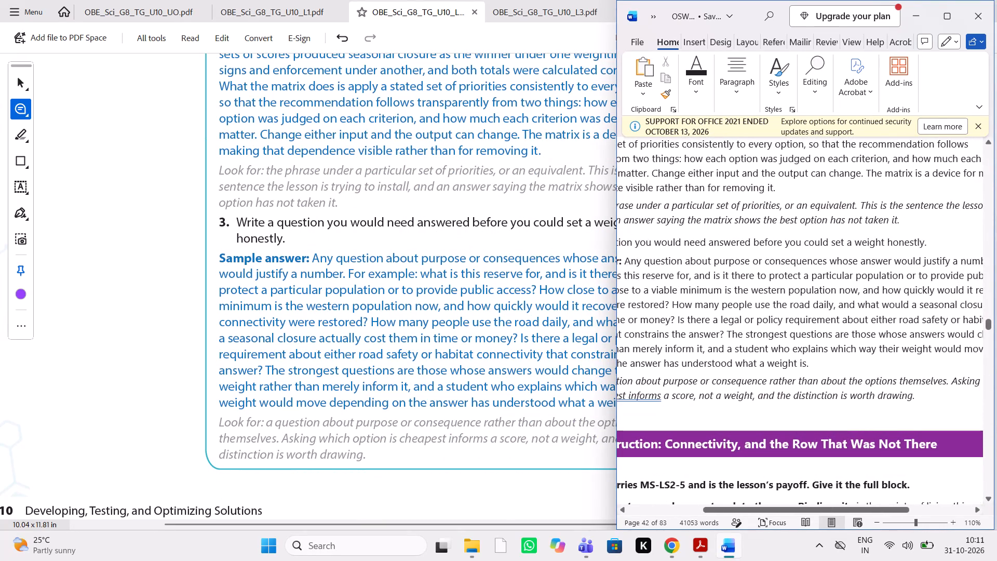
Place a note comment "Add SB mini" in the blank margin beside the "Connectivity, and the Row That Was Not There" section of the PDF.
scroll(727, 311, "right", 2)
scroll(727, 311, "down", 1)
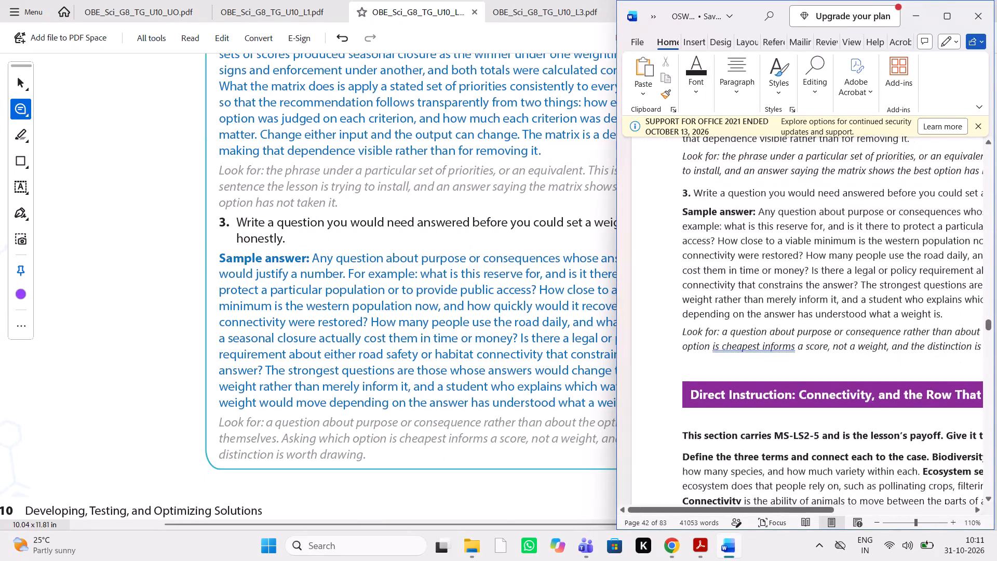
scroll(727, 311, "left", 1)
scroll(383, 318, "down", 1)
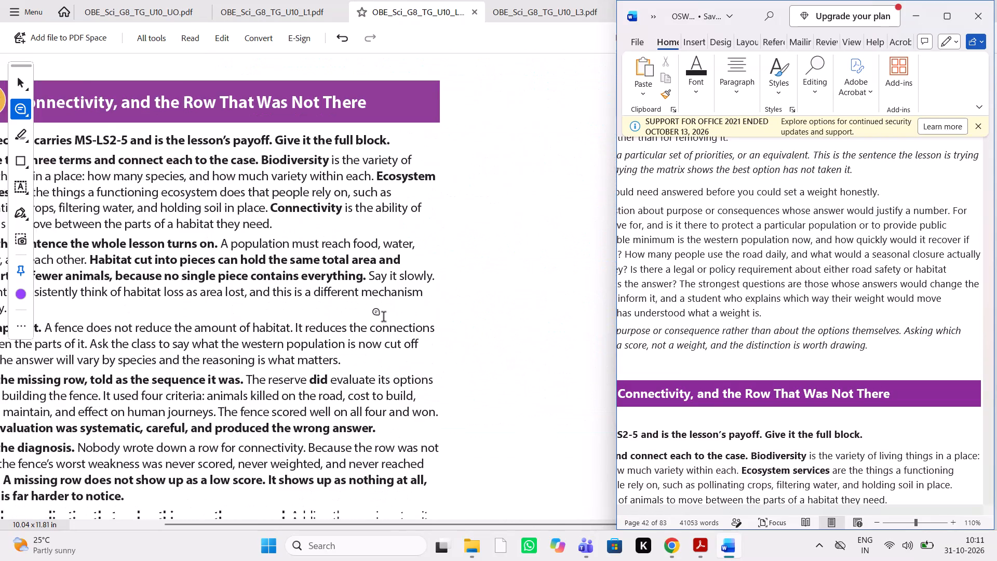
scroll(383, 318, "down", 1)
scroll(383, 318, "up", 1)
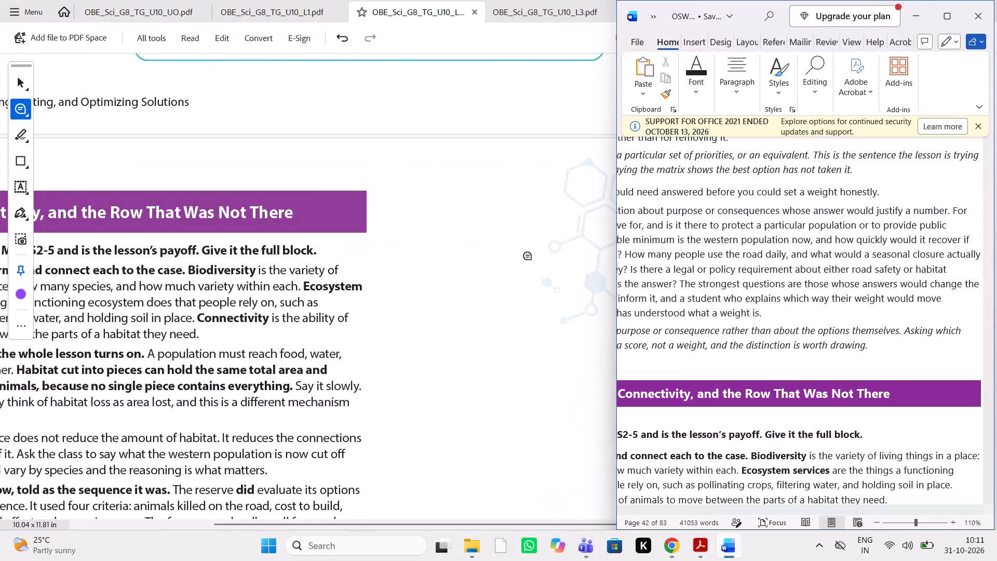
left_click(529, 256)
type("Add")
key("space")
type("SB mini i=")
key("BackSpace")
key("BackSpace")
key("BackSpace")
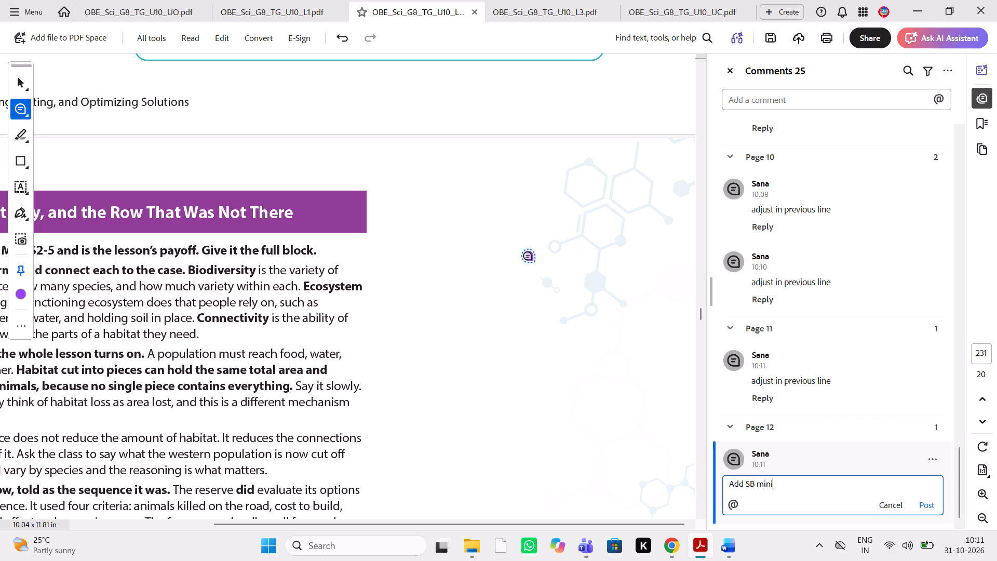
Mark the word "entirely." ending the "Then the sentence the whole lesson turns on" paragraph with the comment "adjust in previous line".
scroll(513, 194, "up", 12)
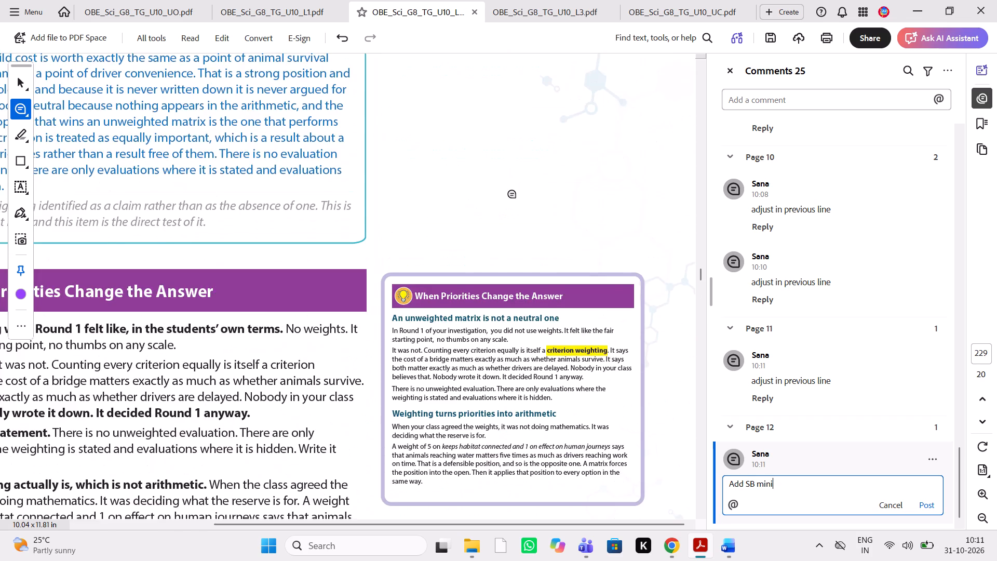
scroll(513, 194, "down", 4)
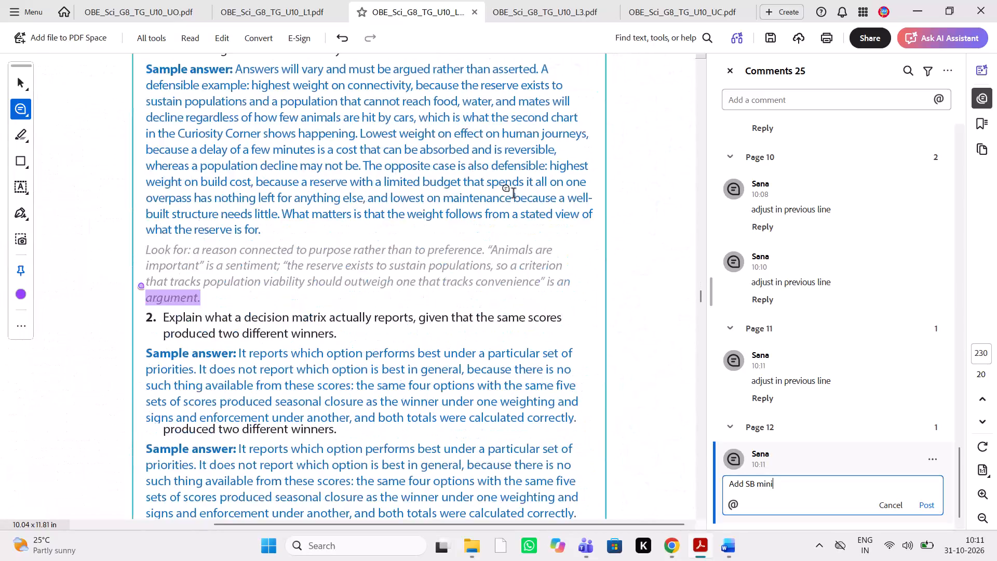
scroll(513, 194, "down", 4)
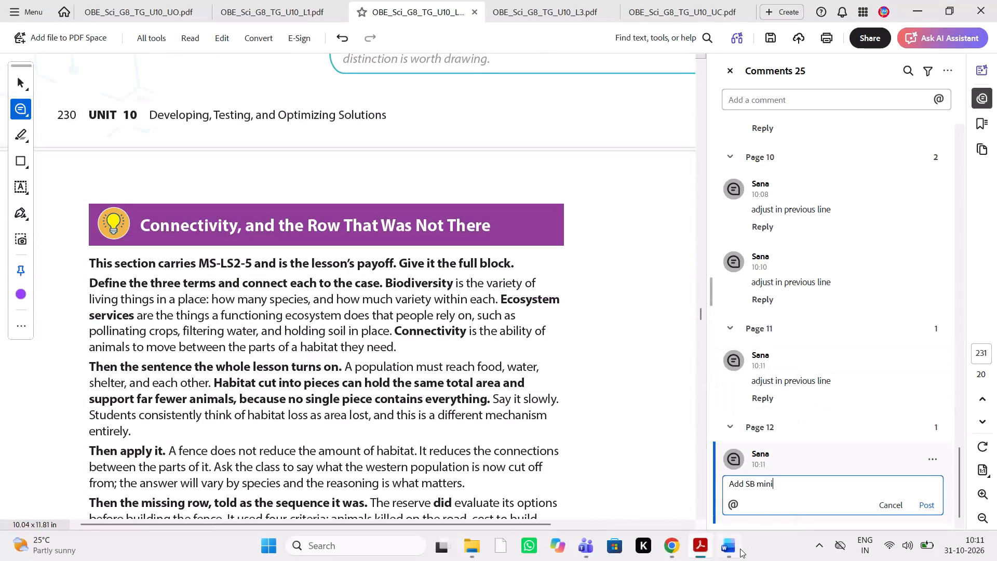
left_click(731, 552)
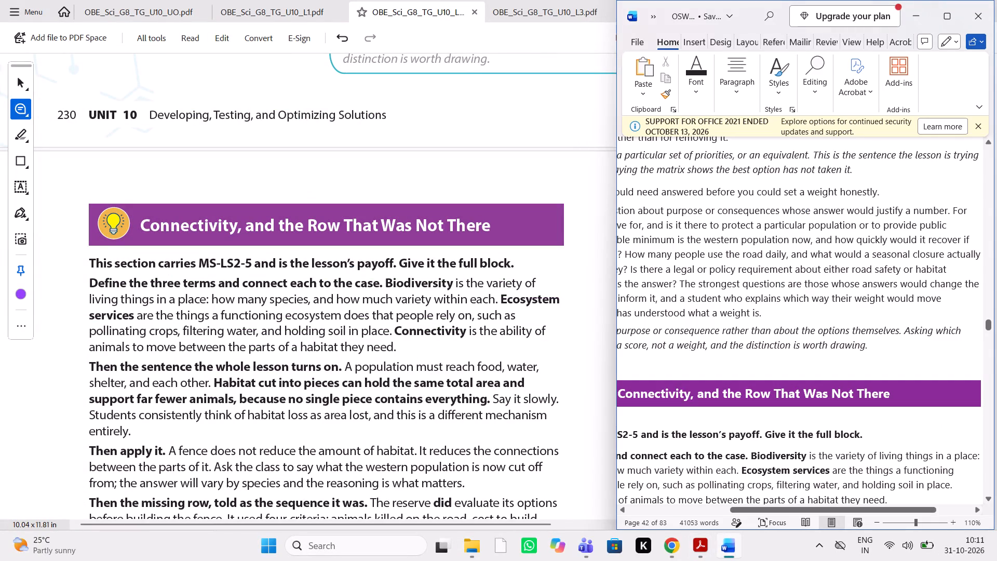
scroll(763, 305, "down", 1)
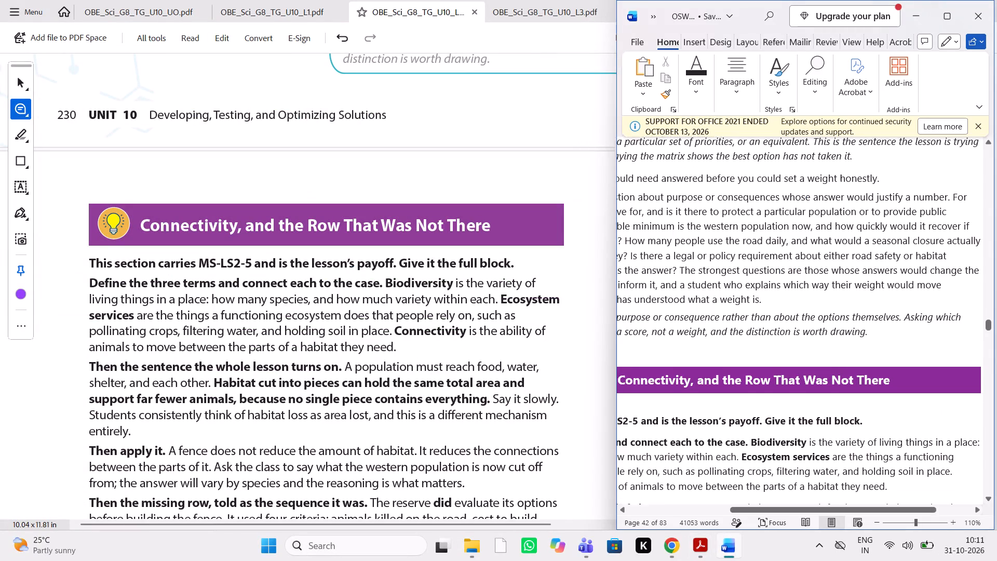
scroll(763, 305, "down", 1)
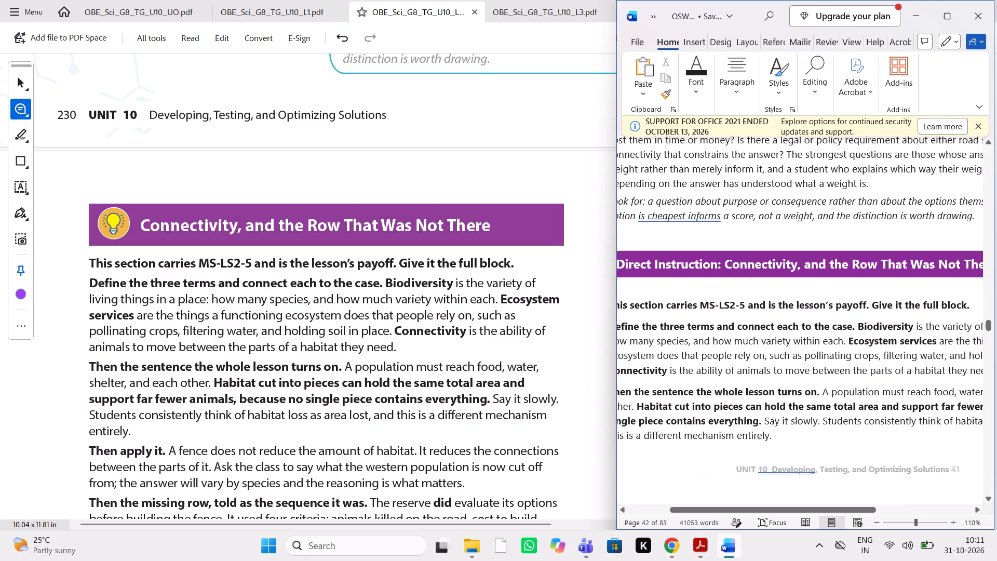
scroll(763, 305, "down", 1)
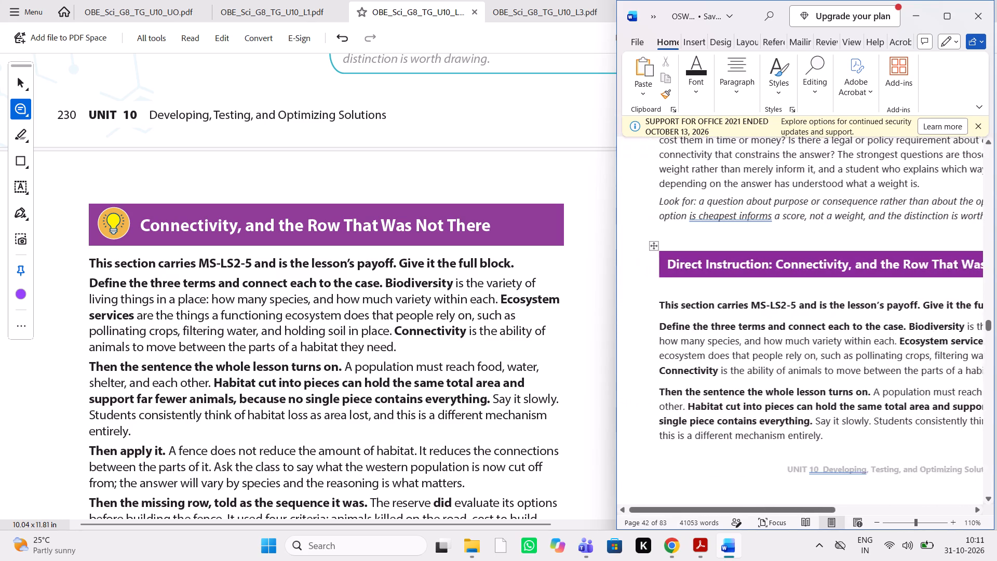
scroll(763, 305, "down", 1)
scroll(423, 362, "down", 1)
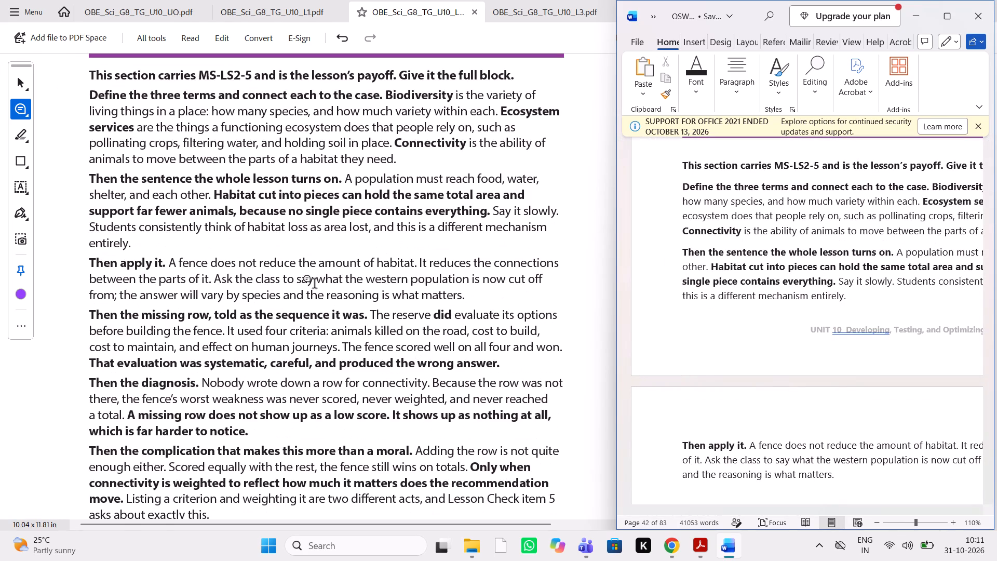
left_click_drag(130, 244, 69, 249)
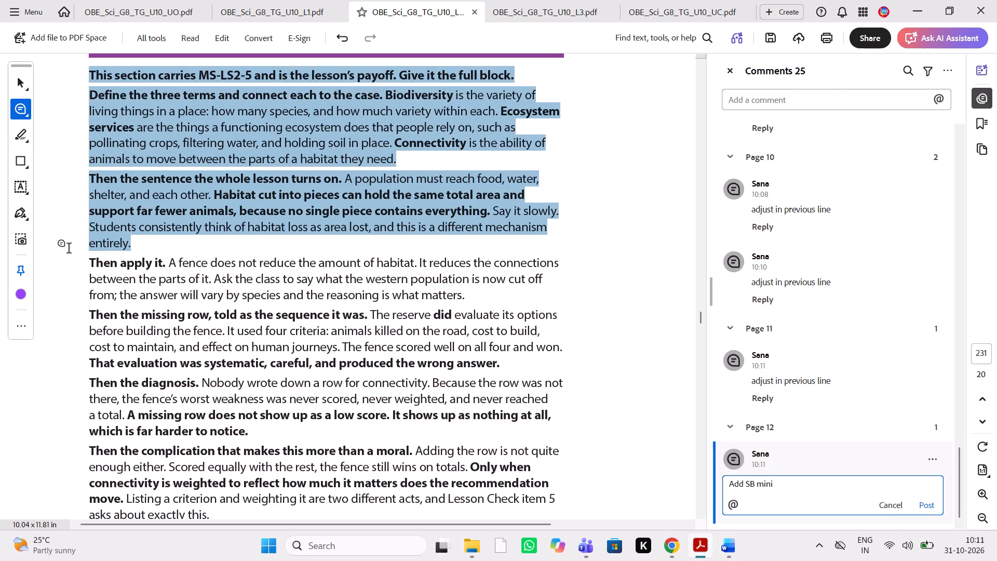
left_click_drag(69, 249, 79, 250)
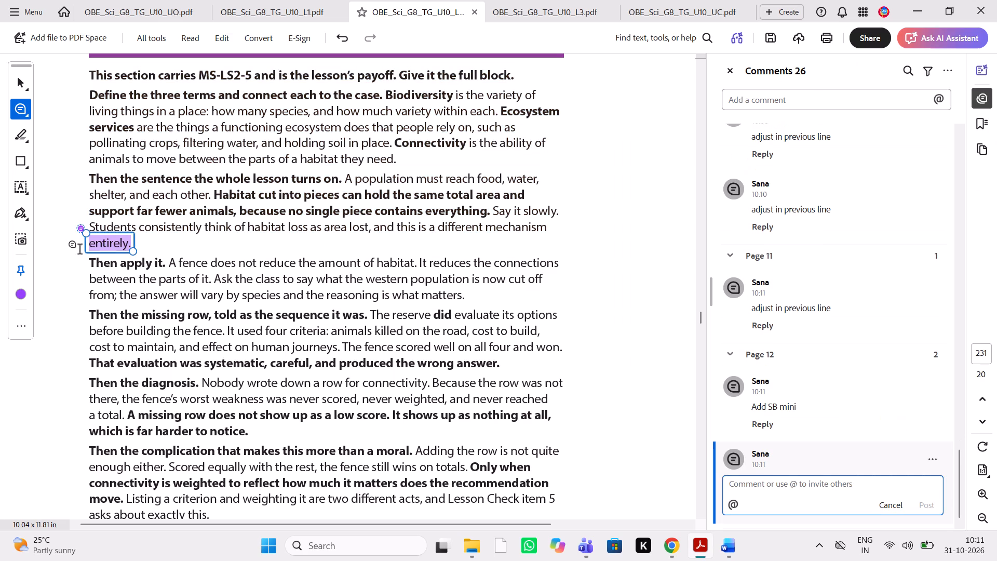
key("ctrl+v")
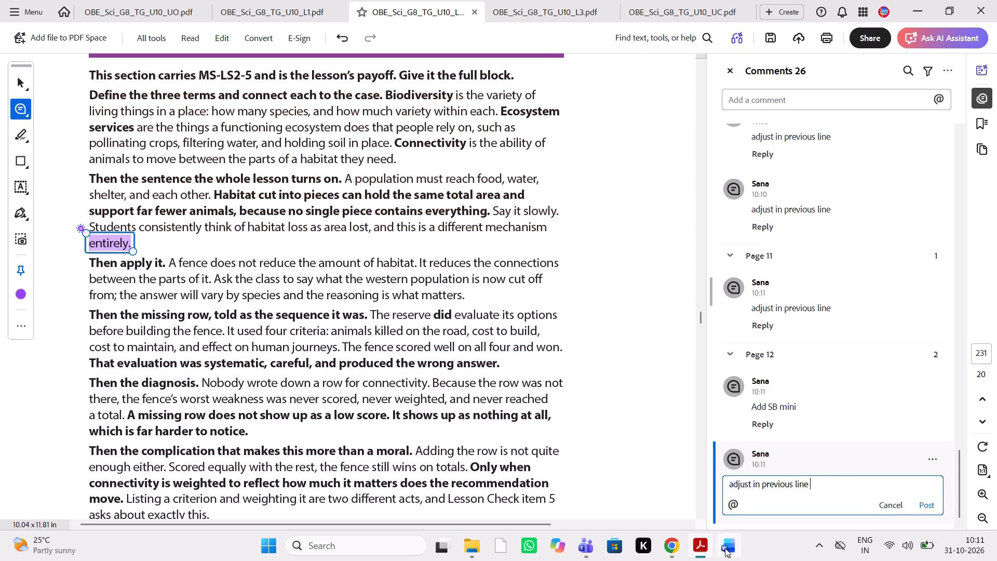
Compare the Connectivity paragraphs from "Then apply it." to "Then the practical consequence" between the Word manuscript and the PDF.
left_click(725, 548)
scroll(817, 375, "left", 1)
scroll(817, 375, "down", 1)
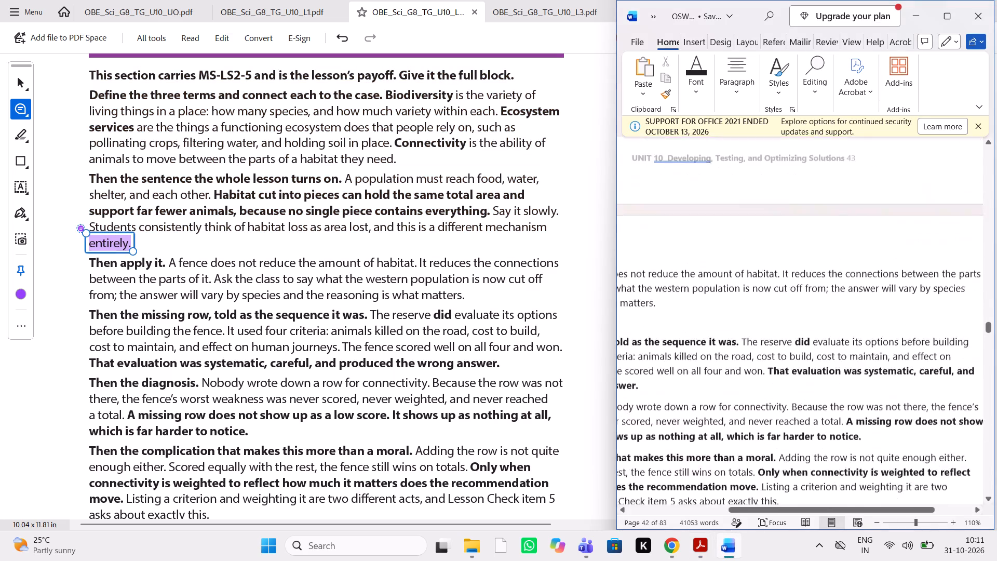
scroll(817, 375, "down", 2)
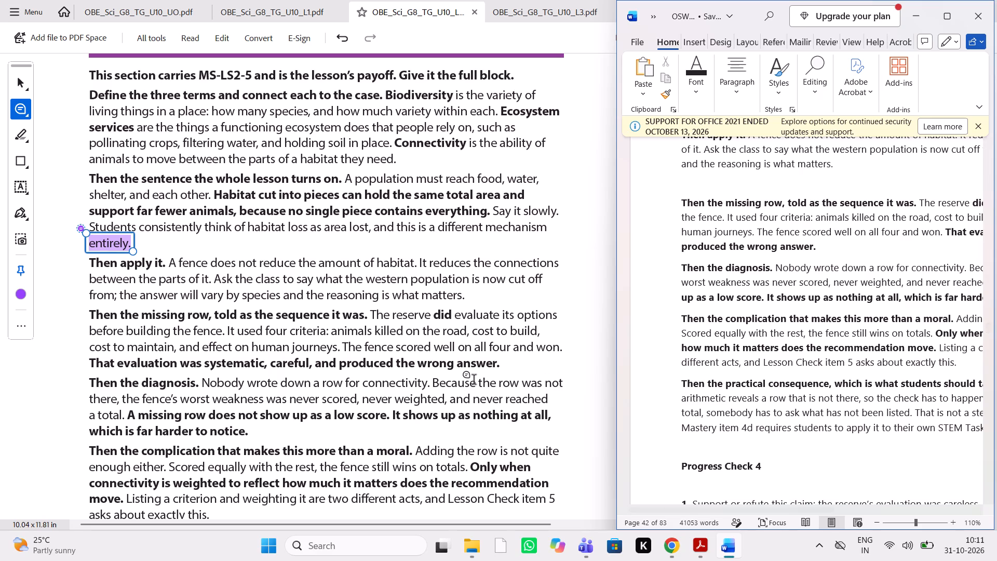
scroll(474, 381, "down", 2)
scroll(849, 330, "left", 1)
scroll(849, 330, "right", 1)
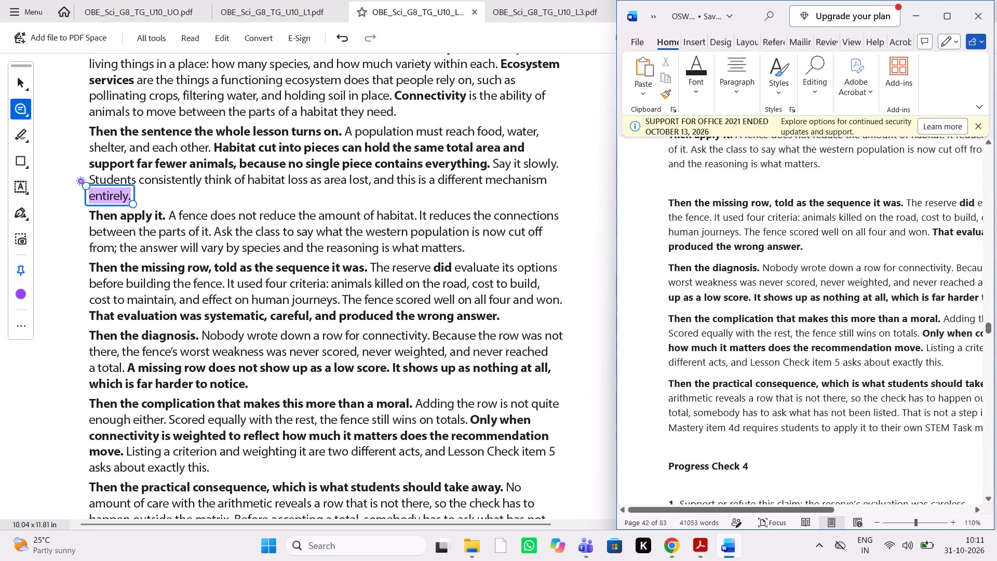
scroll(849, 330, "right", 1)
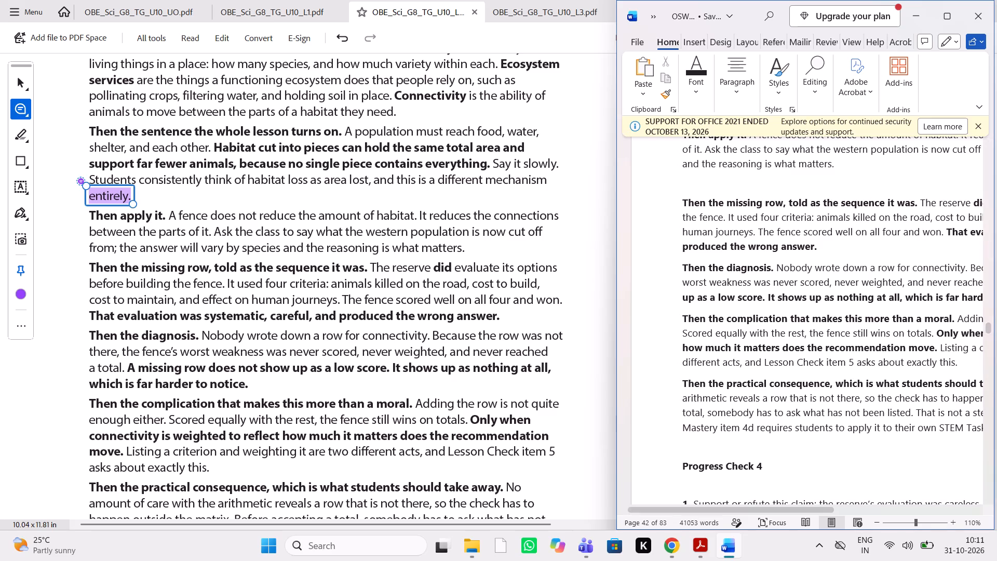
scroll(849, 330, "left", 1)
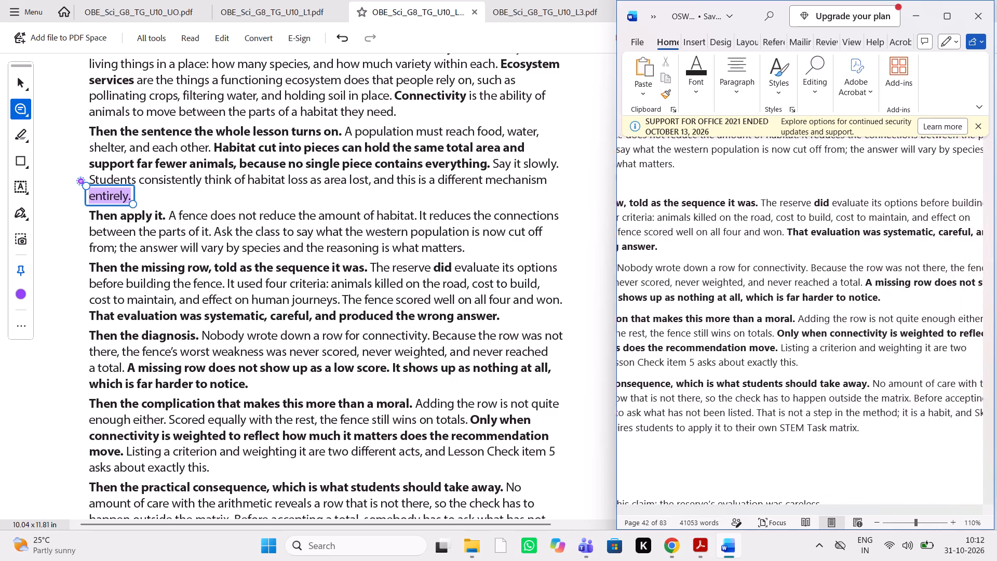
scroll(849, 330, "left", 1)
scroll(849, 330, "right", 1)
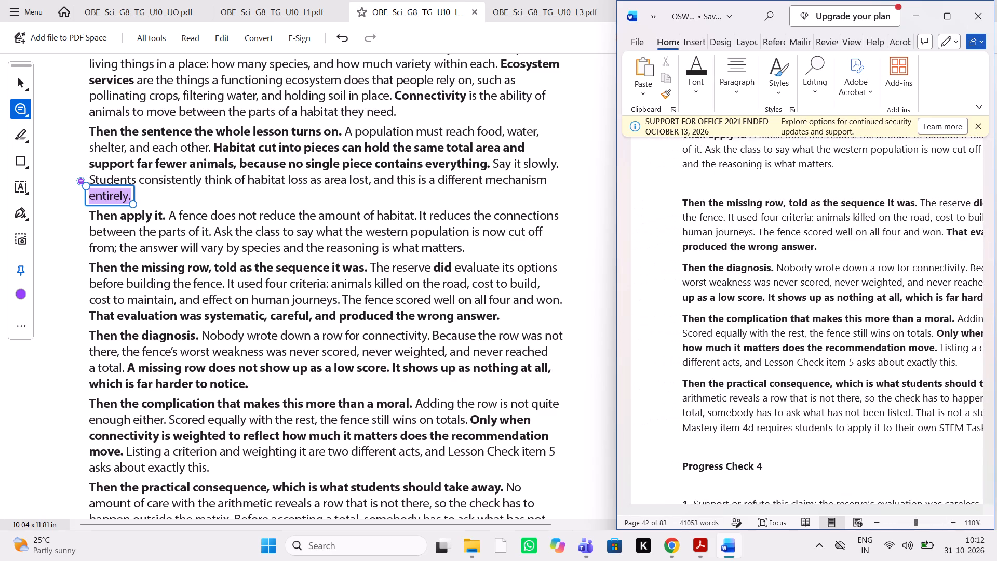
scroll(849, 330, "left", 1)
scroll(849, 330, "right", 1)
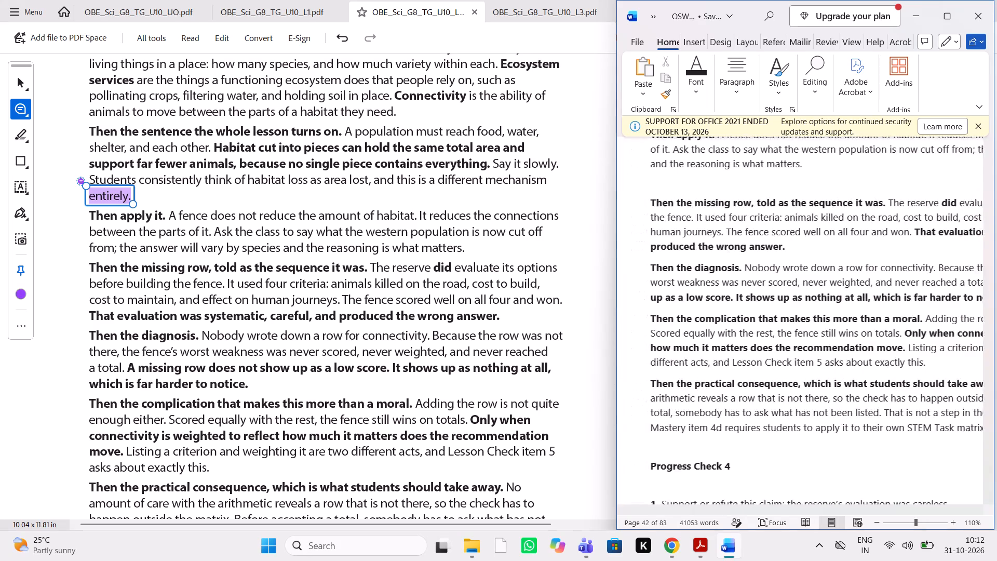
scroll(545, 364, "down", 1)
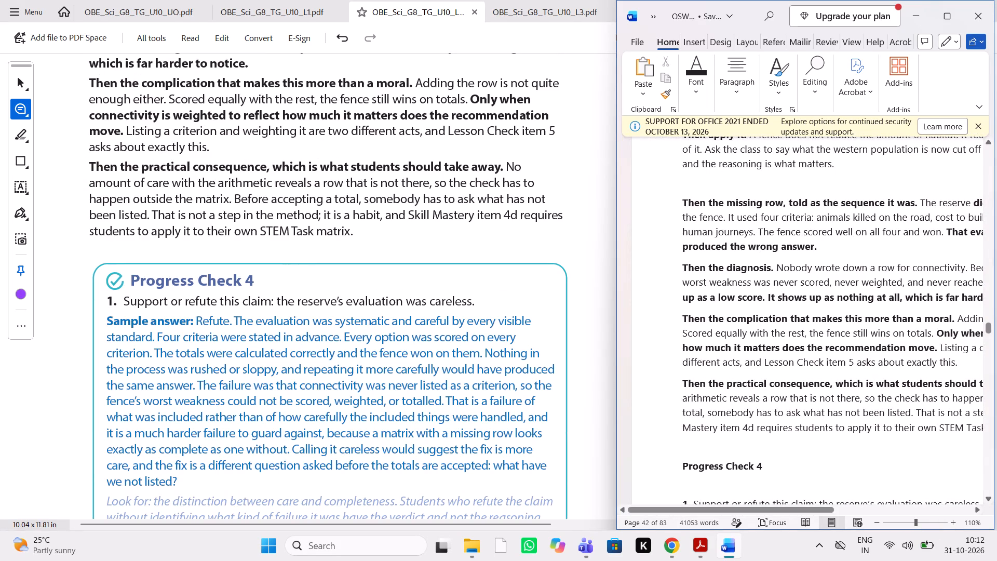
scroll(826, 423, "down", 1)
scroll(475, 377, "down", 4)
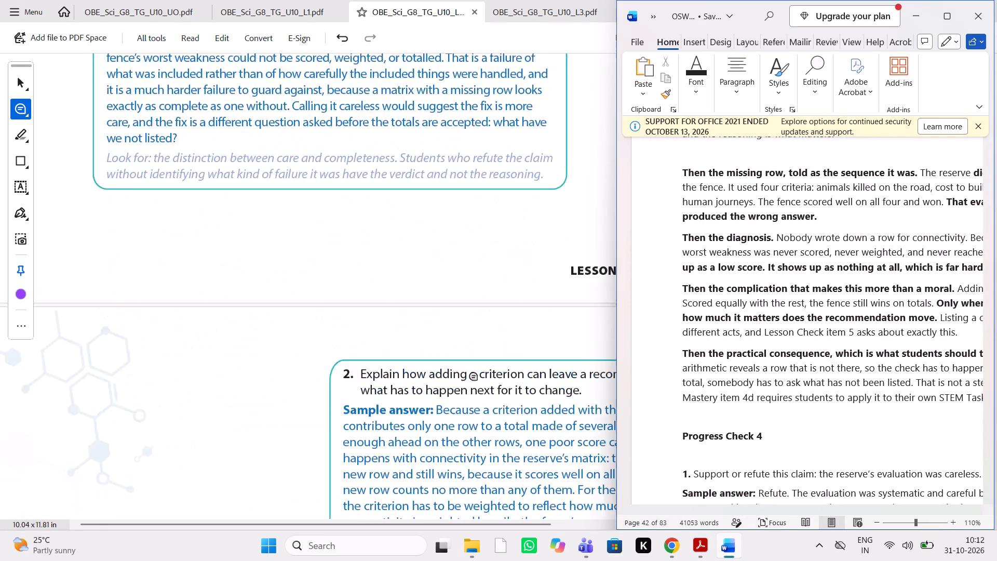
scroll(475, 377, "up", 2)
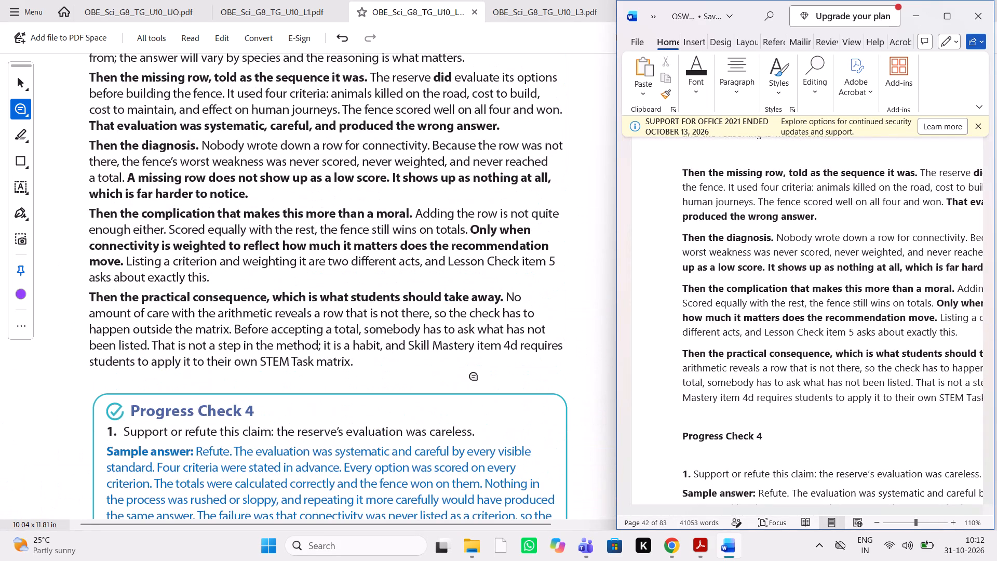
Mark the whole "Look for" note of Progress Check 4 question 1 with the comment "change text color to grey".
scroll(475, 377, "down", 1)
scroll(475, 377, "up", 1)
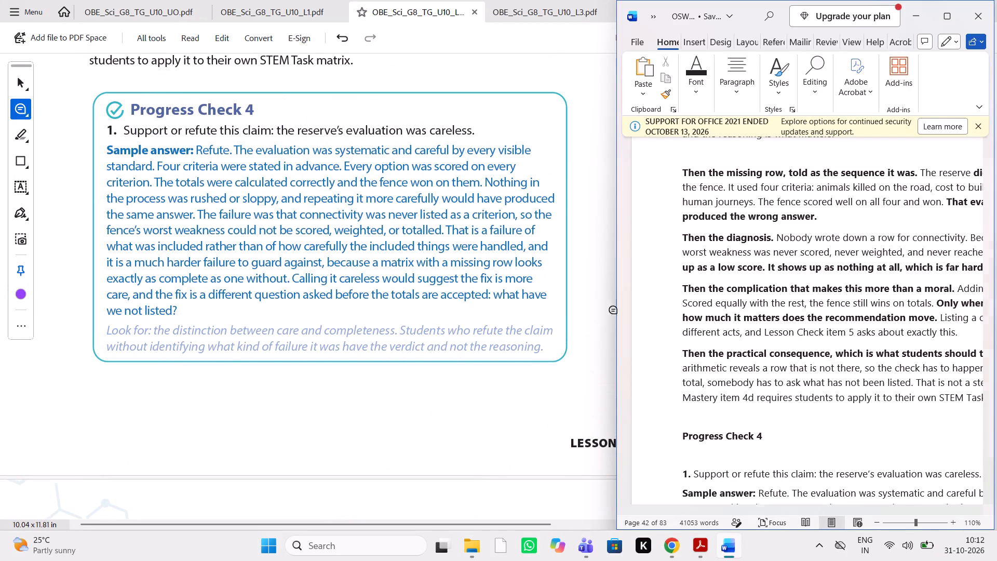
scroll(702, 304, "left", 1)
scroll(702, 304, "down", 1)
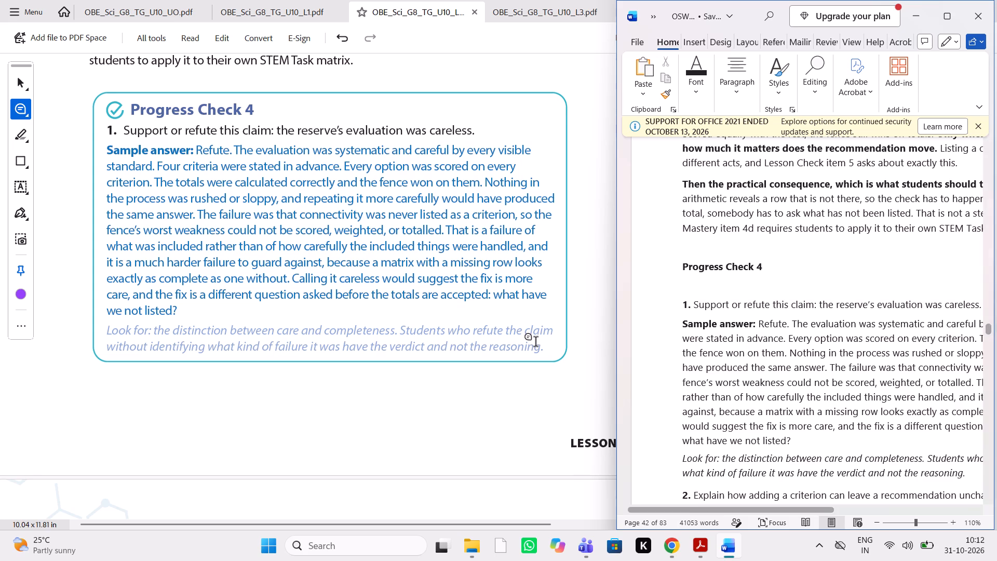
left_click_drag(546, 346, 142, 336)
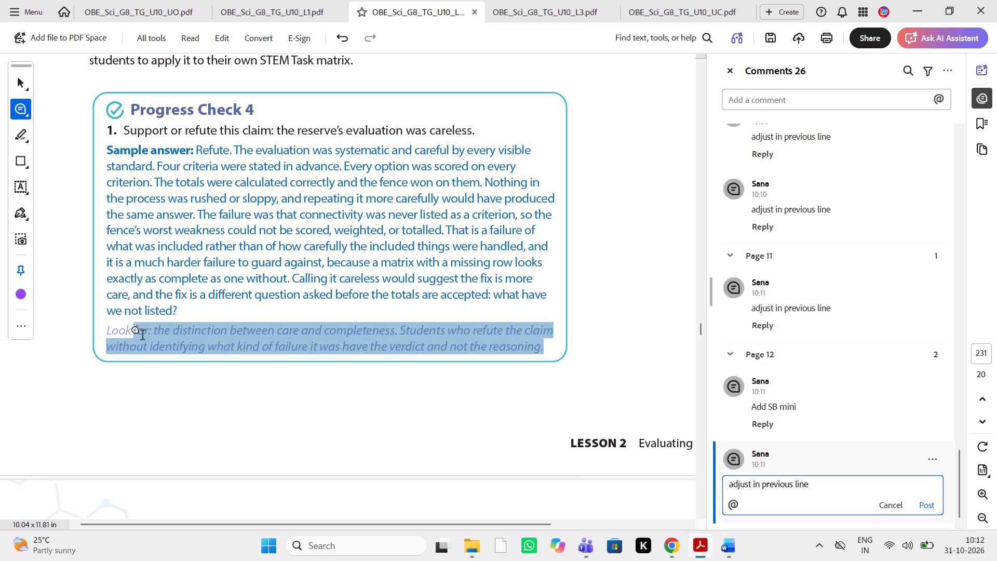
left_click_drag(142, 336, 113, 334)
type("chnage")
key("BackSpace")
key("BackSpace")
key("BackSpace")
key("BackSpace")
type("ange textc")
key("space")
key("BackSpace")
key("BackSpace")
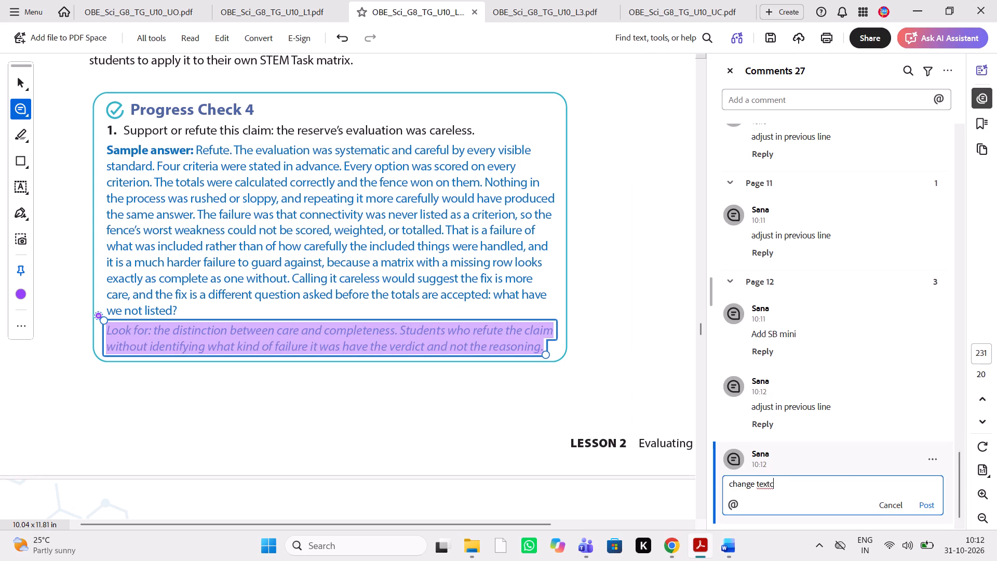
key("BackSpace")
type("t color to grey")
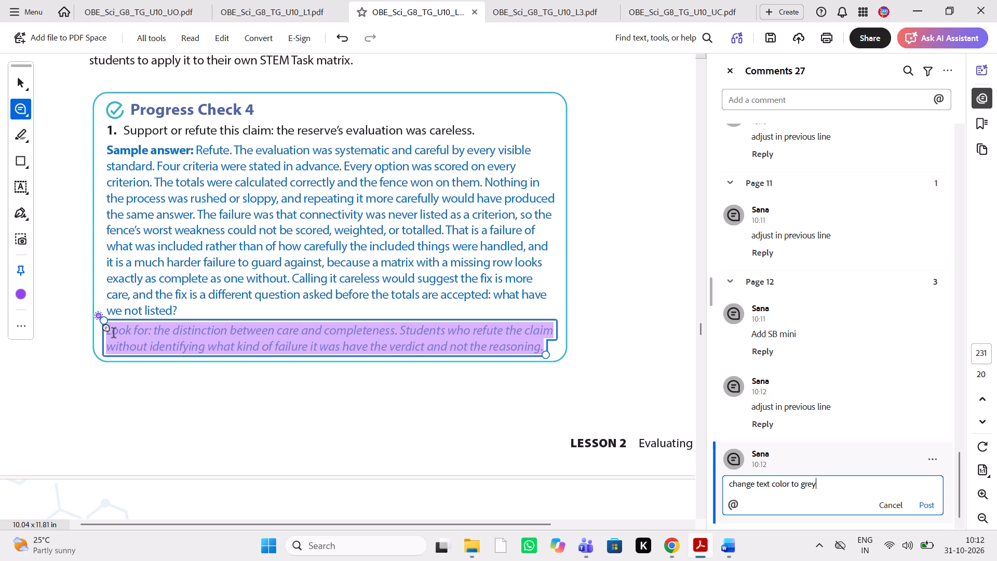
key("space")
Compare question 1's "Look for" note and question 2 of Progress Check 4 between the Word manuscript and the PDF.
scroll(408, 401, "down", 2)
scroll(408, 401, "left", 3)
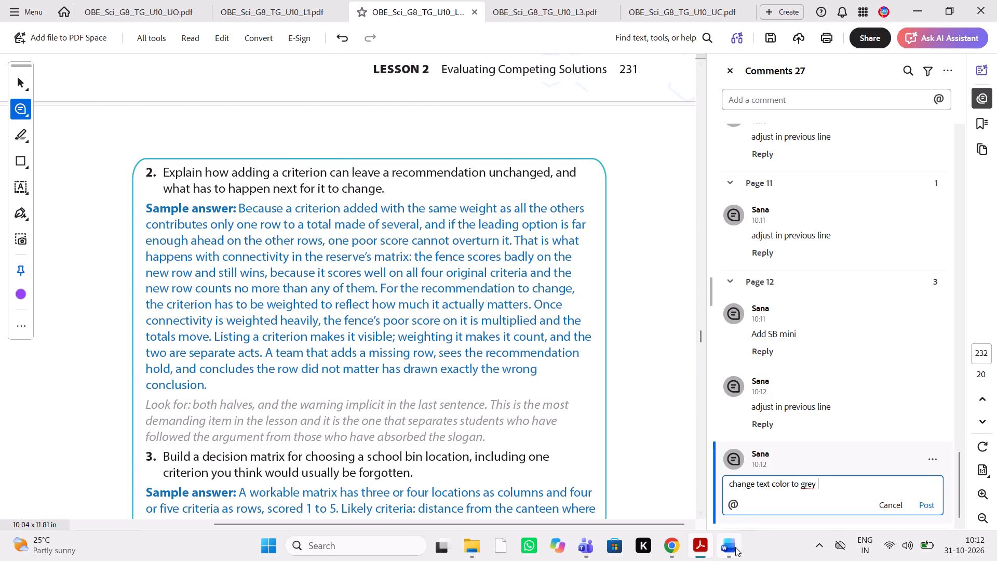
left_click(734, 549)
scroll(830, 328, "down", 1)
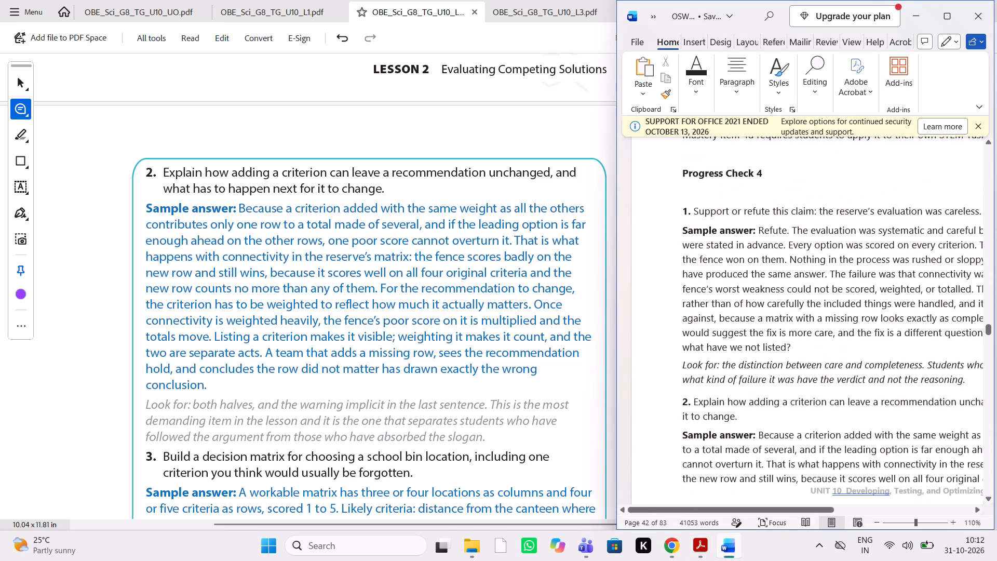
scroll(830, 328, "left", 1)
scroll(830, 328, "right", 1)
scroll(830, 328, "down", 1)
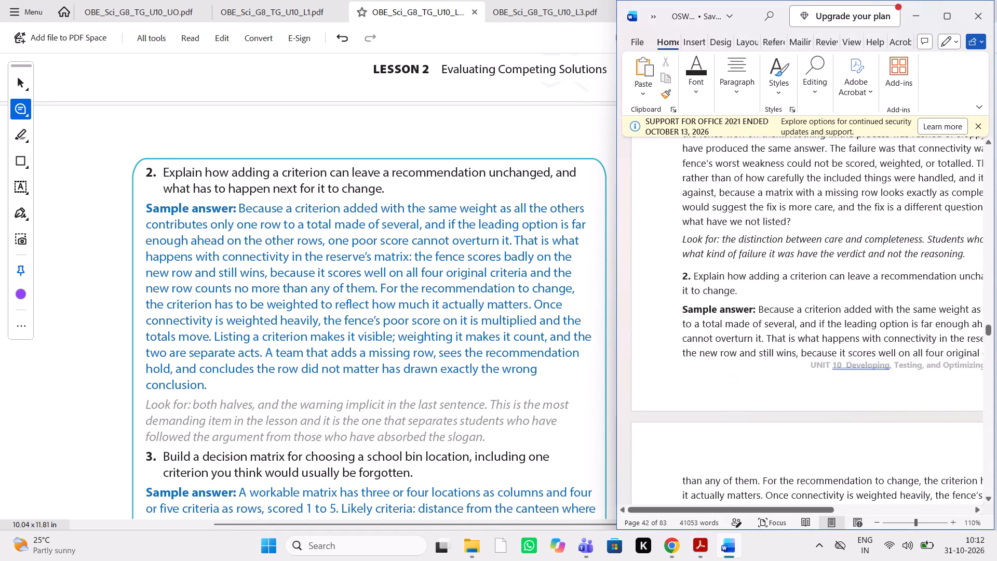
scroll(830, 328, "left", 1)
scroll(830, 328, "down", 1)
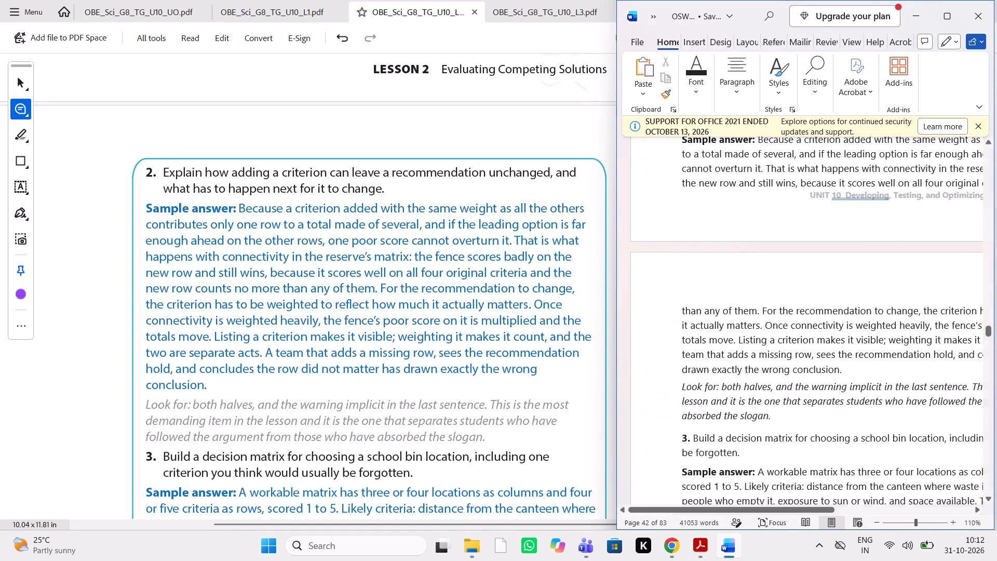
Mark the word "conclusion." ending Progress Check 4 question 2's sample answer in the PDF with the comment "adjust in previous line".
scroll(450, 362, "down", 1)
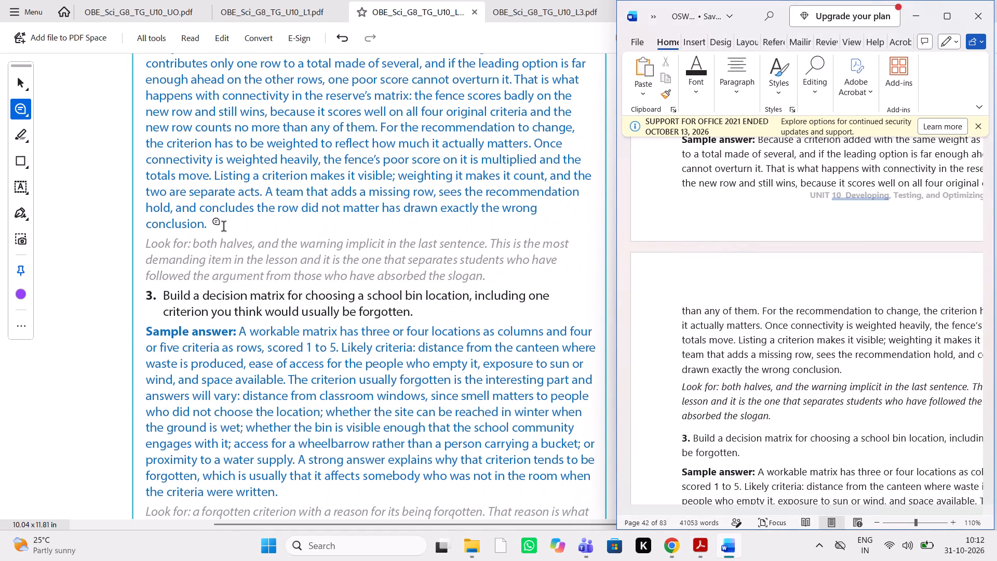
left_click_drag(211, 225, 132, 224)
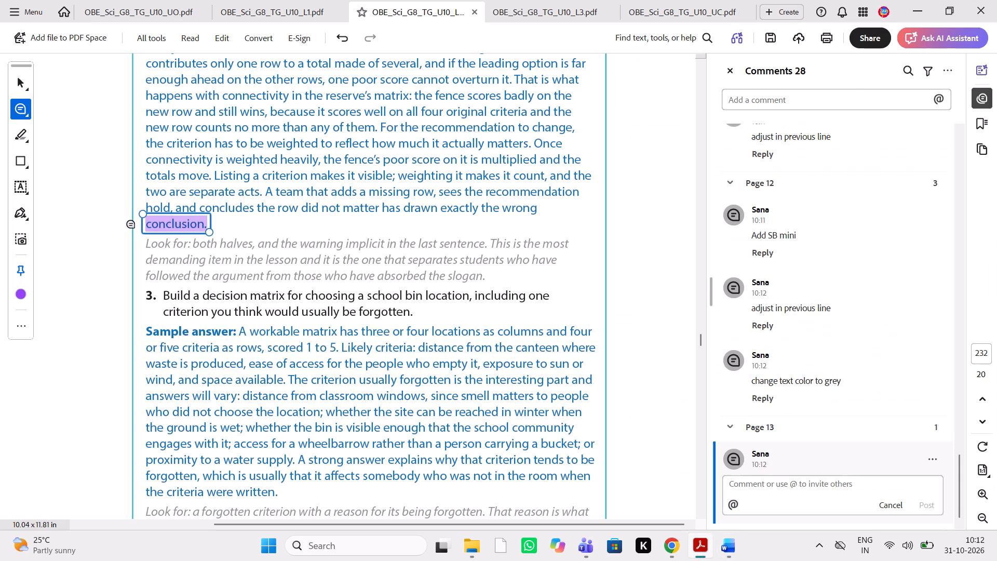
key("ctrl+v")
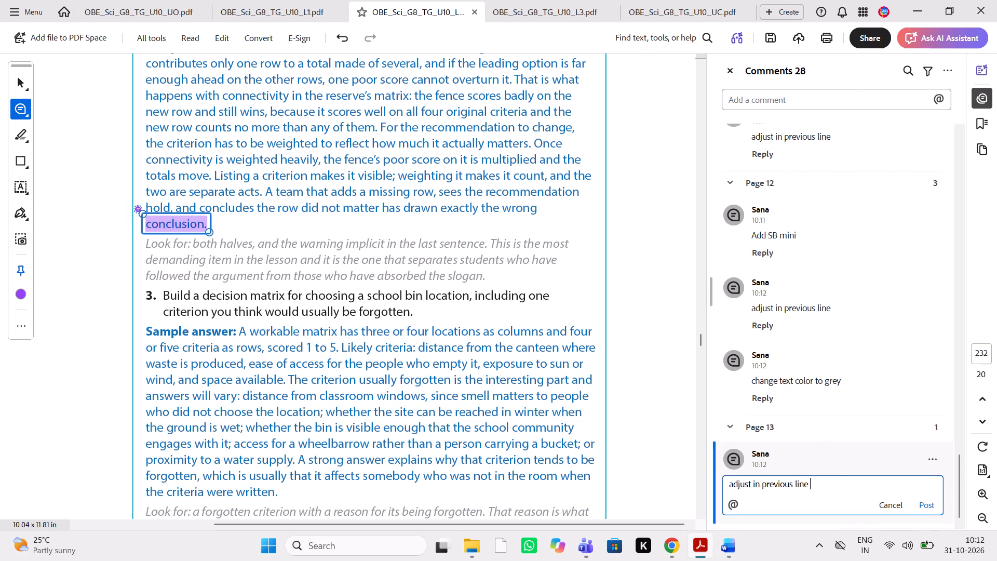
left_click(930, 504)
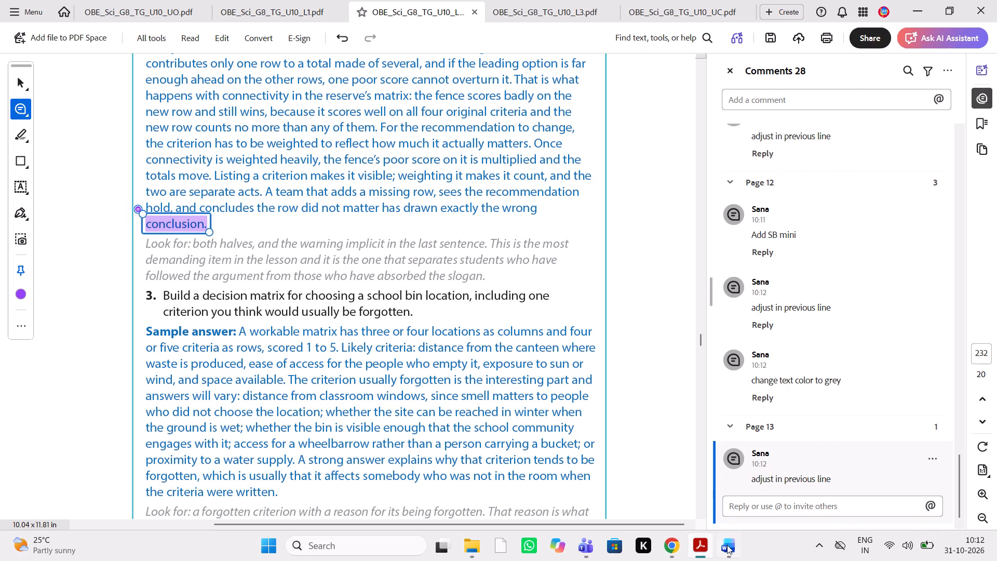
Compare Progress Check 4 question 3, its sample answer and its "Look for" note between the Word manuscript and the PDF.
left_click(727, 545)
scroll(762, 360, "down", 1)
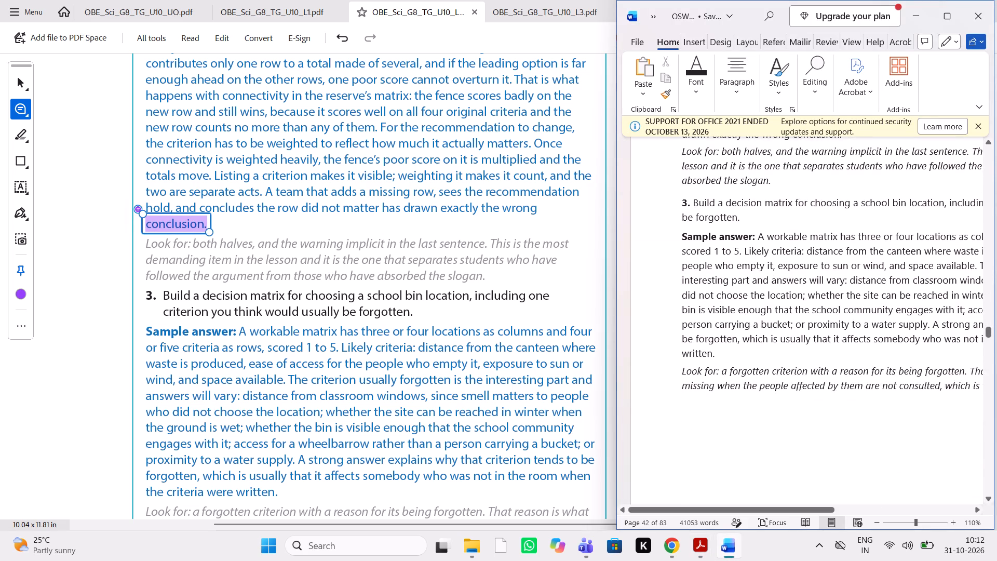
scroll(762, 360, "left", 1)
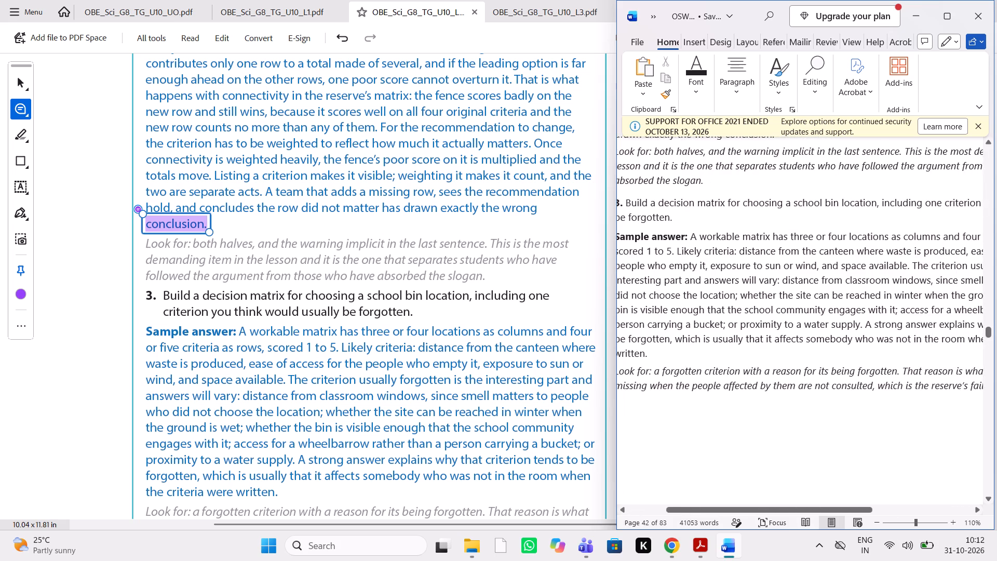
scroll(762, 360, "left", 2)
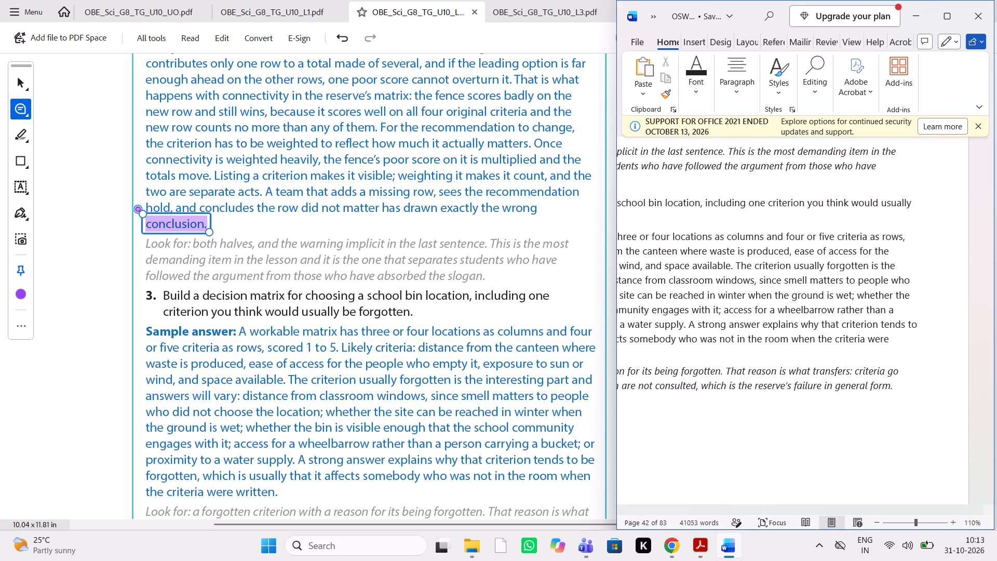
scroll(762, 360, "right", 1)
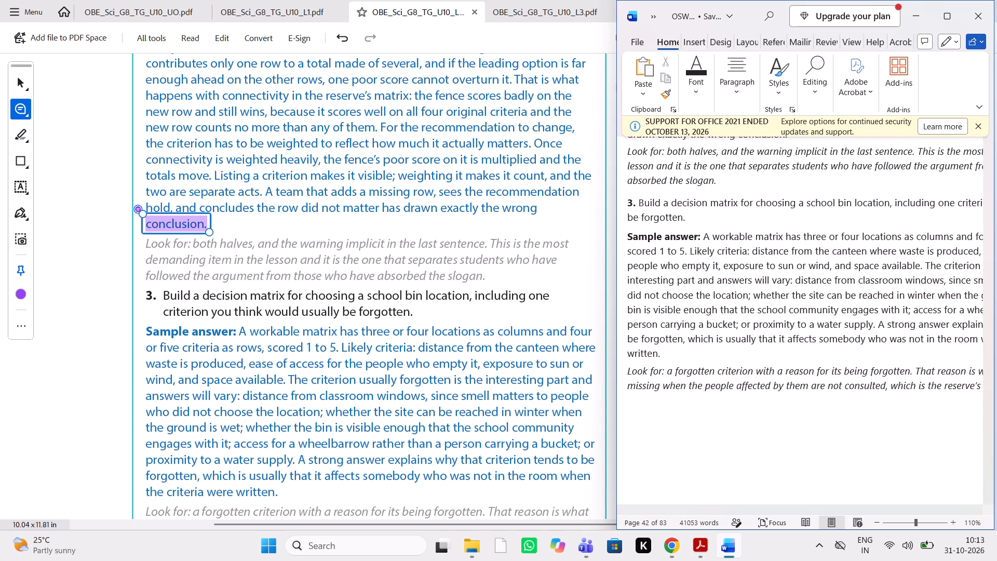
scroll(762, 360, "down", 1)
scroll(762, 360, "left", 1)
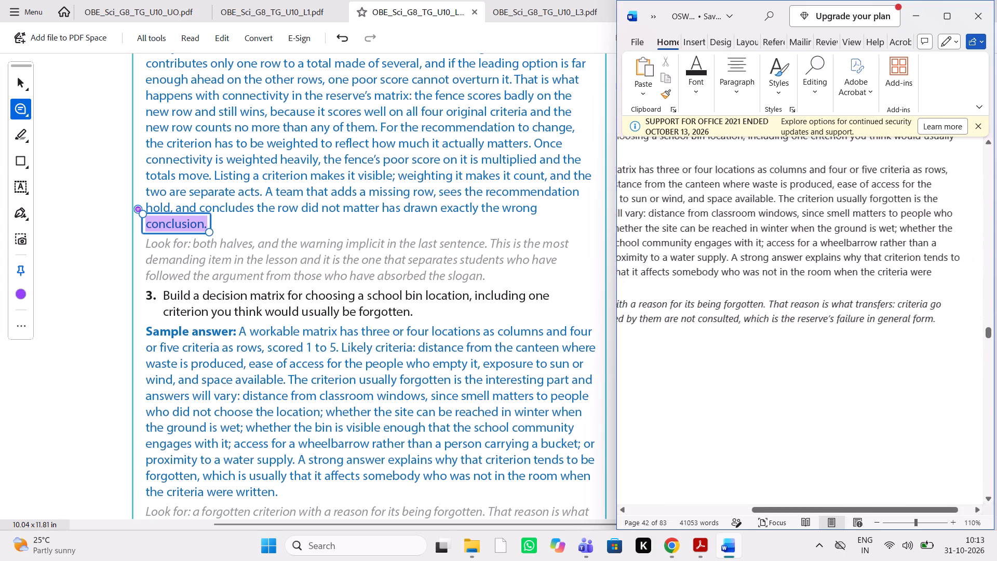
scroll(475, 370, "down", 1)
scroll(475, 370, "left", 1)
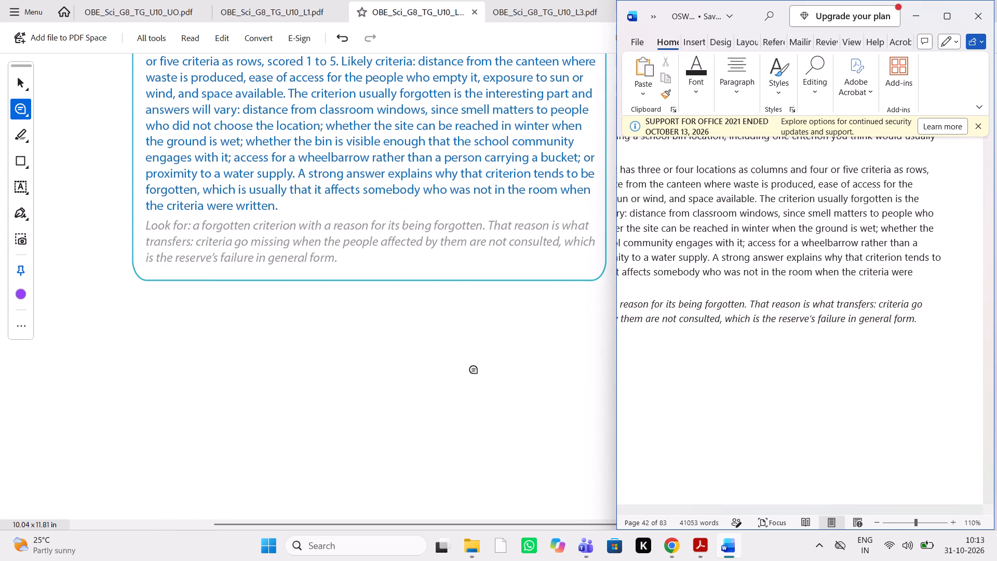
scroll(475, 370, "left", 1)
scroll(762, 297, "right", 1)
scroll(762, 297, "left", 1)
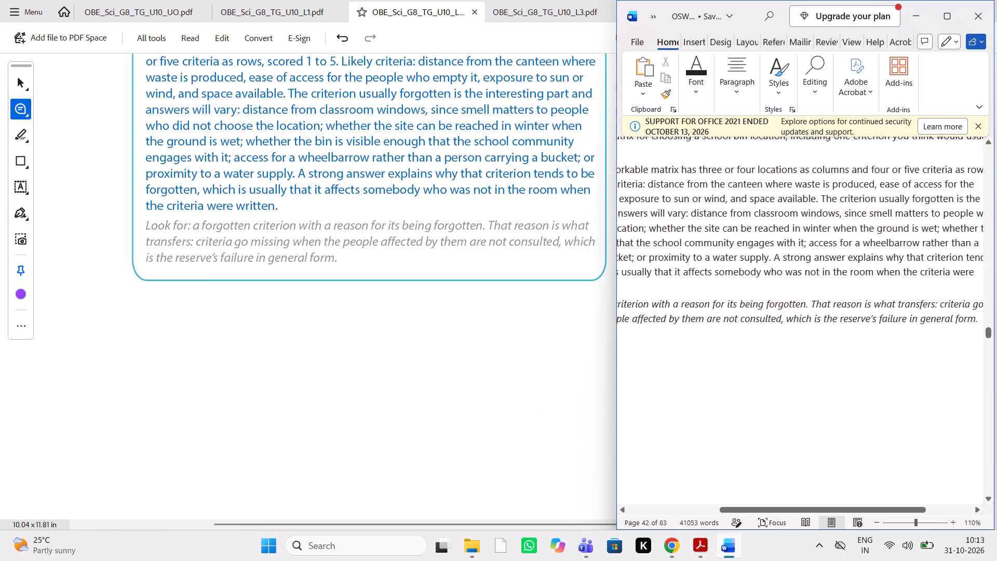
Compare the "Power Up: The Option Nobody Scored" paragraphs, from "What this adds." to "Connect it to the STEM Task.", between manuscript and PDF.
scroll(456, 305, "down", 6)
scroll(670, 323, "down", 1)
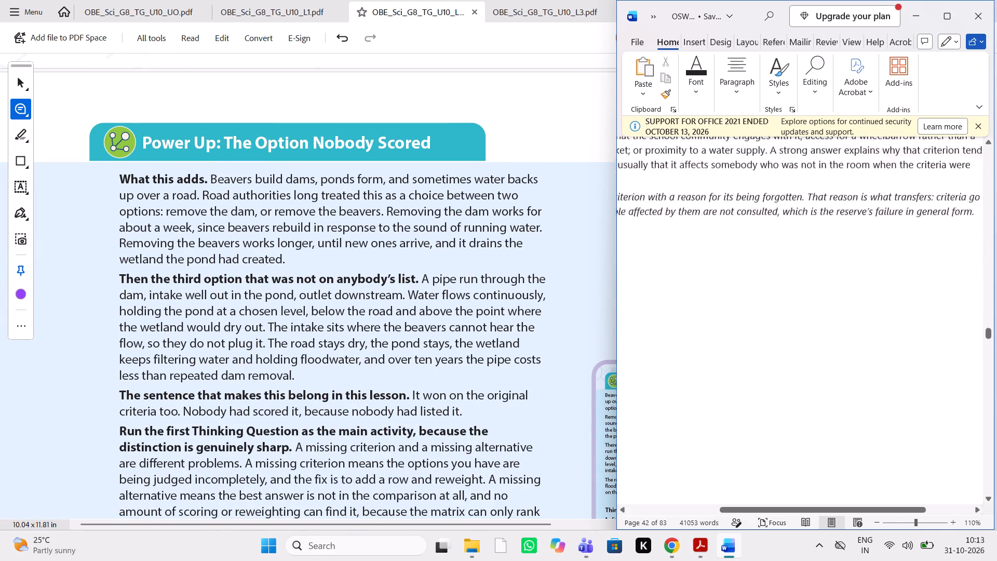
scroll(670, 323, "down", 1)
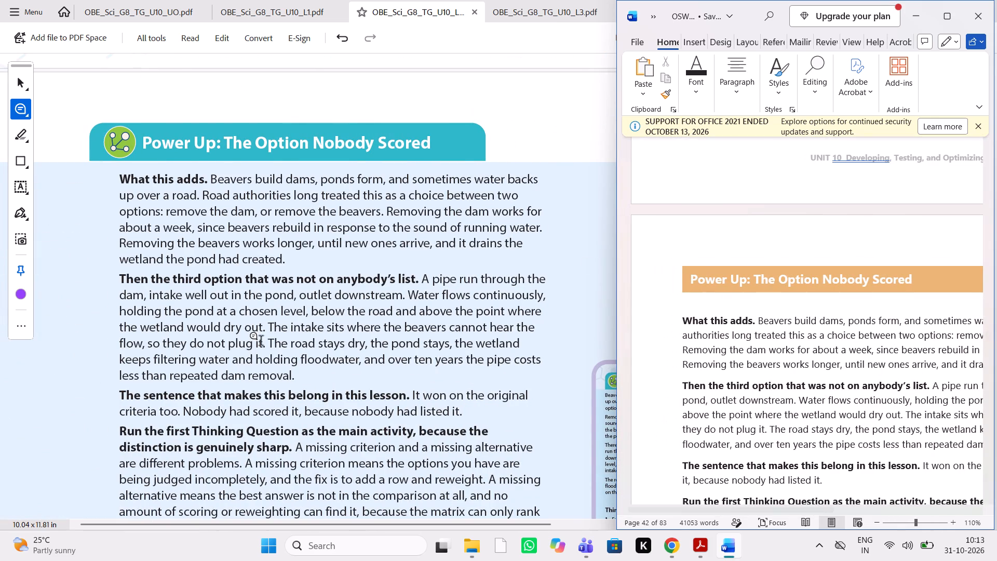
scroll(261, 342, "down", 1)
scroll(261, 342, "up", 2)
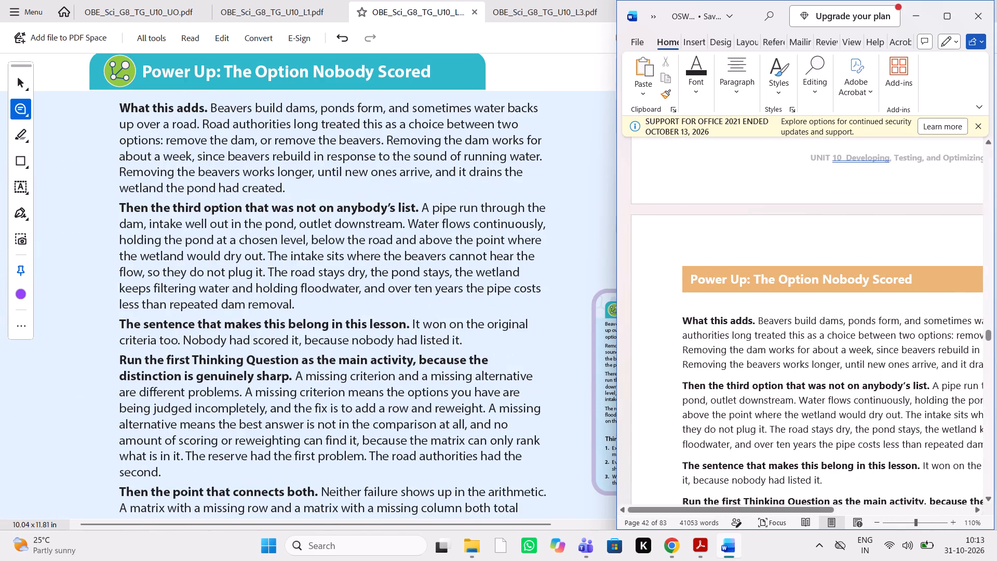
scroll(623, 323, "down", 1)
scroll(623, 323, "left", 1)
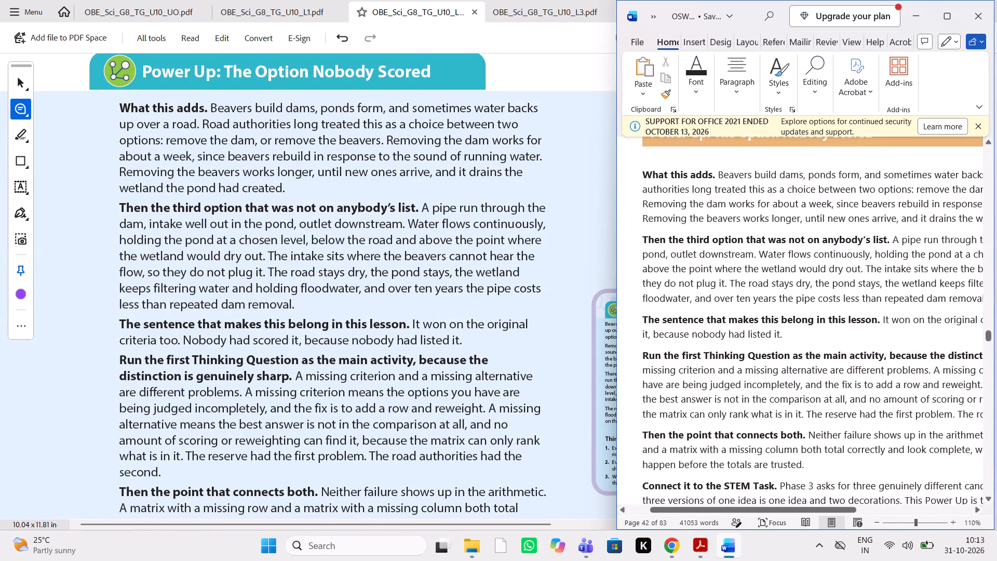
scroll(623, 323, "left", 1)
scroll(623, 323, "right", 1)
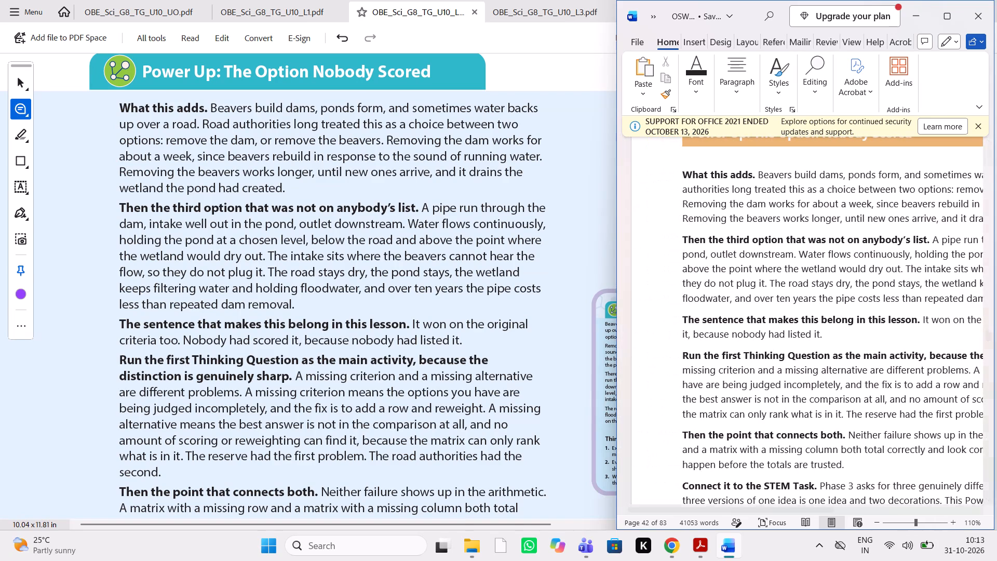
scroll(623, 323, "down", 1)
scroll(623, 323, "left", 2)
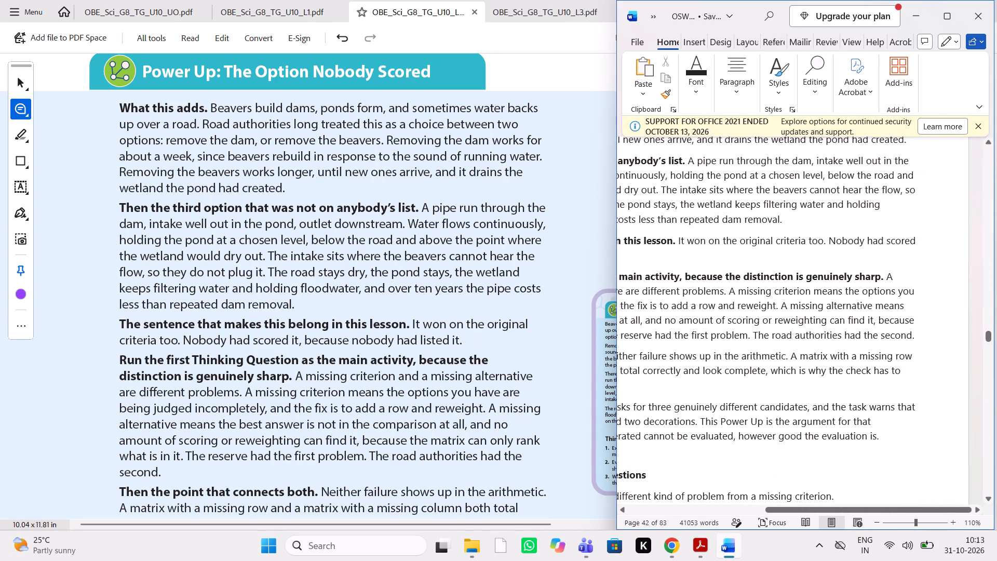
scroll(623, 323, "down", 1)
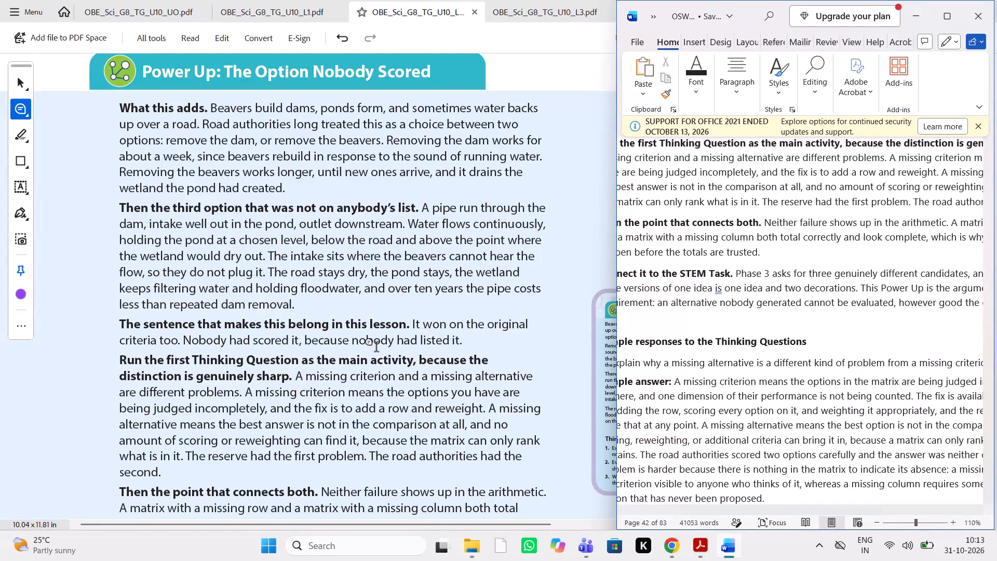
scroll(389, 359, "down", 1)
scroll(709, 336, "right", 1)
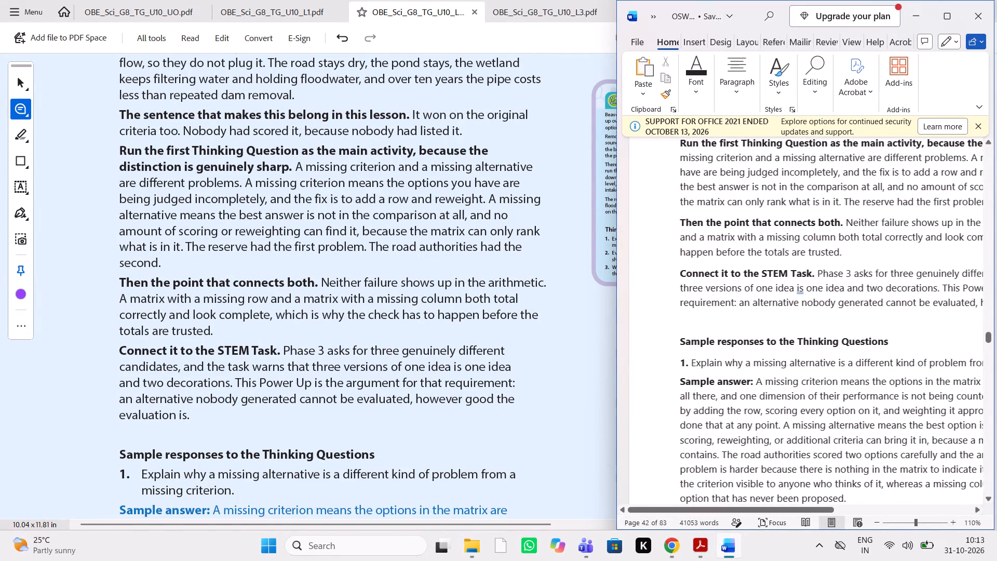
scroll(709, 336, "up", 1)
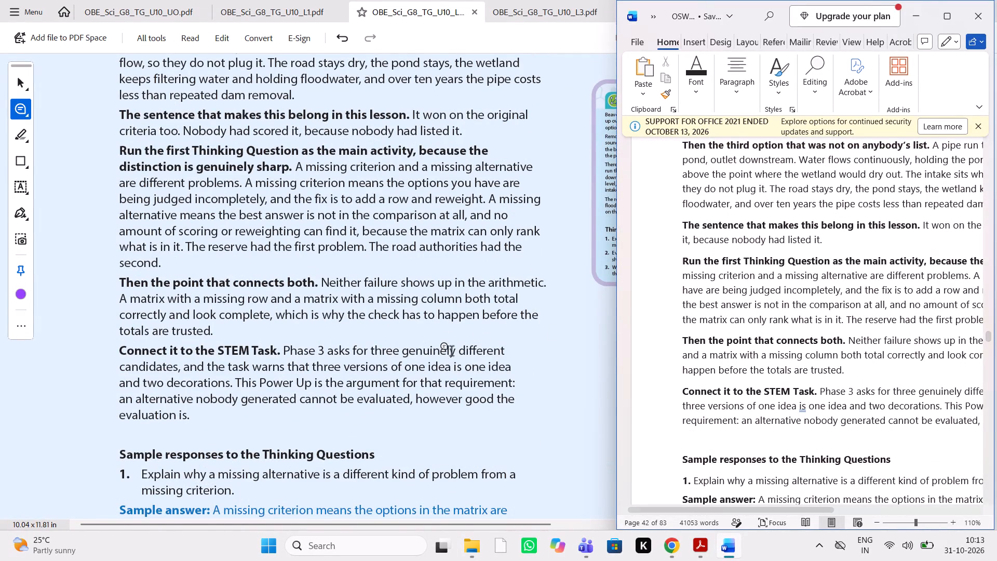
scroll(720, 365, "left", 1)
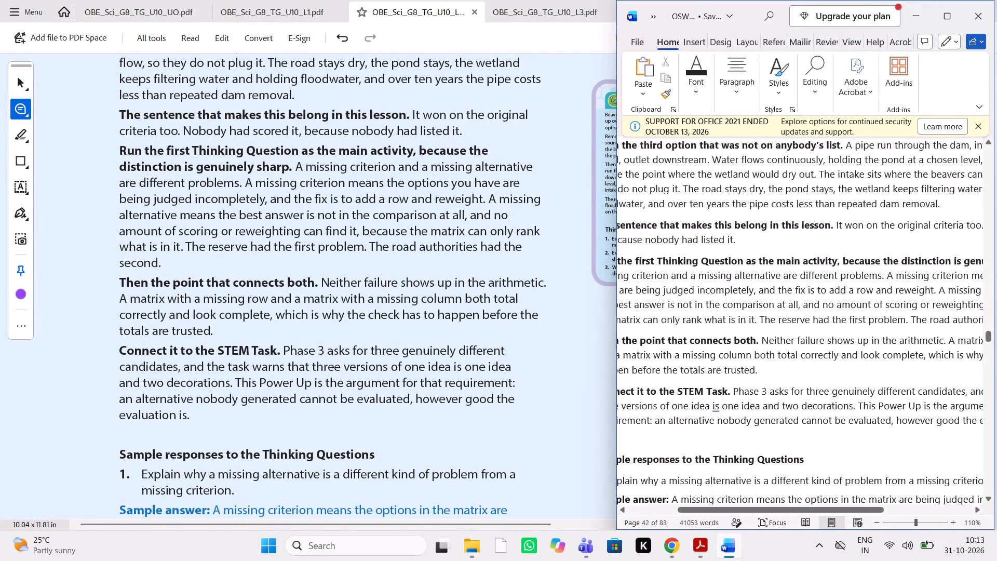
Draw a small rectangle in the PDF's gap above "Sample responses to the Thinking Questions" with the comment "decrease the space".
scroll(720, 365, "down", 1)
scroll(350, 362, "down", 1)
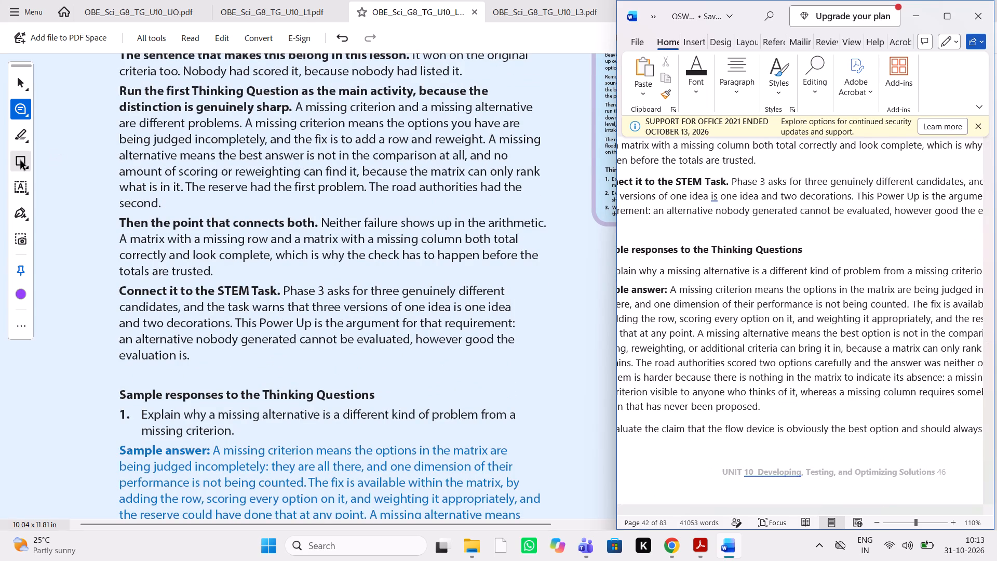
left_click(20, 161)
left_click_drag(173, 364, 231, 386)
type("decrese")
key("BackSpace")
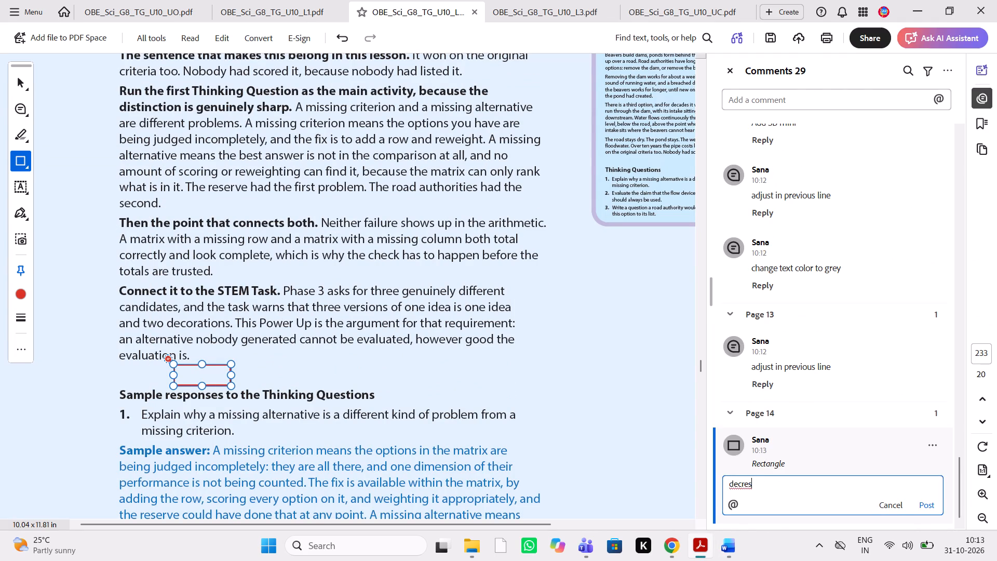
key("BackSpace")
key("BackSpace")
type("ease the")
key("space")
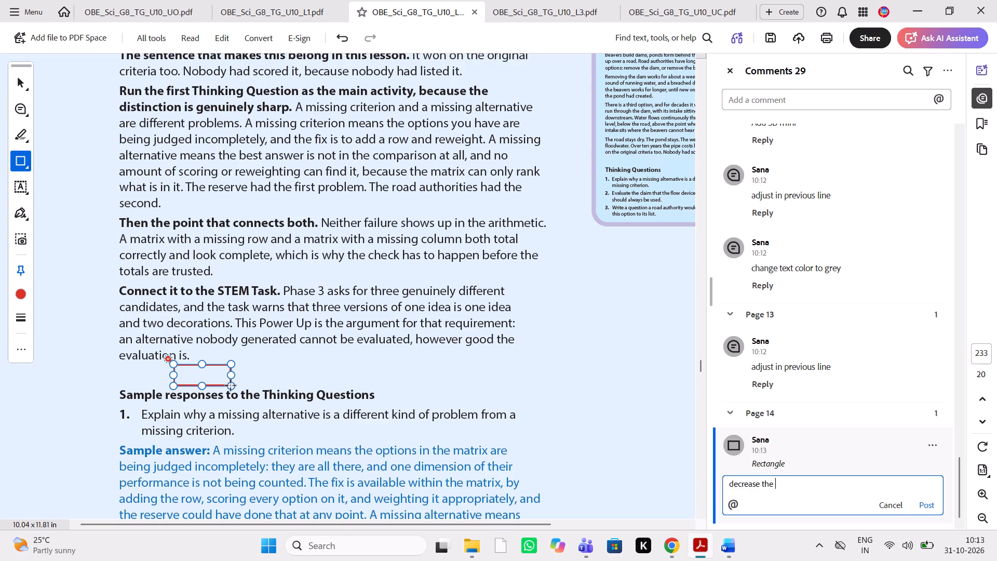
type("space")
key("space")
Compare "Sample responses to the Thinking Questions" question 1 and its sample answer between the Word manuscript and the PDF.
left_click(734, 553)
scroll(813, 432, "down", 1)
scroll(813, 432, "up", 1)
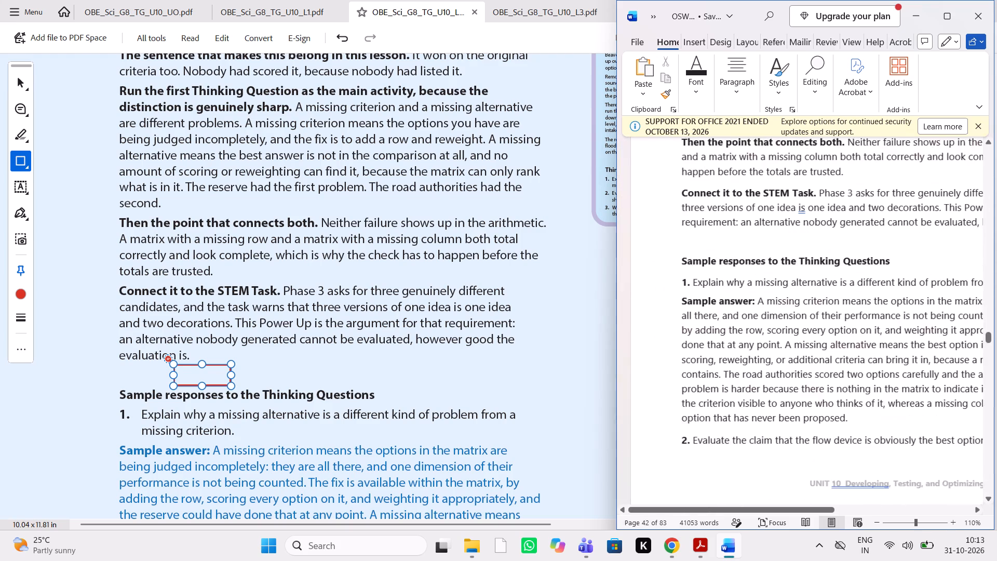
scroll(813, 432, "up", 1)
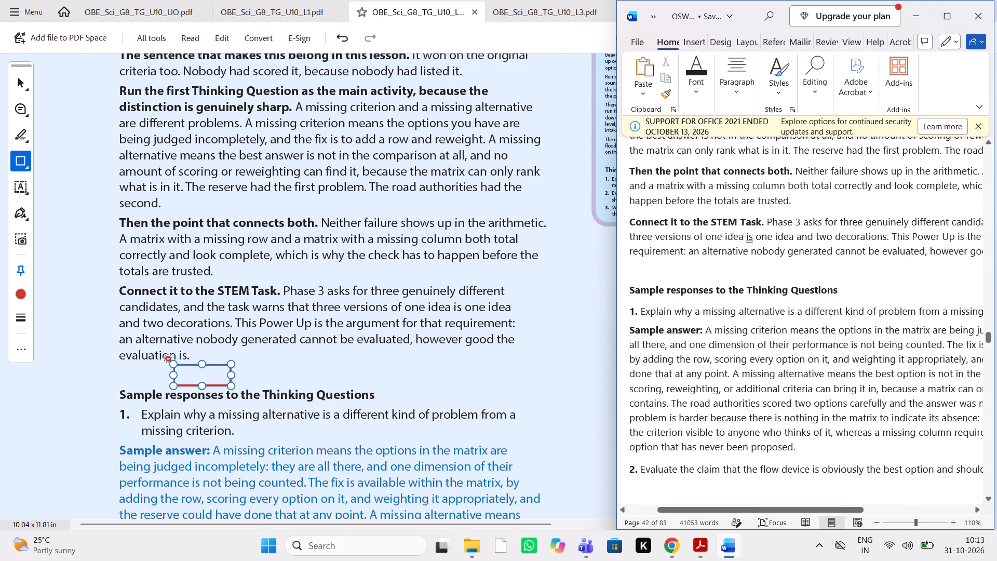
scroll(514, 396, "down", 4)
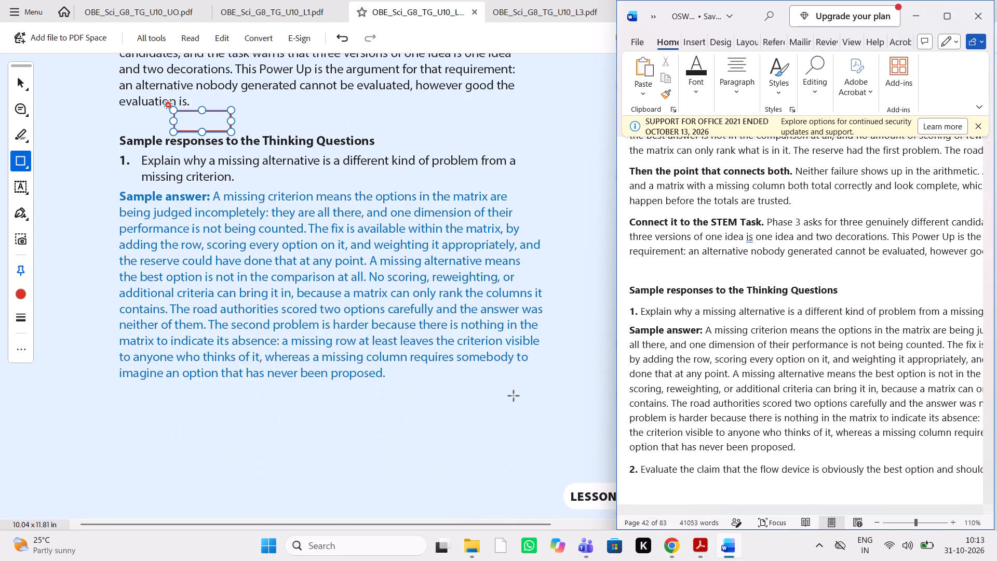
scroll(514, 396, "down", 1)
scroll(514, 396, "left", 2)
scroll(514, 396, "down", 1)
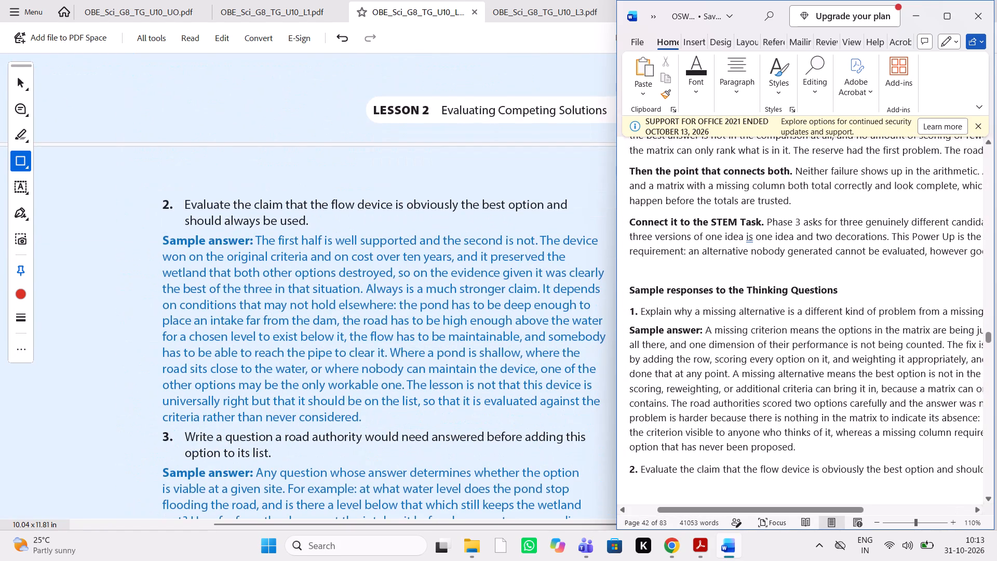
scroll(890, 342, "down", 1)
scroll(890, 342, "left", 1)
scroll(890, 342, "down", 1)
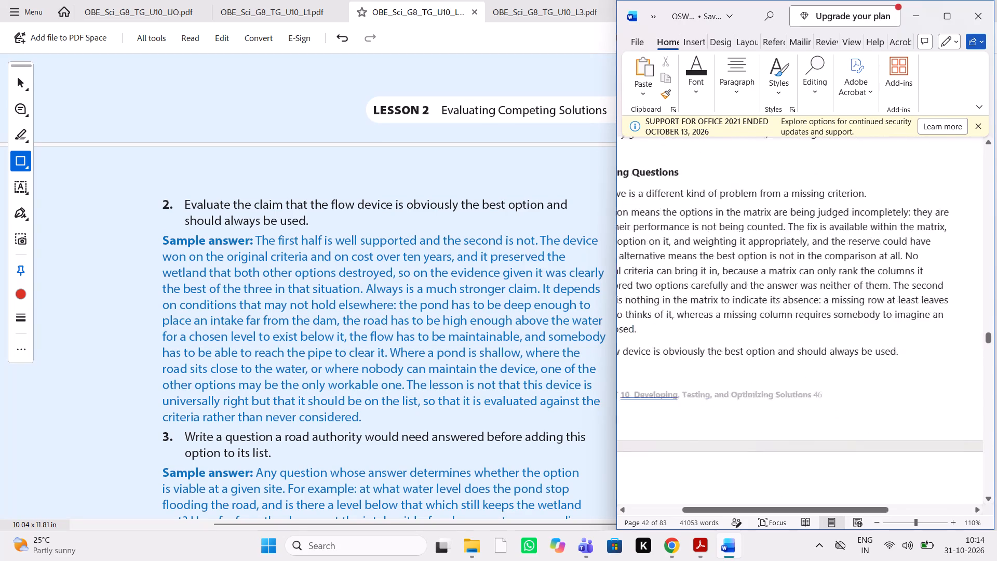
Compare Thinking Questions 2 and 3 and their sample answers, on the flow device and road authority, between the manuscript and the PDF.
scroll(890, 342, "down", 1)
scroll(890, 342, "left", 1)
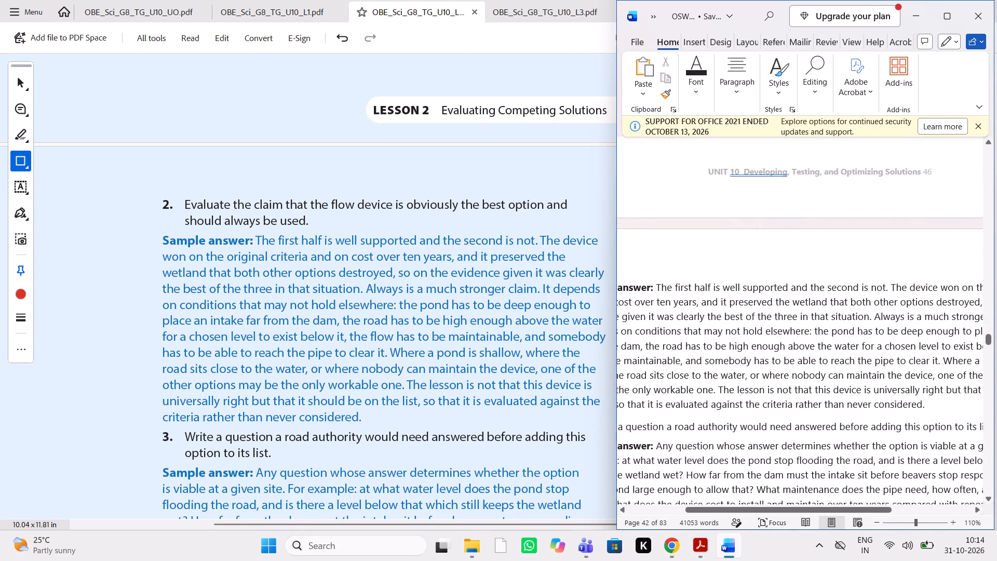
scroll(890, 342, "right", 1)
scroll(890, 342, "down", 1)
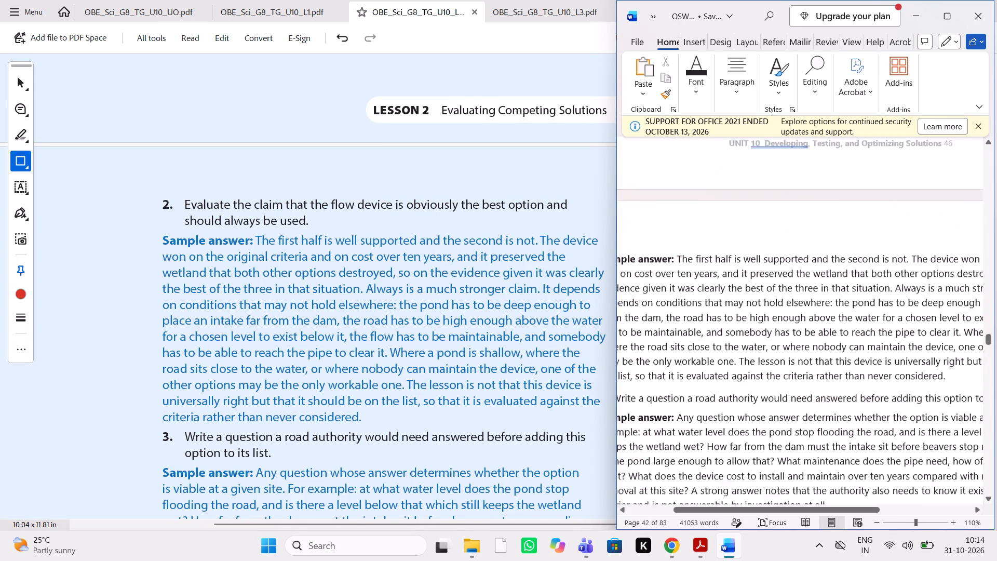
scroll(890, 342, "down", 1)
scroll(459, 366, "down", 1)
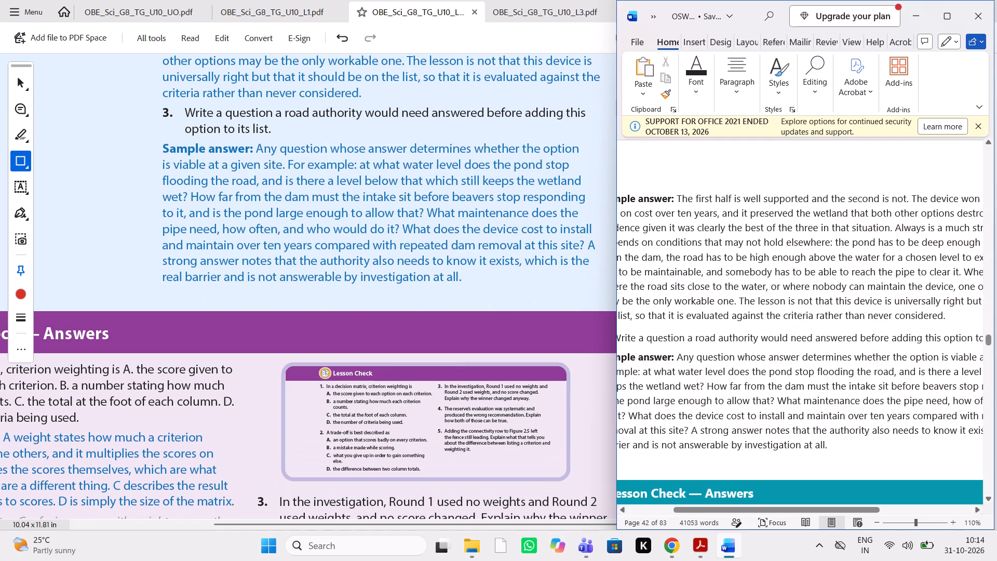
scroll(773, 326, "right", 1)
scroll(773, 326, "left", 1)
scroll(773, 326, "right", 1)
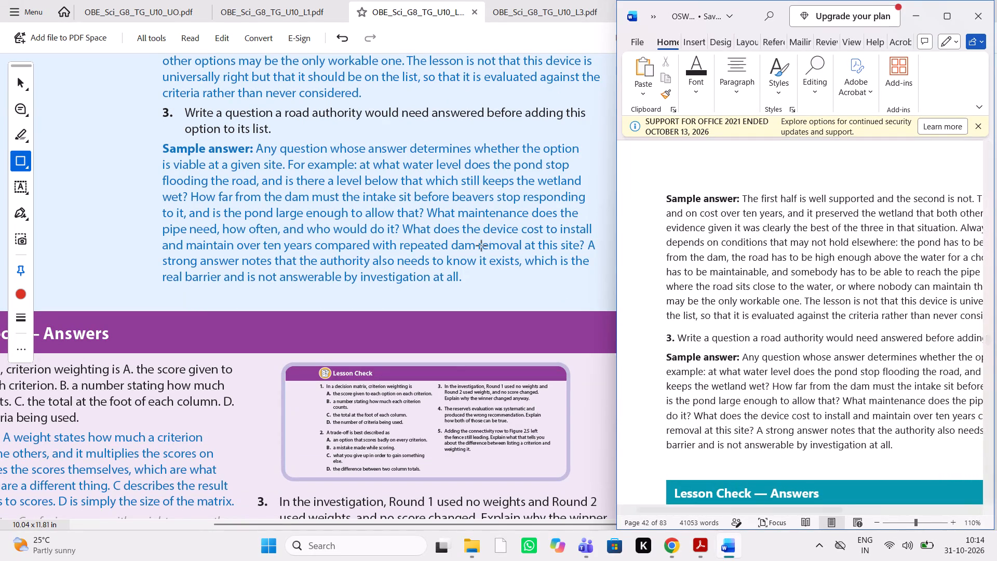
scroll(832, 269, "left", 1)
scroll(832, 269, "right", 1)
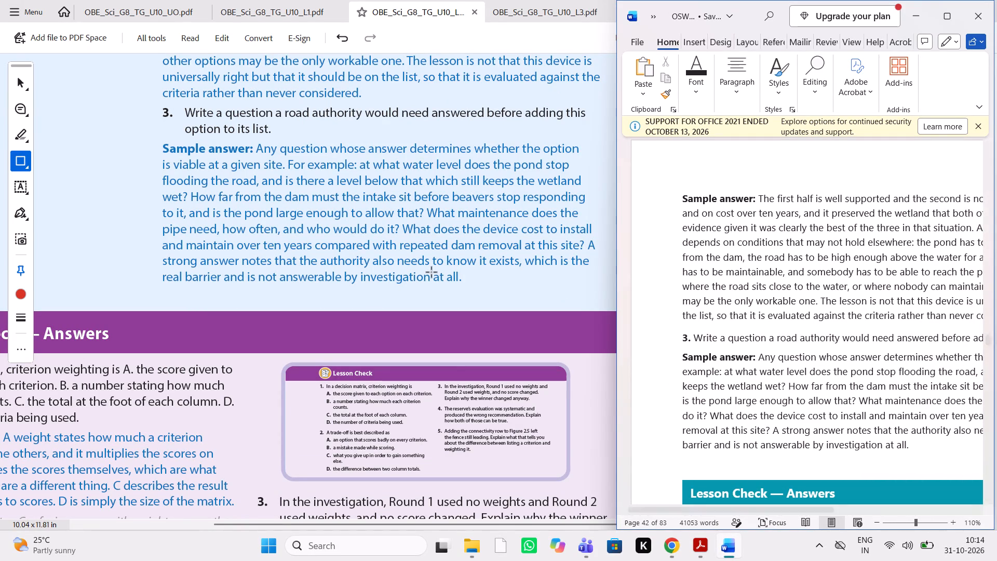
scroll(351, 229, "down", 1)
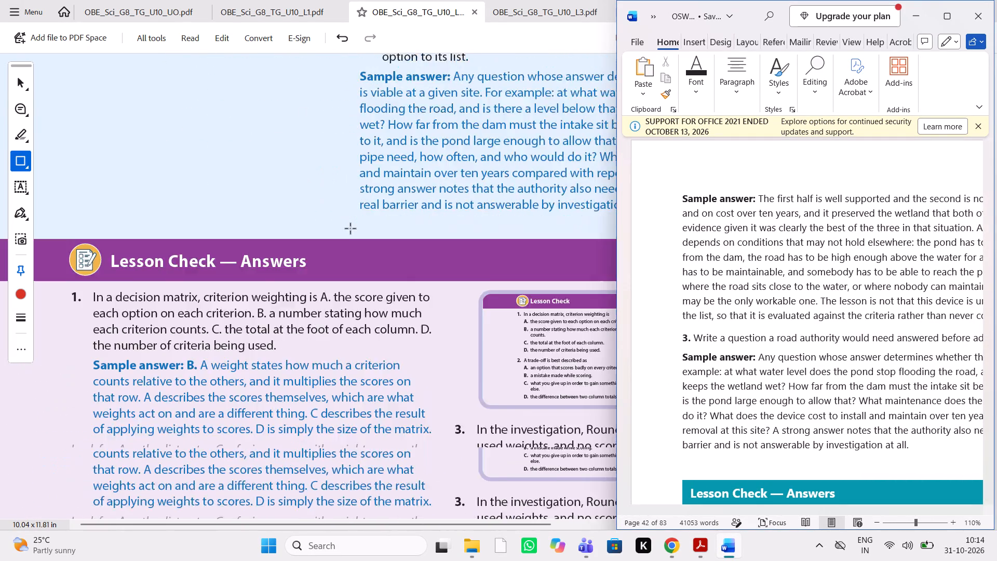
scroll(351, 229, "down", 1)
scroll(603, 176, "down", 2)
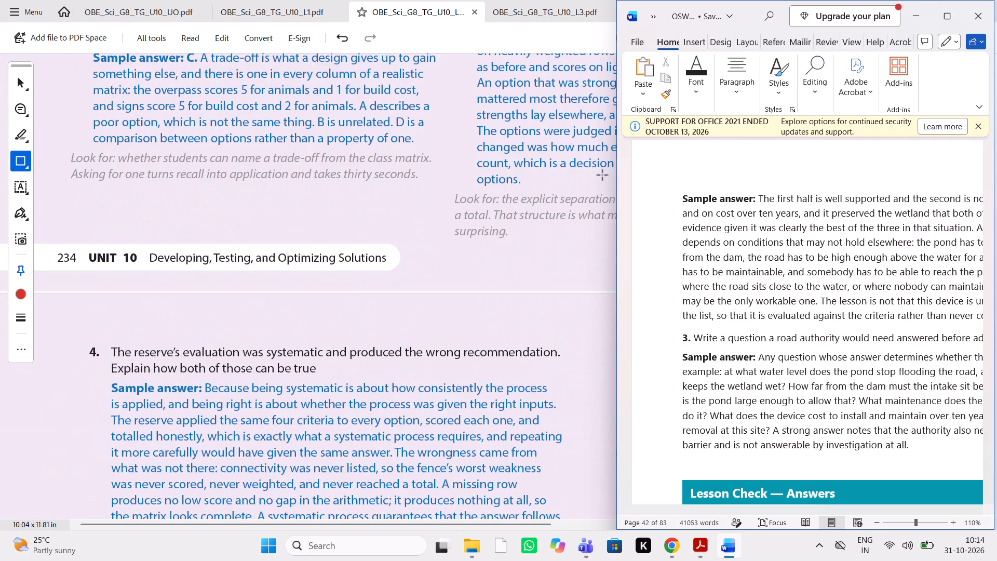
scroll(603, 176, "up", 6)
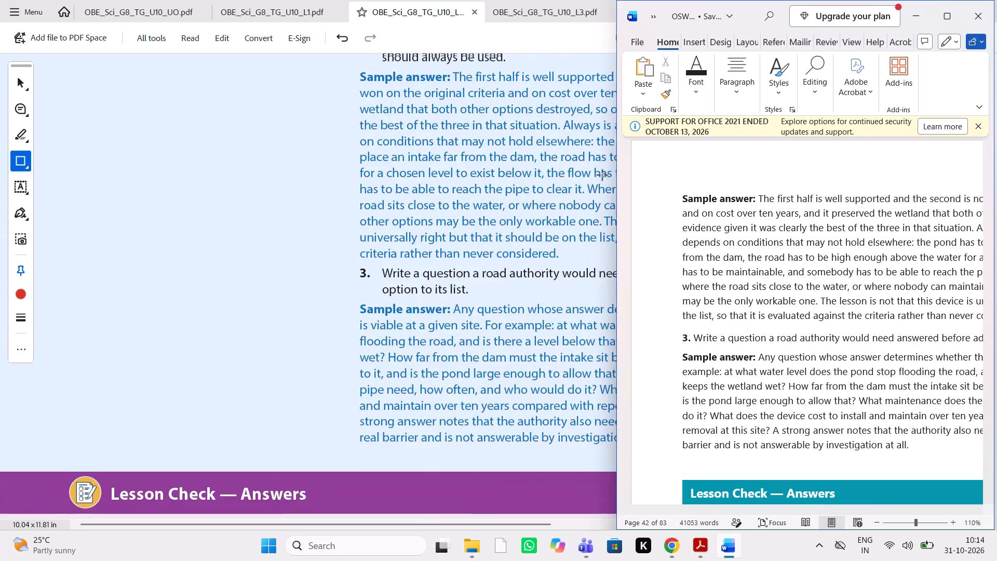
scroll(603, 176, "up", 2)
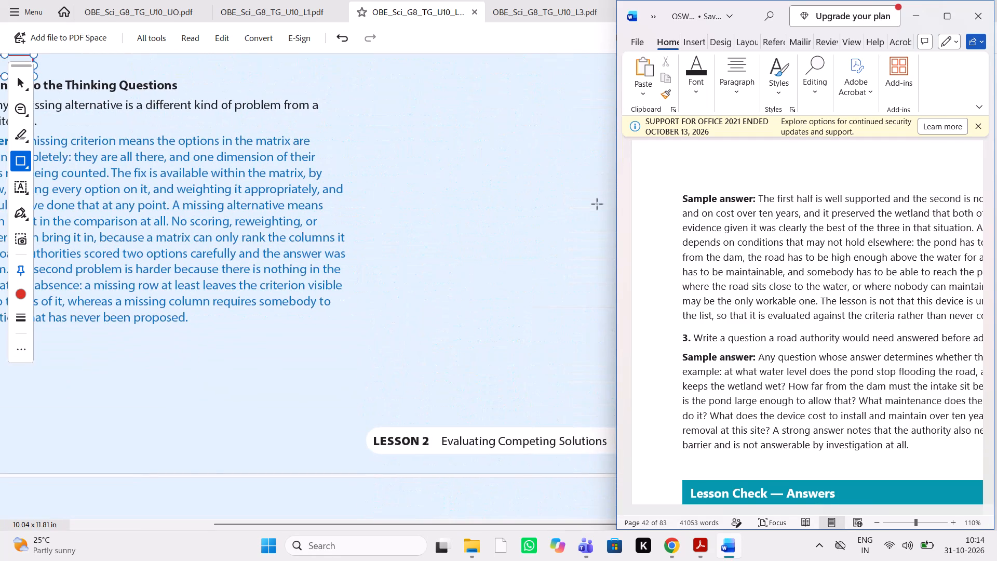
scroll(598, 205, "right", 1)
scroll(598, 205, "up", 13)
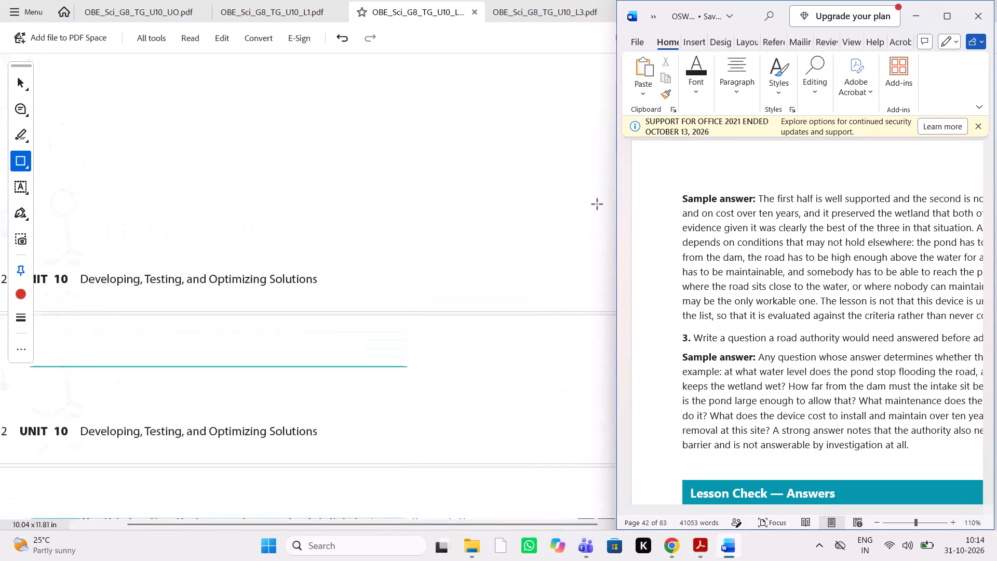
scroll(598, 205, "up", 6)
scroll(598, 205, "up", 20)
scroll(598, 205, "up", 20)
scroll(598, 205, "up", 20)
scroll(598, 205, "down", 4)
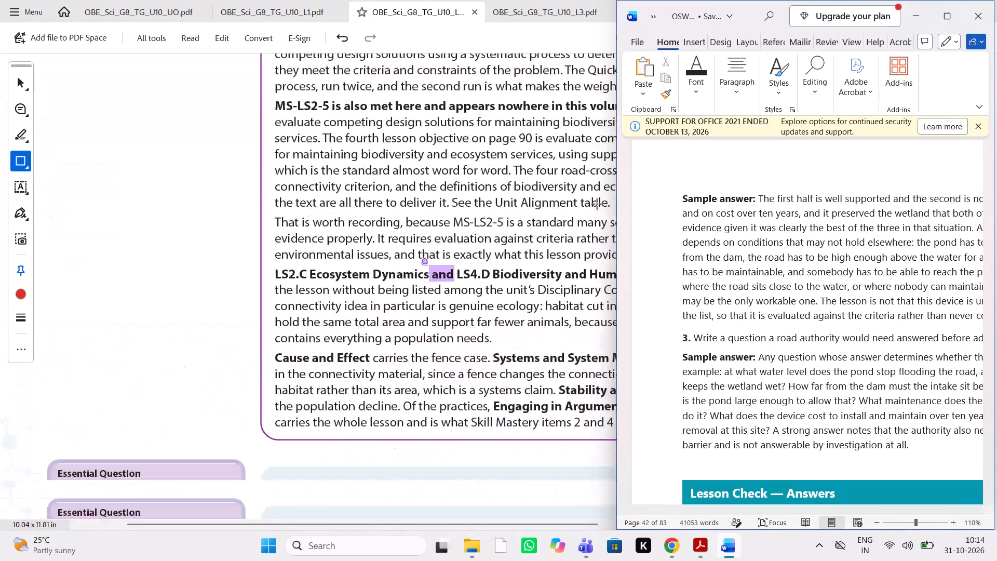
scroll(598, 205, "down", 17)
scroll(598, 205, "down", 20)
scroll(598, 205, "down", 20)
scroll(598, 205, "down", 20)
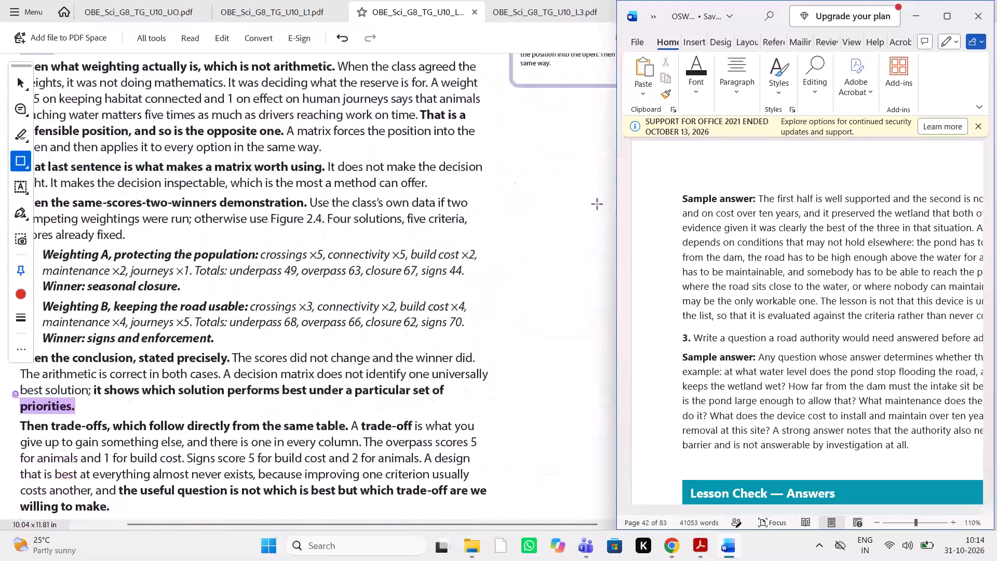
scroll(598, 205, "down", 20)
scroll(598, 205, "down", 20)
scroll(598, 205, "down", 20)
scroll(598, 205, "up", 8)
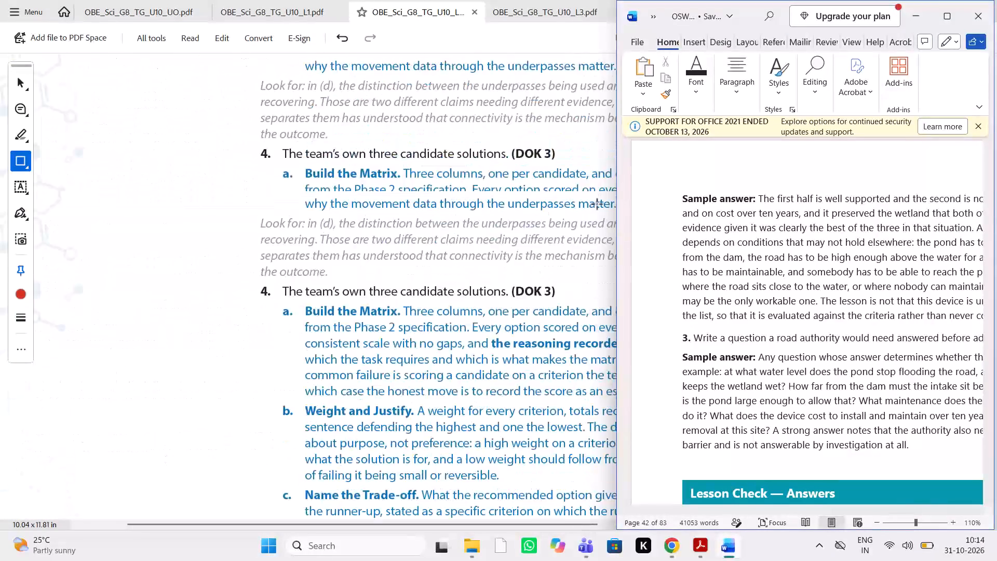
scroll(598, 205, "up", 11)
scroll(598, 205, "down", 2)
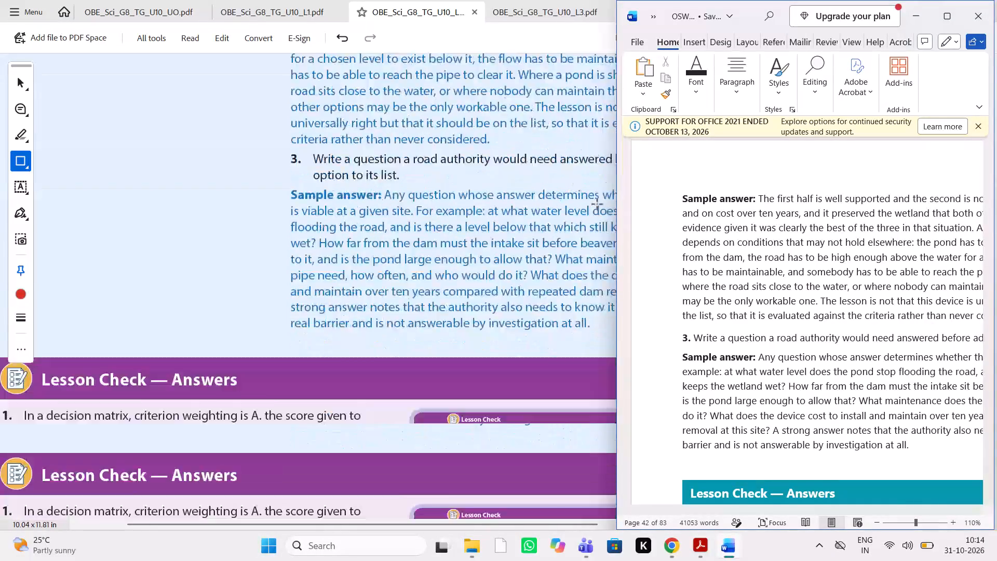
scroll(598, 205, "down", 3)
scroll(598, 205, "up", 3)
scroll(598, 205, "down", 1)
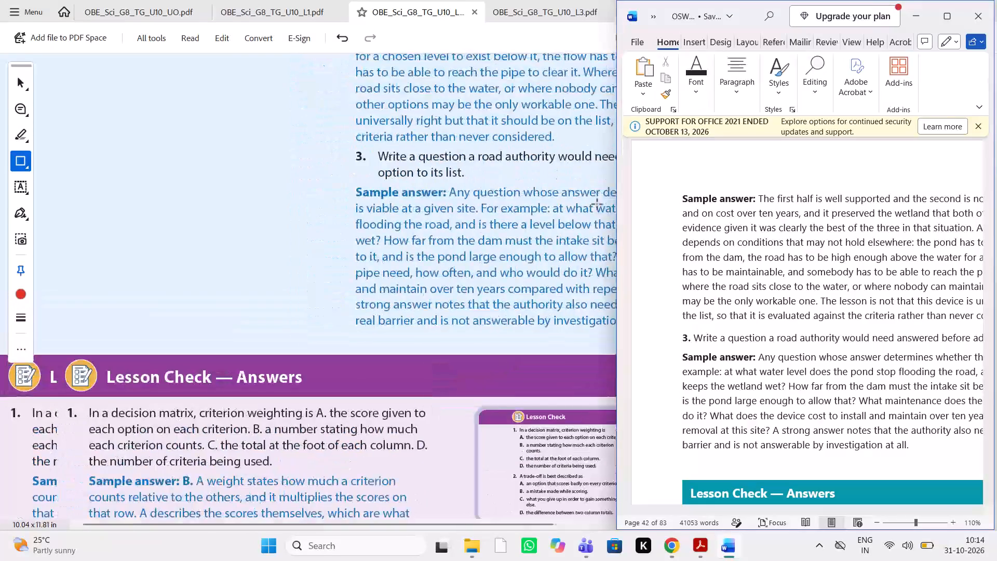
Compare the "Lesson Check — Answers" heading and question 1, with its sample answer and "Look for" note, between manuscript and PDF.
scroll(598, 205, "down", 1)
scroll(996, 161, "down", 2)
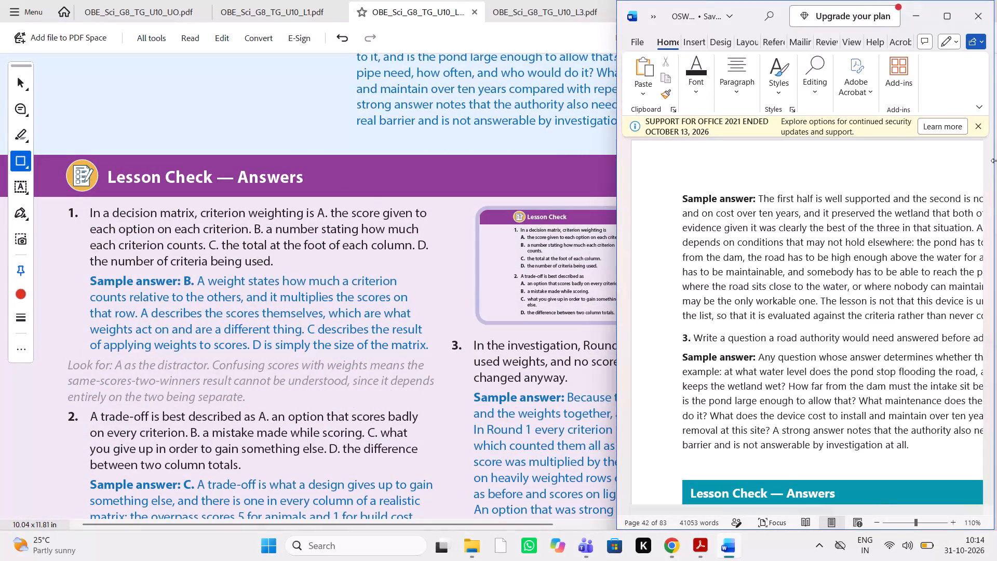
scroll(871, 289, "down", 2)
scroll(871, 289, "up", 2)
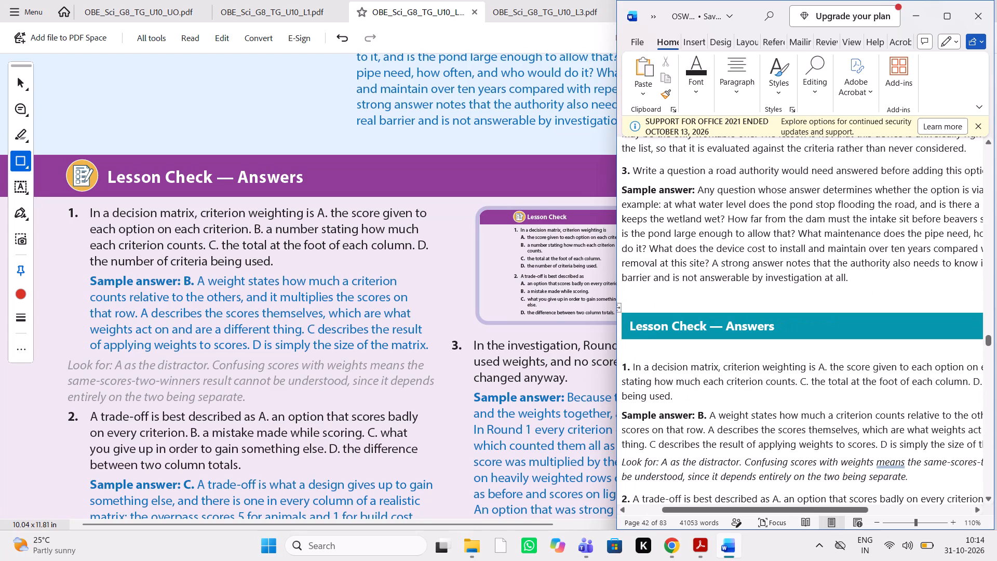
scroll(871, 289, "down", 1)
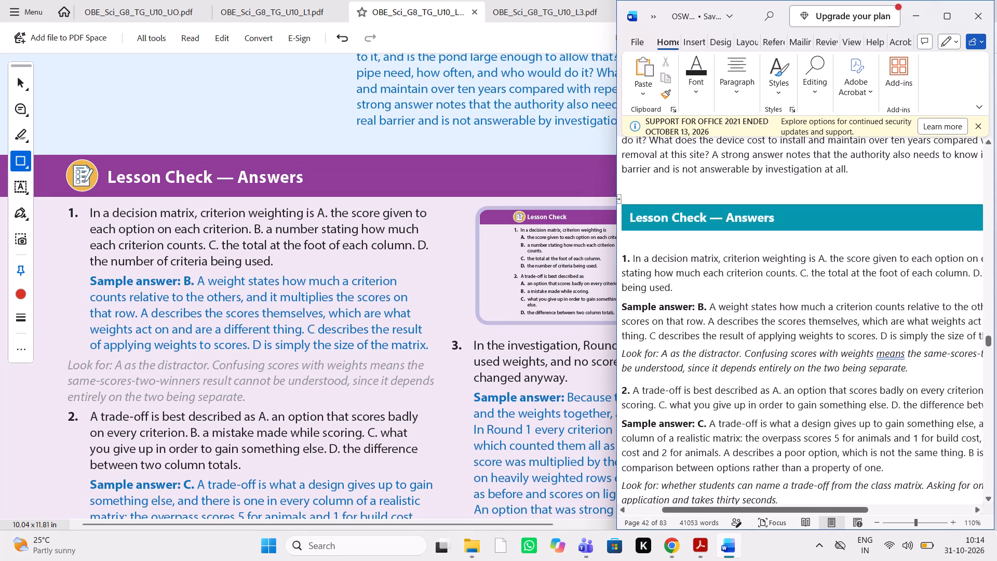
scroll(871, 289, "left", 1)
scroll(871, 289, "right", 1)
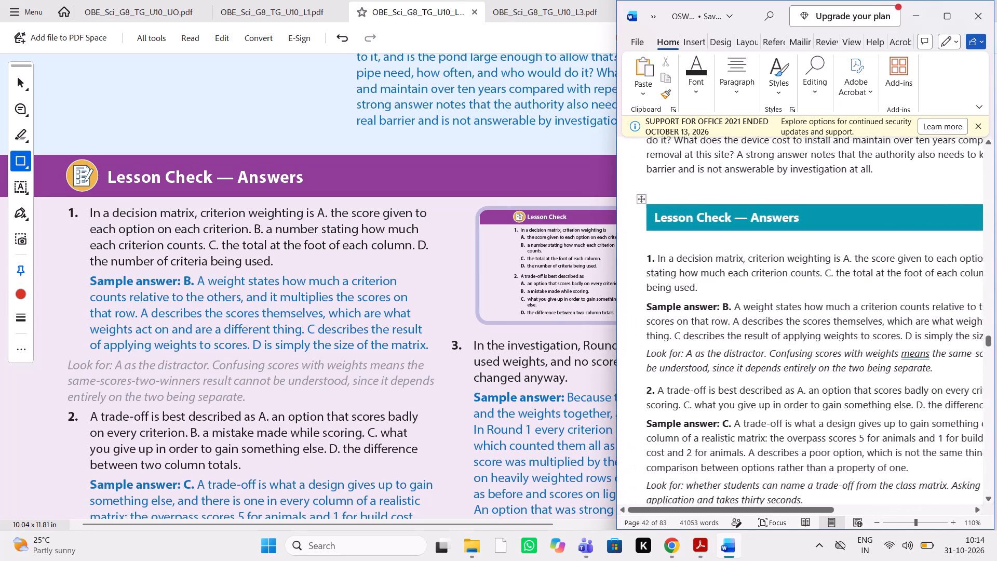
scroll(871, 289, "right", 1)
scroll(871, 289, "left", 2)
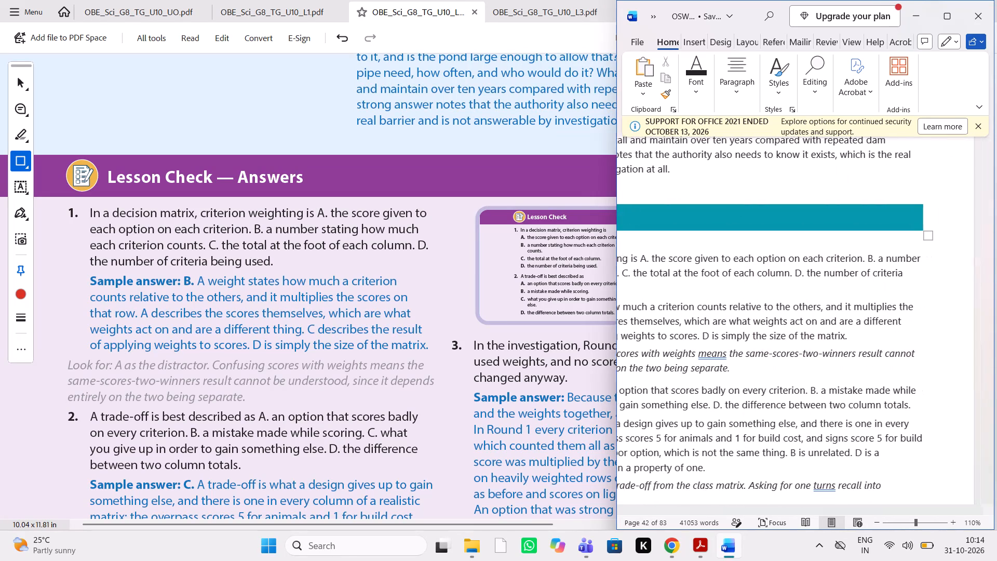
scroll(871, 289, "right", 2)
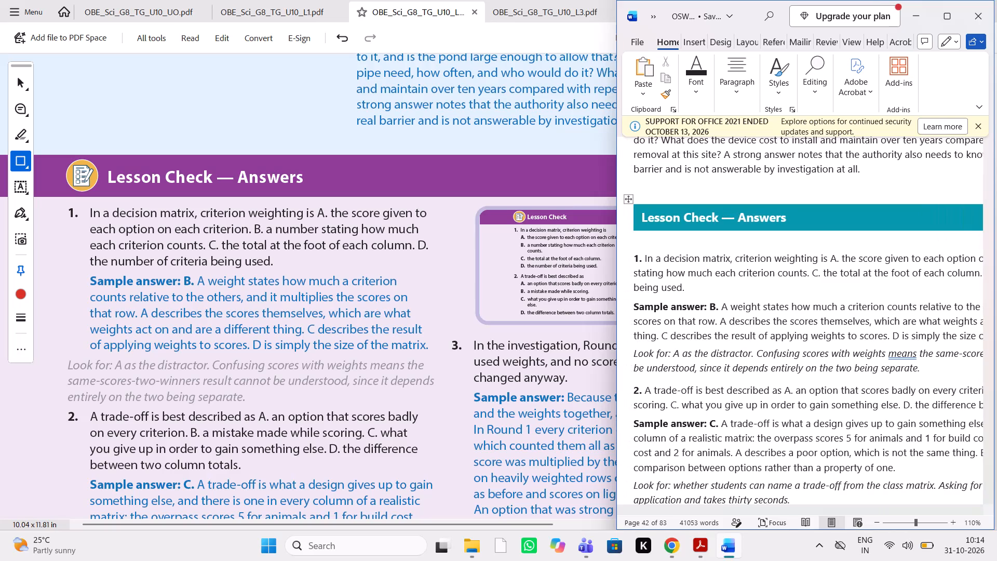
Compare Lesson Check question 2 on trade-offs, its sample answer and its "Look for" note between the Word manuscript and the PDF.
scroll(871, 289, "down", 2)
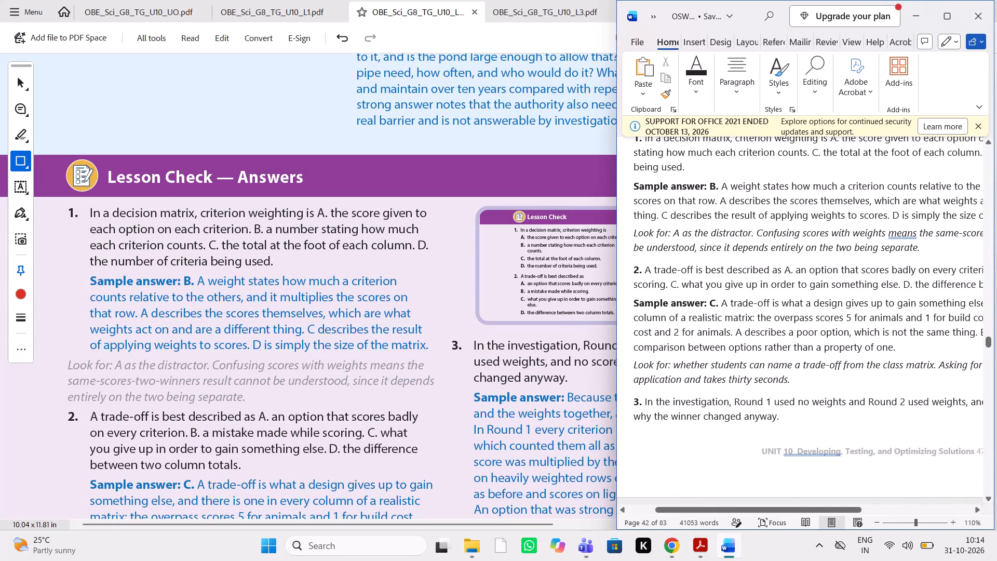
scroll(510, 300, "down", 1)
scroll(826, 274, "left", 1)
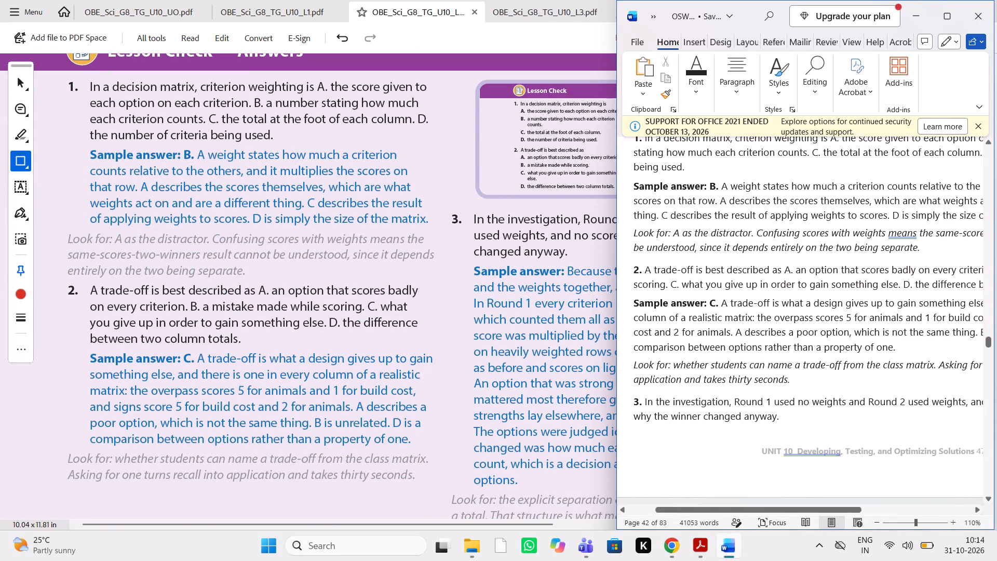
scroll(826, 274, "left", 2)
scroll(826, 274, "right", 1)
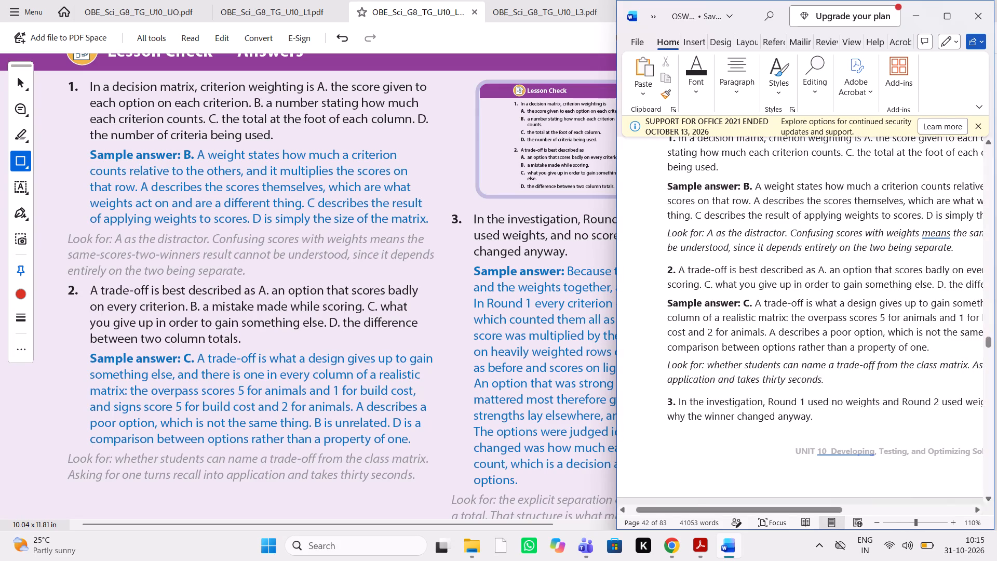
scroll(486, 410, "down", 1)
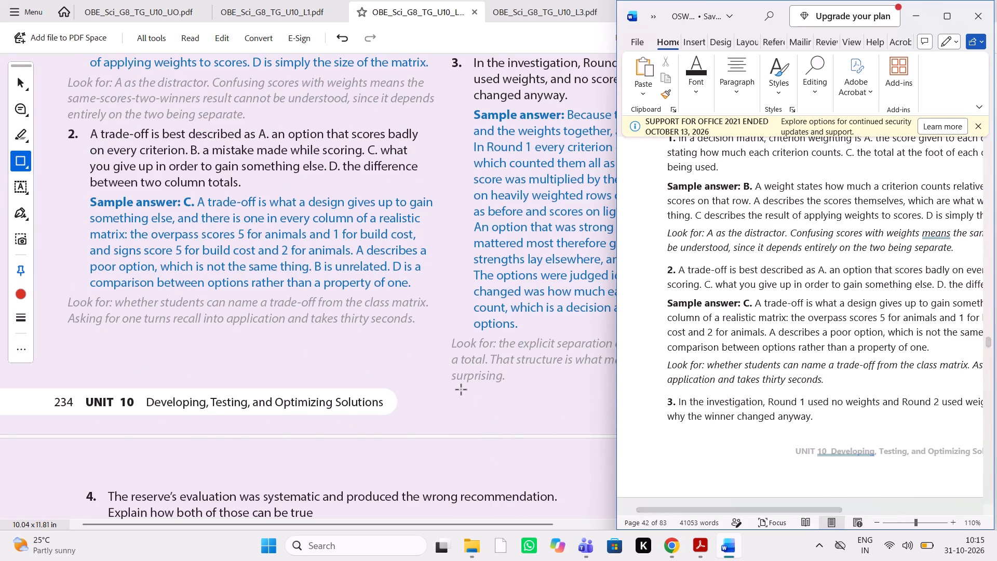
scroll(462, 390, "up", 1)
scroll(462, 390, "down", 1)
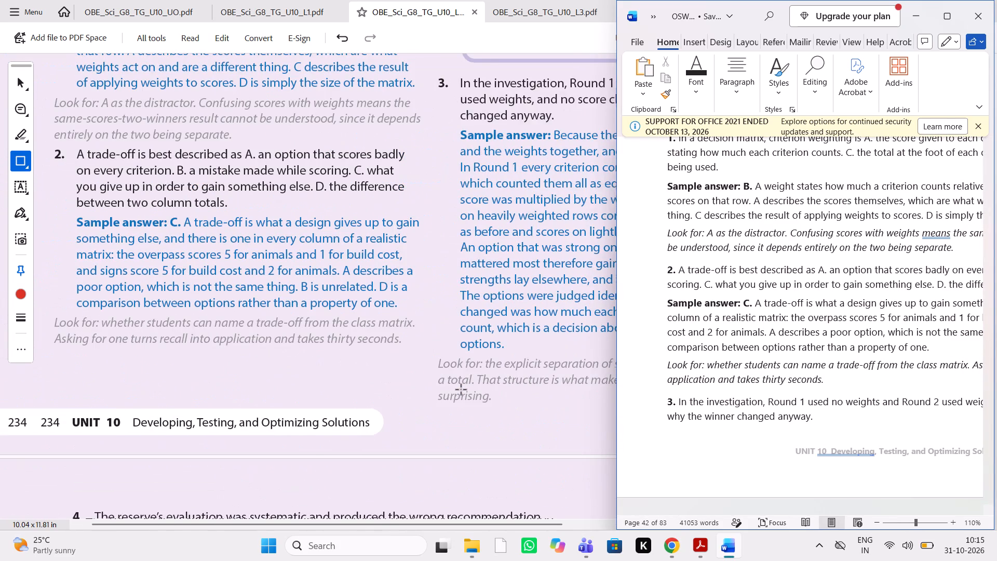
scroll(462, 390, "down", 1)
scroll(779, 350, "left", 2)
scroll(779, 350, "right", 1)
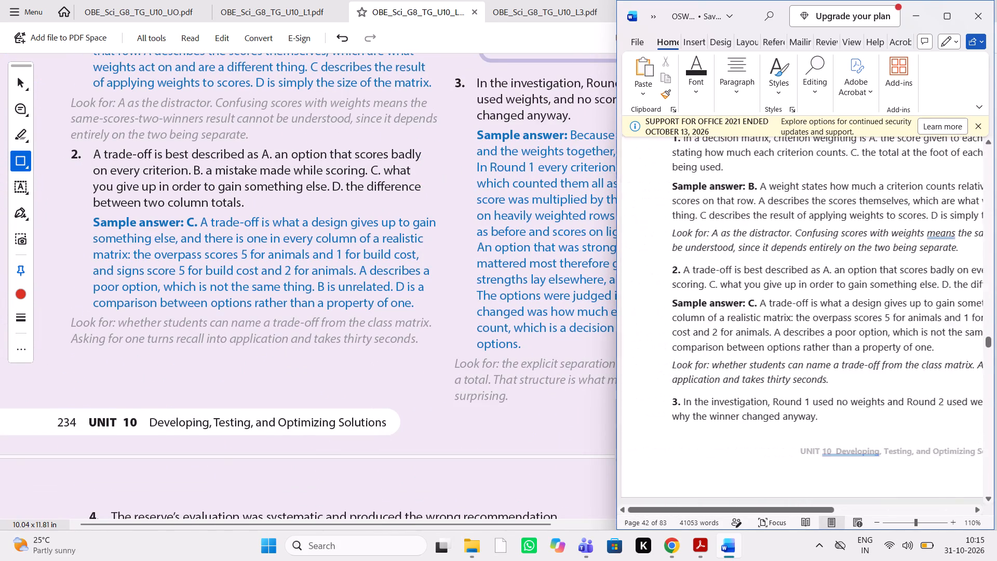
scroll(779, 350, "right", 1)
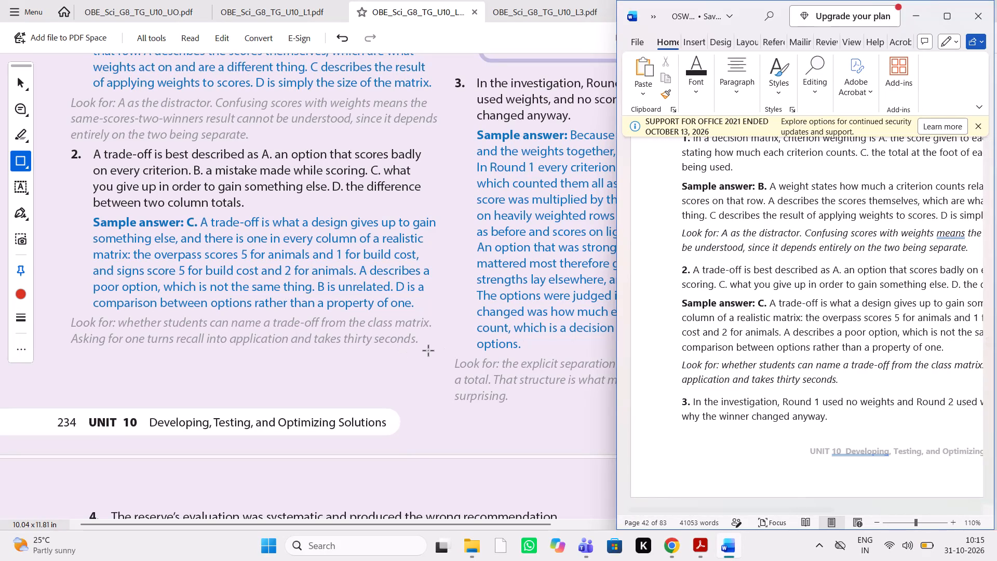
Compare Lesson Check question 3 on why the winner changed, its sample answer and its "Look for" note between the Word manuscript and the PDF.
scroll(429, 351, "up", 2)
scroll(429, 351, "down", 1)
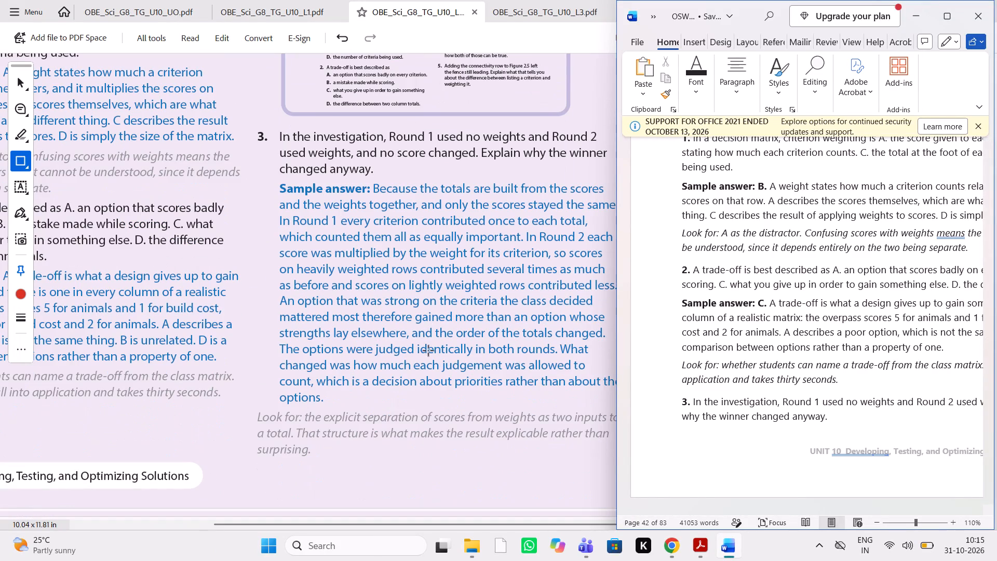
scroll(429, 351, "down", 1)
scroll(749, 328, "left", 2)
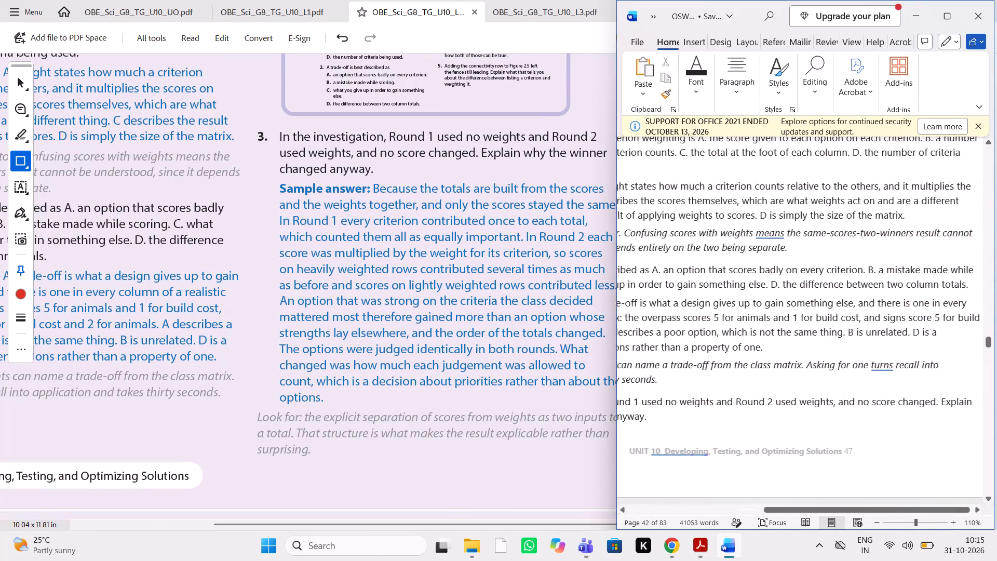
scroll(749, 328, "left", 1)
scroll(749, 328, "right", 2)
scroll(749, 328, "down", 1)
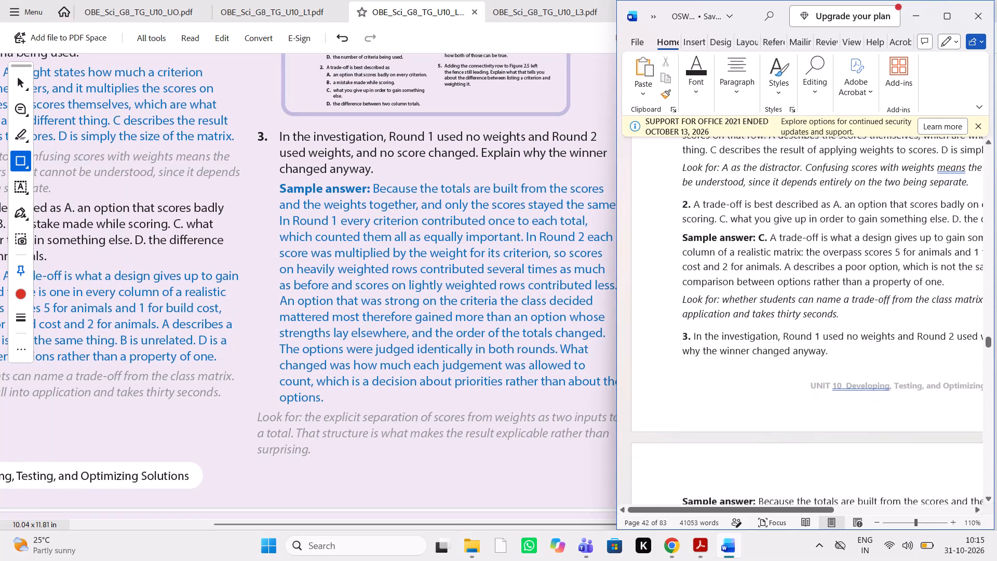
scroll(749, 328, "down", 1)
scroll(749, 328, "up", 2)
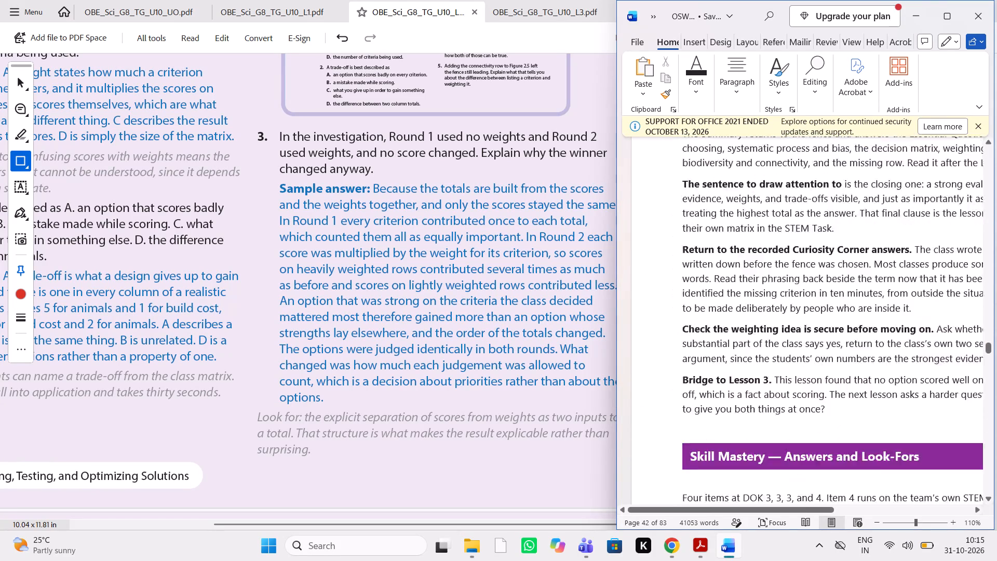
scroll(749, 328, "up", 3)
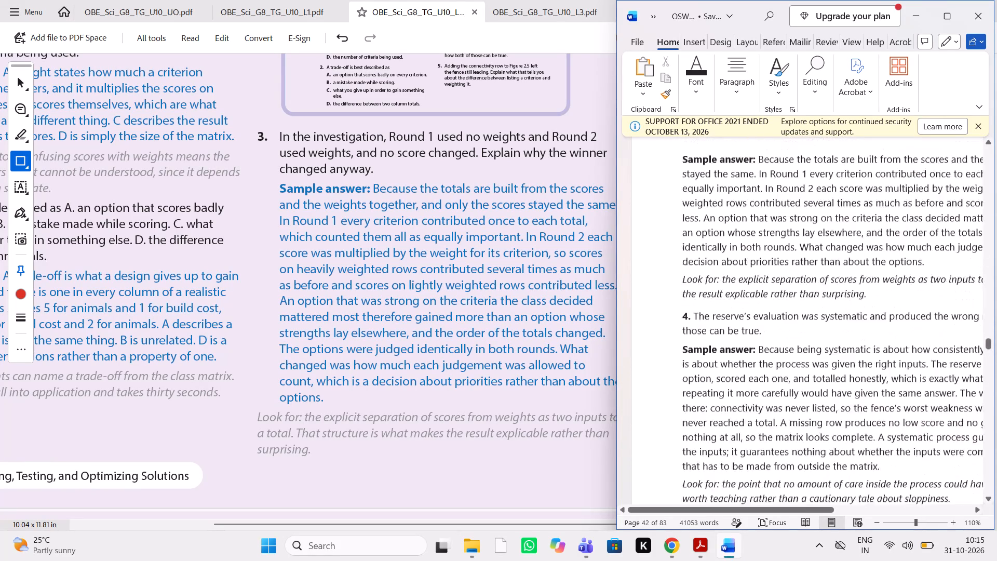
scroll(749, 328, "up", 1)
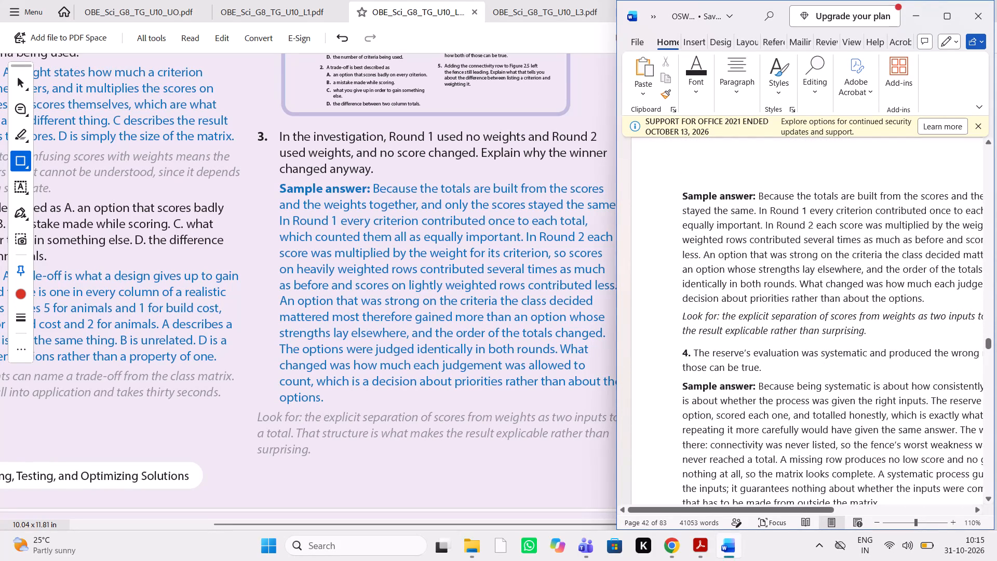
In the PDF, attach the comment "adjust in previous line" to the word "options" ending question 3's sample answer.
left_click(19, 116)
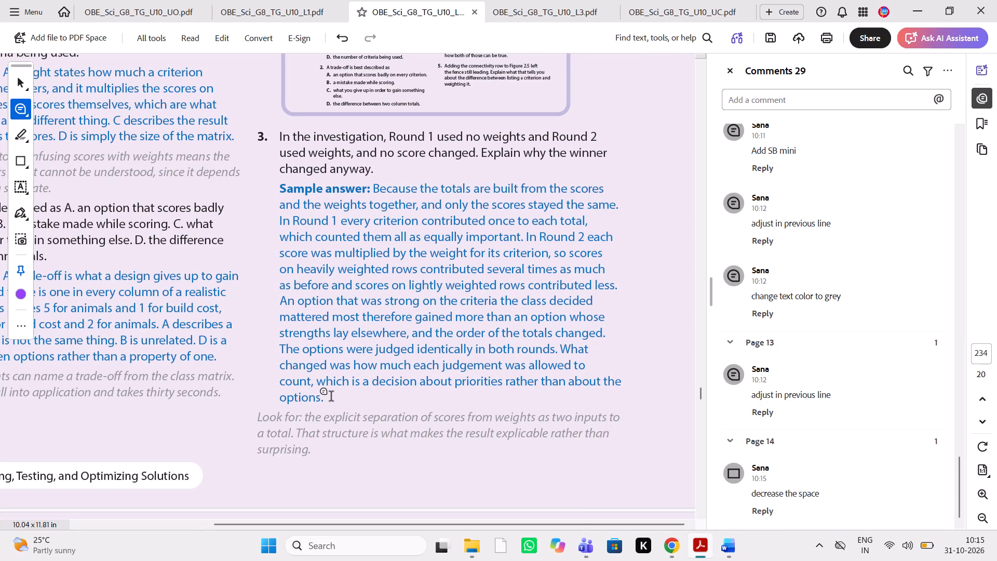
scroll(360, 452, "down", 2)
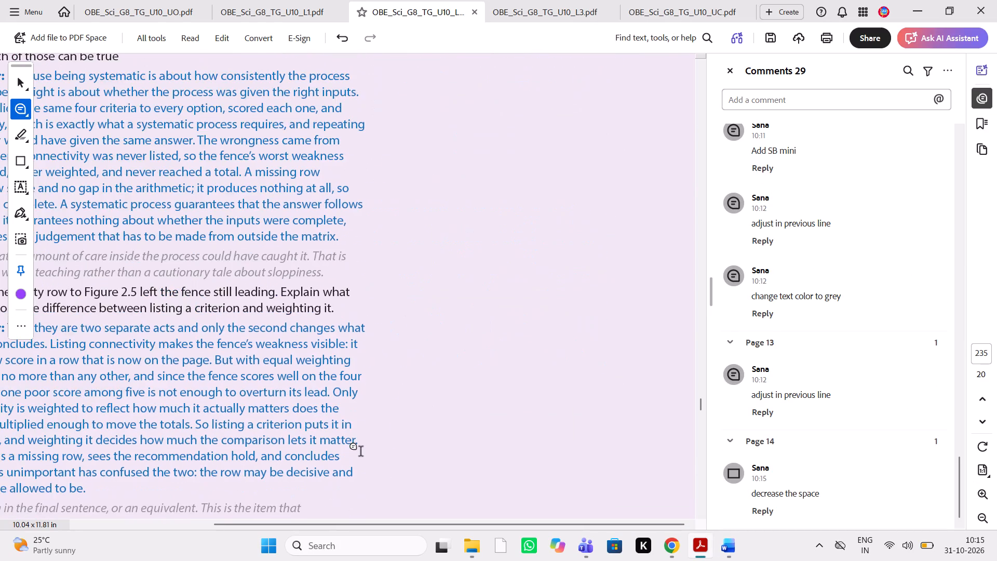
scroll(360, 452, "down", 1)
scroll(360, 452, "up", 2)
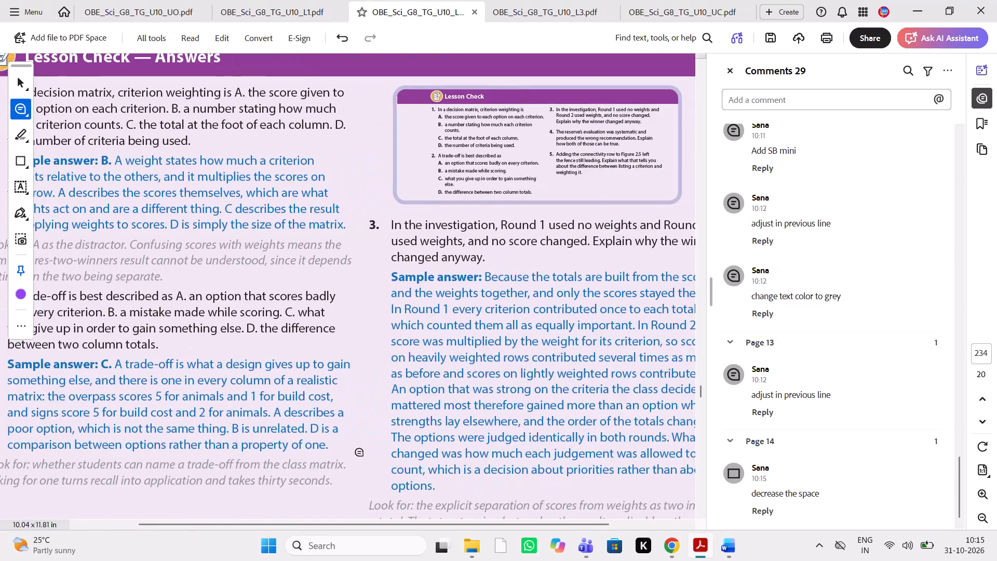
scroll(360, 452, "up", 1)
scroll(360, 452, "down", 1)
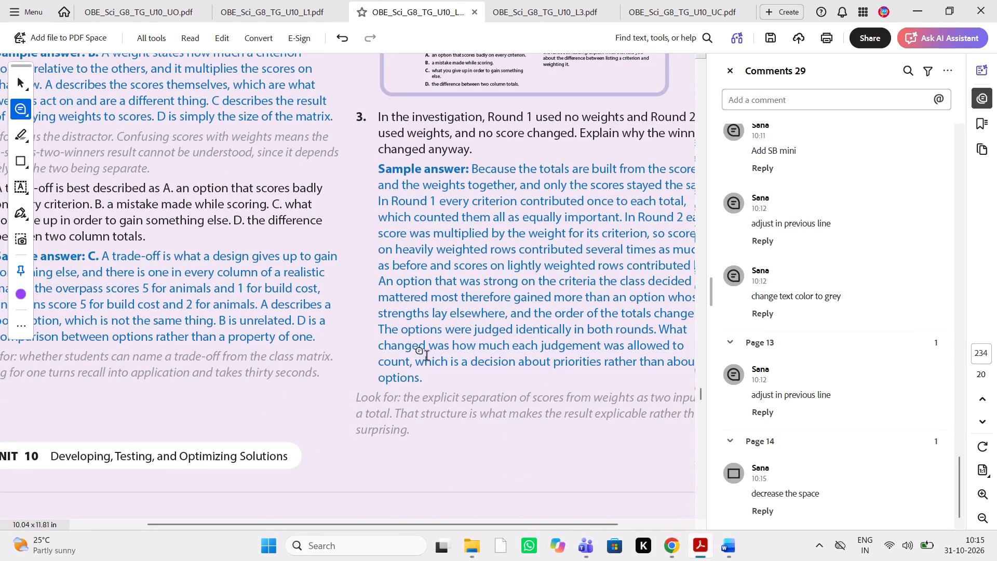
left_click_drag(420, 346, 383, 355)
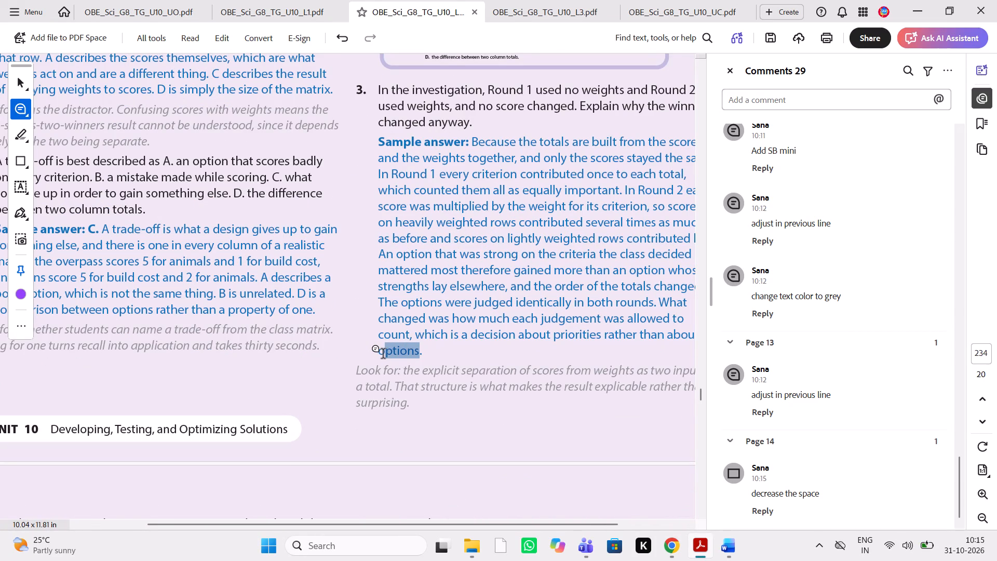
left_click_drag(383, 355, 380, 355)
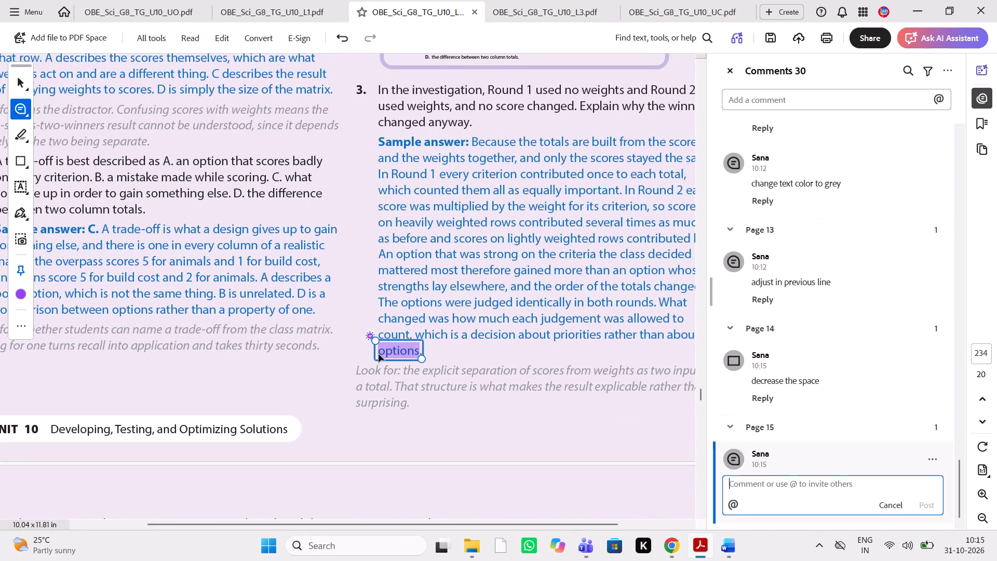
key("ctrl+v")
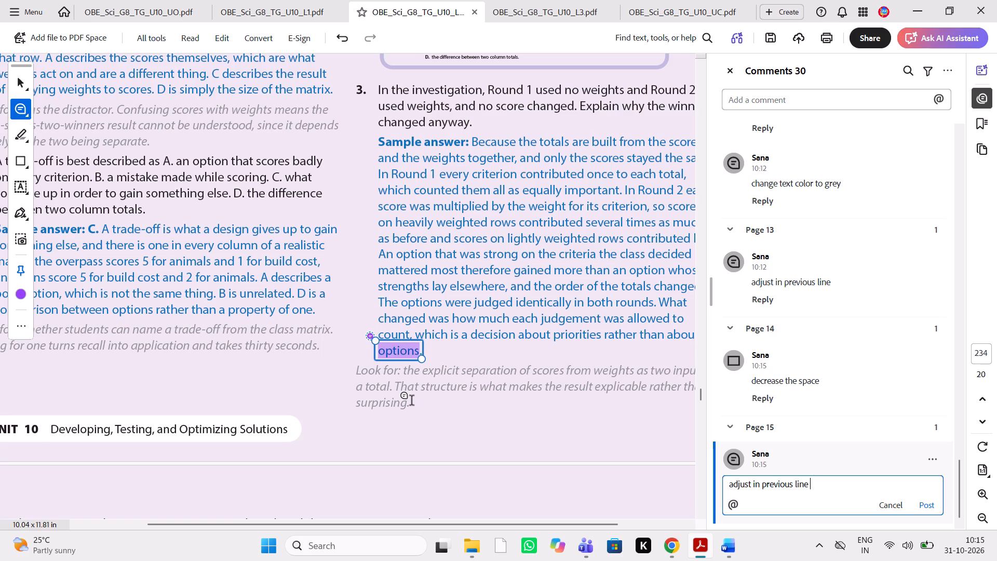
Attach the comment "adjust in previous line" to the word "surprising." ending question 3's "Look for" note.
left_click_drag(411, 402, 343, 411)
key("ctrl+v")
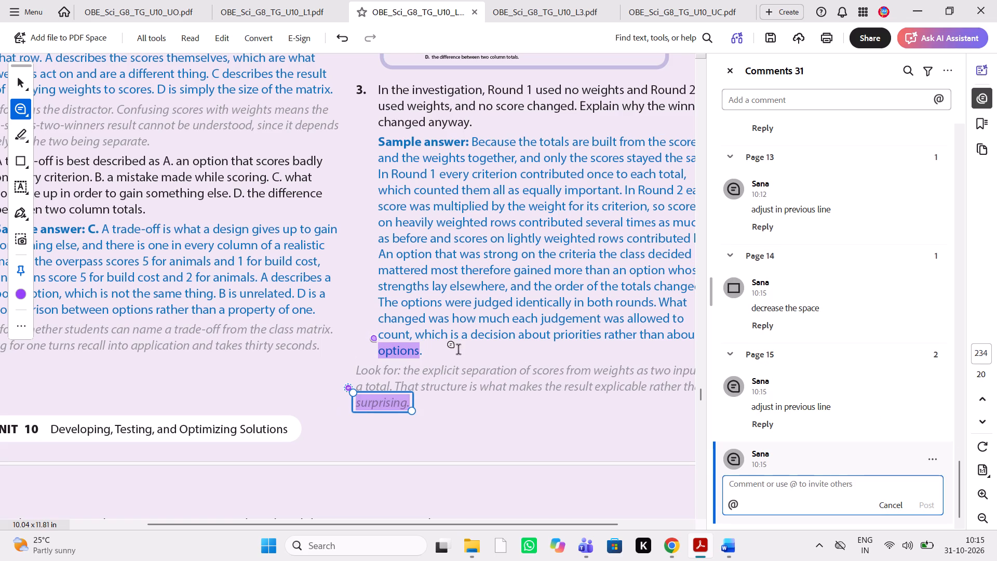
key("ctrl+v")
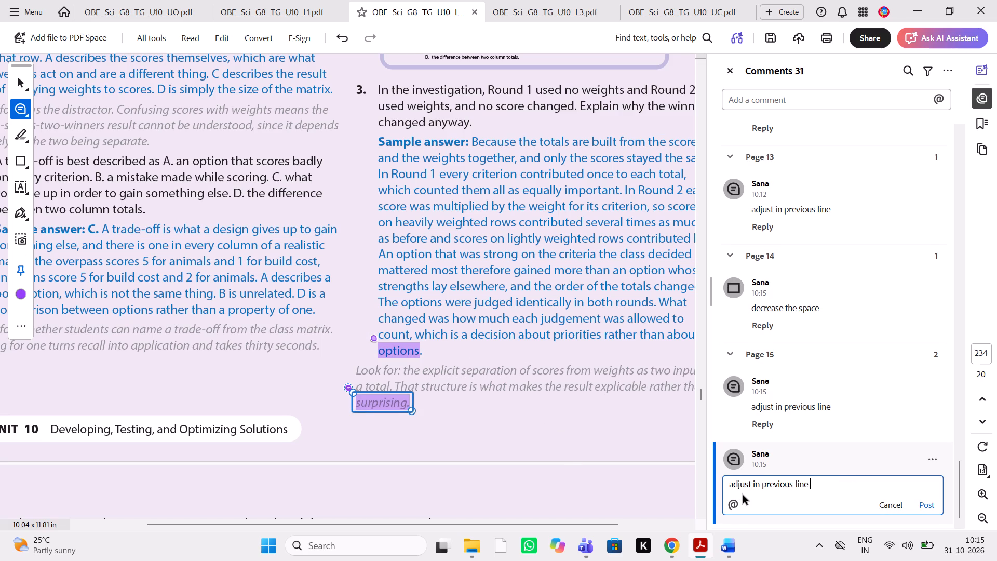
Compare Lesson Check question 4 on the reserve's evaluation, its sample answer and its "Look for" note between the PDF and the Word manuscript.
scroll(527, 363, "up", 7)
scroll(527, 363, "down", 3)
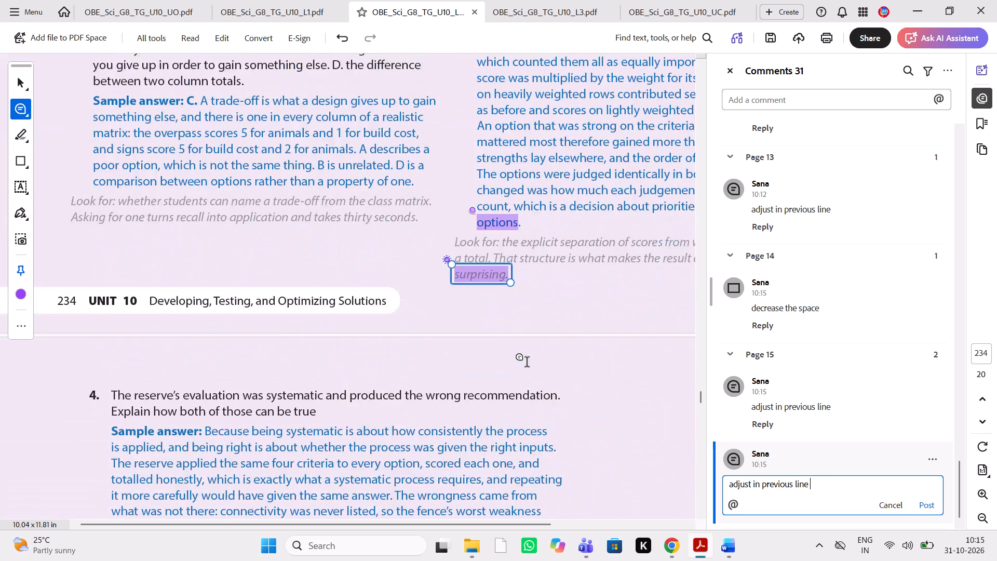
scroll(527, 363, "down", 2)
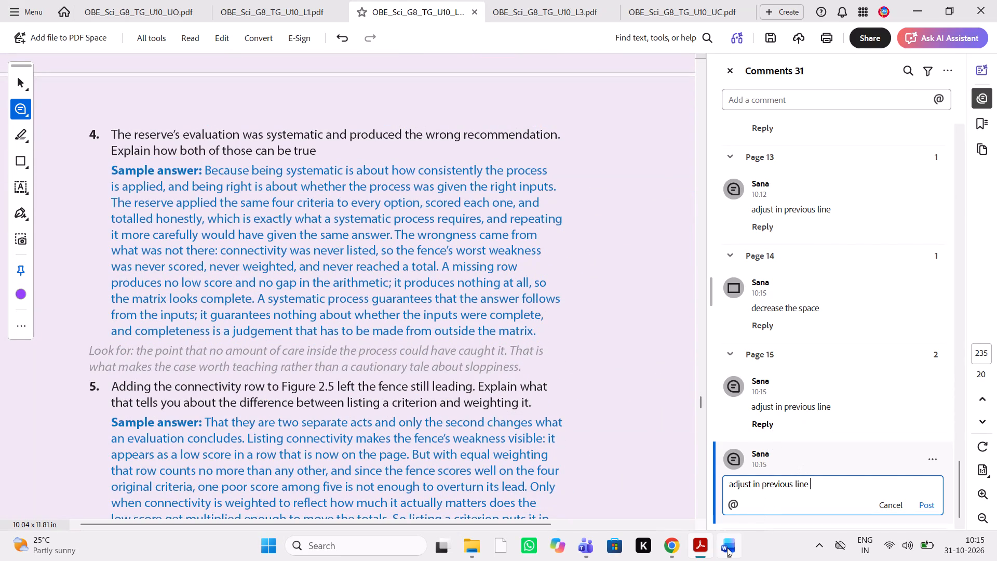
left_click(727, 547)
scroll(763, 382, "down", 1)
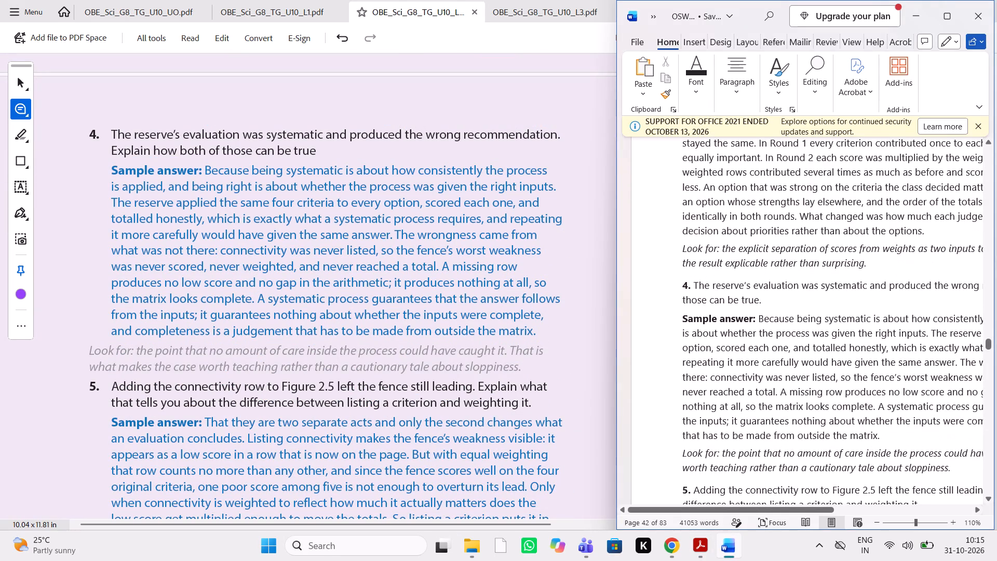
scroll(763, 382, "left", 1)
scroll(763, 382, "right", 1)
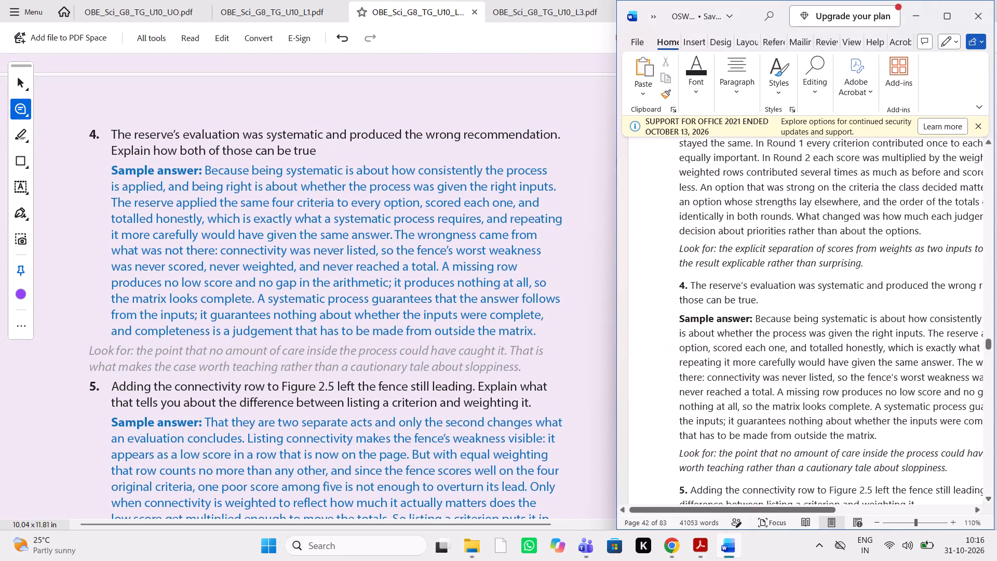
scroll(763, 382, "down", 1)
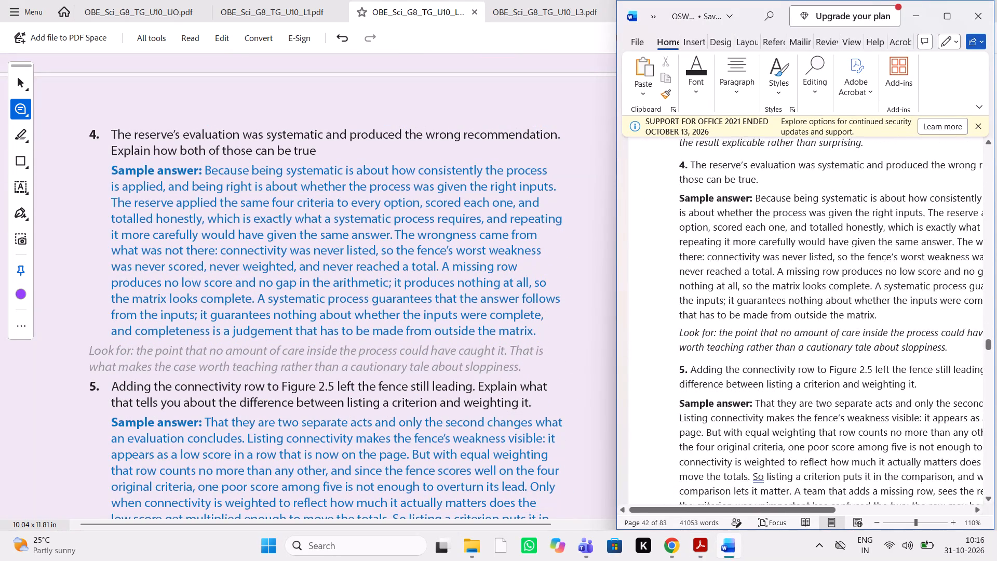
scroll(763, 382, "left", 1)
scroll(763, 382, "right", 1)
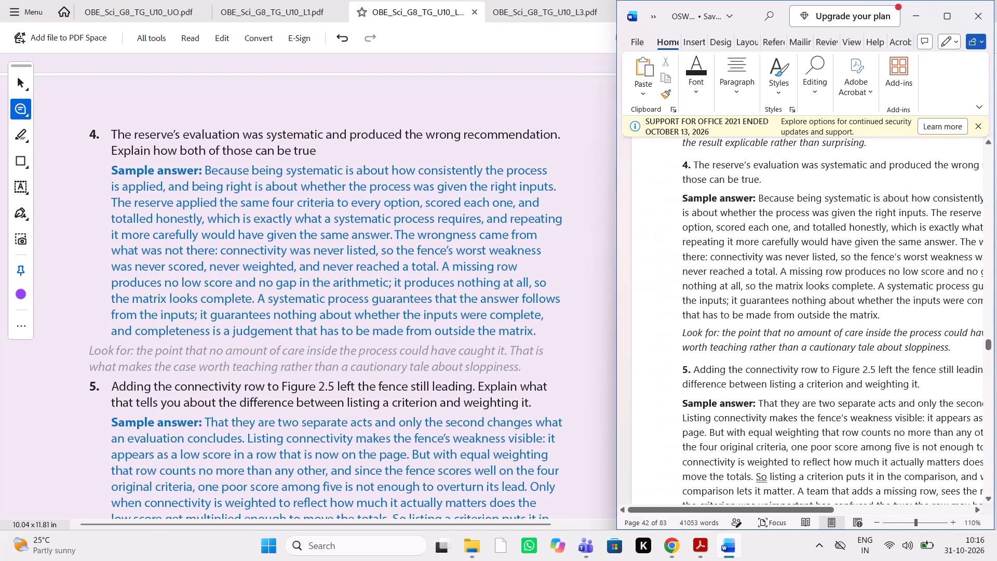
scroll(763, 382, "down", 1)
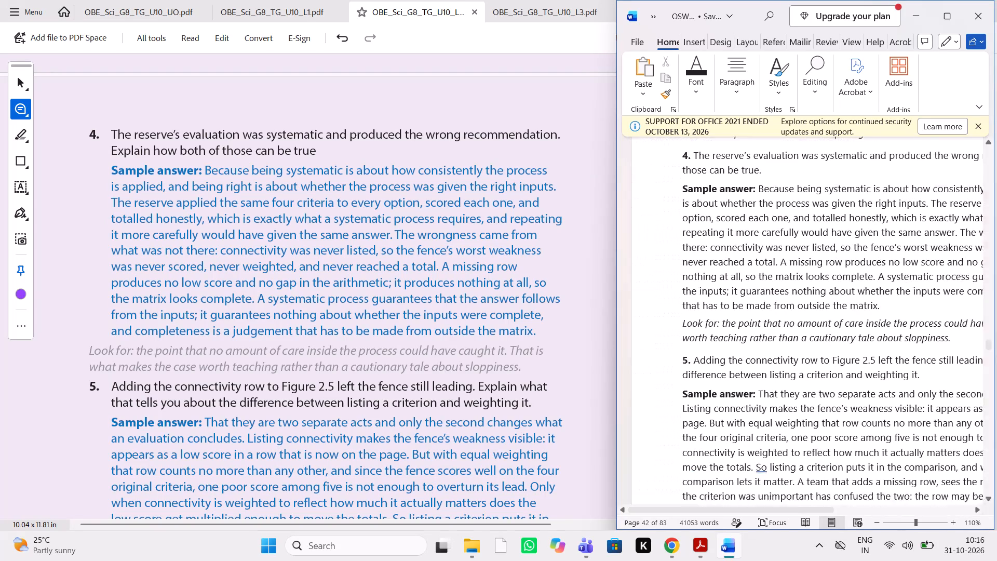
Compare Lesson Check question 5 on the connectivity row, its sample answer and its "Look for" note between the manuscript and the PDF.
scroll(763, 382, "down", 1)
scroll(426, 382, "down", 1)
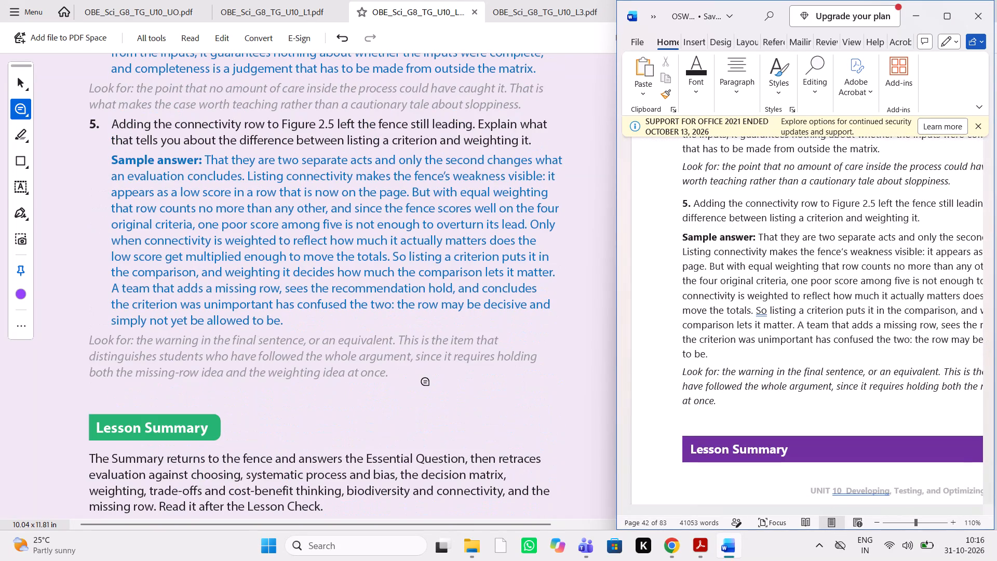
scroll(800, 348, "left", 1)
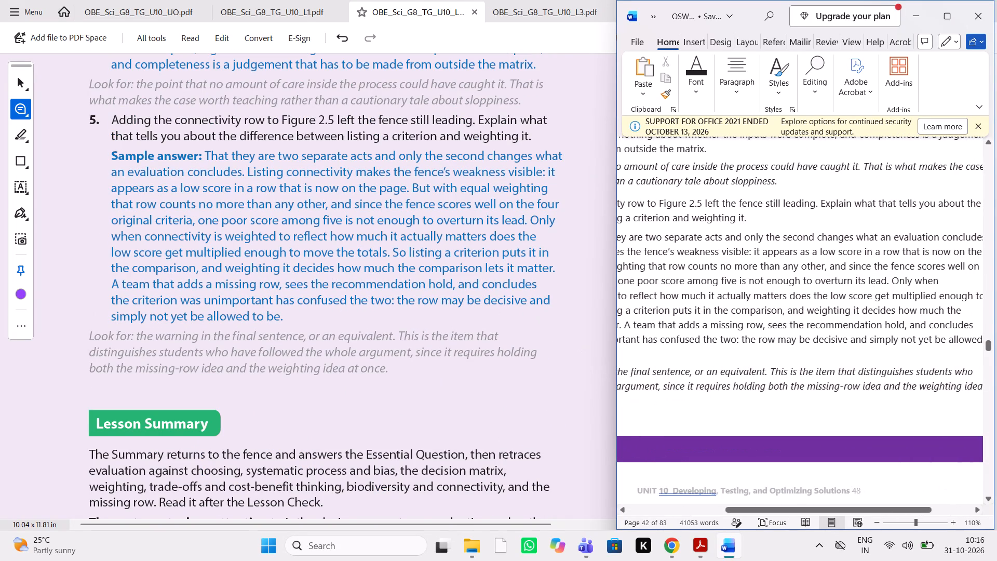
scroll(800, 348, "left", 1)
scroll(800, 348, "right", 1)
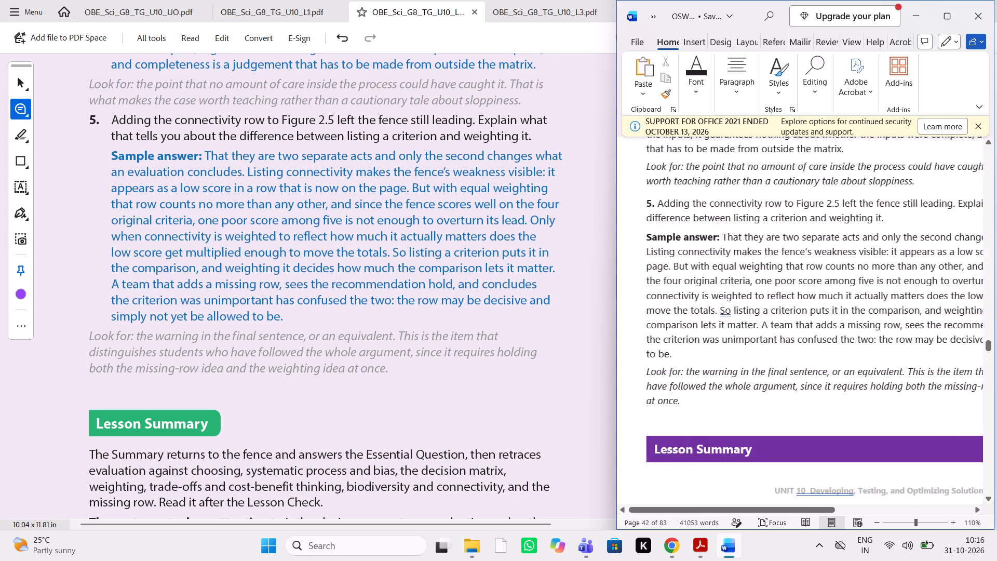
scroll(800, 348, "right", 1)
scroll(800, 348, "down", 1)
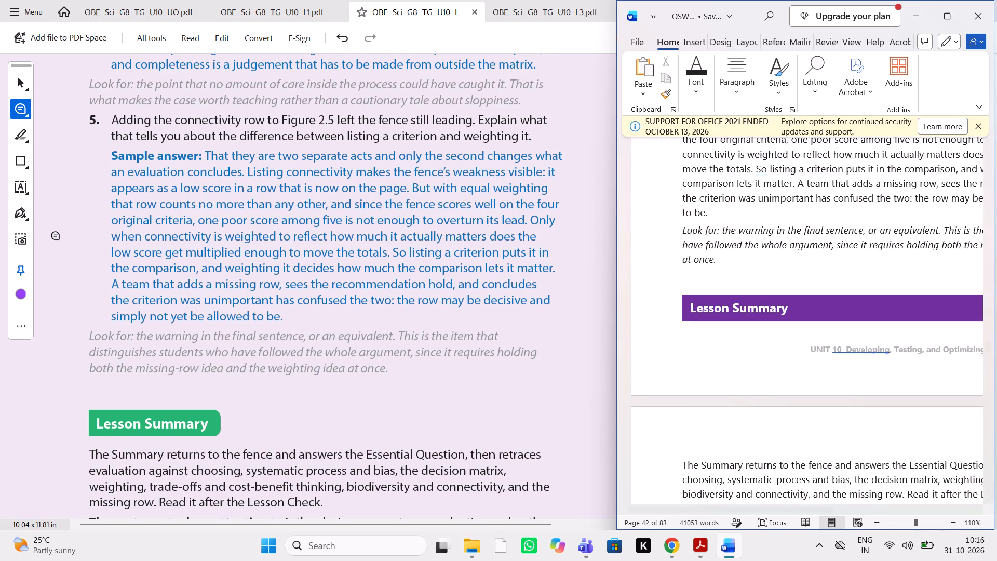
In the PDF, mark the gap above the "Lesson Summary" heading with a rectangle and the comment "reduce the space".
left_click(18, 157)
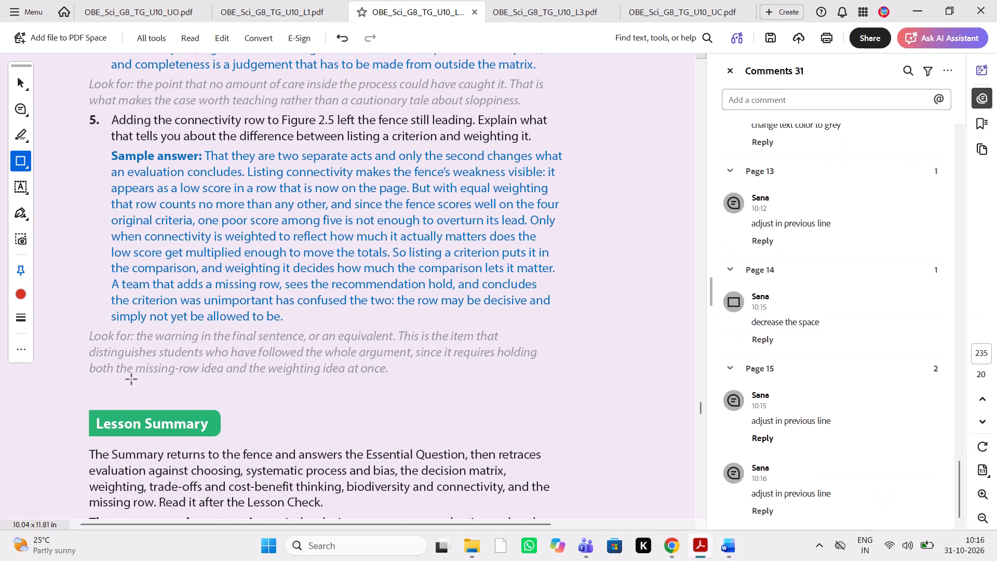
left_click_drag(128, 380, 186, 405)
type("reduce the space")
key("space")
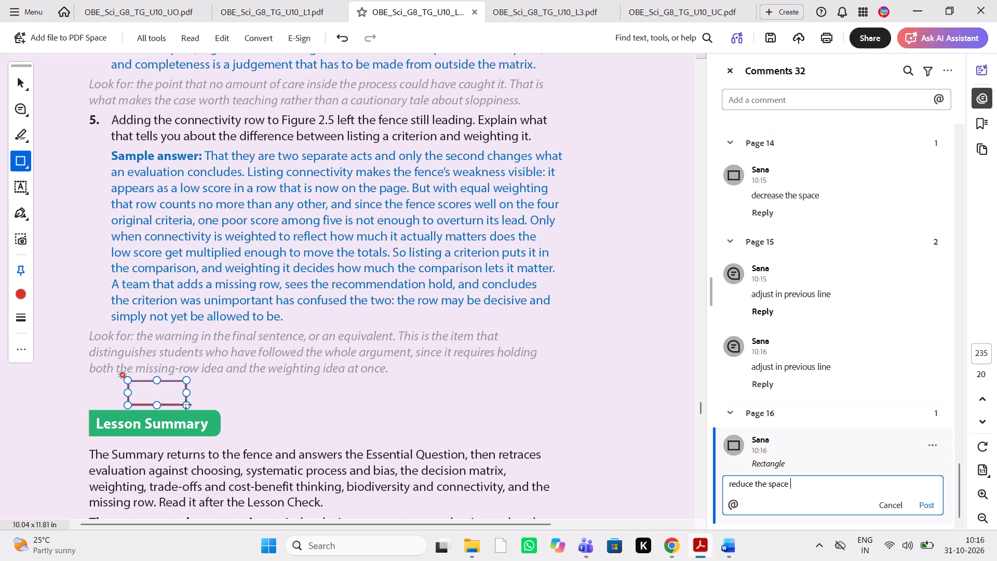
Place the comment "remove it for lesson summary" in the empty coloured area beside the Lesson Summary paragraphs on page 235.
scroll(314, 342, "down", 2)
scroll(314, 342, "up", 1)
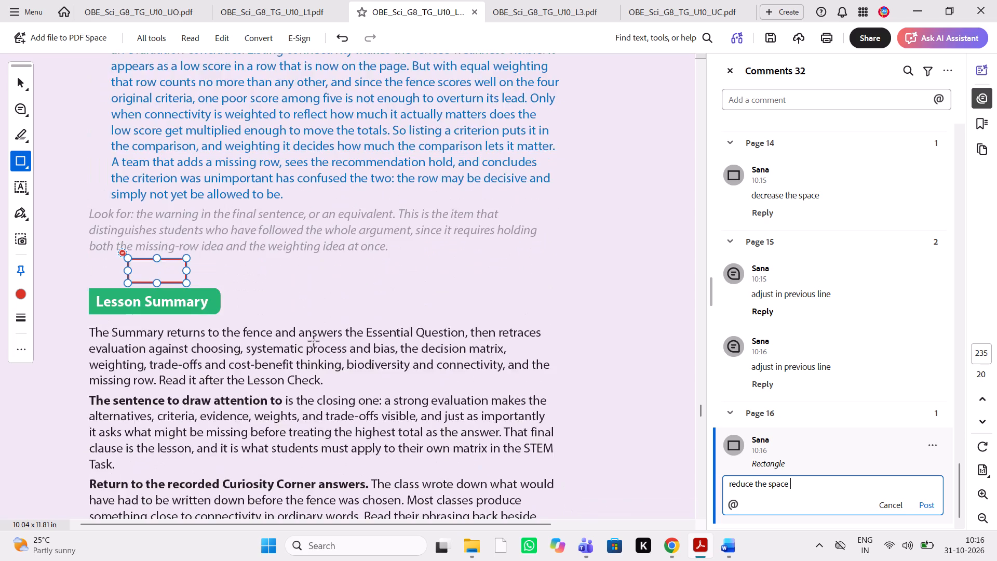
scroll(314, 342, "down", 2)
scroll(314, 342, "up", 1)
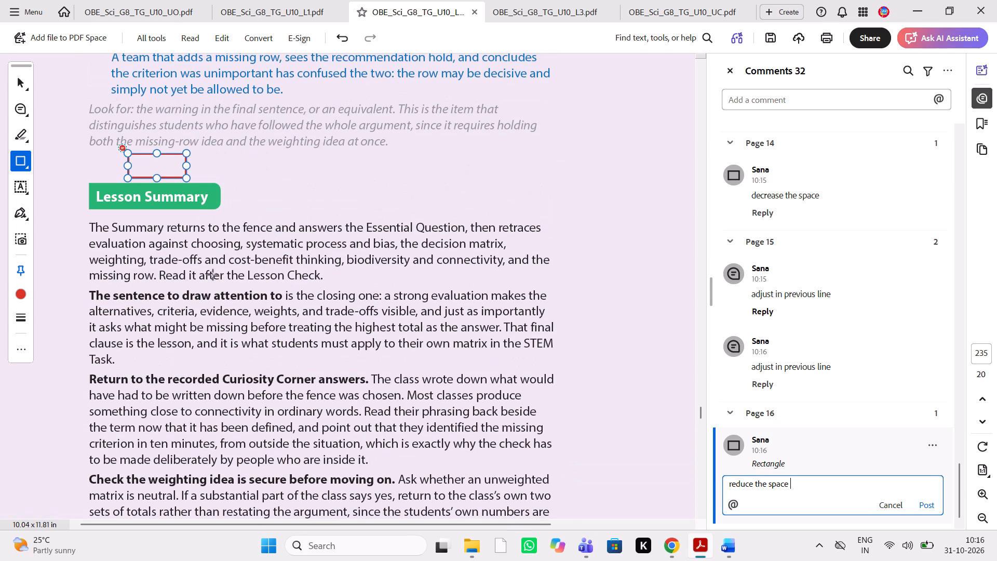
left_click(26, 108)
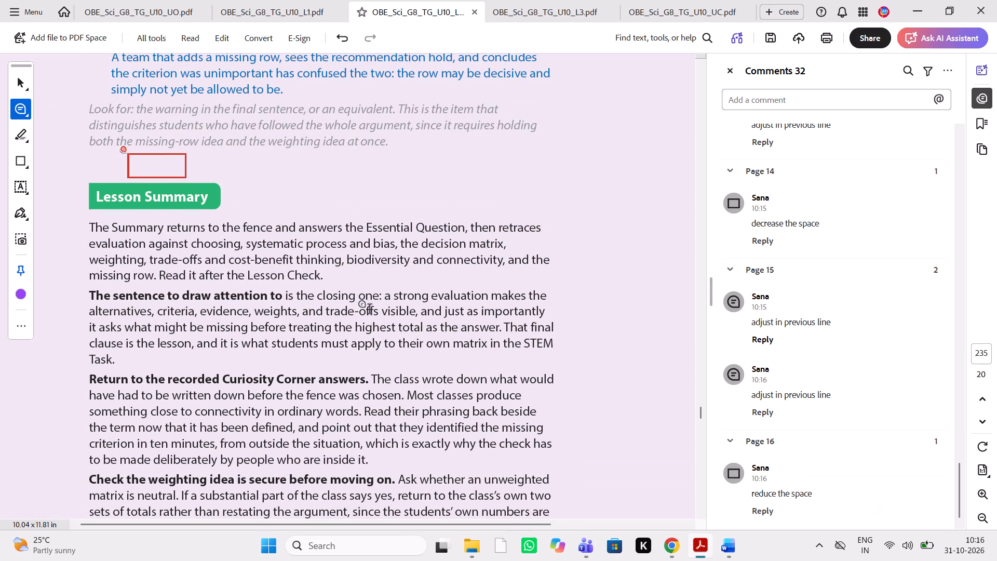
scroll(378, 327, "down", 4)
scroll(489, 333, "down", 6)
scroll(494, 383, "down", 1)
scroll(494, 383, "up", 1)
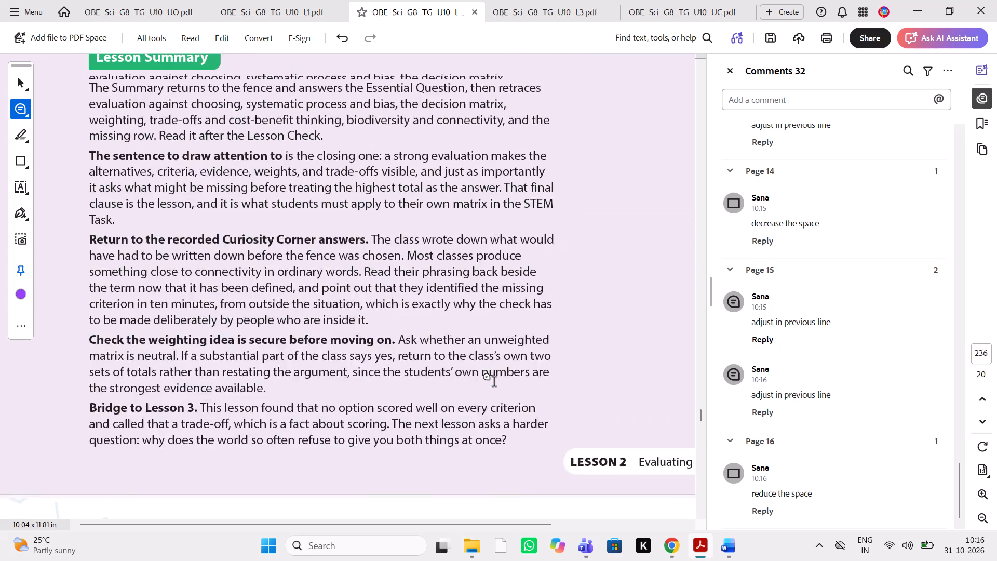
scroll(494, 383, "up", 1)
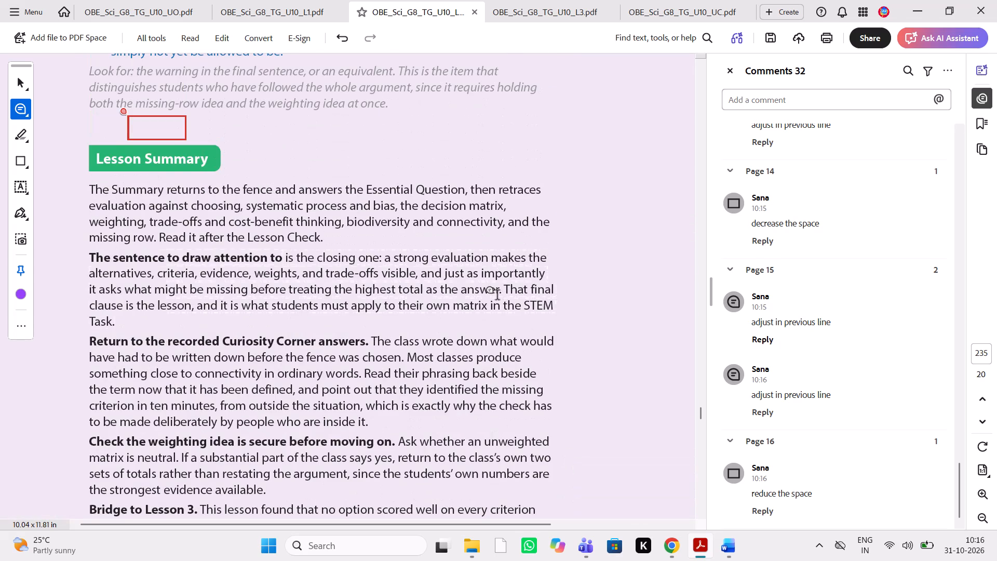
key("ctrl+minus")
key("ctrl+minus")
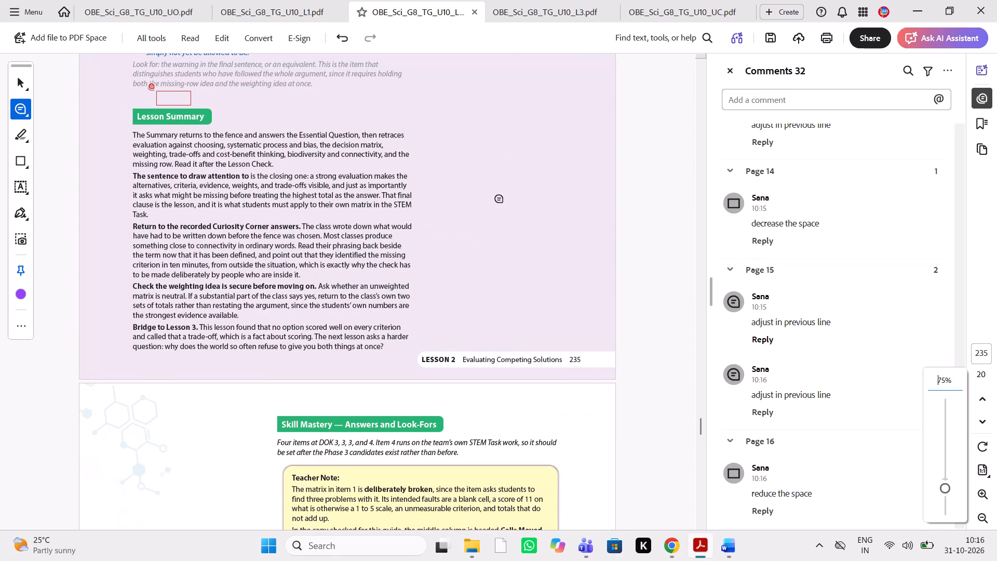
left_click(478, 216)
type("remove it for lesson summary")
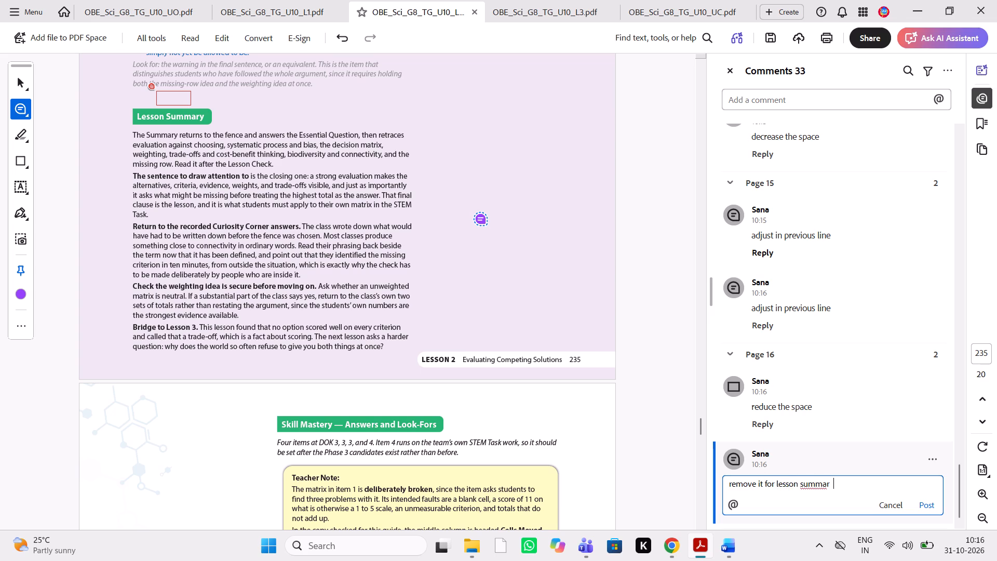
key("space")
Compare the Lesson Summary paragraphs, through "Bridge to Lesson 3", between the Word manuscript and the PDF.
key("alt+Tab")
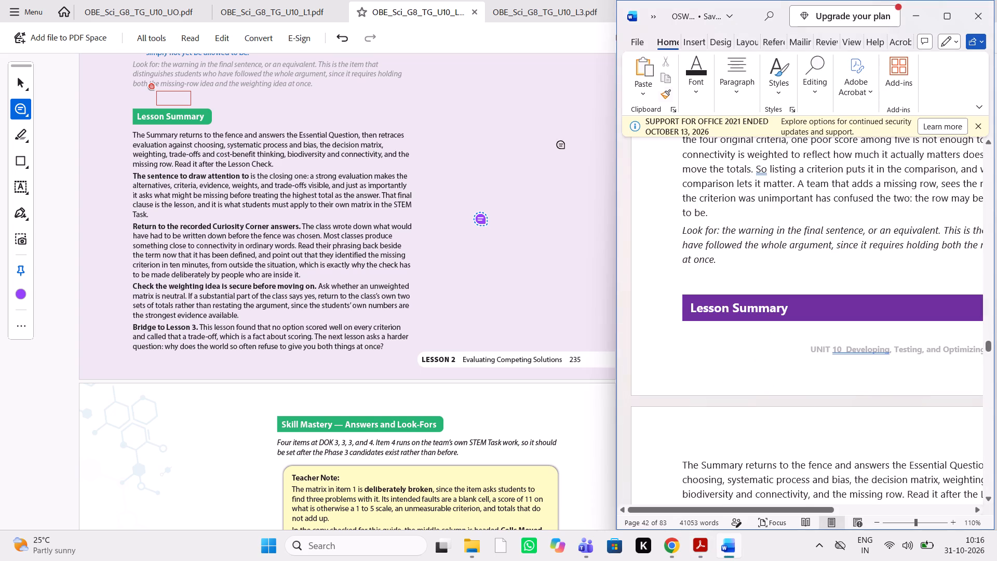
scroll(929, 256, "down", 2)
scroll(929, 256, "up", 1)
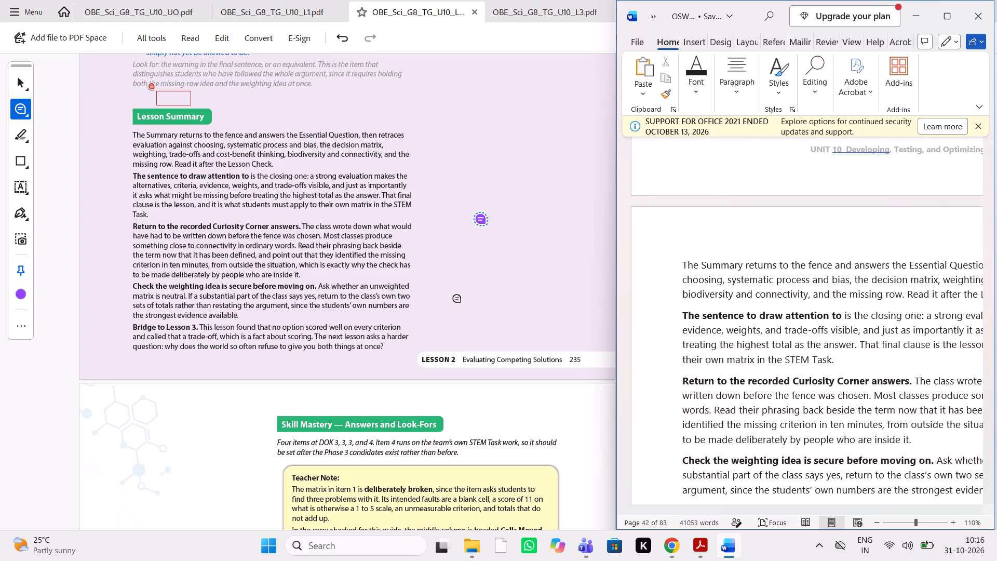
left_click(730, 551)
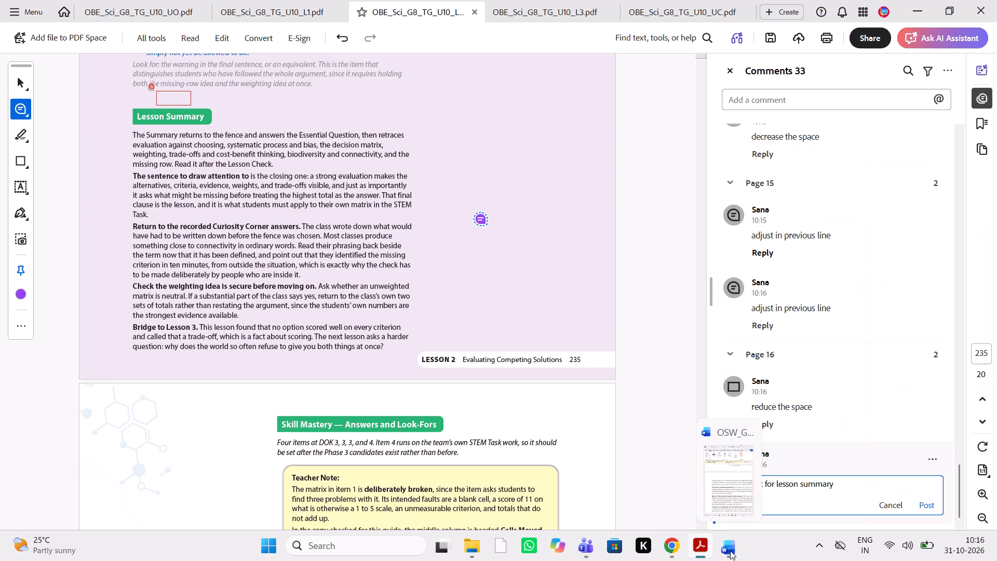
left_click(731, 553)
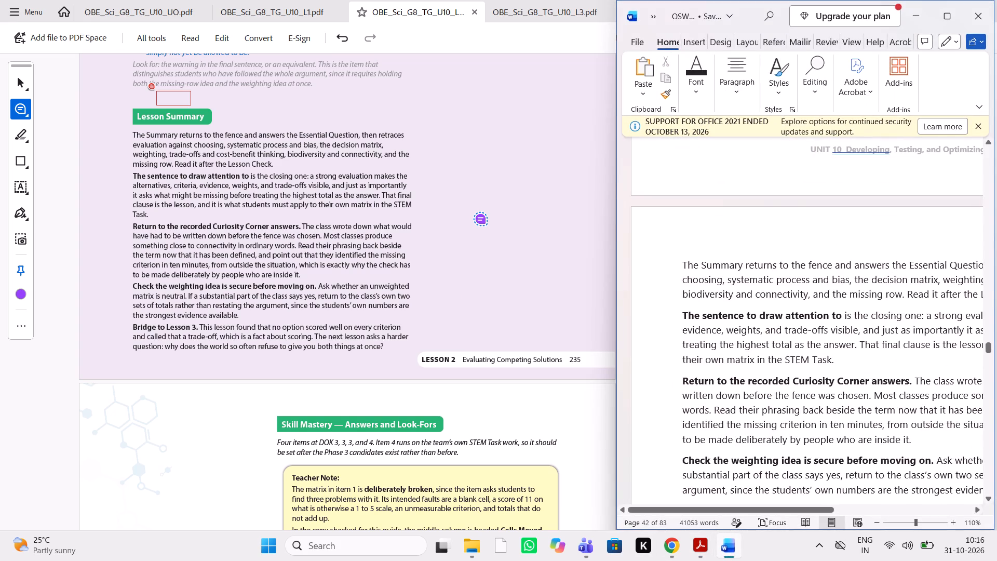
scroll(772, 418, "down", 1)
scroll(772, 418, "up", 1)
scroll(772, 418, "down", 1)
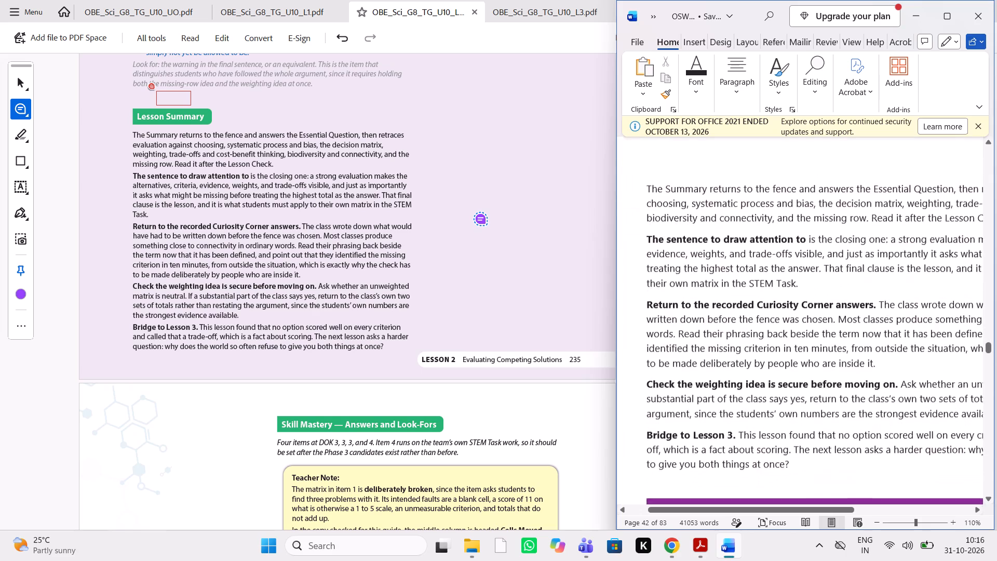
scroll(772, 418, "up", 1)
scroll(772, 418, "down", 1)
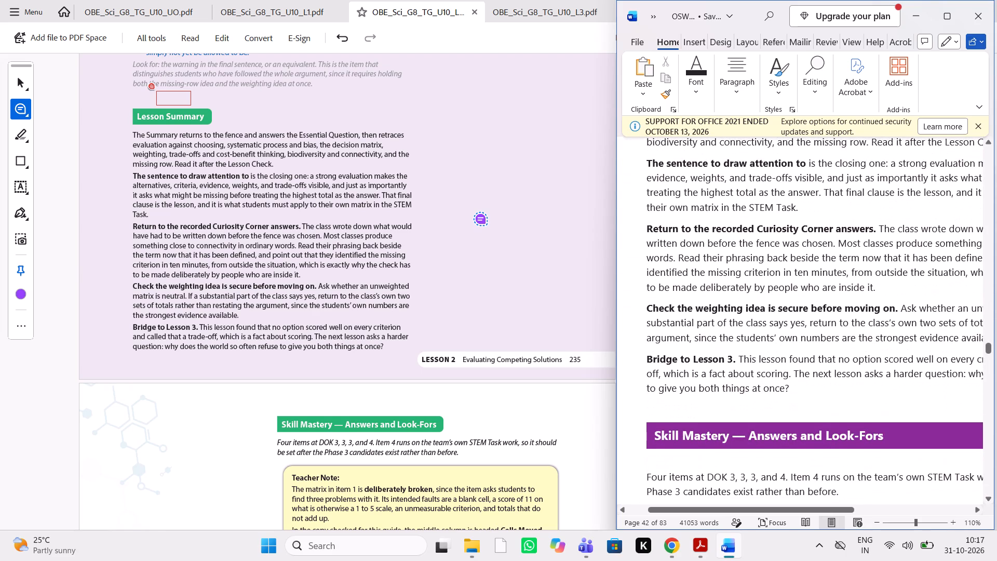
Compare the "Skill Mastery — Answers and Look-Fors" introduction and its Teacher Note between the PDF and the Word manuscript.
scroll(772, 418, "down", 1)
scroll(494, 428, "down", 1)
scroll(494, 428, "left", 1)
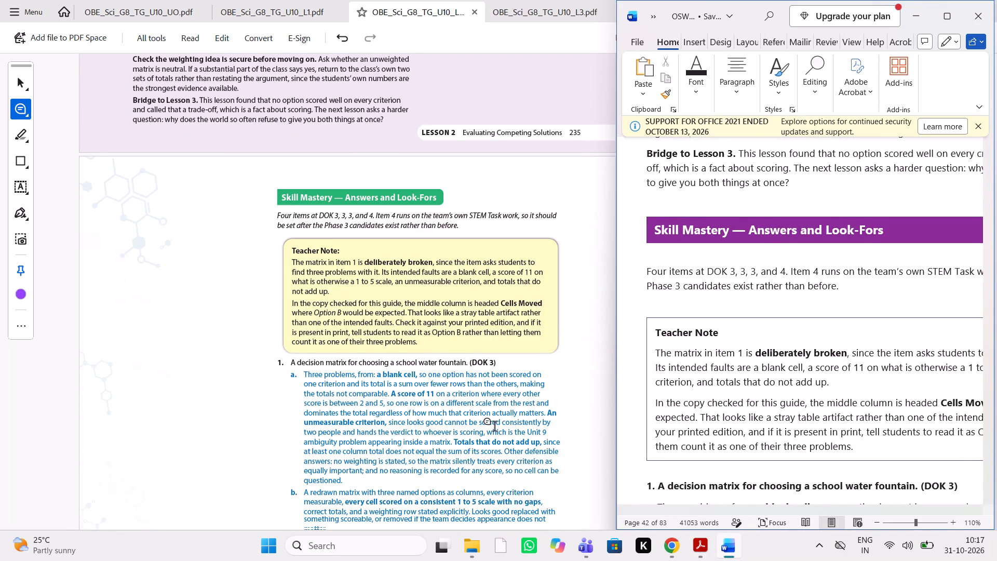
scroll(494, 428, "left", 1)
scroll(825, 412, "left", 1)
scroll(825, 412, "right", 1)
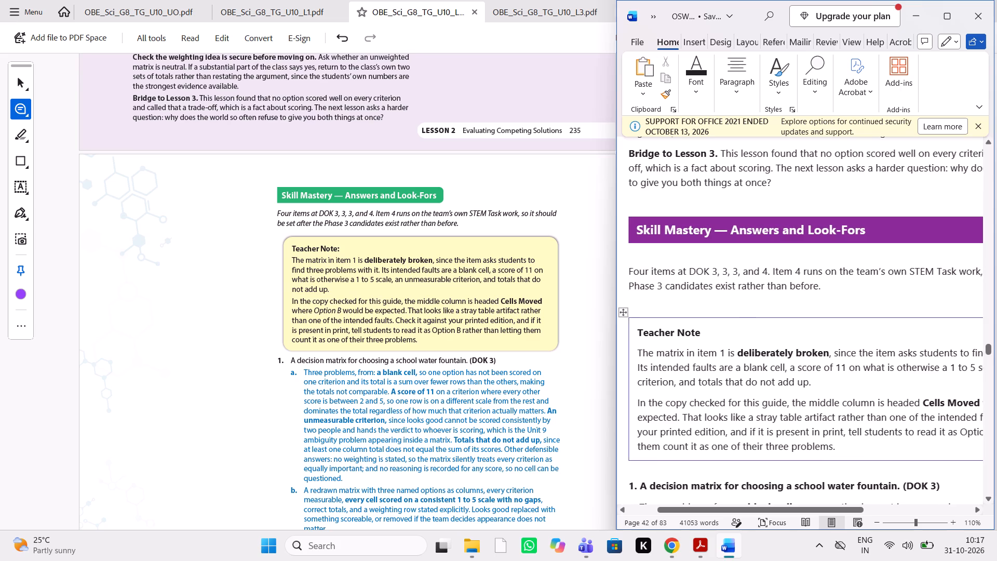
scroll(825, 412, "down", 2)
scroll(542, 428, "down", 1)
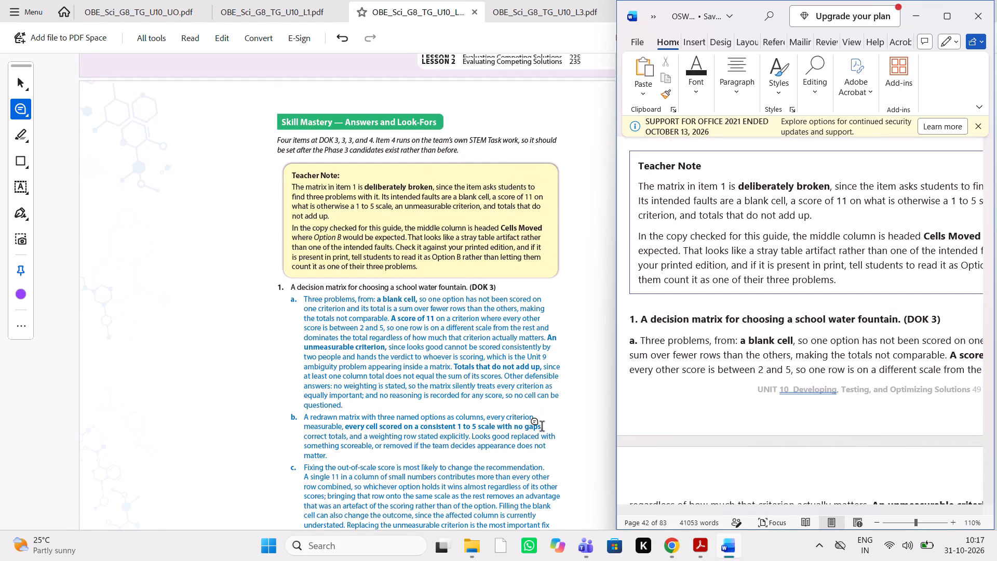
scroll(347, 337, "down", 1)
scroll(347, 337, "up", 1)
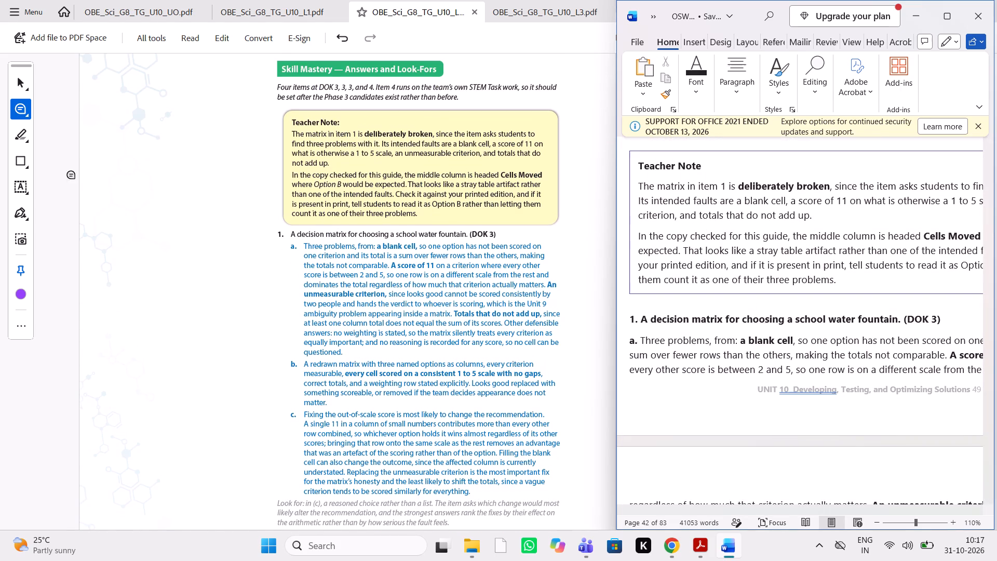
Mark the start of Skill Mastery item 1 and its answer a with a rectangle and the comment "add sample answer for all answers".
left_click(20, 159)
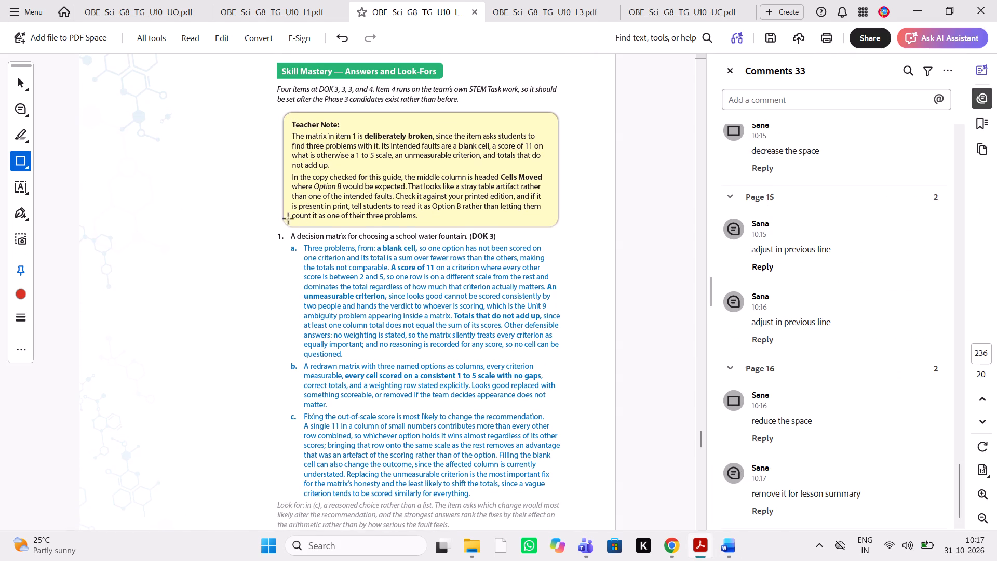
left_click_drag(288, 232, 399, 283)
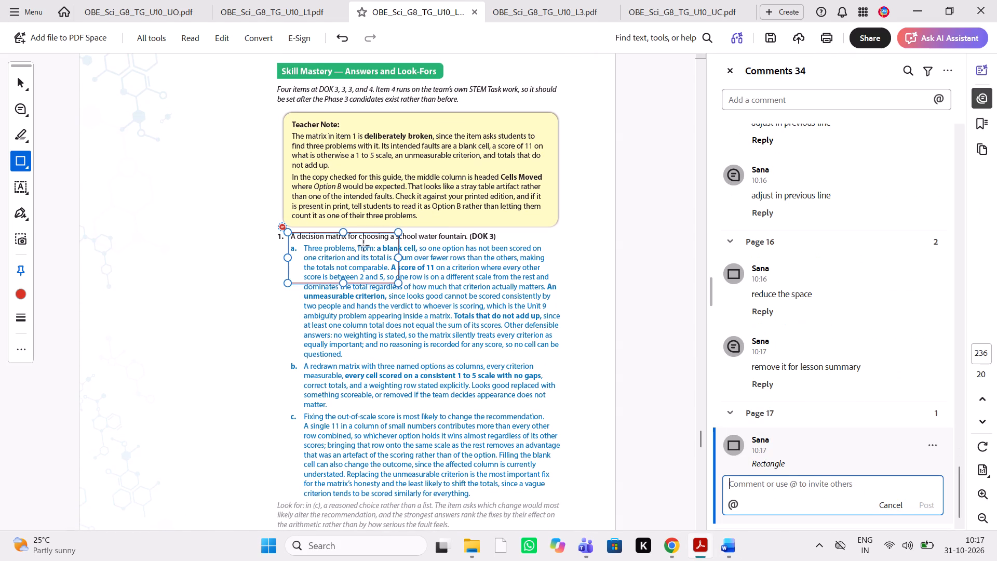
left_click_drag(764, 478, 753, 486)
left_click(753, 486)
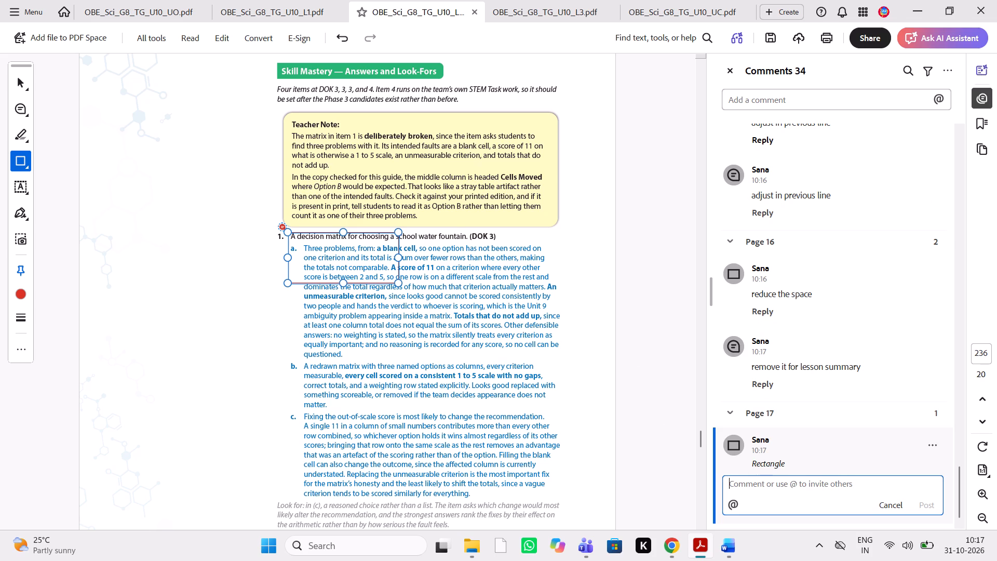
type("add")
key("space")
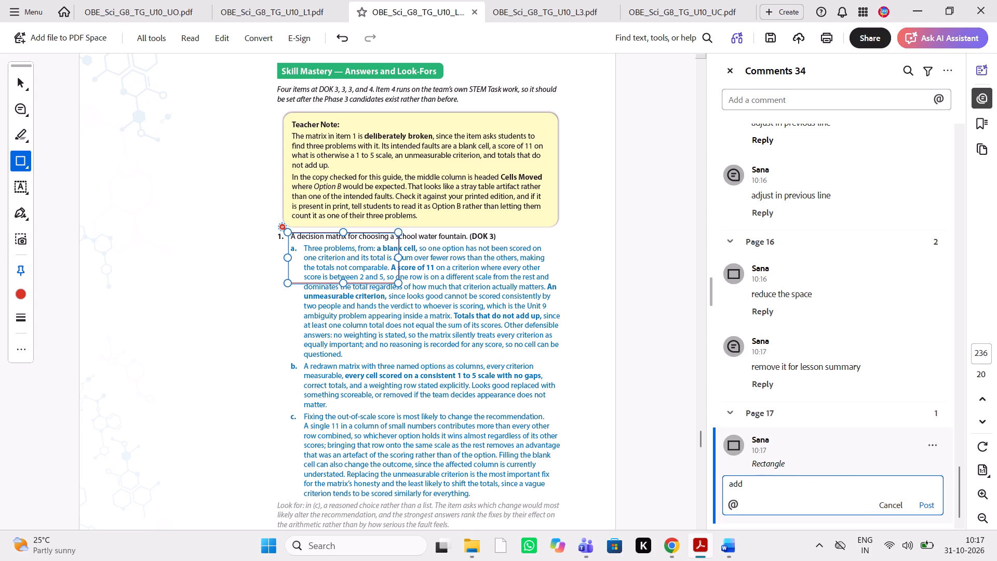
type("sample answer")
key("space")
type("for all")
key("space")
type("ansewer")
key("BackSpace")
key("BackSpace")
key("BackSpace")
key("BackSpace")
key("BackSpace")
type("swerds")
key("BackSpace")
key("BackSpace")
key("s")
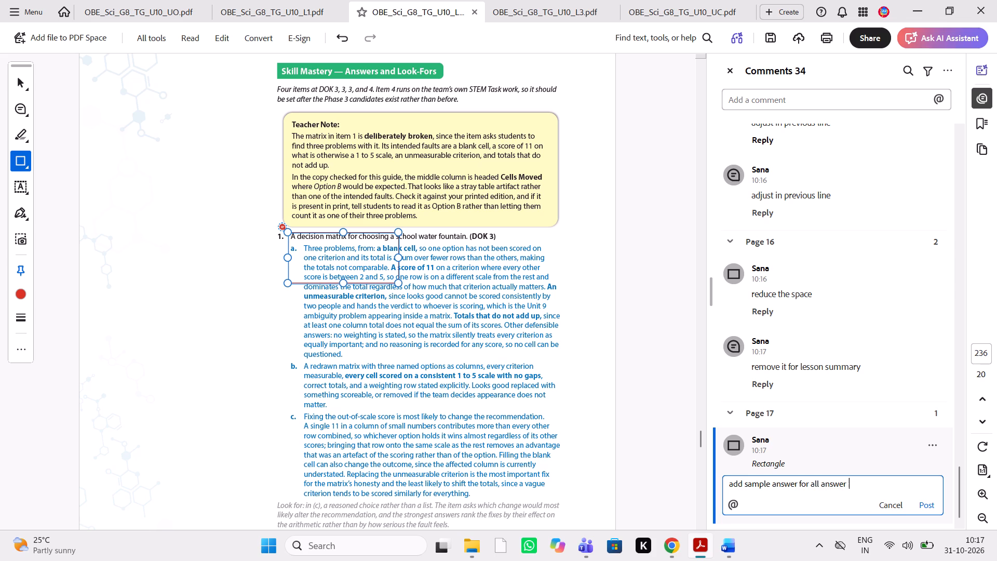
Compare Skill Mastery item 1's answers a to c and its "Look for" note between the Word manuscript and the PDF.
left_click(739, 550)
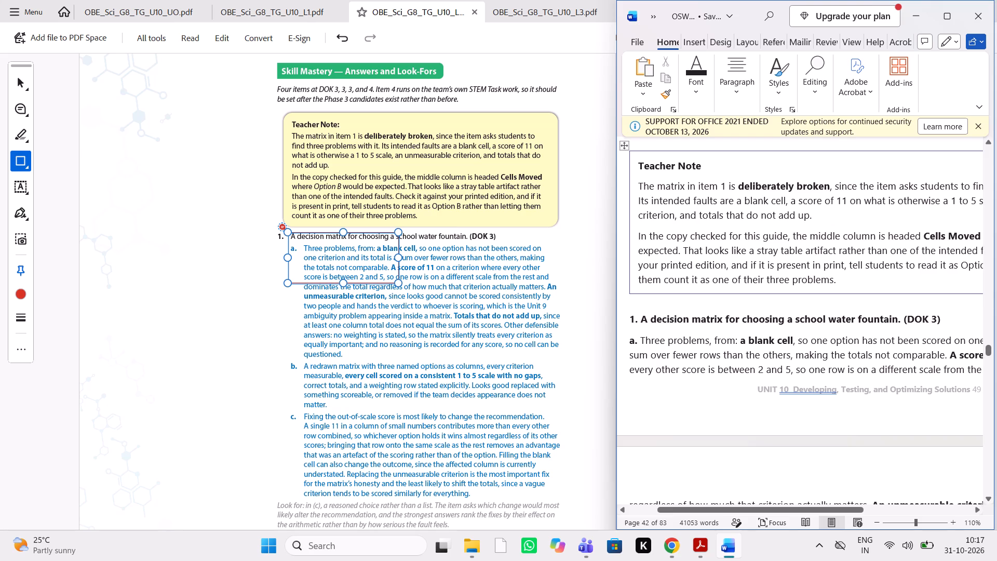
scroll(856, 380, "left", 1)
scroll(856, 380, "down", 1)
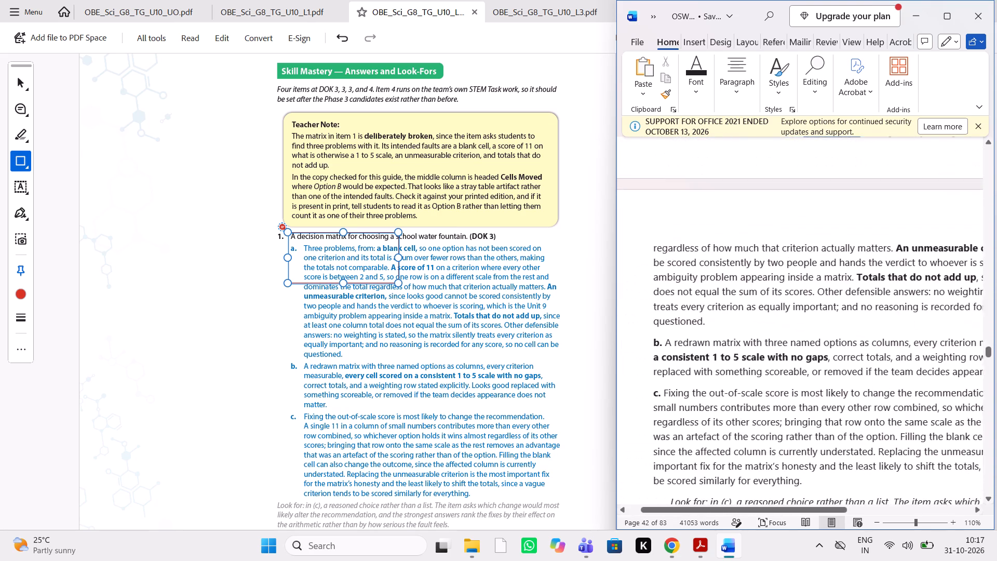
scroll(856, 380, "left", 1)
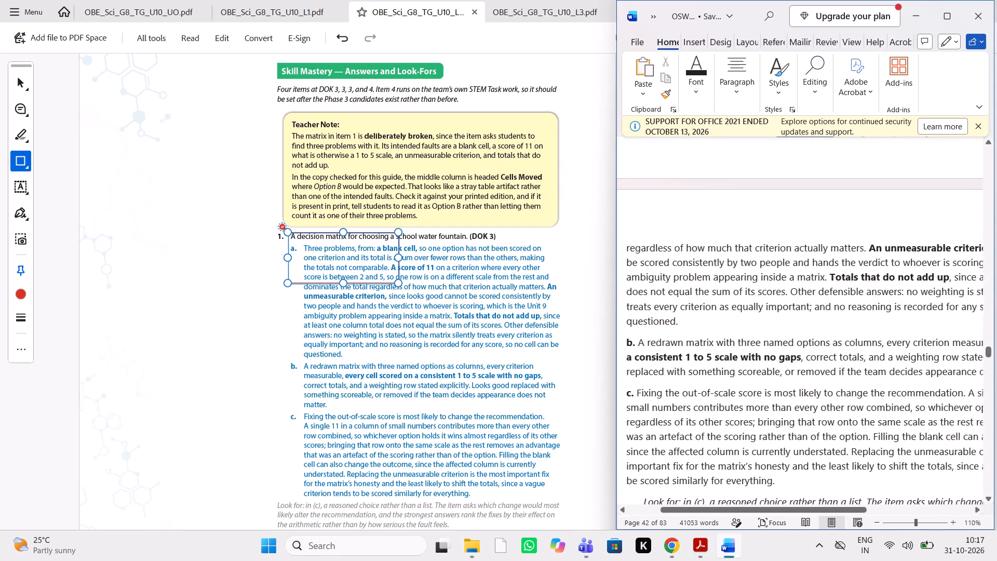
scroll(856, 380, "down", 1)
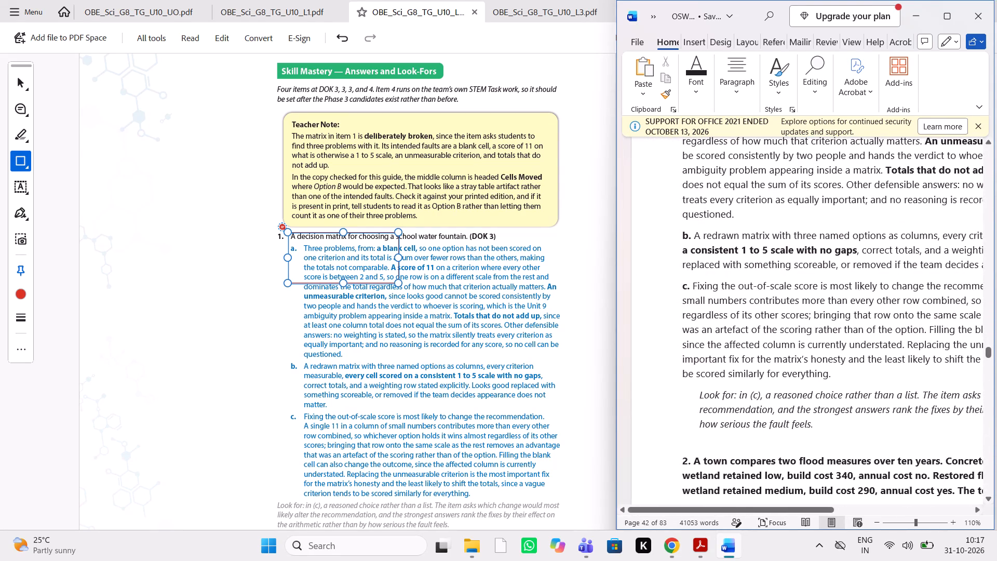
scroll(856, 380, "down", 1)
scroll(856, 380, "up", 1)
scroll(856, 380, "down", 1)
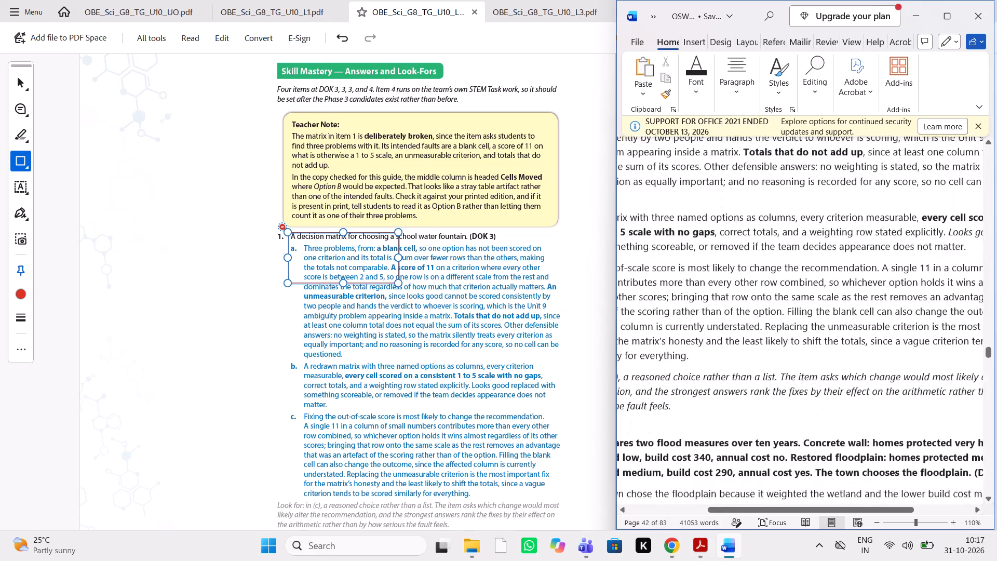
scroll(856, 380, "down", 1)
scroll(528, 402, "down", 1)
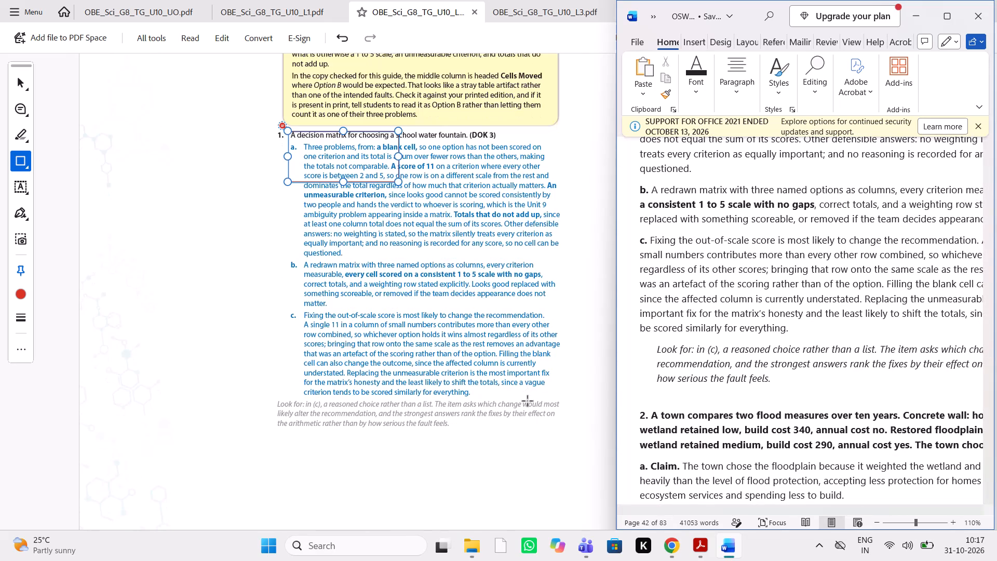
Compare Skill Mastery item 2's question, answers a to c and "Look for" note between the Word manuscript and the PDF.
scroll(528, 402, "down", 2)
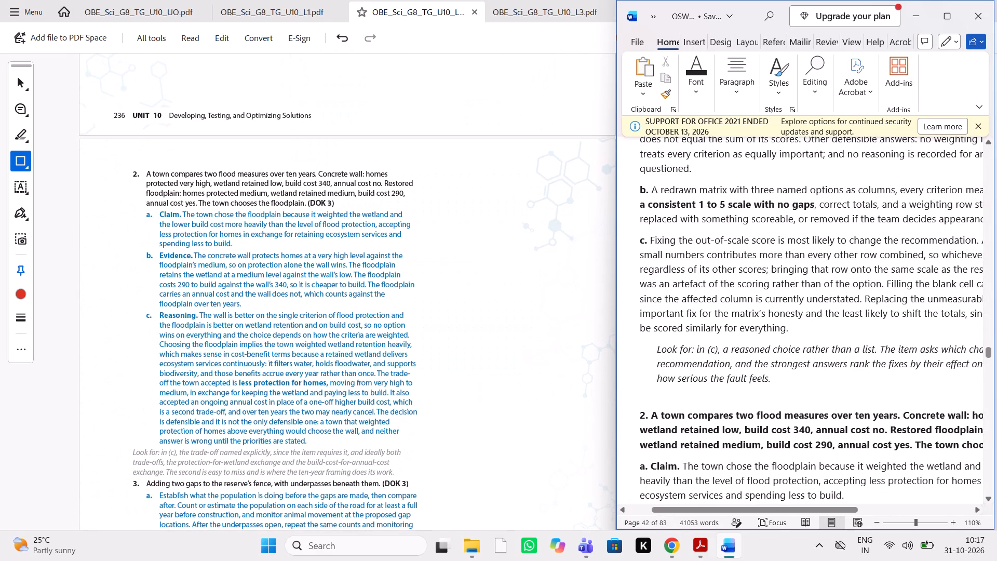
scroll(812, 414, "down", 2)
scroll(812, 414, "up", 1)
scroll(812, 414, "left", 1)
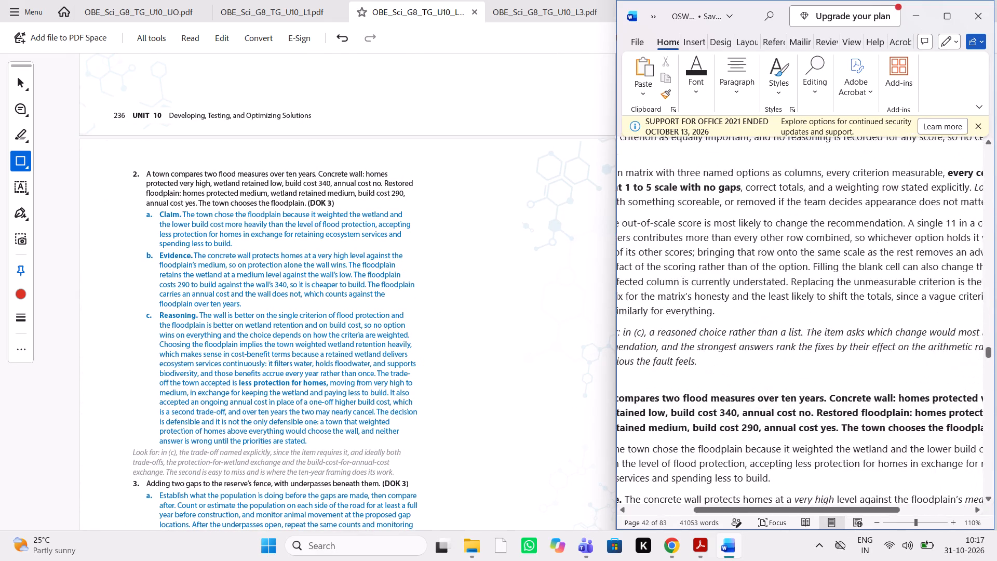
scroll(812, 414, "left", 1)
scroll(812, 414, "down", 1)
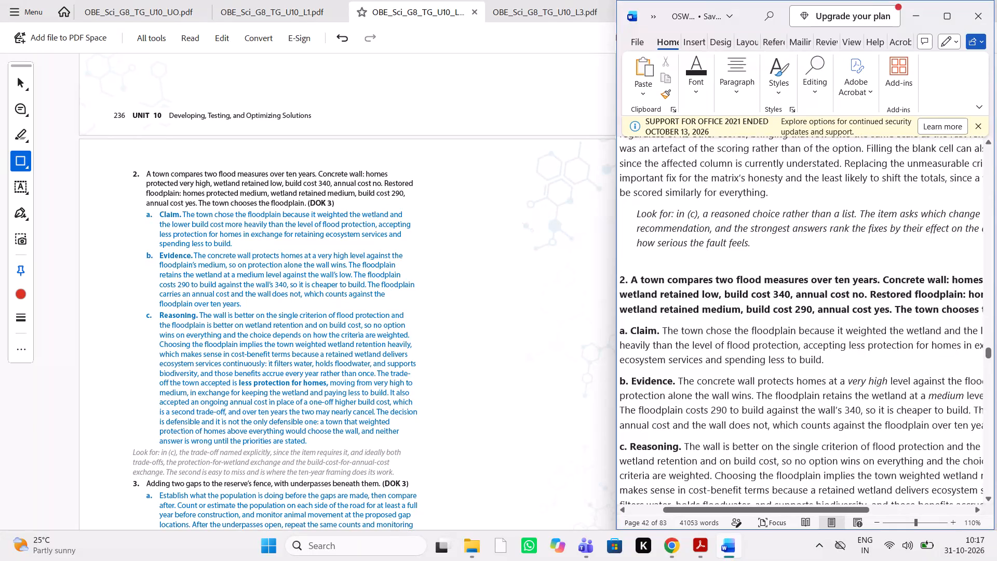
scroll(812, 414, "down", 1)
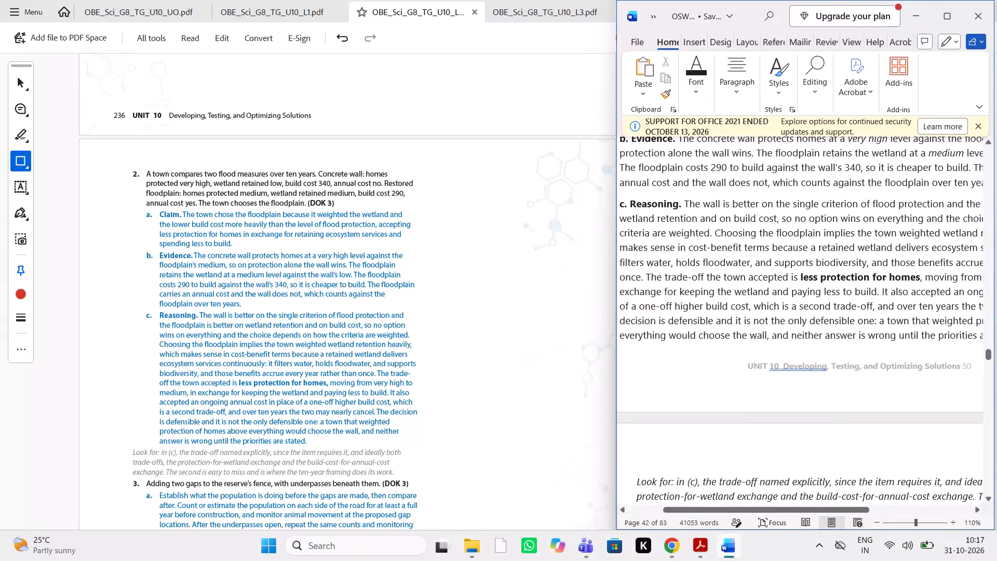
scroll(812, 414, "down", 1)
scroll(812, 414, "up", 1)
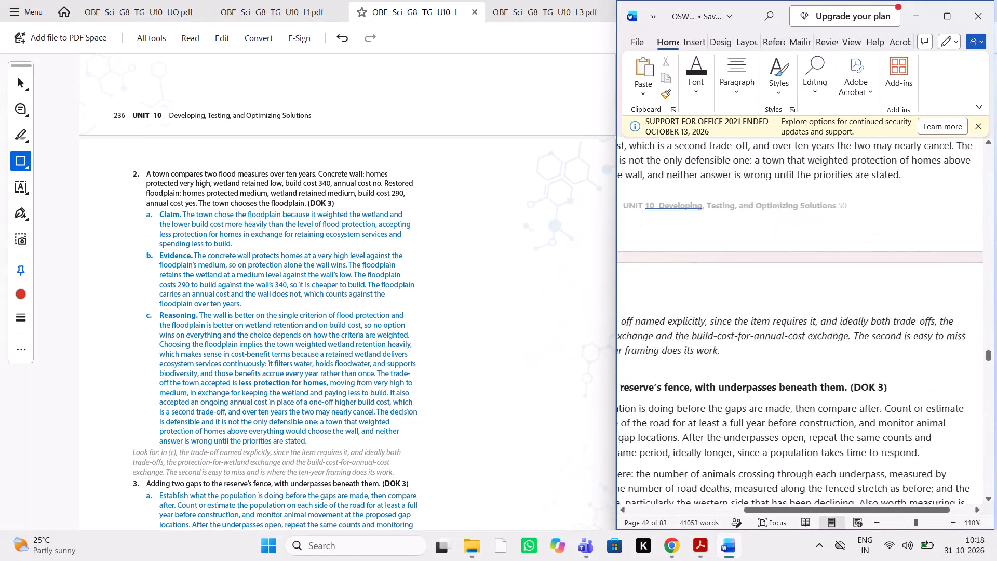
scroll(812, 414, "up", 1)
scroll(812, 414, "down", 1)
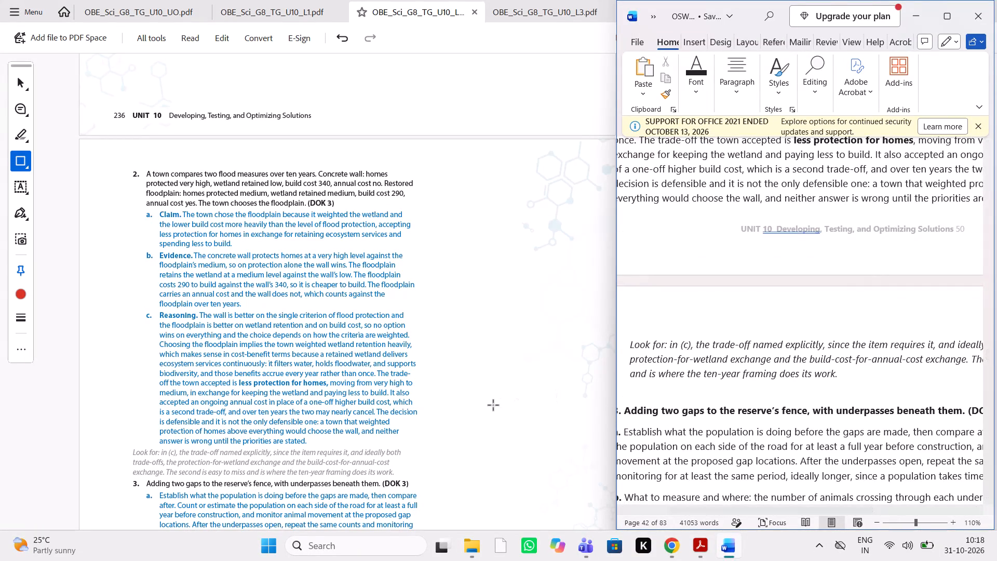
scroll(494, 406, "down", 1)
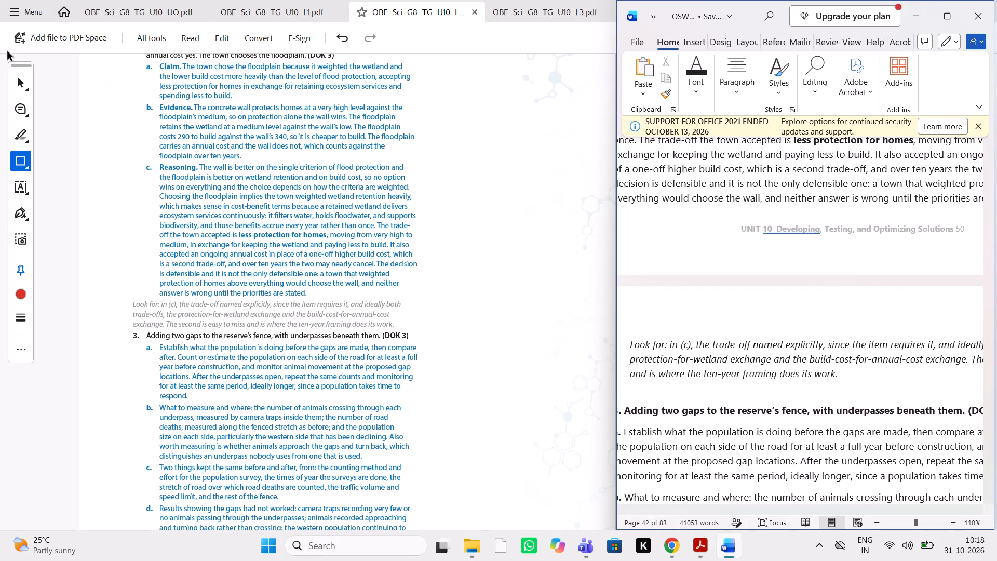
Post the comment "add sample answer for all answers" on the rectangle around the start of Skill Mastery item 1.
left_click(24, 84)
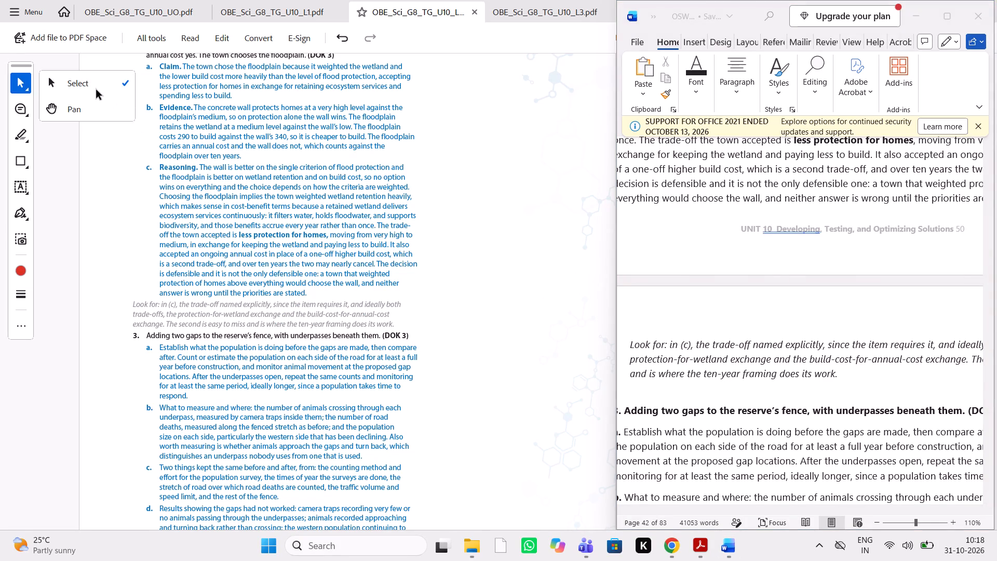
left_click(96, 87)
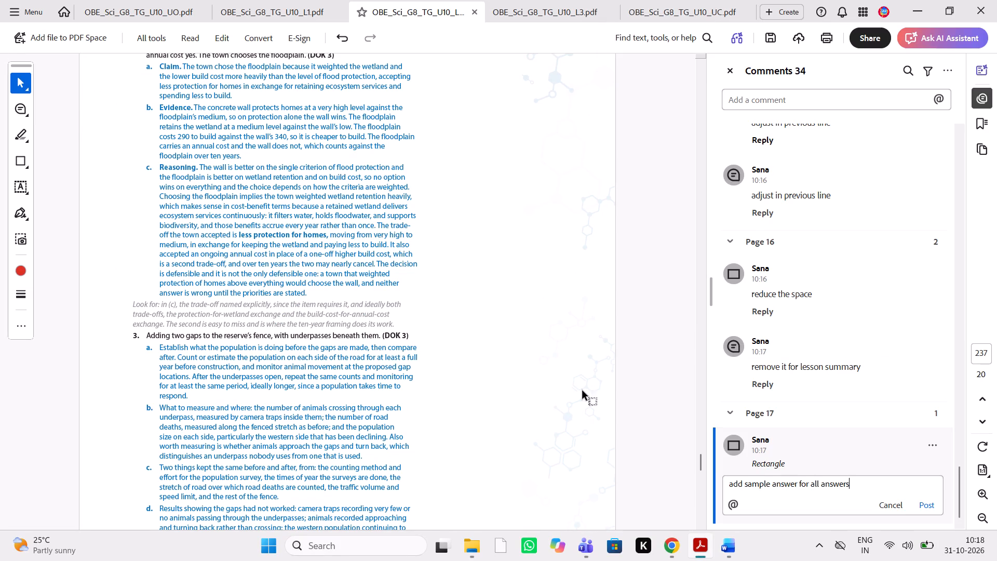
left_click(931, 509)
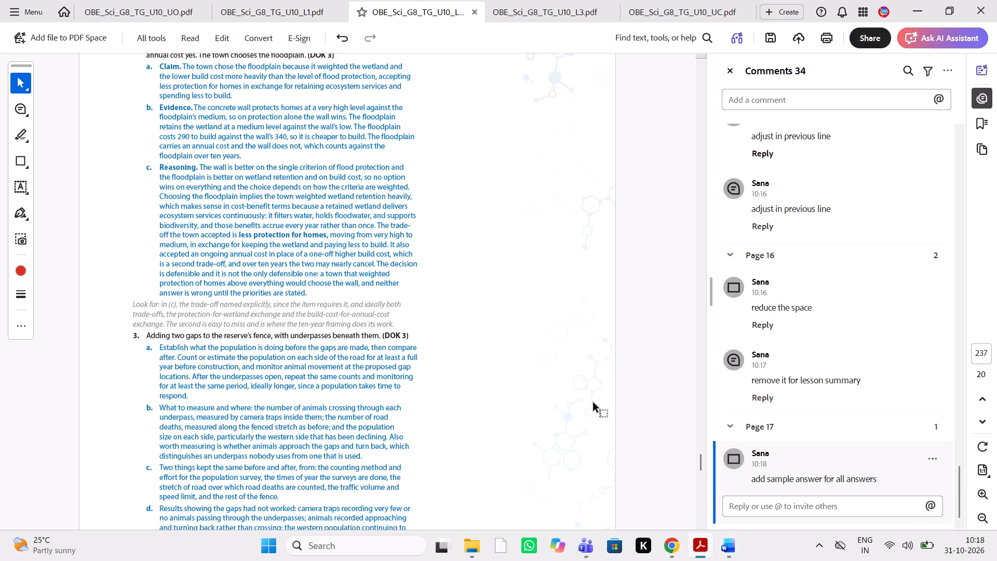
Recheck Skill Mastery item 2 and compare item 3's opening question and answers between the PDF and the Word manuscript.
key("ctrl+equal")
key("ctrl+equal")
scroll(594, 403, "down", 1)
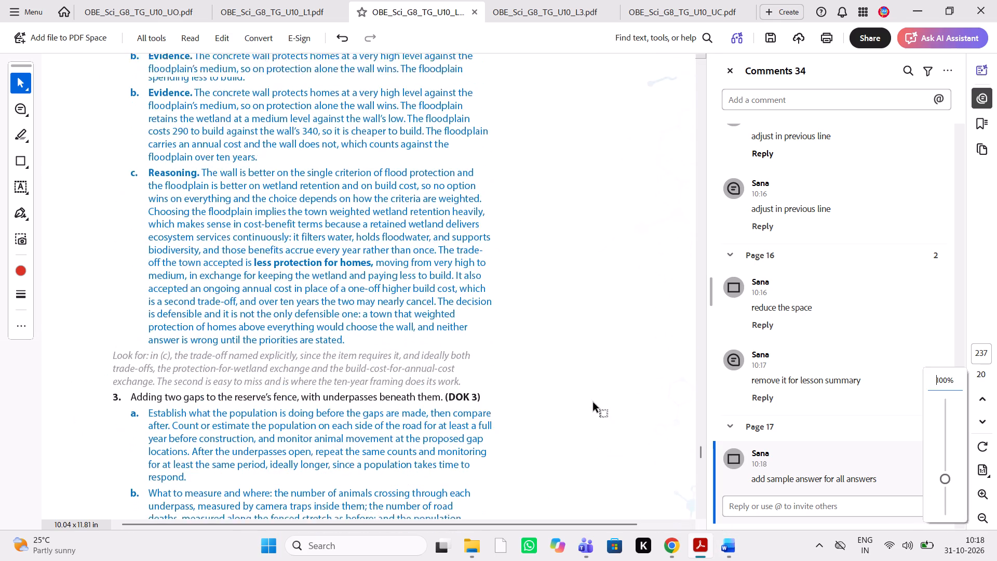
scroll(594, 403, "down", 1)
left_click(731, 544)
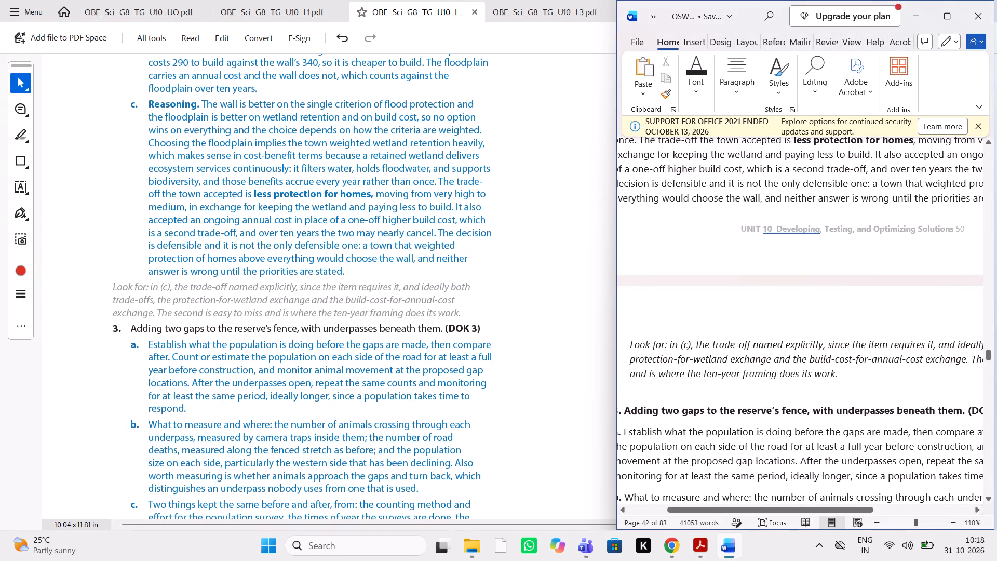
scroll(758, 329, "down", 1)
scroll(758, 329, "left", 1)
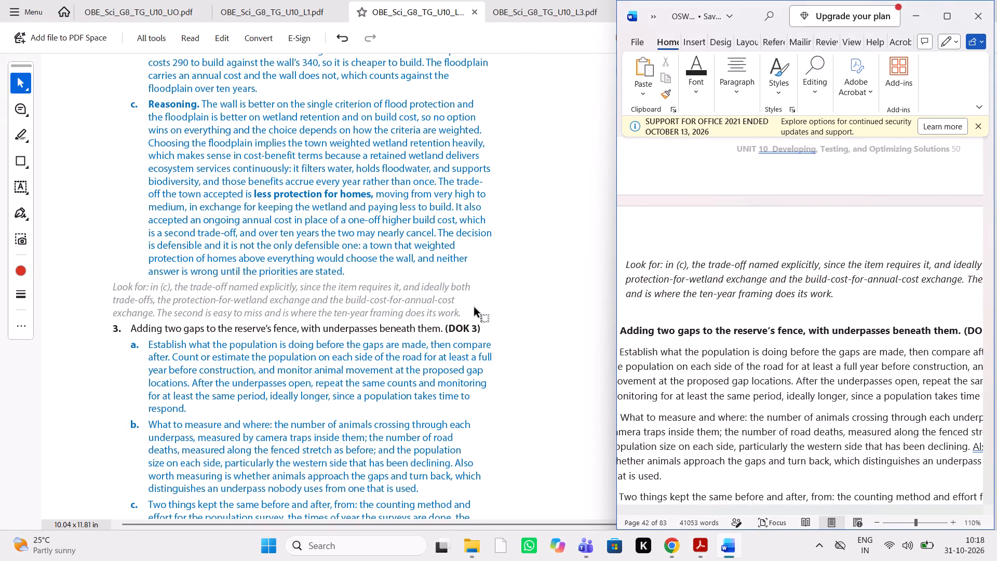
scroll(475, 308, "down", 1)
scroll(475, 308, "up", 1)
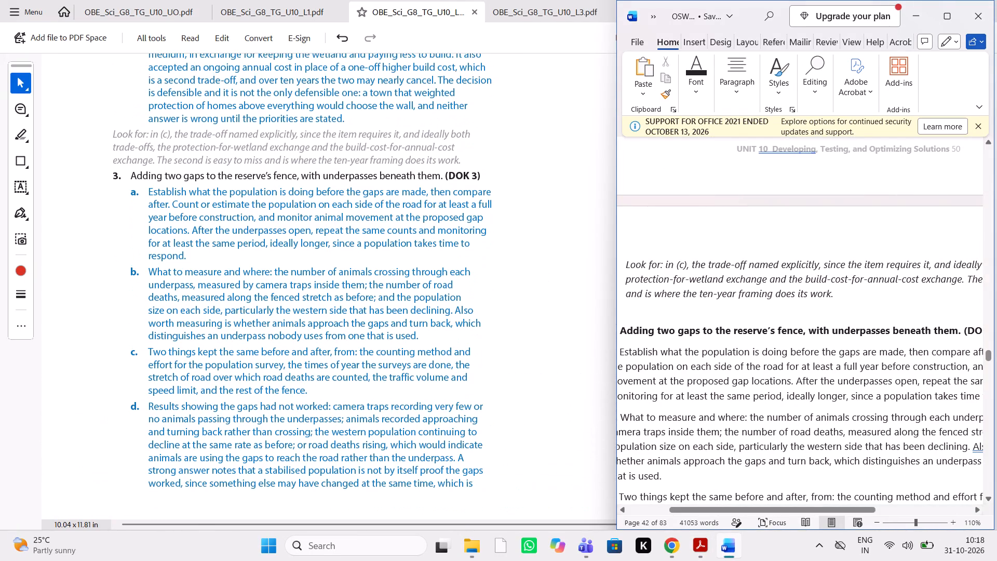
scroll(827, 338, "down", 1)
scroll(387, 315, "up", 3)
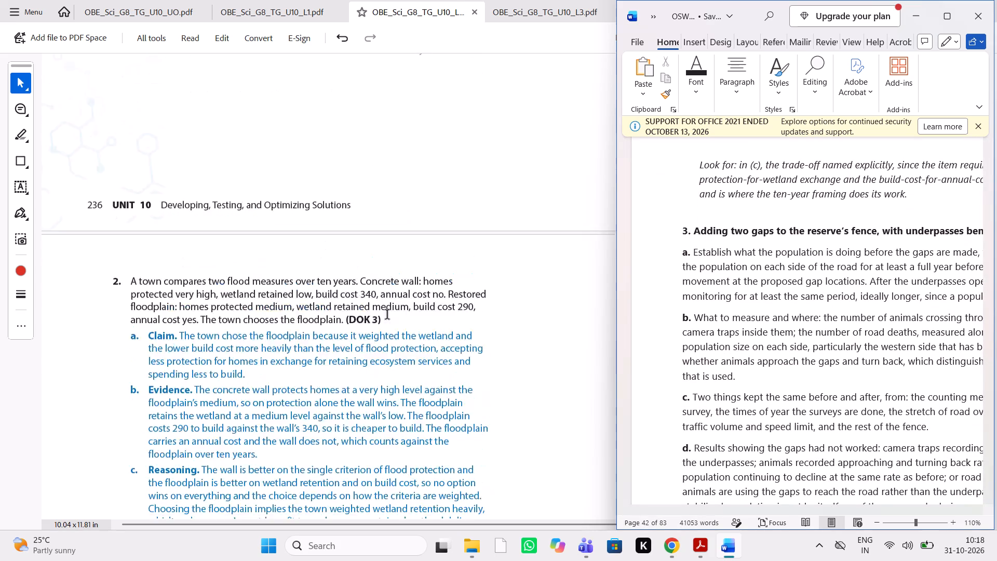
scroll(387, 315, "up", 1)
scroll(387, 315, "down", 2)
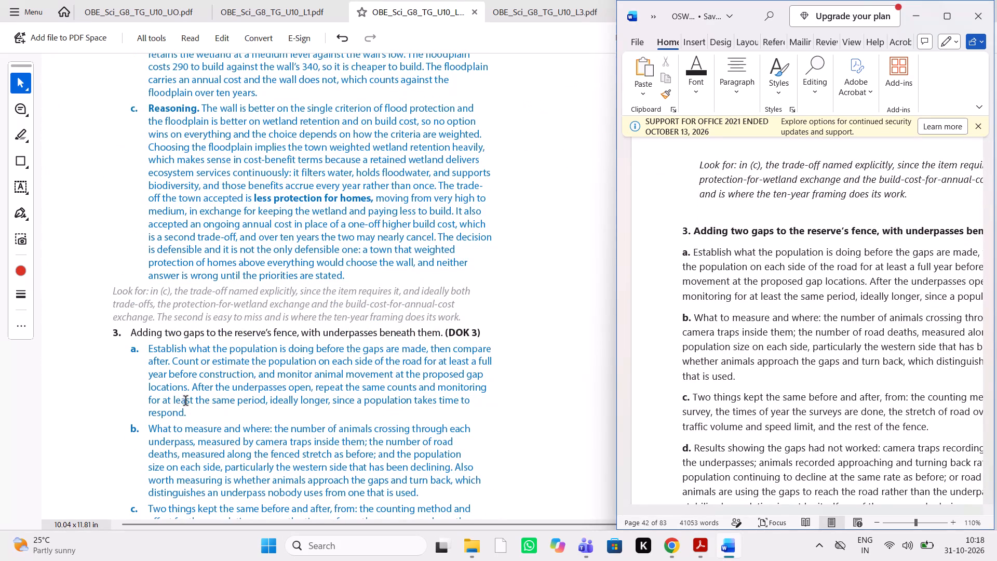
Mark the word "respond." ending Skill Mastery item 3's answer a with the comment "adjust in previous line".
left_click(19, 112)
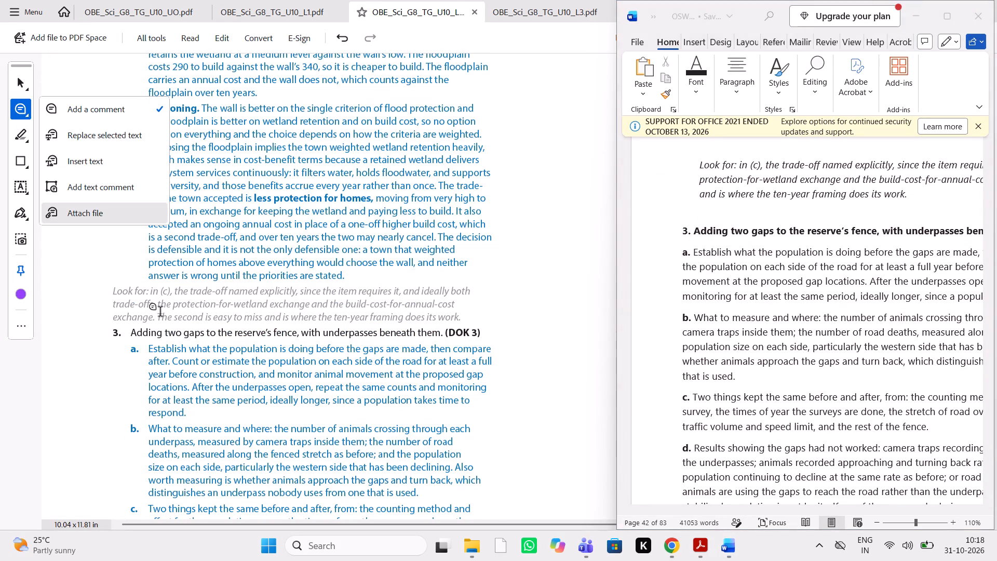
left_click_drag(192, 413, 154, 414)
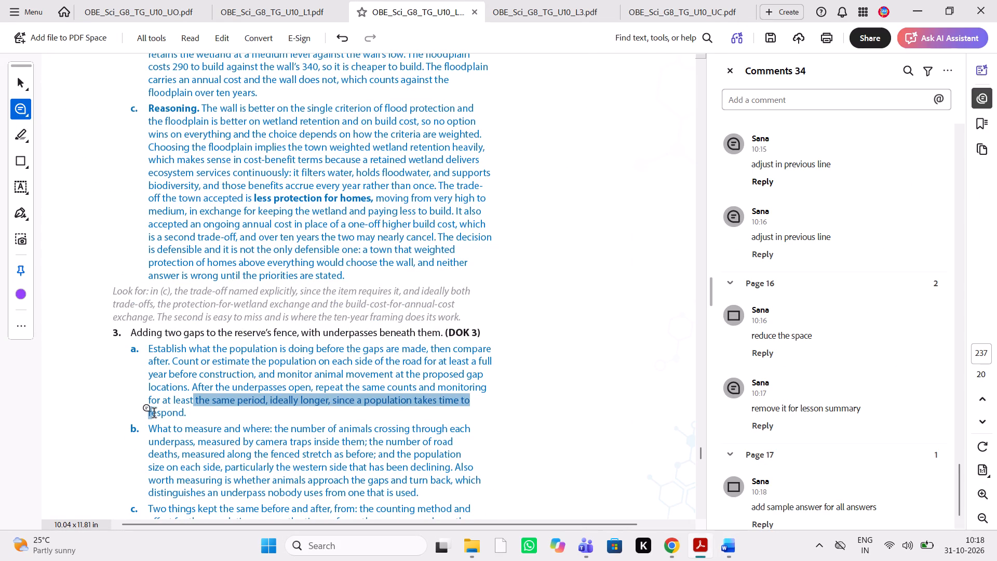
left_click_drag(154, 414, 214, 406)
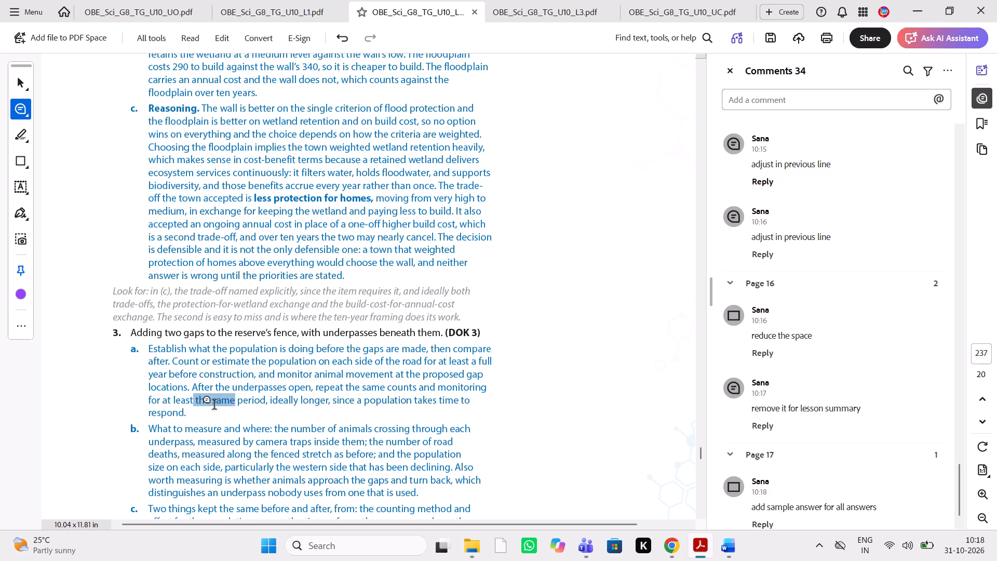
left_click(214, 406)
key("Delete")
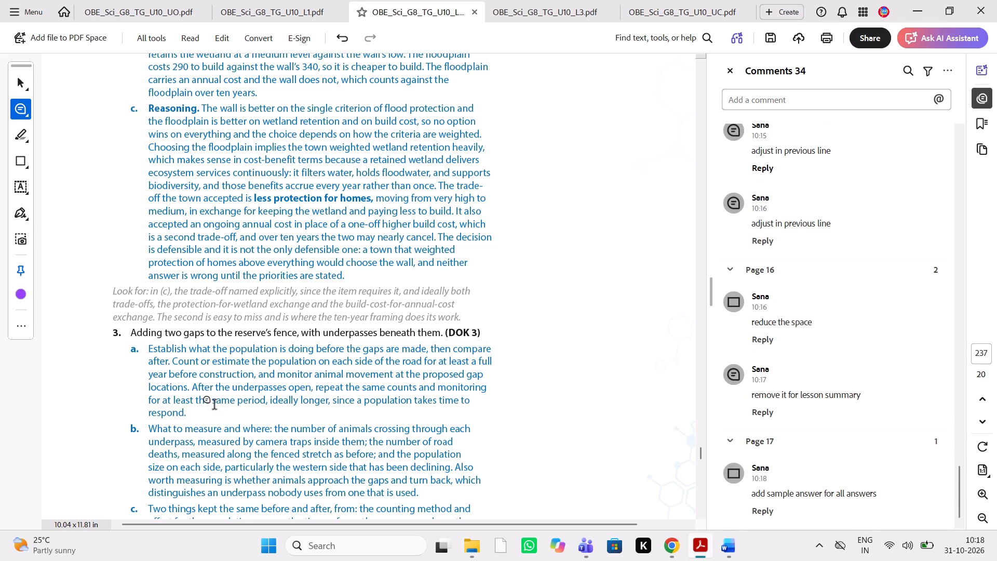
left_click_drag(188, 416, 142, 417)
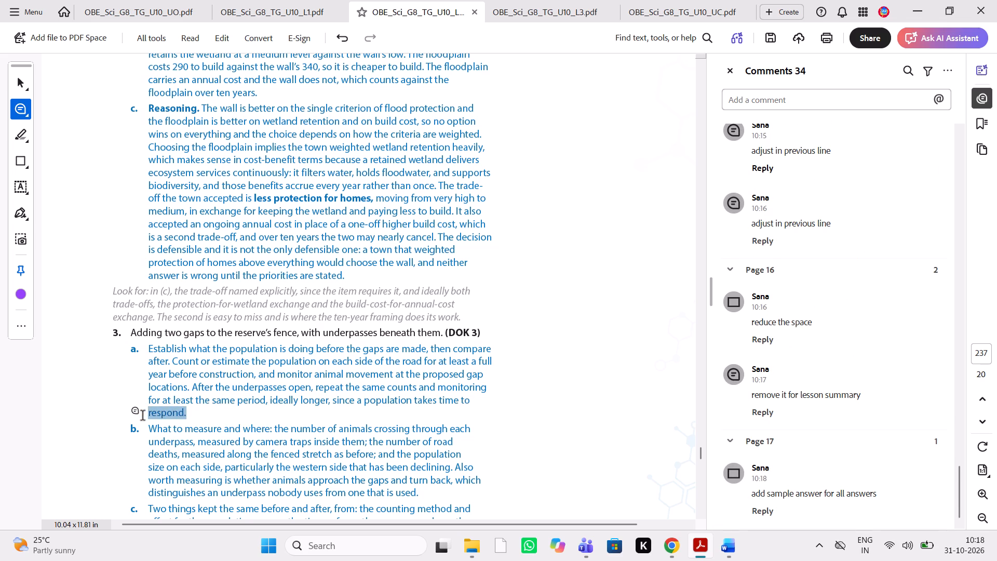
left_click_drag(142, 417, 144, 414)
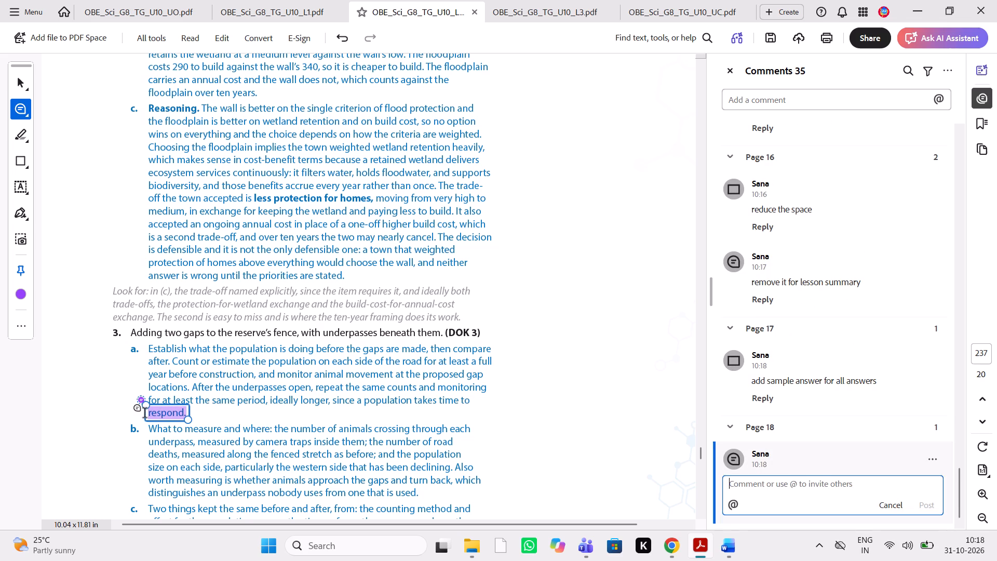
key("a")
key("BackSpace")
key("ctrl+v")
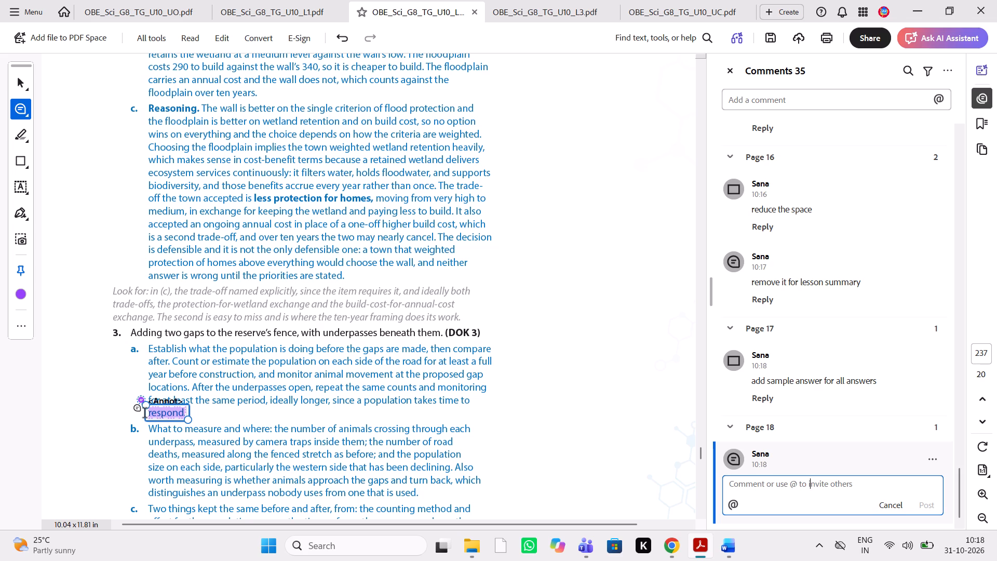
Compare Skill Mastery item 3's answers b to d and its "Look for" note between the Word manuscript and the PDF.
scroll(389, 425, "down", 2)
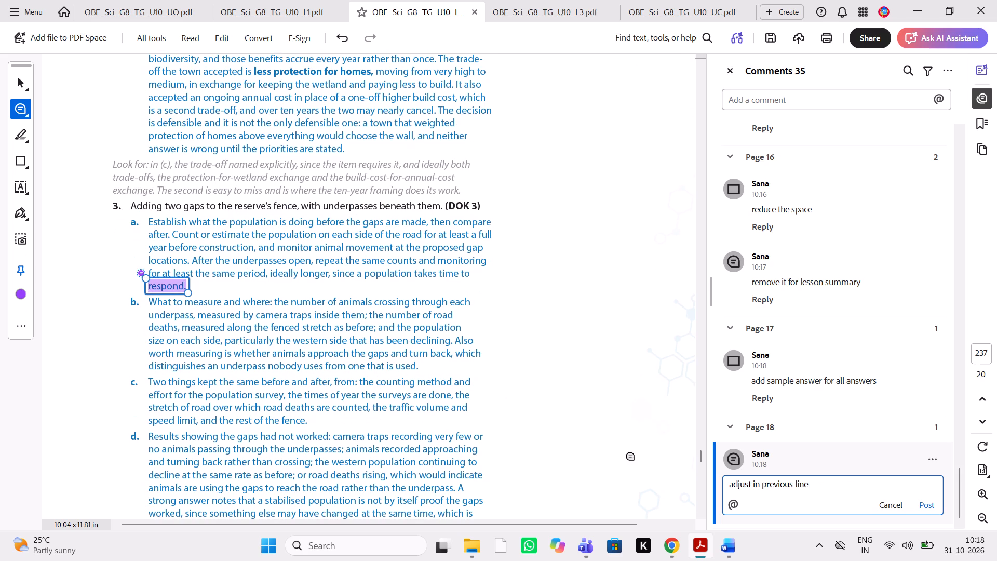
left_click(728, 550)
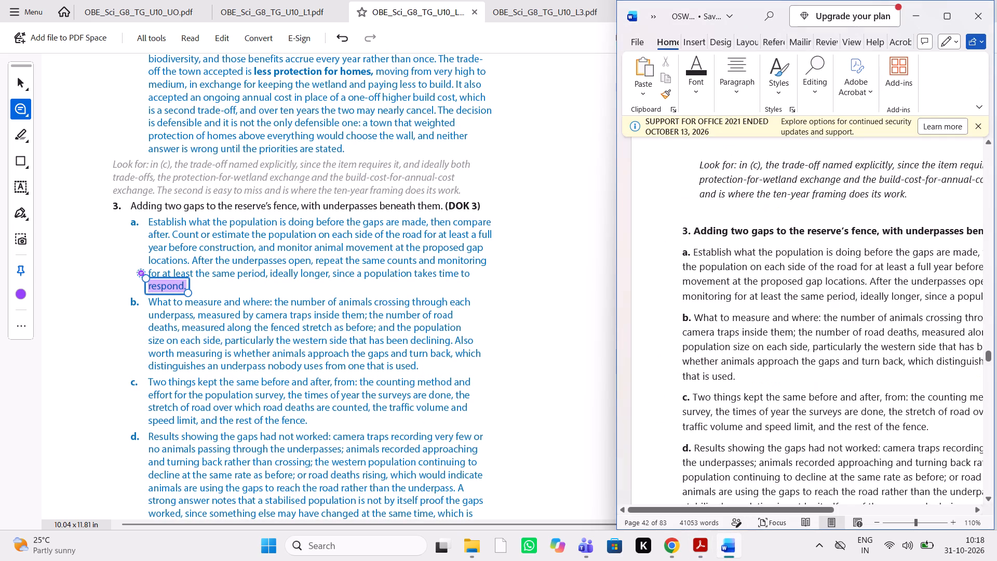
scroll(813, 358, "down", 1)
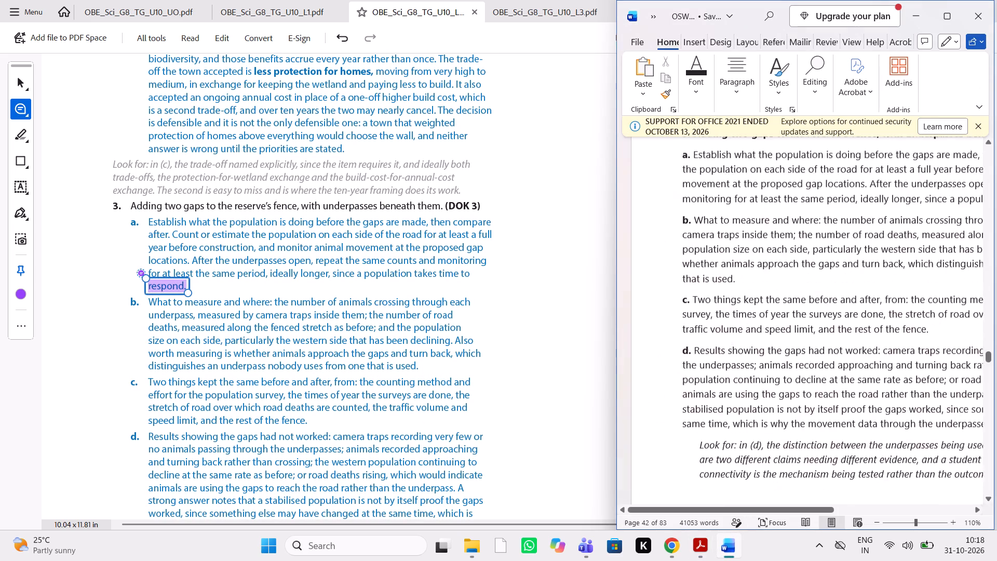
scroll(813, 358, "down", 1)
scroll(429, 328, "down", 2)
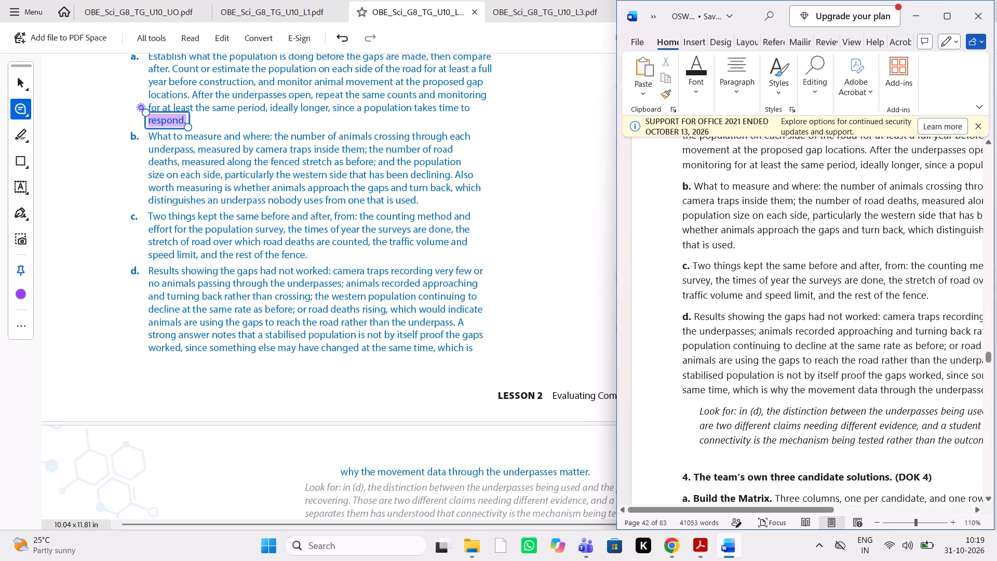
scroll(734, 369, "down", 1)
scroll(734, 369, "left", 1)
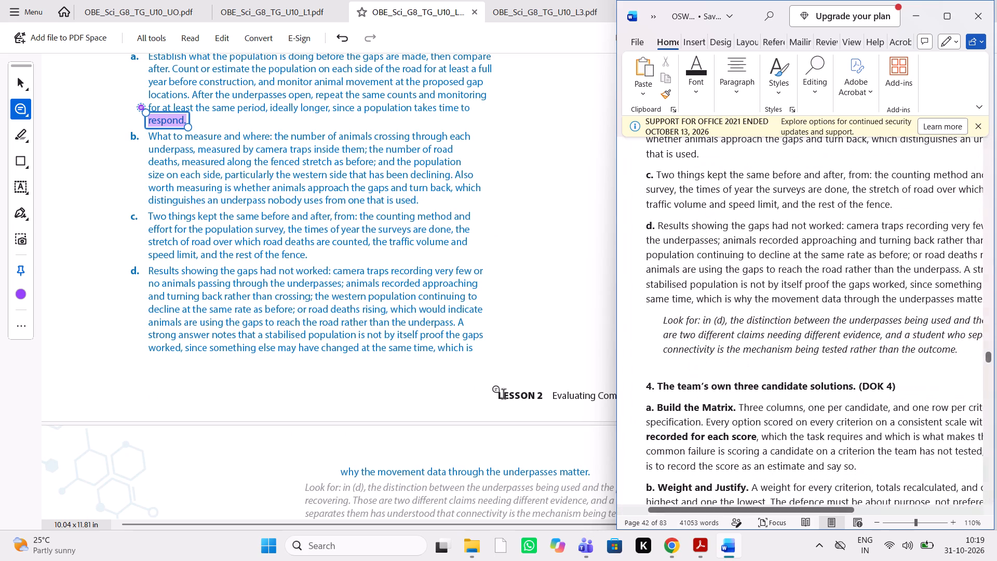
scroll(440, 412, "left", 2)
scroll(440, 412, "down", 1)
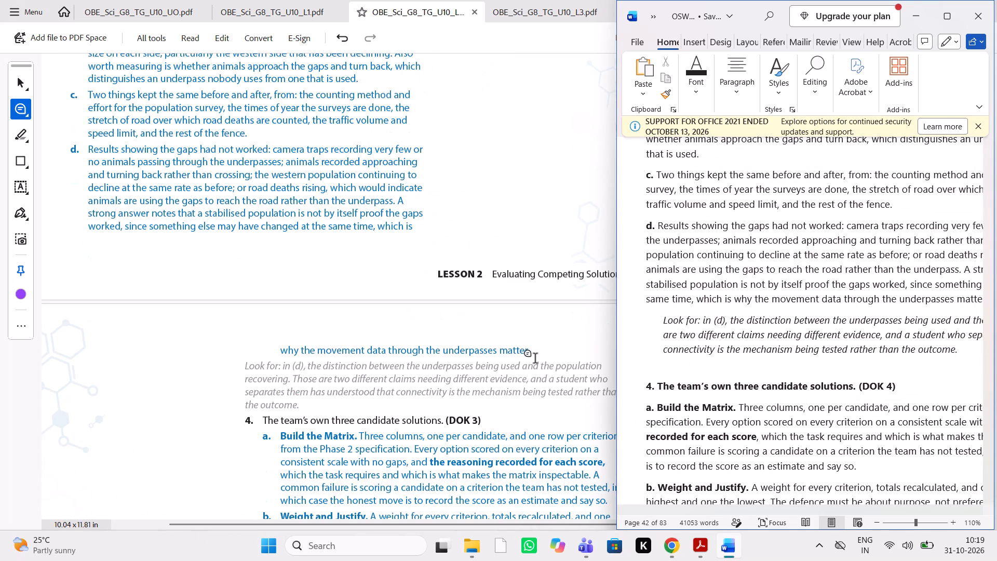
Mark item 3's carried-over line "why the movement data through the underpasses matter." with the comment "adjust in previous page".
left_click_drag(532, 349, 287, 346)
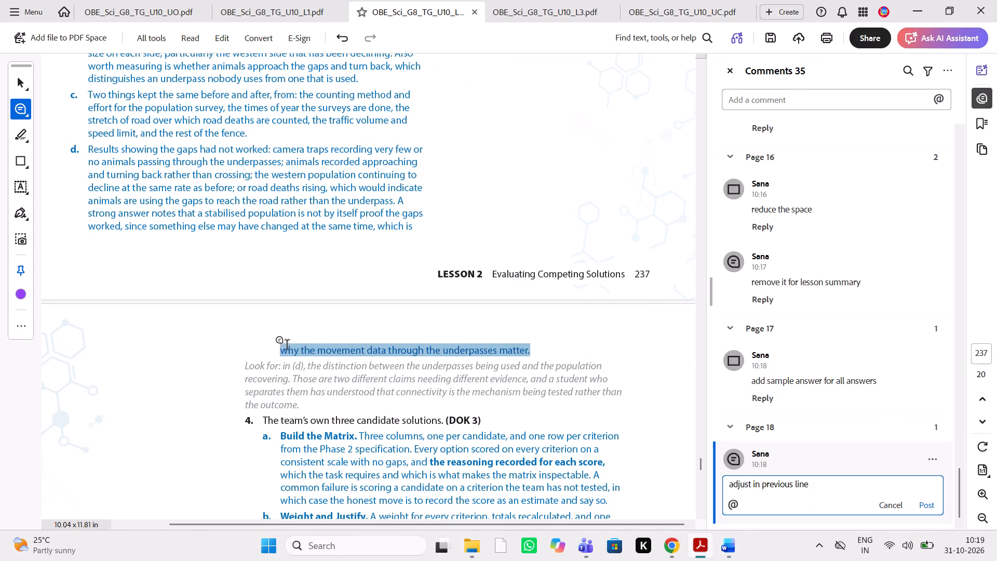
left_click_drag(287, 346, 284, 346)
type("adk=")
key("BackSpace")
key("BackSpace")
key("BackSpace")
type("djust in previous [page")
key("BackSpace")
key("BackSpace")
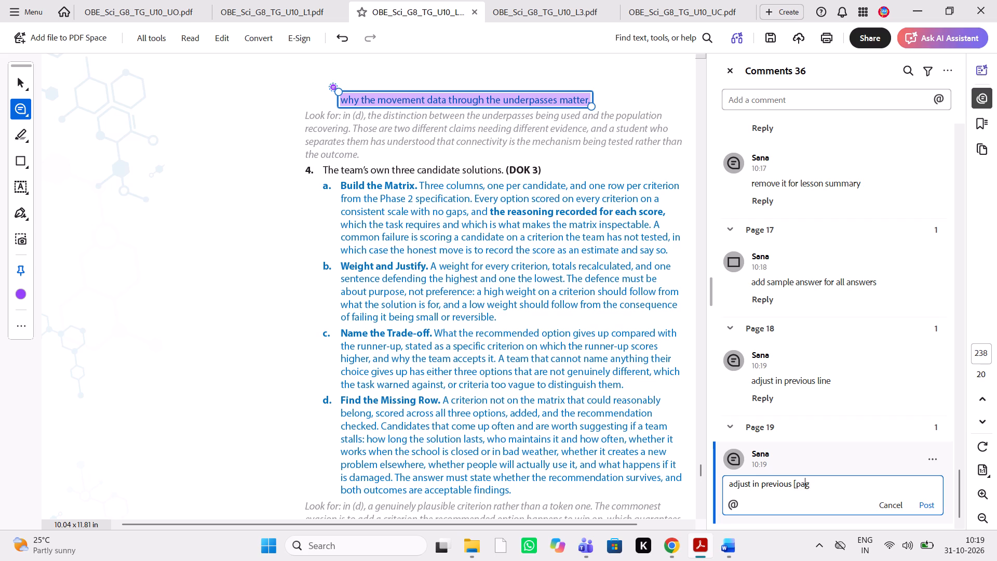
key("BackSpace")
key("BackSpace")
key("BackSpace")
type("page")
key("space")
Compare Skill Mastery item 4's heading, answers a to d and its "Look for" note between the Word manuscript and the PDF.
left_click(729, 559)
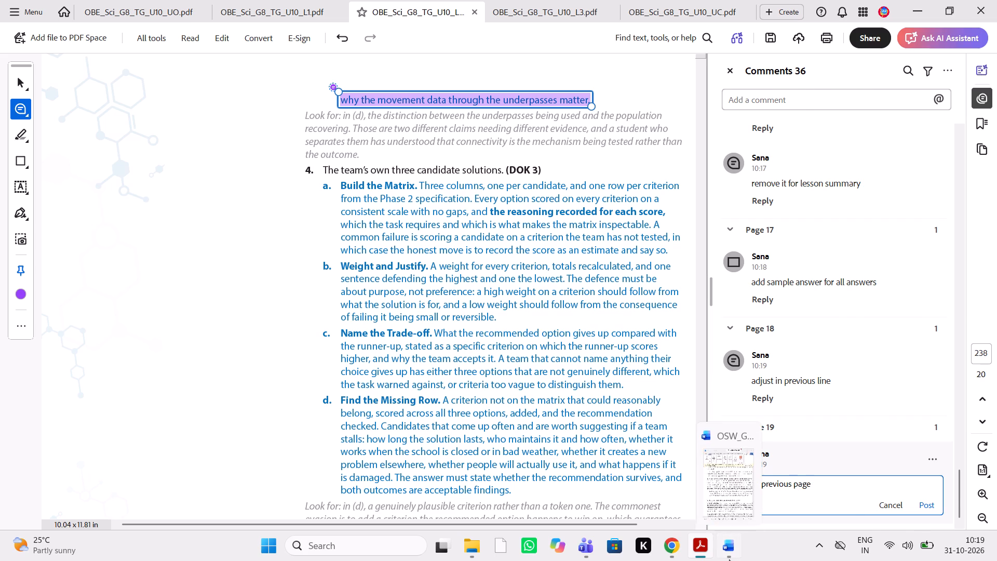
scroll(805, 372, "down", 1)
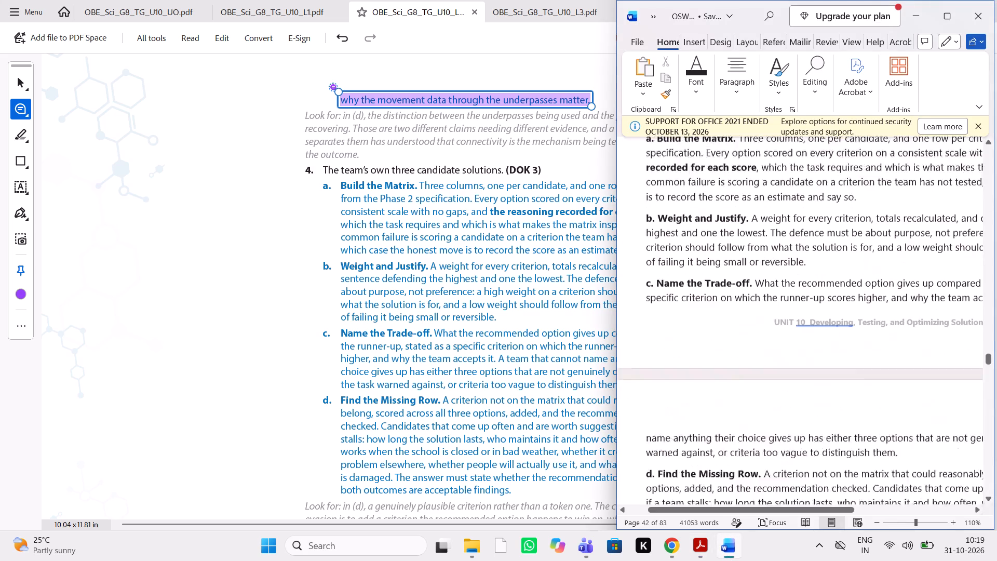
scroll(805, 372, "down", 1)
scroll(547, 354, "left", 2)
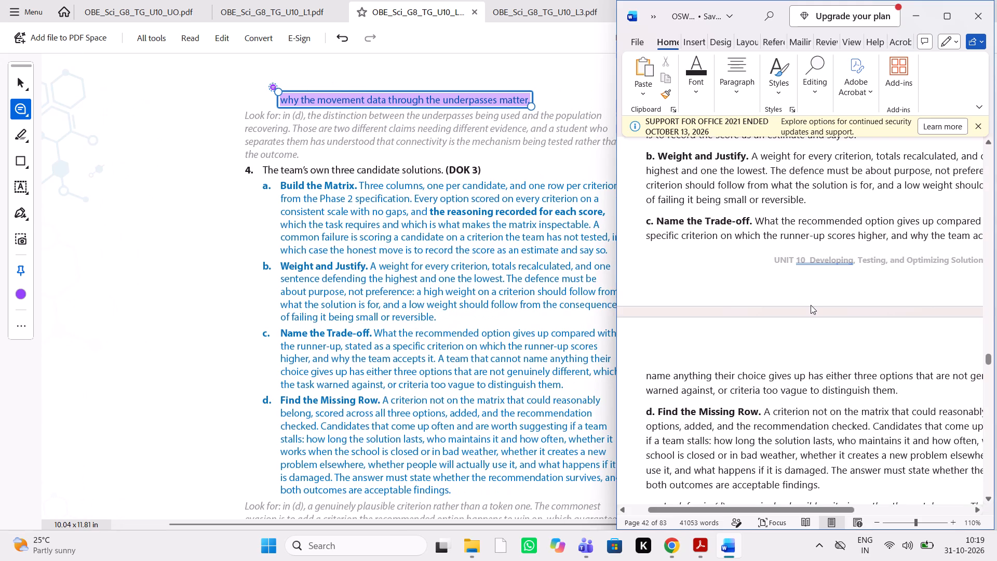
scroll(811, 305, "up", 1)
scroll(811, 305, "right", 1)
scroll(811, 305, "down", 1)
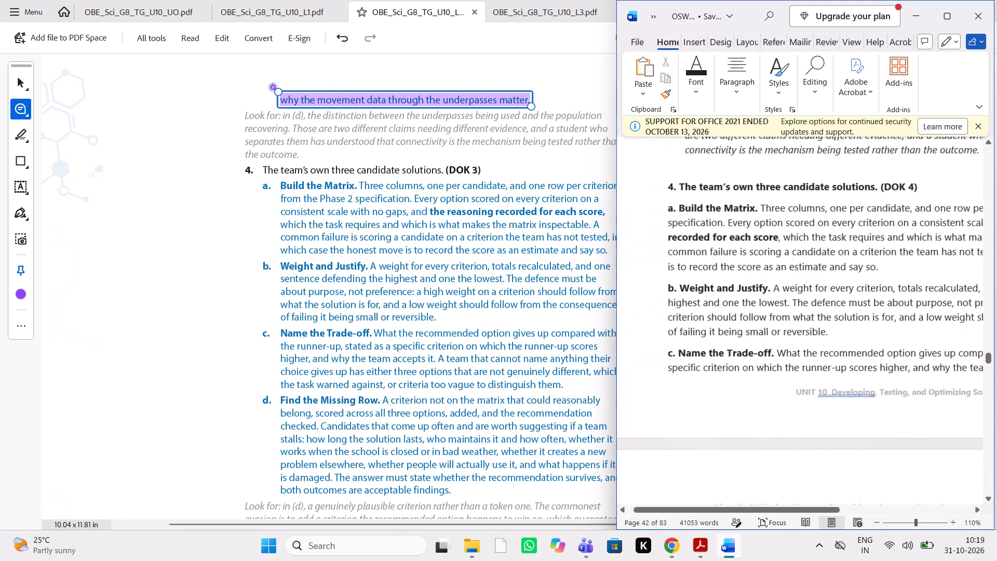
scroll(811, 305, "down", 2)
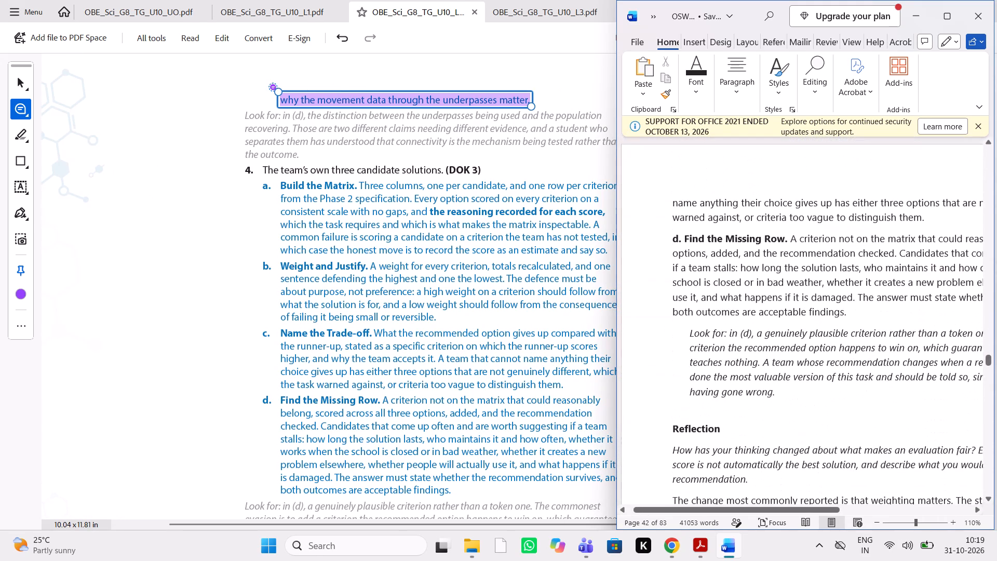
scroll(463, 307, "down", 1)
scroll(463, 307, "left", 1)
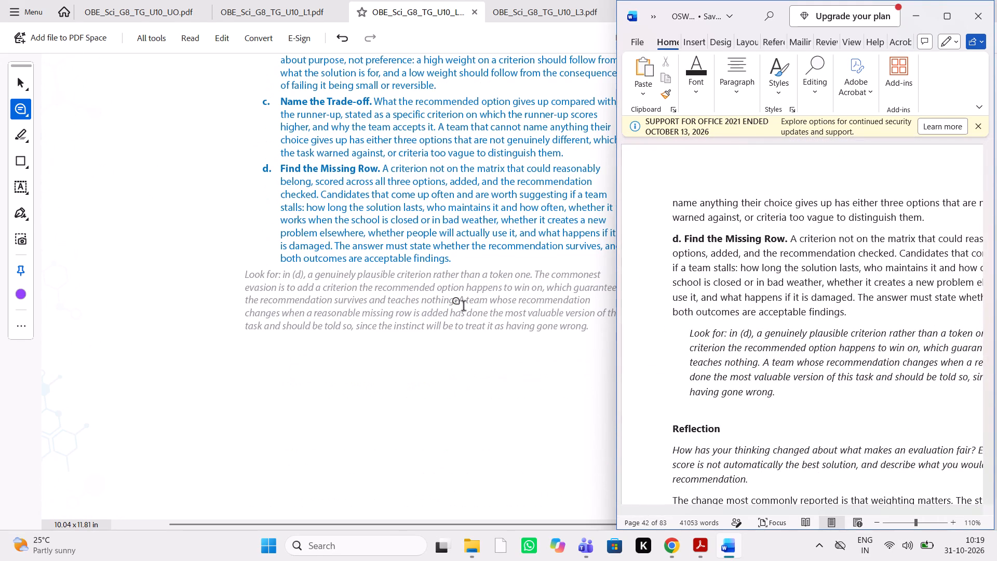
Compare the Lesson 2 Reflection section between the PDF and the Word manuscript, continuing to the manuscript's Lesson 3 opening.
scroll(463, 307, "left", 1)
scroll(352, 346, "down", 1)
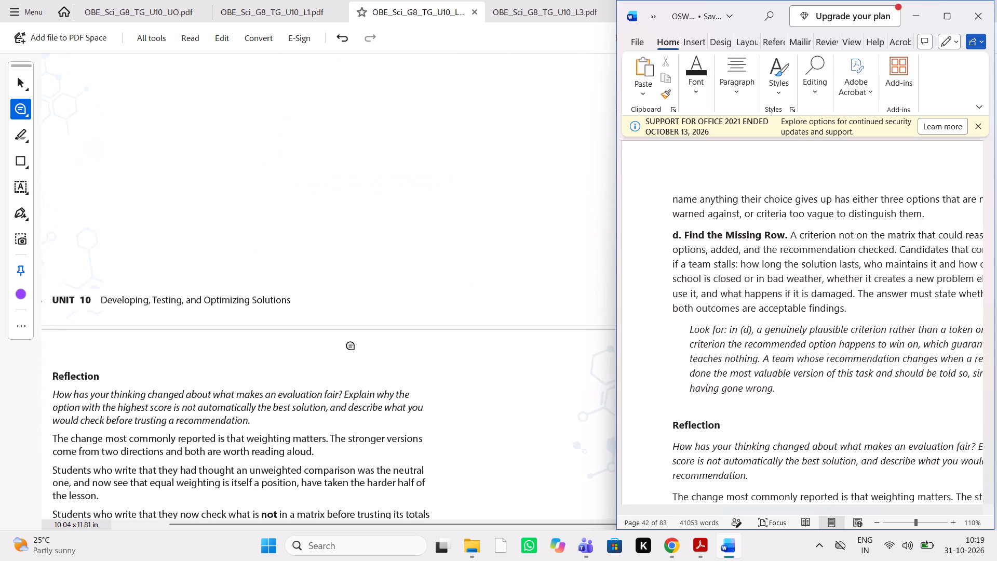
scroll(352, 346, "down", 1)
scroll(730, 368, "down", 1)
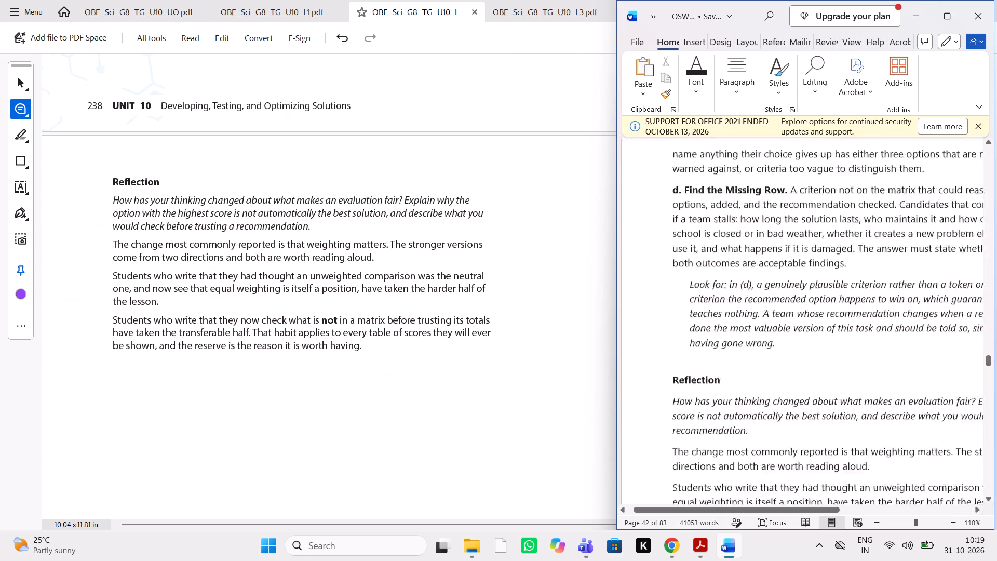
scroll(730, 368, "down", 1)
scroll(730, 368, "up", 1)
scroll(730, 368, "left", 1)
scroll(730, 368, "down", 2)
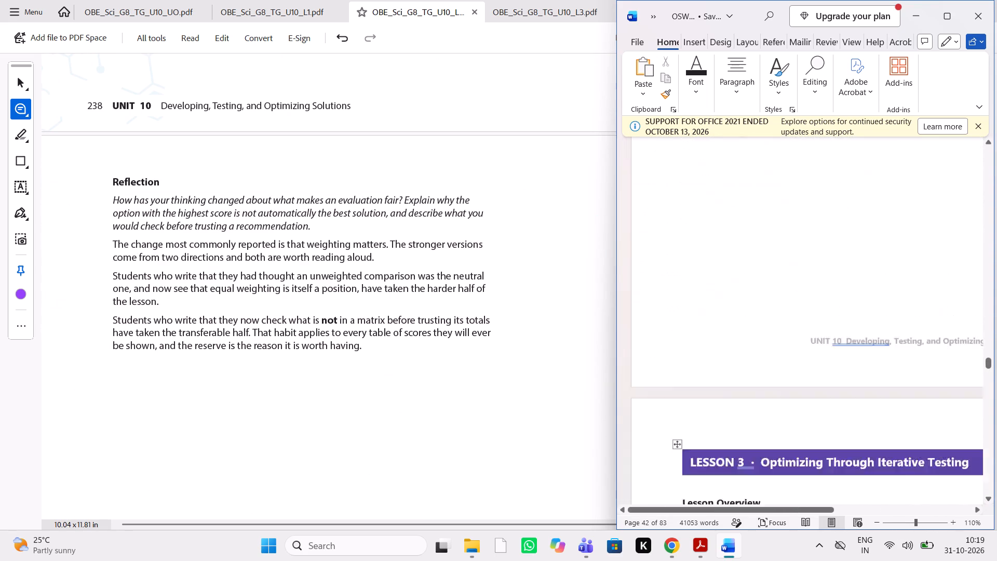
Switch to the Lesson 3 PDF and show its comments beside the page, sized so the full text column fits.
left_click(569, 12)
scroll(560, 218, "down", 1)
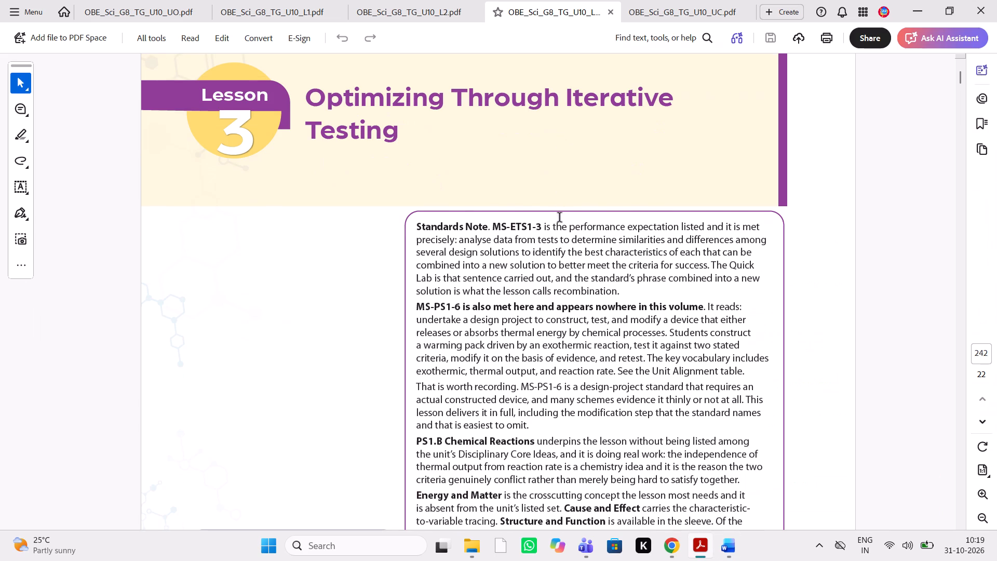
scroll(424, 339, "down", 2)
scroll(424, 339, "up", 1)
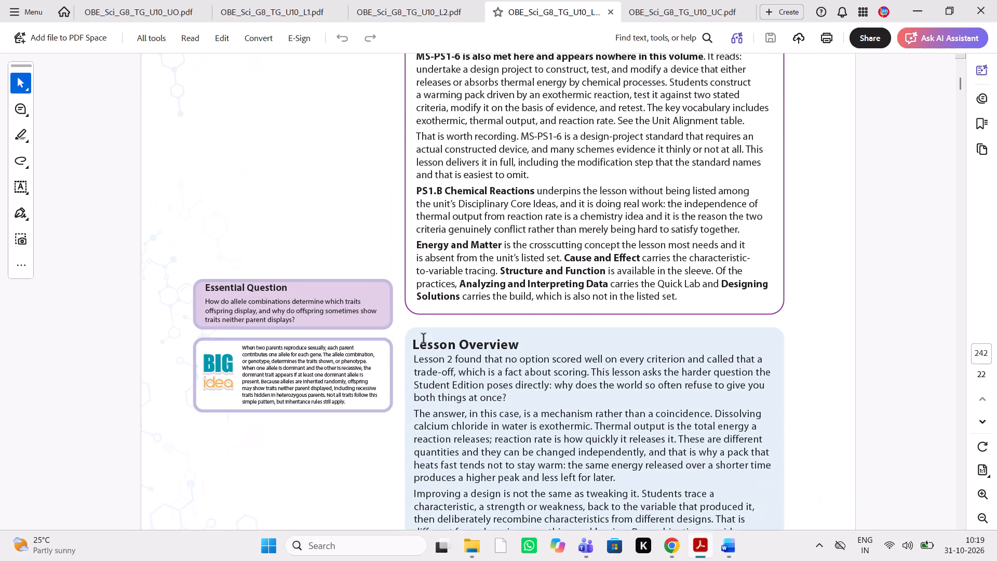
scroll(619, 371, "up", 1)
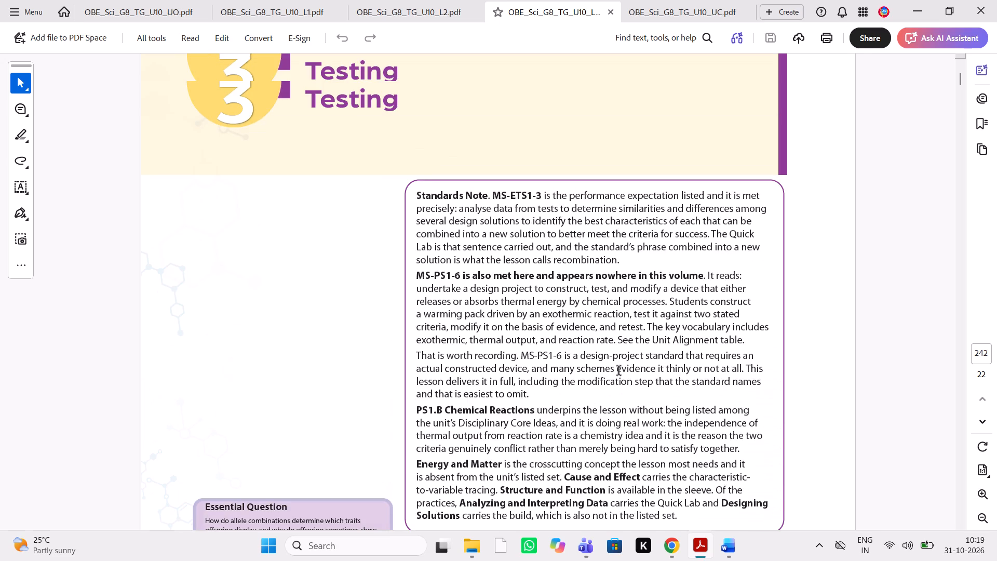
left_click(722, 551)
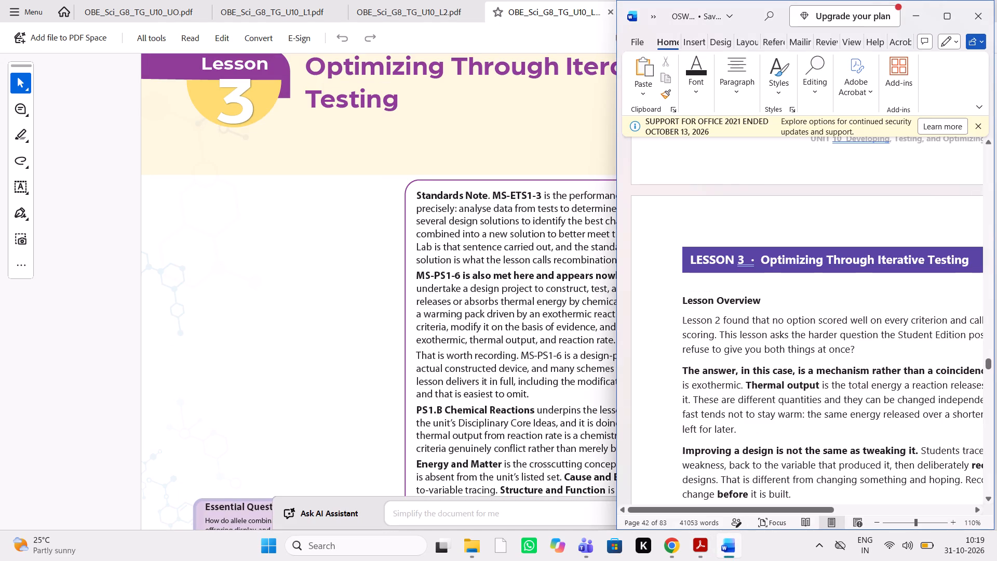
scroll(587, 262, "left", 1)
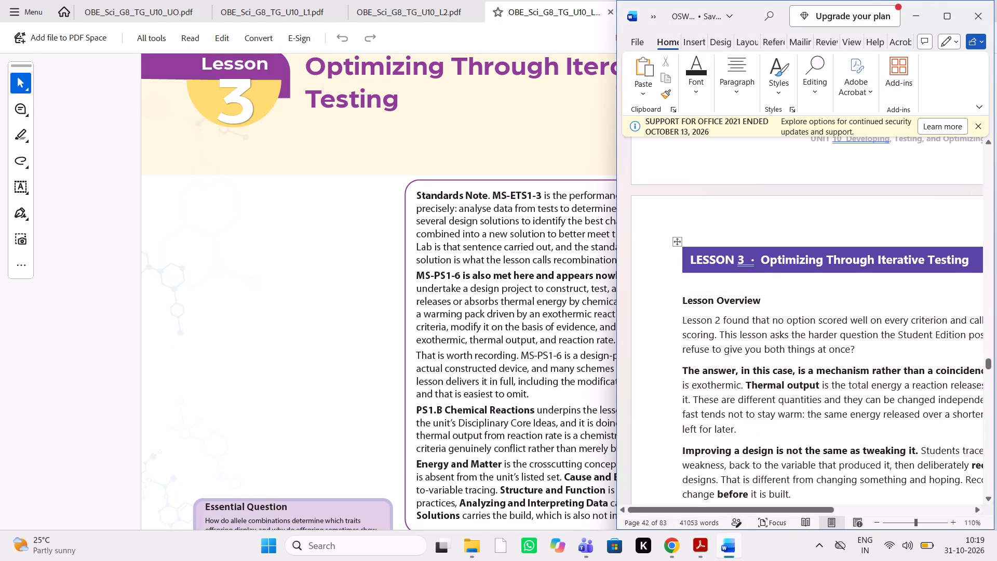
left_click(917, 21)
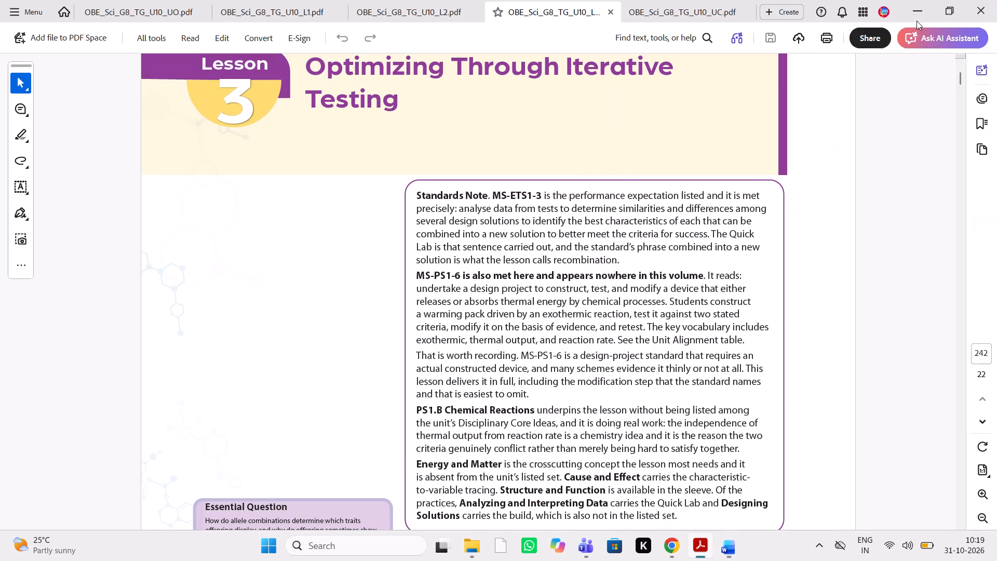
left_click(985, 104)
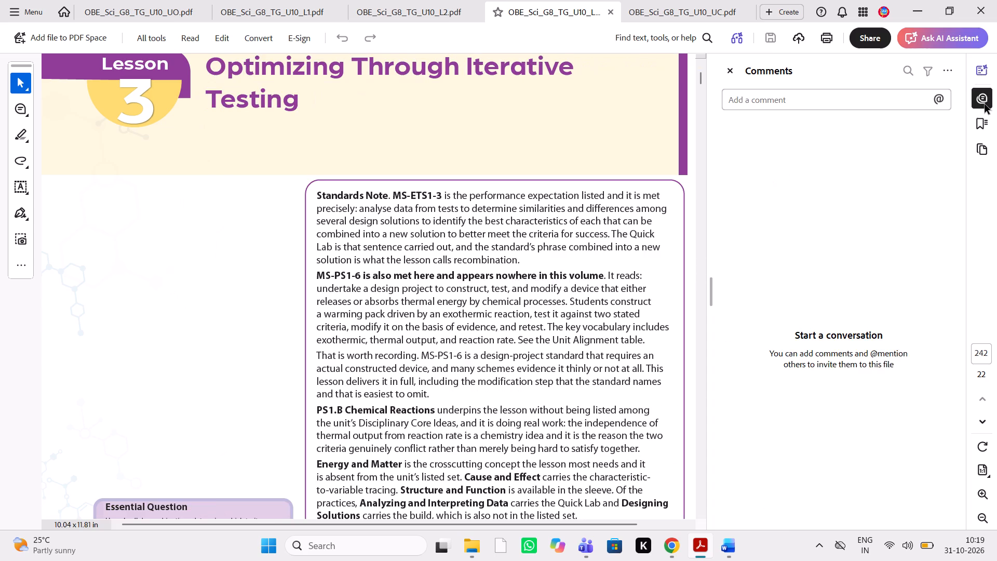
left_click(728, 545)
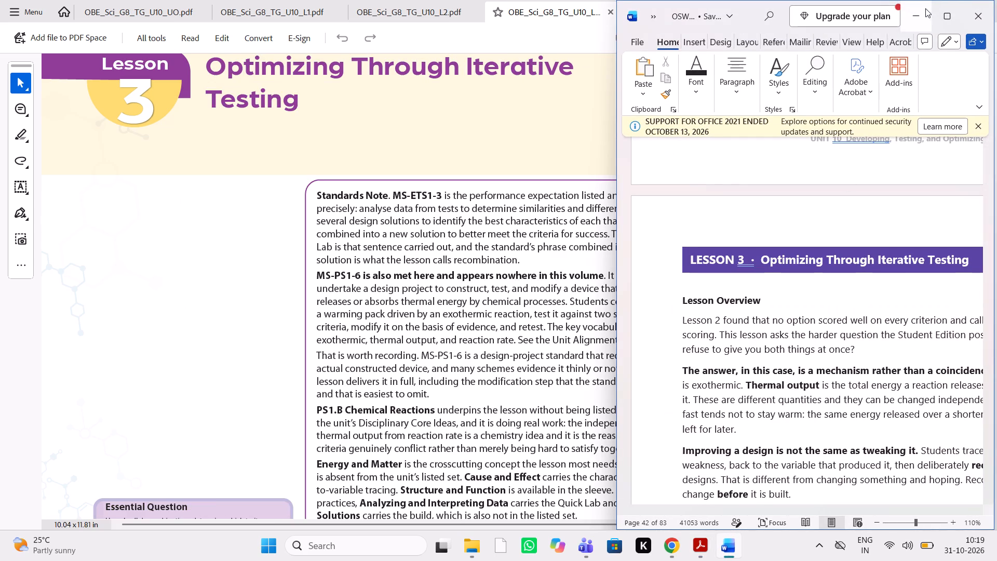
left_click(914, 23)
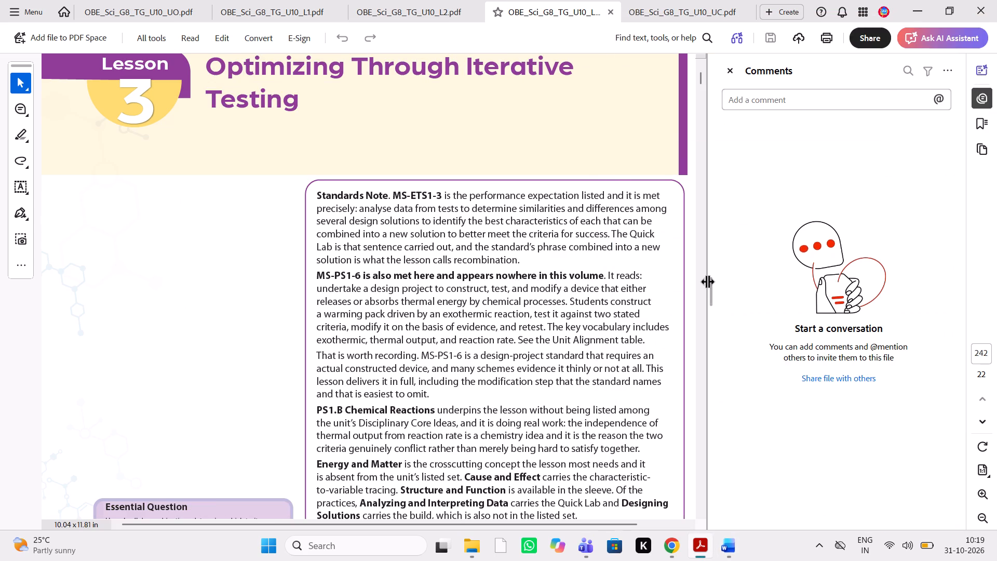
left_click_drag(708, 282, 641, 296)
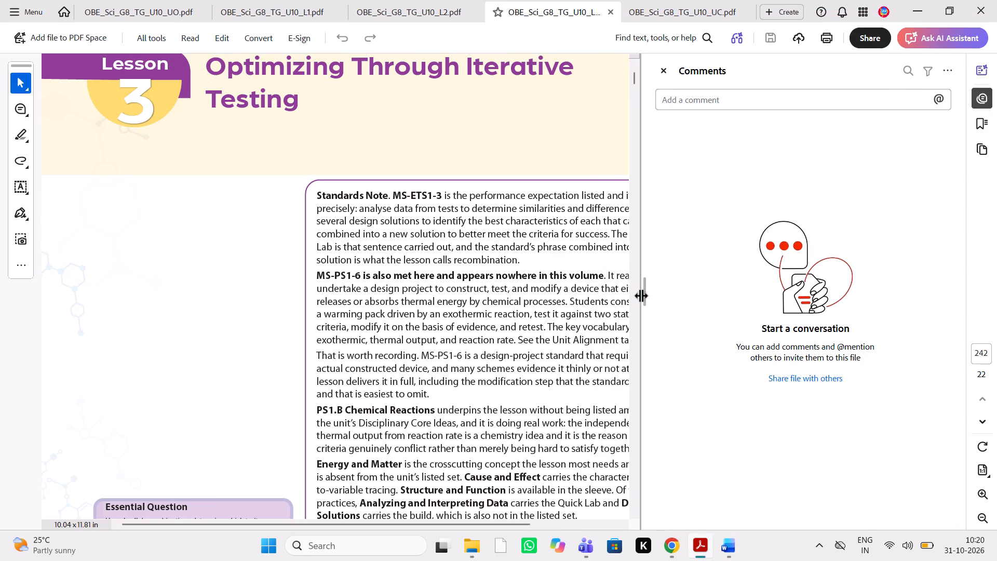
left_click_drag(641, 296, 688, 292)
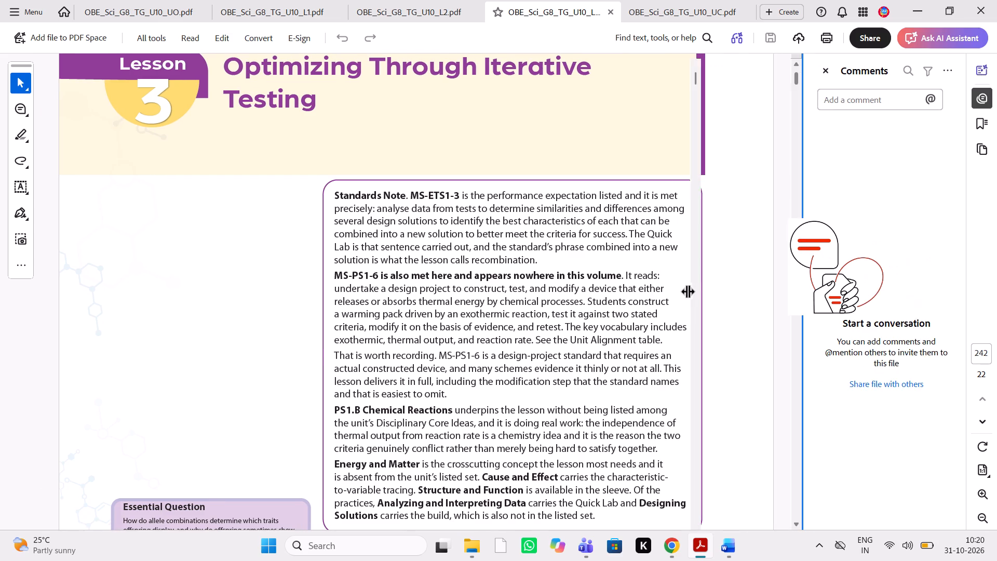
left_click_drag(688, 292, 742, 285)
Compare the Lesson 3 Standards Note between the PDF and the Word manuscript, checking the order of the surrounding opening sections.
left_click(732, 537)
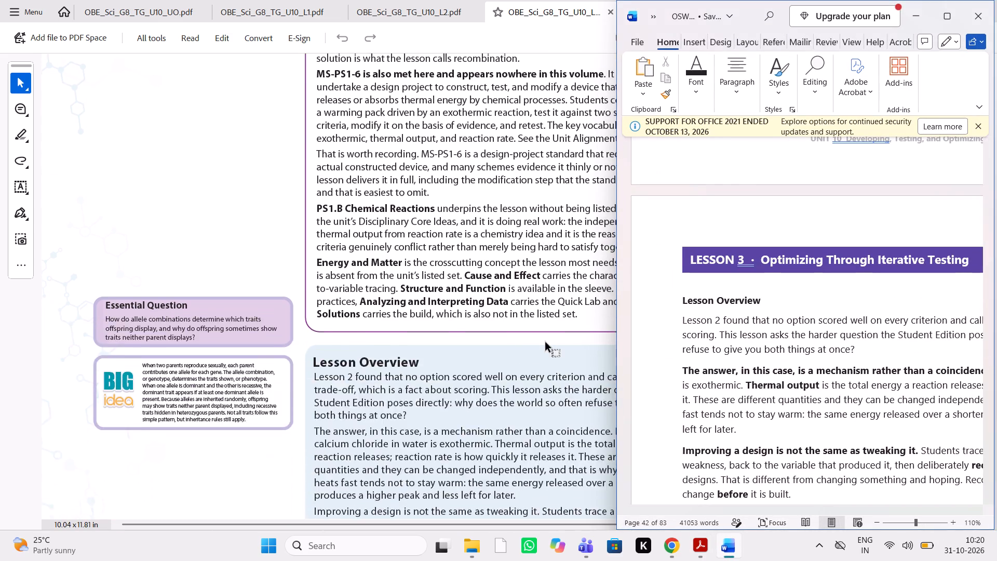
scroll(795, 377, "down", 3)
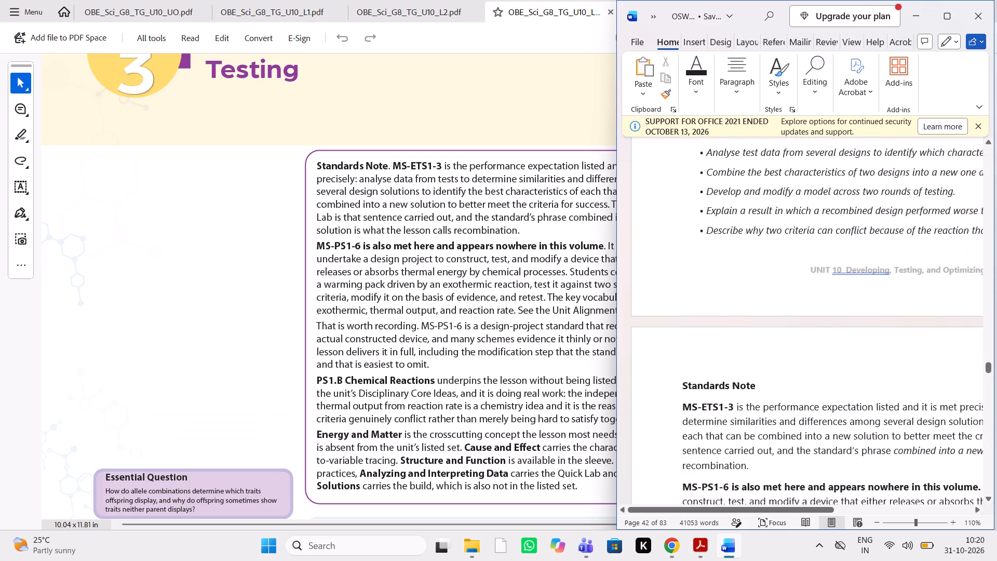
scroll(795, 377, "down", 1)
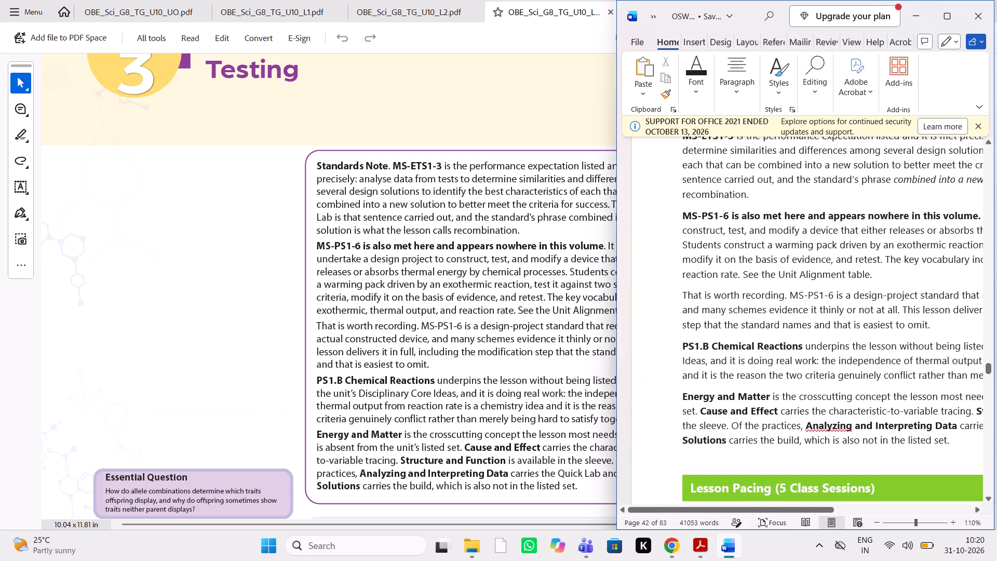
scroll(795, 377, "right", 1)
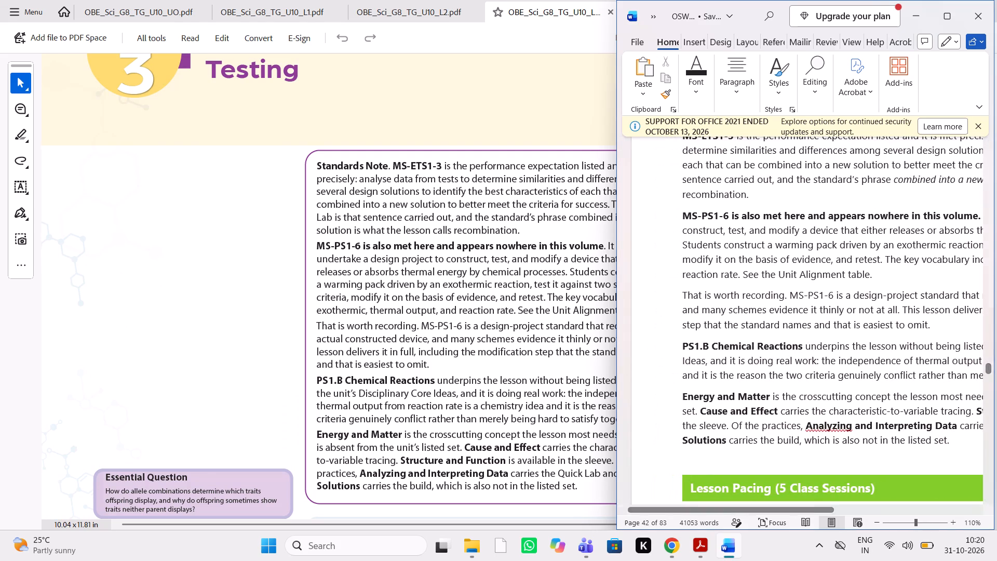
scroll(795, 377, "left", 2)
scroll(795, 377, "right", 1)
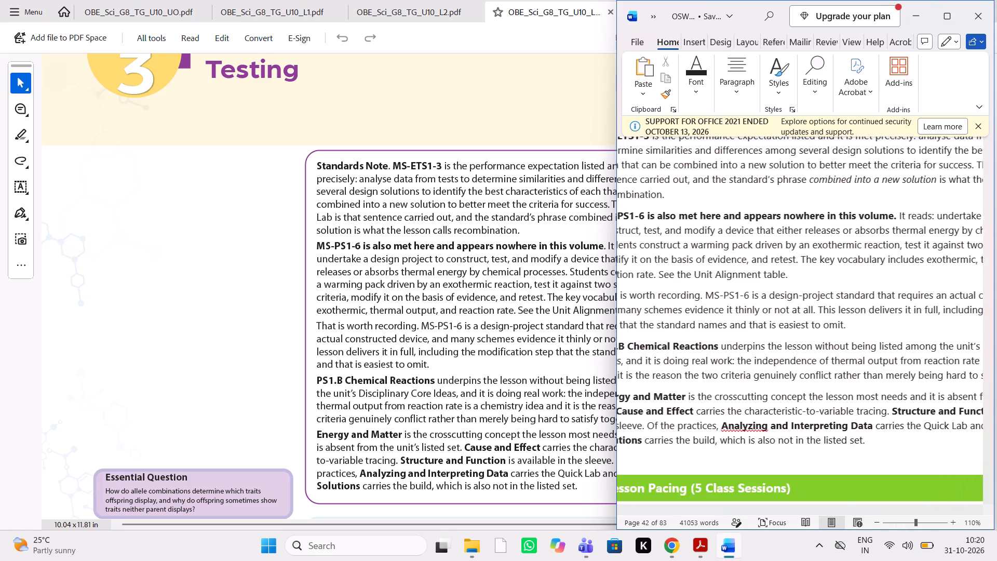
scroll(795, 377, "right", 1)
scroll(500, 420, "down", 1)
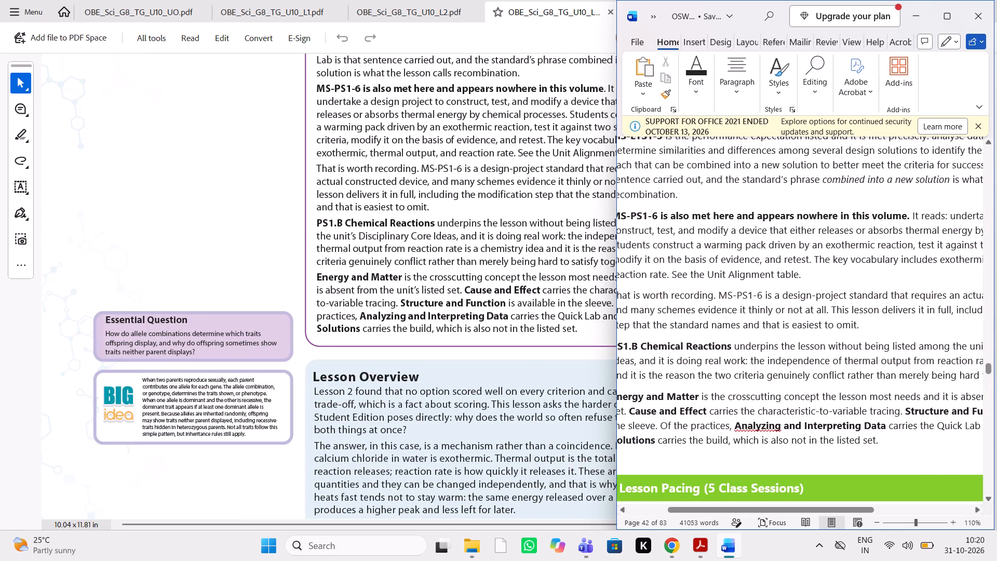
scroll(762, 366, "right", 1)
scroll(762, 366, "down", 1)
scroll(762, 366, "left", 1)
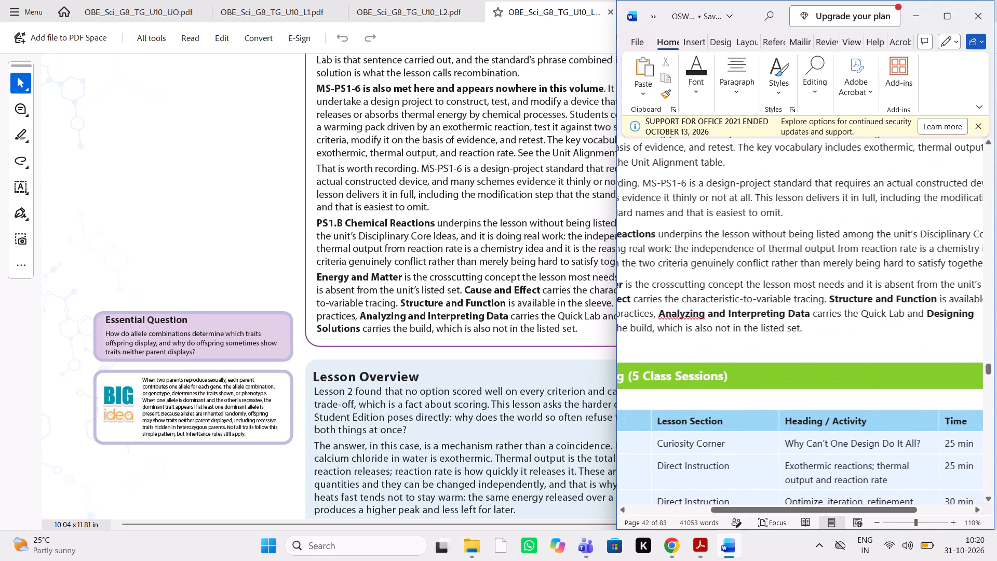
scroll(762, 366, "right", 1)
scroll(762, 366, "left", 1)
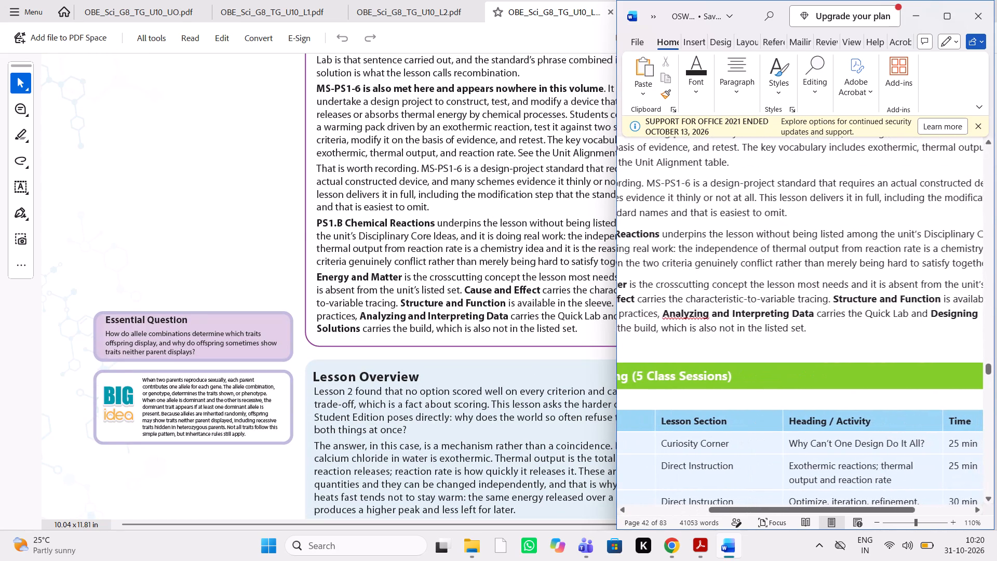
scroll(762, 366, "right", 1)
scroll(762, 366, "down", 1)
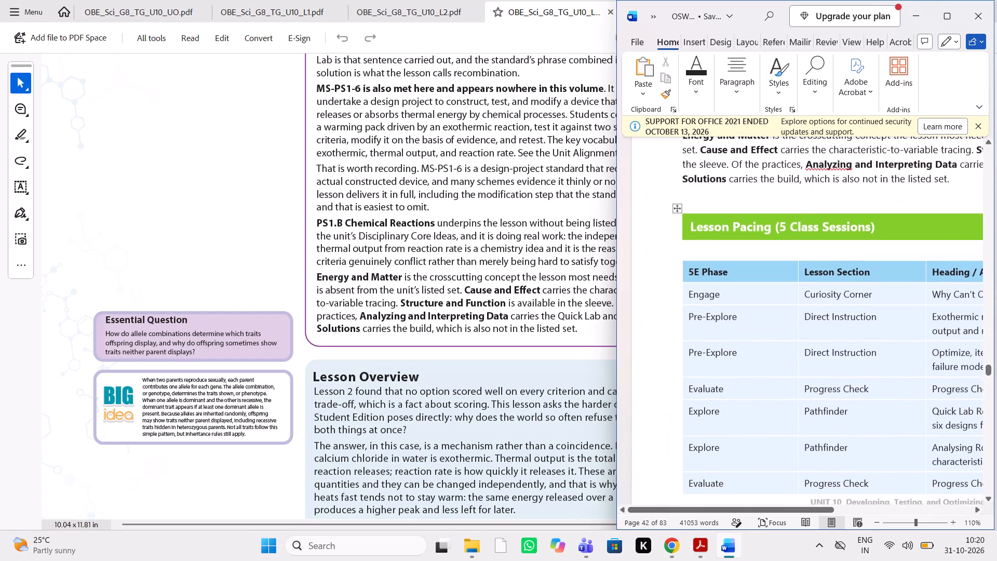
scroll(503, 422, "down", 1)
scroll(789, 299, "up", 1)
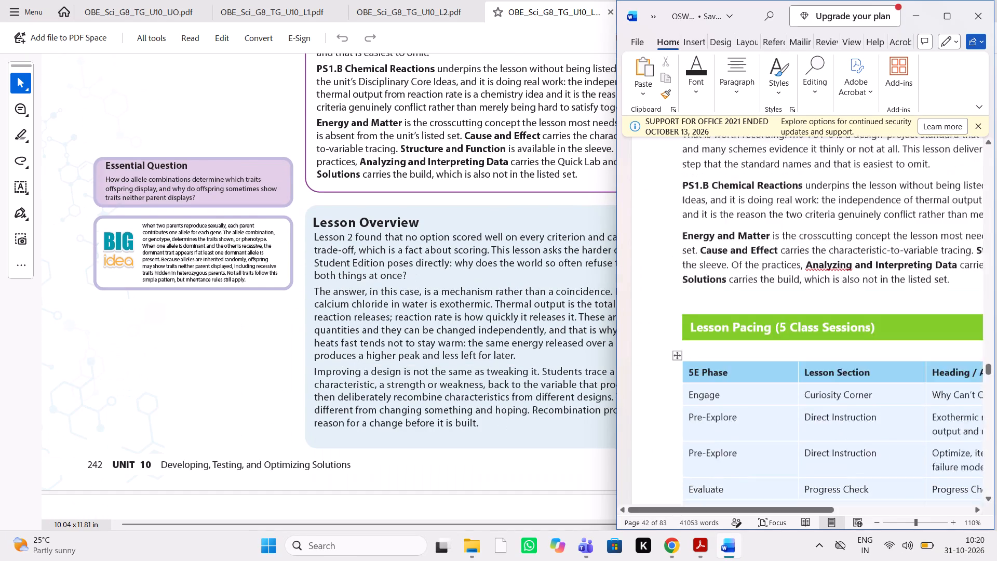
scroll(789, 299, "up", 2)
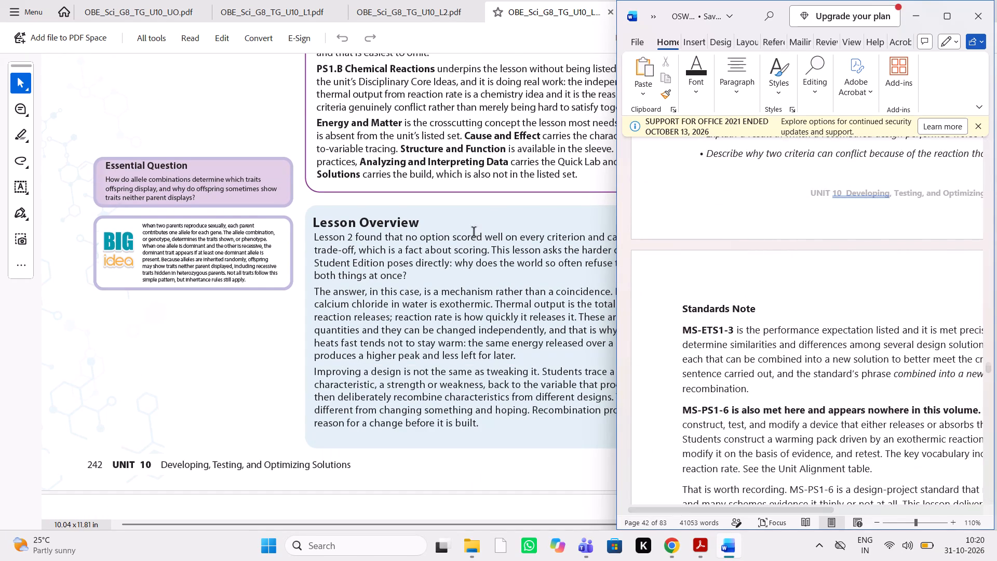
Draw a line beneath the "Lesson Overview" heading on page 242 with the comment "give proper spacing".
left_click(22, 161)
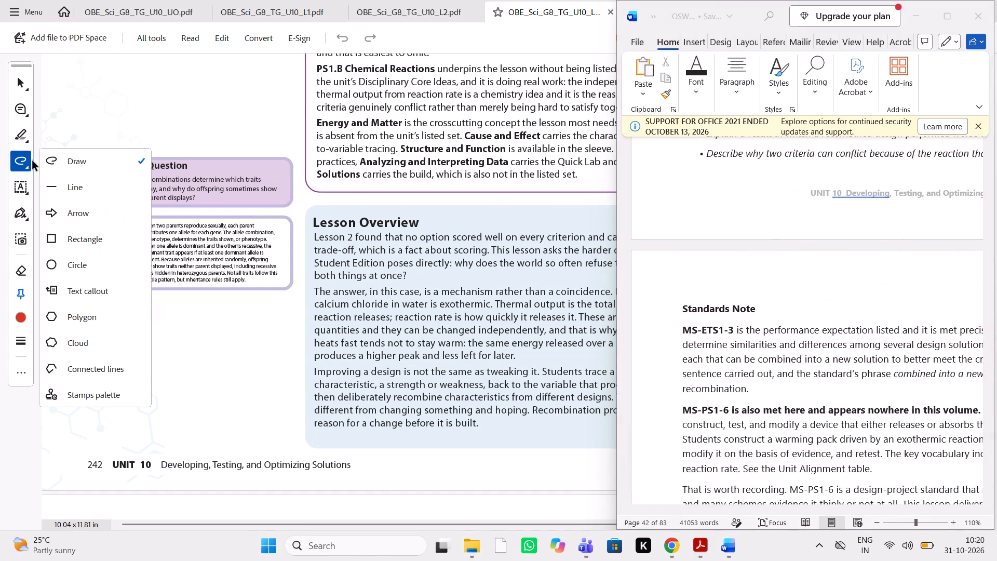
left_click(85, 193)
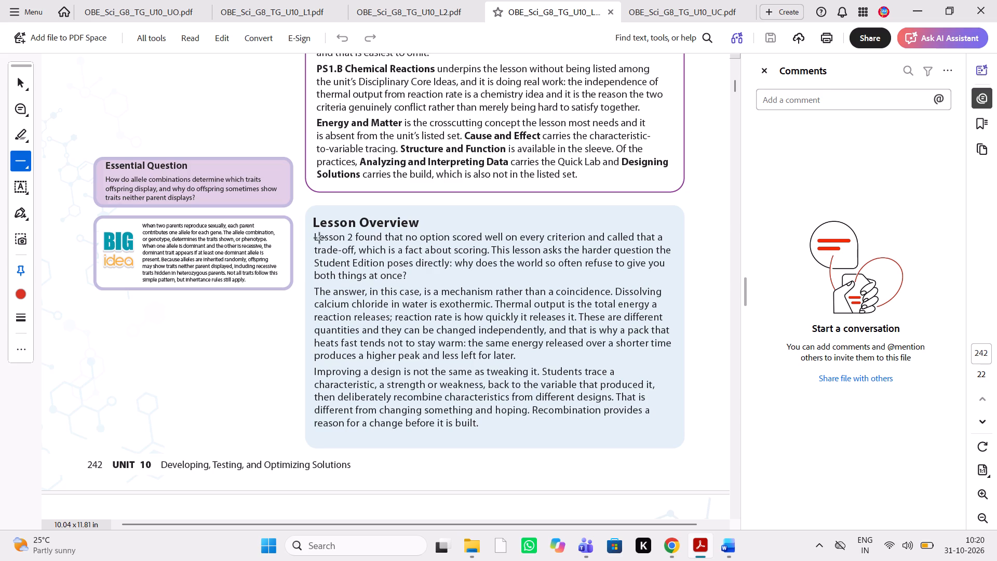
left_click_drag(310, 232, 430, 230)
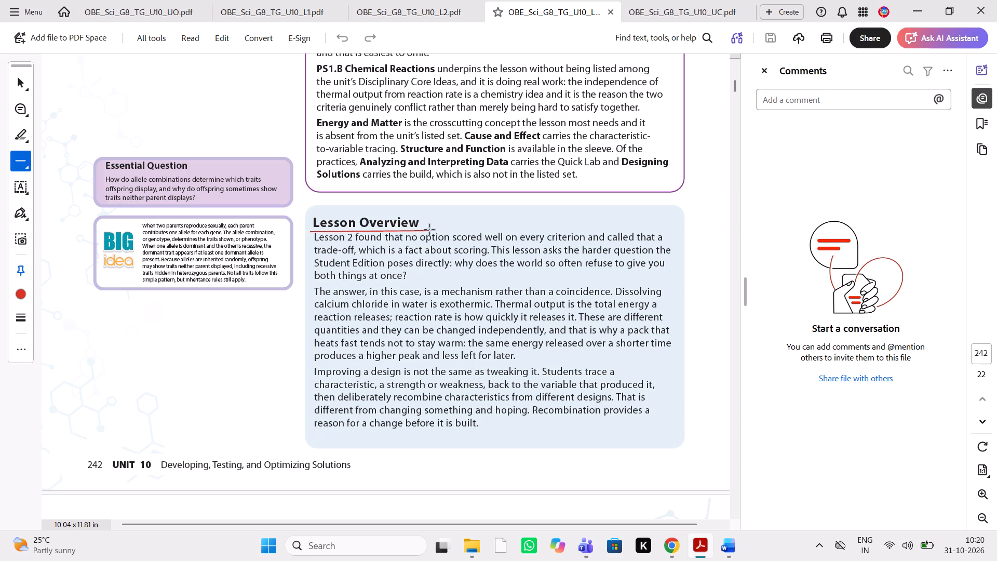
left_click_drag(430, 230, 432, 230)
type("give proper spacing")
key("space")
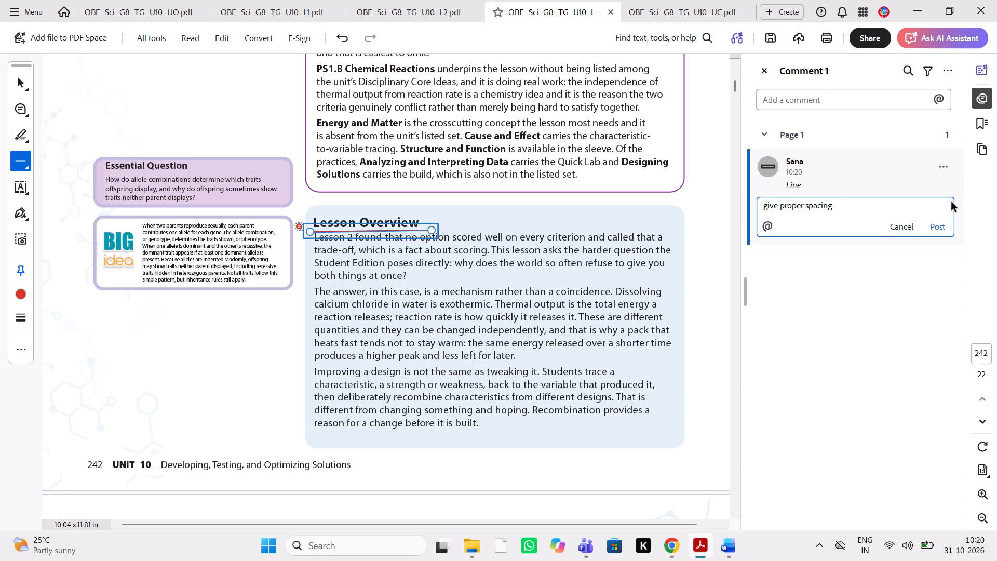
Post the "give proper spacing" comment on the line beneath the Lesson Overview heading.
left_click(937, 224)
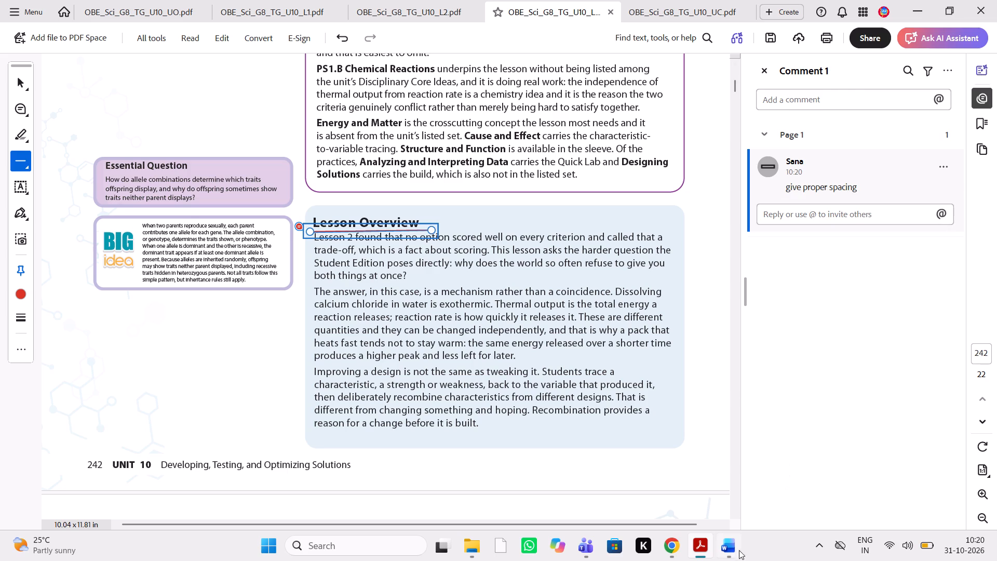
Check the Lesson Overview against the Word manuscript and comment "bold it" on "The answer, in this case, is a mechanism rather than a coincidence.".
left_click(736, 553)
scroll(787, 405, "up", 2)
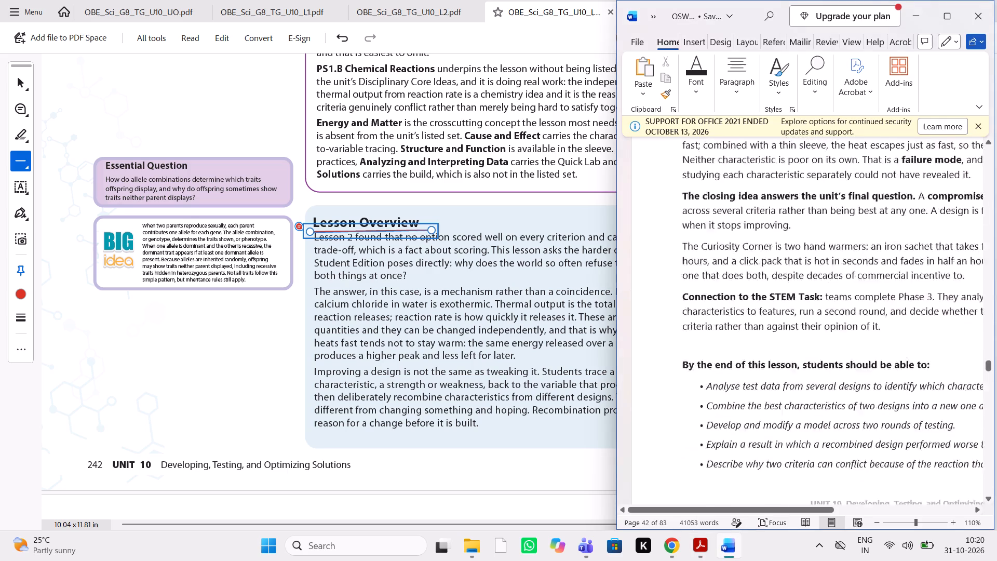
scroll(787, 405, "up", 1)
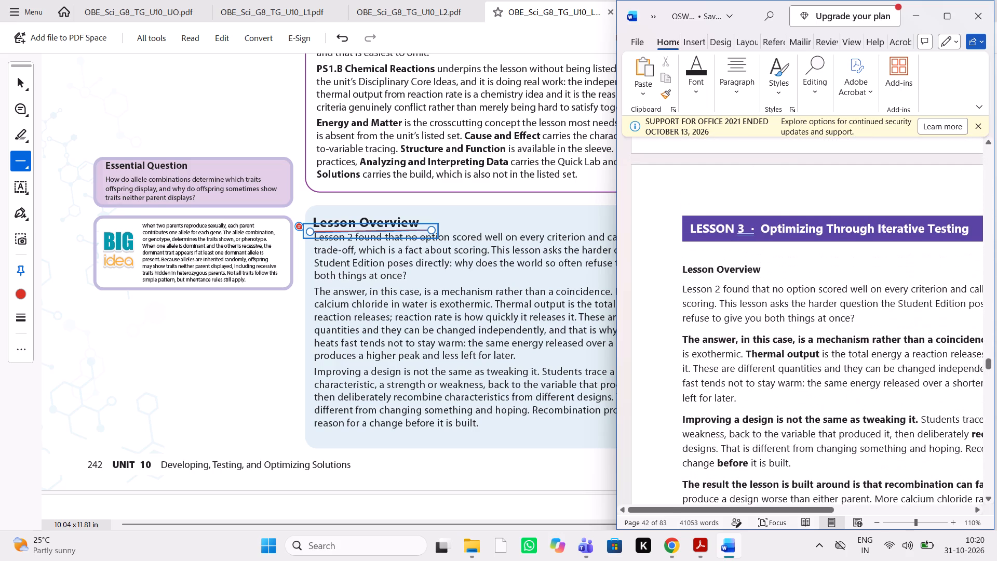
scroll(787, 405, "left", 1)
scroll(787, 405, "right", 1)
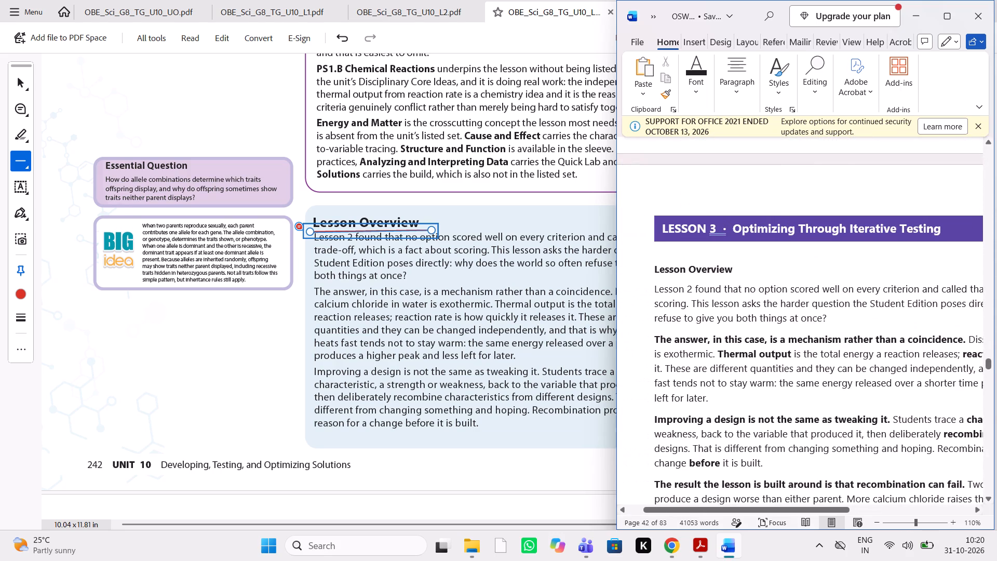
scroll(787, 405, "left", 2)
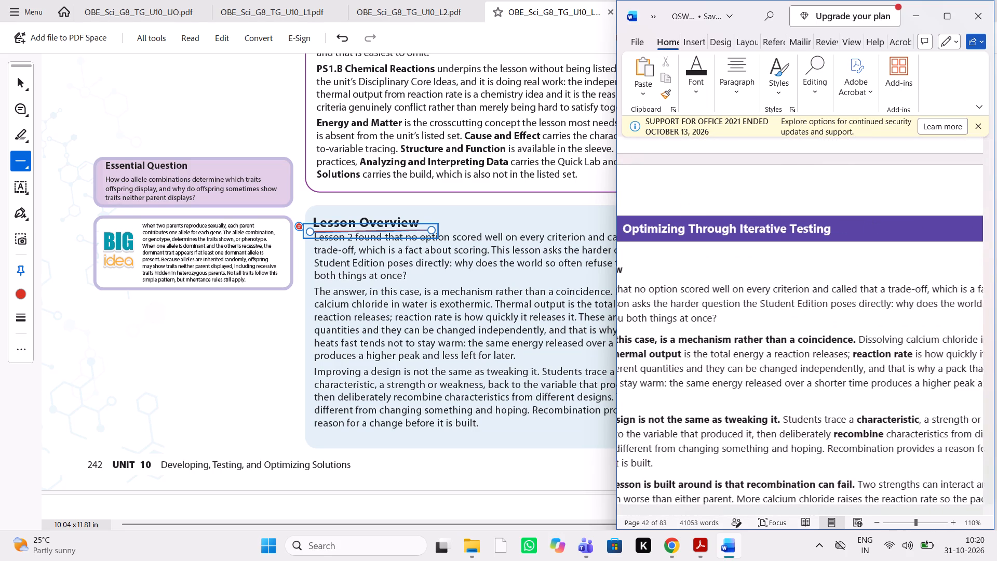
scroll(787, 405, "left", 1)
scroll(787, 405, "right", 1)
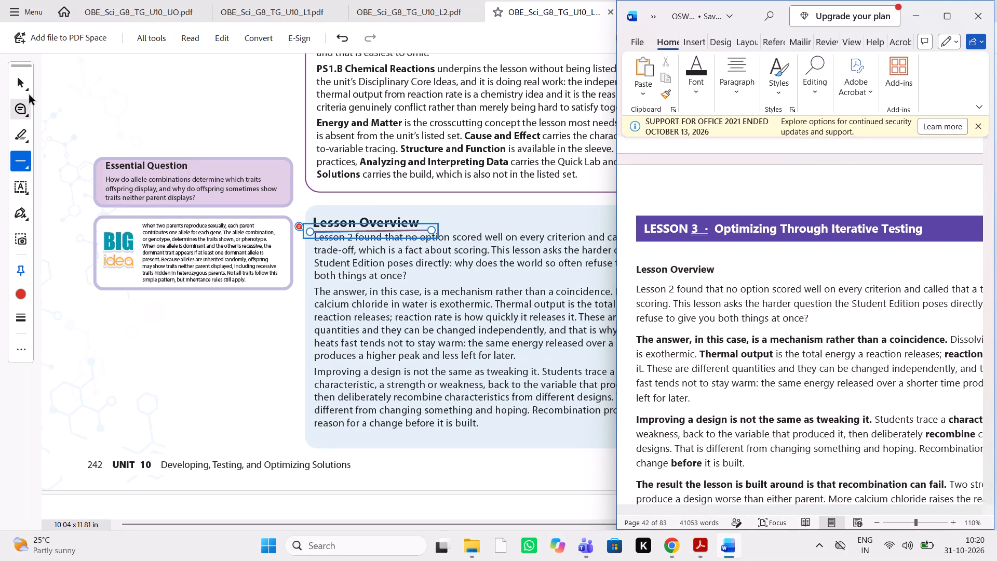
left_click(25, 104)
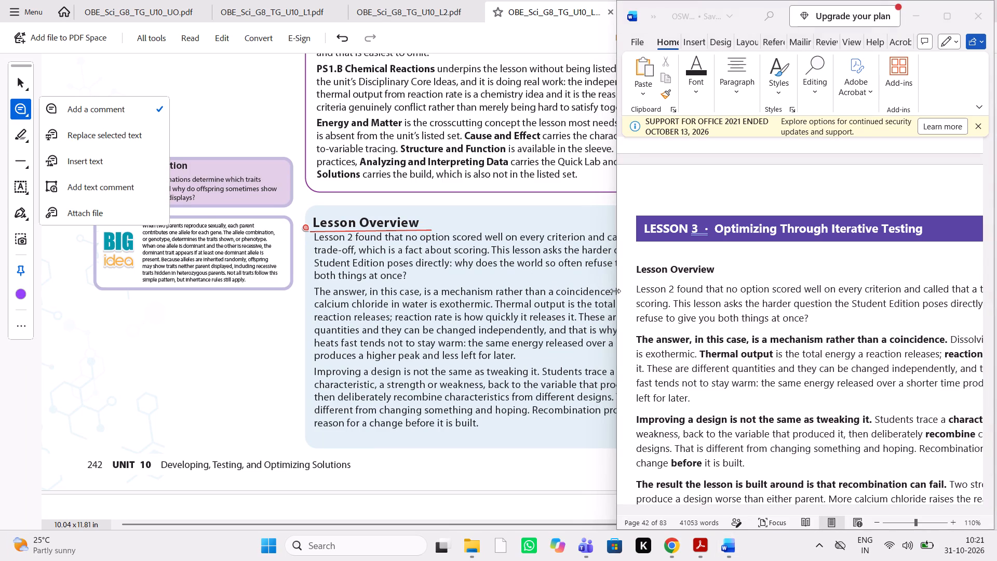
left_click_drag(611, 293, 582, 294)
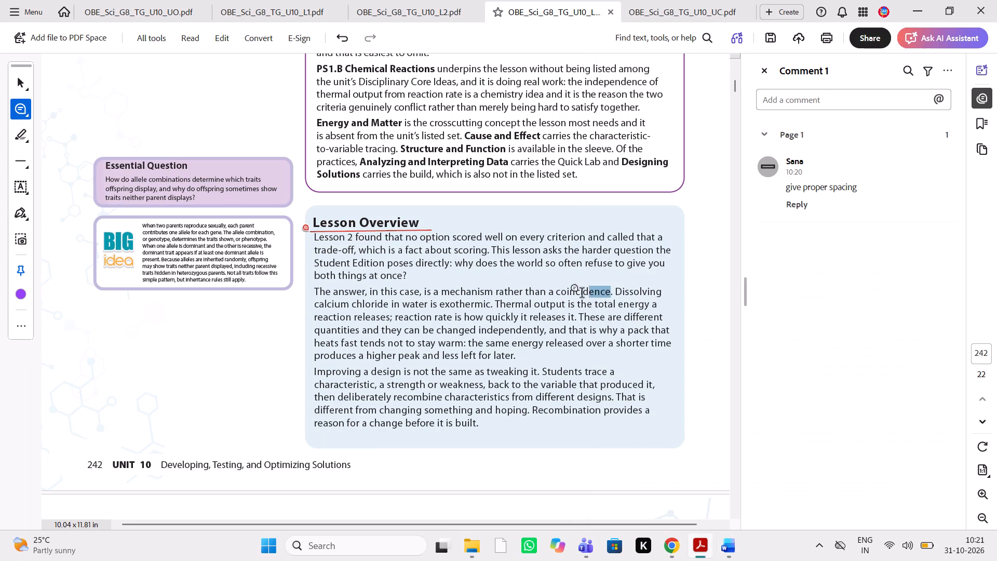
left_click_drag(582, 294, 322, 294)
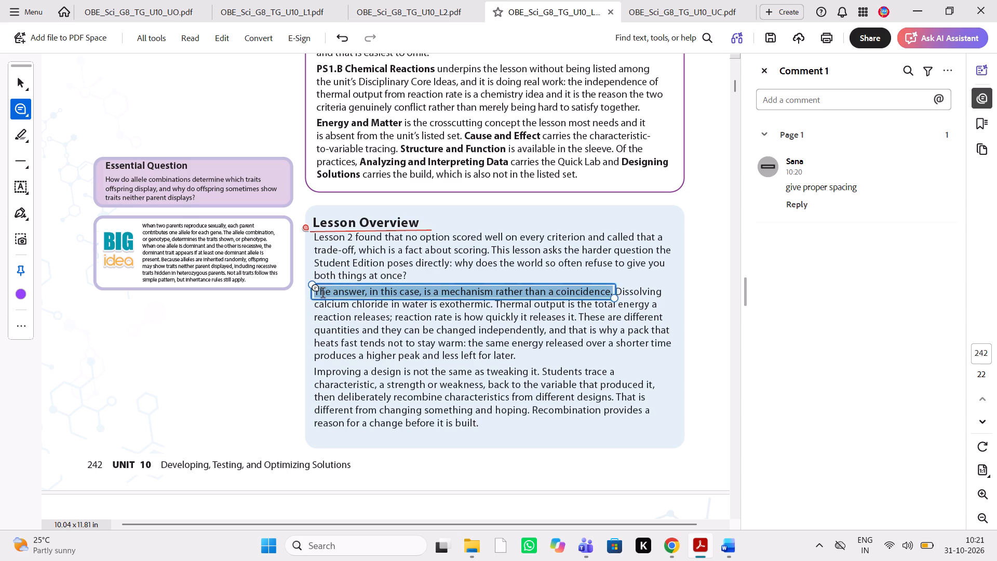
type("bold")
key("space")
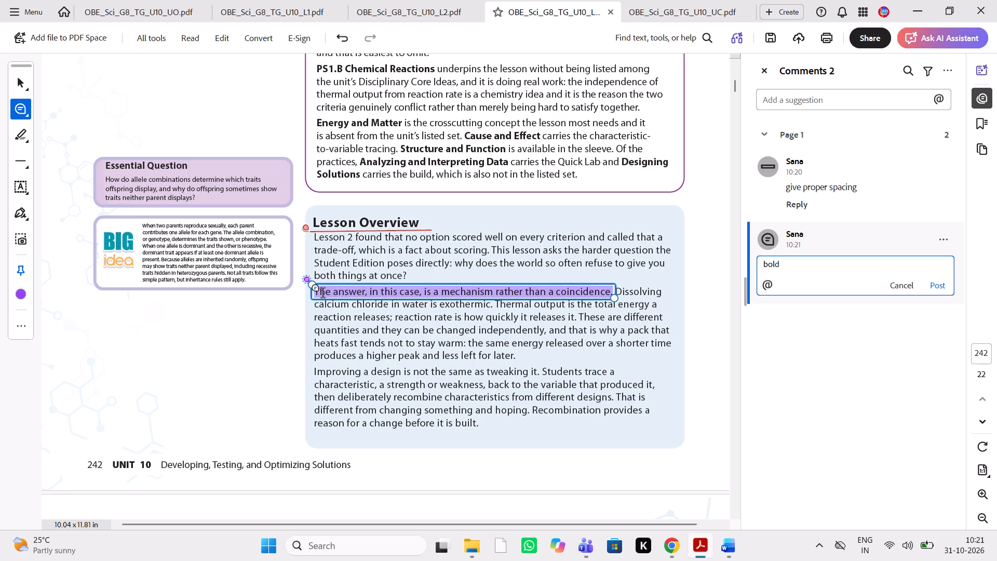
type("it")
key("space")
Check the manuscript's bold terms in the second Lesson Overview paragraph and comment "bold it" on "Thermal output" in the PDF.
key("alt+Tab")
scroll(855, 311, "left", 1)
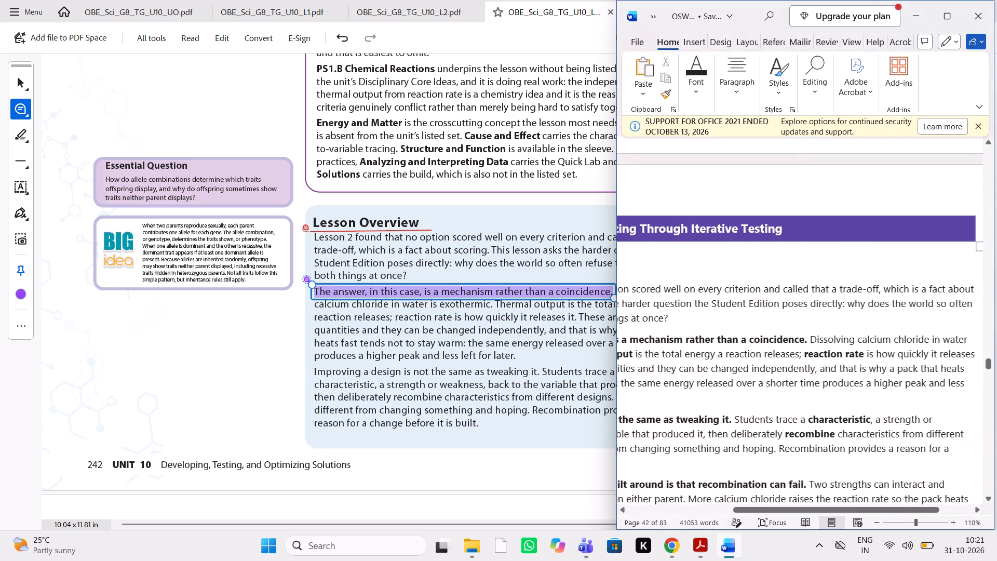
scroll(855, 311, "right", 1)
scroll(855, 311, "left", 1)
scroll(855, 311, "down", 1)
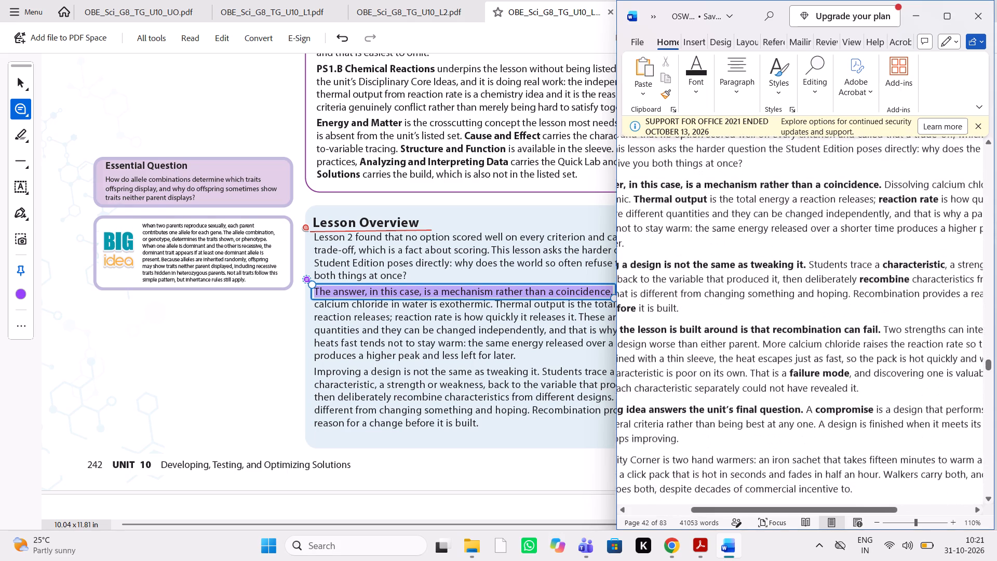
scroll(855, 311, "down", 1)
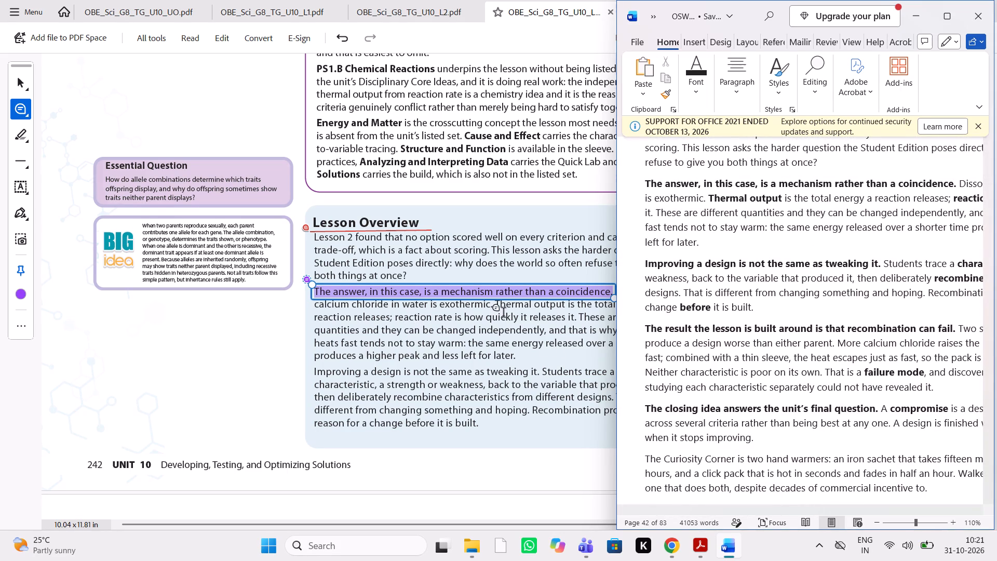
left_click_drag(565, 305, 502, 306)
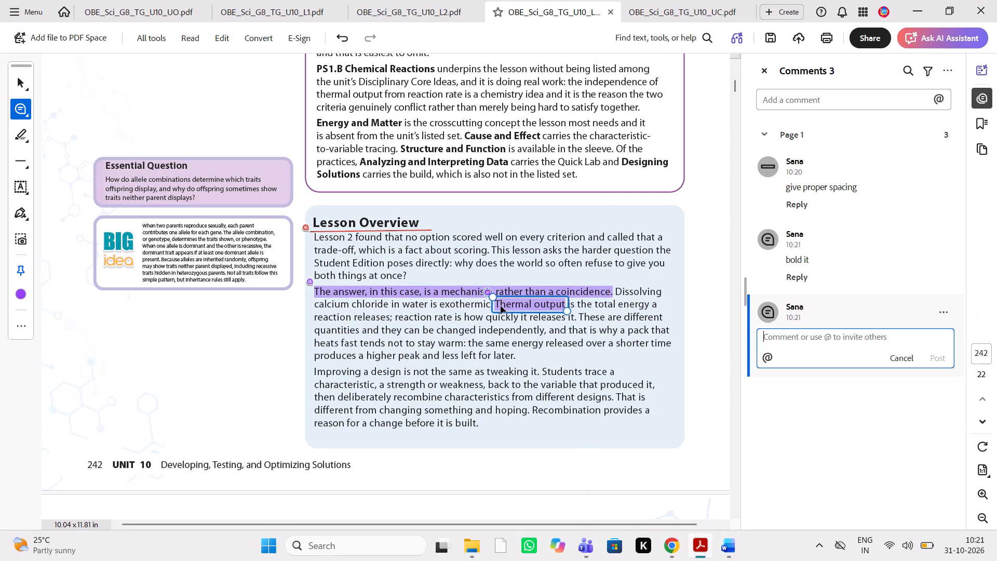
type("bold")
key("space")
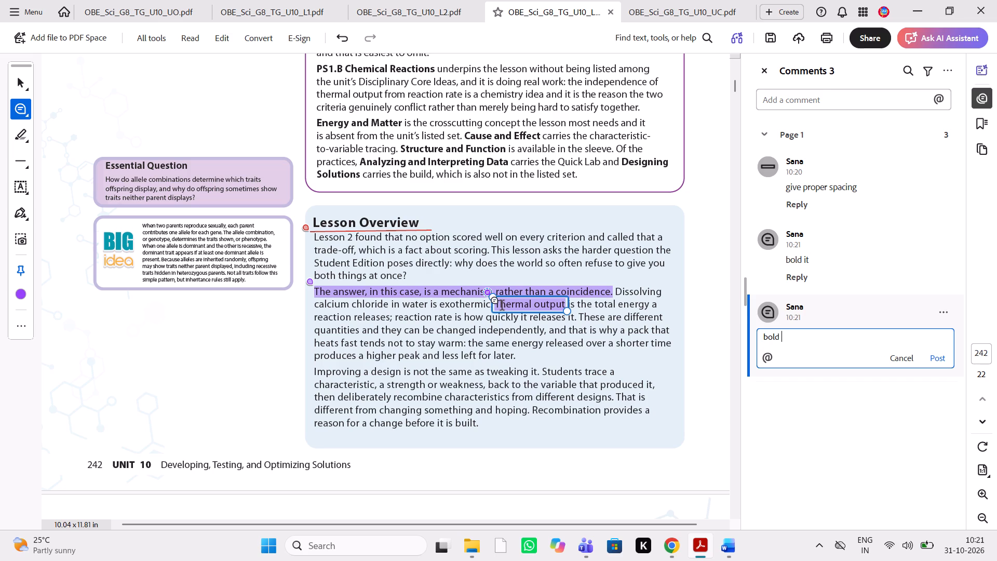
type("it")
key("space")
key("space")
key("Tab")
key("space")
key("Tab")
Compare the rest of the second Lesson Overview paragraph with the Word manuscript for bold terms.
left_click(724, 549)
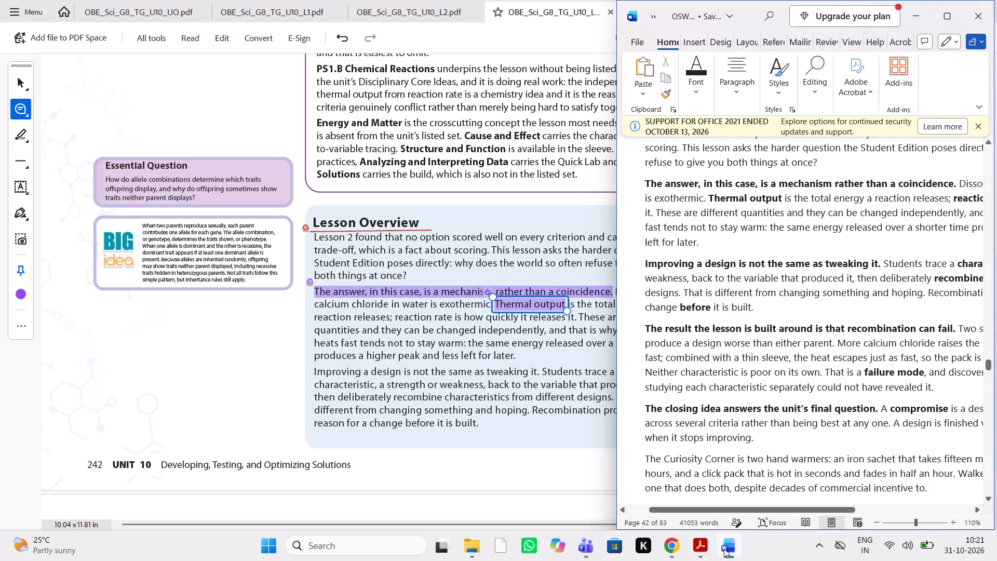
scroll(795, 362, "up", 1)
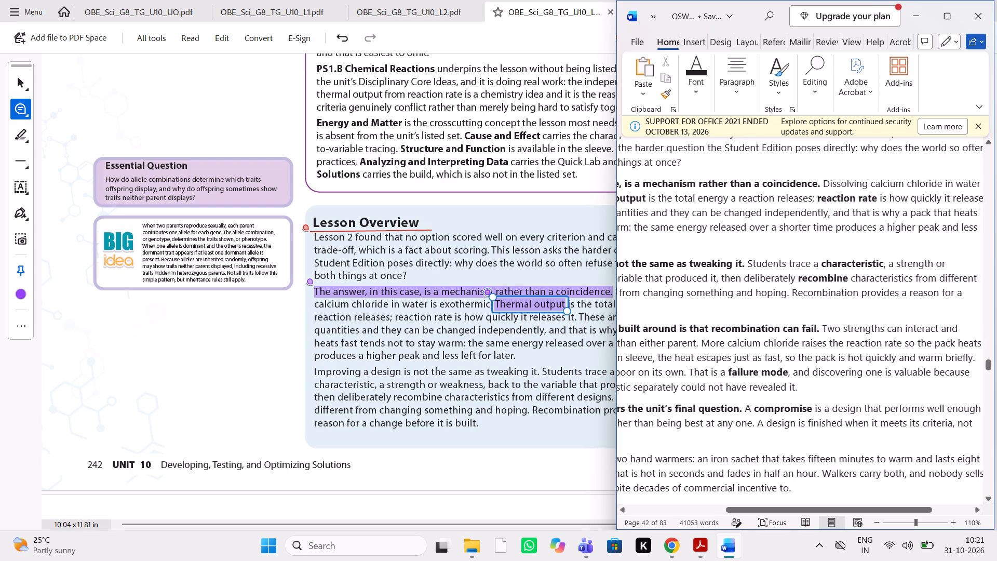
scroll(795, 362, "up", 1)
scroll(795, 362, "right", 1)
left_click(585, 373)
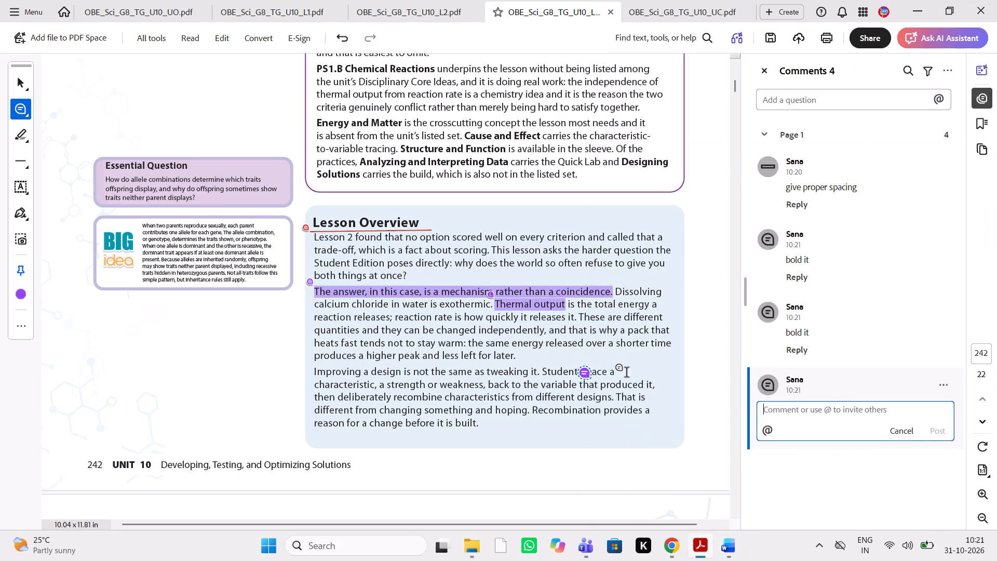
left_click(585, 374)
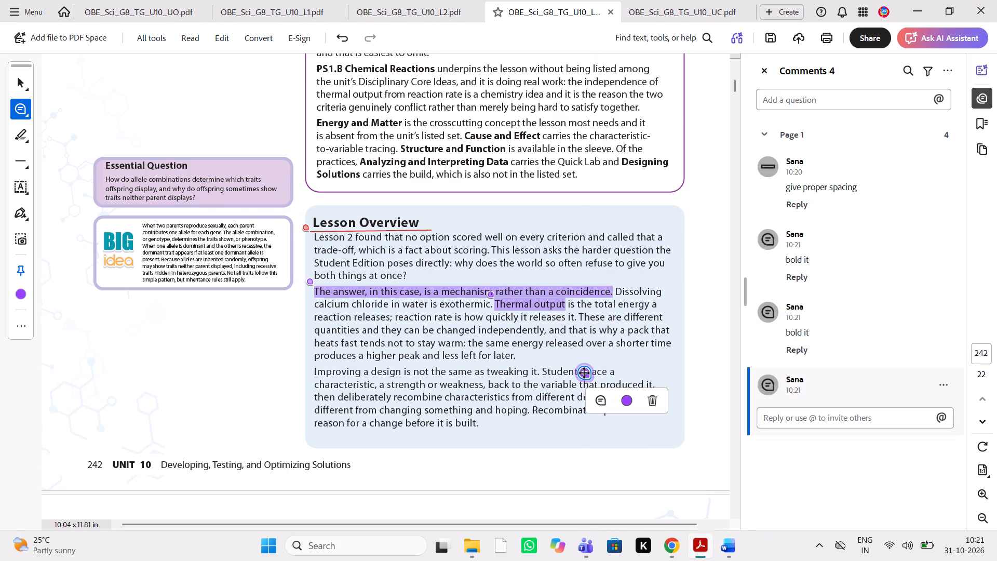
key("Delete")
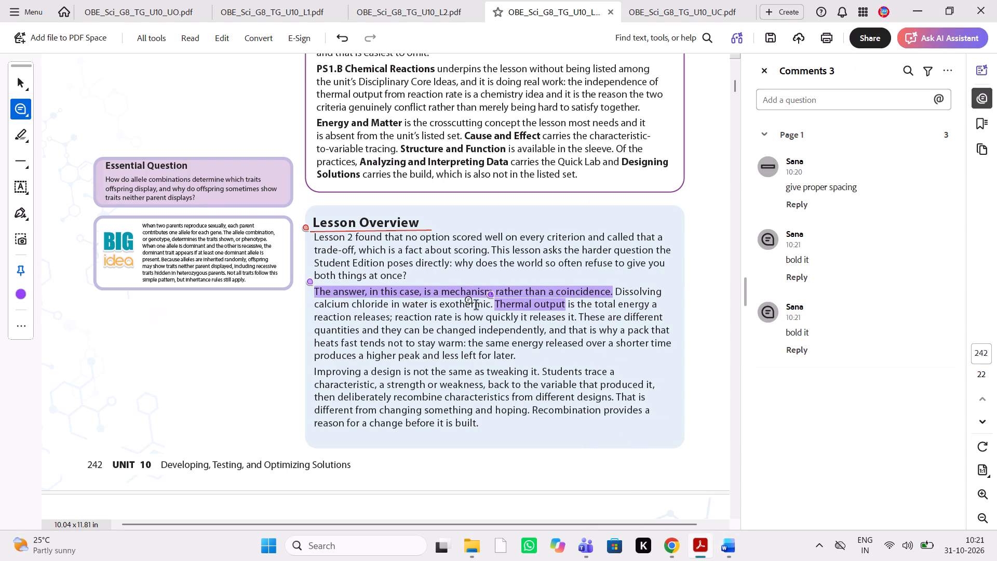
Add and post the comment "bold it" on "reaction rate" in the second Lesson Overview paragraph.
left_click_drag(393, 318, 409, 318)
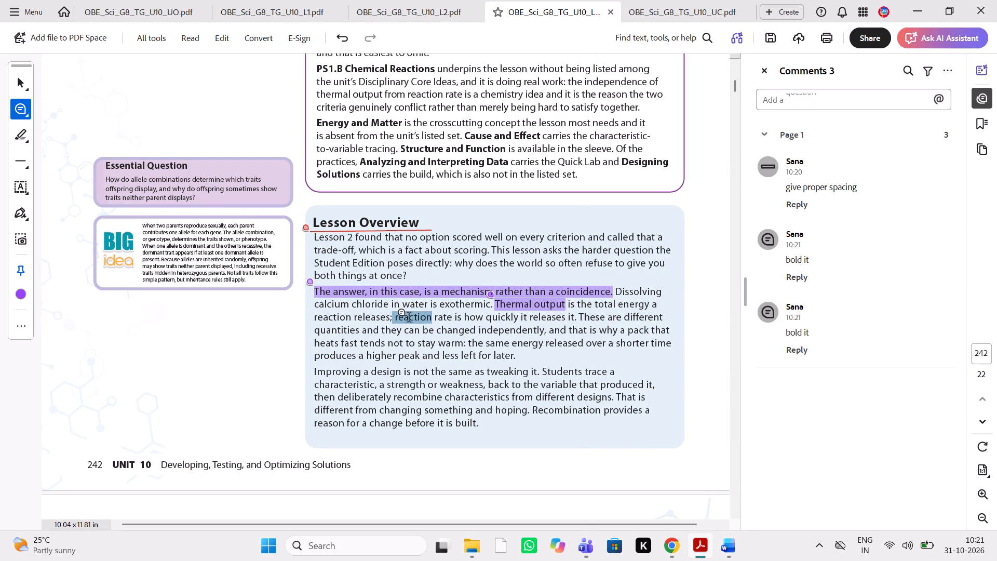
left_click_drag(409, 318, 444, 319)
key("ctrl+v")
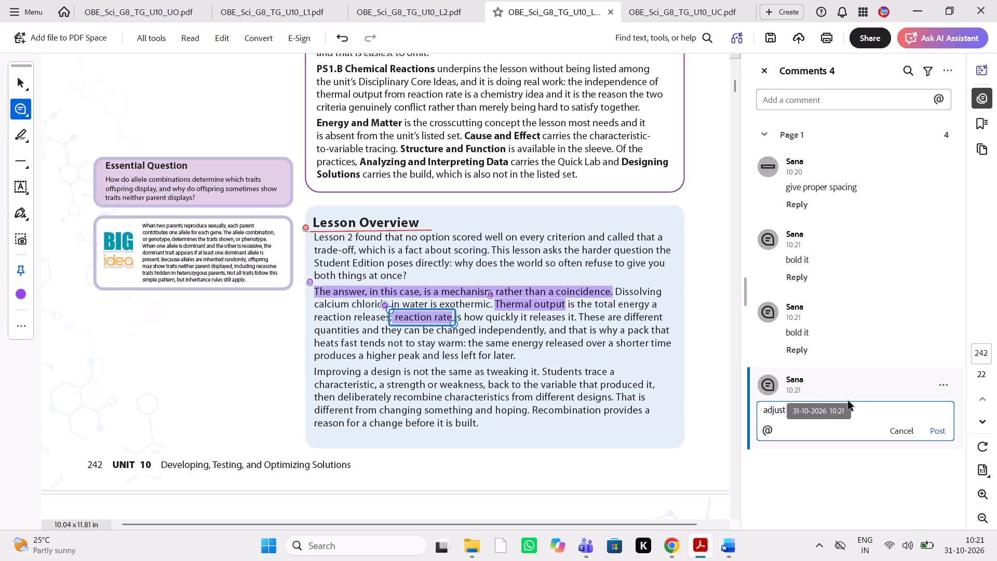
left_click_drag(848, 401, 867, 409)
left_click_drag(867, 409, 718, 411)
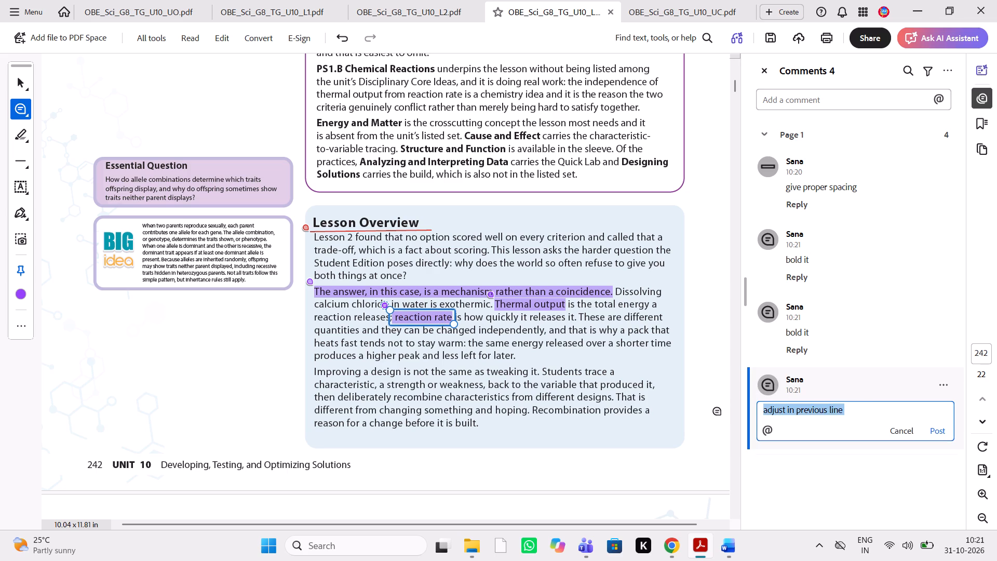
key("BackSpace")
type("bold it")
key("space")
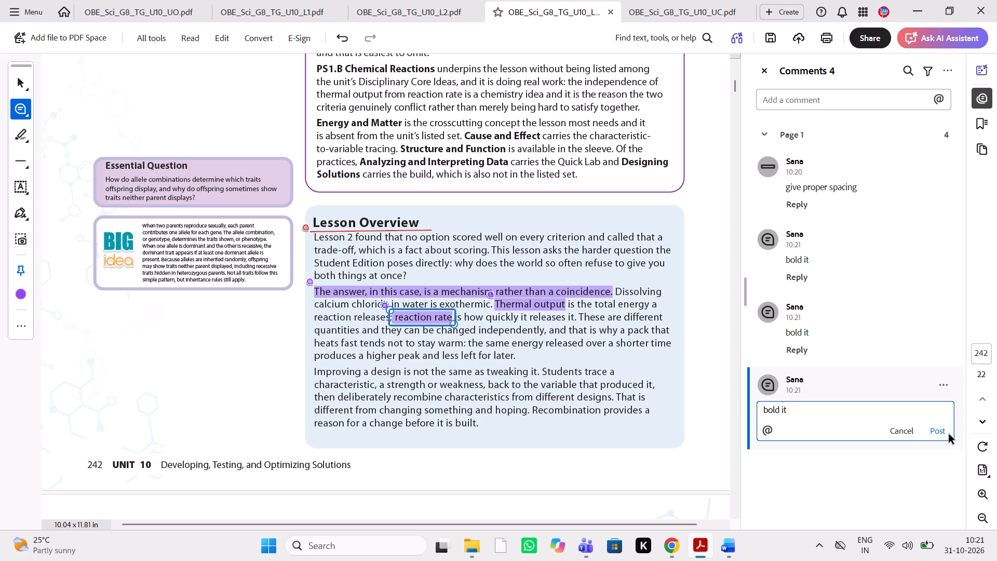
left_click(942, 430)
Check the third Lesson Overview paragraph in the manuscript and comment "bold it" on "Improving a design is not the same as tweaking it.".
left_click(735, 544)
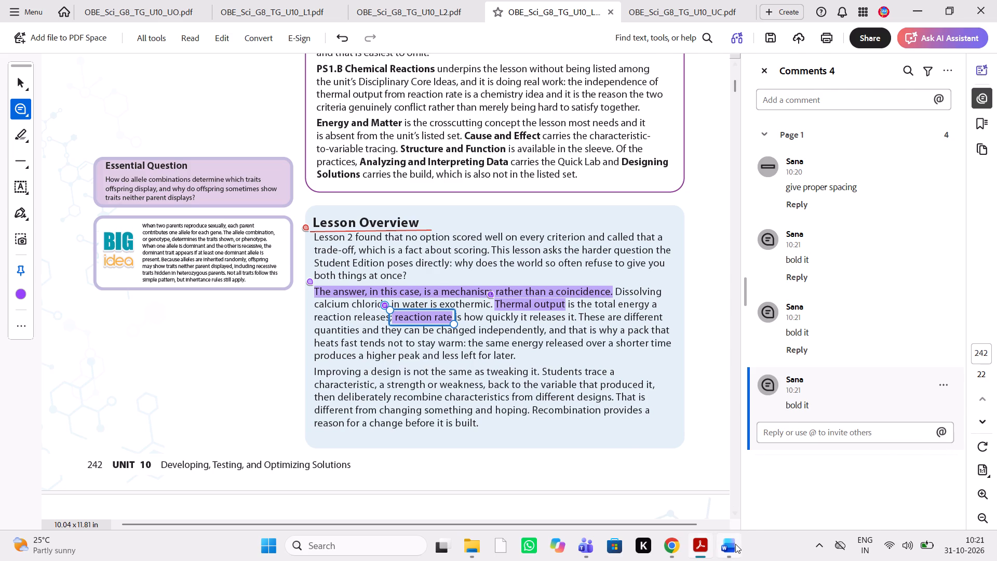
scroll(873, 341, "up", 1)
scroll(873, 341, "right", 1)
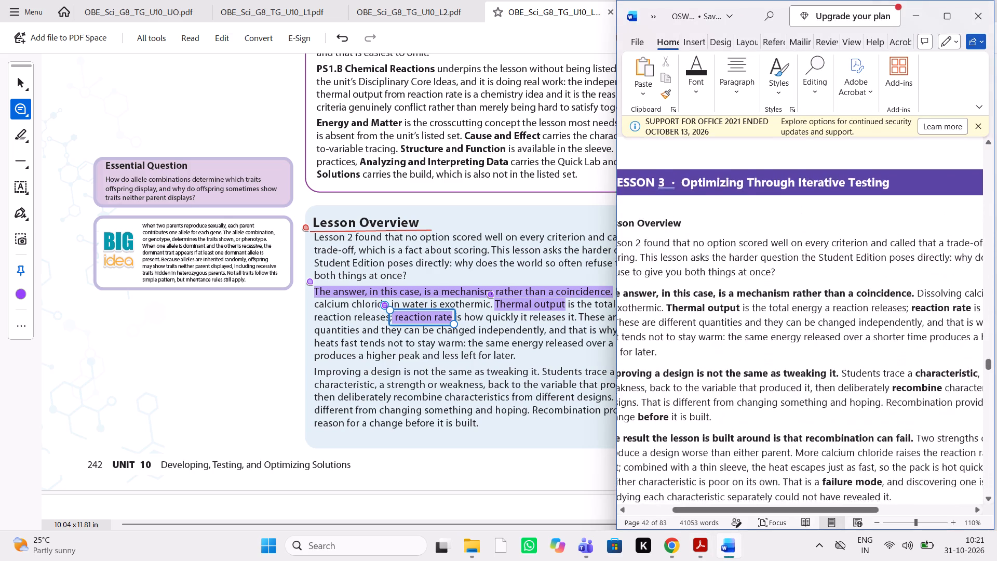
scroll(873, 341, "right", 1)
scroll(873, 341, "left", 1)
scroll(873, 341, "down", 1)
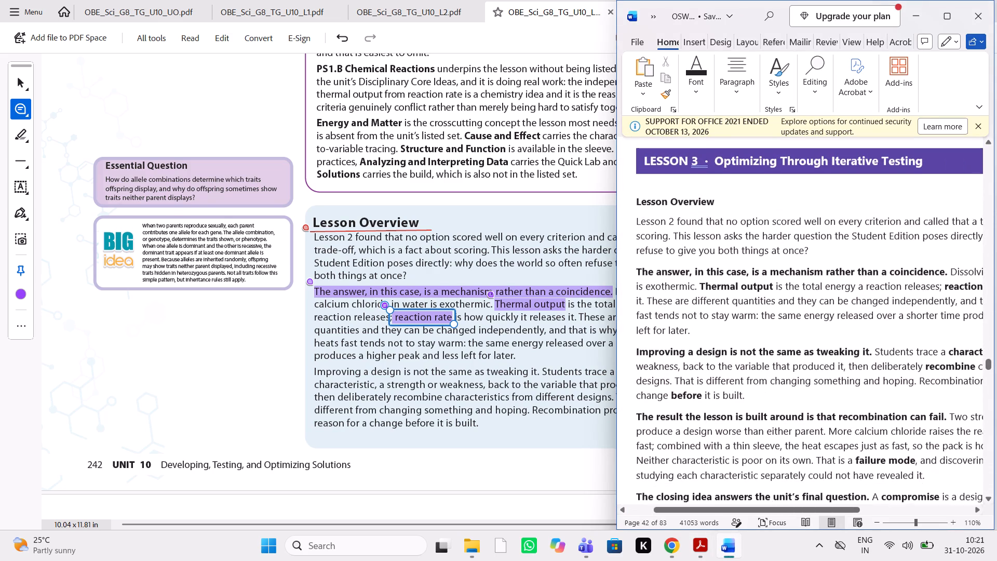
scroll(873, 341, "down", 1)
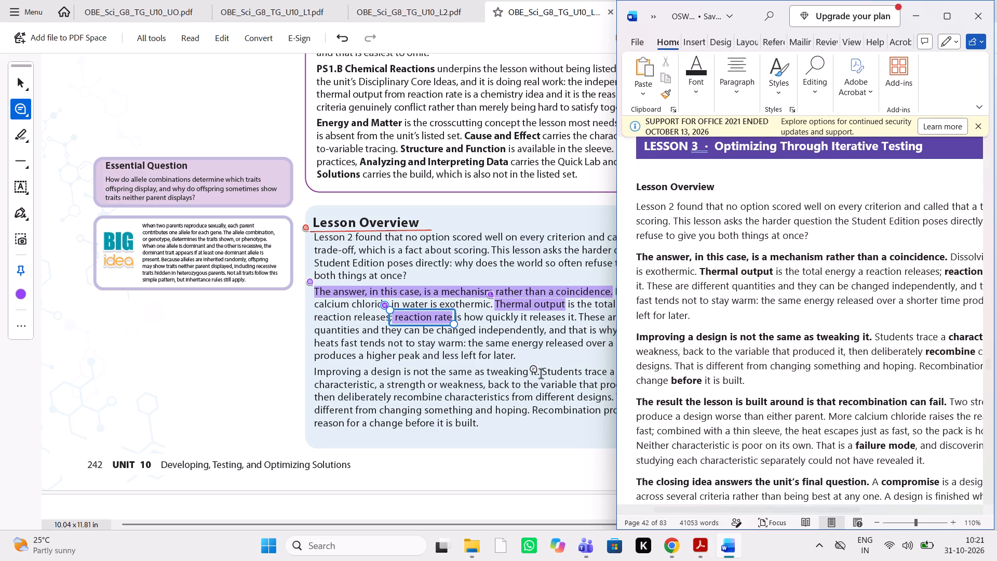
left_click_drag(539, 373, 320, 369)
type("bold it")
key("space")
key("space")
key("Tab")
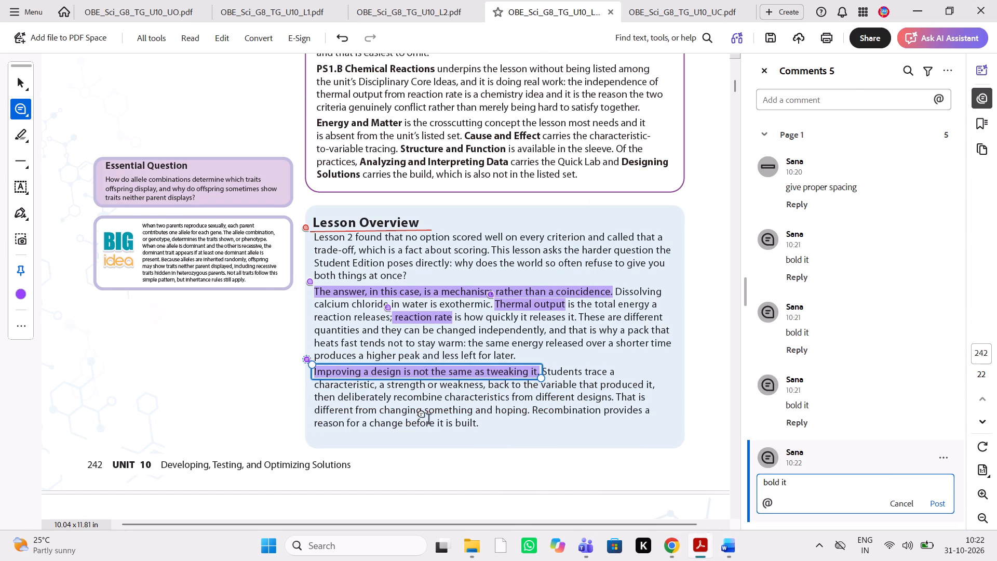
Check the third Lesson Overview paragraph in the Word manuscript for its next bold term.
left_click(734, 549)
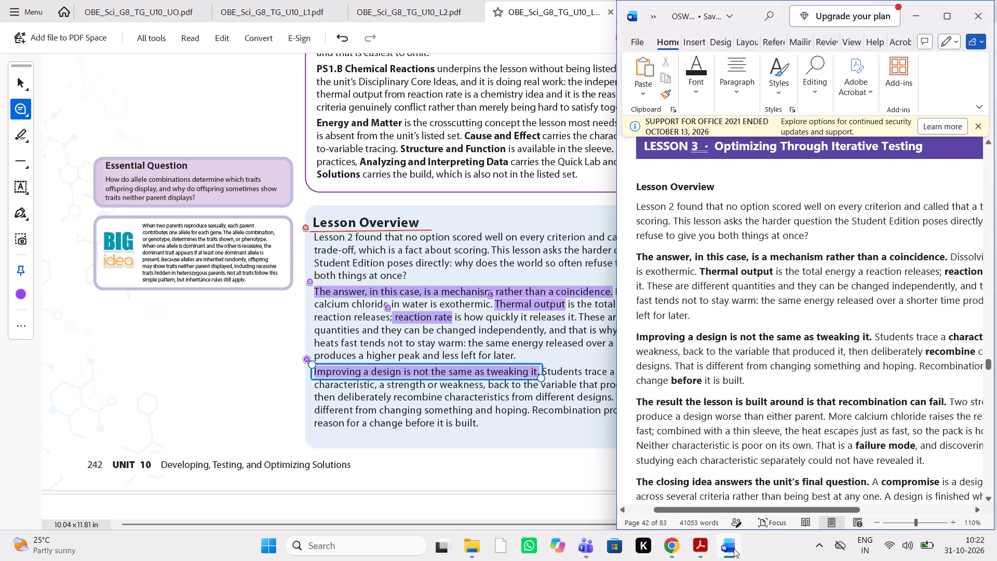
scroll(821, 366, "left", 1)
scroll(821, 366, "right", 1)
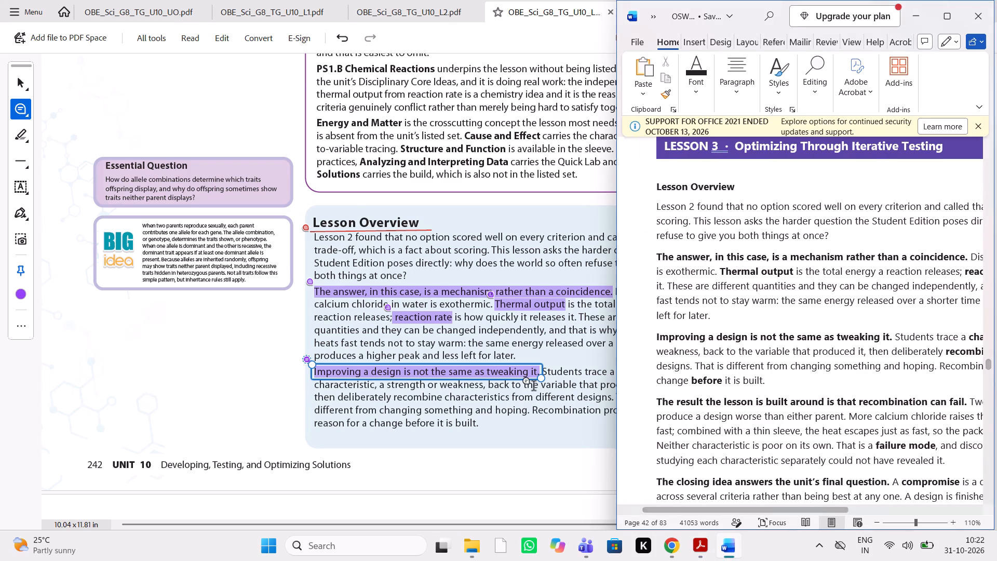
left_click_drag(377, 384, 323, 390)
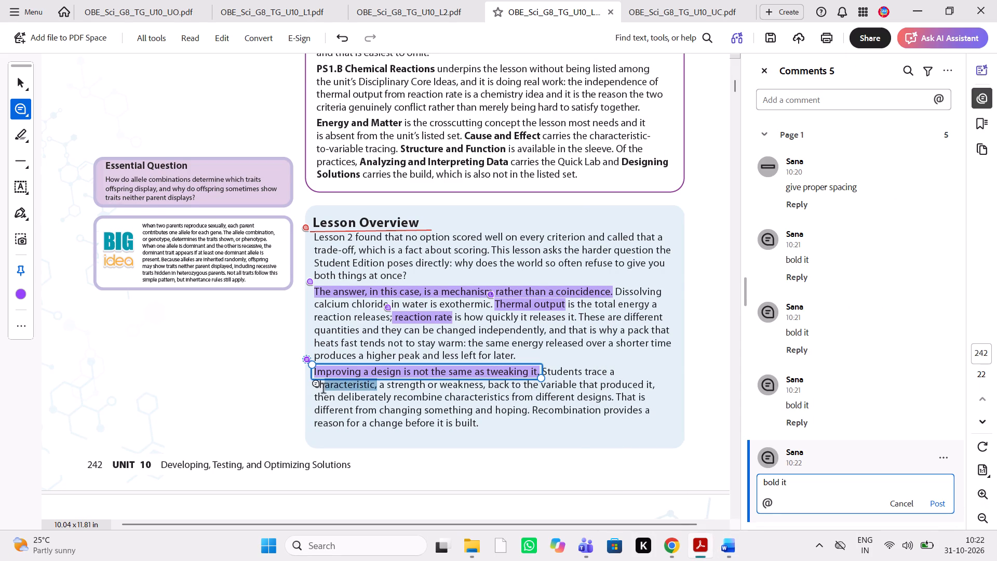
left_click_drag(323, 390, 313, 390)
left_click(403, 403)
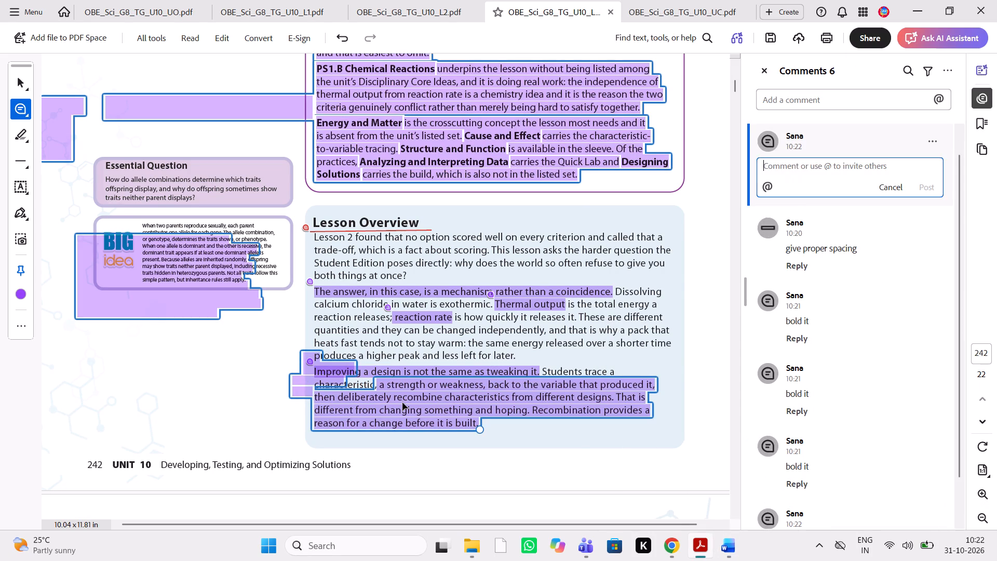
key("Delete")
Highlight "characteristic," in the third Lesson Overview paragraph of the PDF and add the comment "bold it".
left_click_drag(378, 384, 317, 386)
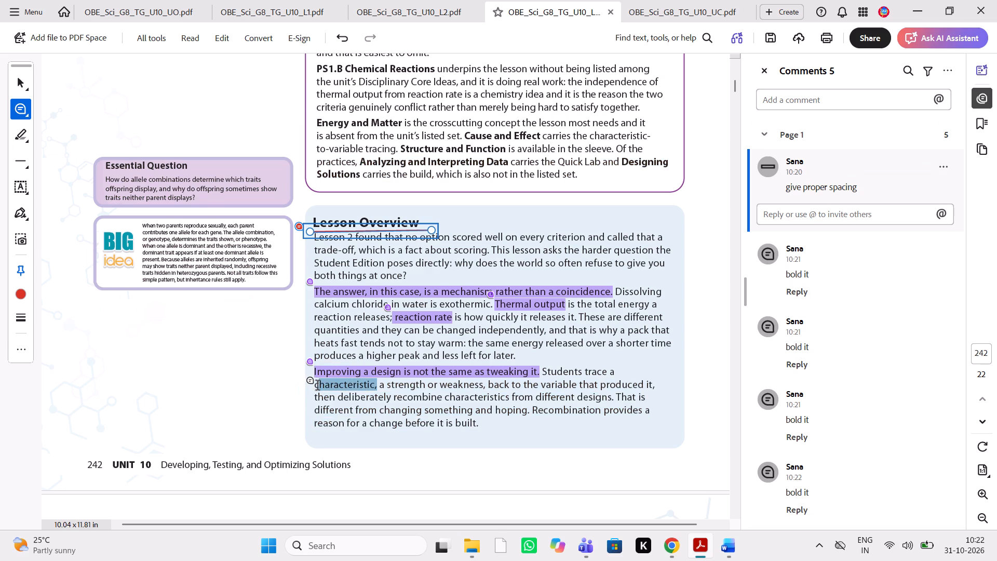
left_click_drag(317, 386, 315, 385)
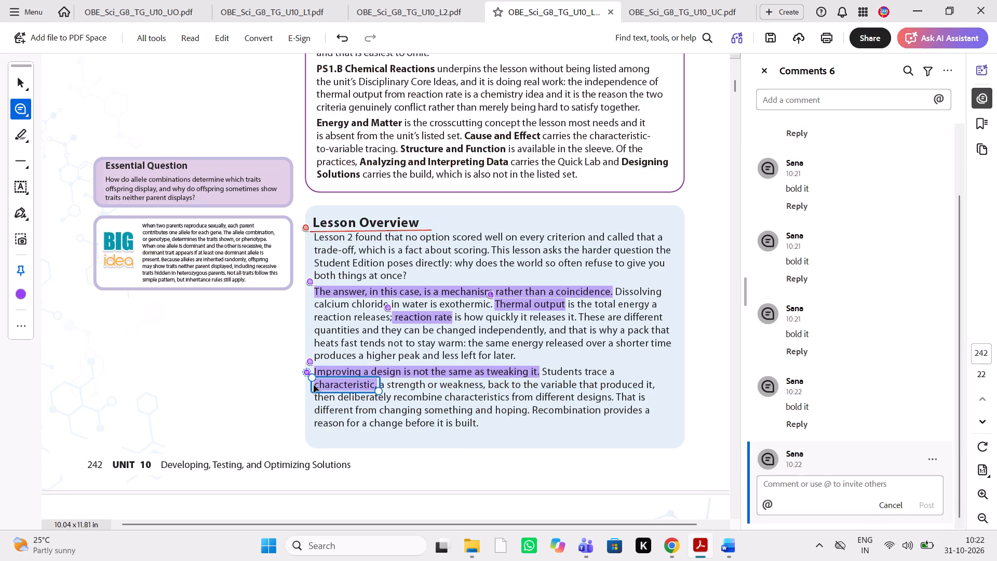
type("bold it")
key("space")
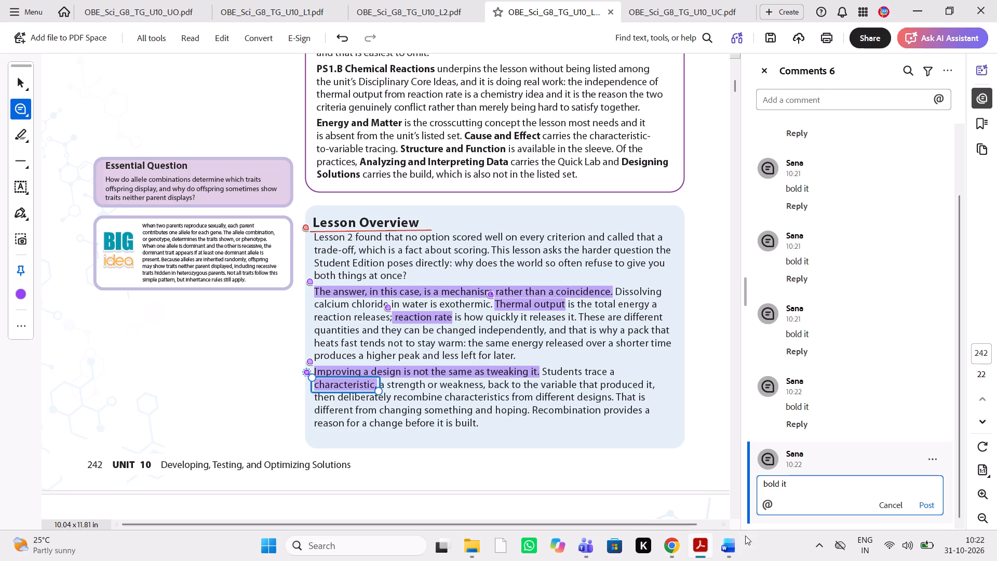
Check the third Lesson Overview paragraph in the Word manuscript and comment "bold it" on "recombine" in the PDF.
left_click(732, 544)
scroll(814, 391, "left", 1)
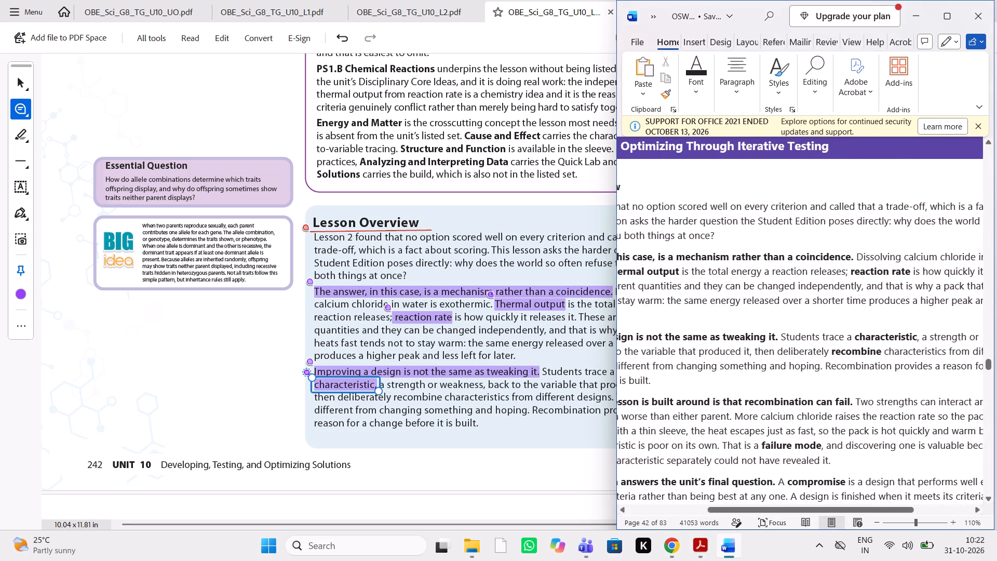
scroll(814, 391, "down", 1)
scroll(578, 396, "left", 1)
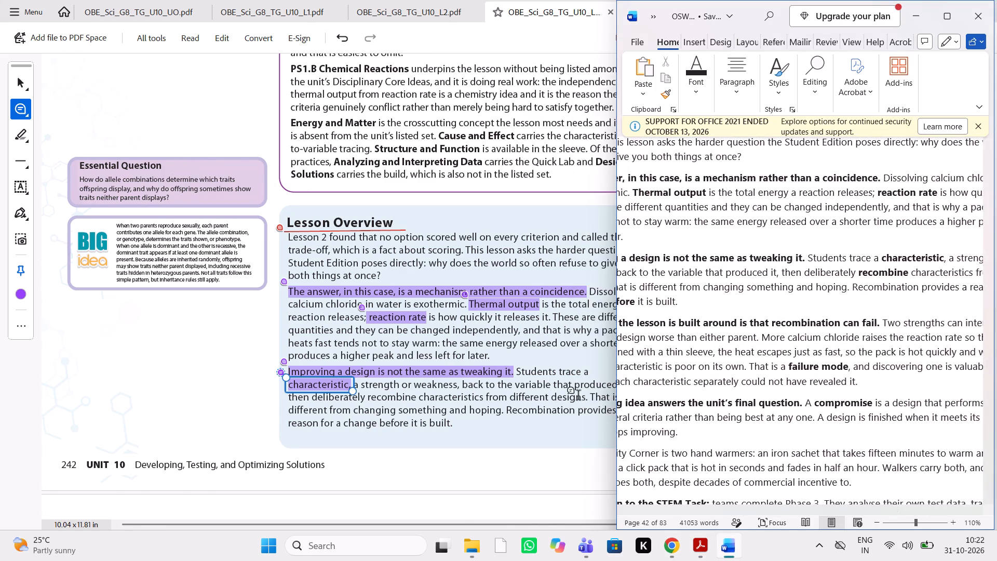
scroll(578, 396, "left", 1)
scroll(578, 396, "down", 1)
scroll(578, 396, "up", 1)
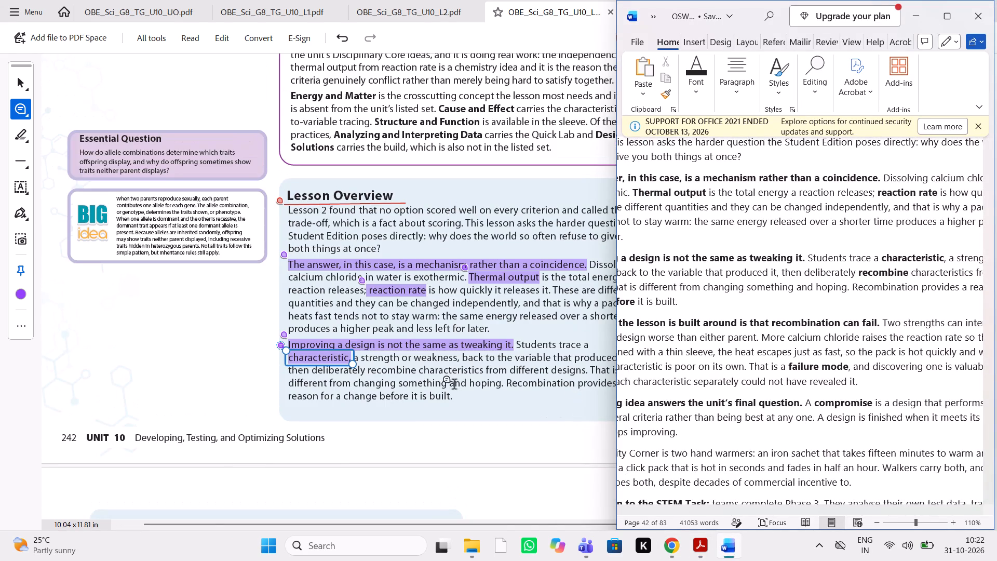
left_click_drag(416, 371, 380, 371)
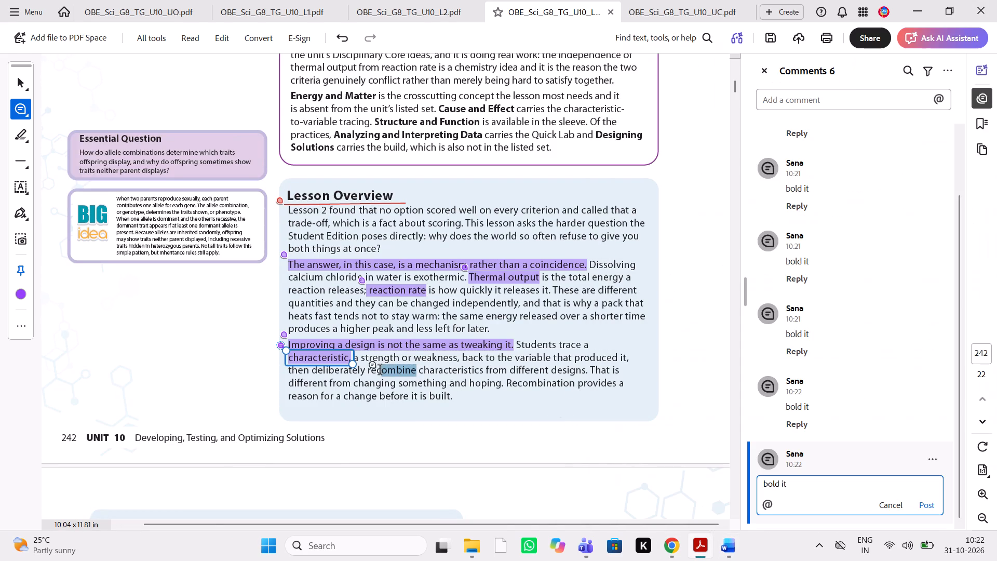
left_click_drag(380, 371, 366, 373)
type("bold it")
key("space")
key("space")
key("Tab")
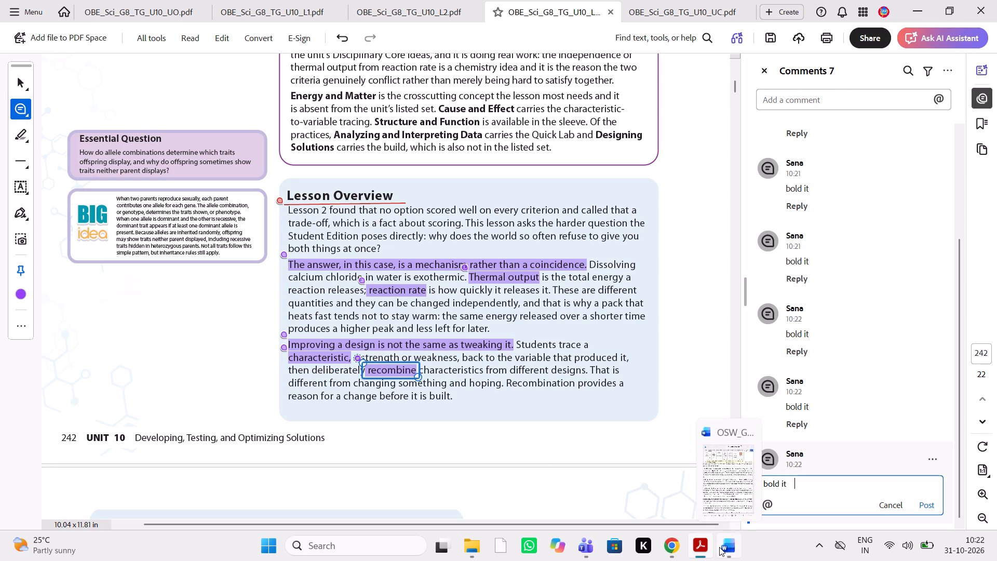
Check the end of the third Lesson Overview paragraph in the Word manuscript for bold terms.
key("alt+Tab")
scroll(890, 389, "right", 1)
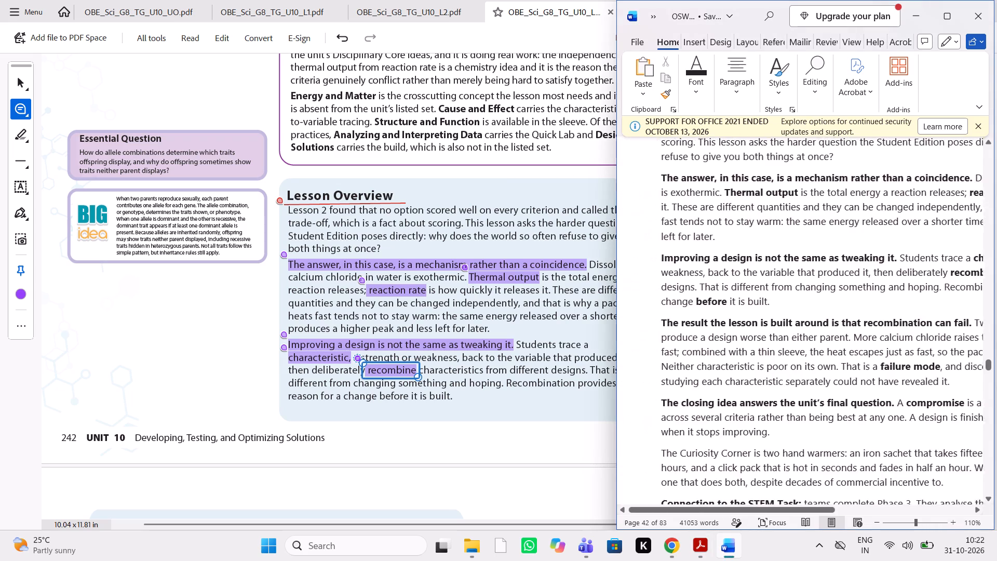
scroll(890, 389, "right", 1)
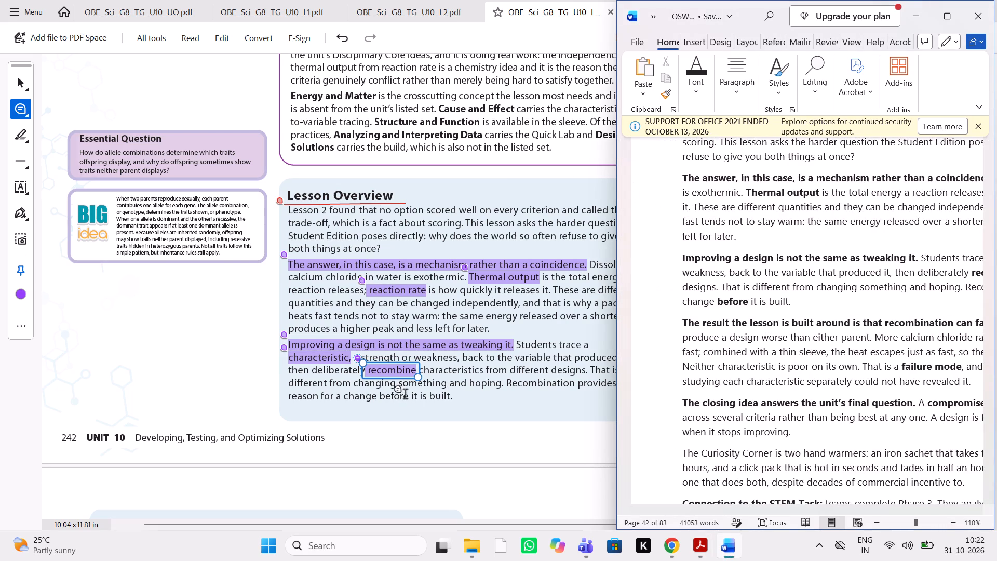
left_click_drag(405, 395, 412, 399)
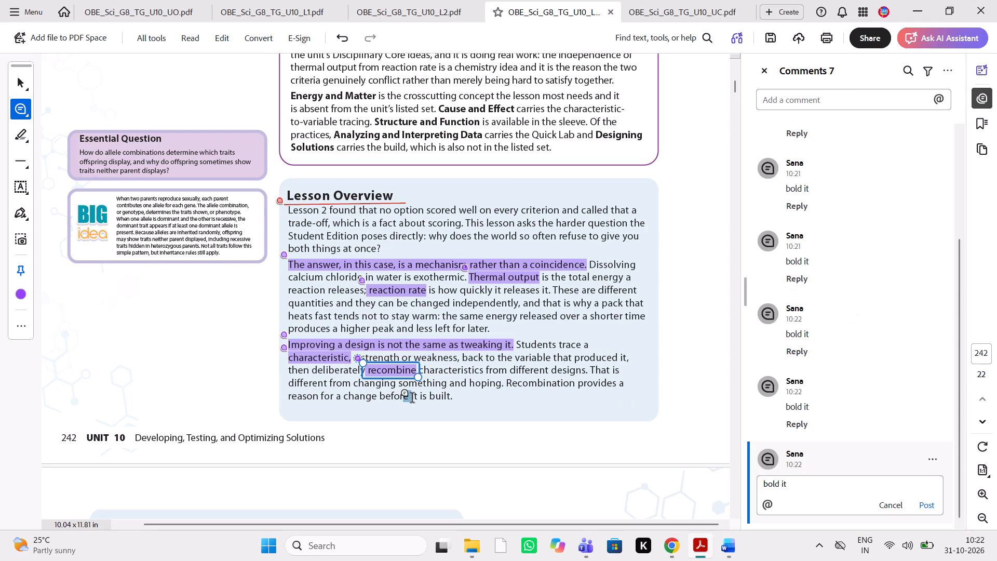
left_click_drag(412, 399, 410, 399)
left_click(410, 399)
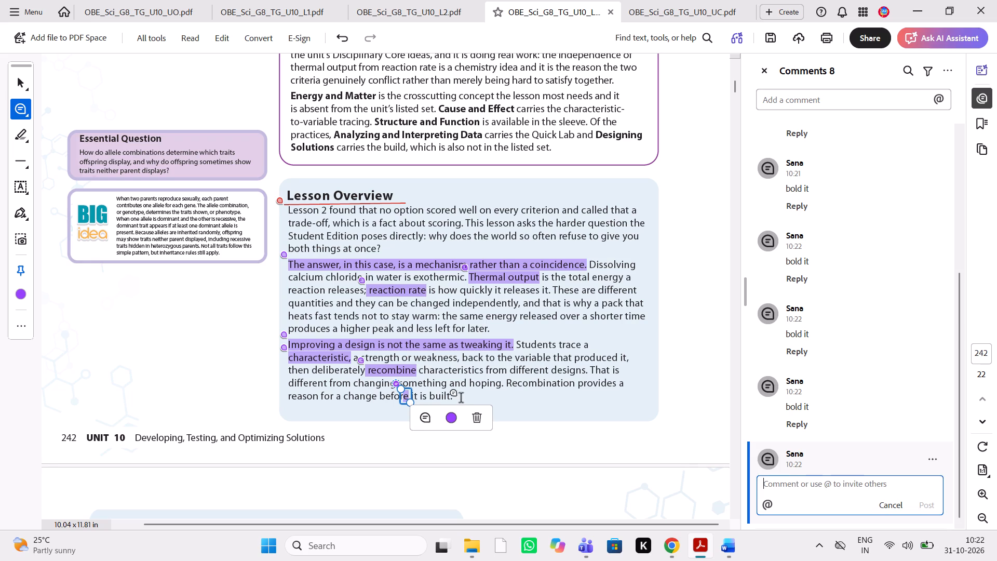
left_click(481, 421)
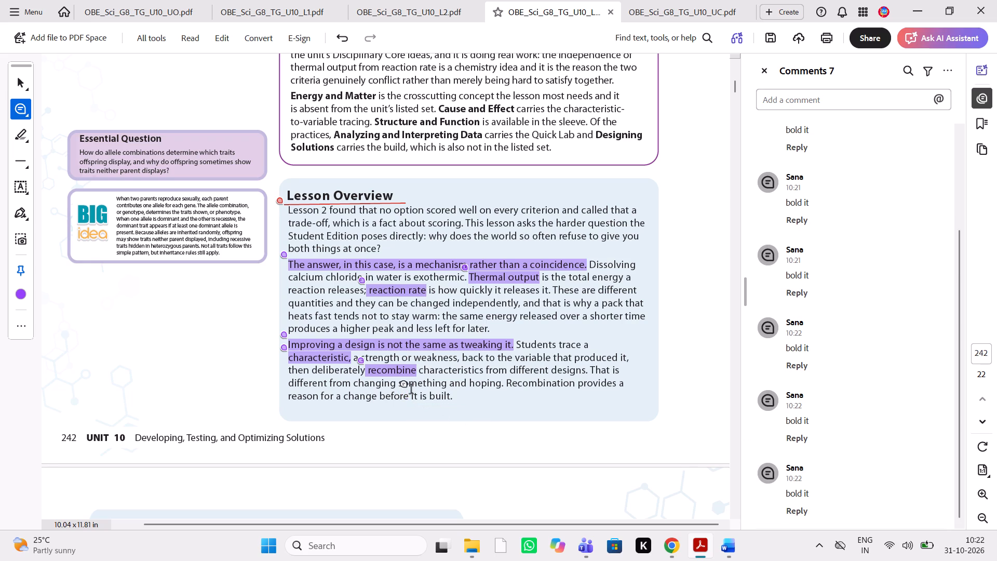
Highlight "before" in the last line of the third Lesson Overview paragraph and add the comment "bold it".
left_click_drag(409, 395, 380, 398)
type("bold it")
key("space")
Check the fourth paragraph in the Word manuscript and comment "bold it" on "The result the lesson is built around is that recombination can fail.".
key("alt+Tab")
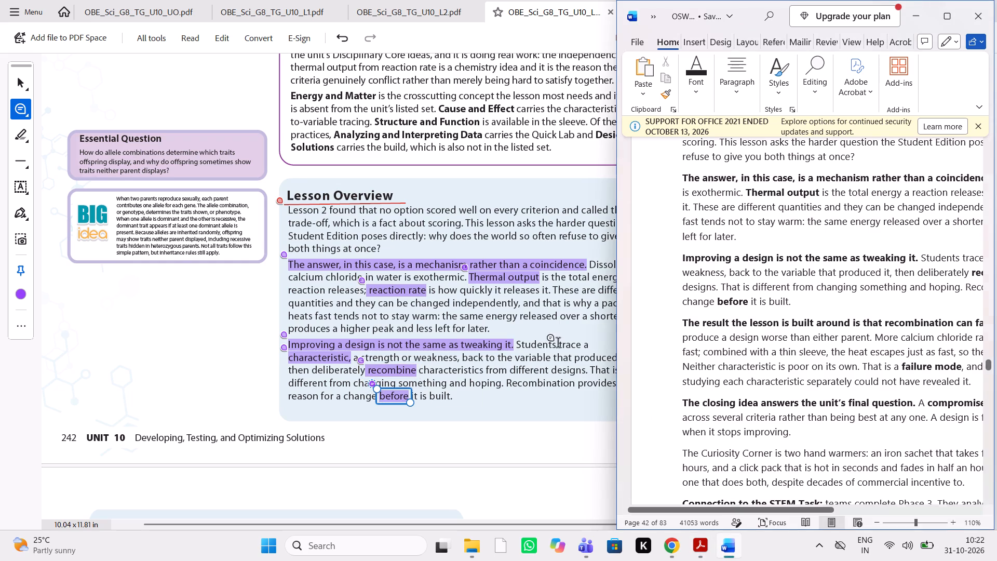
scroll(523, 352, "down", 2)
scroll(854, 300, "left", 1)
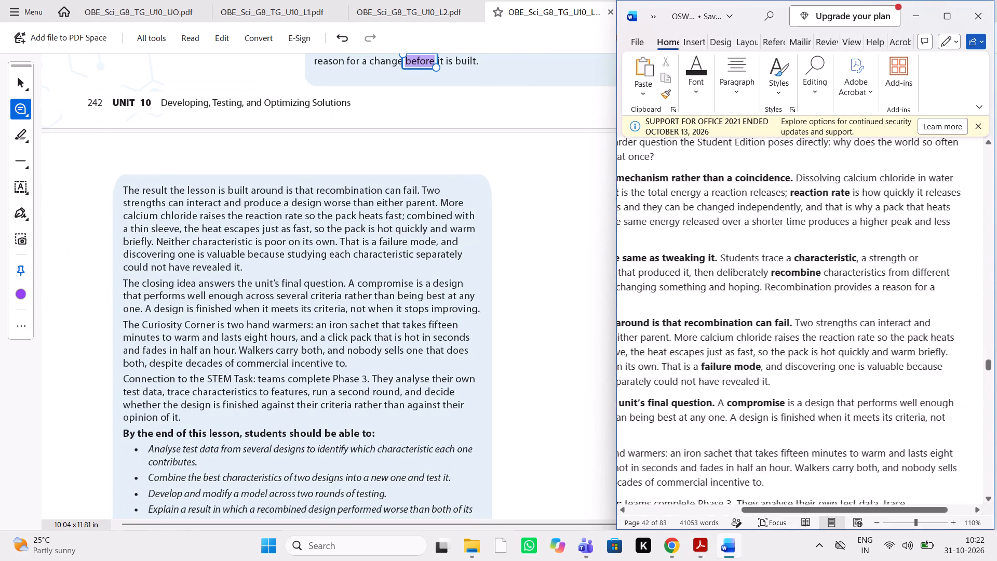
scroll(854, 300, "right", 1)
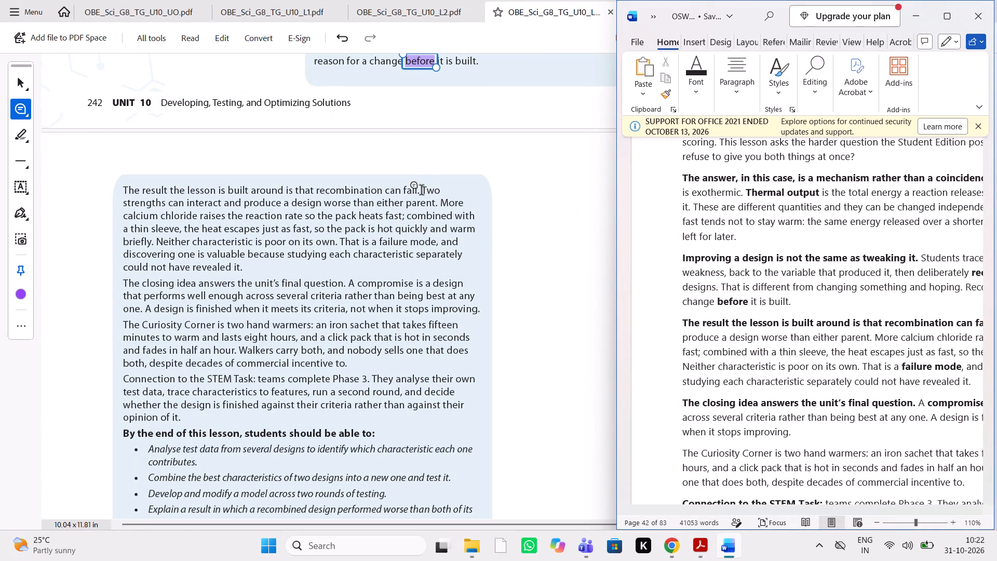
left_click_drag(421, 191, 134, 194)
type("bold it")
key("space")
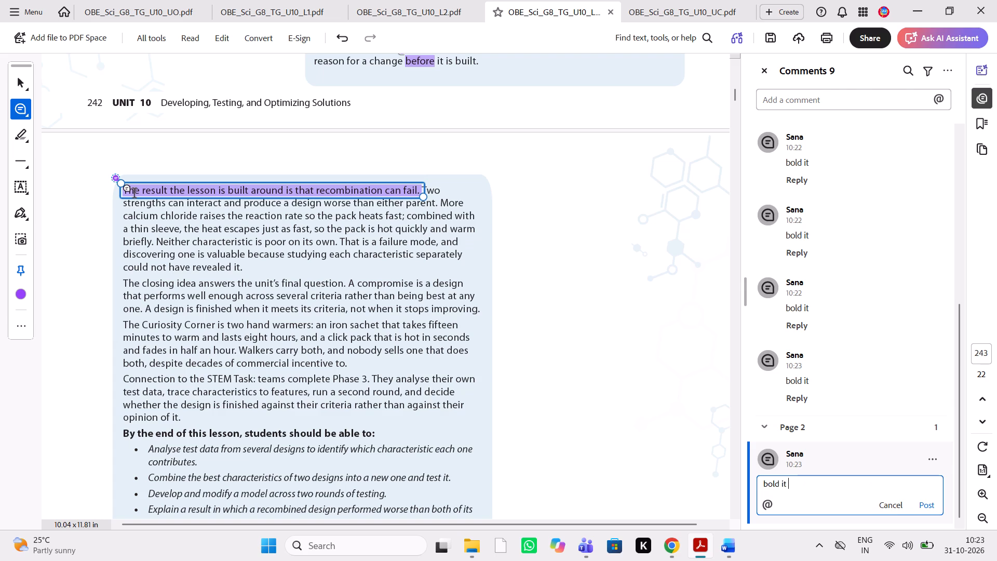
Check the rest of the fourth paragraph in the Word manuscript and highlight "failure mode" in the PDF for a comment.
key("alt+Tab")
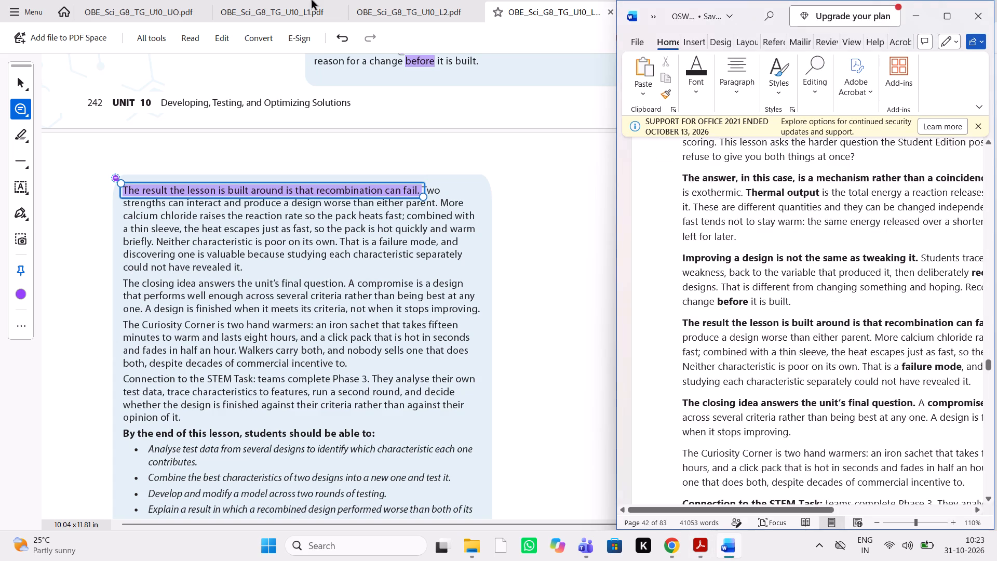
left_click(790, 376)
scroll(791, 282, "up", 1)
scroll(791, 282, "down", 1)
scroll(791, 282, "up", 1)
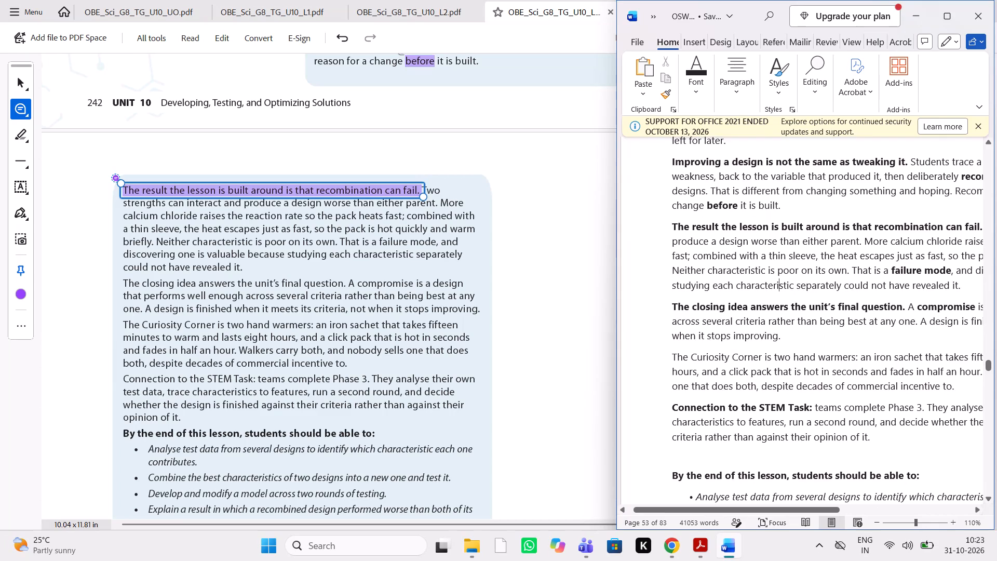
scroll(805, 265, "left", 1)
scroll(805, 265, "right", 1)
scroll(805, 265, "down", 1)
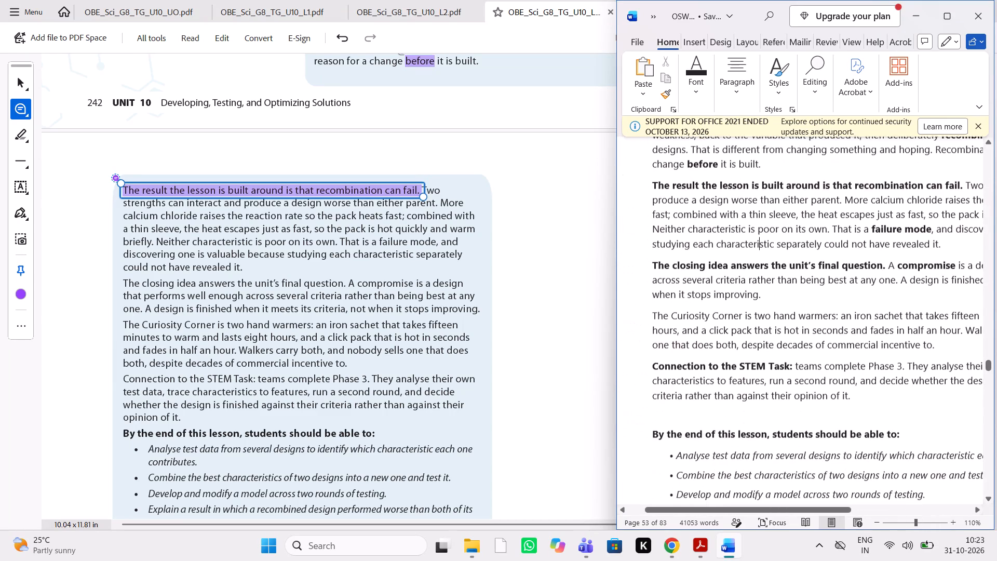
scroll(805, 265, "down", 1)
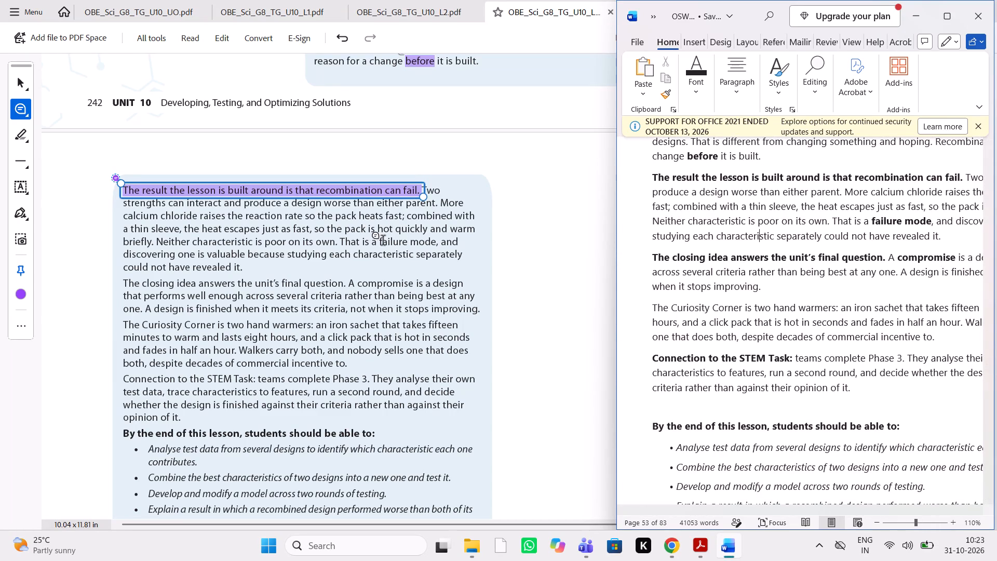
left_click_drag(378, 242, 425, 242)
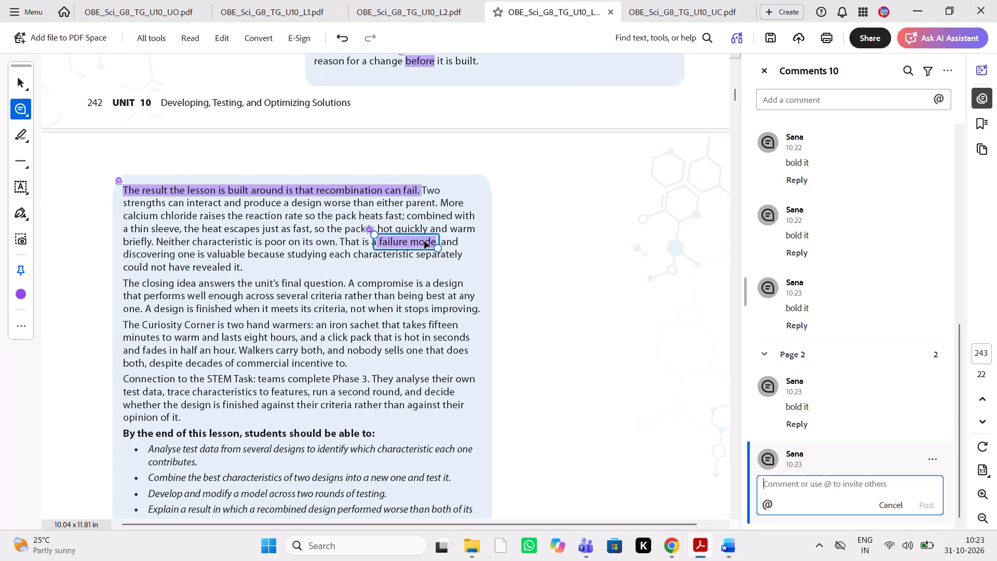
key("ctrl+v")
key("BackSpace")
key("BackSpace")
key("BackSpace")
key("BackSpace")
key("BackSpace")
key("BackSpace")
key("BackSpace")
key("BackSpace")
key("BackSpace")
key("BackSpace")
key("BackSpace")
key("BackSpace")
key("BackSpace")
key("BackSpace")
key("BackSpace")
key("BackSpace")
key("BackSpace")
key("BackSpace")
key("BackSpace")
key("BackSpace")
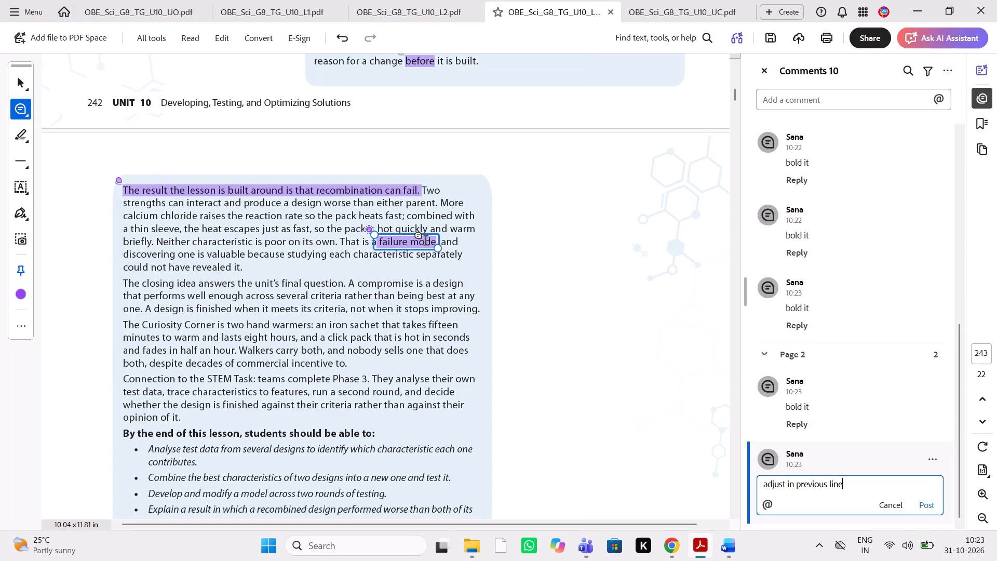
Enter "bold it" as the comment on "failure mode" on page 243.
type("bold it")
key("space")
key("space")
key("Tab")
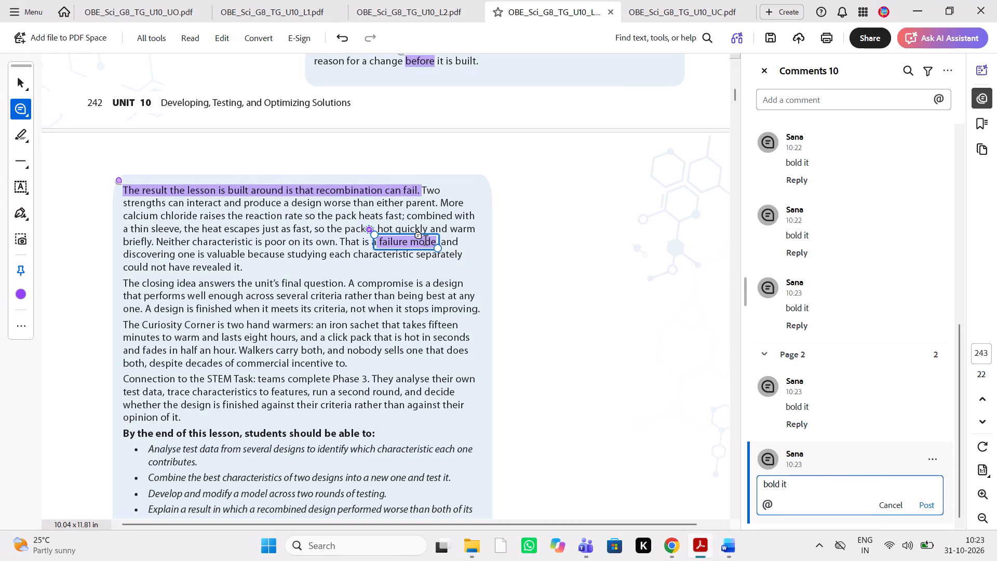
Check the fifth paragraph in the Word manuscript and comment "bold it" on "The closing idea answers the unit's final question.".
key("alt+Tab")
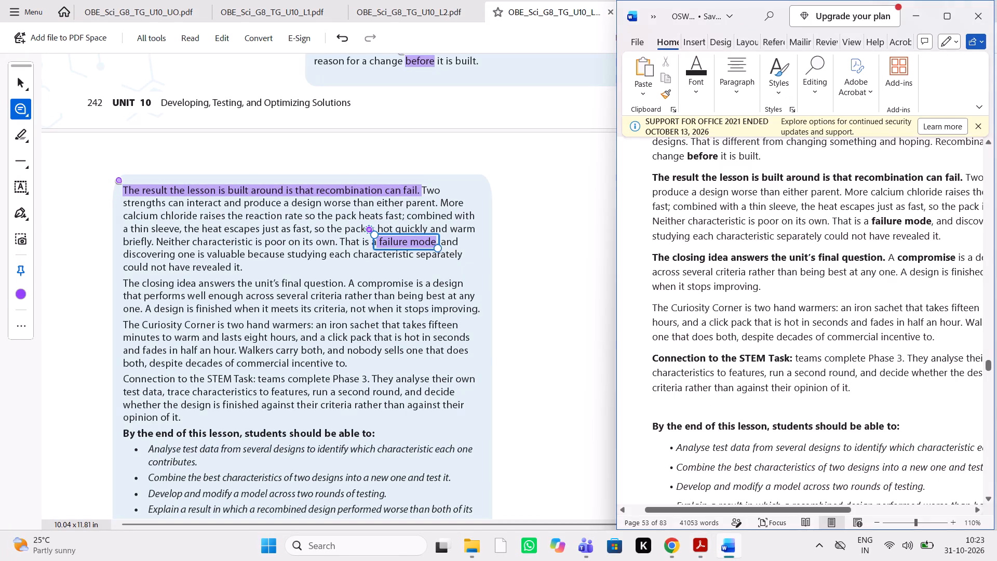
scroll(904, 292, "left", 1)
scroll(904, 292, "right", 1)
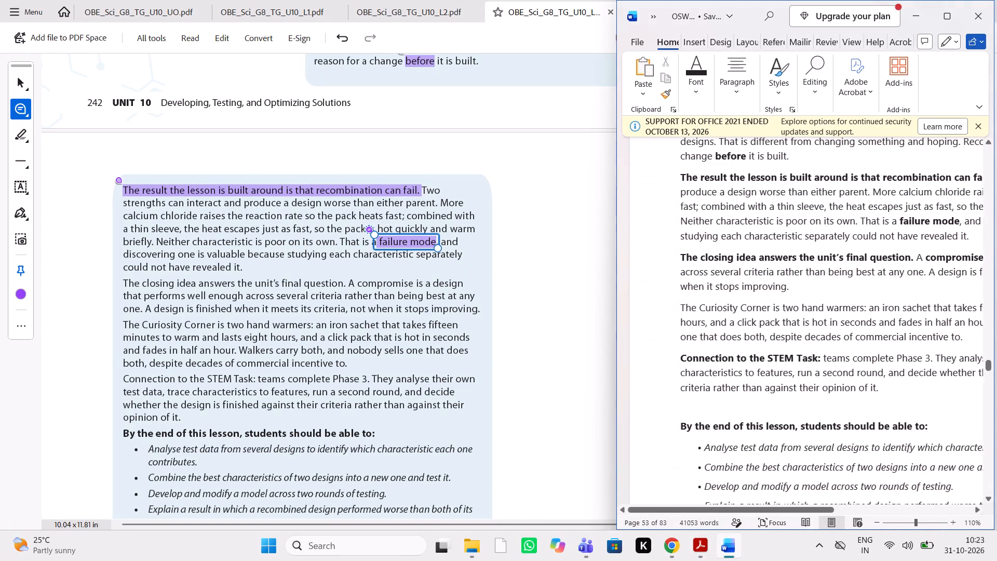
left_click_drag(345, 284, 125, 279)
type("bold it")
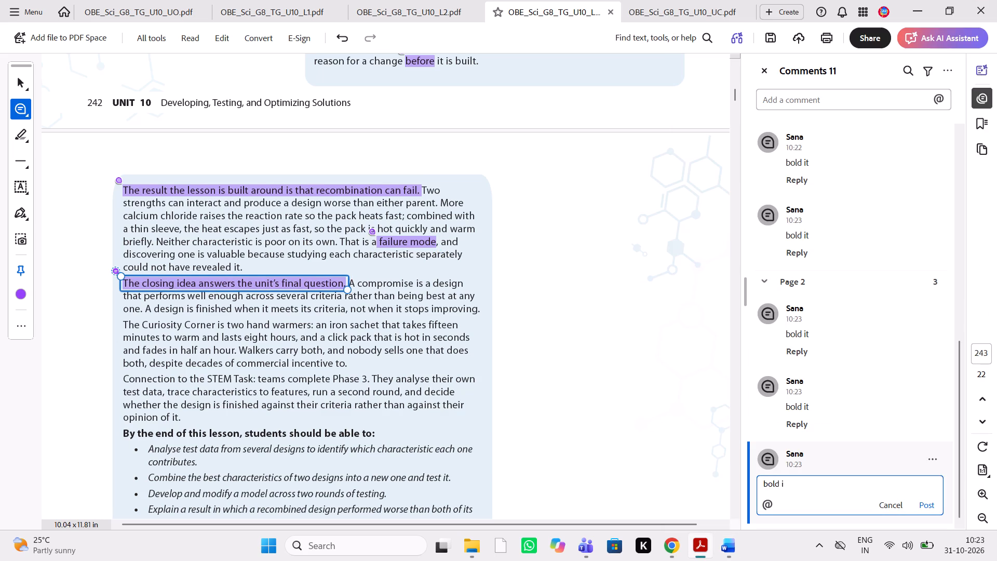
key("space")
Comment "bold it" on "compromise" in the closing idea paragraph of the PDF, matching the Word manuscript, and return to the manuscript.
key("alt+Tab")
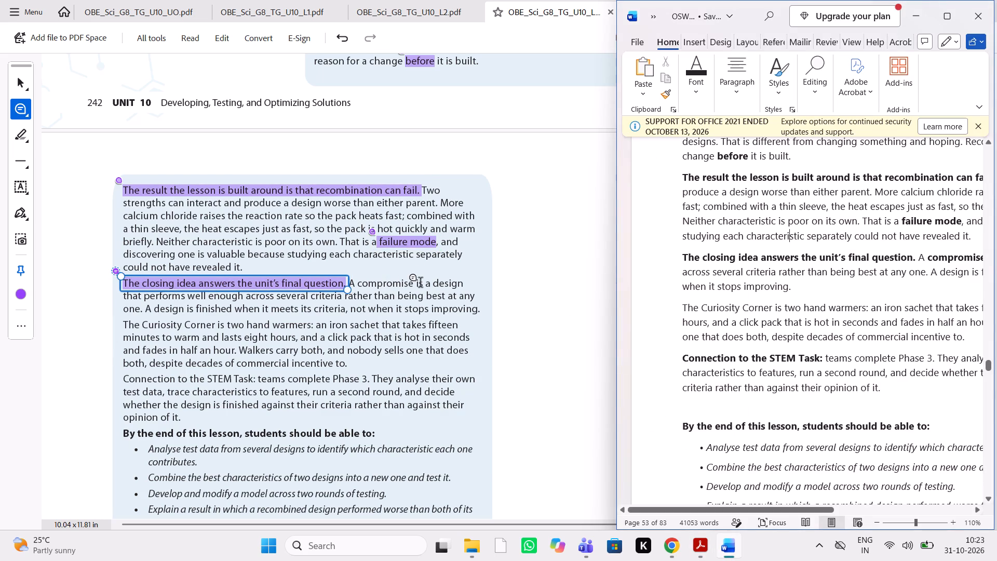
left_click_drag(413, 285, 365, 286)
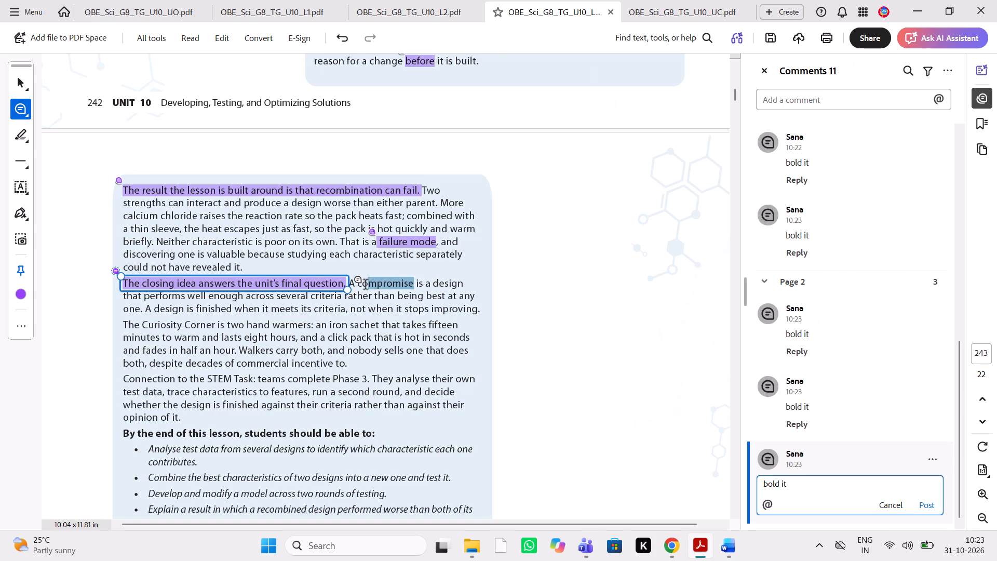
left_click_drag(365, 286, 357, 286)
type("bold it")
key("space")
key("alt+Tab")
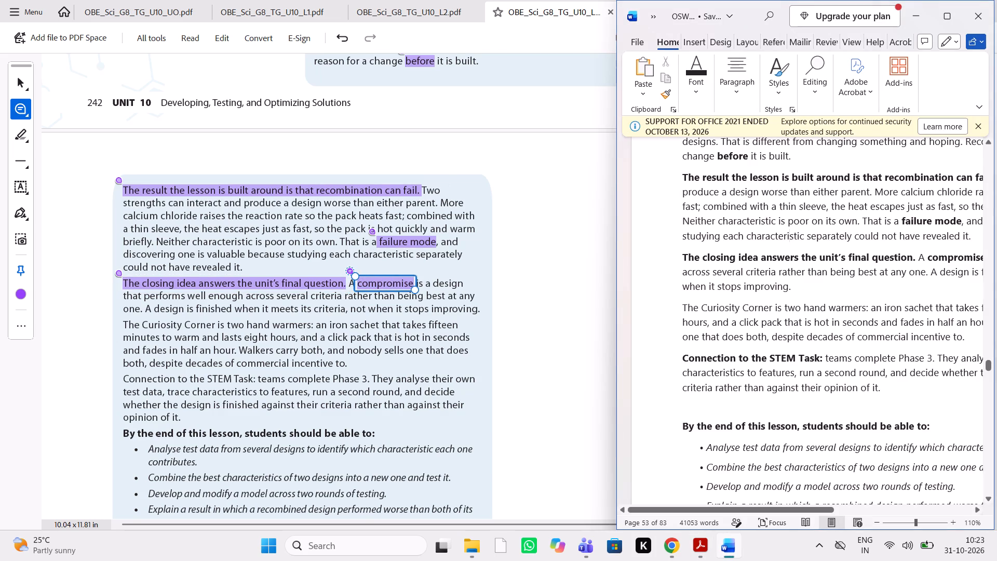
Check the Connection to the STEM Task paragraph in the Word manuscript and comment "bold it" on "Connection to the STEM Task:" in the PDF.
scroll(928, 258, "left", 1)
scroll(928, 258, "right", 1)
scroll(928, 258, "down", 1)
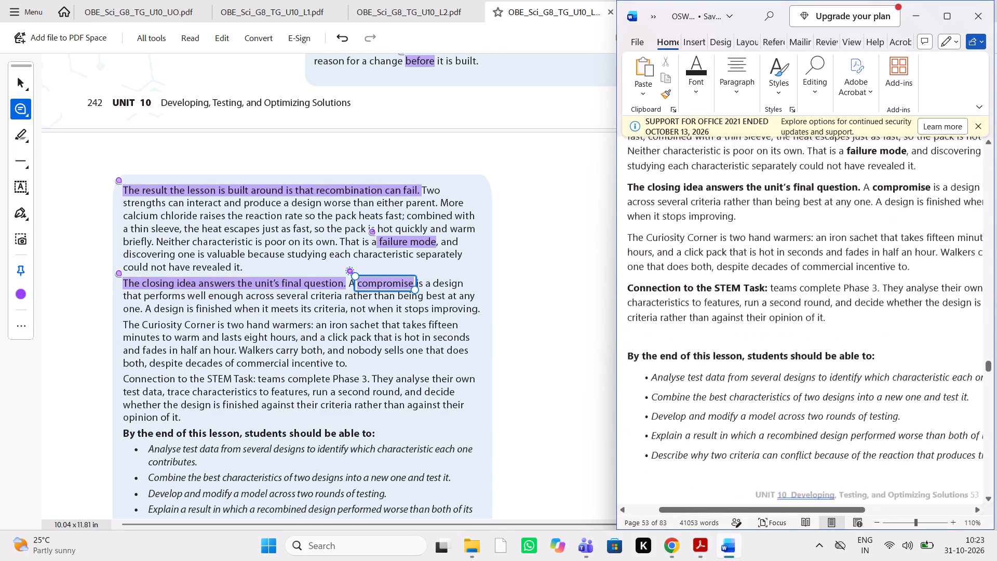
scroll(928, 258, "down", 1)
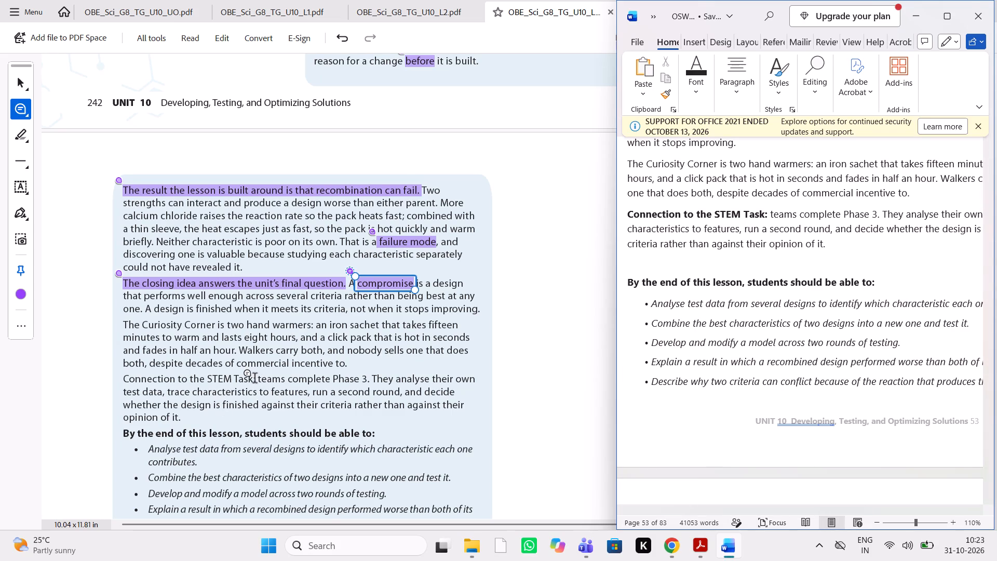
left_click_drag(254, 379, 132, 378)
type("bold it")
key("space")
key("alt+Tab")
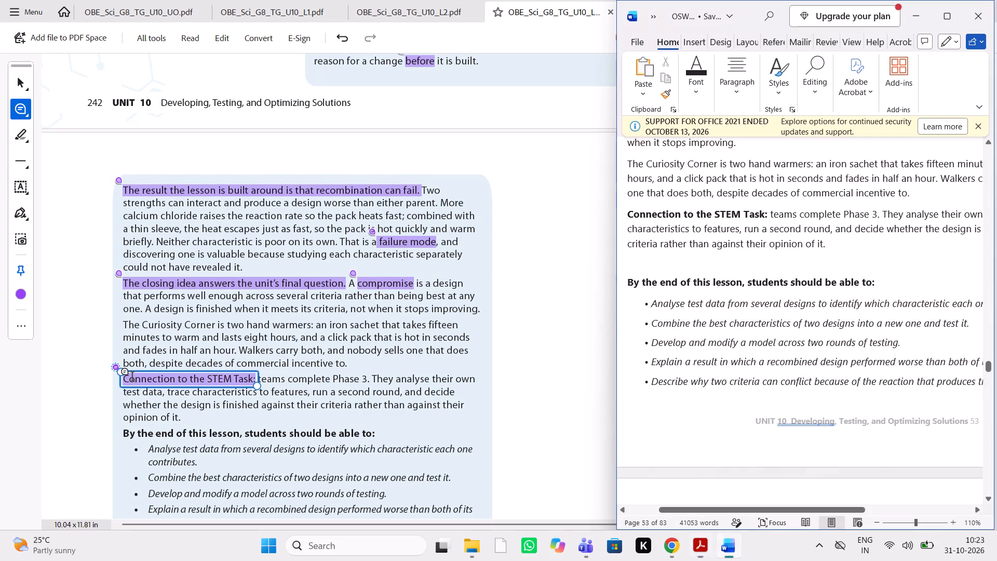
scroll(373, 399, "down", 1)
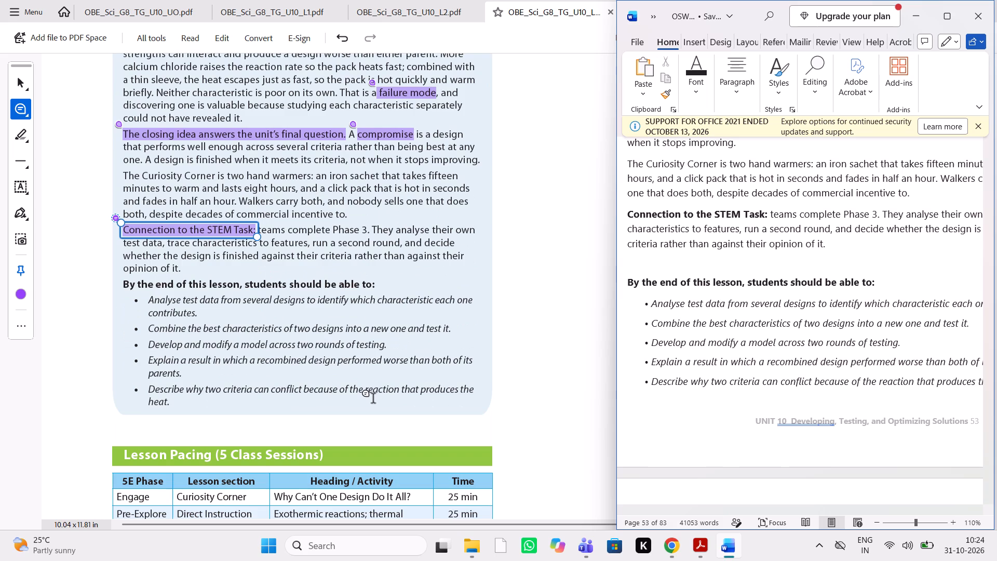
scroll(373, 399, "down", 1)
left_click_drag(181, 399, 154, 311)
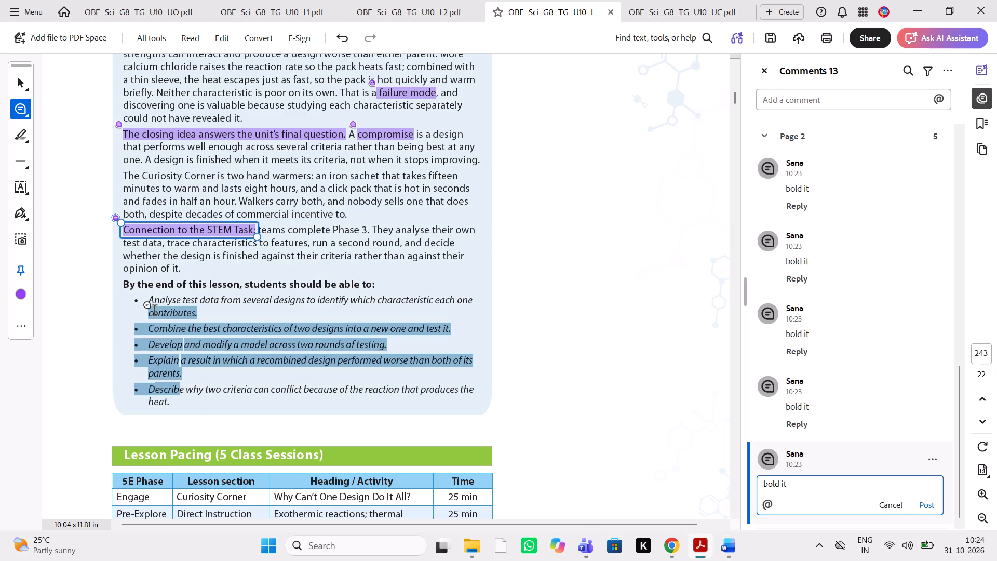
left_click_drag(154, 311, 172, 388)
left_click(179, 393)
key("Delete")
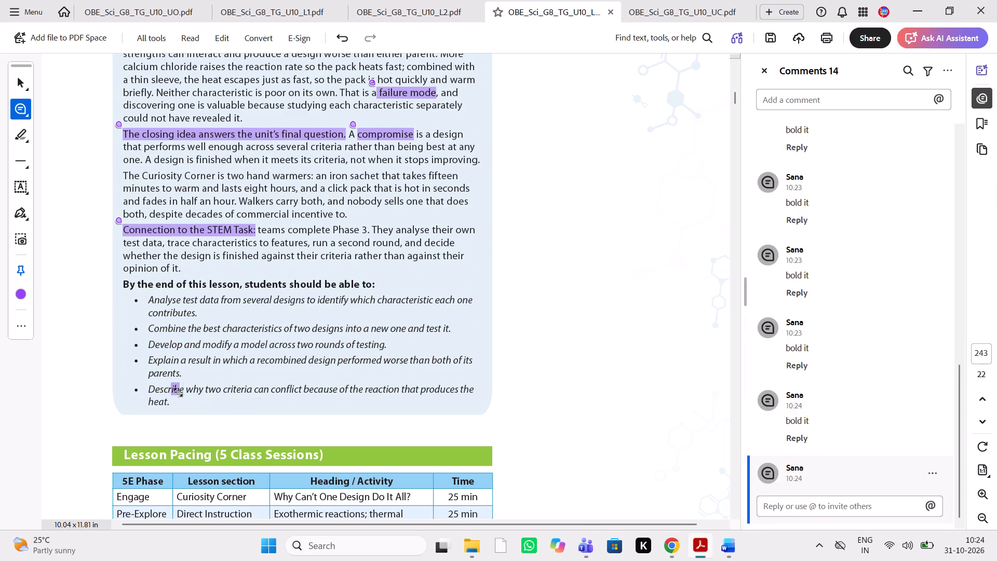
Highlight the italic learning objectives on page 243 of the PDF and comment "change font style to regilar".
left_click_drag(179, 403, 136, 302)
left_click(179, 309)
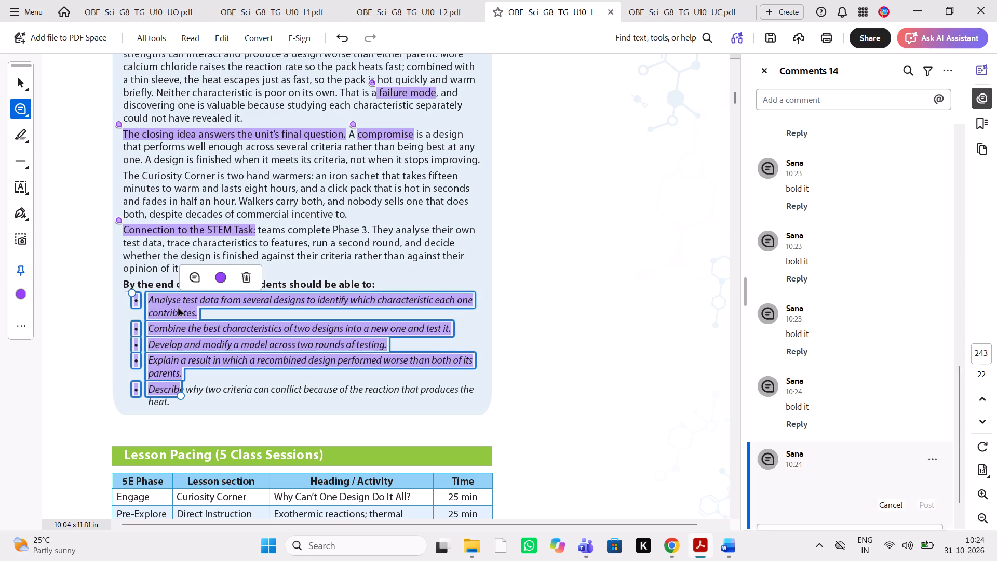
left_click_drag(174, 400, 156, 304)
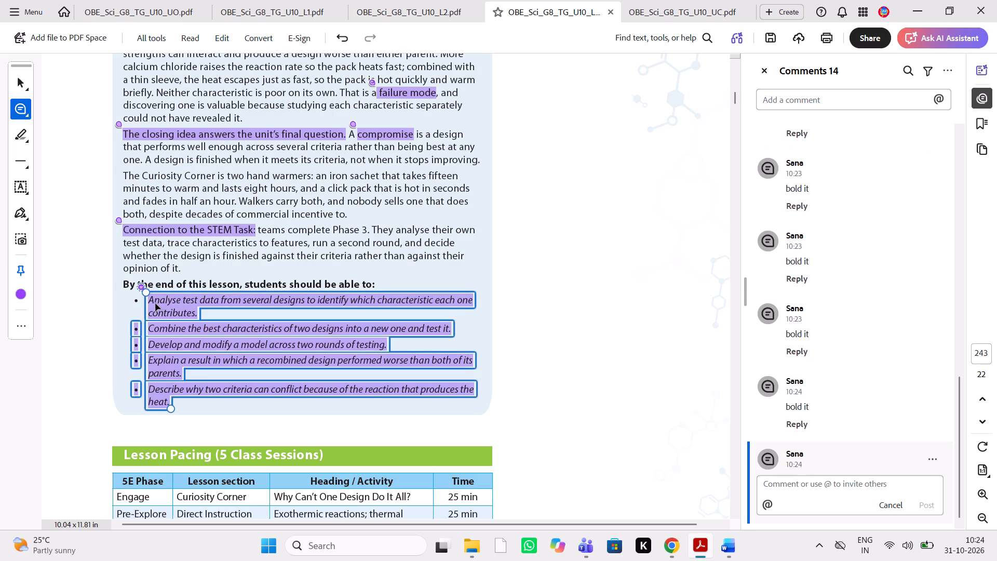
key("v")
key("BackSpace")
type("change")
key("space")
type("font style po reh")
key("BackSpace")
type("gilar")
key("space")
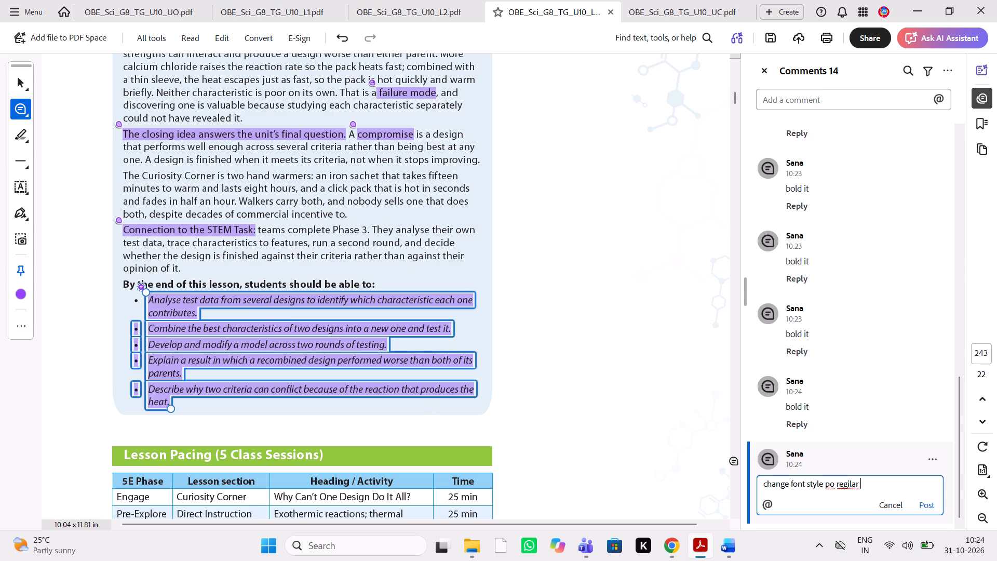
left_click(829, 482)
key("BackSpace")
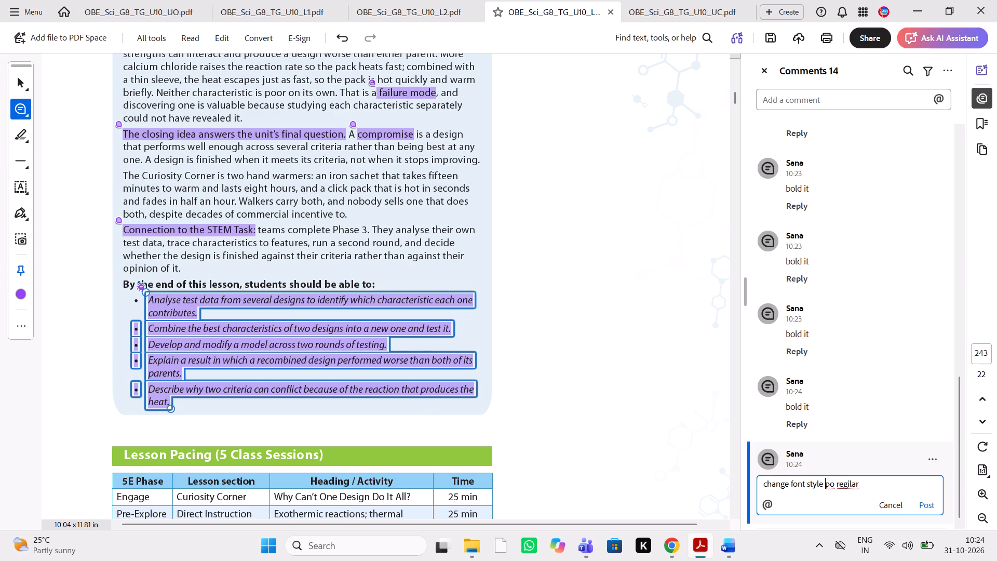
key("t")
Choose the Rectangle drawing tool for marking the gap above the Lesson Pacing heading.
scroll(347, 418, "down", 1)
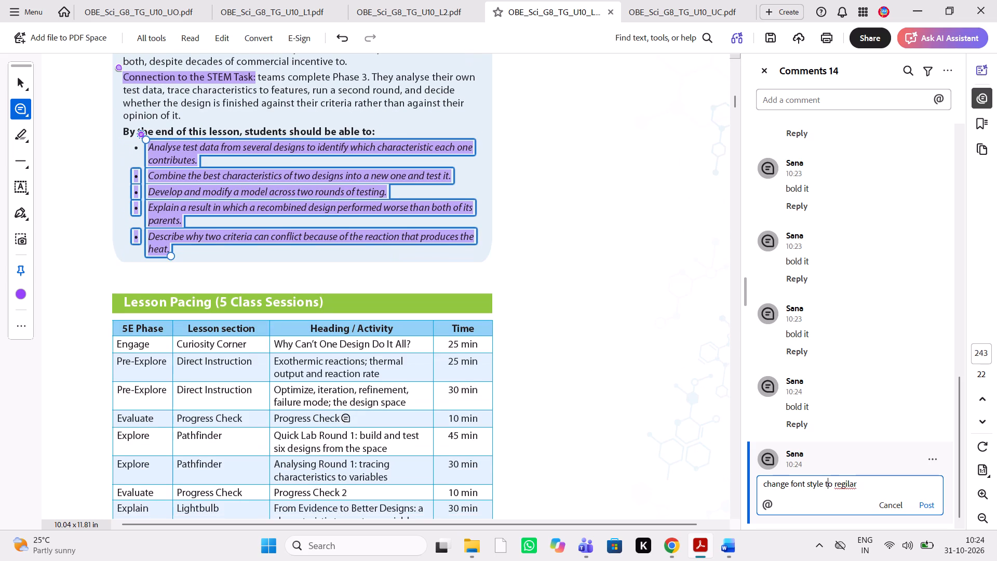
left_click(30, 168)
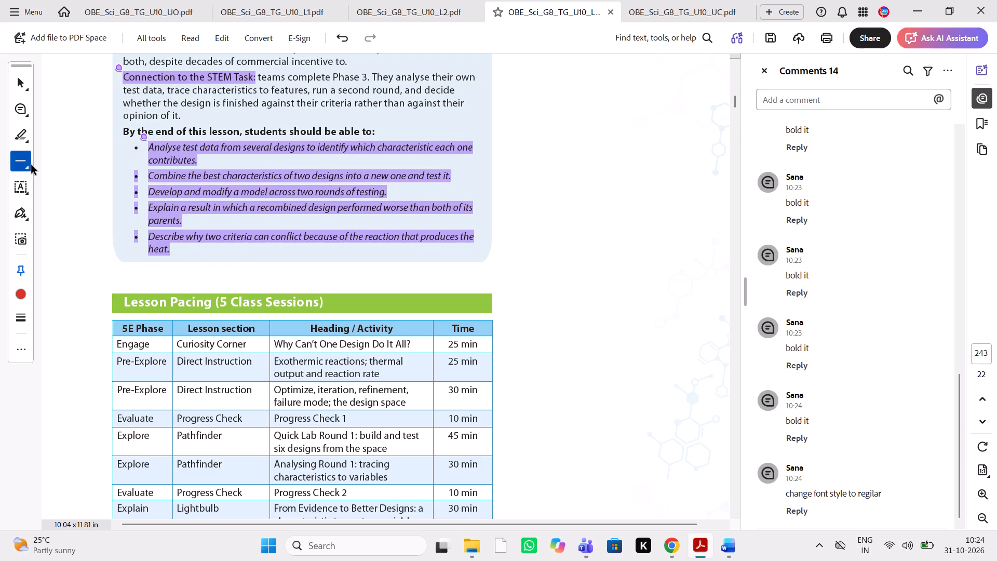
left_click(31, 165)
left_click(27, 165)
left_click(96, 237)
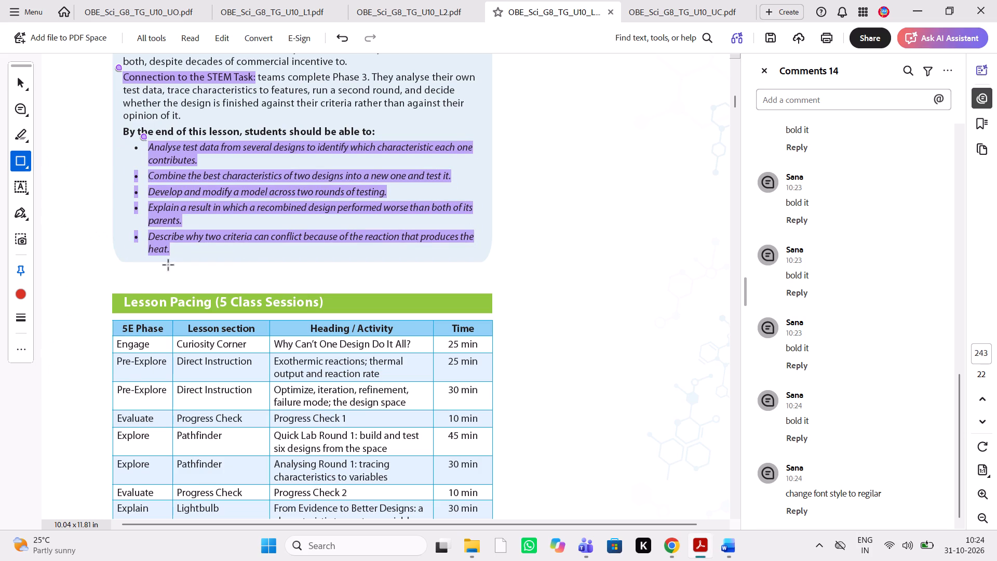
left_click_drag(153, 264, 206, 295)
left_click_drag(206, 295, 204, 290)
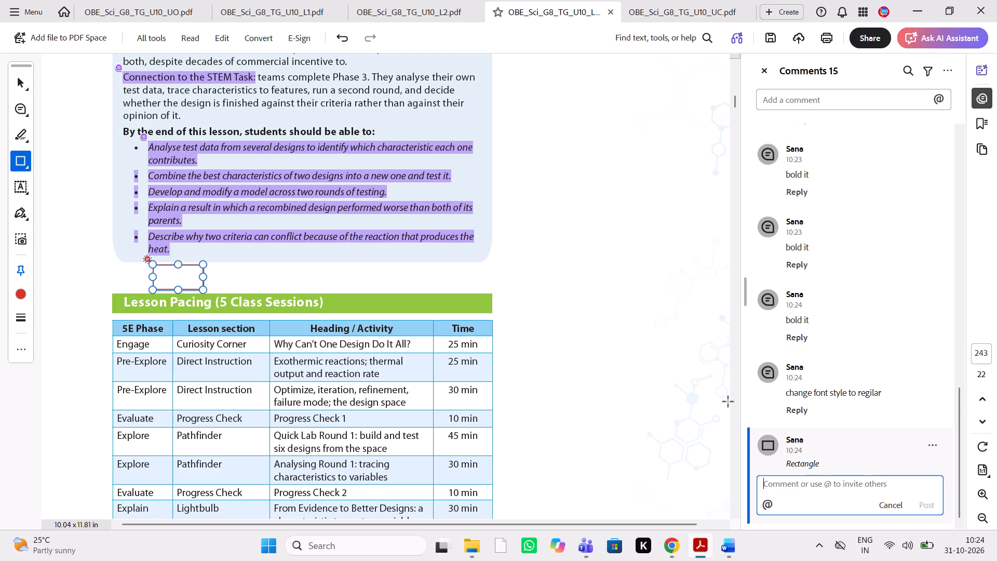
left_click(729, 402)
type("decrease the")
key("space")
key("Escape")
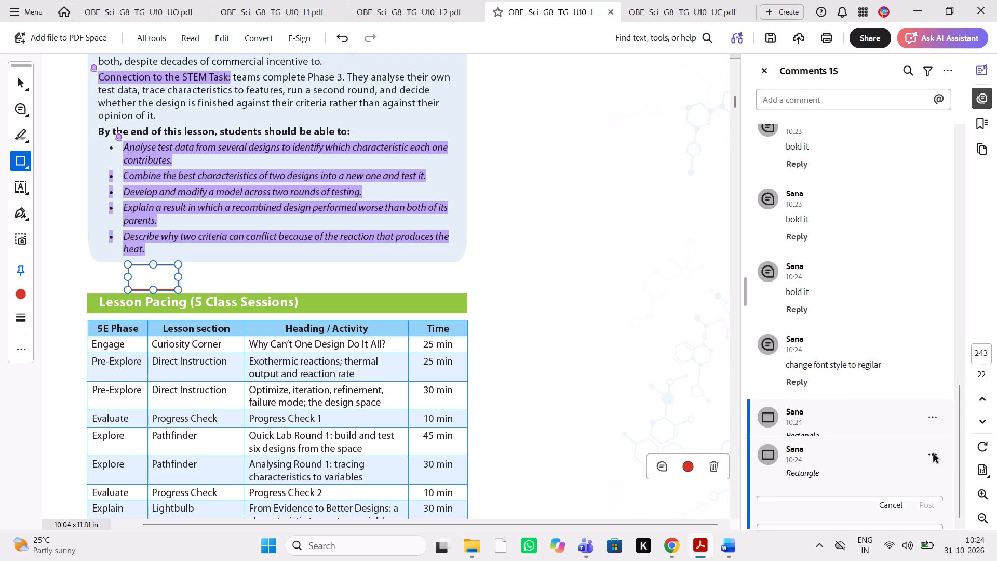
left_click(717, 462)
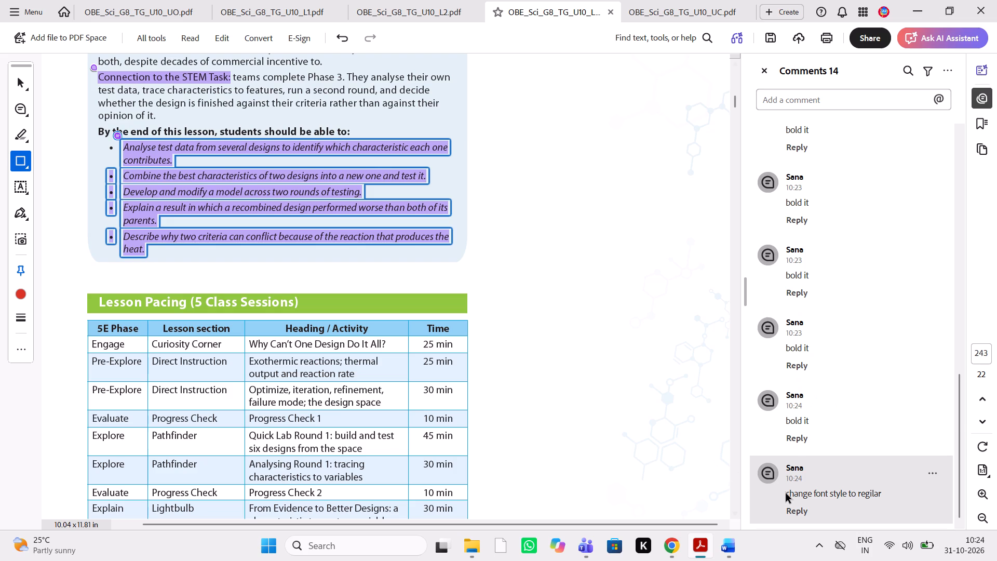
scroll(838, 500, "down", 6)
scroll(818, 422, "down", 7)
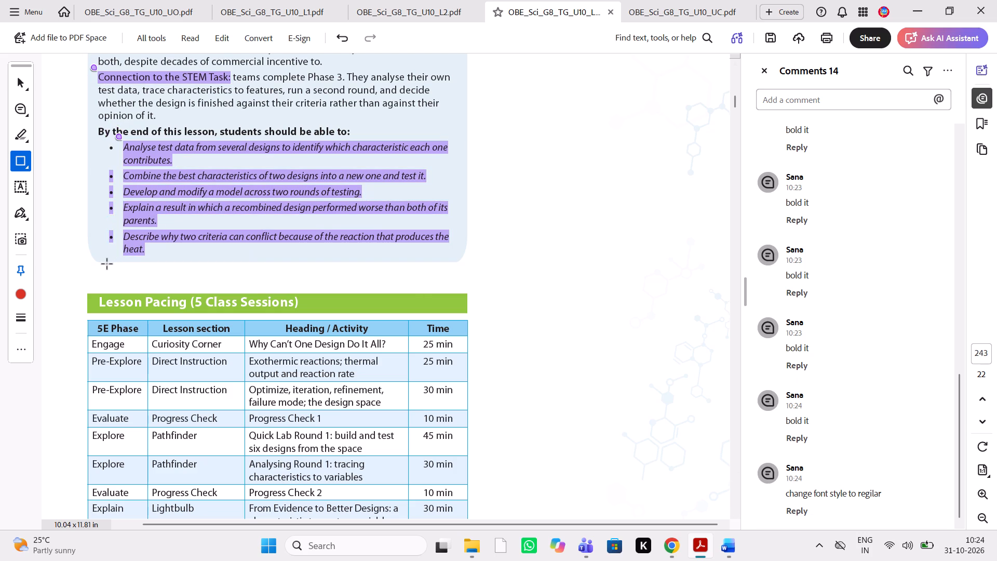
Draw a rectangle in the gap between the objectives box and the Lesson Pacing heading and comment "decrease the space".
left_click_drag(107, 264, 169, 292)
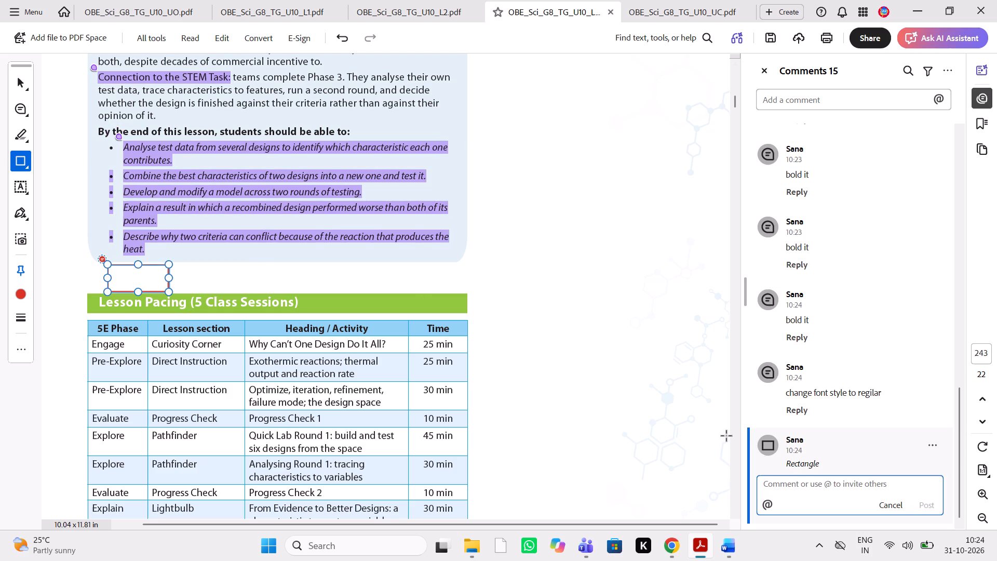
type("decrease the space")
key("space")
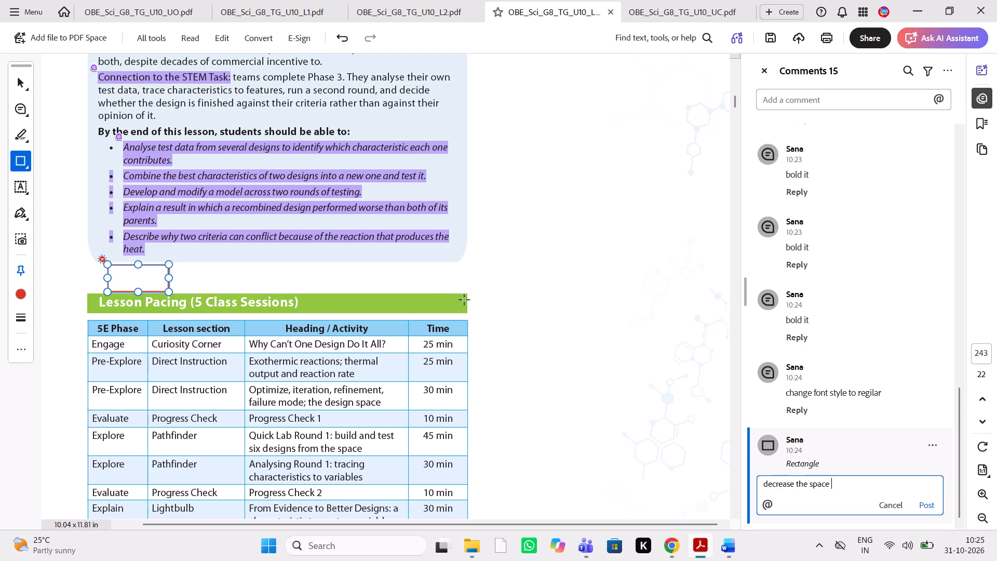
Compare the Lesson Pacing table on pages 243 and 244 of the PDF, and the note below it, with the Word manuscript.
scroll(442, 283, "down", 1)
scroll(442, 283, "up", 2)
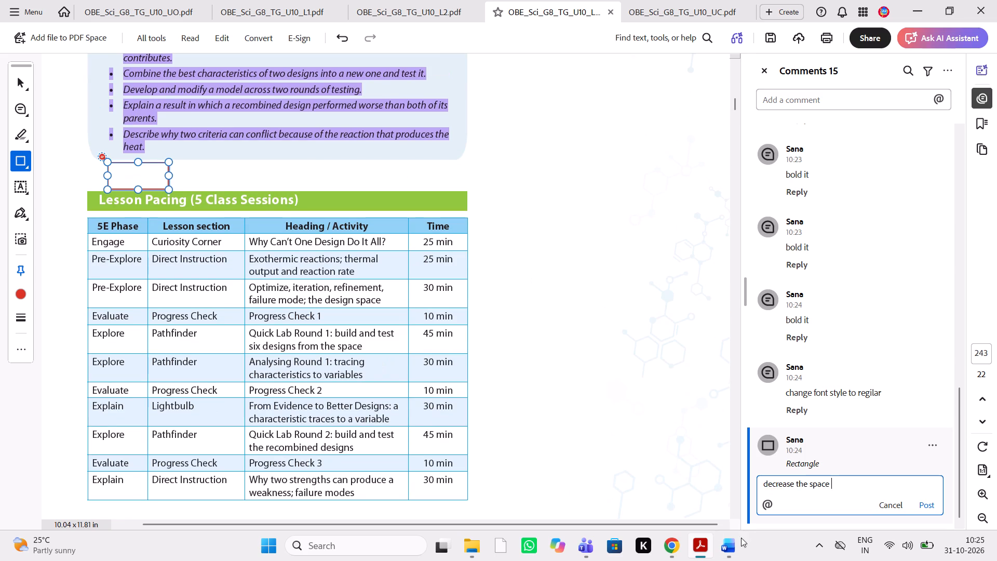
left_click(738, 544)
scroll(788, 374, "down", 2)
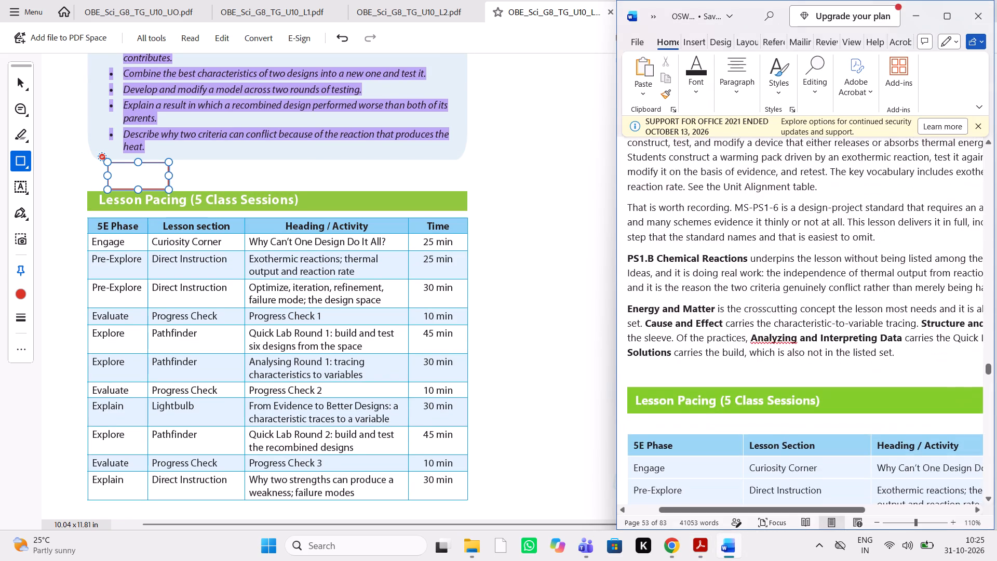
scroll(788, 374, "down", 1)
scroll(788, 374, "up", 1)
scroll(788, 374, "down", 3)
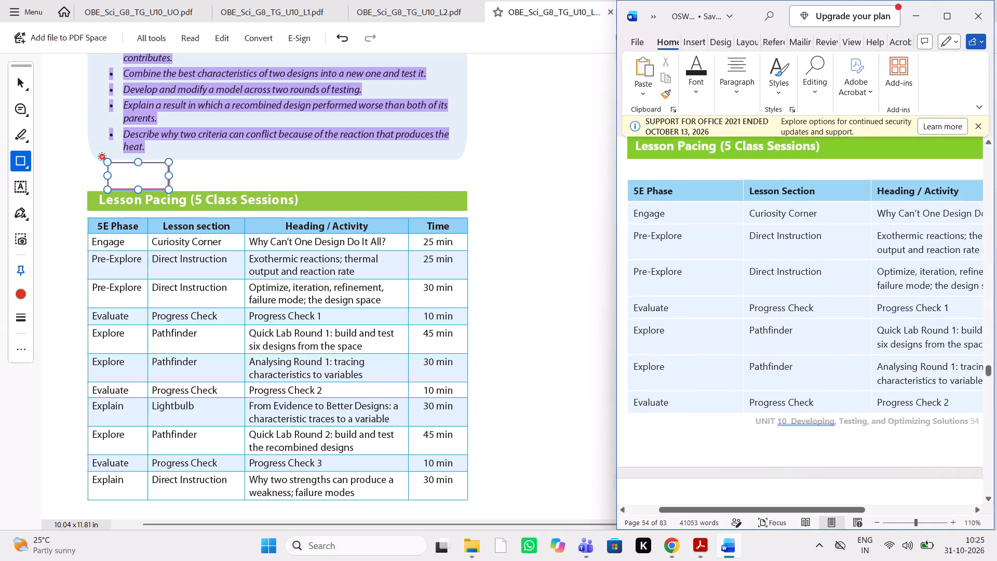
scroll(400, 386, "down", 2)
scroll(400, 386, "left", 1)
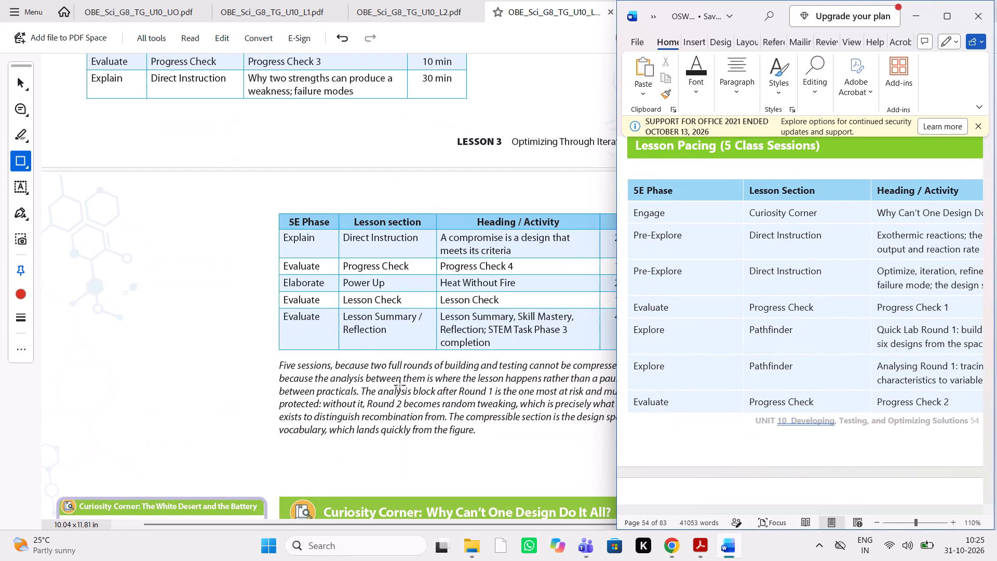
scroll(826, 410, "down", 1)
scroll(826, 410, "left", 1)
scroll(826, 410, "down", 1)
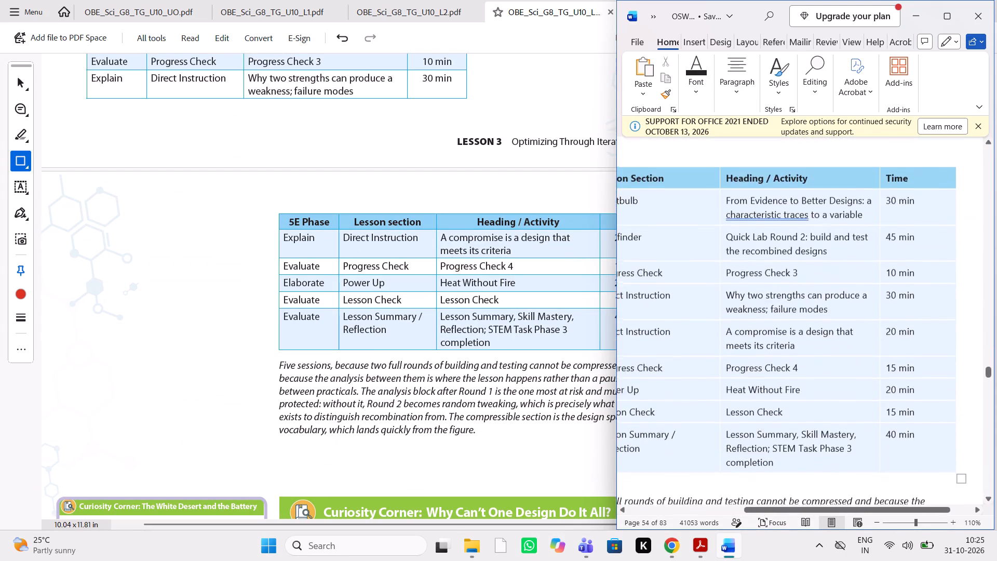
scroll(826, 410, "down", 2)
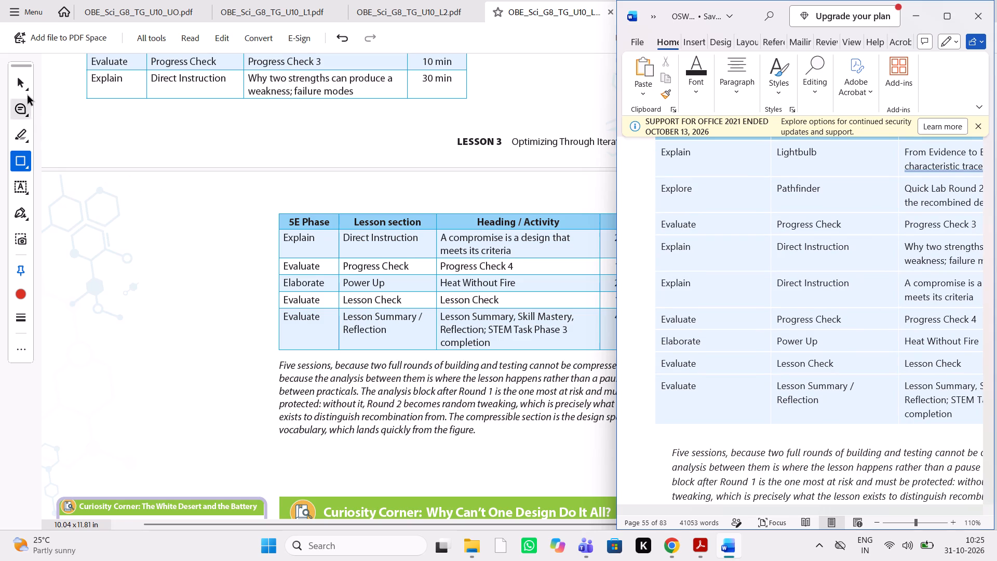
Highlight the italic "Five sessions" paragraph below the pacing table on page 244 and comment "change it to grey color".
left_click(14, 112)
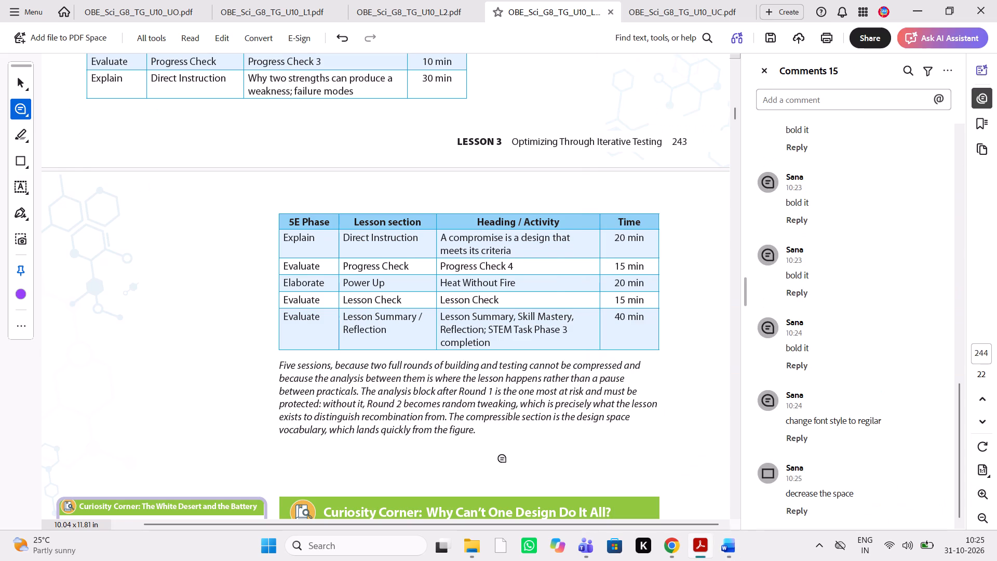
left_click_drag(487, 432, 289, 369)
type("change")
key("space")
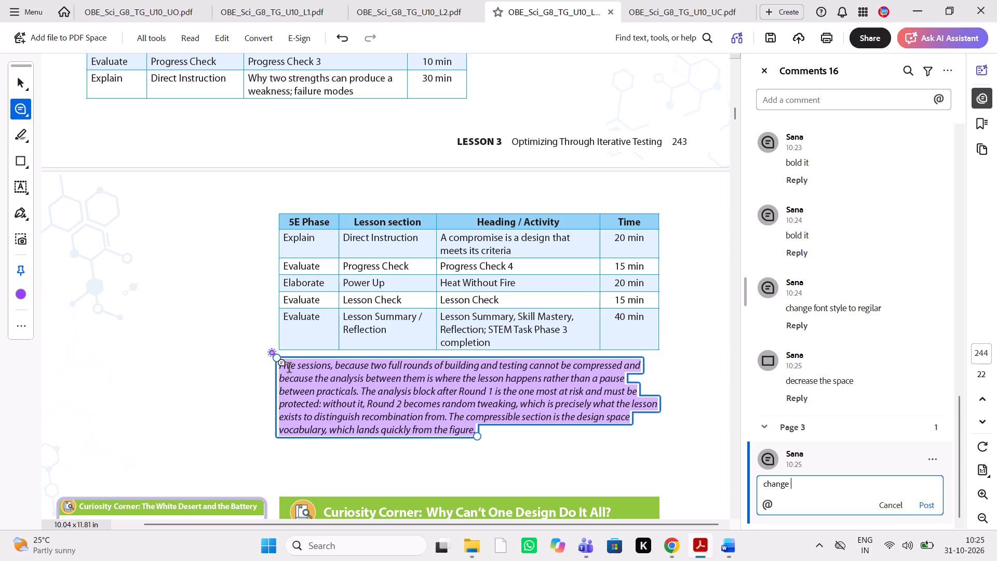
type("it to grey")
key("space")
type("color")
key("space")
Draw a rectangle in the gap between the "Five sessions" paragraph and the Curiosity Corner banner on page 244 and comment "decrease the space".
scroll(324, 405, "down", 1)
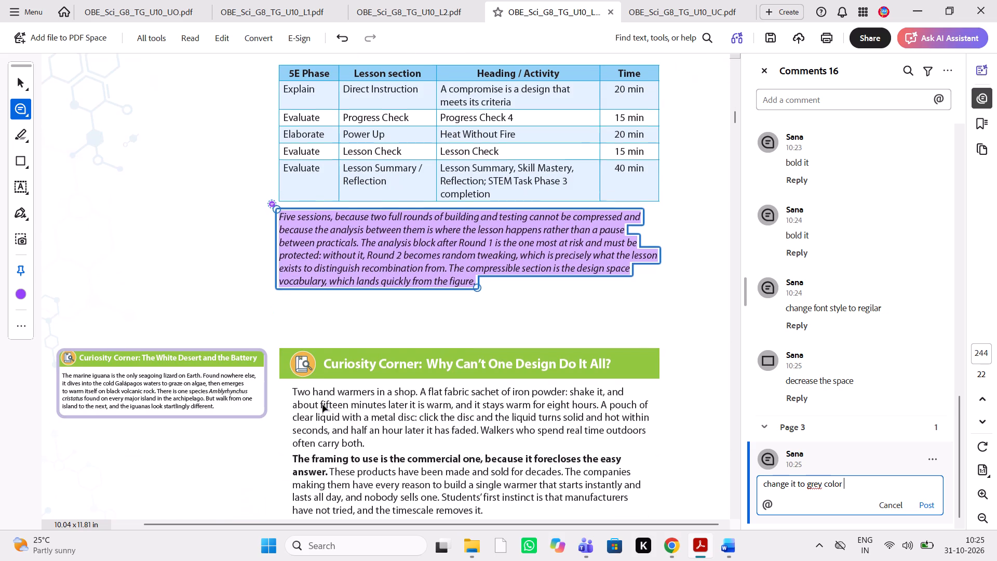
left_click(17, 159)
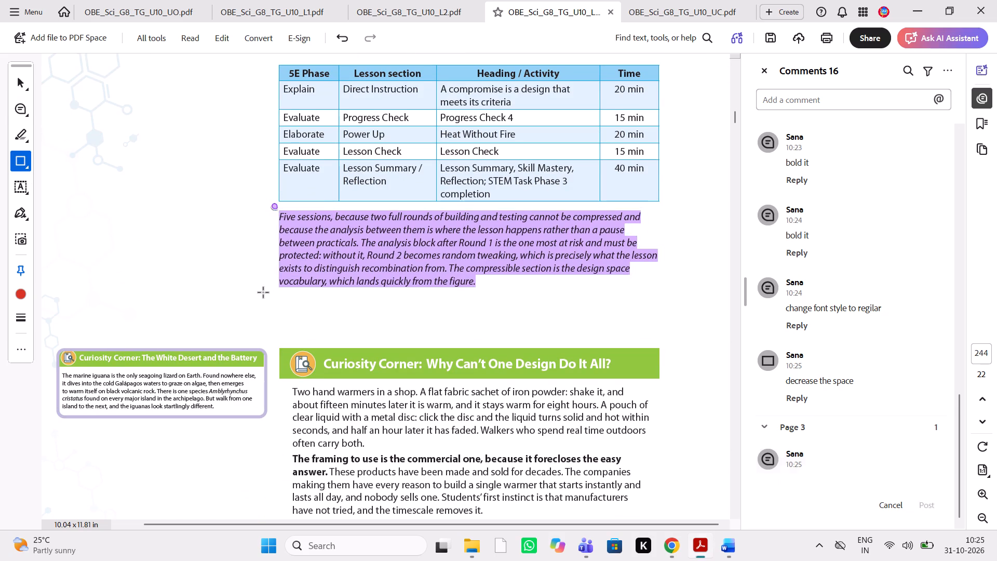
left_click_drag(336, 290, 442, 344)
left_click(442, 344)
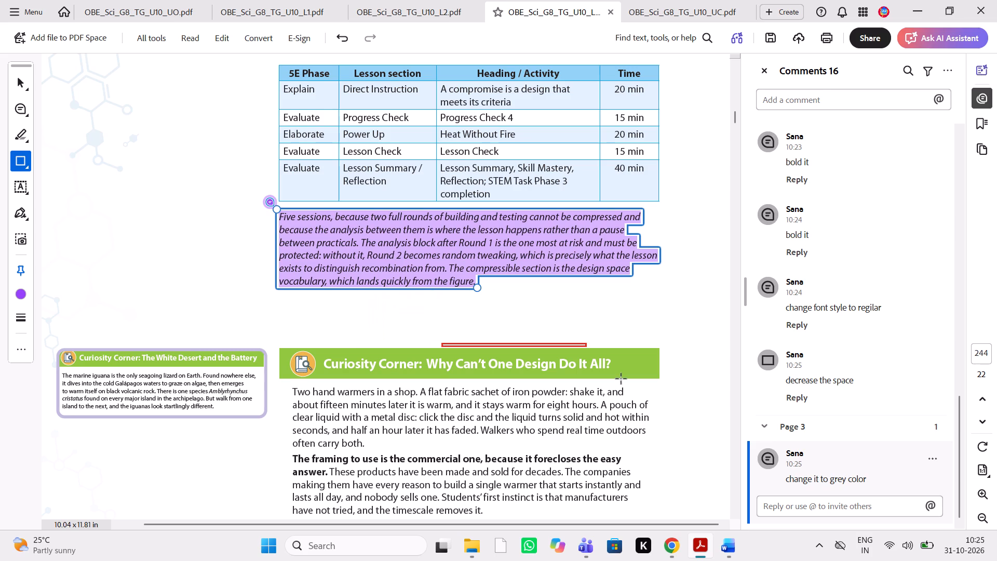
left_click(545, 292)
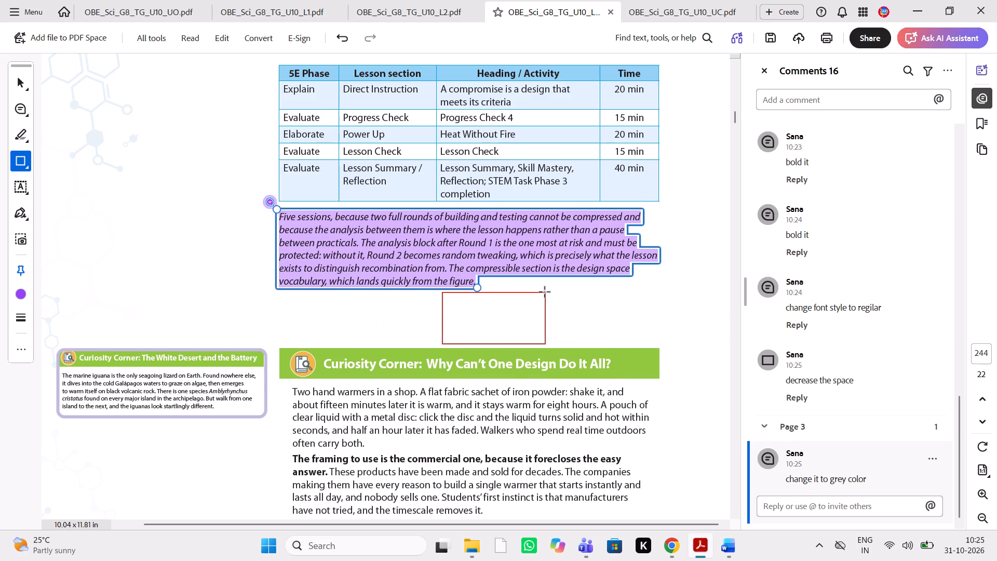
type("decrease the space")
key("space")
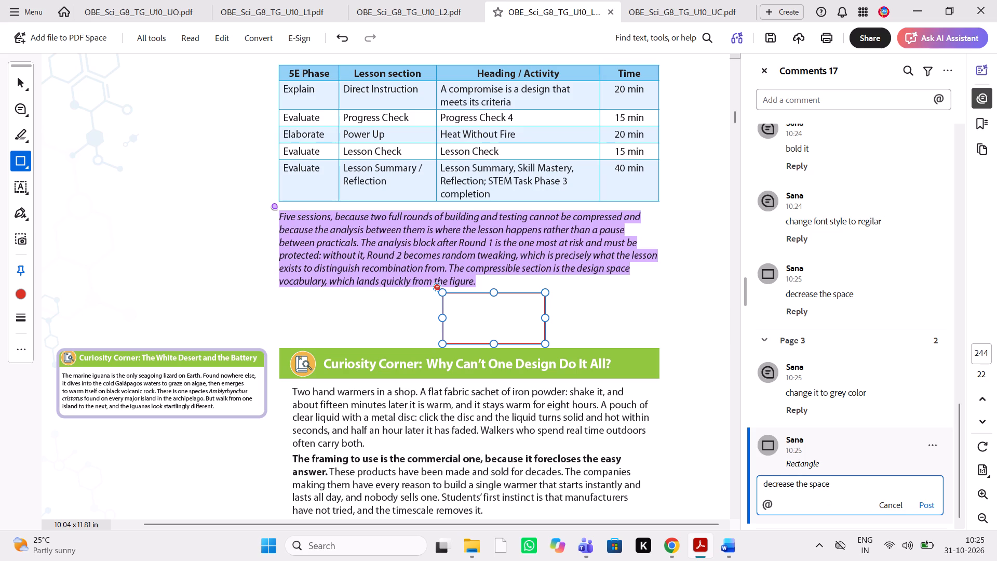
Highlight "Curiosity Corner:" in the green "Why Can't One Design Do It All?" banner on page 244 and comment "delete it".
left_click(22, 106)
left_click_drag(426, 365, 336, 366)
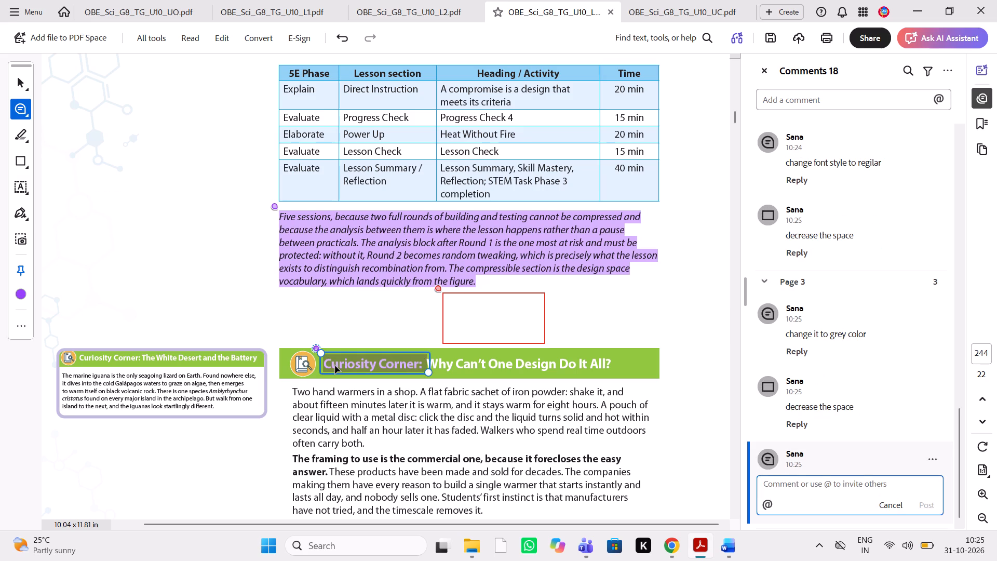
type("delete")
key("space")
type("it")
key("space")
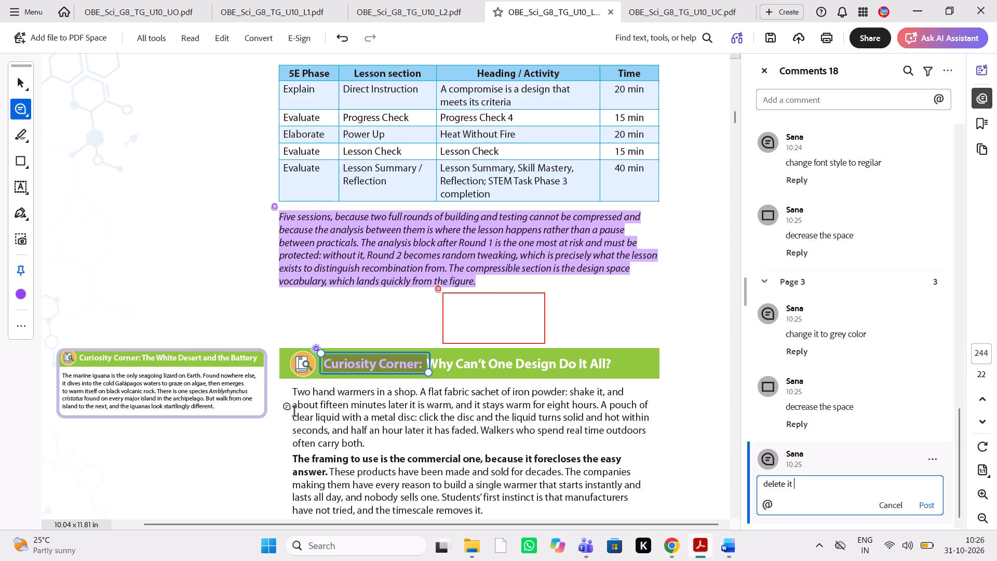
Look through the Unit 10, Documents and Downloads folders in File Explorer, and check the G8 U10 OneDrive page in Chrome.
scroll(294, 412, "down", 1)
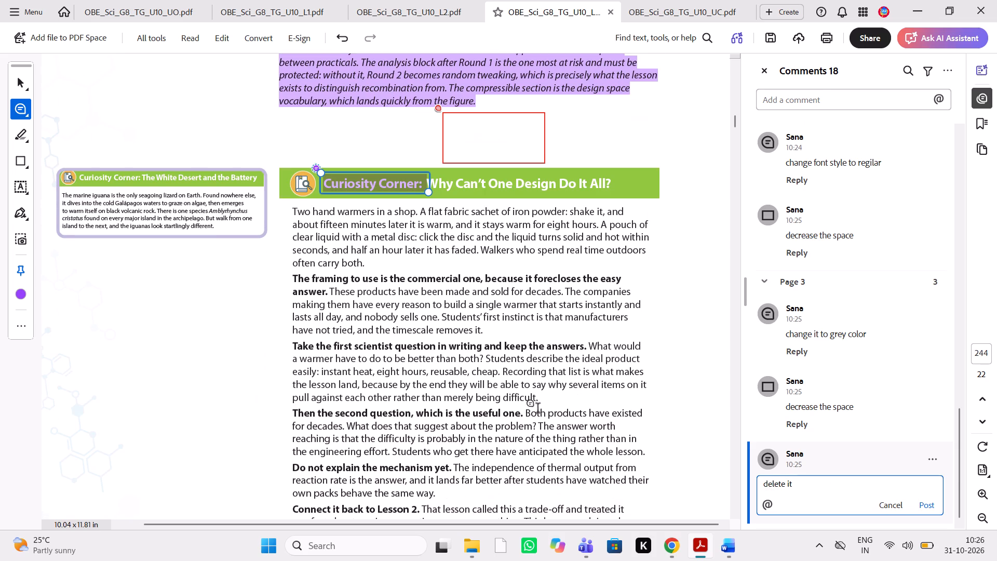
left_click(486, 551)
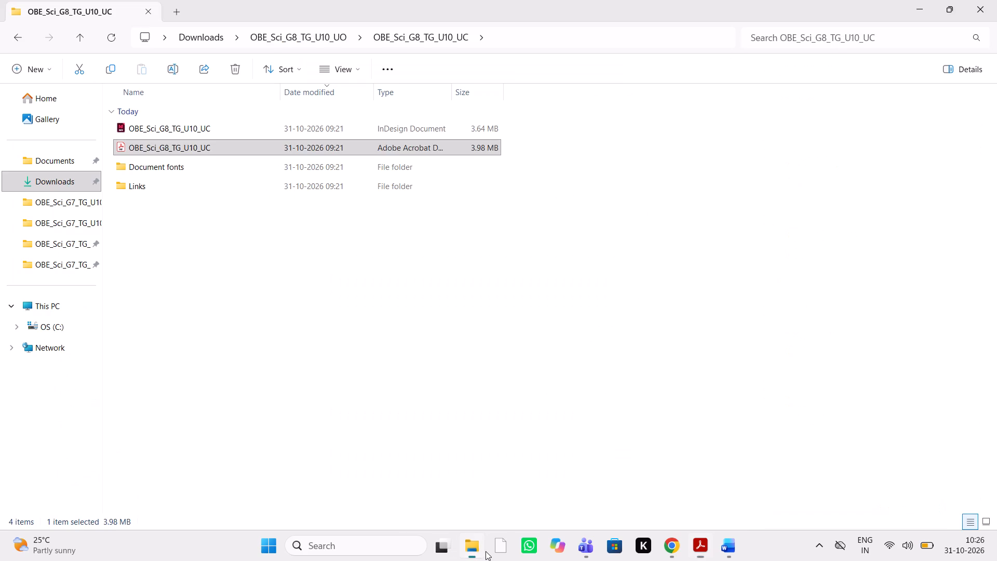
left_click(338, 40)
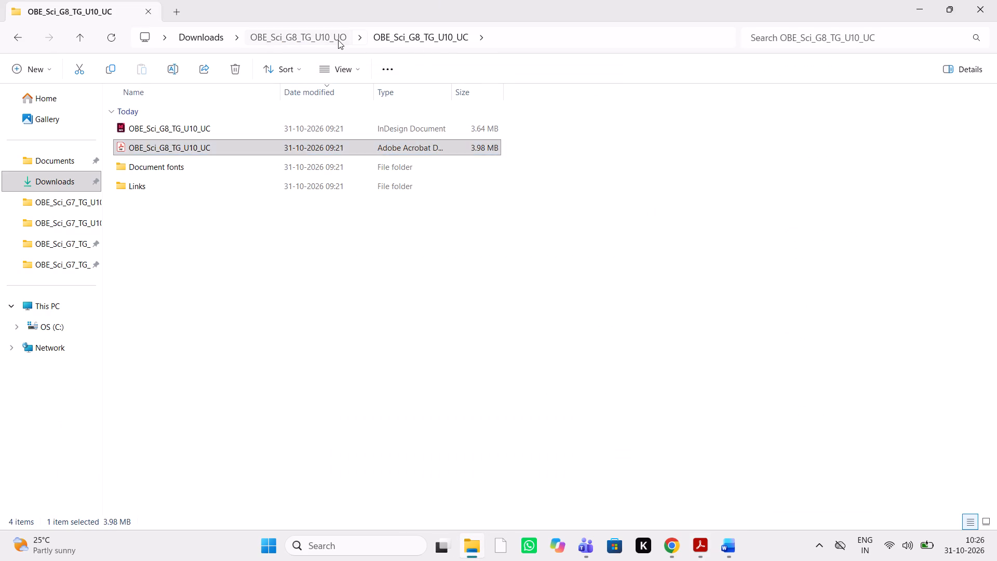
left_click(214, 46)
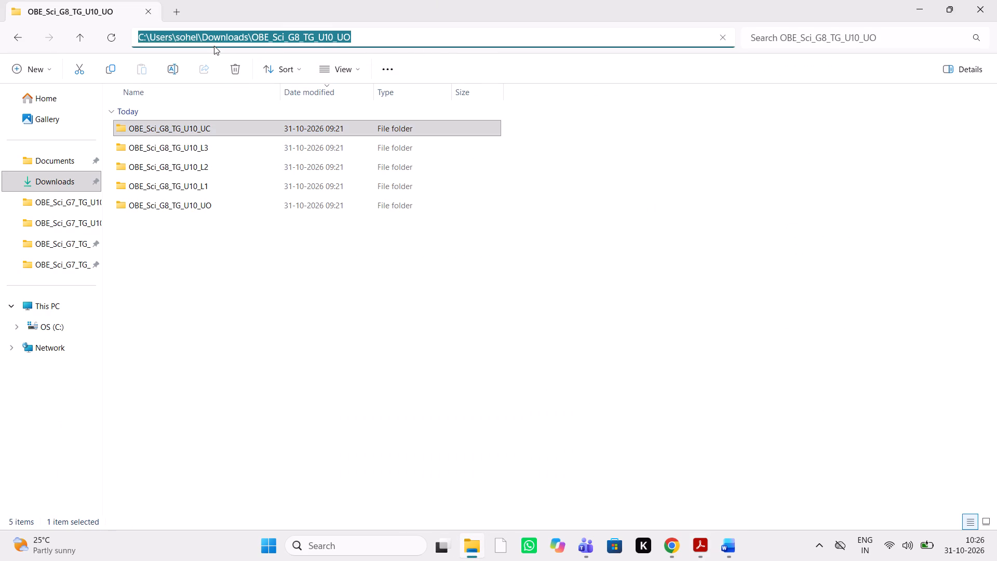
left_click(64, 156)
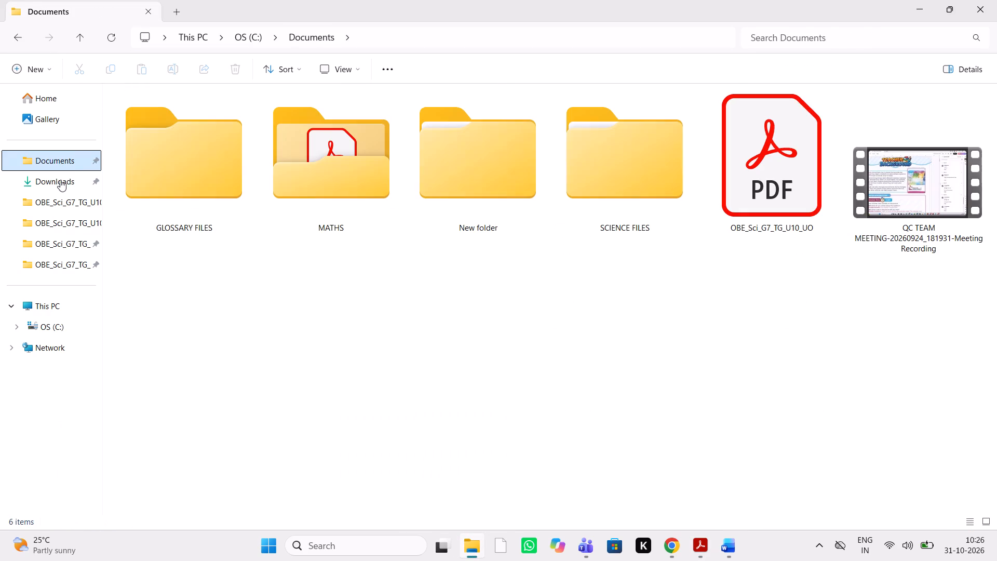
left_click(59, 181)
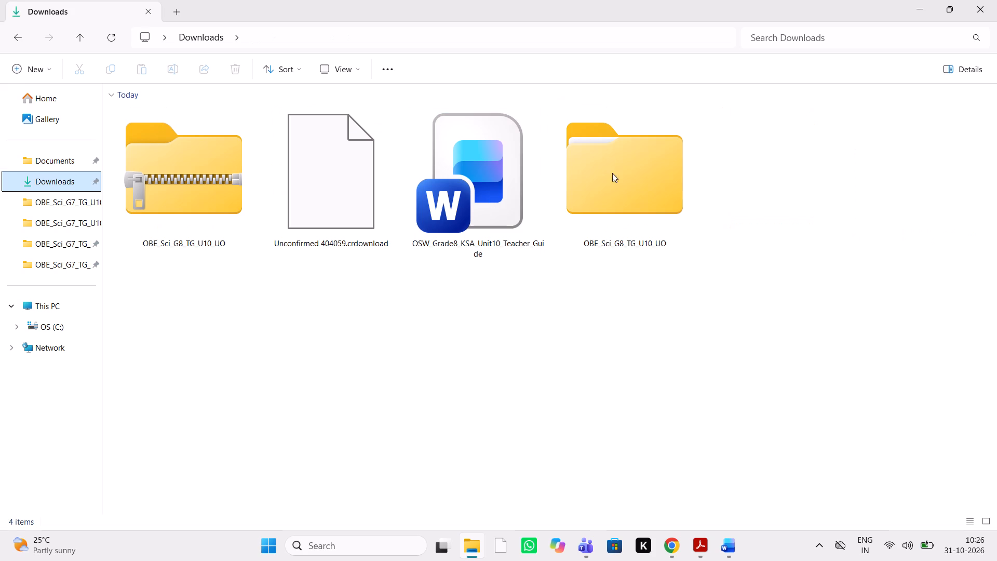
left_click(672, 552)
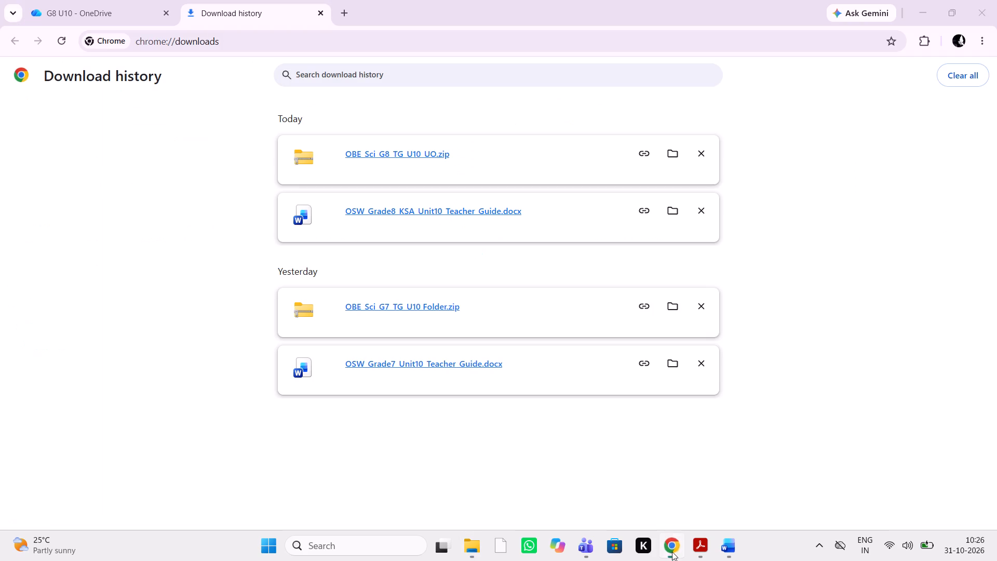
left_click(72, 7)
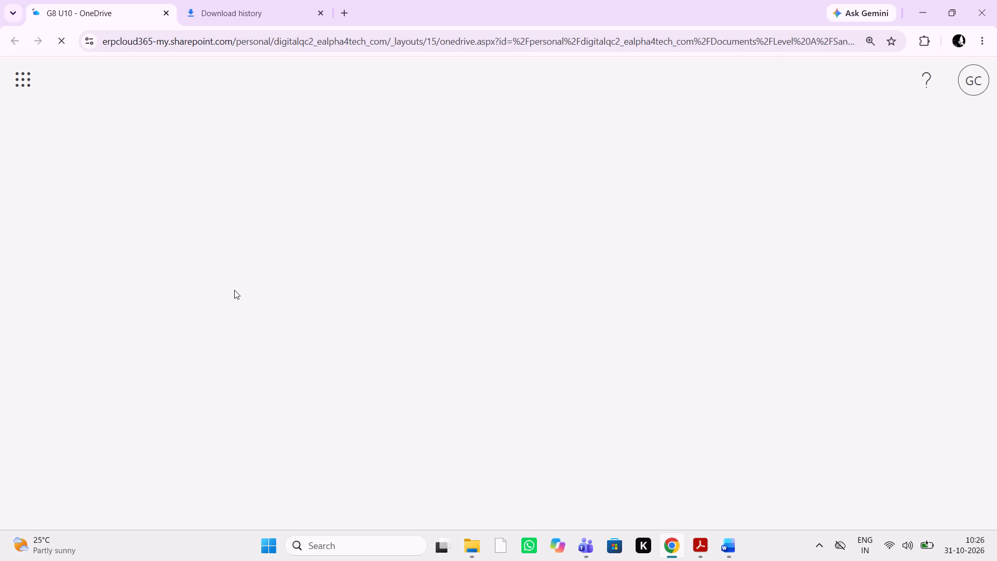
left_click(705, 550)
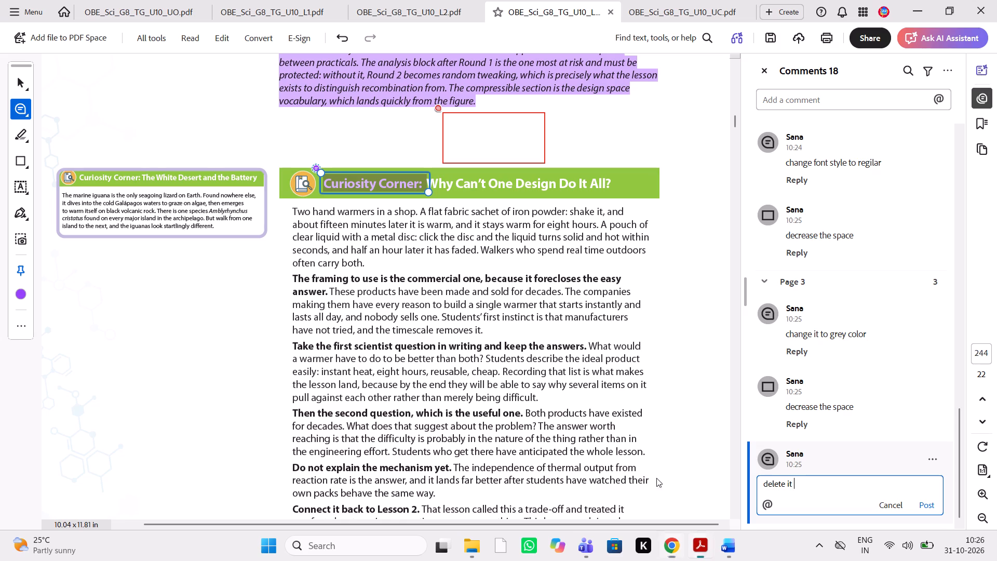
Examine the Curiosity Corner section on page 244 of the Lesson 3 PDF against the Word manuscript.
scroll(558, 438, "up", 1)
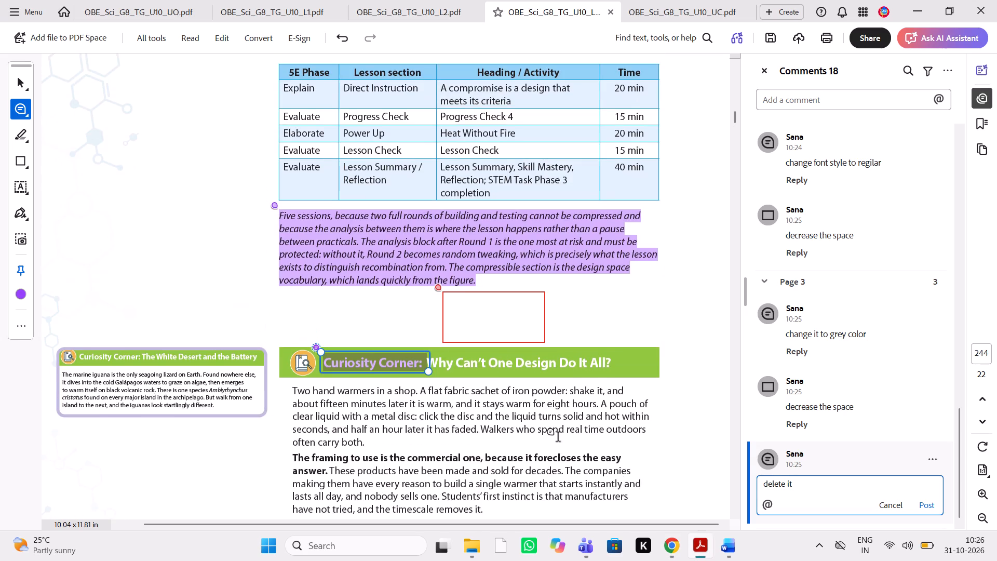
scroll(558, 438, "down", 1)
scroll(549, 311, "down", 1)
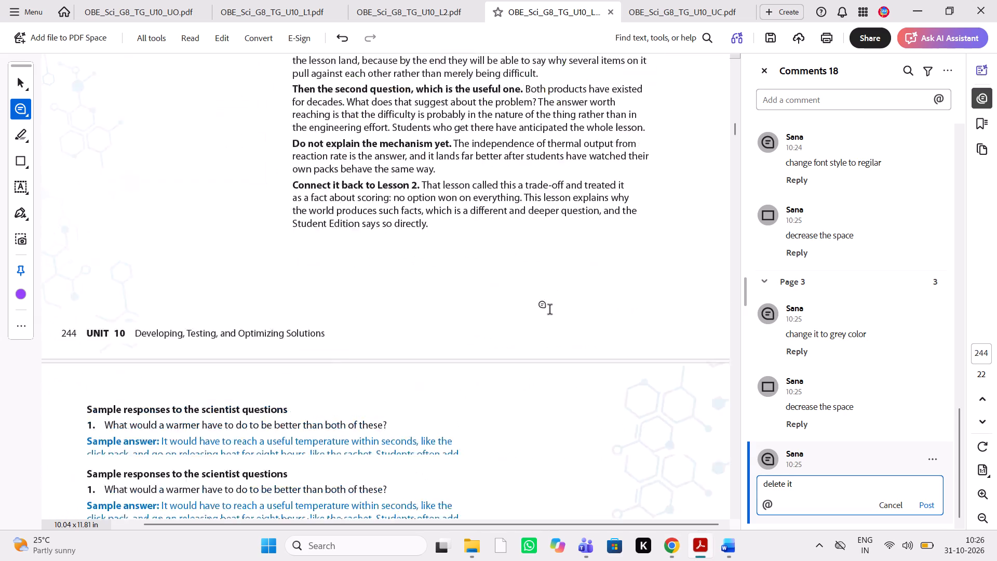
scroll(549, 311, "down", 2)
scroll(549, 311, "up", 3)
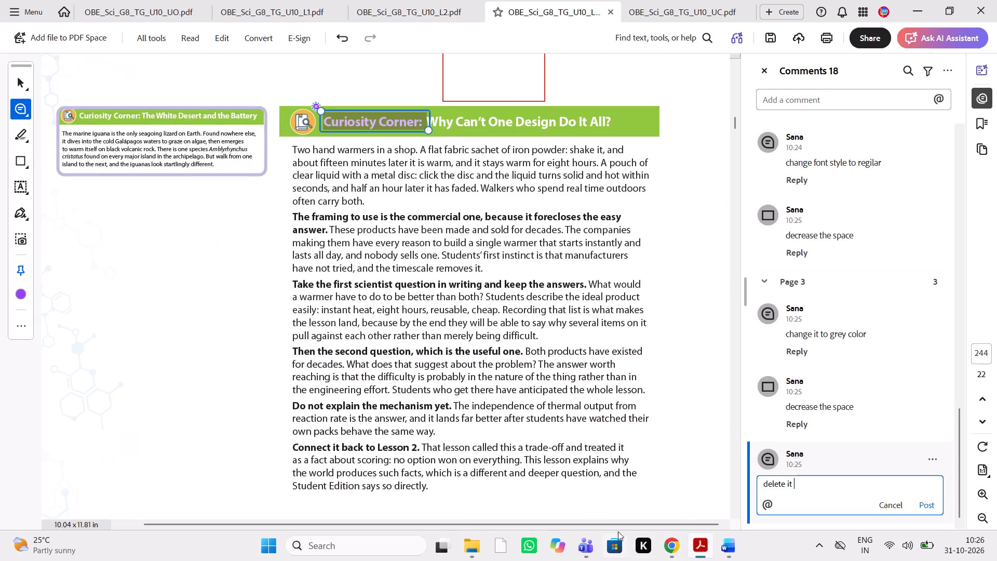
left_click(729, 549)
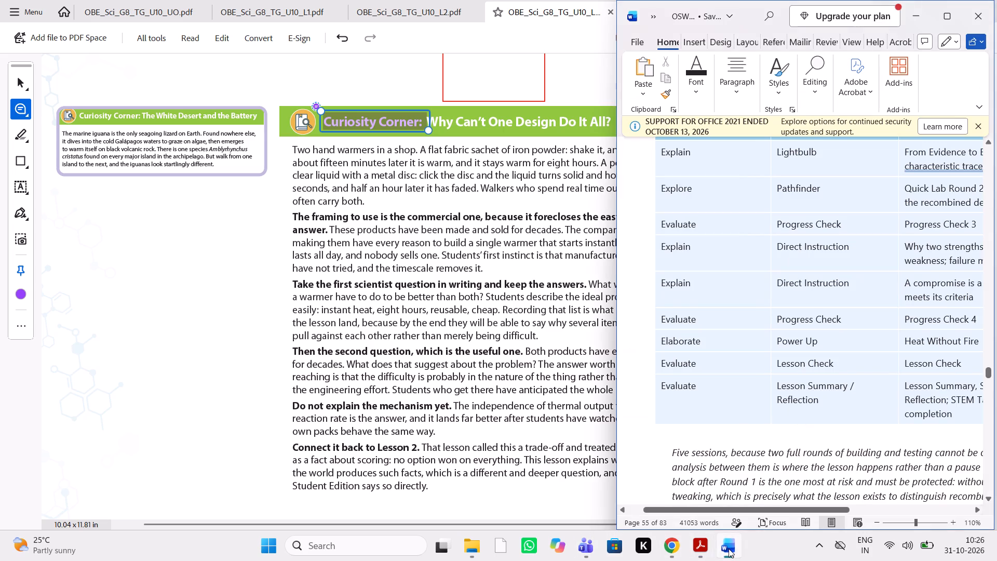
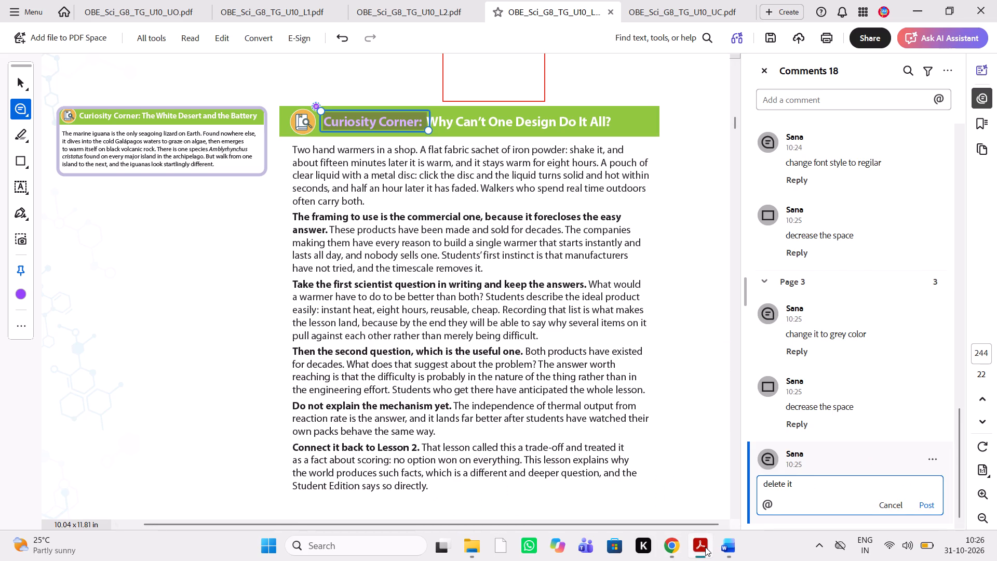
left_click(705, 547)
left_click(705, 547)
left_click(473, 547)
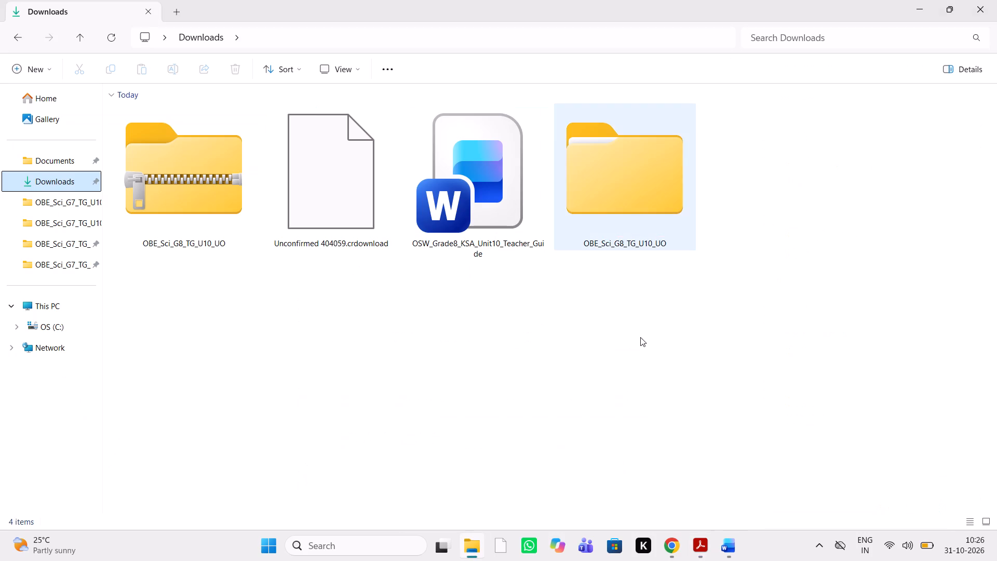
Switch to Chrome, reload the blank G8 U10 OneDrive page and close its tab, keeping the download history open.
left_click(676, 539)
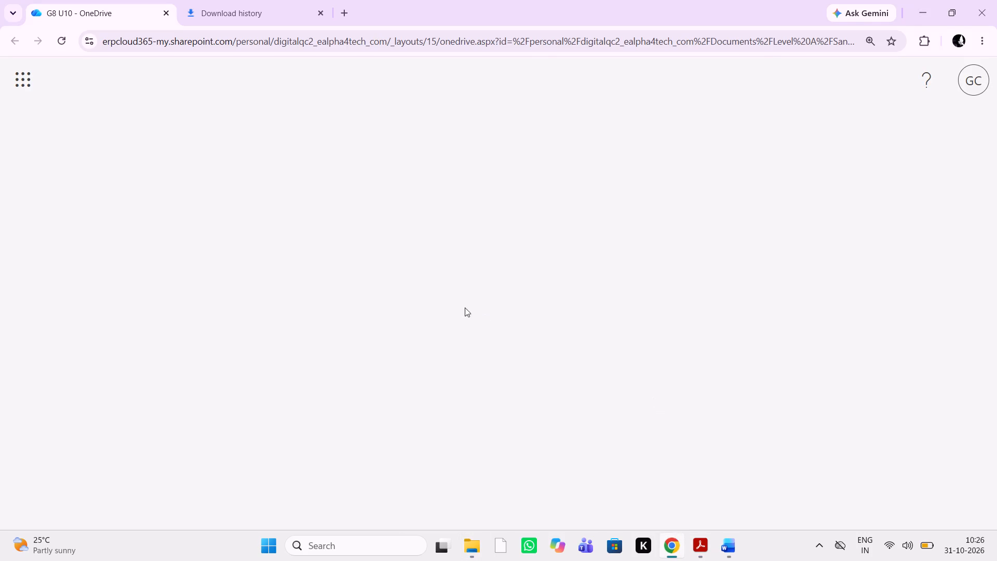
left_click(63, 37)
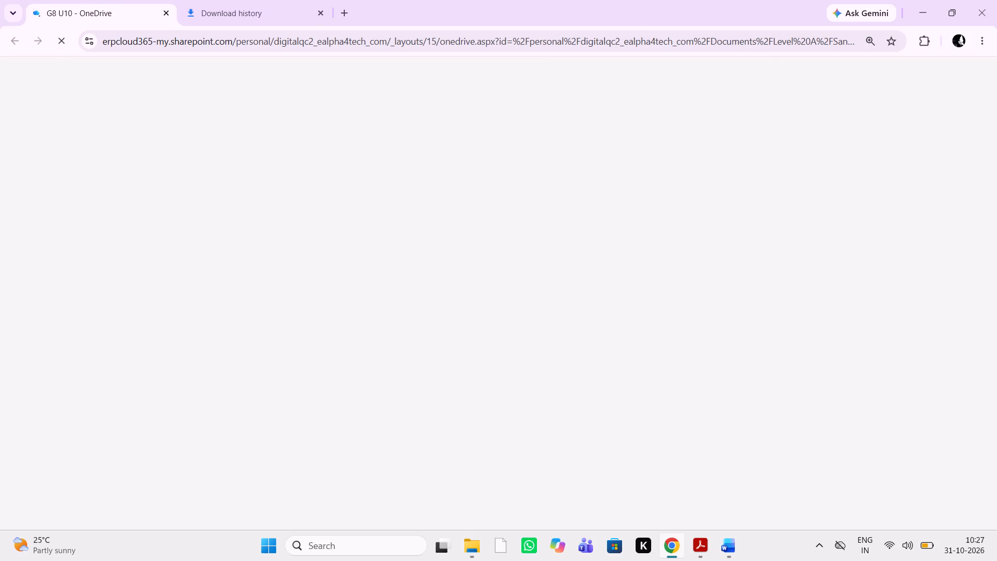
left_click(166, 16)
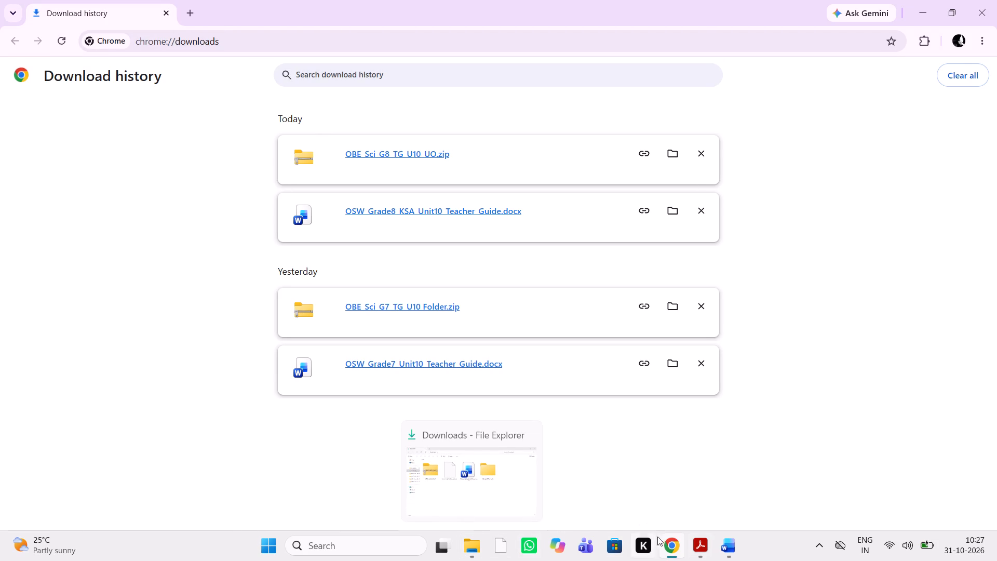
left_click(605, 560)
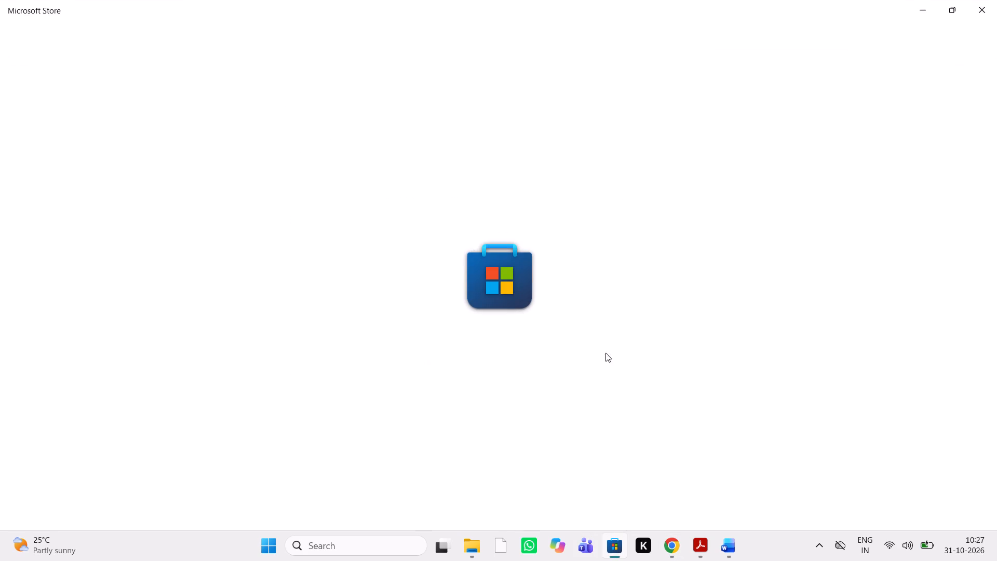
left_click(996, 11)
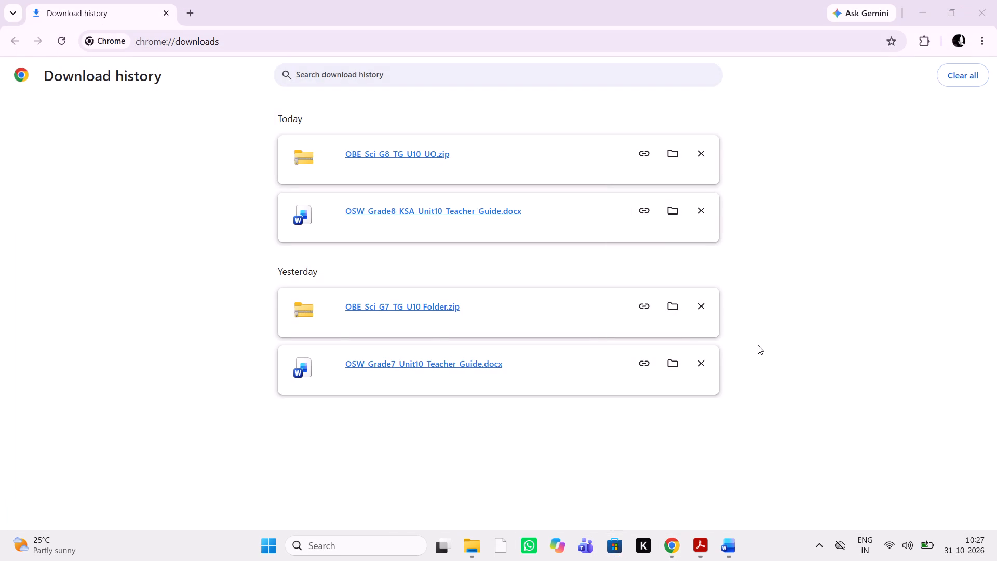
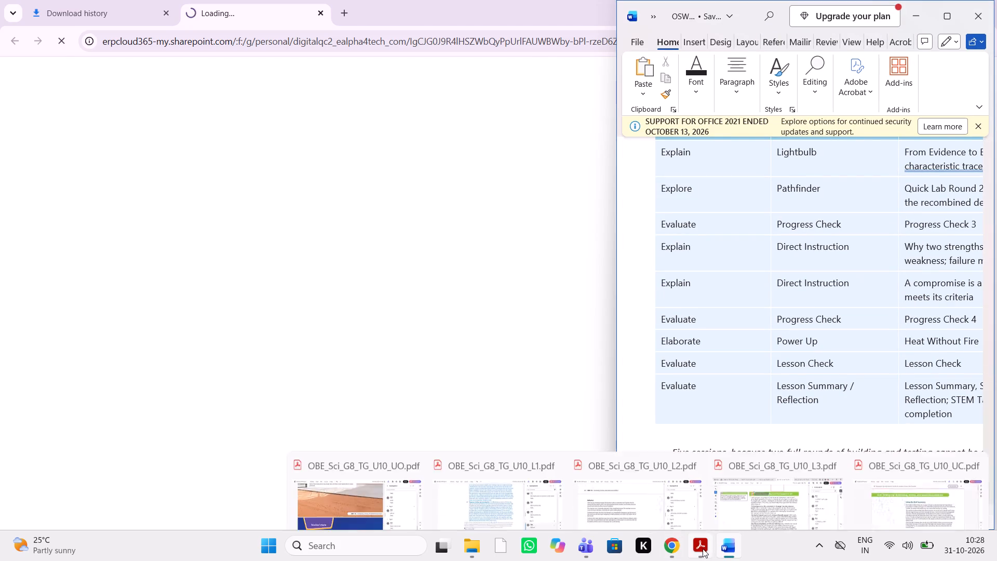
Compare the Curiosity Corner text on page 244 of the Lesson 3 PDF with the Word manuscript.
left_click(703, 549)
scroll(582, 349, "right", 1)
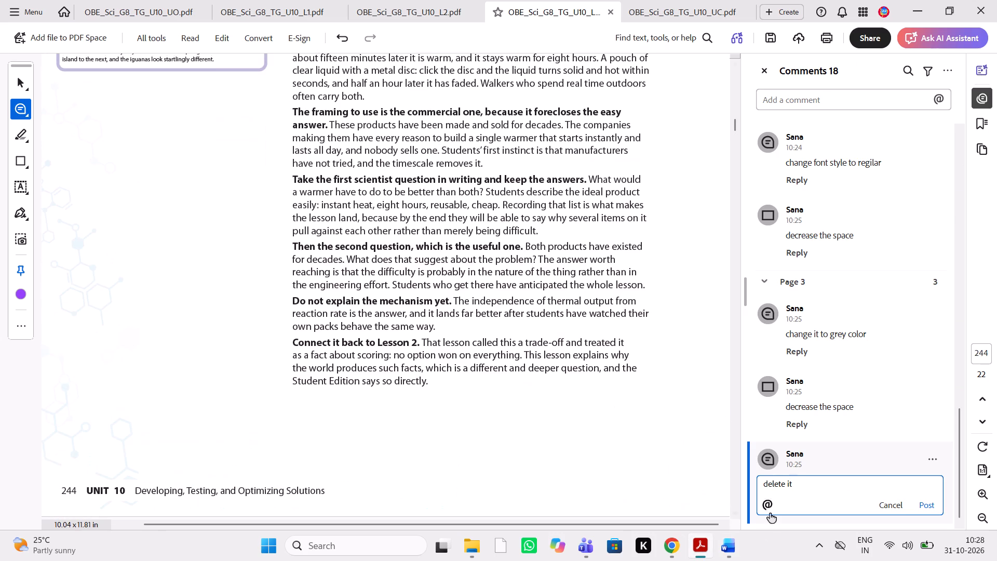
left_click(737, 552)
scroll(839, 372, "down", 2)
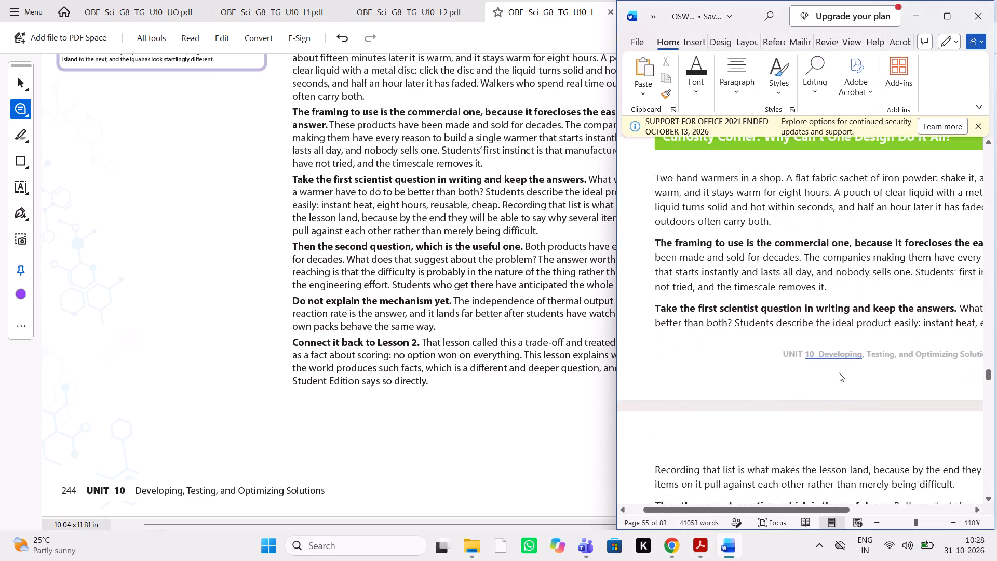
scroll(839, 372, "down", 1)
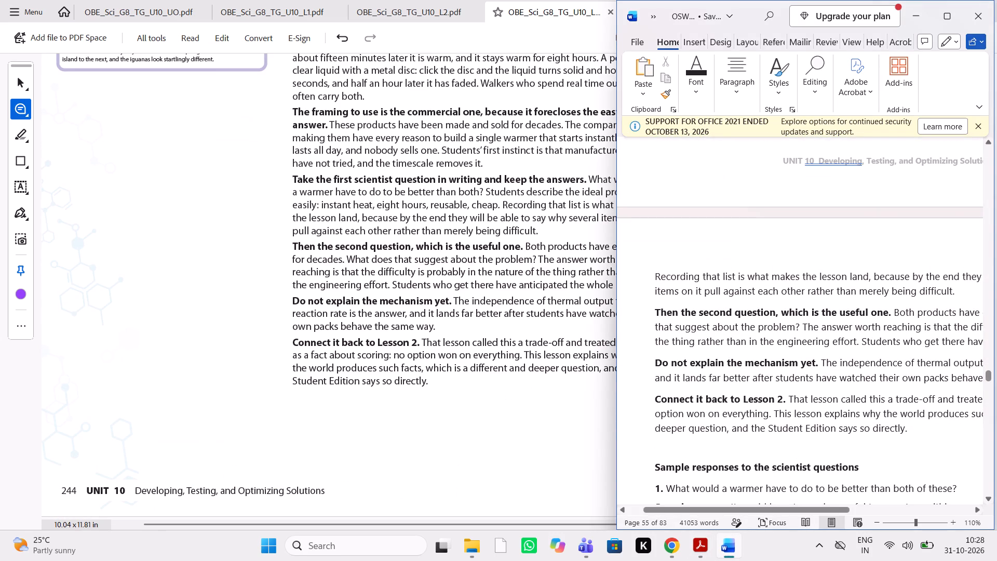
scroll(790, 310, "left", 1)
scroll(790, 310, "right", 1)
scroll(790, 310, "down", 1)
scroll(790, 310, "left", 1)
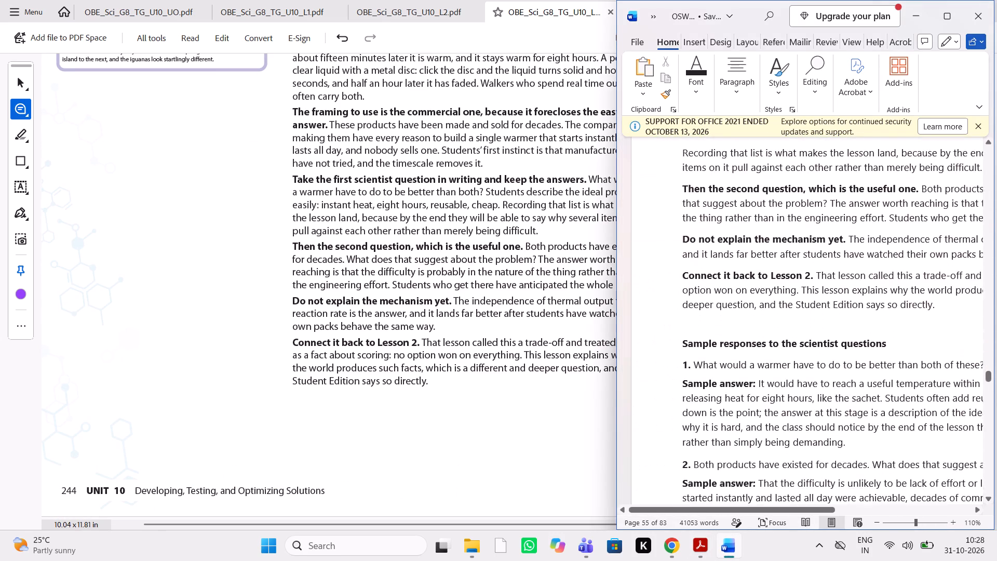
scroll(790, 310, "left", 3)
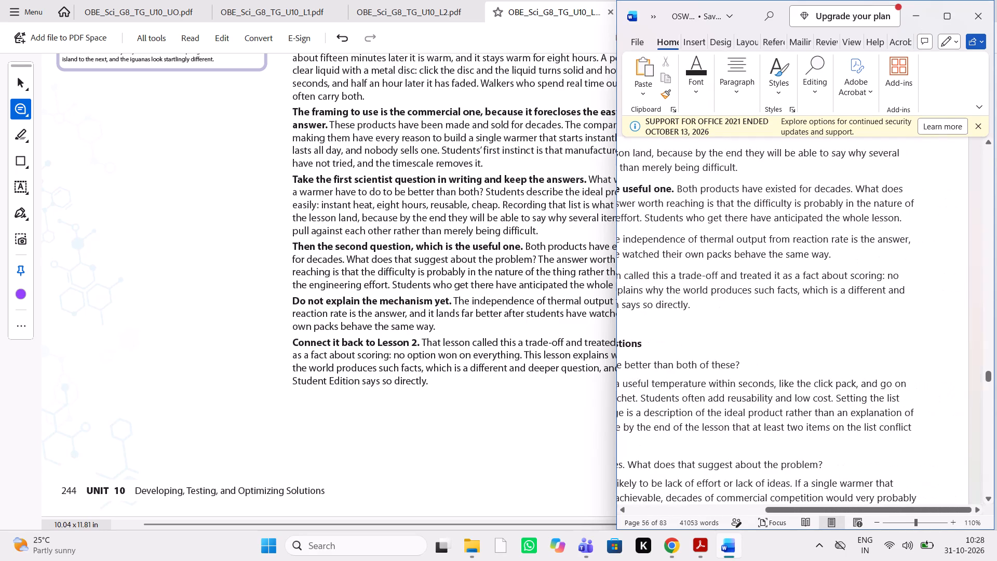
scroll(790, 310, "right", 1)
scroll(493, 317, "left", 2)
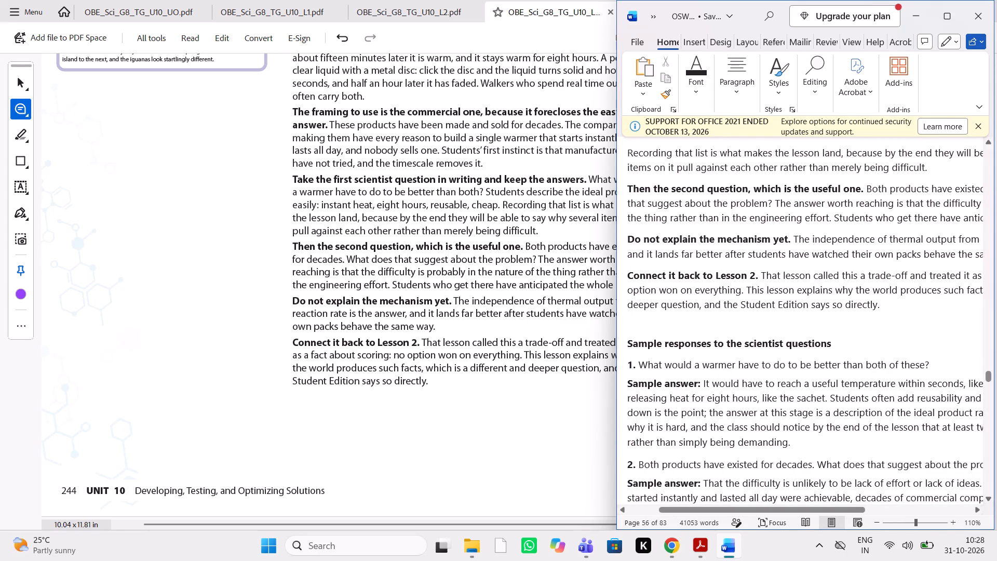
scroll(823, 257, "left", 1)
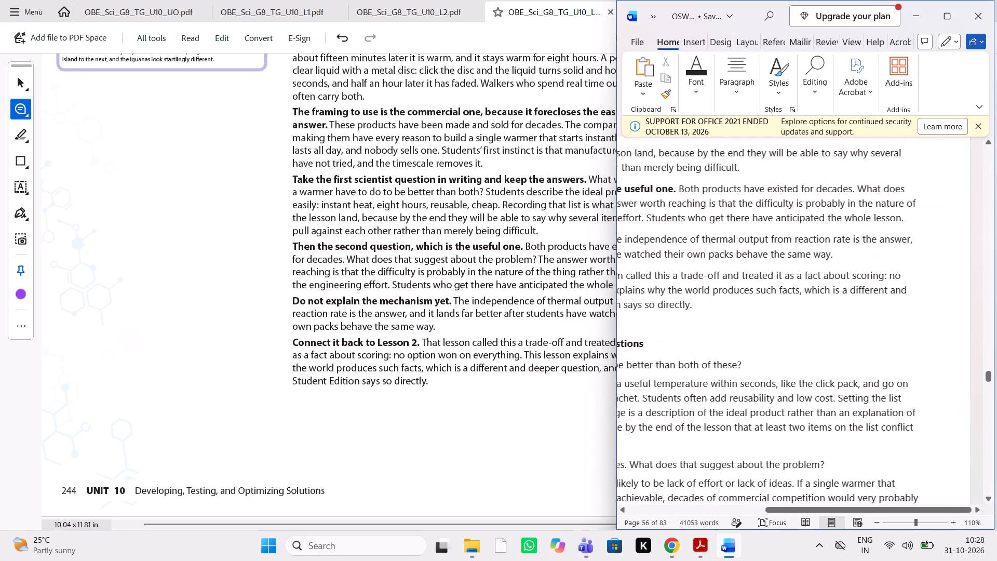
scroll(823, 257, "right", 1)
Compare the sample responses to the scientist questions on page 245 of the PDF with the Word manuscript.
scroll(470, 363, "down", 1)
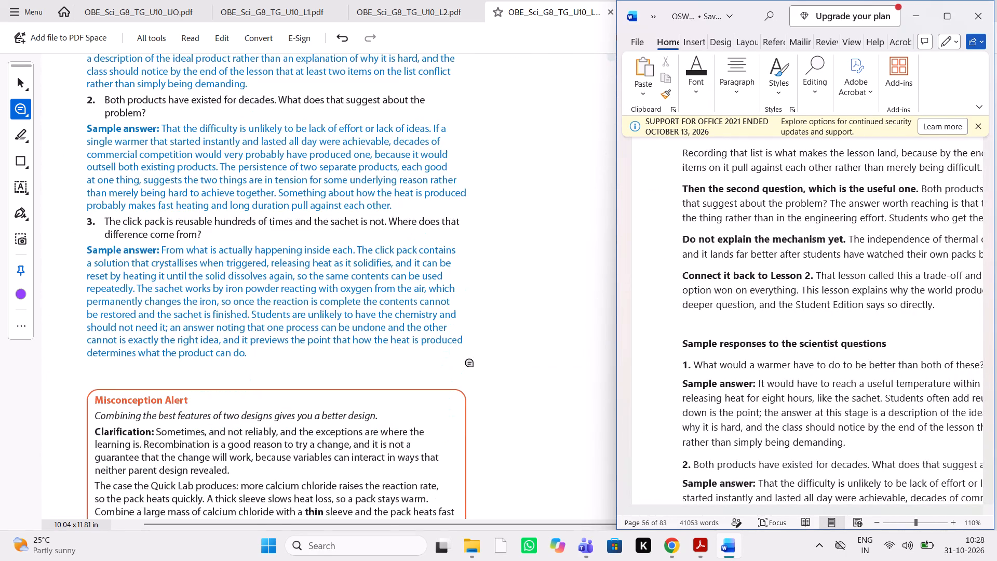
scroll(470, 363, "down", 1)
scroll(470, 363, "right", 1)
scroll(470, 363, "up", 1)
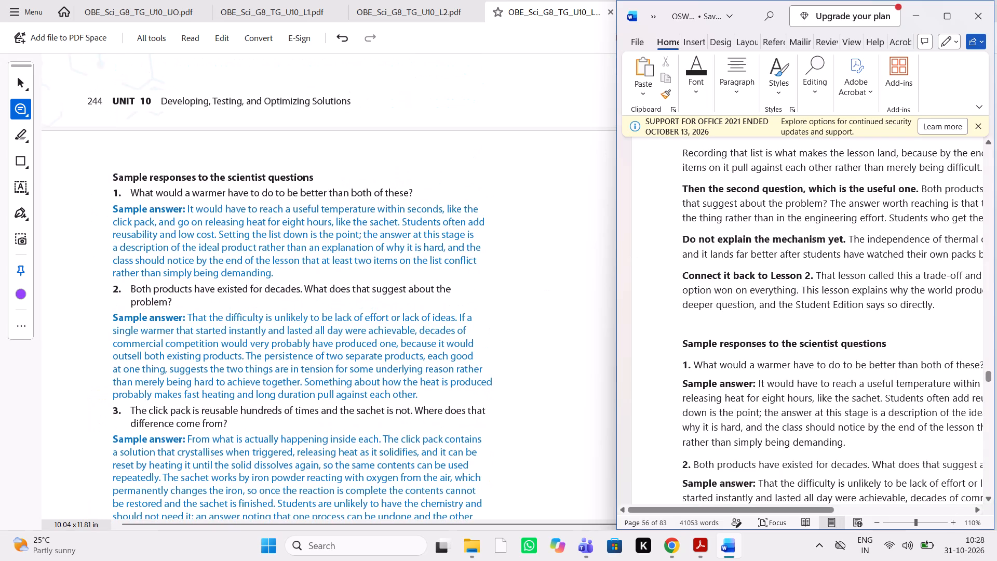
scroll(763, 301, "left", 1)
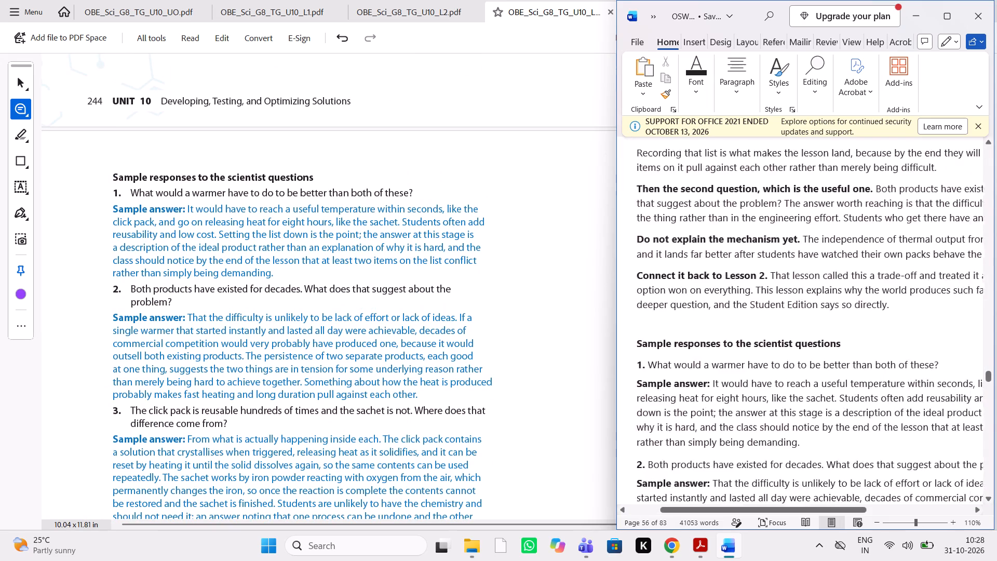
scroll(763, 301, "left", 1)
scroll(763, 301, "down", 1)
scroll(763, 301, "left", 1)
scroll(763, 301, "right", 1)
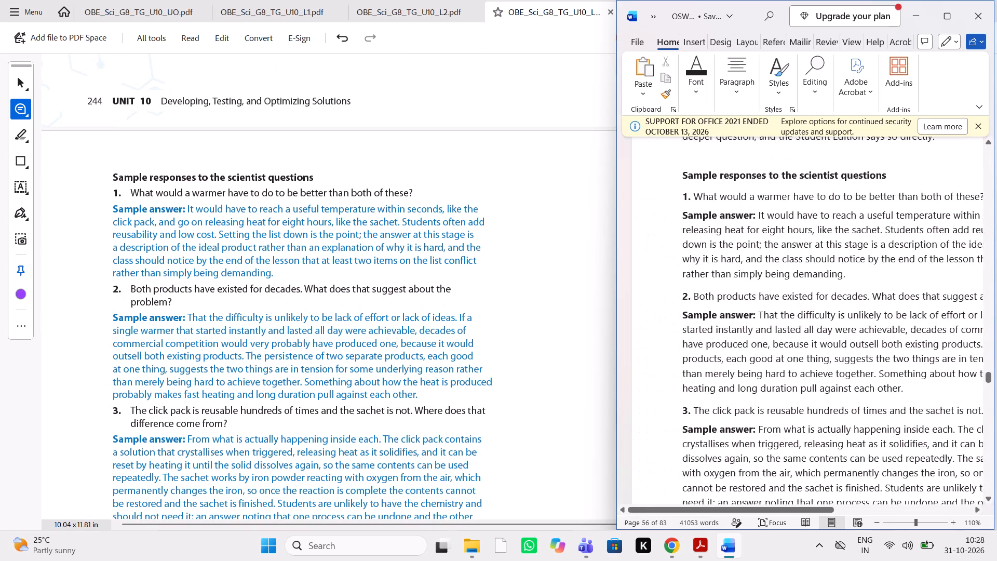
scroll(763, 301, "down", 1)
scroll(763, 301, "left", 1)
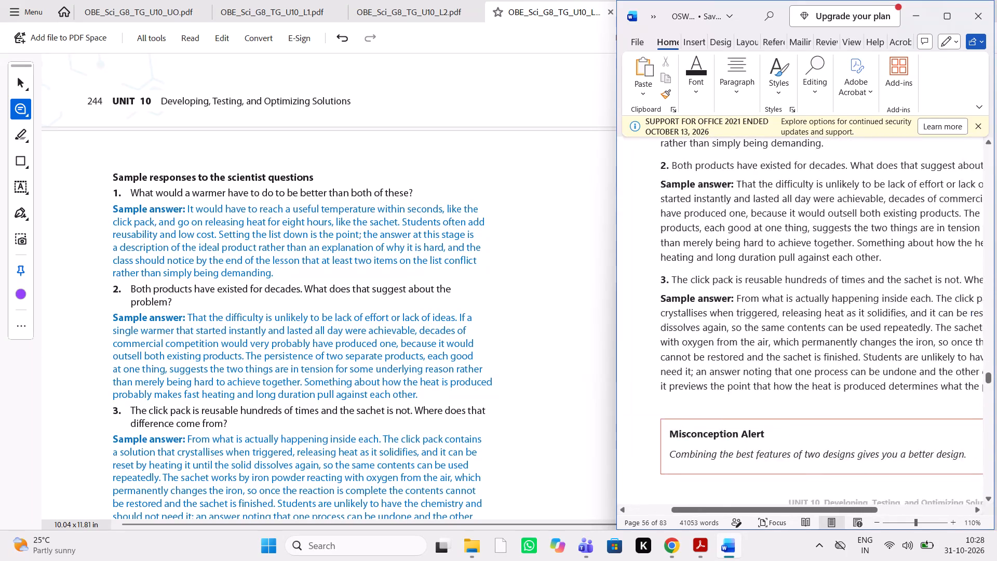
scroll(763, 301, "left", 2)
scroll(763, 301, "right", 1)
scroll(763, 301, "down", 1)
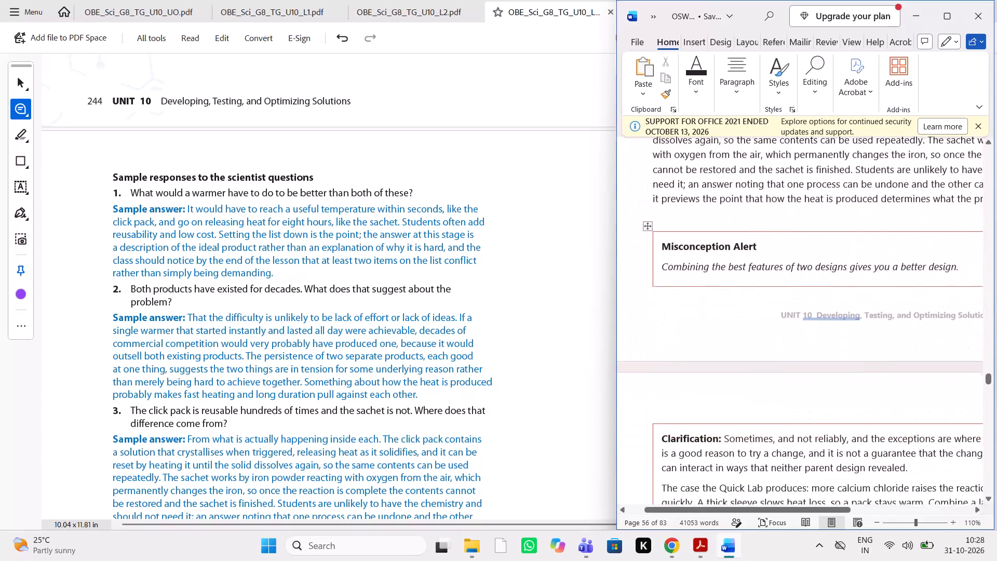
Mark the gap above the Misconception Alert box on page 245 with a rectangle and comment "decrease the space".
scroll(382, 298, "down", 2)
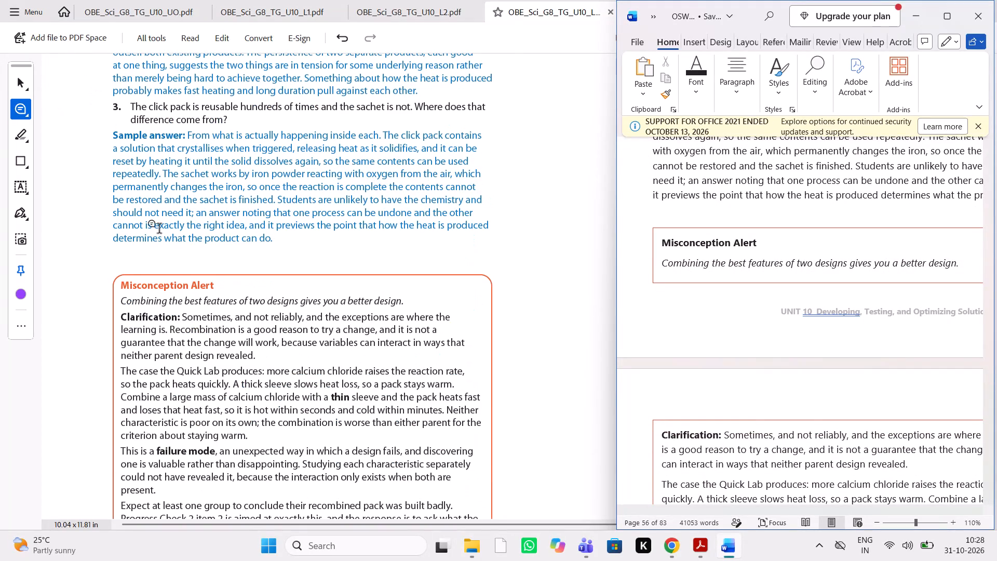
left_click(16, 160)
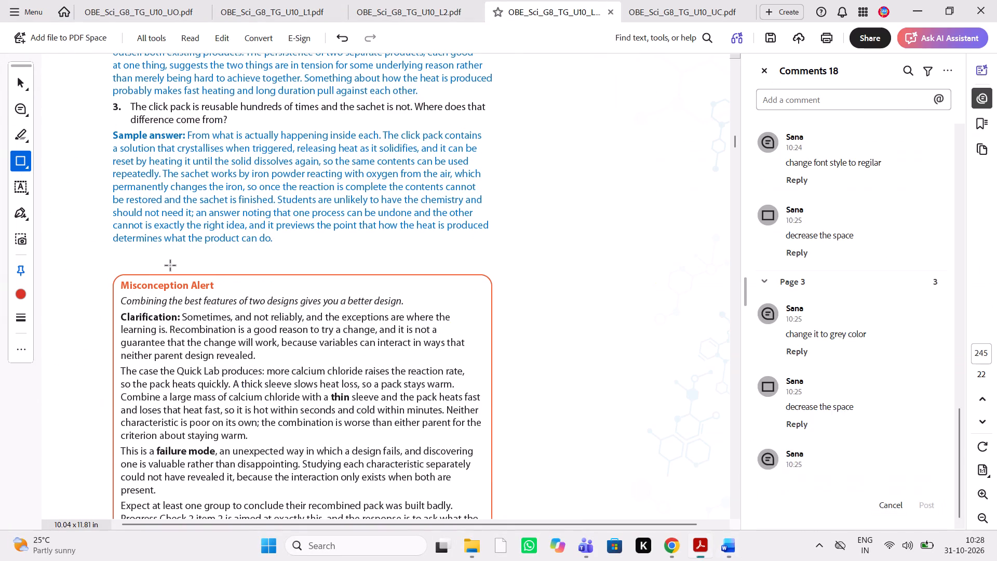
left_click_drag(159, 247, 213, 261)
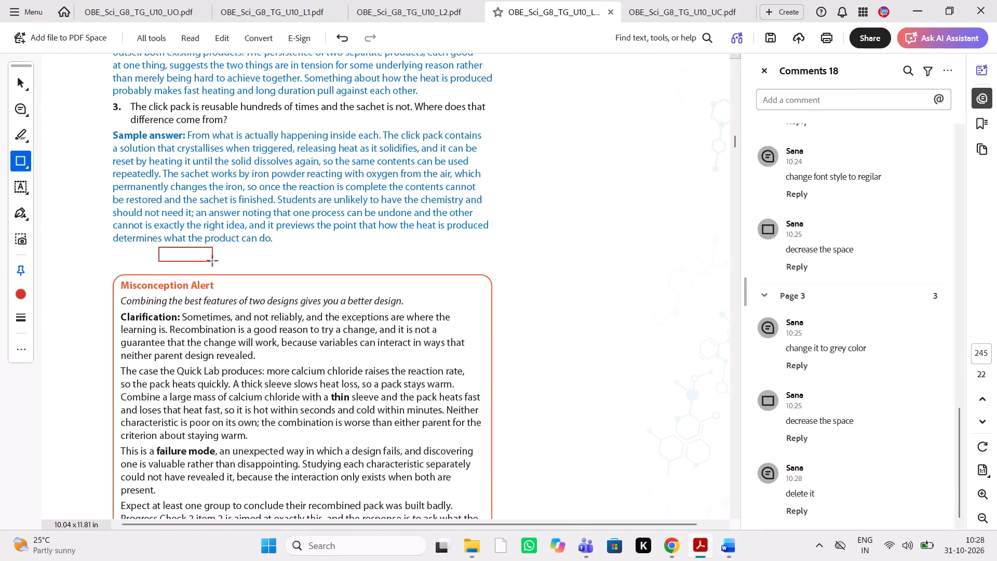
left_click_drag(213, 261, 219, 270)
type("deacrease the")
key("space")
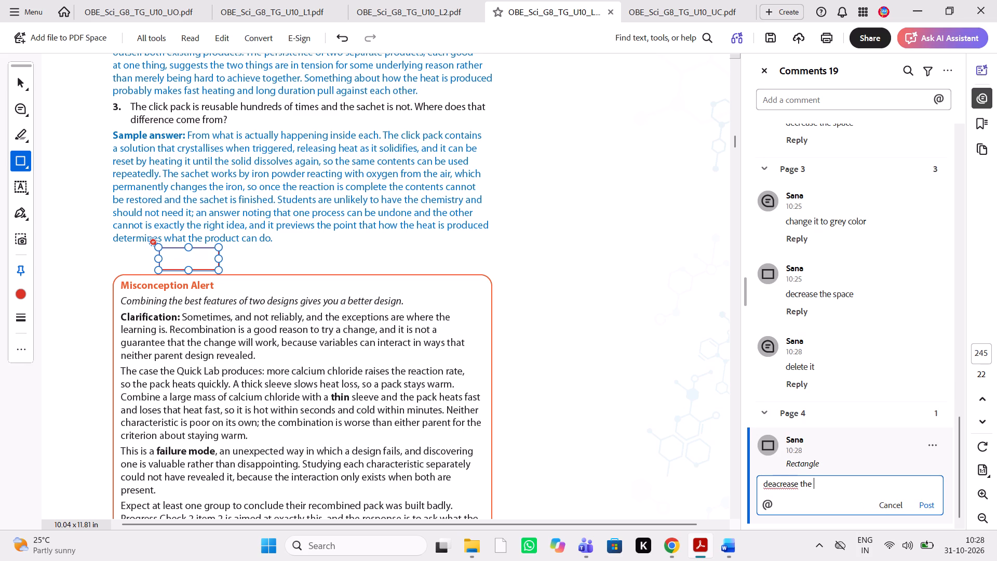
key("BackSpace")
key("BackSpace")
key("BackSpace")
key("BackSpace")
key("BackSpace")
key("BackSpace")
key("BackSpace")
key("BackSpace")
key("BackSpace")
key("BackSpace")
key("BackSpace")
key("BackSpace")
type("crease p")
key("BackSpace")
type("the space")
key("space")
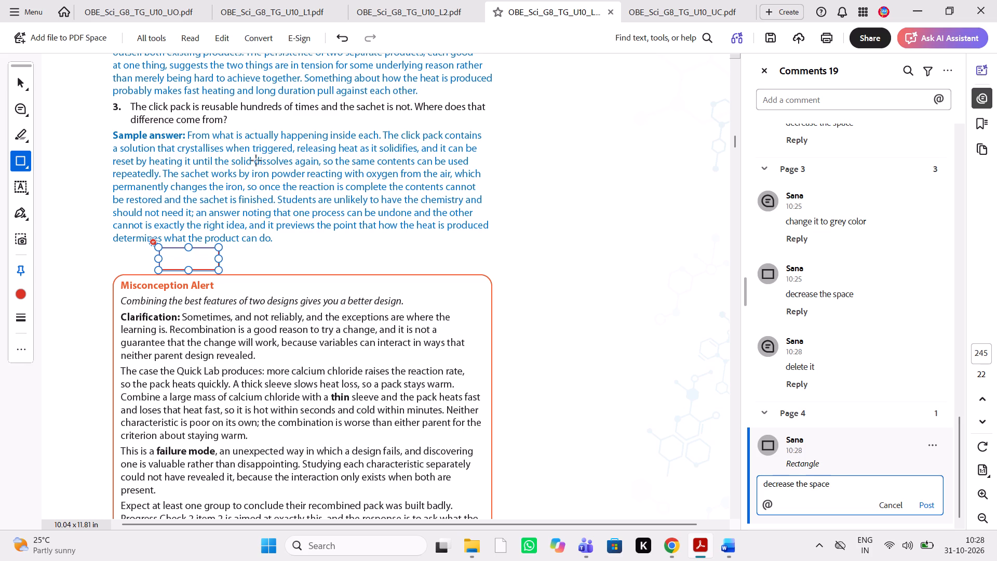
Comment "adjust in previous line" on the word "present." ending the failure mode paragraph in the Misconception Alert box.
scroll(359, 319, "down", 1)
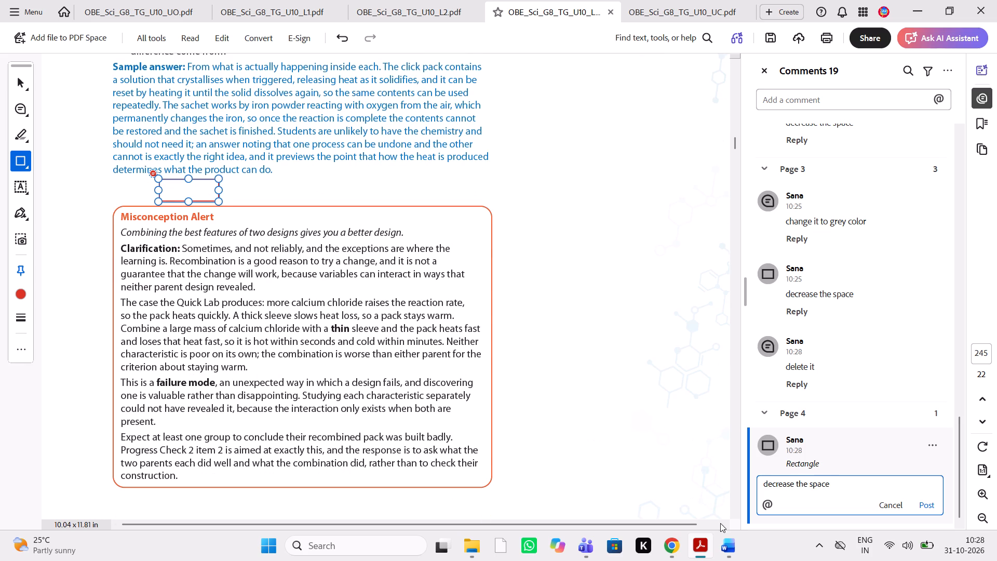
left_click(20, 117)
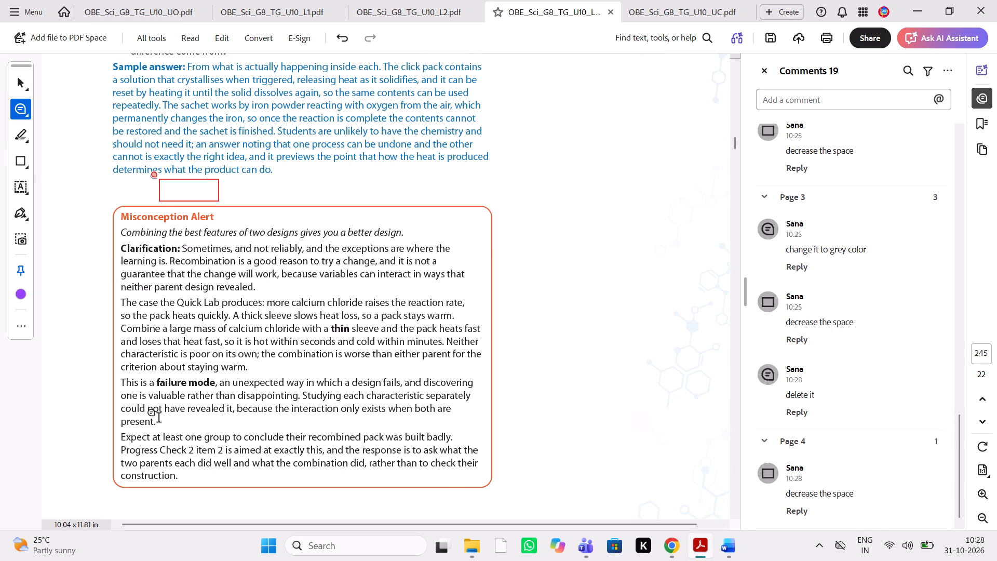
left_click_drag(158, 422, 117, 423)
type("adjust in previous line")
key("space")
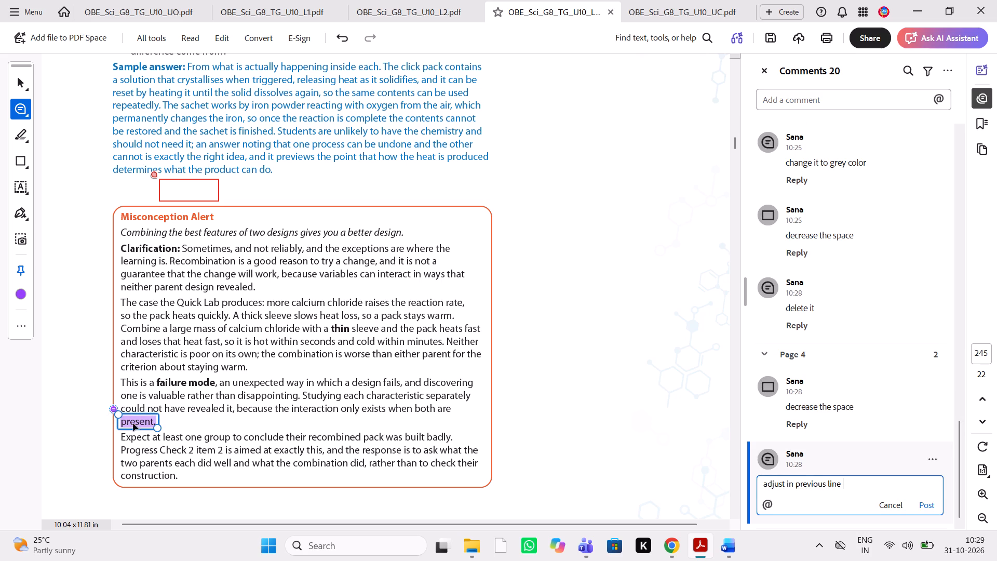
Check the Misconception Alert box text on page 245 against the Word manuscript.
left_click(728, 556)
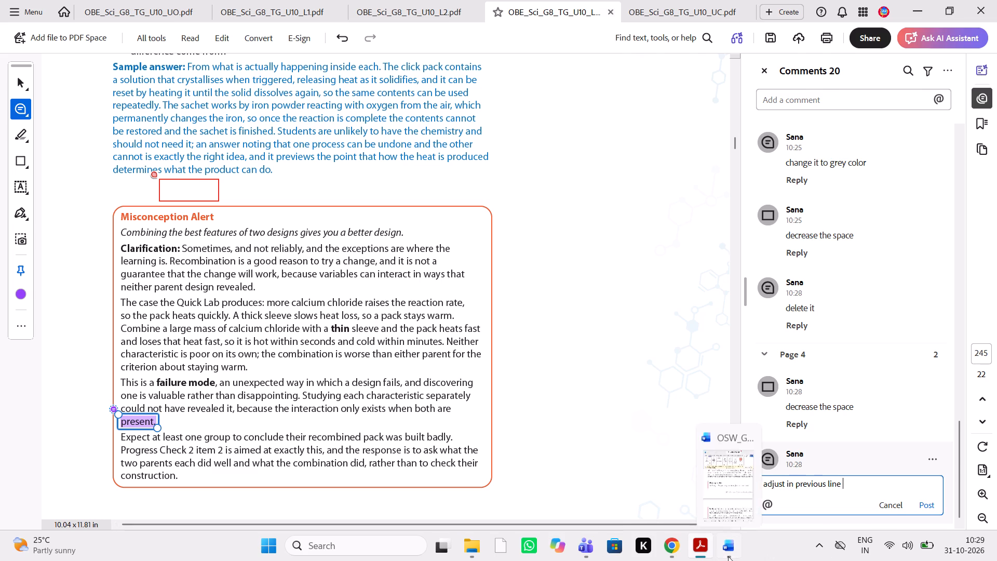
scroll(459, 465, "down", 1)
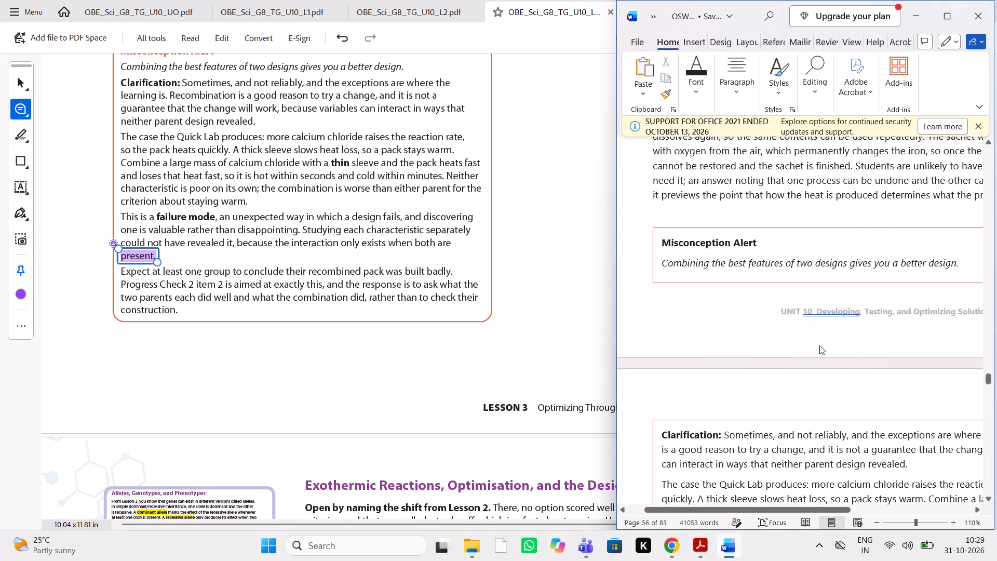
scroll(819, 345, "down", 1)
scroll(819, 345, "up", 1)
scroll(767, 299, "up", 1)
scroll(767, 299, "left", 1)
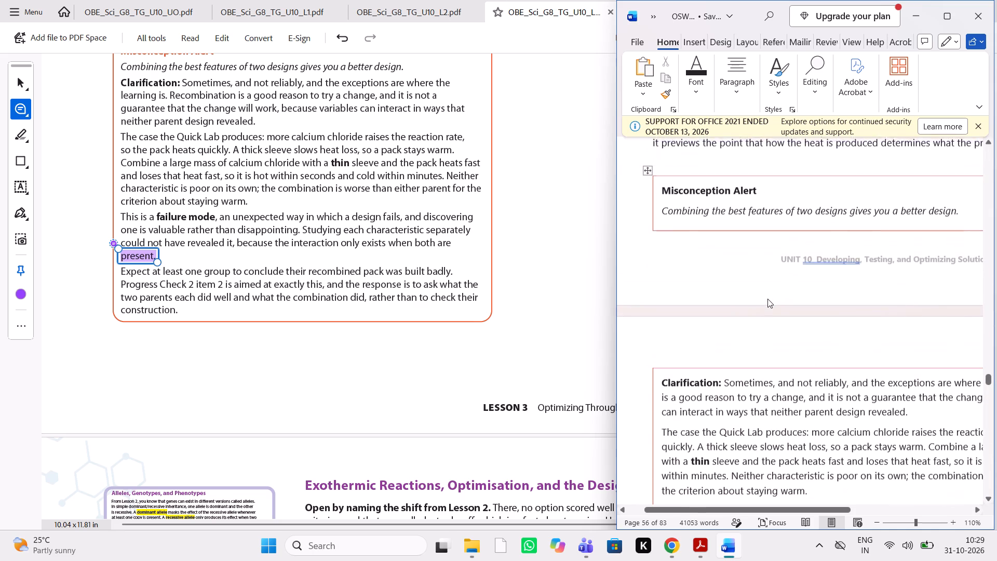
scroll(767, 299, "left", 1)
scroll(767, 299, "down", 1)
scroll(483, 405, "down", 1)
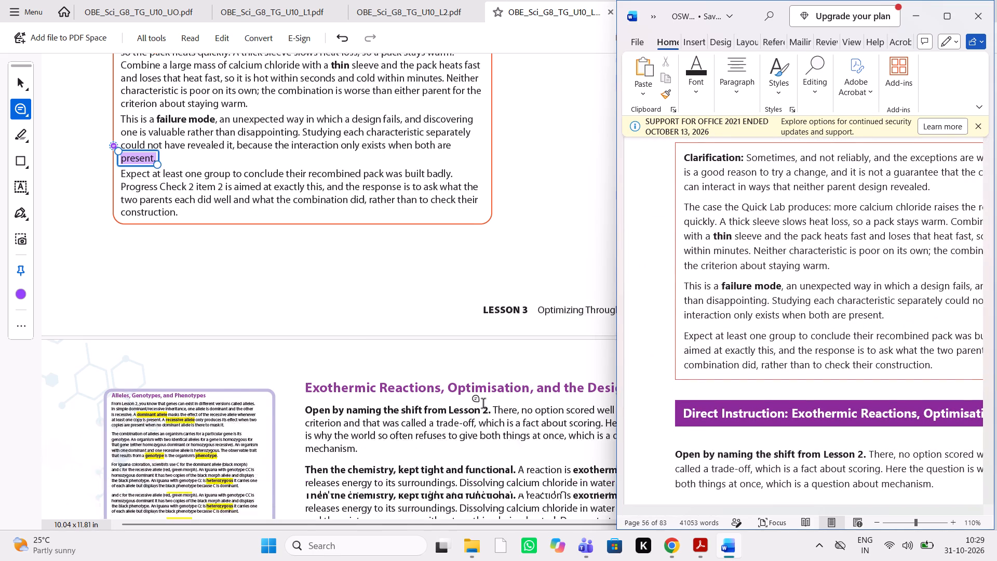
Compare the page 246 opening and chemistry paragraphs under "Exothermic Reactions, Optimisation, and the Design Space" with the Word manuscript.
scroll(483, 405, "down", 1)
scroll(483, 405, "left", 3)
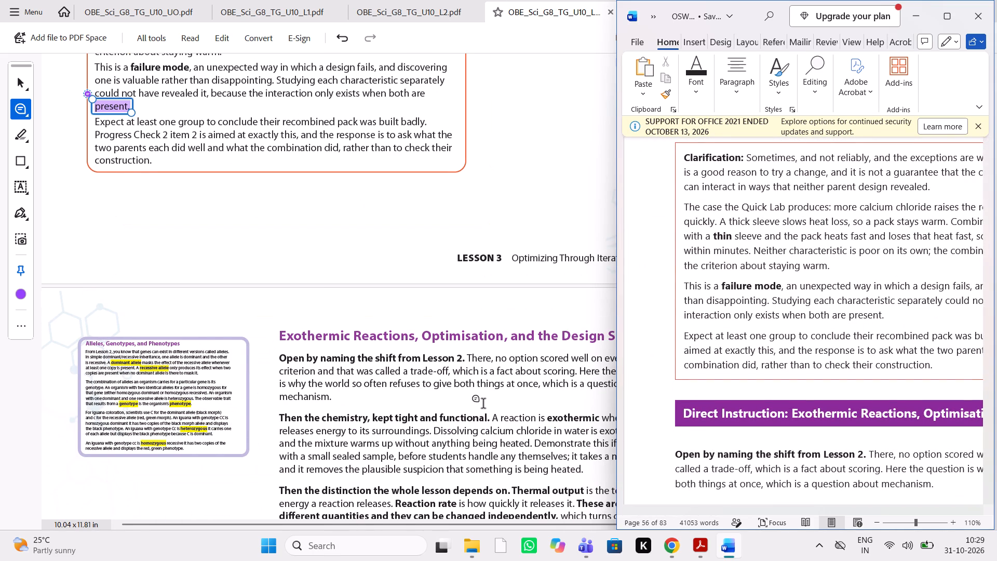
scroll(483, 405, "down", 1)
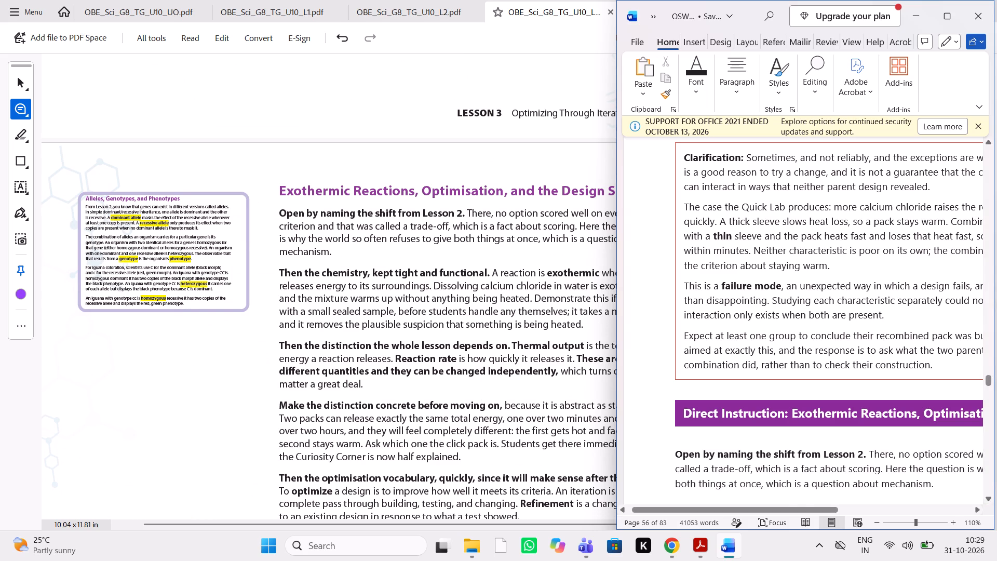
scroll(717, 357, "down", 1)
scroll(717, 357, "left", 1)
scroll(717, 357, "right", 2)
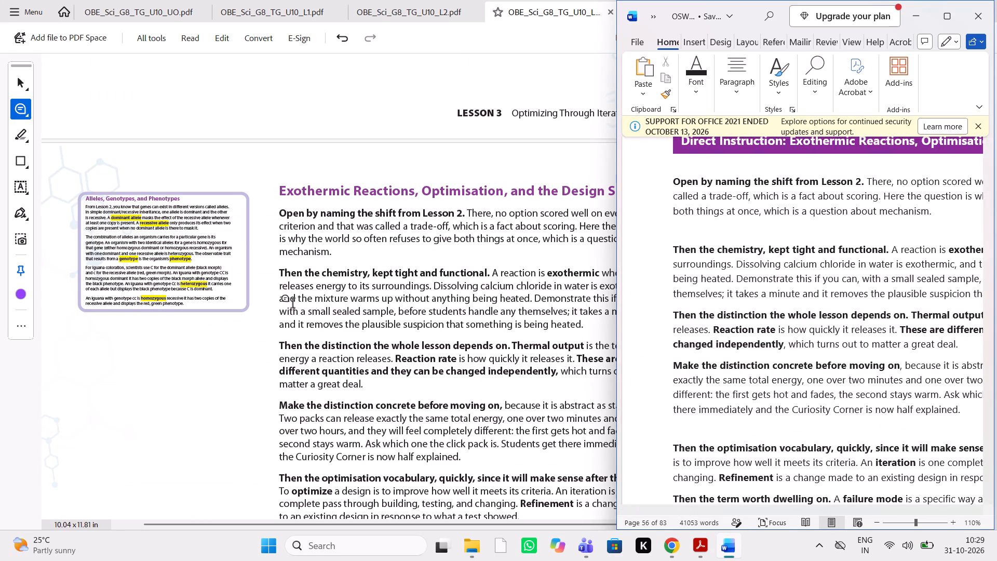
left_click(910, 7)
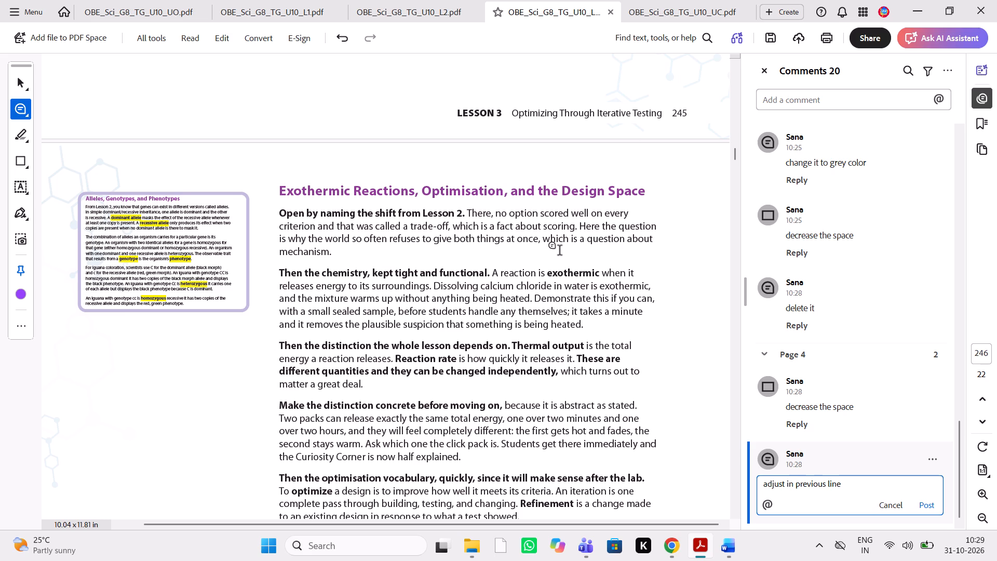
scroll(474, 303, "down", 1)
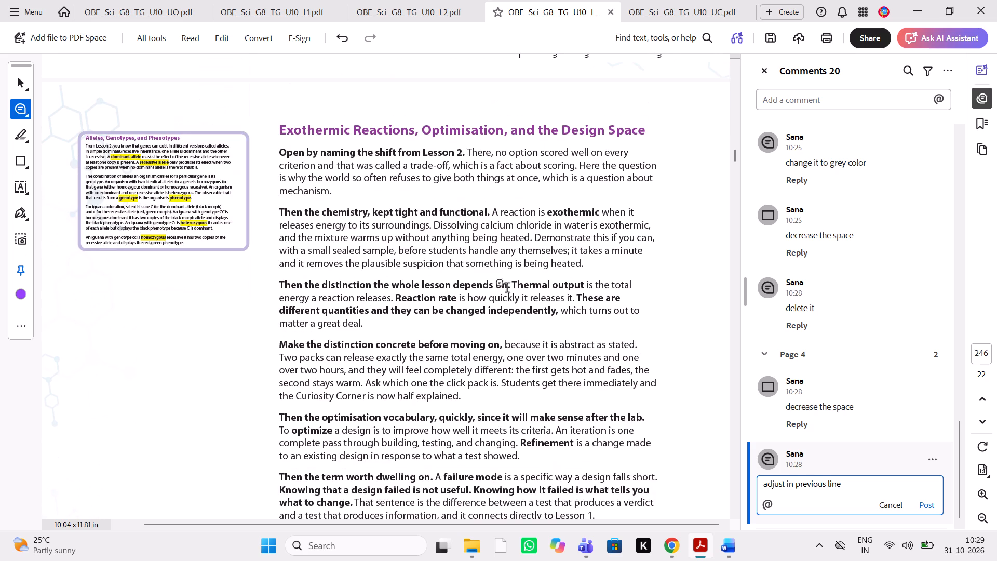
left_click(732, 550)
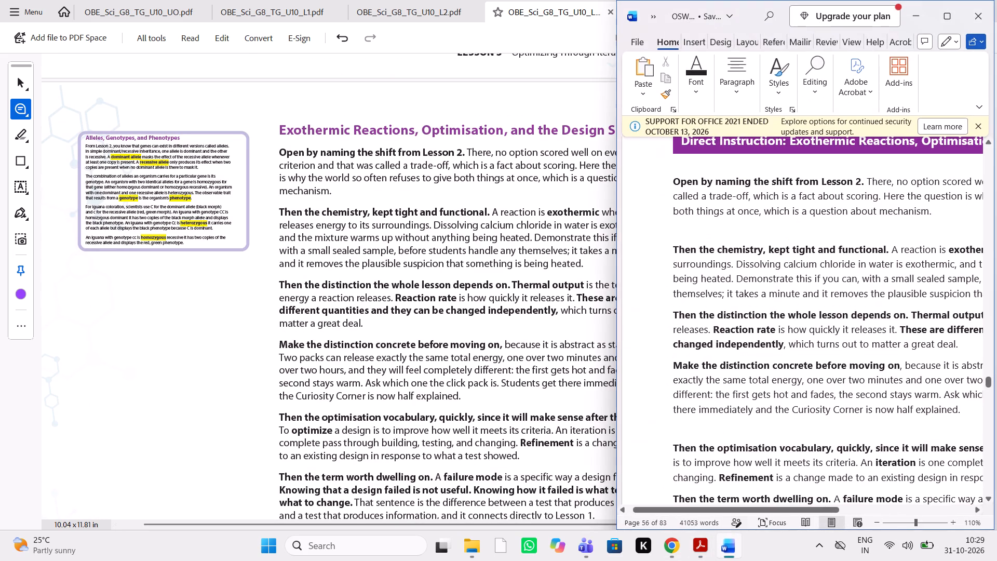
Compare the page 246 paragraphs on the thermal output distinction, optimisation vocabulary and failure mode with the Word manuscript.
scroll(464, 424, "down", 1)
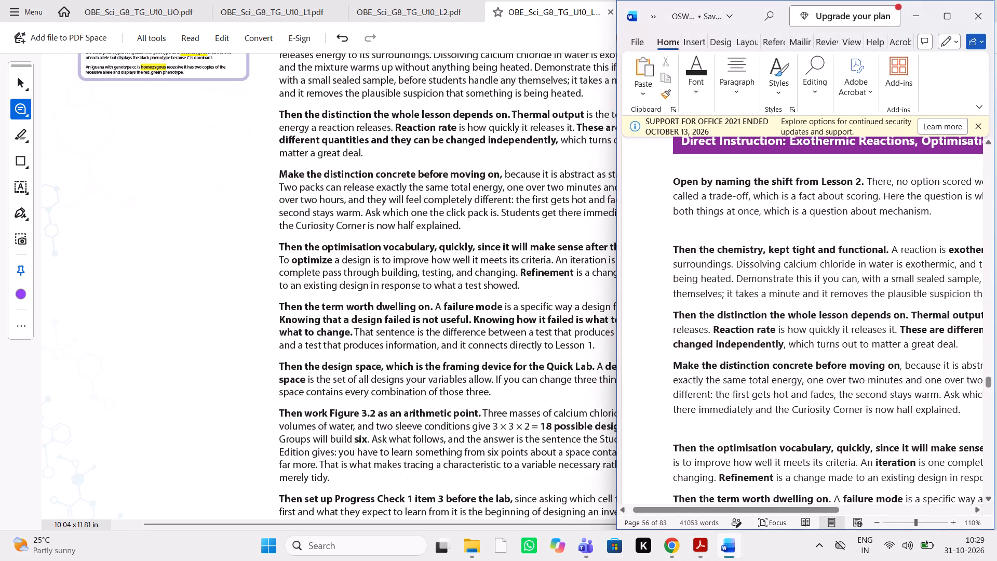
scroll(813, 317, "left", 1)
scroll(813, 317, "right", 1)
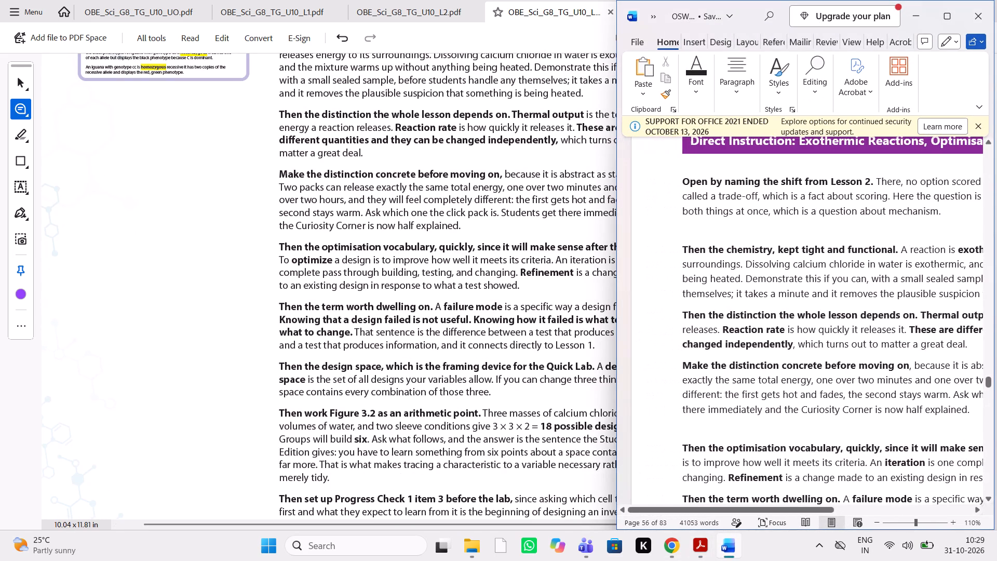
scroll(813, 317, "down", 1)
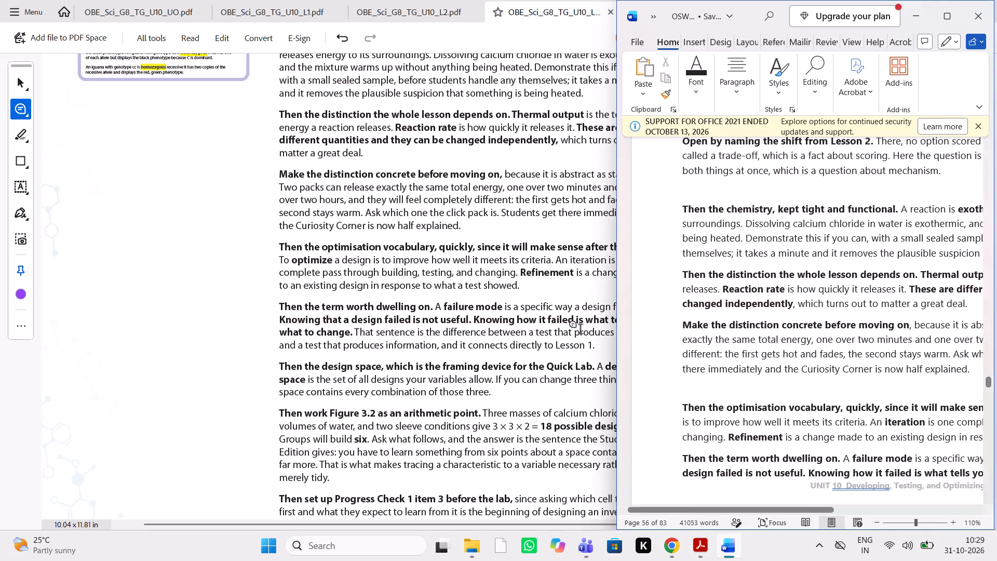
scroll(560, 344, "left", 2)
scroll(796, 365, "left", 1)
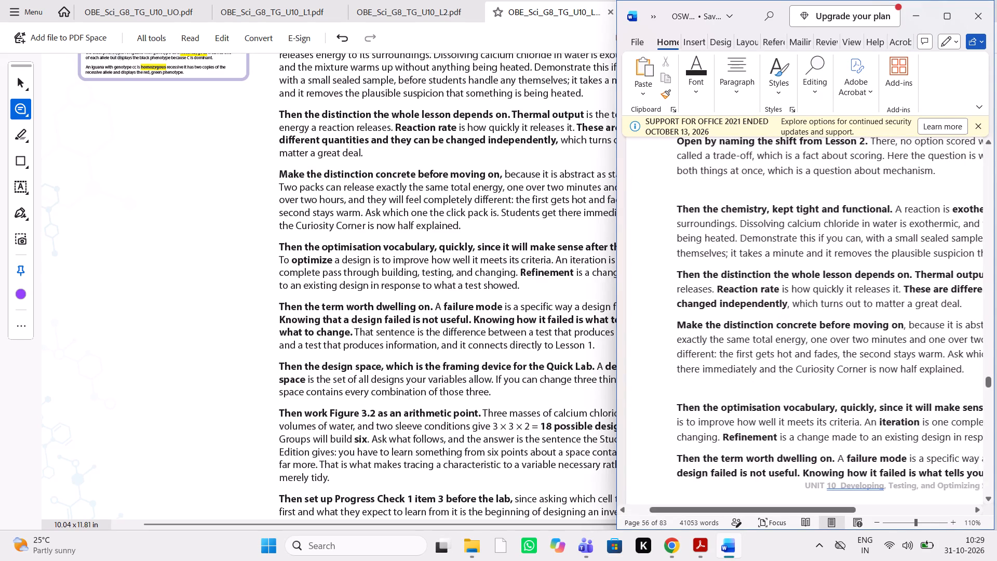
scroll(796, 365, "left", 1)
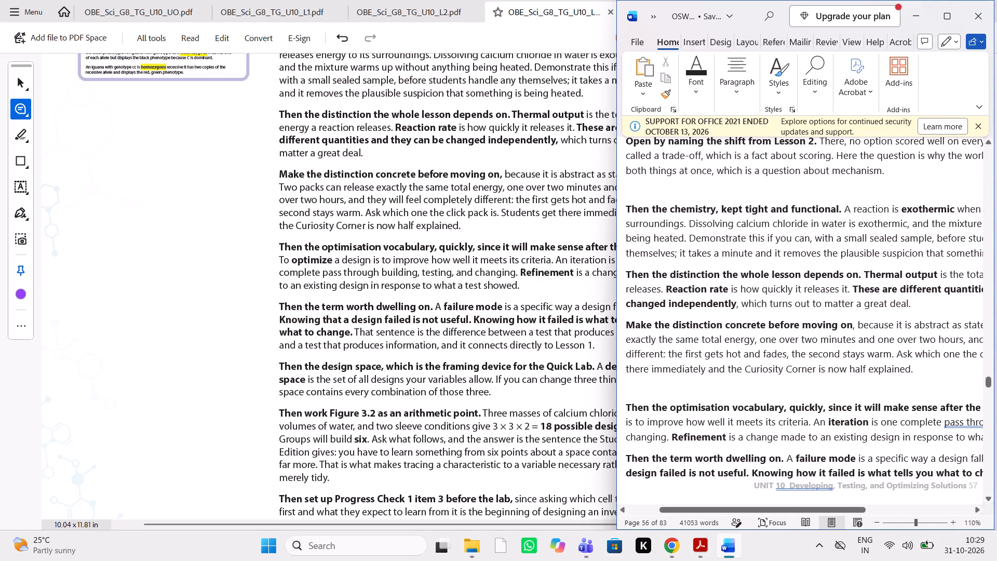
scroll(796, 365, "right", 1)
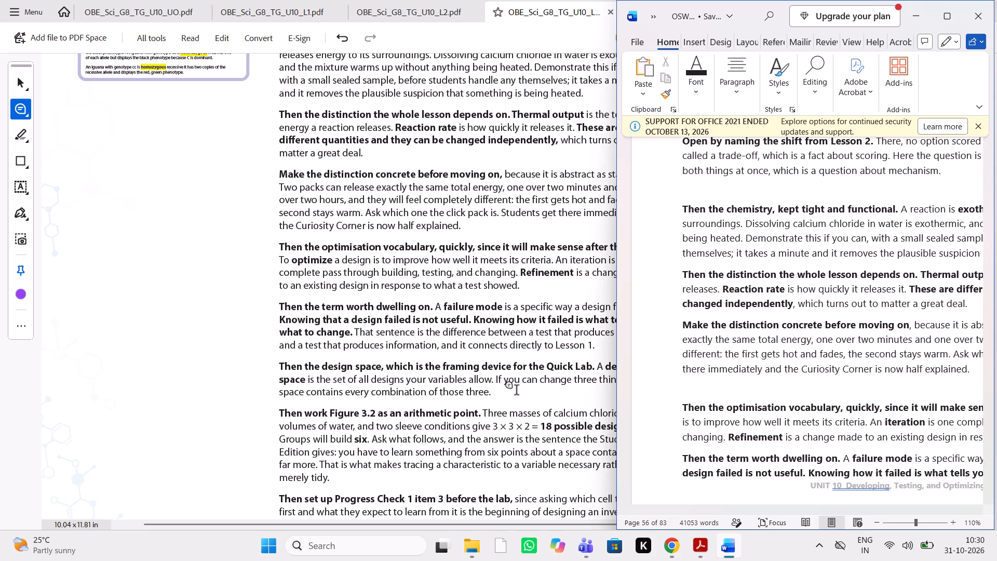
scroll(768, 376, "left", 1)
scroll(768, 376, "right", 1)
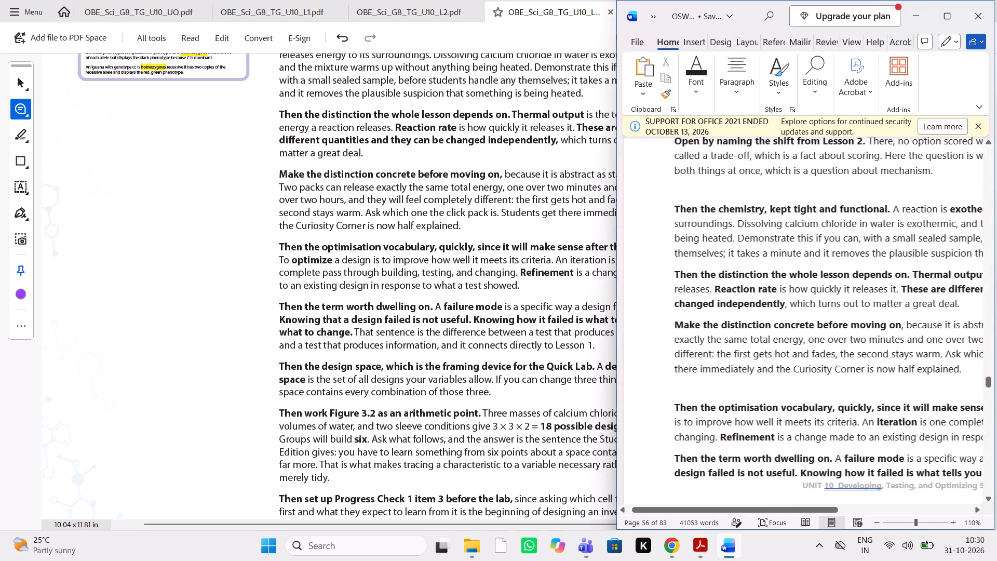
scroll(768, 376, "down", 1)
scroll(768, 376, "left", 1)
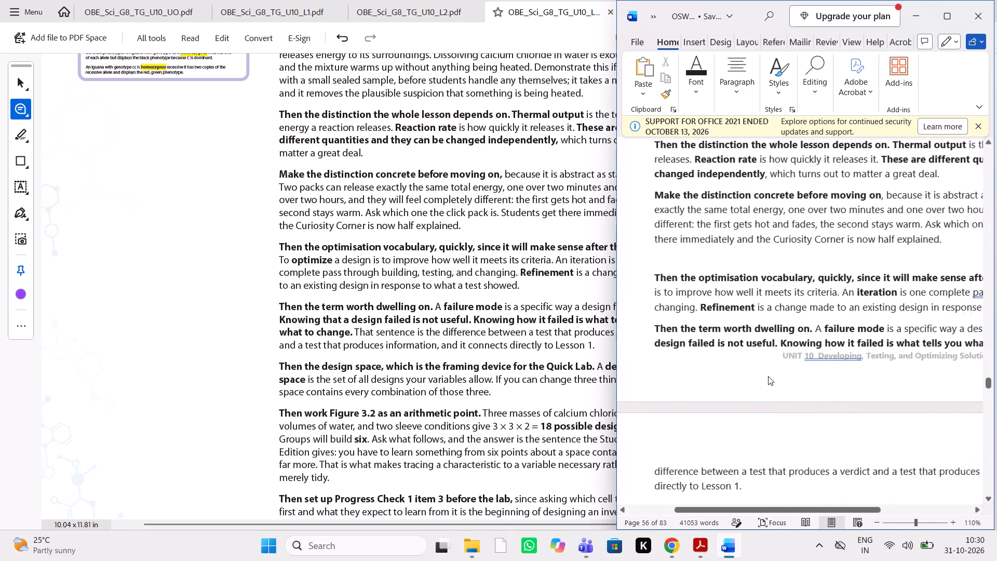
scroll(768, 376, "left", 2)
scroll(768, 376, "right", 1)
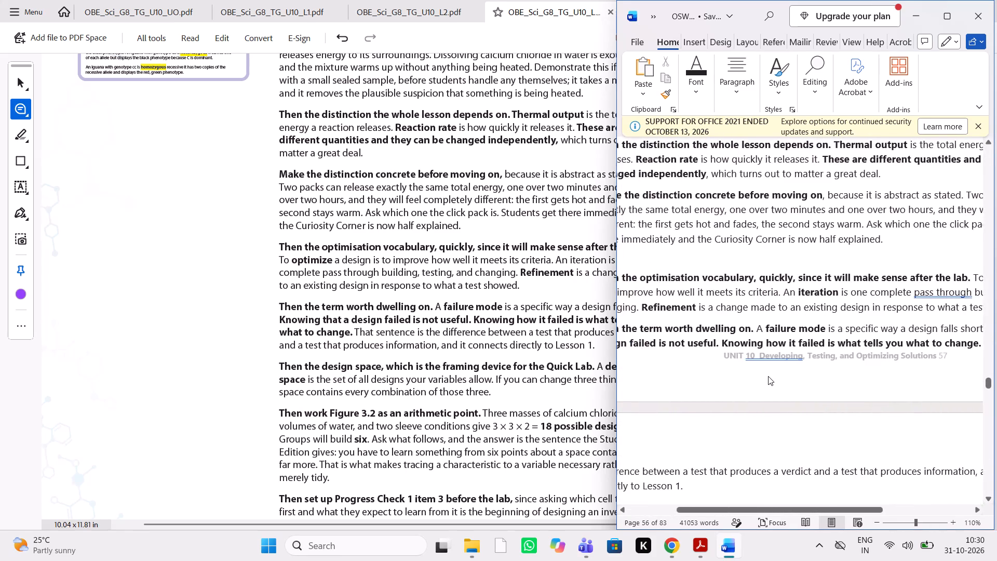
Compare the page 246 paragraphs on the design space, Figure 3.2 and setting up Progress Check 1 with the Word manuscript.
scroll(768, 376, "right", 1)
scroll(768, 376, "down", 1)
scroll(768, 376, "left", 1)
scroll(768, 376, "down", 1)
scroll(422, 404, "down", 1)
scroll(422, 404, "left", 1)
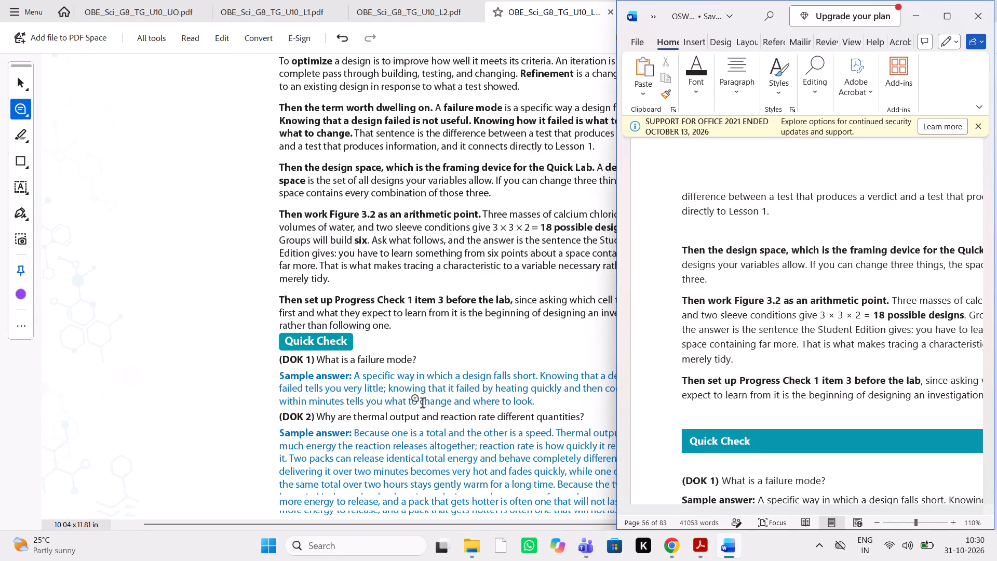
scroll(422, 404, "left", 1)
scroll(772, 347, "left", 1)
scroll(772, 347, "right", 1)
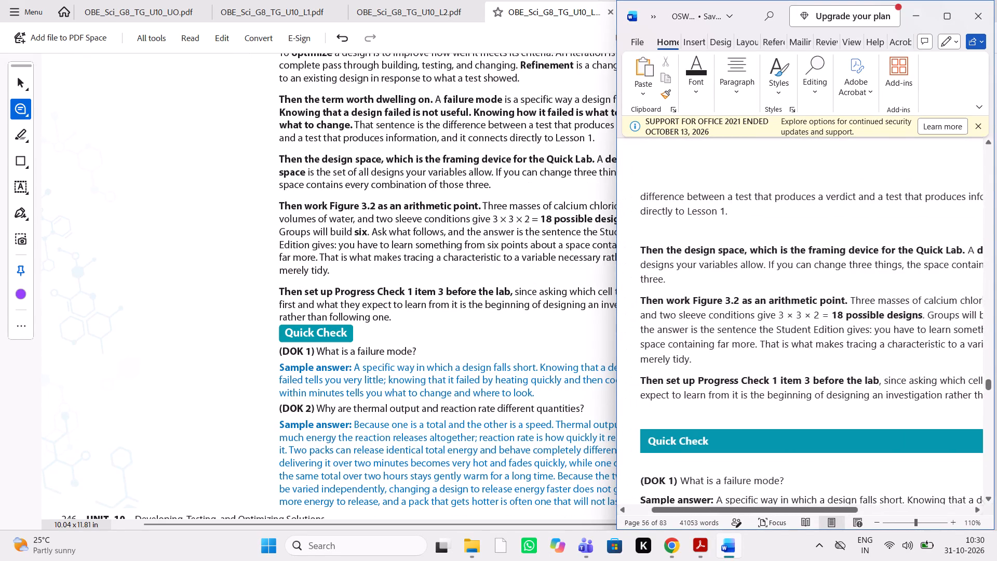
Mark the gap between the Quick Check heading and the DOK 1 question on page 246 with a line and comment "give proper spacing".
scroll(772, 347, "down", 2)
scroll(772, 347, "left", 2)
scroll(772, 347, "right", 1)
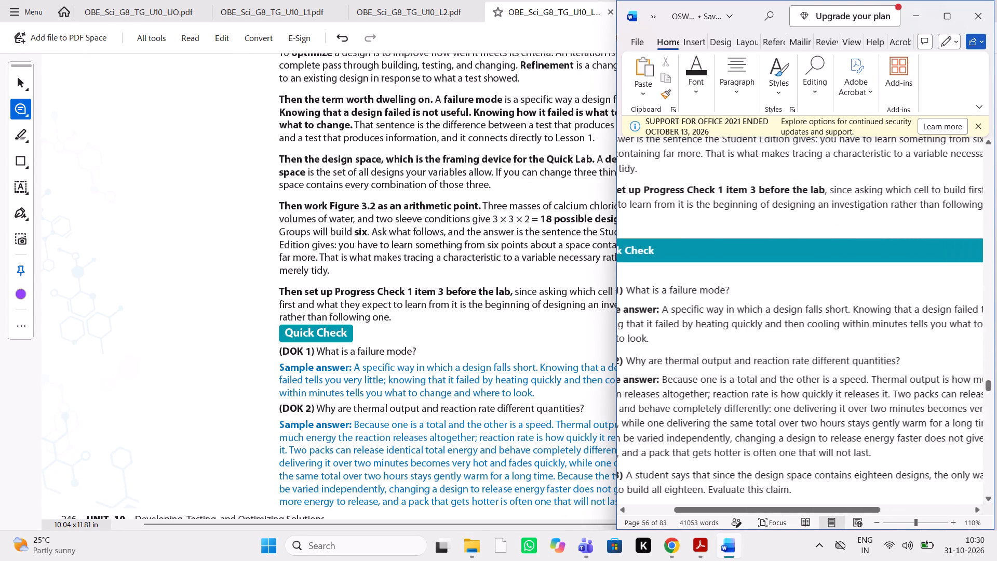
scroll(772, 347, "right", 1)
scroll(464, 419, "down", 1)
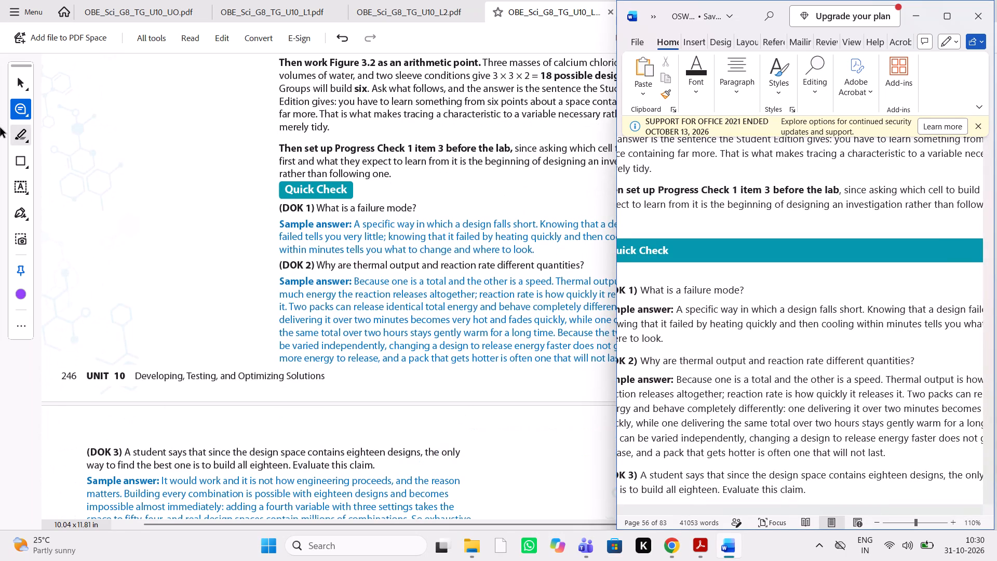
left_click(23, 151)
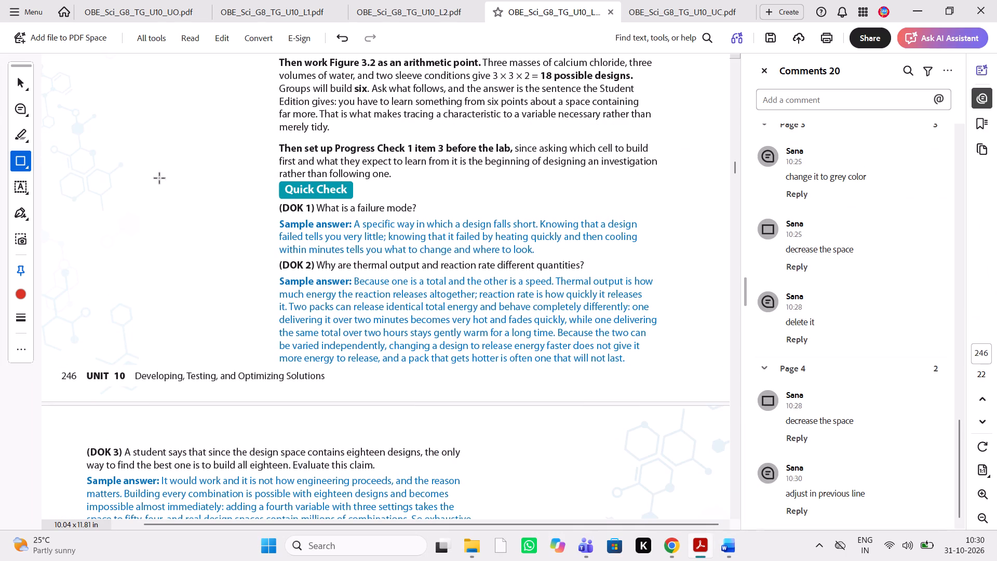
left_click(28, 165)
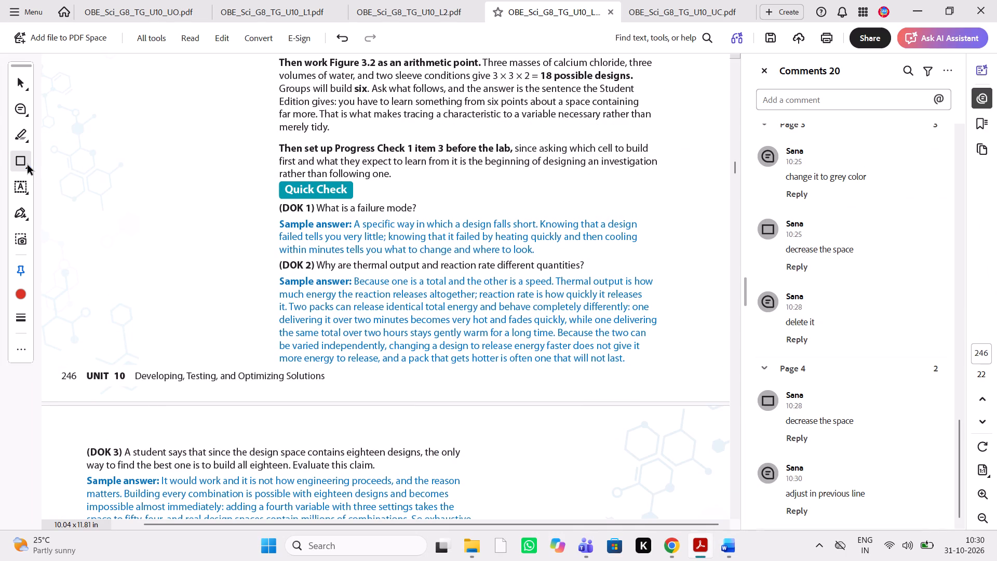
left_click(74, 183)
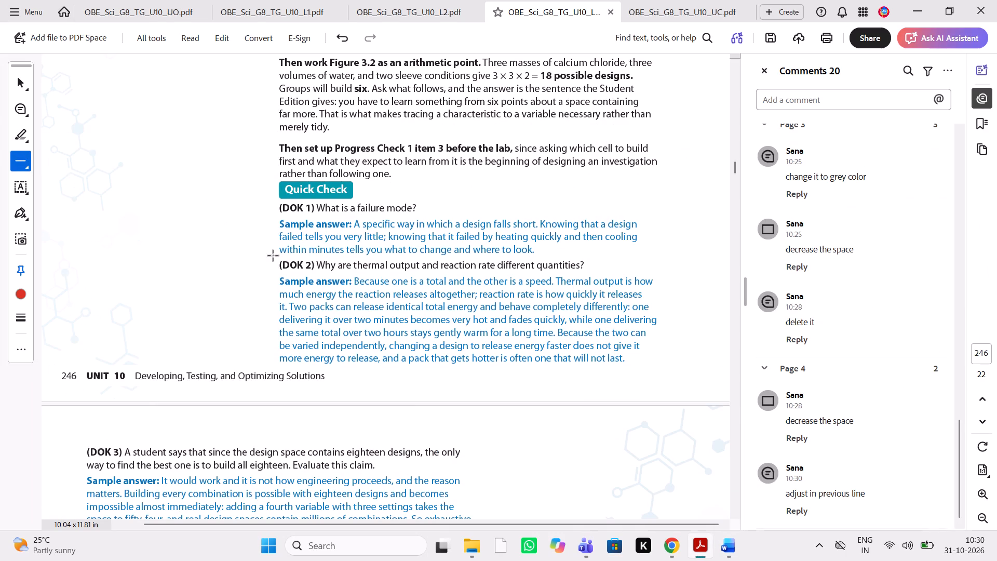
left_click_drag(280, 202, 369, 202)
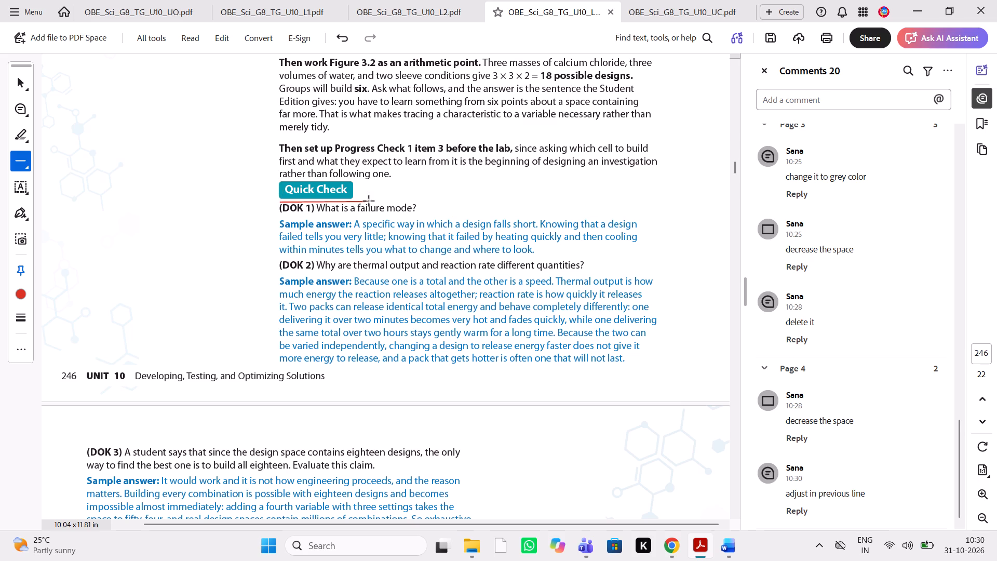
left_click_drag(369, 202, 370, 202)
type("give proper spacing")
key("space")
key("space")
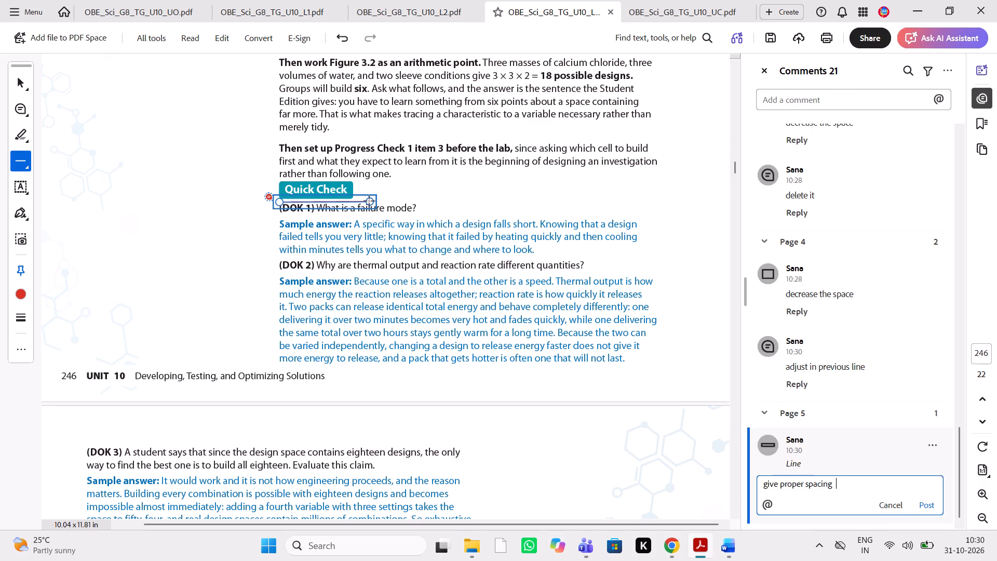
Compare the Quick Check questions and sample answers through DOK 3 on pages 246 and 247 with the Word manuscript.
key("alt+Tab")
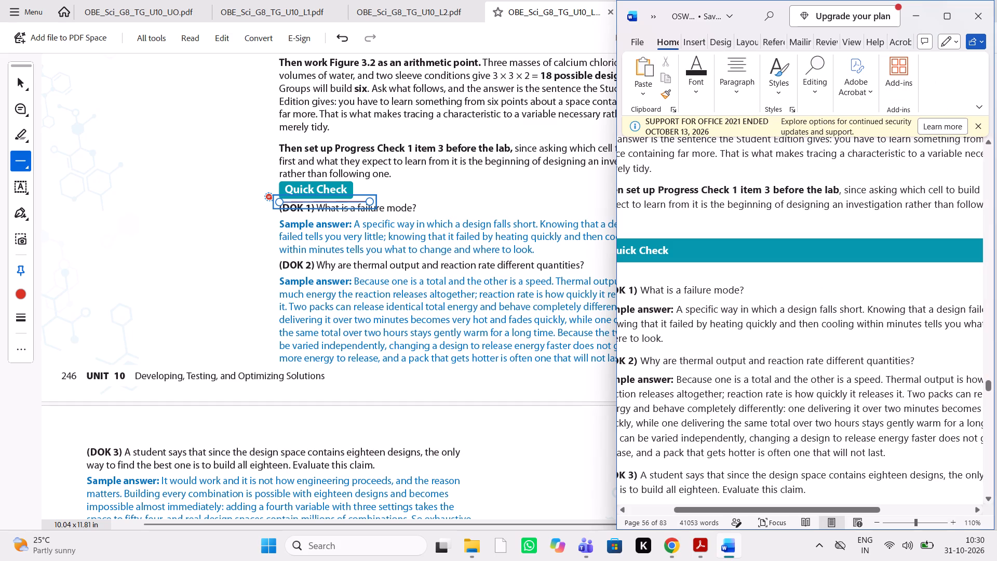
scroll(890, 228, "right", 1)
scroll(890, 228, "down", 1)
scroll(890, 228, "left", 1)
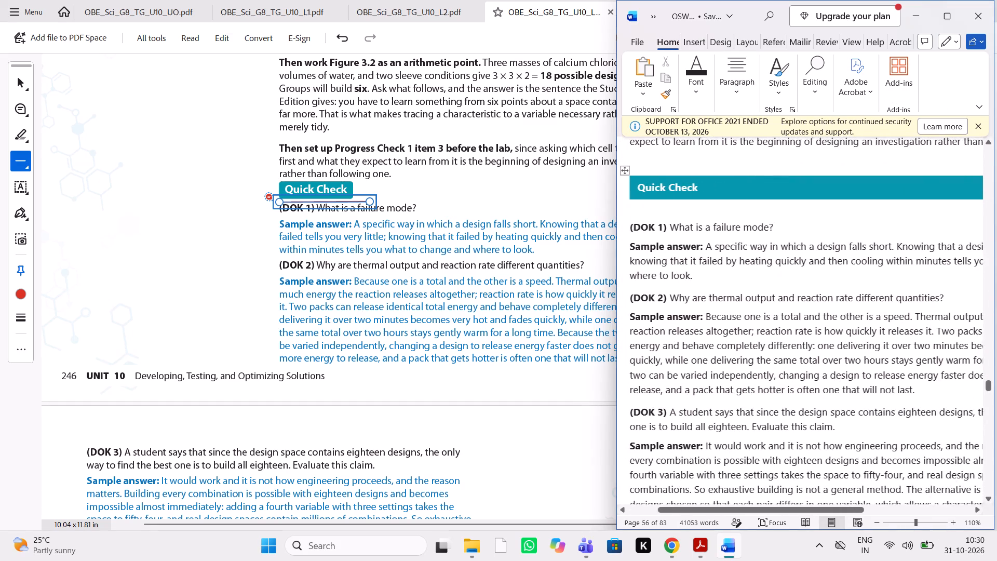
scroll(890, 228, "down", 1)
scroll(461, 356, "down", 1)
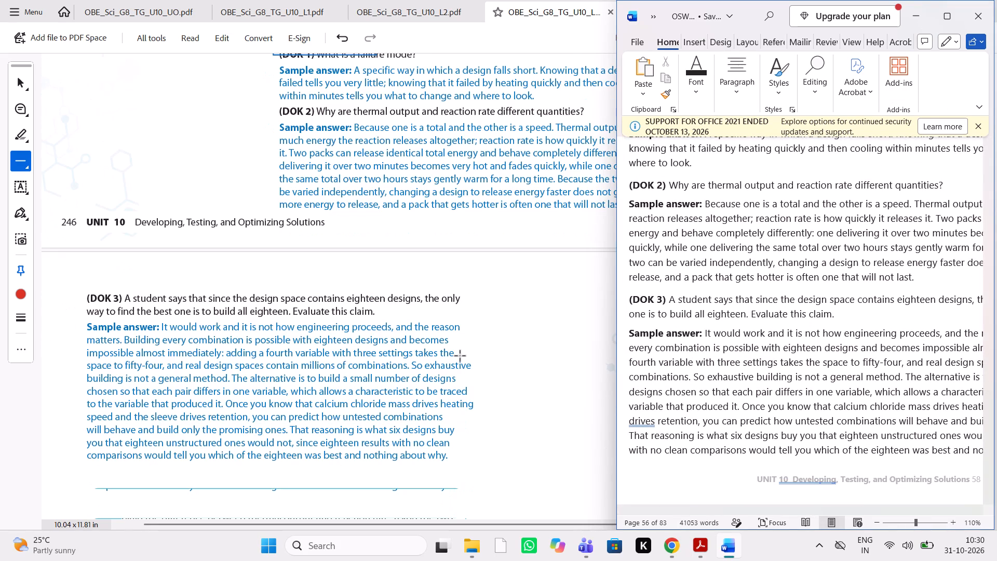
scroll(719, 313, "left", 1)
scroll(719, 313, "right", 1)
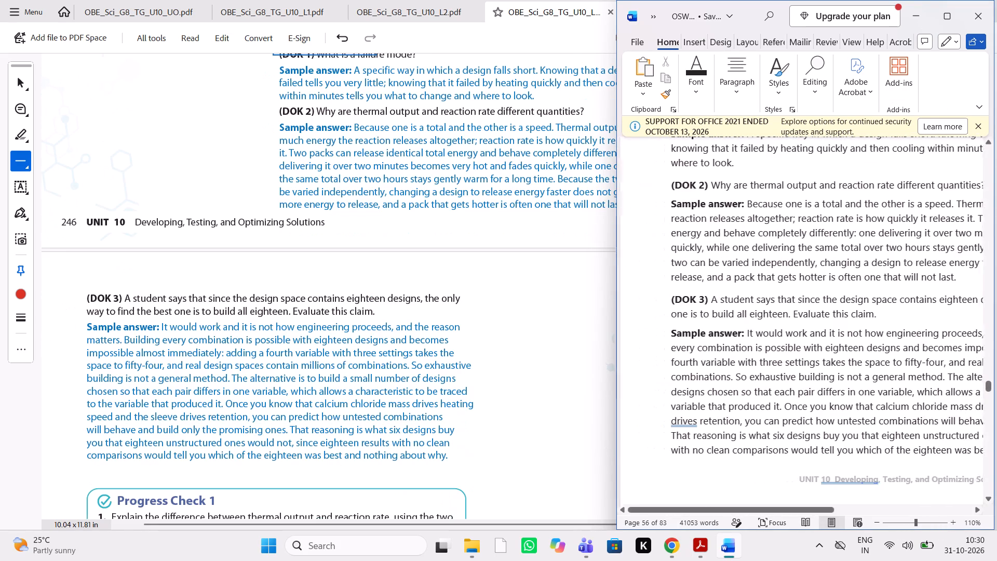
scroll(786, 372, "left", 1)
scroll(786, 372, "right", 1)
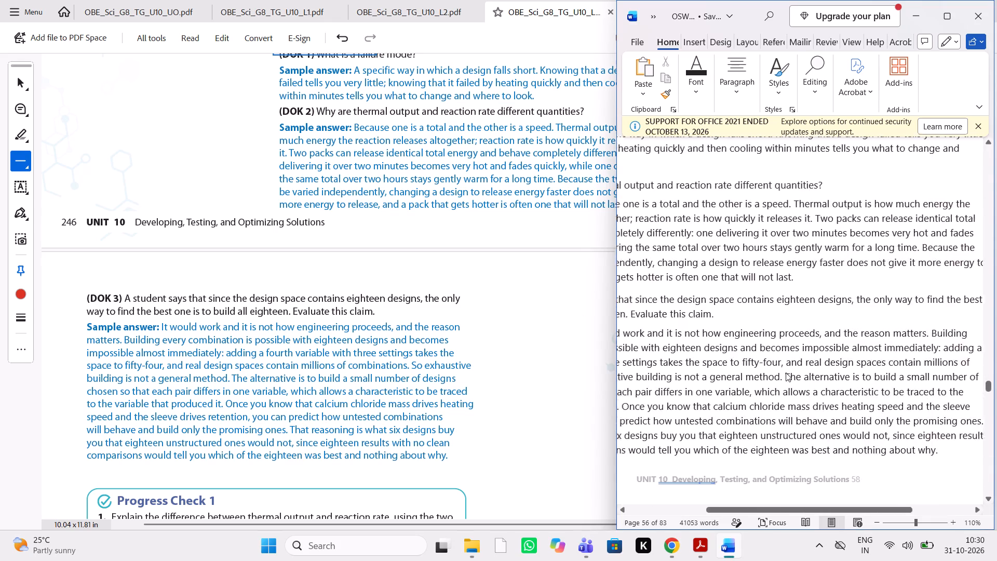
scroll(786, 372, "right", 1)
Mark the gap above the Progress Check 1 box on page 247 with a line and comment "decrease the space".
scroll(441, 373, "down", 3)
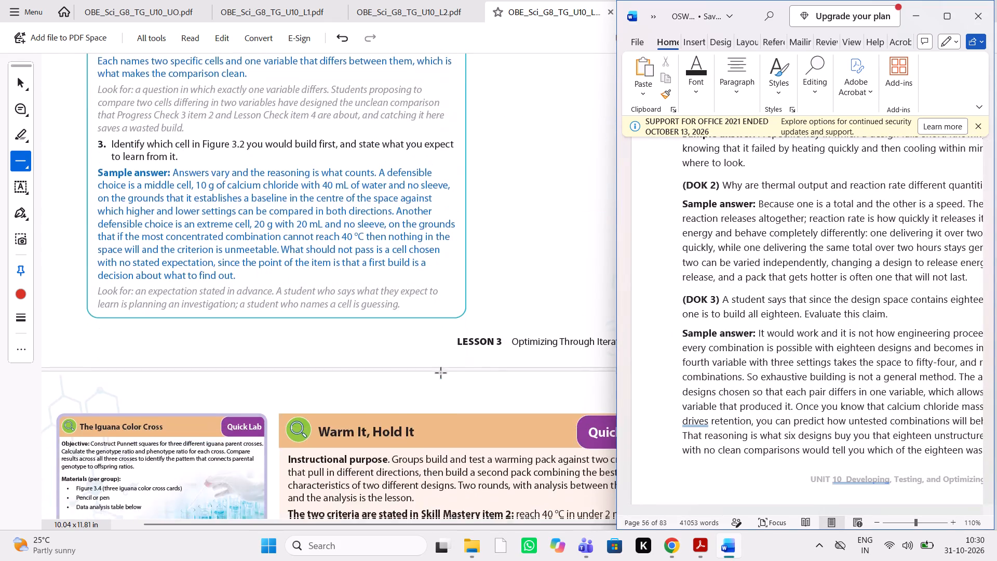
scroll(441, 373, "up", 1)
scroll(441, 373, "down", 1)
scroll(441, 373, "up", 1)
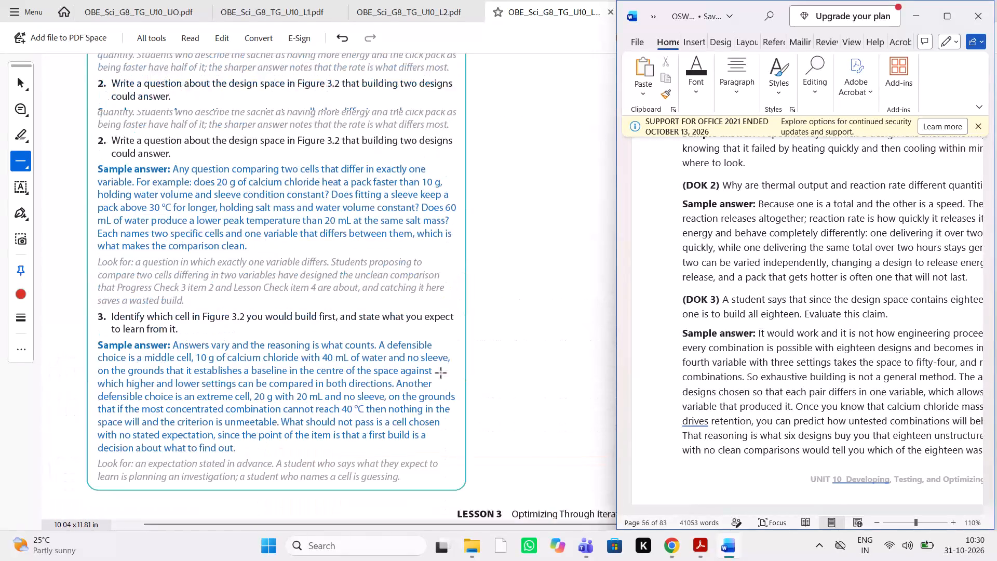
scroll(441, 373, "up", 1)
scroll(234, 169, "up", 2)
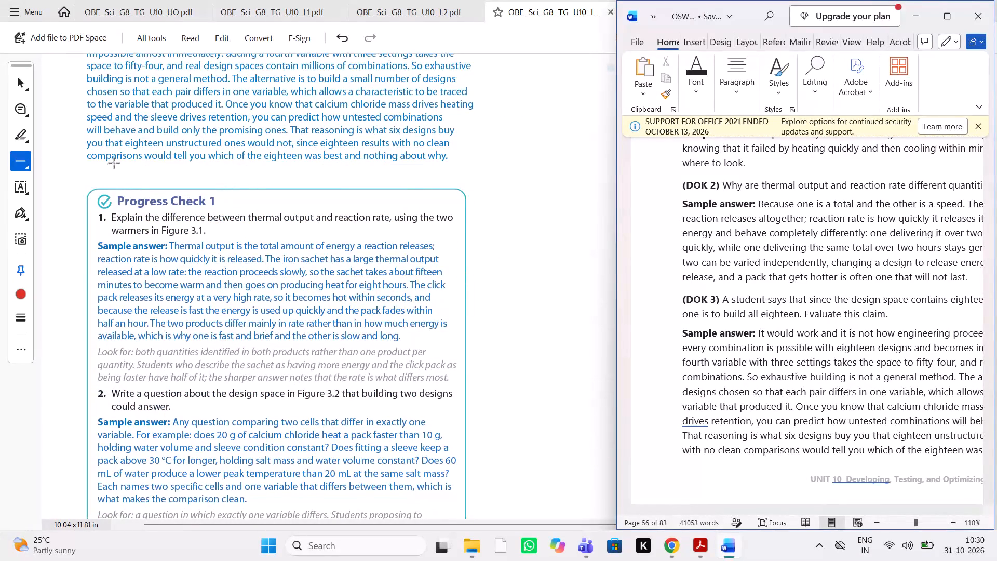
left_click_drag(115, 164, 165, 182)
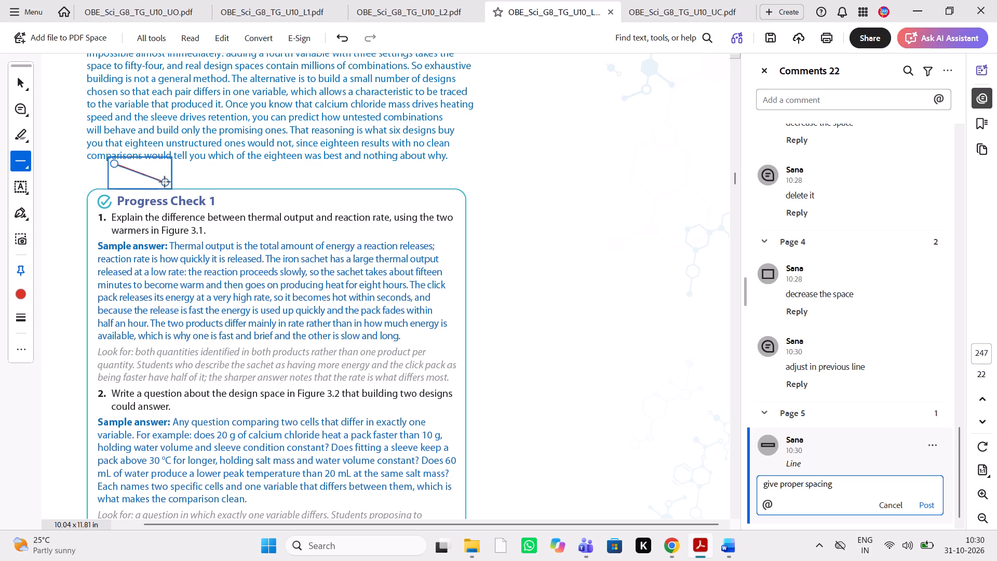
type("decrease the")
key("space")
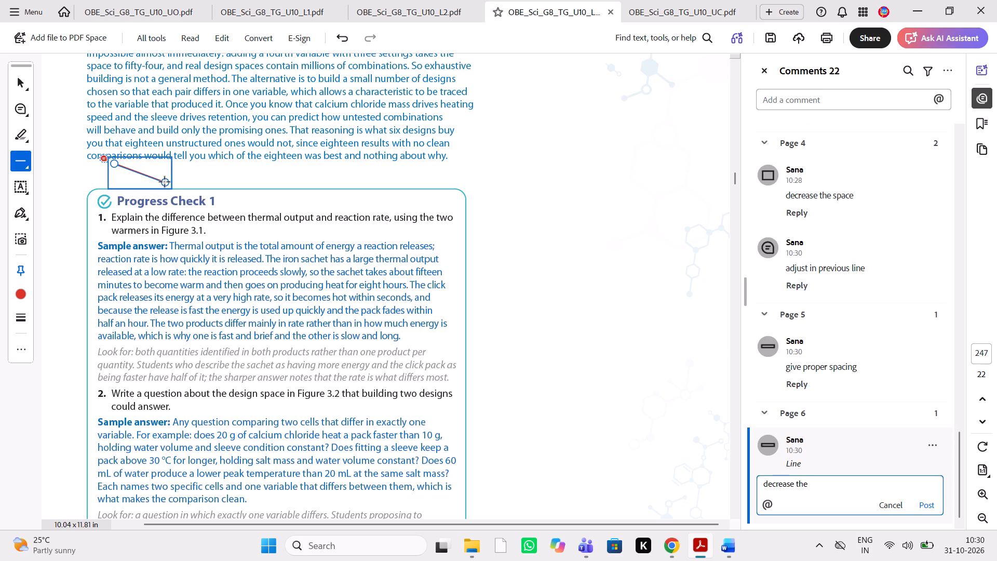
type("space")
key("space")
left_click(928, 503)
Compare Progress Check 1 items 1 and 2, with their sample answers and Look for notes, with the Word manuscript.
left_click(732, 549)
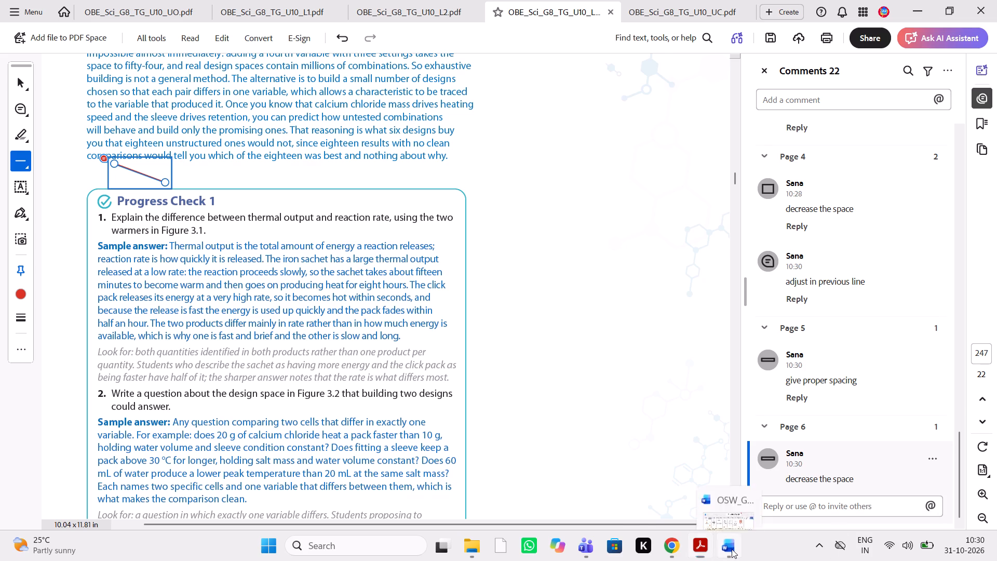
scroll(811, 243, "up", 1)
scroll(811, 243, "down", 1)
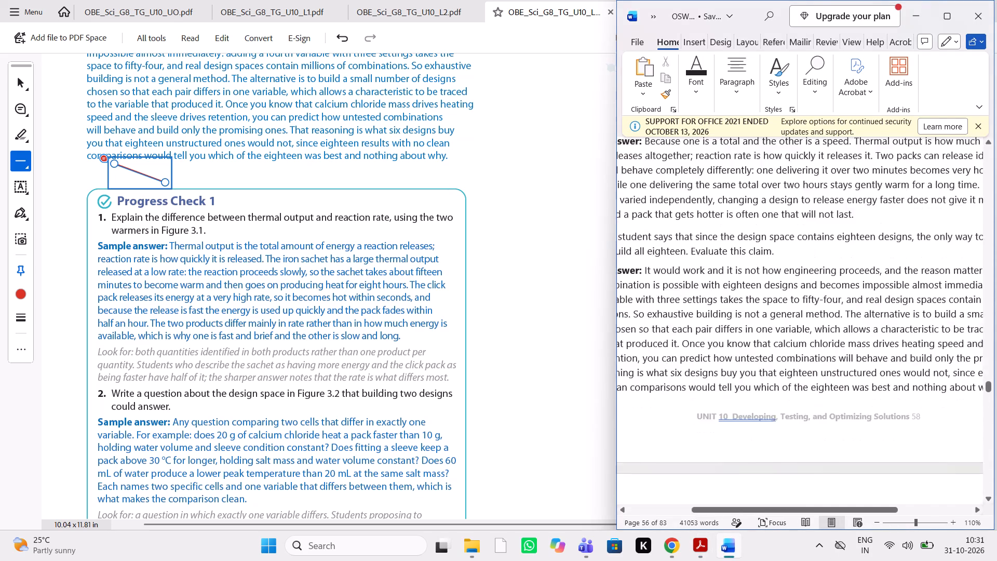
scroll(811, 243, "down", 2)
scroll(811, 243, "left", 2)
scroll(811, 243, "right", 1)
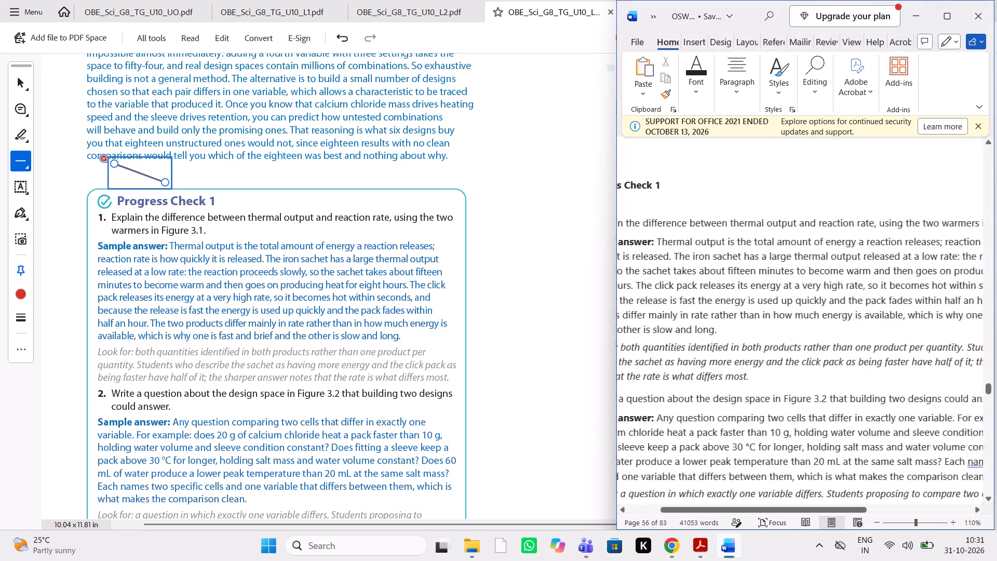
scroll(811, 243, "right", 1)
scroll(811, 243, "left", 1)
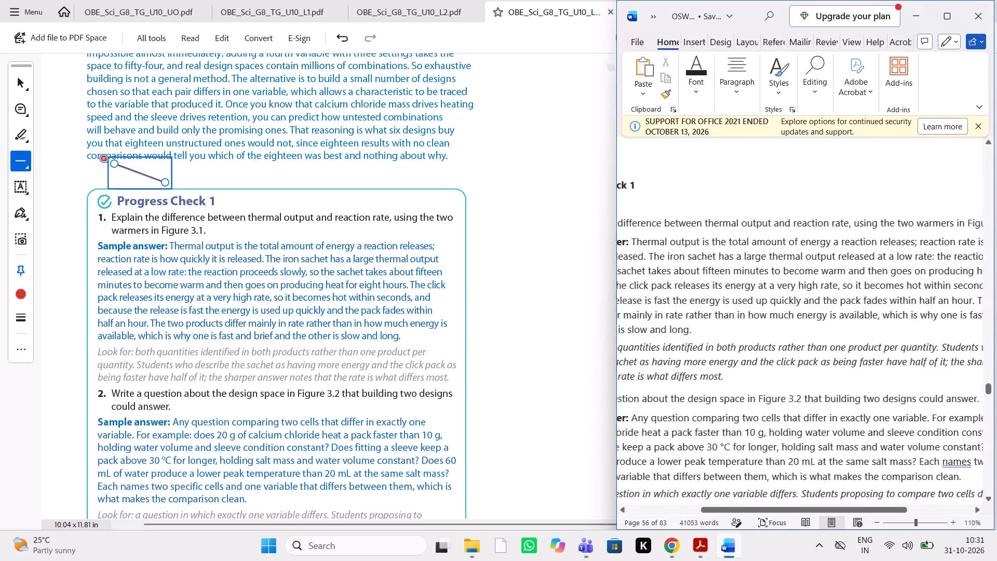
scroll(811, 243, "right", 1)
scroll(811, 243, "down", 1)
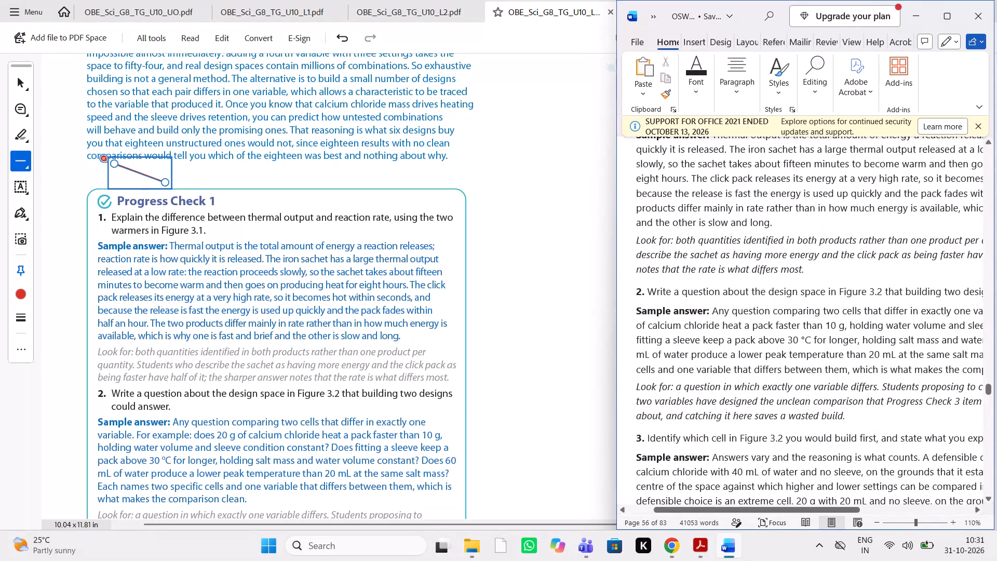
left_click(891, 265)
scroll(968, 296, "left", 1)
scroll(968, 296, "right", 1)
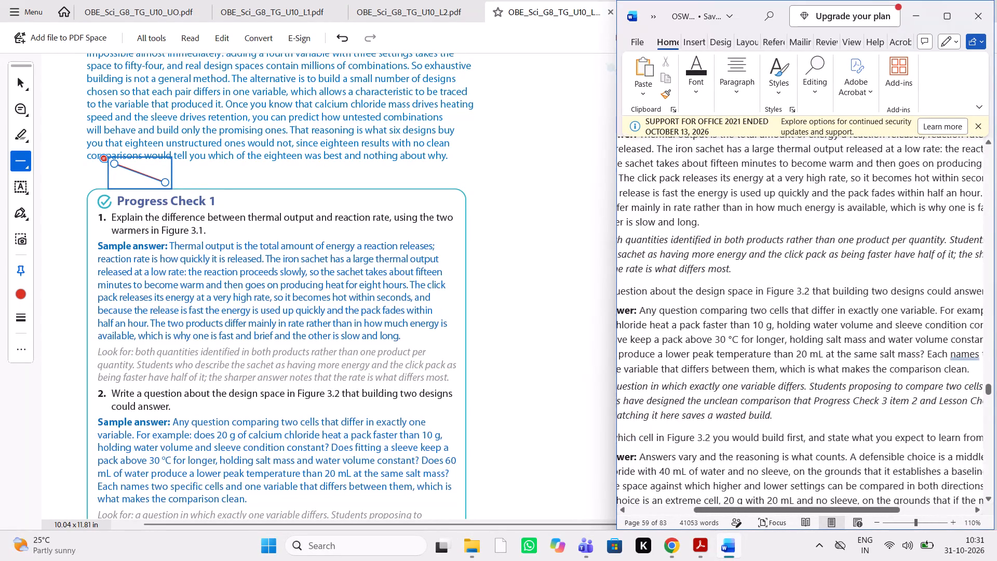
Compare the Progress Check 1 item 3 question, sample answer and Look for note on page 247 with the Word manuscript.
scroll(664, 362, "down", 1)
scroll(452, 416, "down", 3)
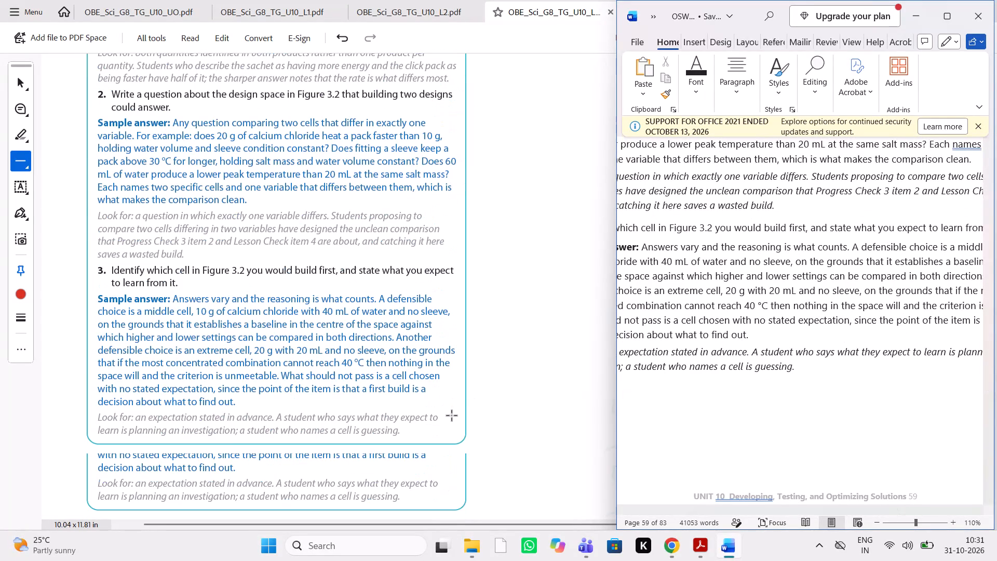
scroll(750, 315, "up", 1)
scroll(750, 315, "right", 1)
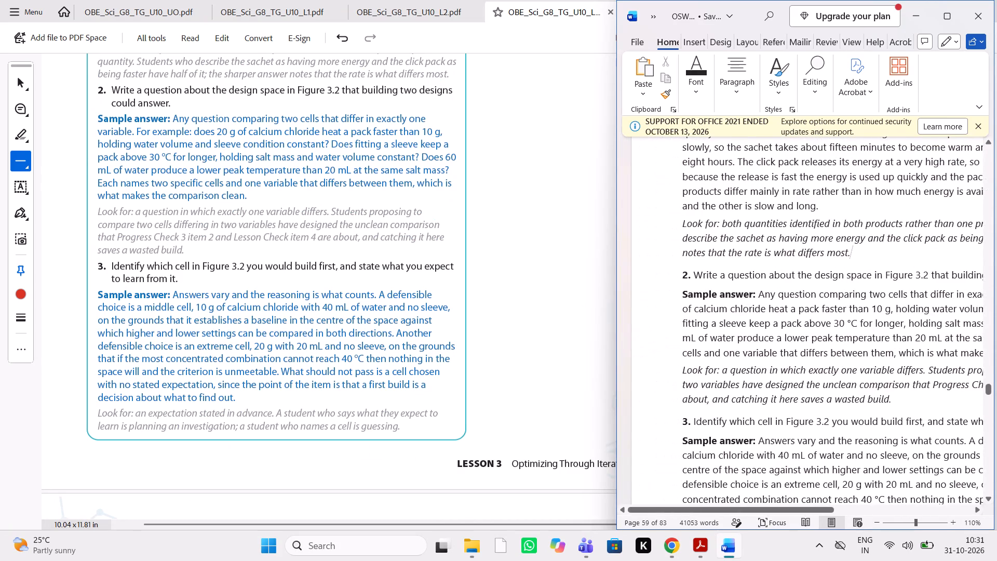
scroll(750, 315, "down", 1)
scroll(750, 315, "left", 3)
scroll(750, 315, "right", 1)
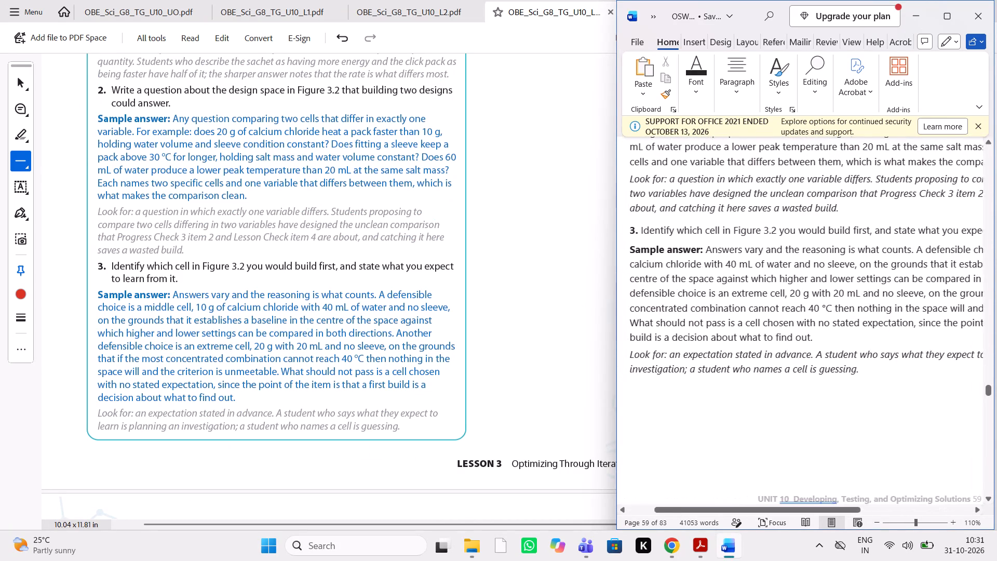
scroll(750, 315, "right", 1)
scroll(750, 315, "left", 1)
scroll(750, 315, "right", 1)
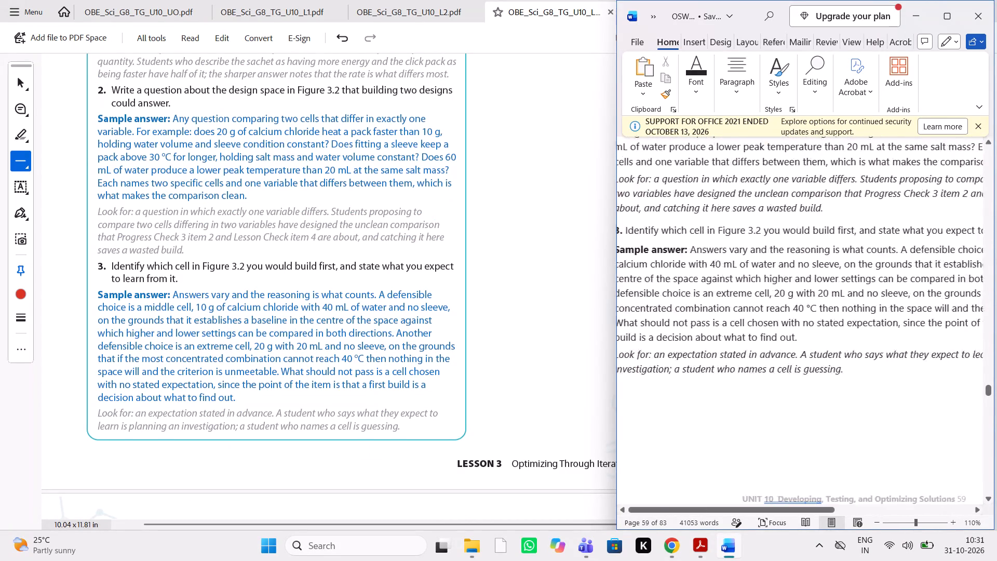
scroll(750, 315, "right", 1)
Compare the opening paragraphs of the Warm It, Hold It Quick Lab on page 248 with the Word manuscript.
scroll(385, 360, "down", 2)
scroll(385, 360, "left", 1)
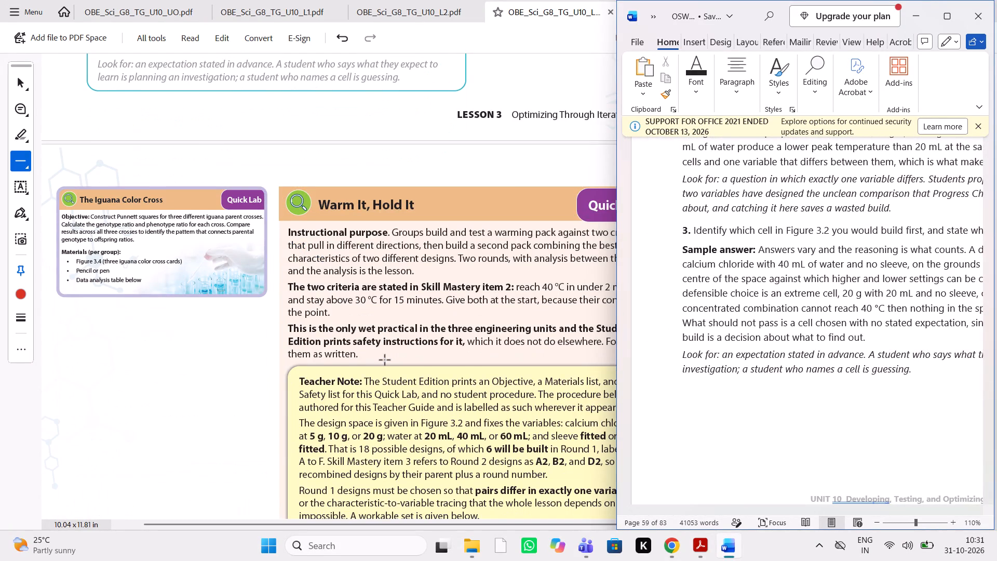
scroll(385, 360, "left", 1)
scroll(709, 382, "down", 2)
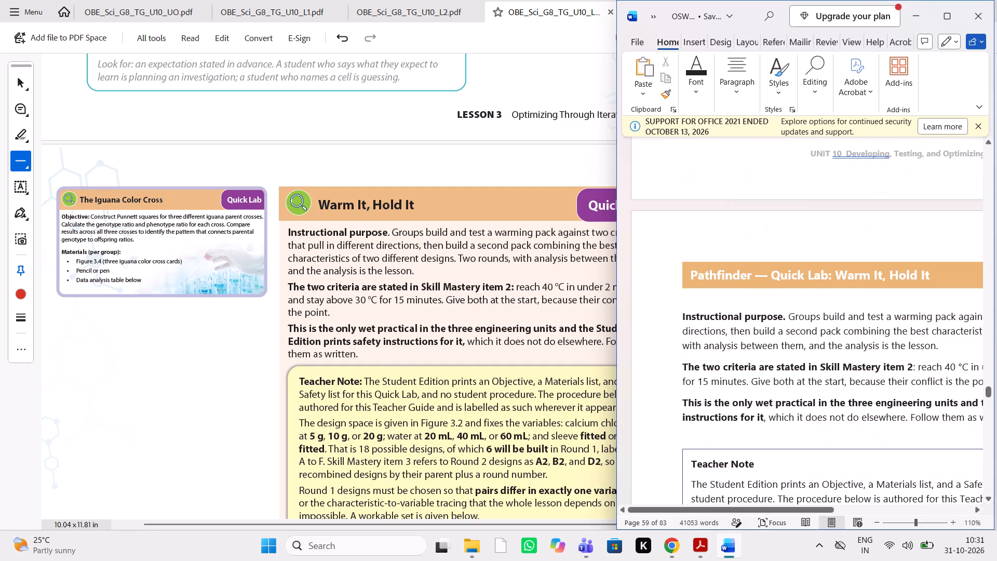
scroll(709, 382, "left", 1)
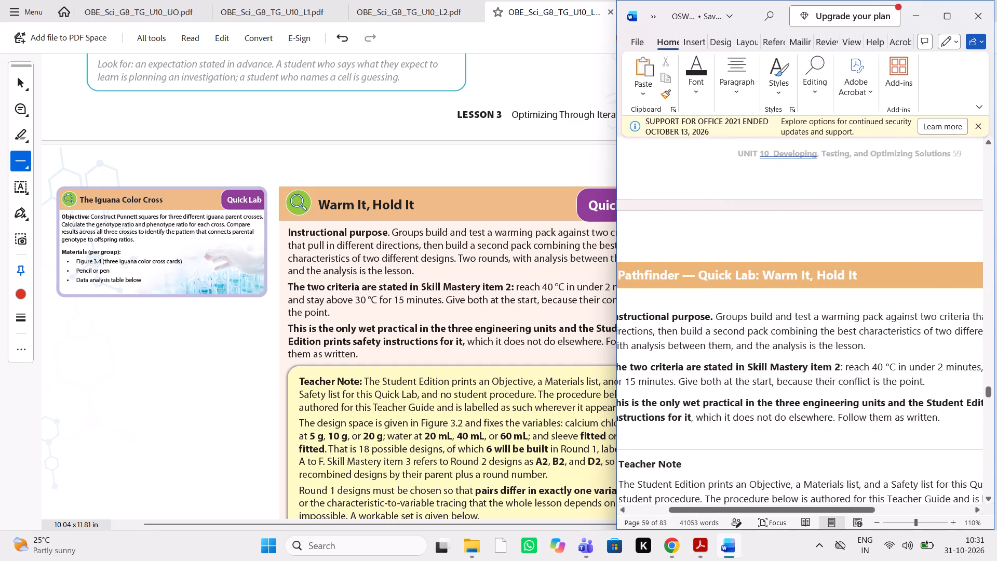
scroll(709, 382, "left", 2)
scroll(709, 382, "right", 1)
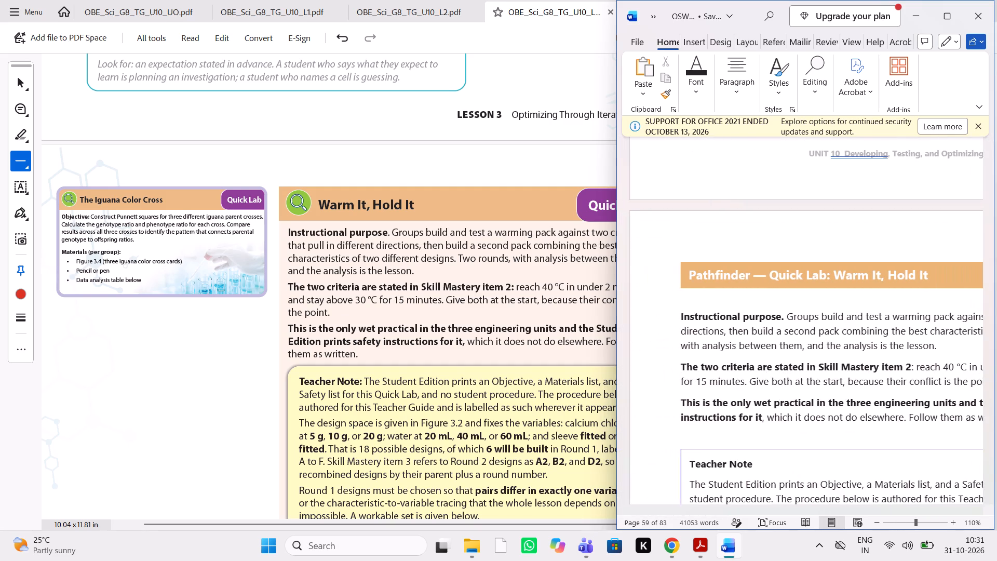
scroll(709, 382, "left", 1)
scroll(709, 382, "down", 1)
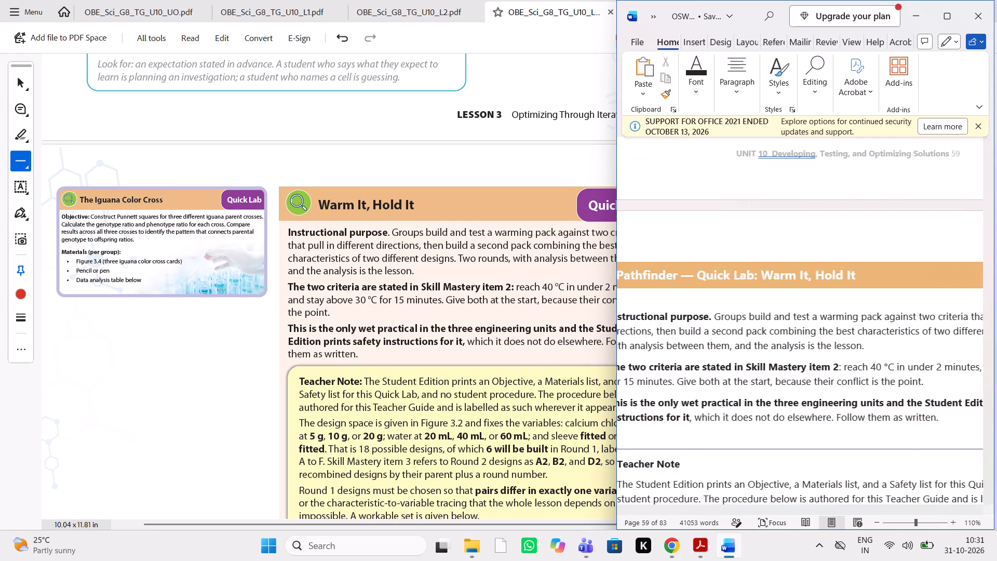
Compare the Teacher Note in the Warm It, Hold It Quick Lab on page 248 with the Word manuscript.
scroll(709, 382, "down", 1)
scroll(512, 417, "down", 1)
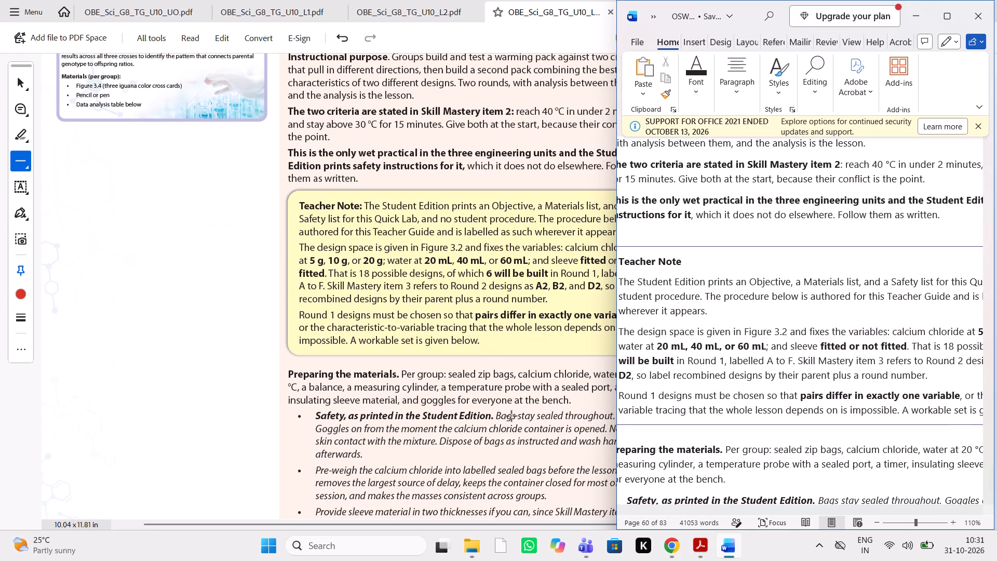
scroll(823, 349, "right", 1)
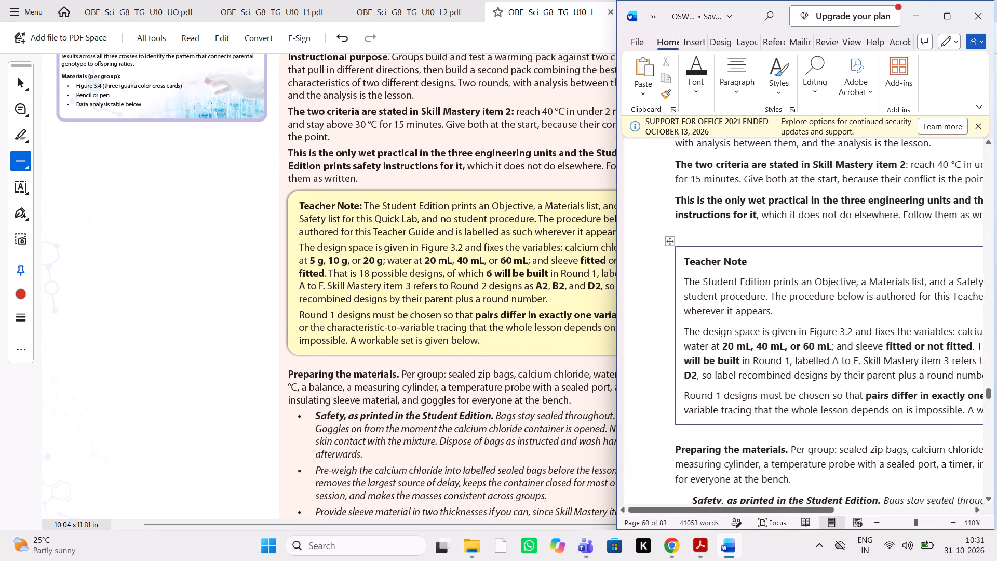
scroll(823, 349, "right", 1)
scroll(823, 349, "left", 2)
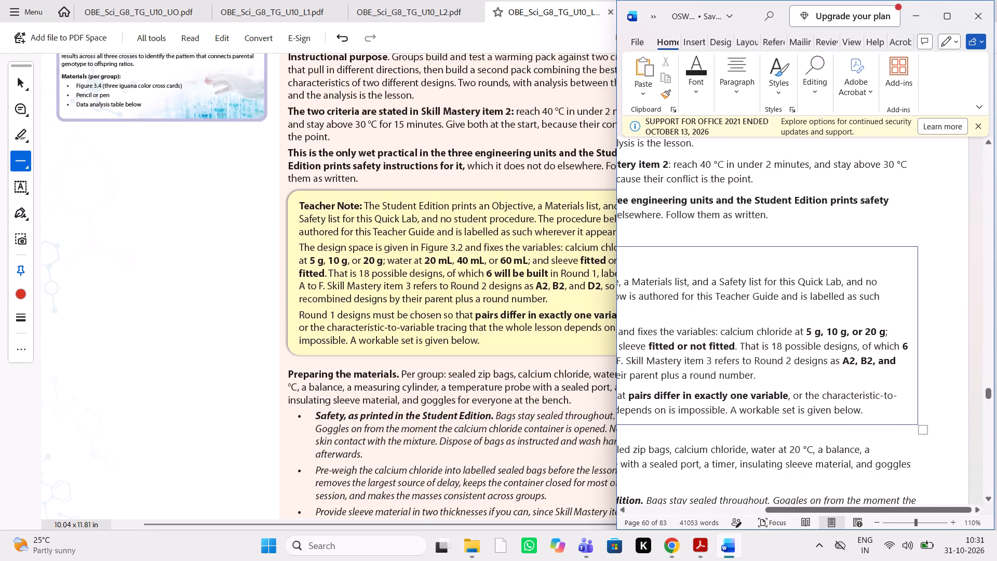
scroll(823, 349, "right", 2)
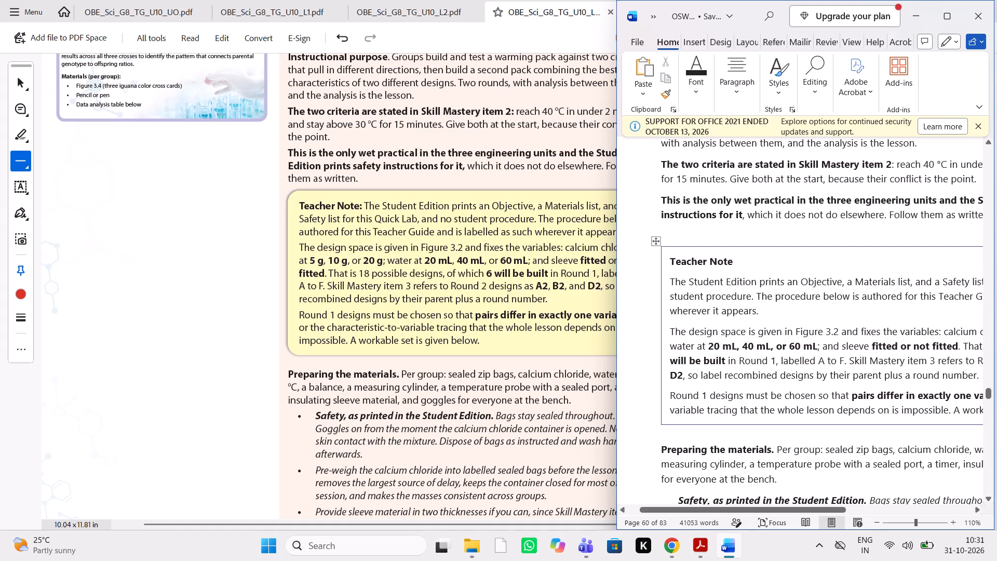
scroll(823, 349, "left", 1)
scroll(823, 349, "right", 1)
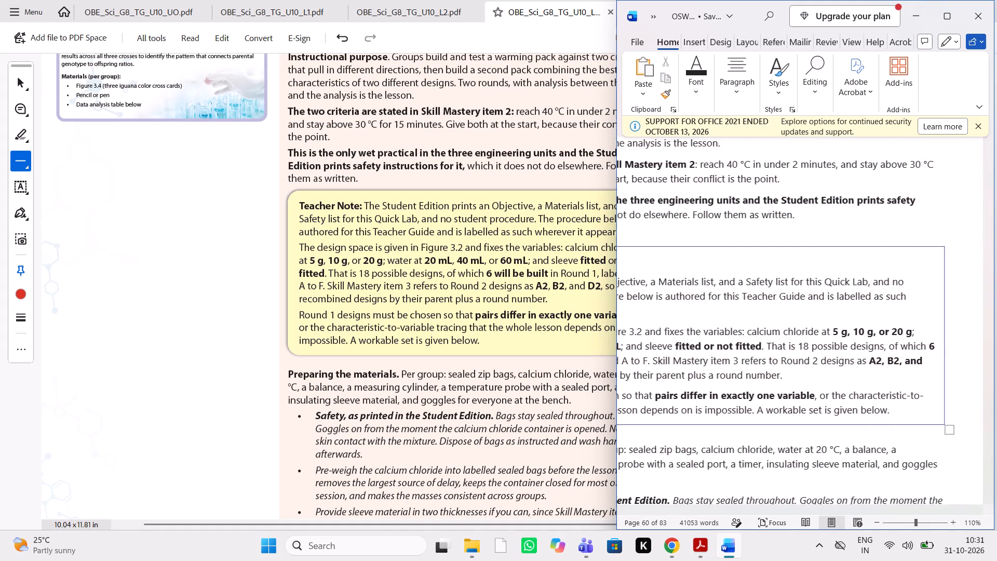
scroll(823, 349, "right", 2)
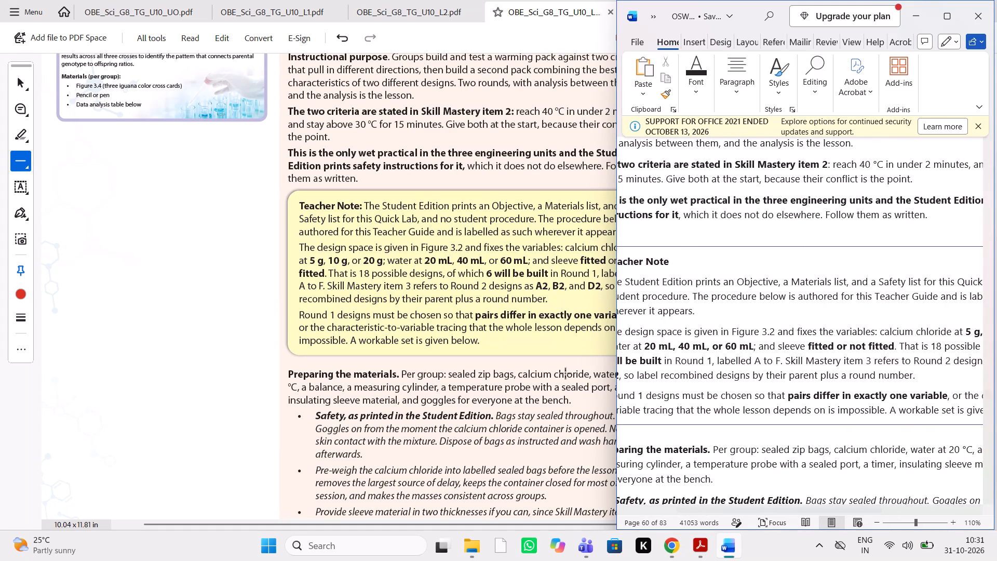
Compare the Preparing the materials section and the Round 1 set of six designs on page 248 with the Word manuscript.
scroll(566, 374, "down", 1)
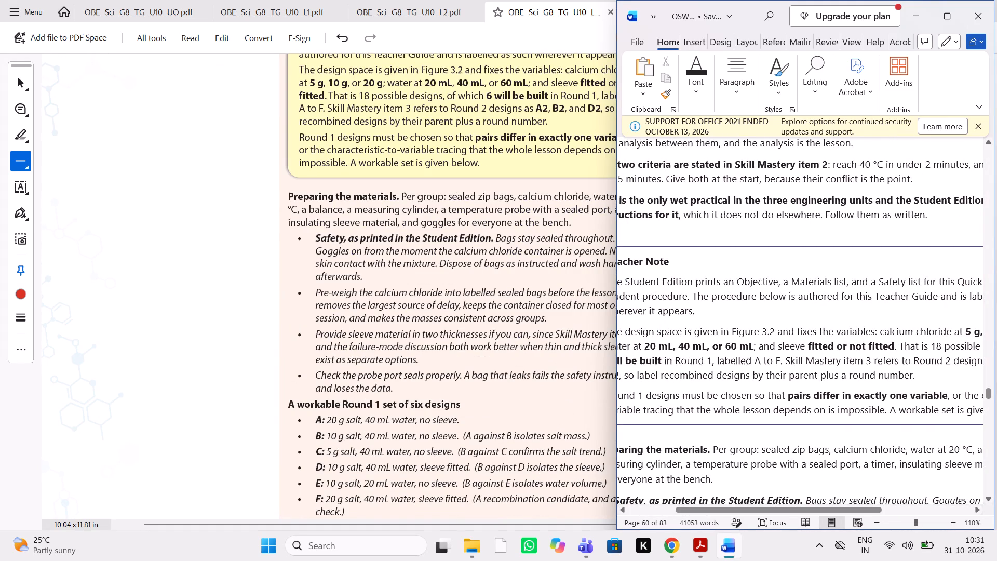
scroll(752, 389, "down", 2)
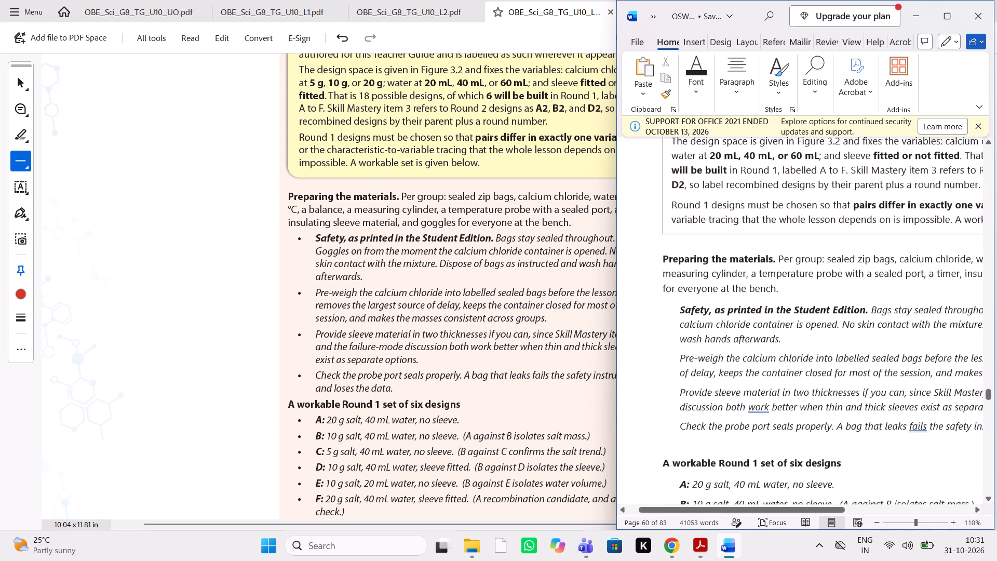
scroll(752, 389, "down", 1)
scroll(752, 389, "left", 2)
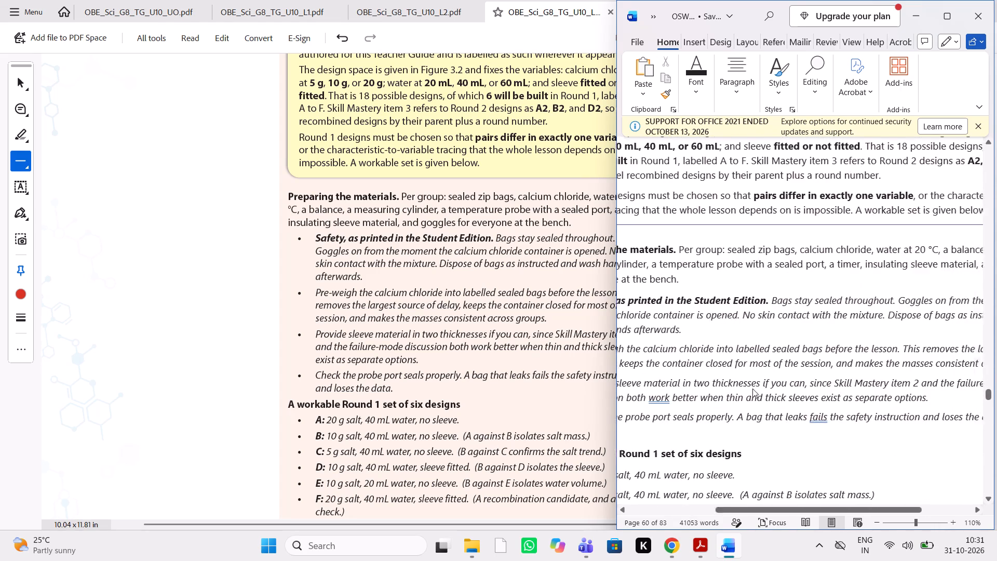
scroll(752, 389, "left", 1)
scroll(752, 389, "right", 1)
scroll(752, 389, "down", 1)
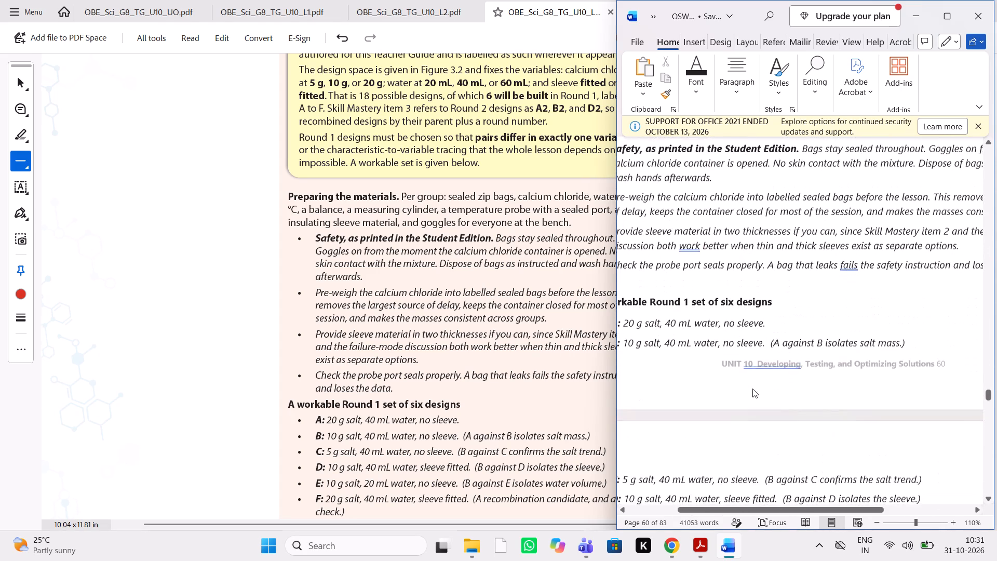
scroll(752, 389, "right", 1)
scroll(752, 389, "up", 1)
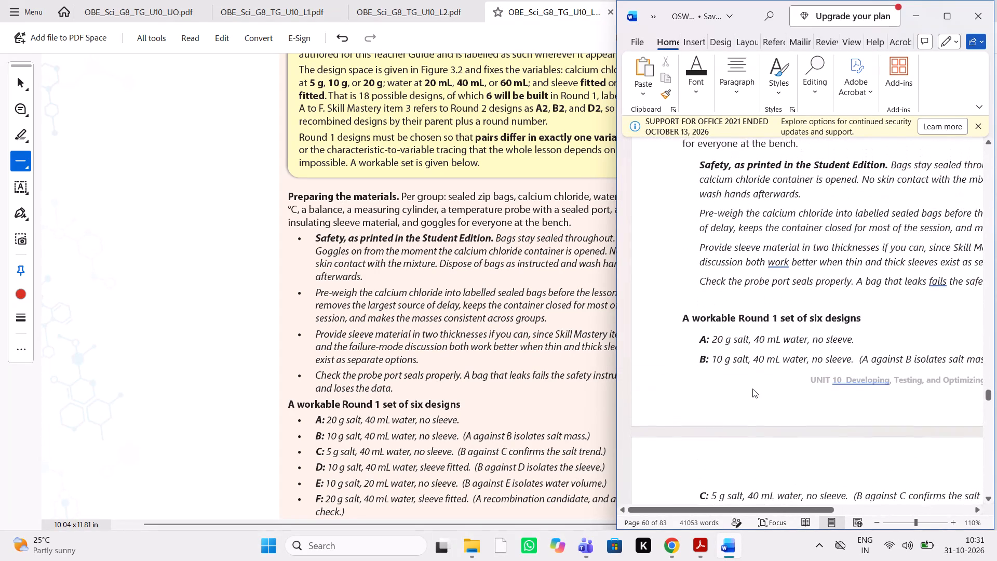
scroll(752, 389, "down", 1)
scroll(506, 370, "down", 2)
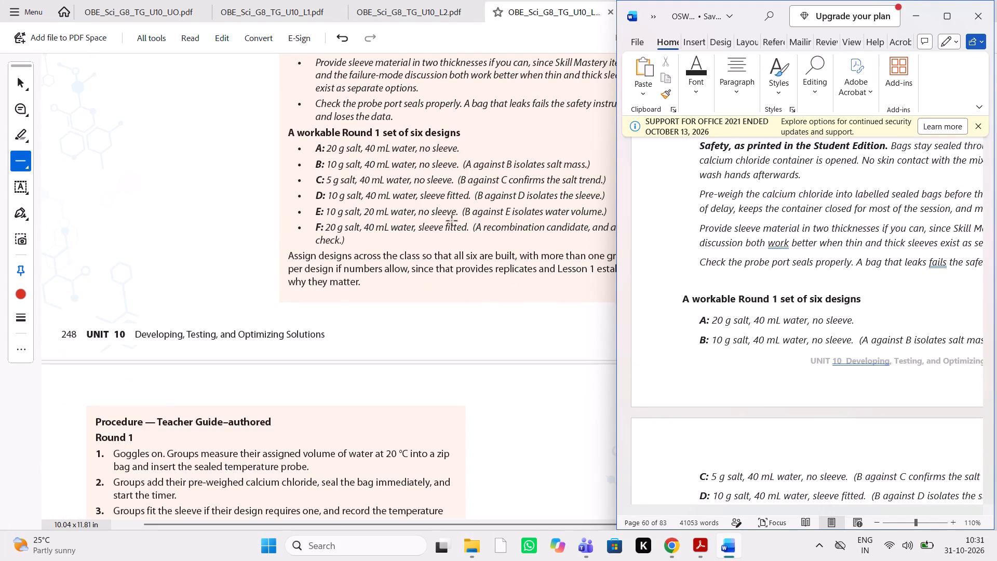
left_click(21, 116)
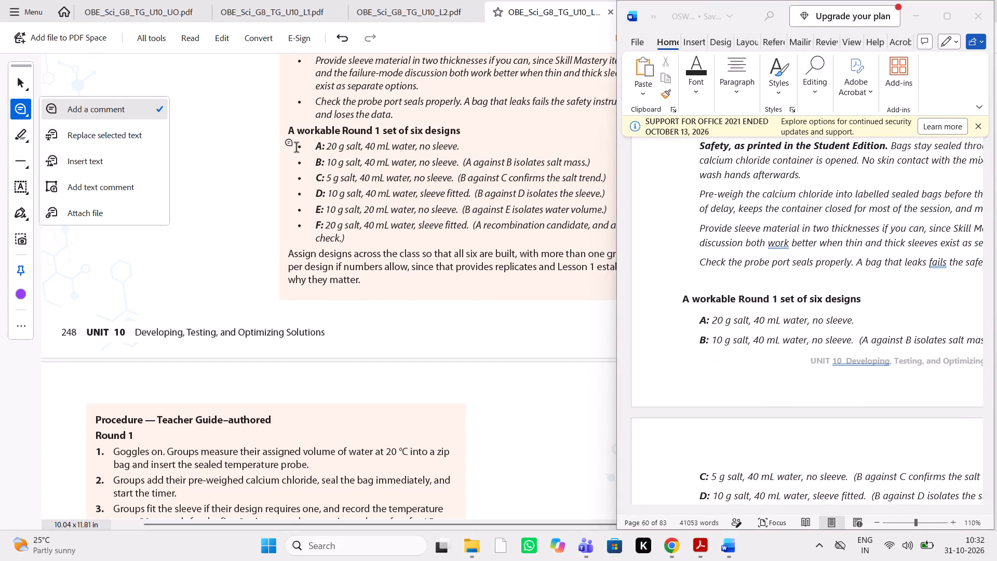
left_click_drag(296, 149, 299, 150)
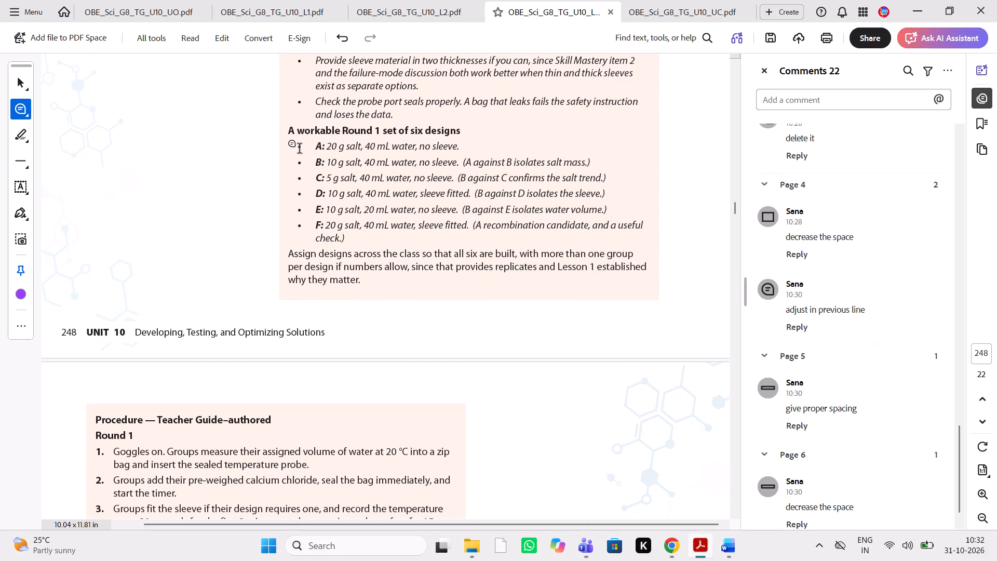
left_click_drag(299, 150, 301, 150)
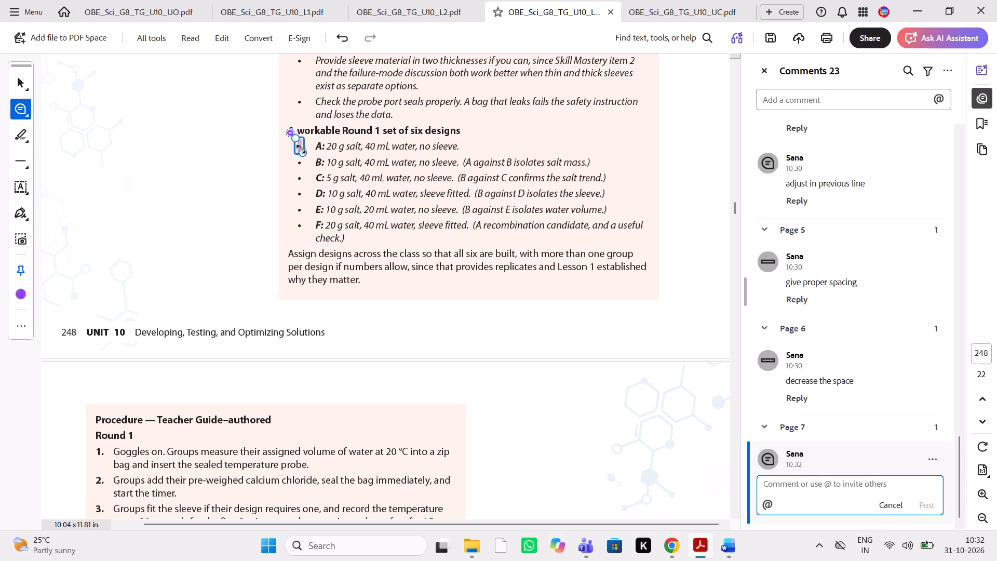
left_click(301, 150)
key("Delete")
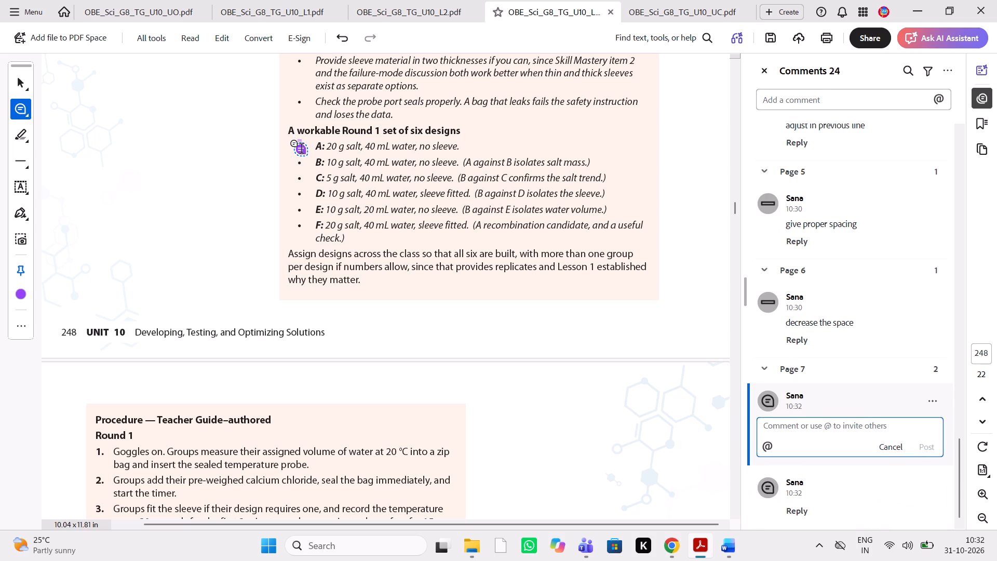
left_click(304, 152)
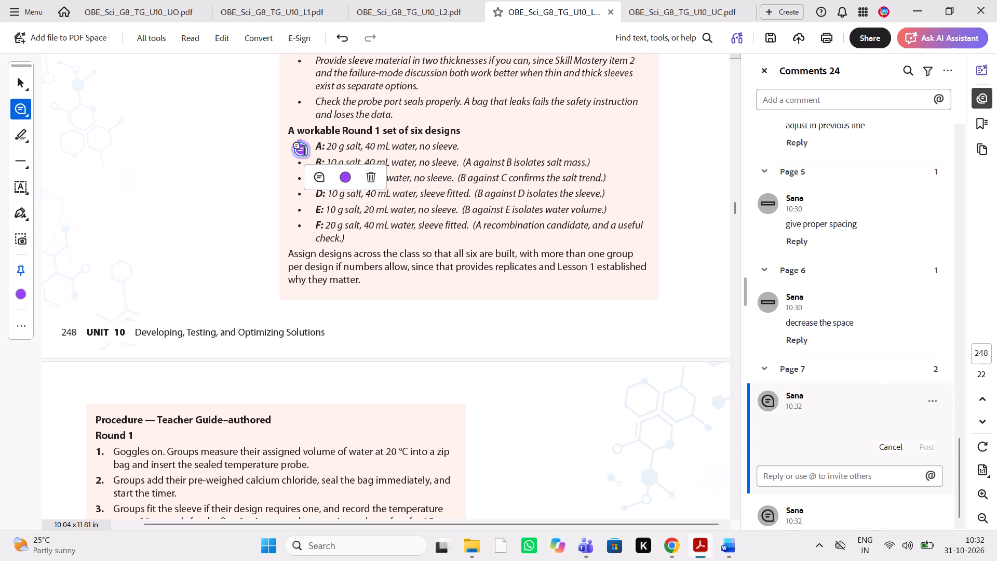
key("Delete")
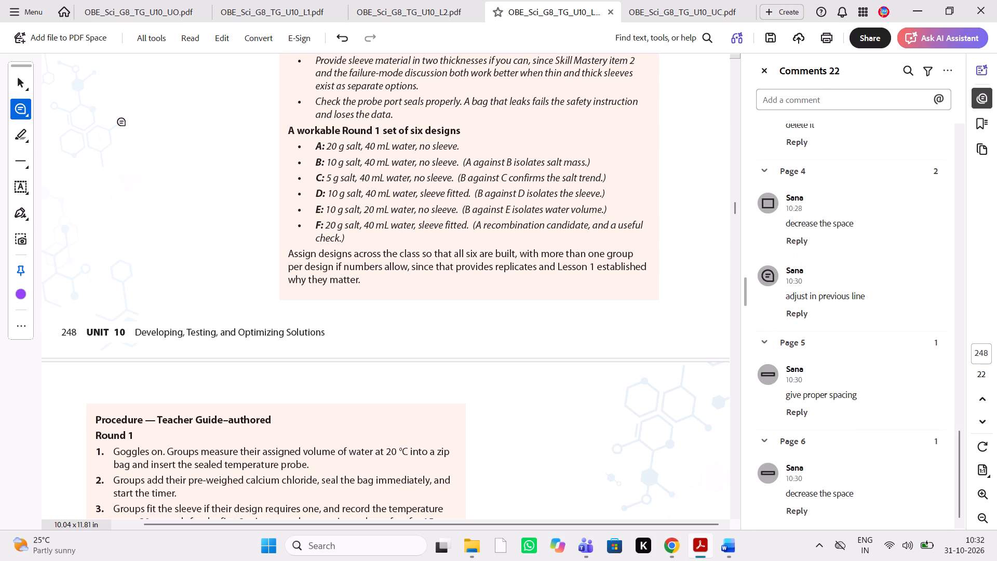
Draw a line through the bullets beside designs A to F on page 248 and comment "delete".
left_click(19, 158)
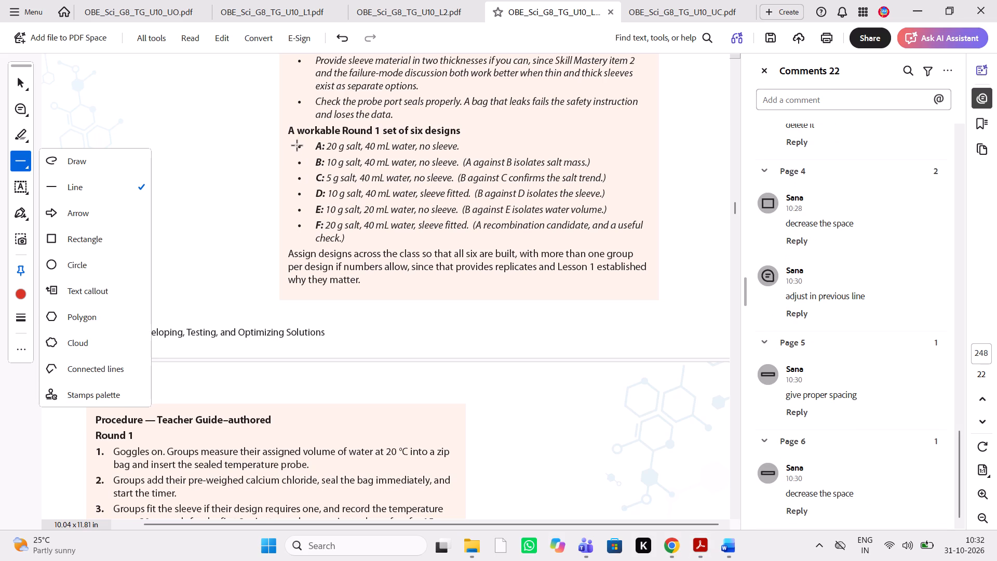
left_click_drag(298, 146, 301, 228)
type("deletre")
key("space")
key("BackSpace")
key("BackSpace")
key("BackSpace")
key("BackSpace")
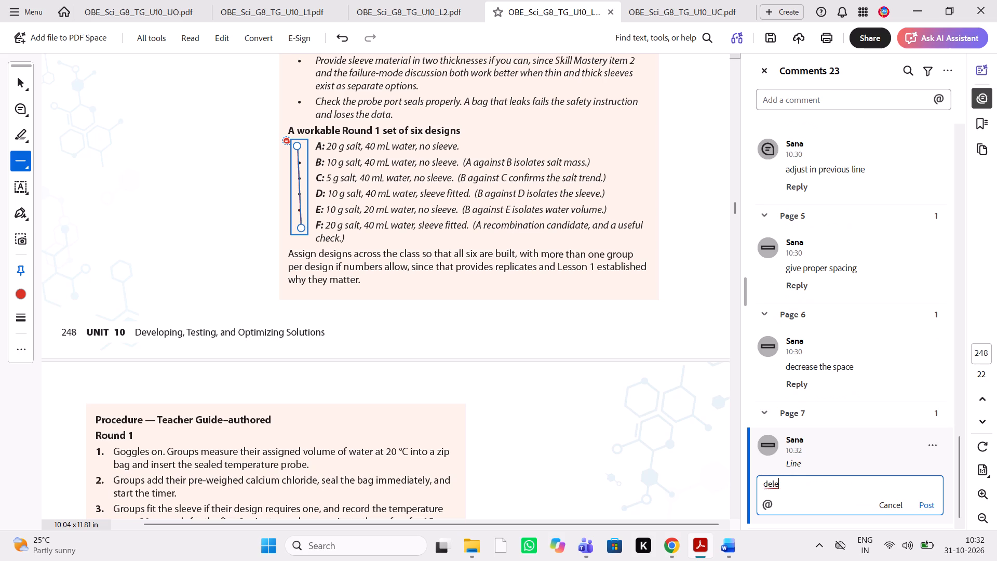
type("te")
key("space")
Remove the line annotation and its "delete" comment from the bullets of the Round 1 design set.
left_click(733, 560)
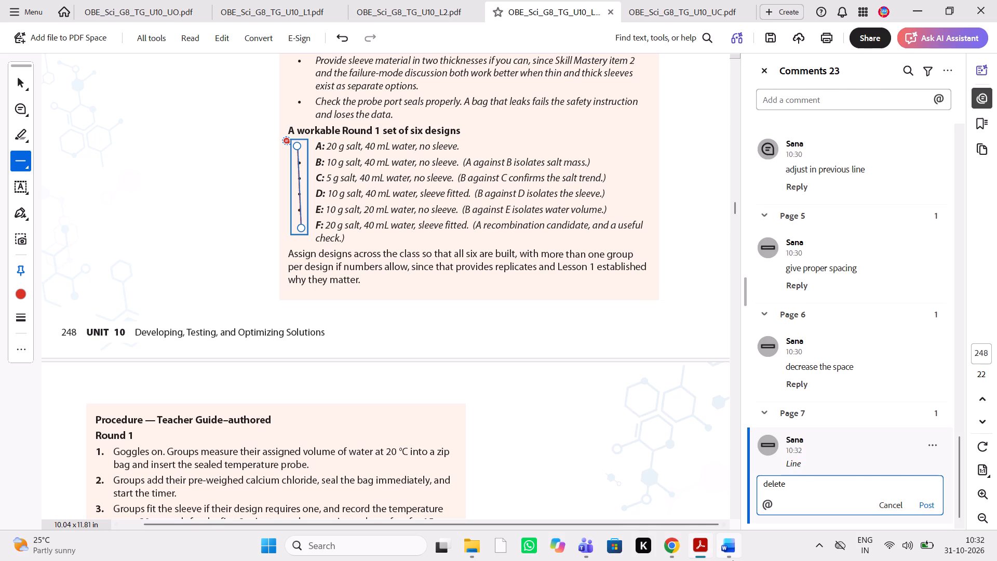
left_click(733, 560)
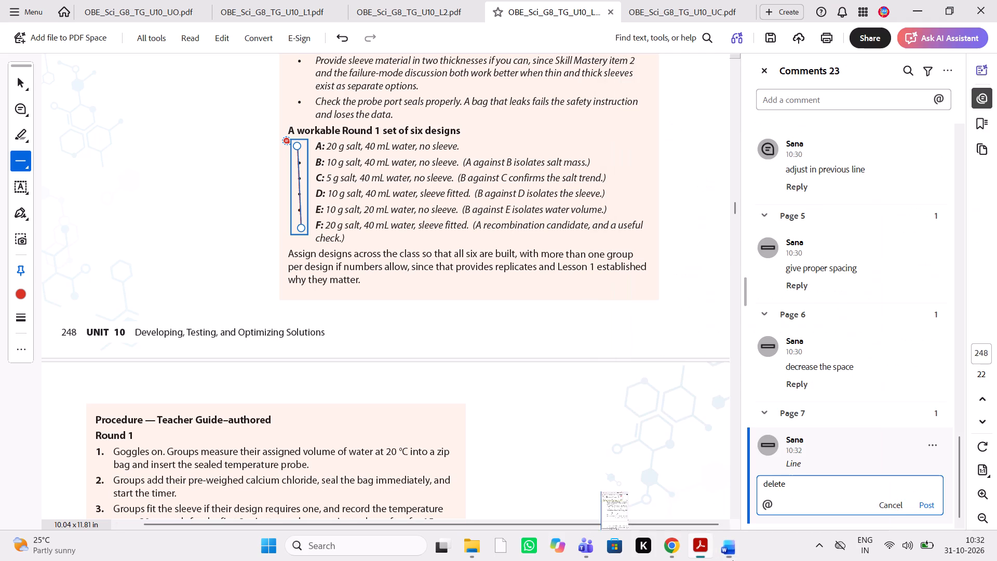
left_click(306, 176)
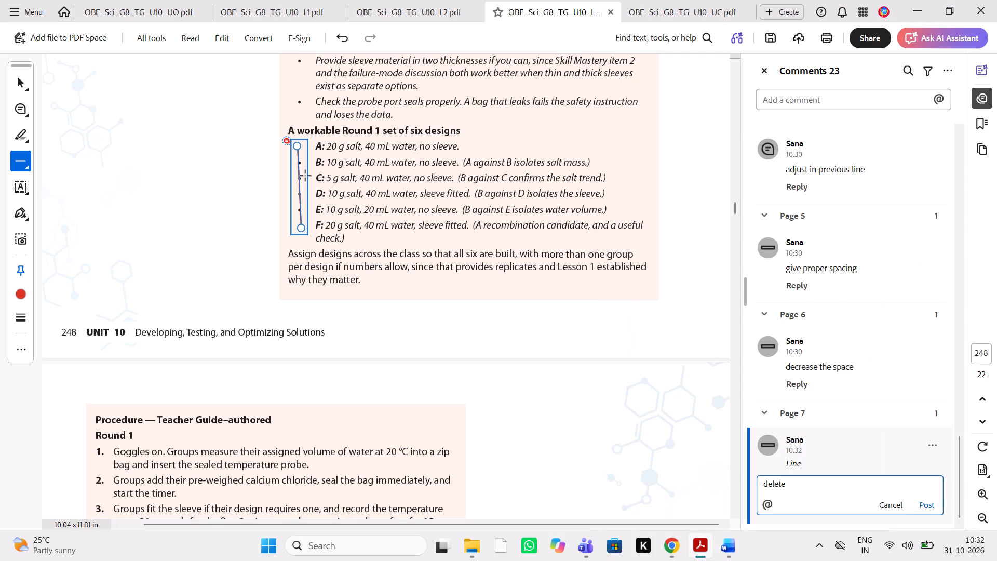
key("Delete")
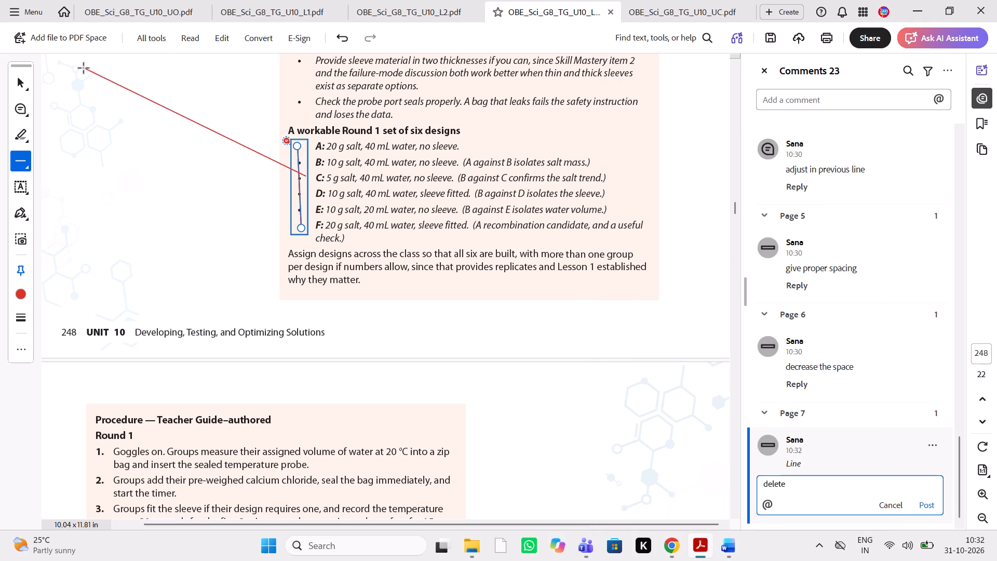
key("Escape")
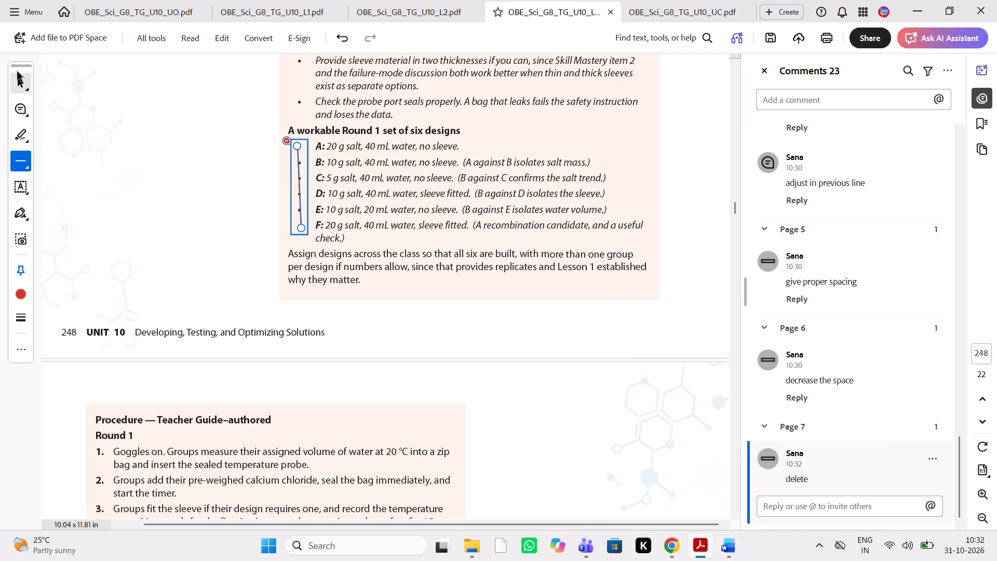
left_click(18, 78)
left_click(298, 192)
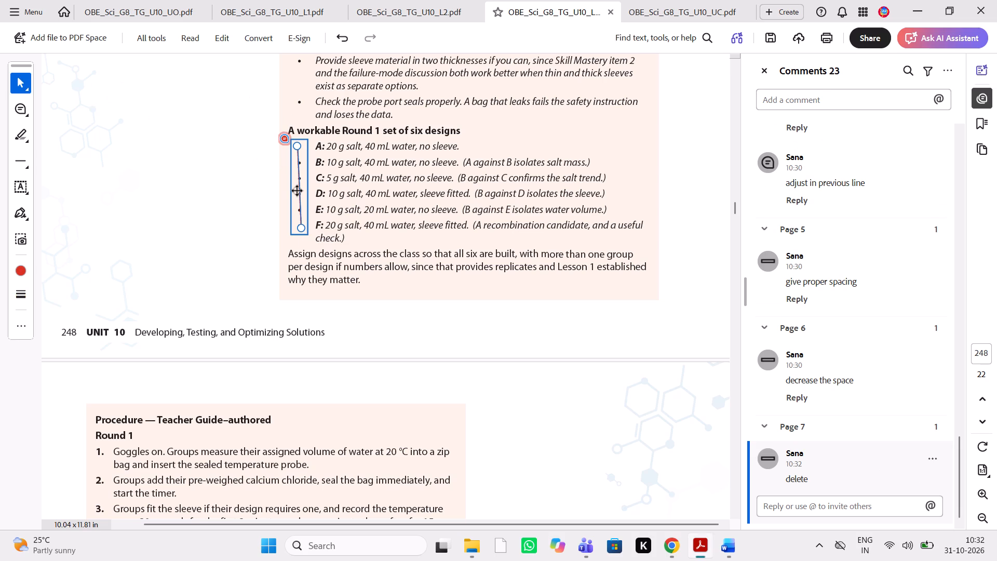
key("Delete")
Compare Round 1 of the Procedure on page 249 with the Word manuscript and comment "bold it" on "seal the bag immediately" in item 2.
scroll(406, 254, "down", 1)
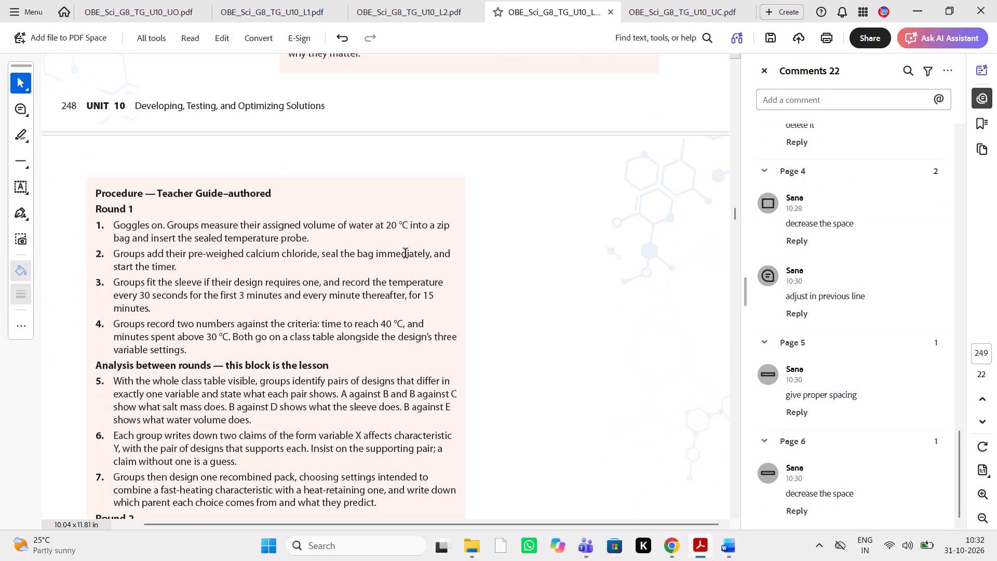
left_click(733, 544)
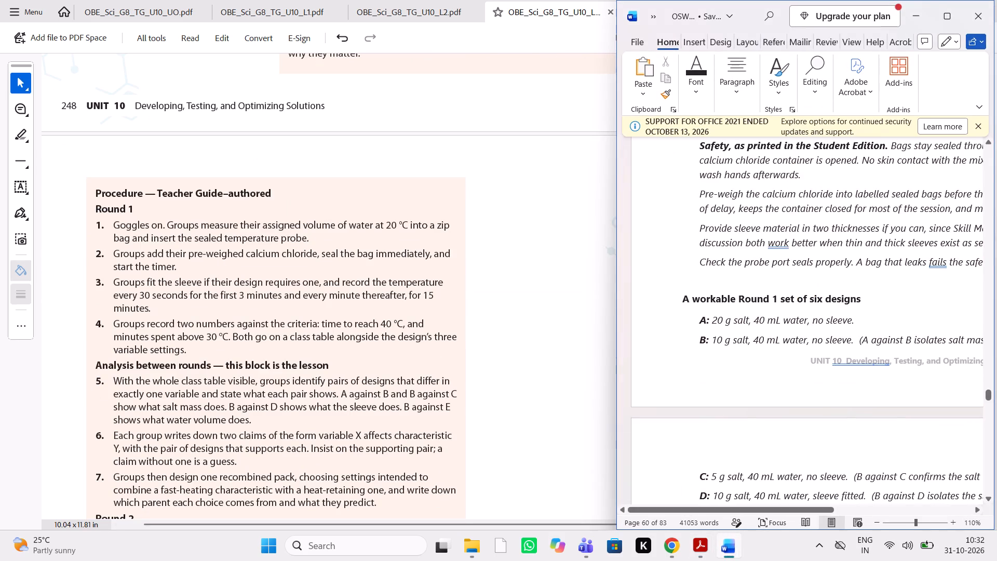
scroll(797, 335, "down", 3)
scroll(797, 335, "left", 1)
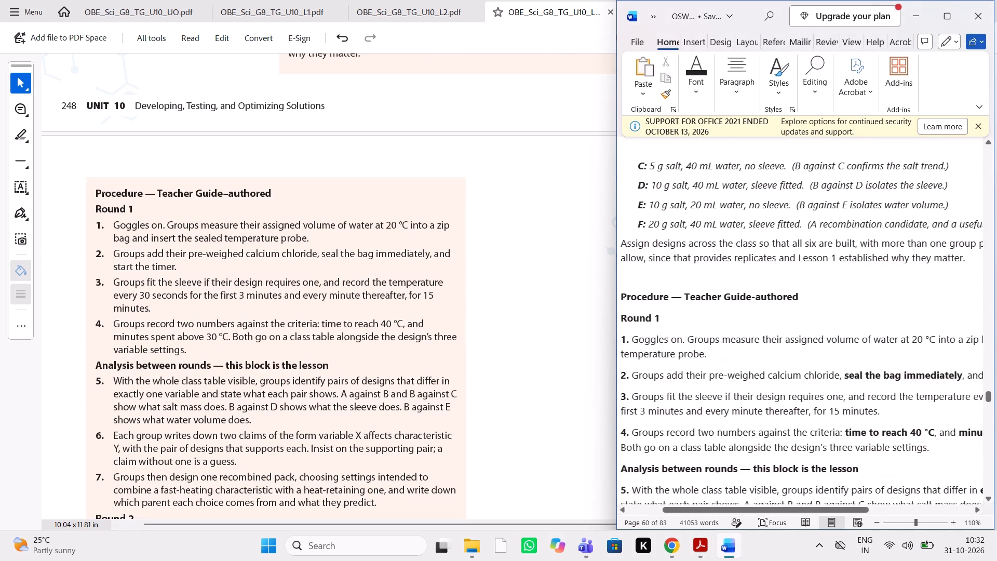
scroll(797, 335, "left", 1)
scroll(797, 335, "down", 1)
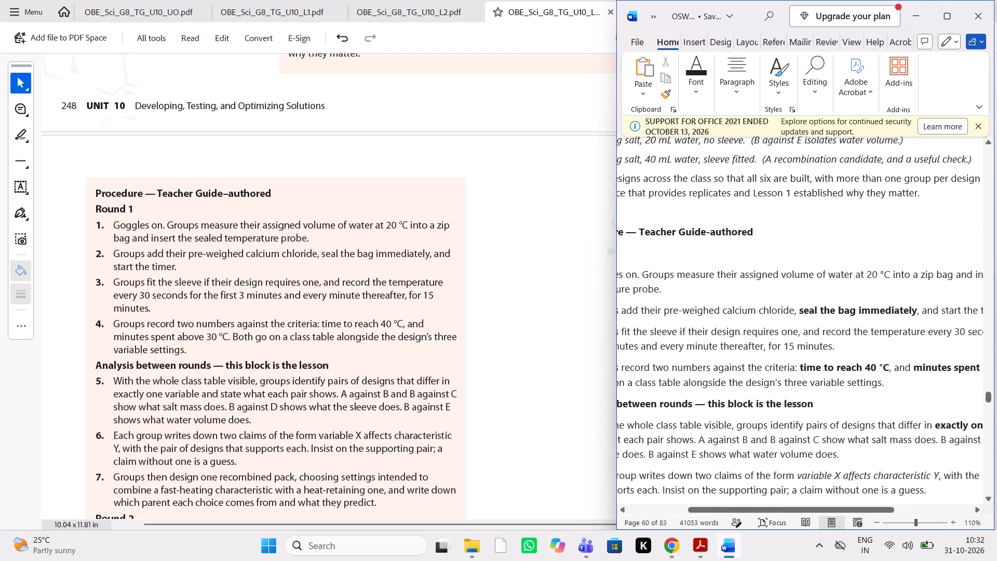
left_click(22, 101)
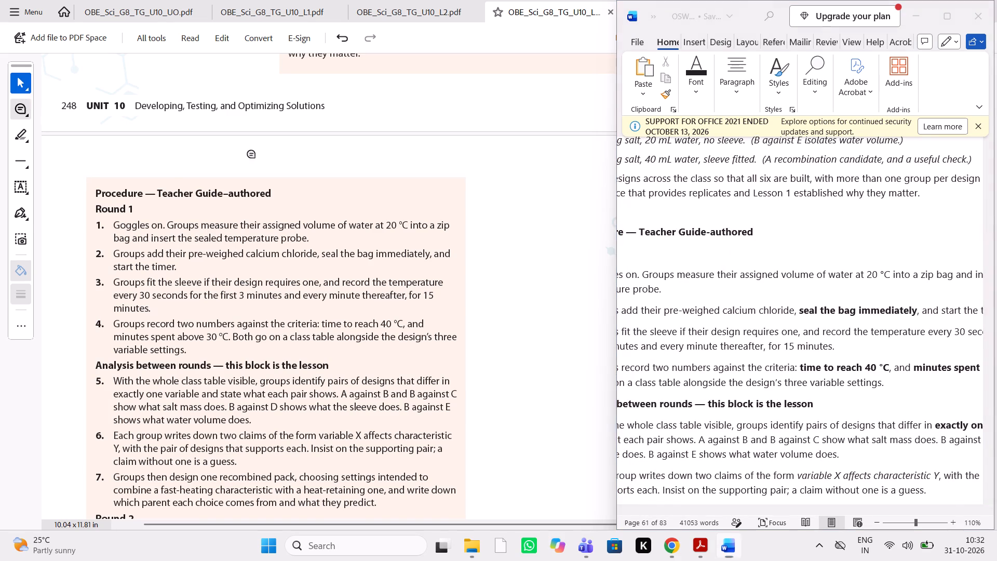
left_click_drag(319, 257, 416, 252)
type("bold it")
key("space")
Check the manuscript's bold text in Round 1 and comment "bold it" on "time to reach 40 °C" in item 4.
key("alt+Tab")
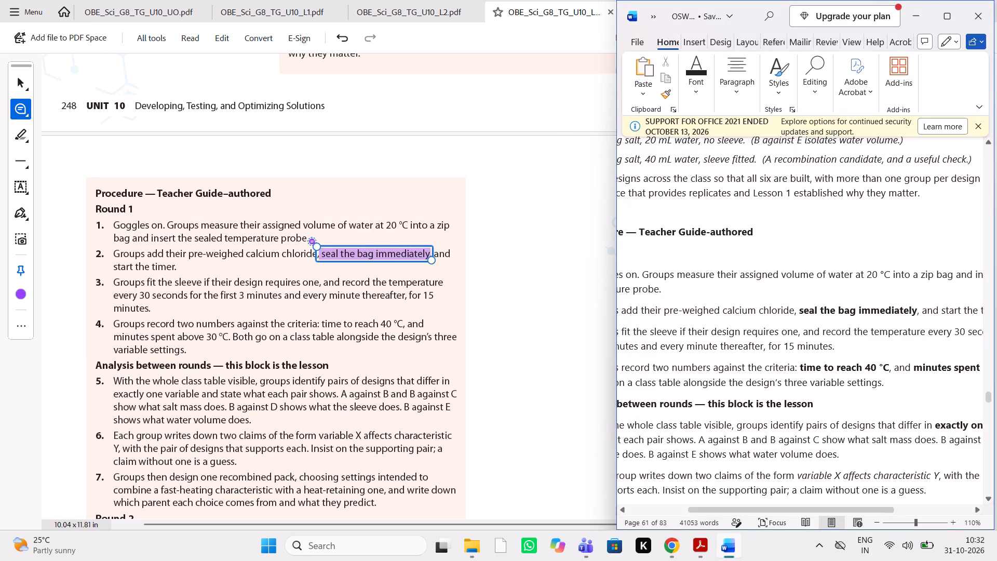
scroll(826, 285, "right", 1)
scroll(826, 285, "left", 1)
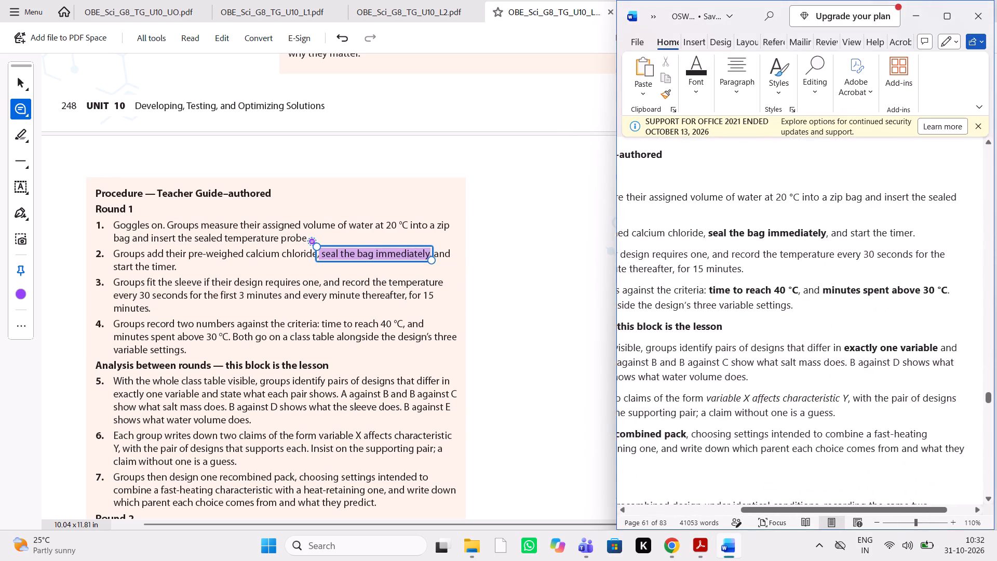
scroll(826, 285, "right", 1)
scroll(826, 285, "left", 1)
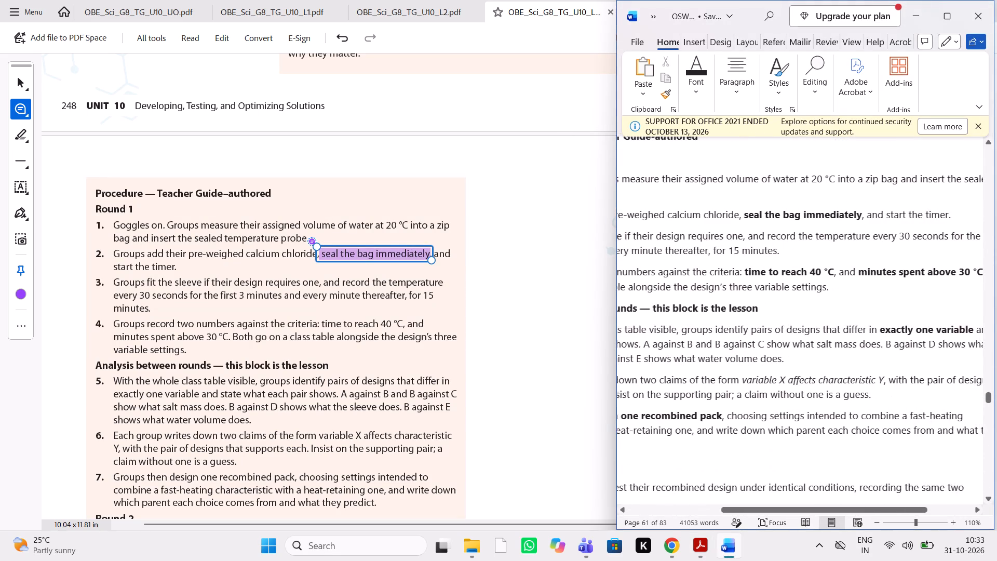
scroll(826, 285, "left", 2)
scroll(826, 285, "right", 1)
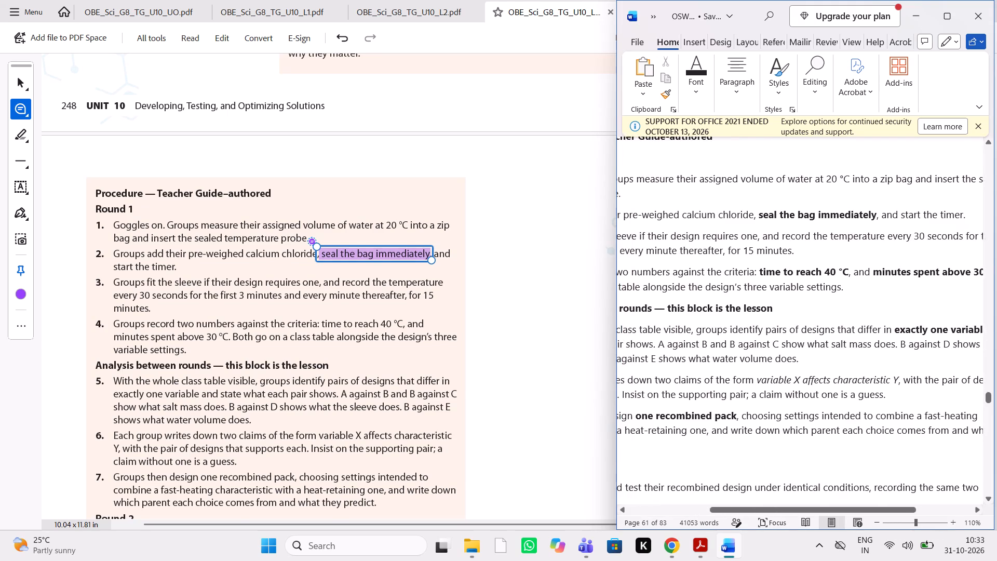
left_click_drag(322, 324, 401, 324)
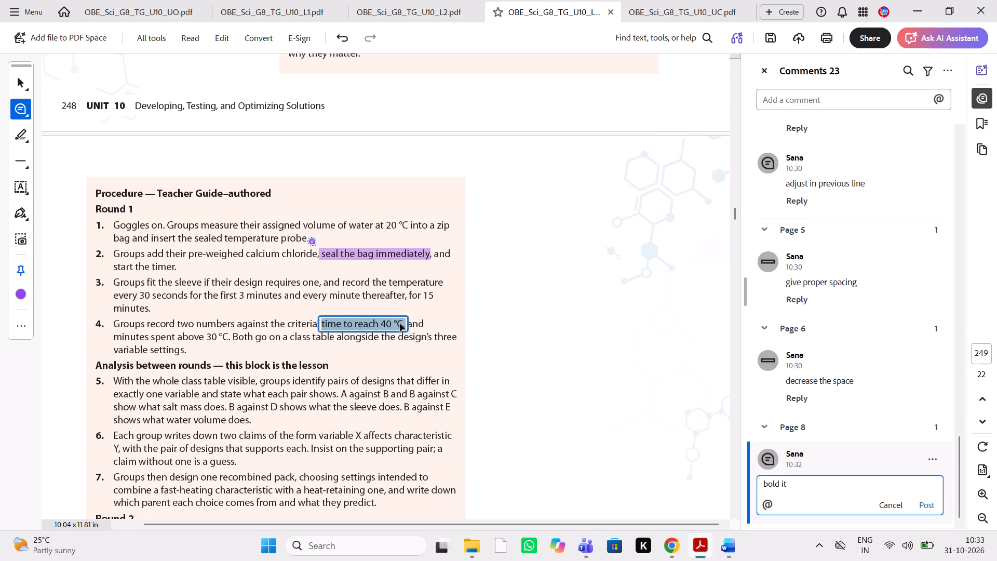
type("bold itb")
key("space")
key("BackSpace")
key("BackSpace")
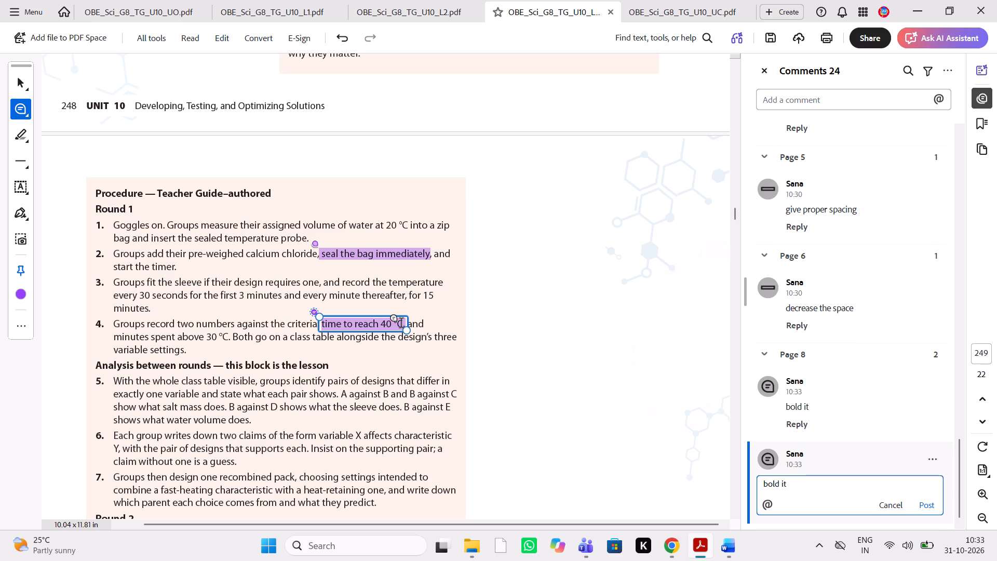
Comment "bold it" on "minutes spent above 30 °C" in item 4 of the Round 1 procedure.
left_click_drag(230, 338, 204, 338)
left_click_drag(204, 338, 117, 341)
type("bl")
key("BackSpace")
type("old it")
key("space")
key("space")
key("Tab")
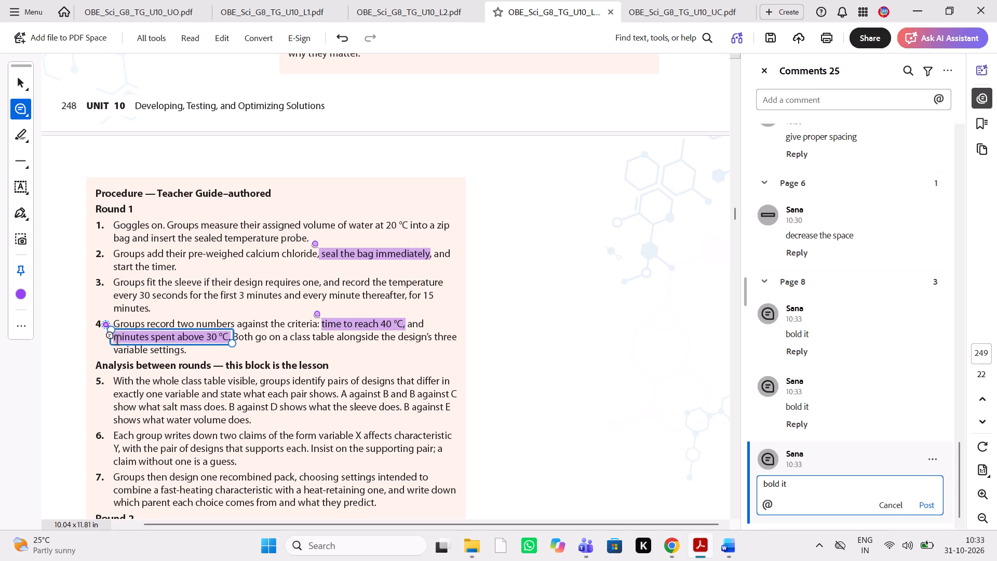
Compare the Analysis between rounds block with the Word manuscript and comment "bold it" on "exactly one variable" in item 5.
key("alt+Tab")
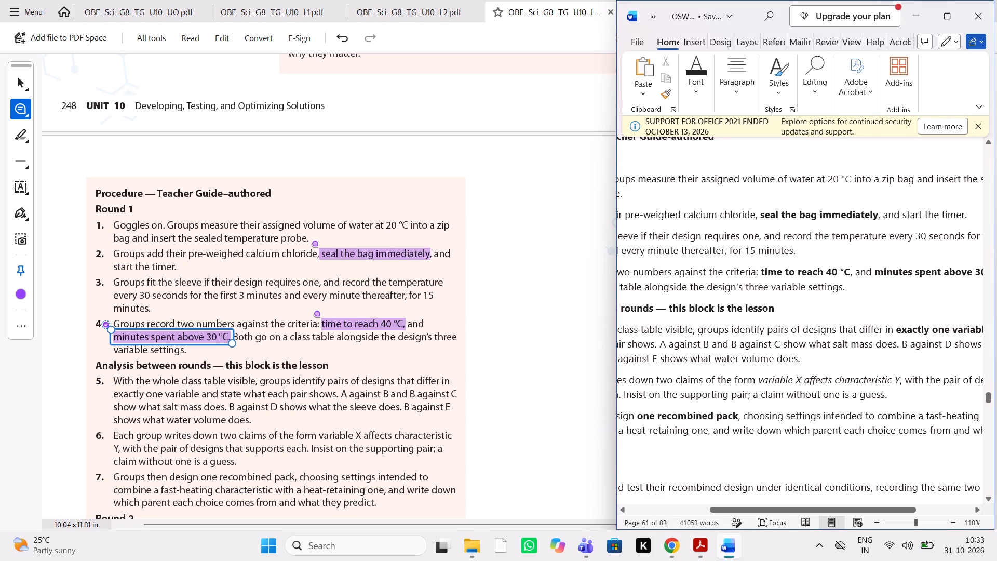
scroll(822, 340, "down", 1)
scroll(822, 340, "right", 1)
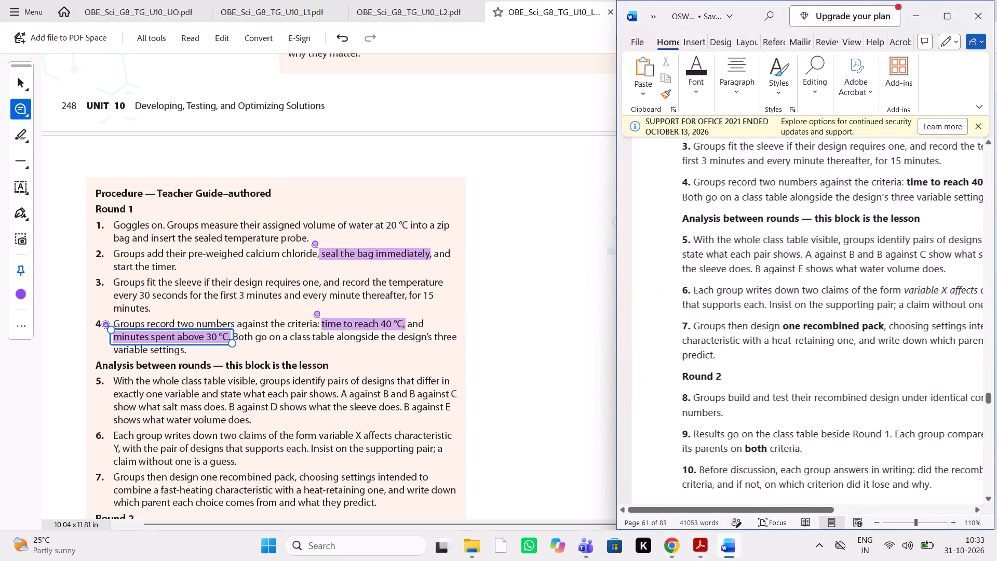
scroll(822, 340, "left", 1)
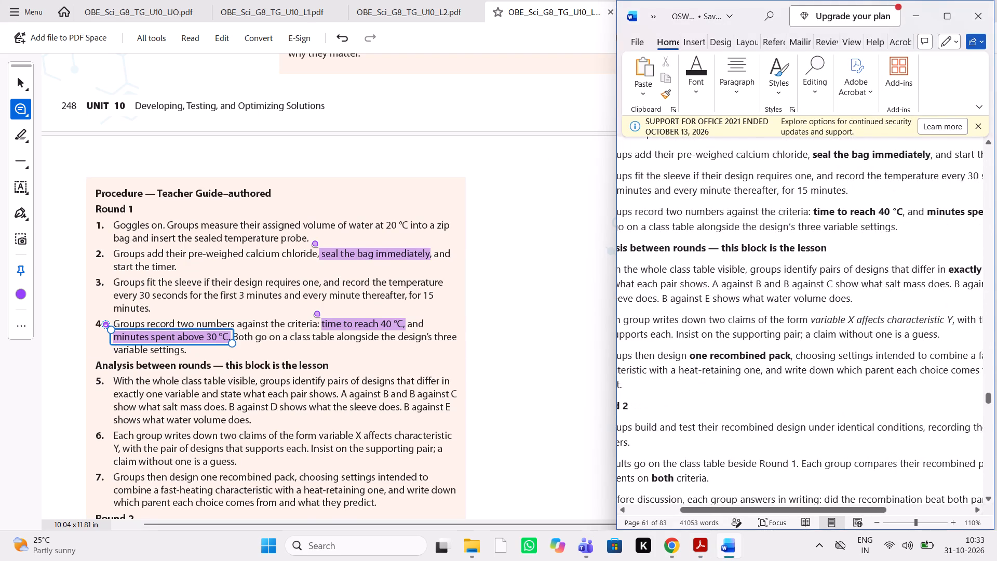
scroll(822, 340, "up", 1)
scroll(822, 340, "left", 1)
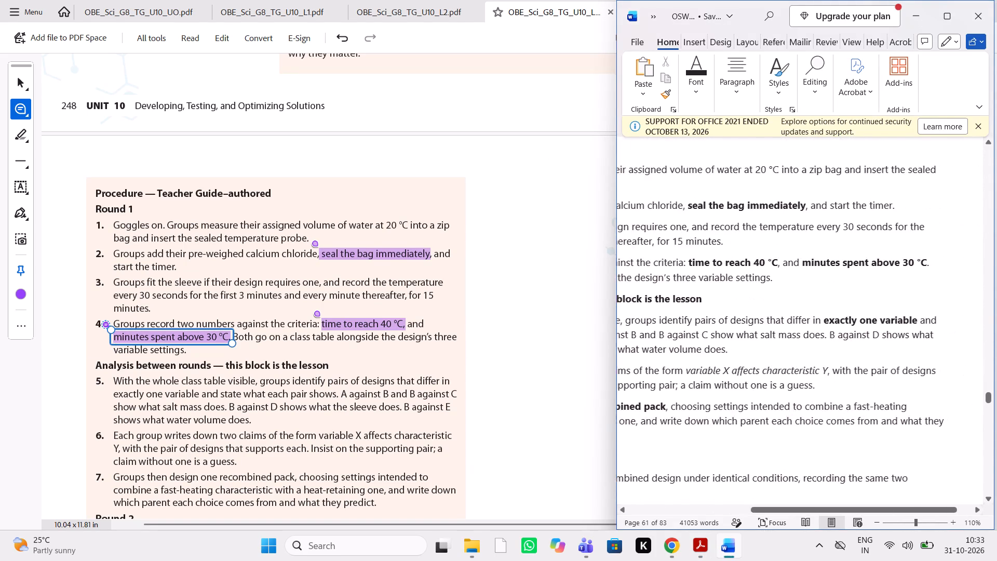
scroll(822, 340, "right", 1)
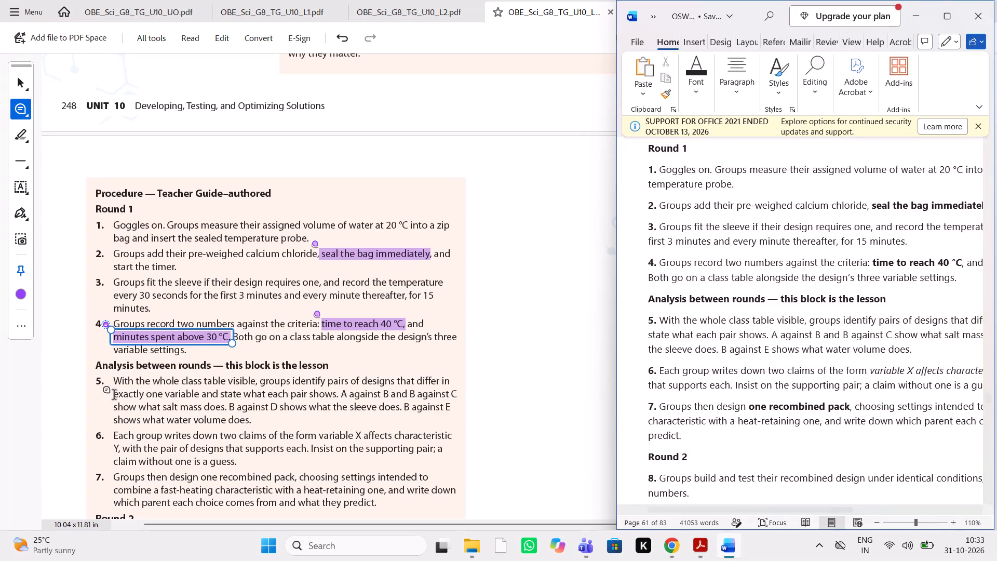
left_click_drag(113, 395, 199, 395)
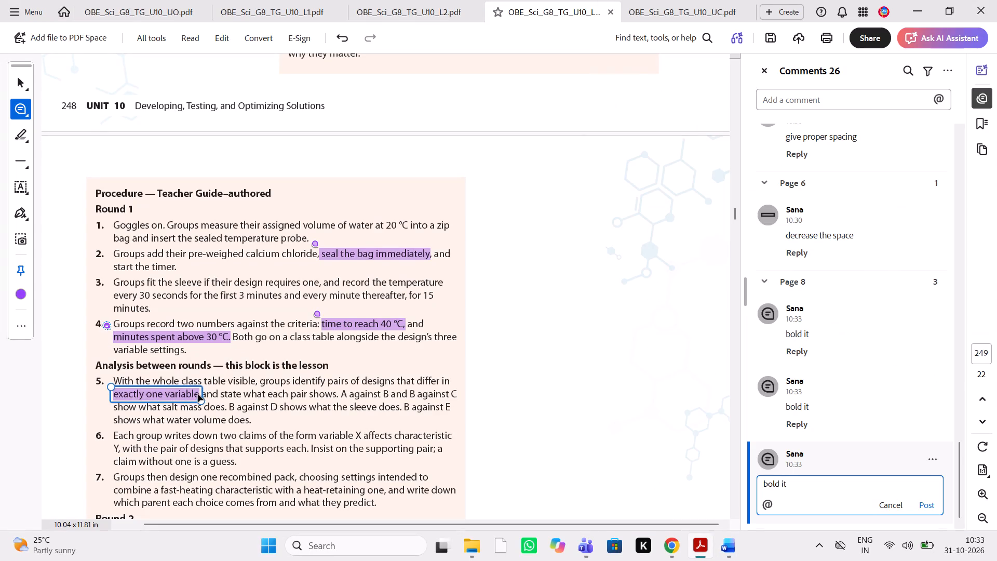
type("vold it")
key("space")
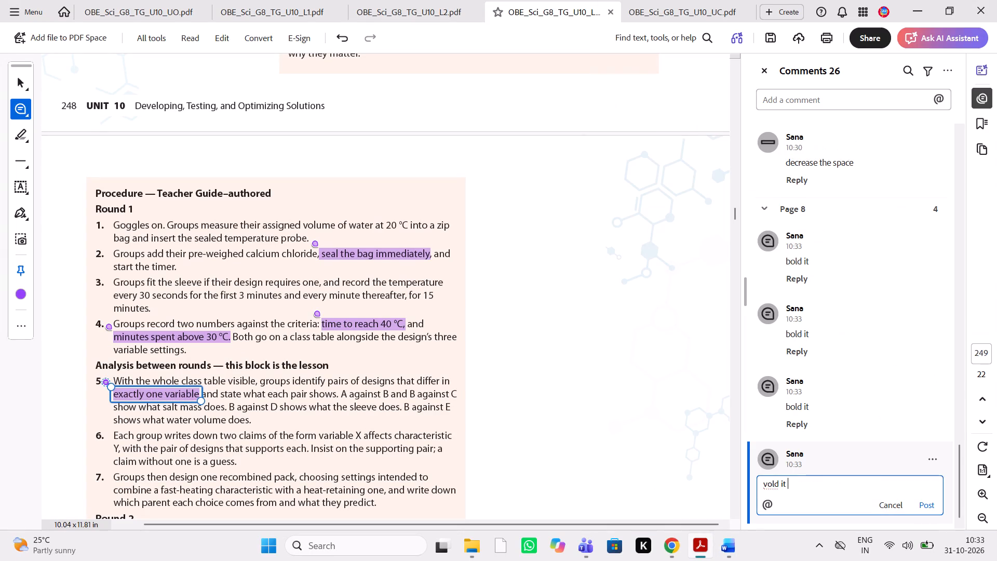
key("BackSpace")
key("BackSpace")
key("BackSpace")
key("BackSpace")
key("BackSpace")
key("BackSpace")
key("BackSpace")
key("BackSpace")
key("BackSpace")
key("BackSpace")
key("BackSpace")
key("BackSpace")
key("BackSpace")
key("BackSpace")
key("BackSpace")
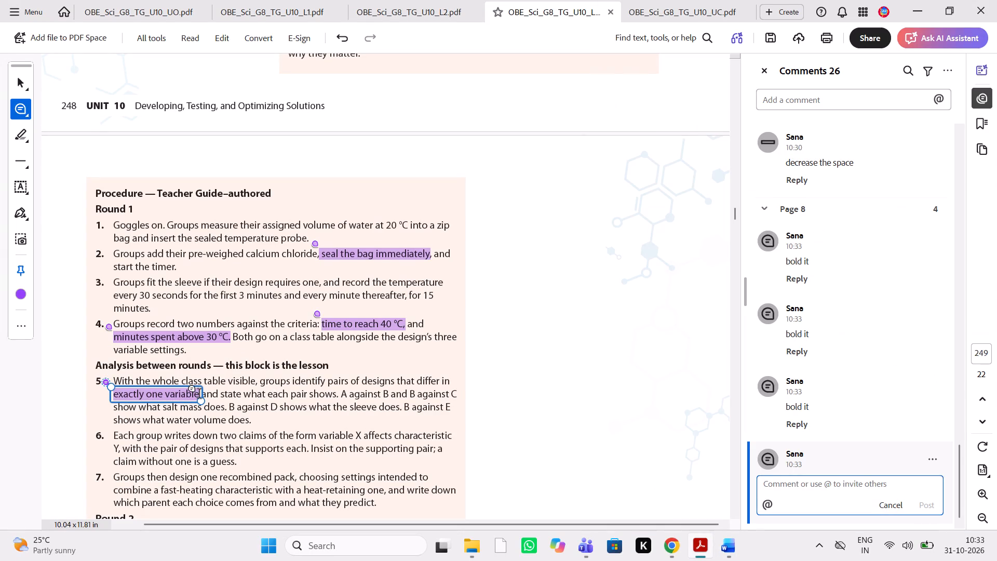
type("bood")
key("BackSpace")
key("BackSpace")
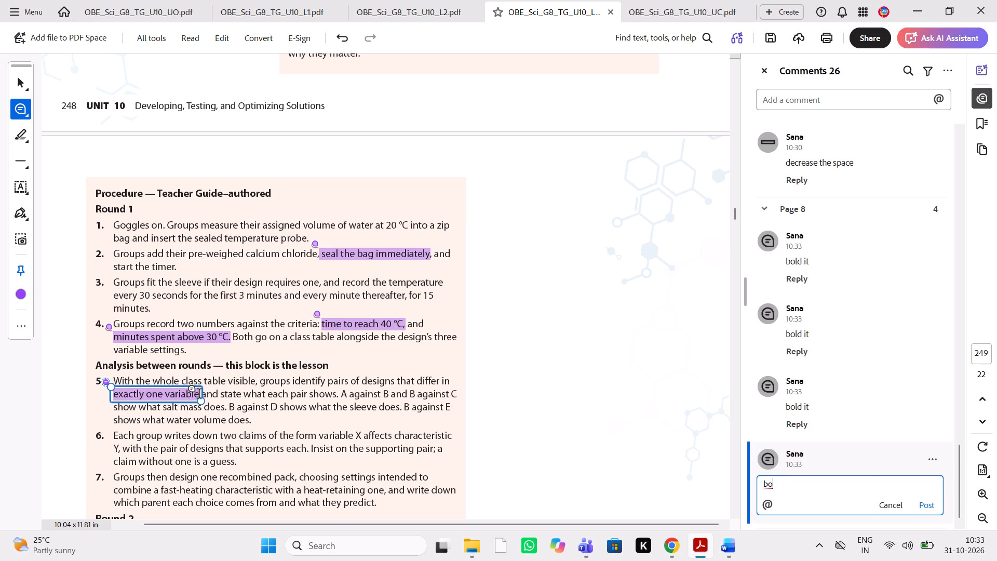
type("ld it")
key("space")
Check items 5 to 7 in the manuscript and comment "bold it" on "one recombined pack" in item 7.
key("alt+Tab")
scroll(732, 364, "down", 1)
scroll(732, 364, "left", 1)
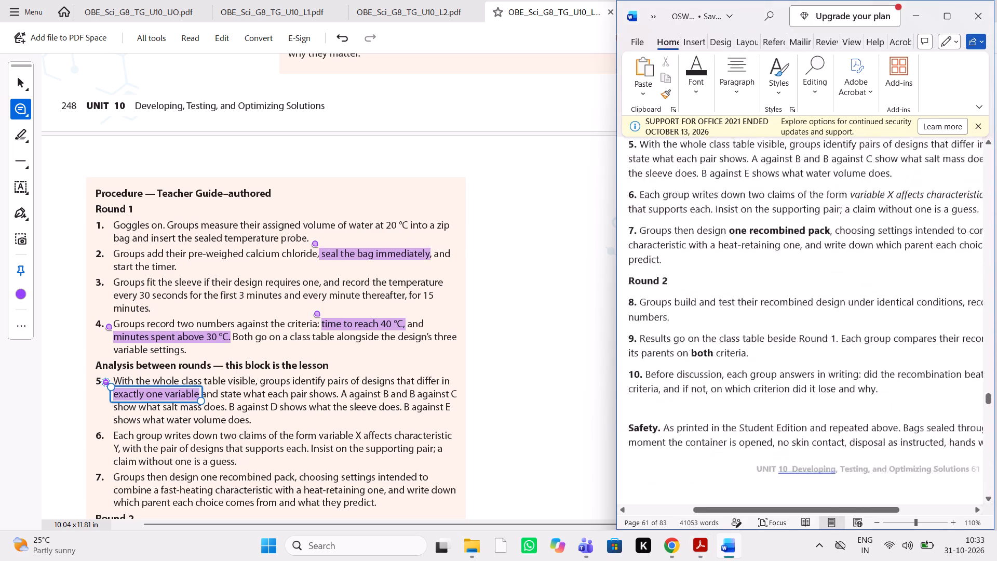
scroll(732, 364, "left", 1)
scroll(732, 364, "right", 1)
scroll(329, 421, "down", 1)
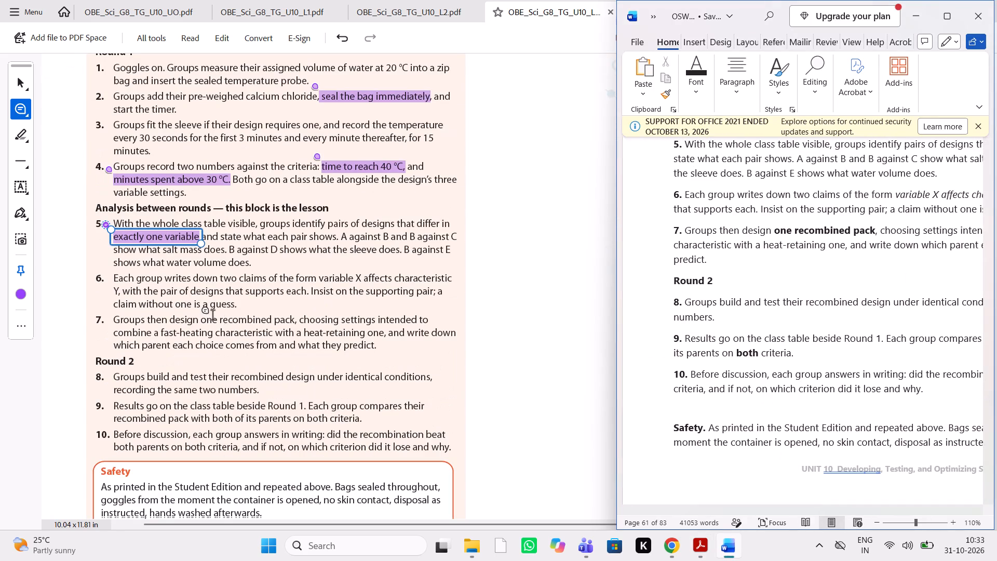
left_click_drag(202, 320, 285, 312)
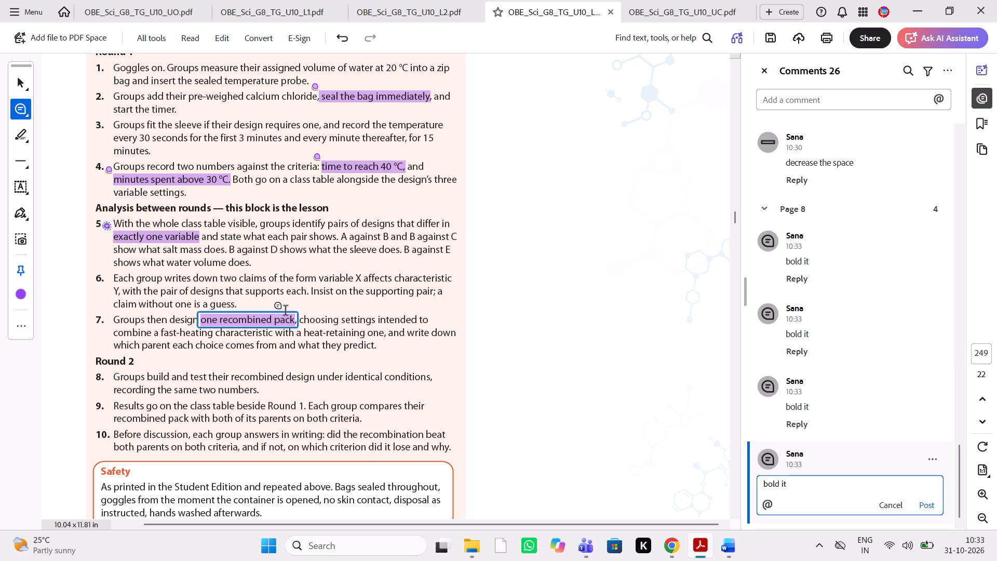
type("bold it")
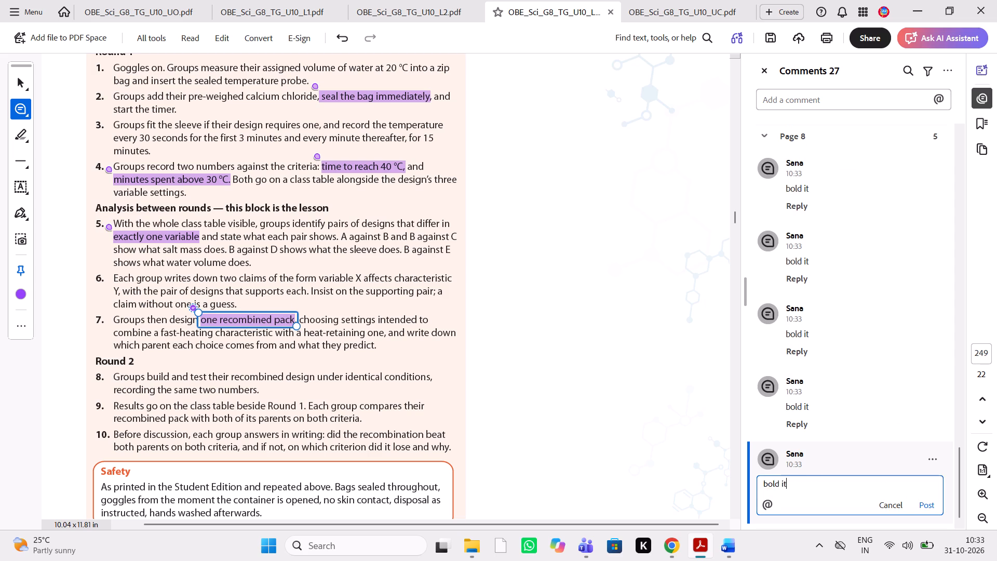
key("space")
Compare Round 2 with the manuscript and comment "bold it" on "both" before "criteria" in item 9.
key("alt+Tab")
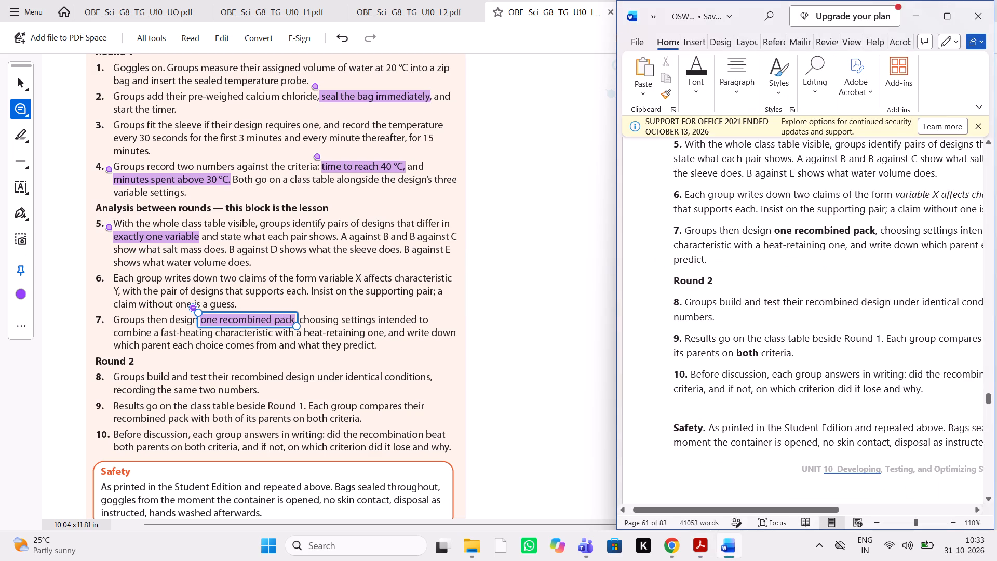
scroll(802, 341, "down", 1)
scroll(467, 378, "down", 1)
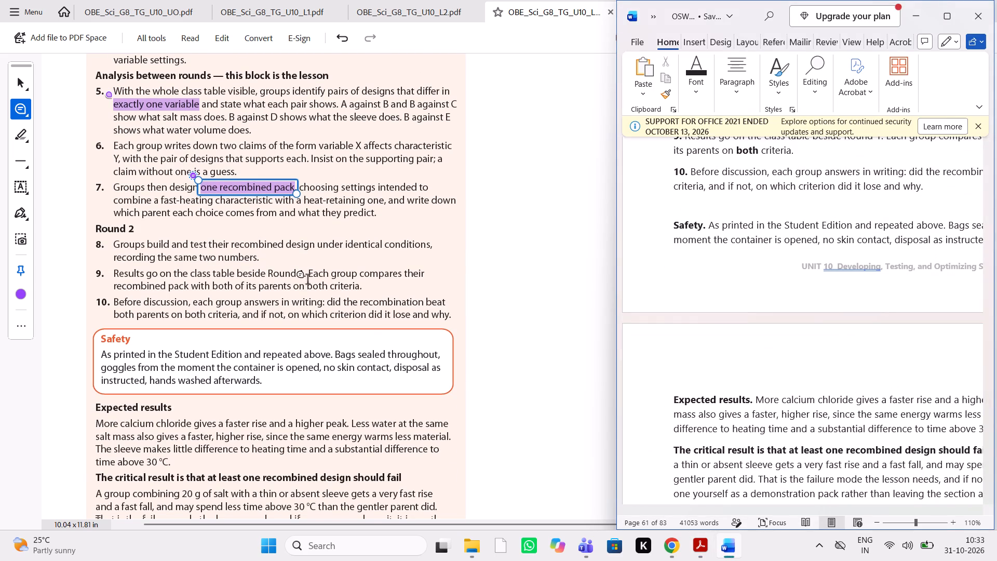
left_click_drag(306, 286, 309, 286)
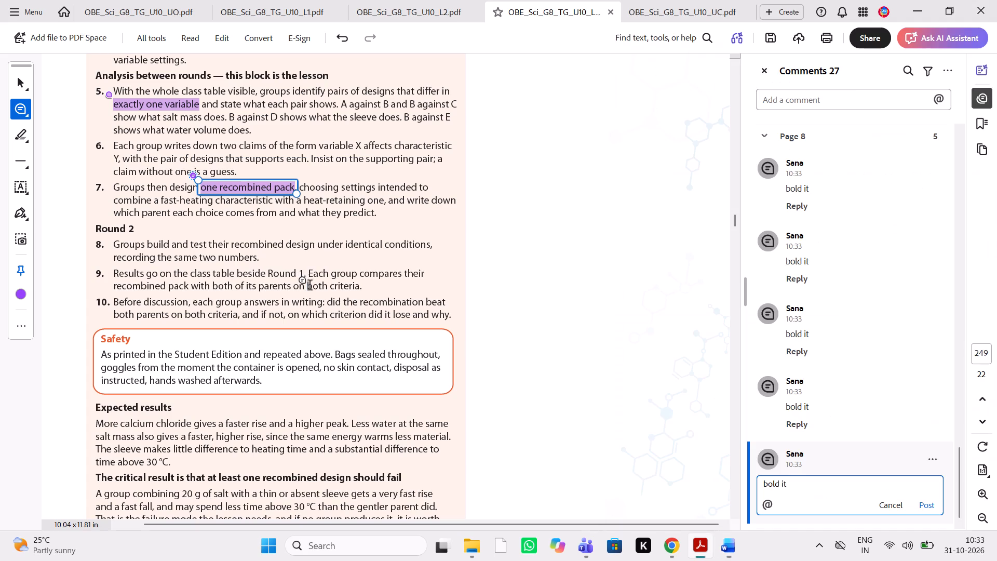
left_click_drag(309, 286, 329, 287)
type("bold it")
key("space")
Compare Round 2, Safety and Expected results with the manuscript and comment "bold it" on "less" in the critical result paragraph.
key("alt+Tab")
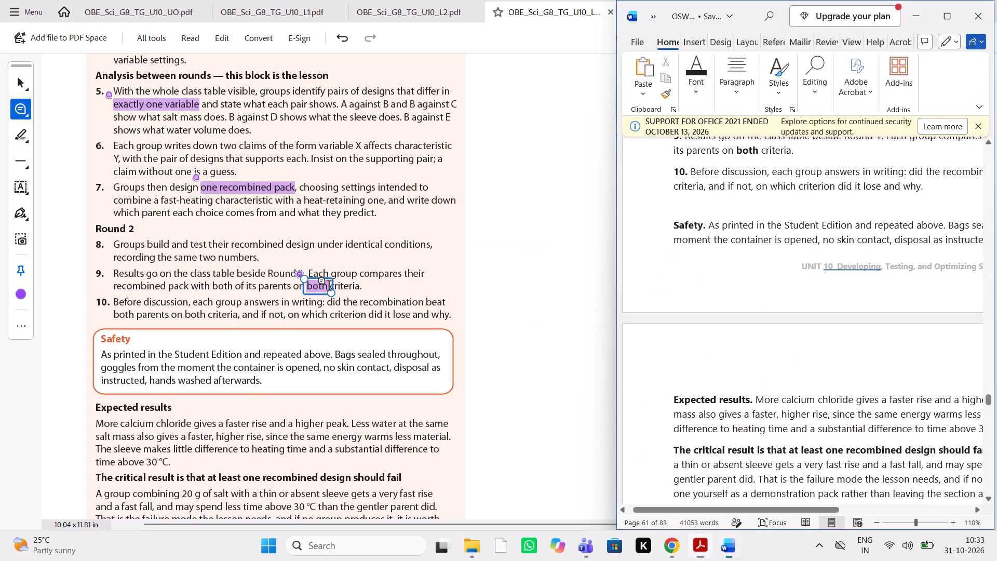
scroll(884, 280, "up", 1)
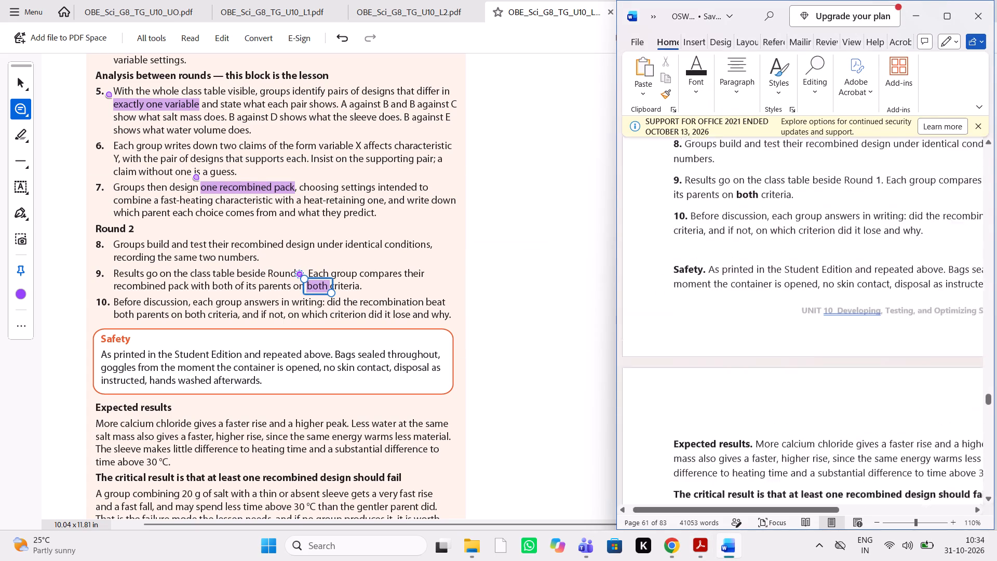
scroll(884, 280, "up", 1)
scroll(884, 280, "right", 1)
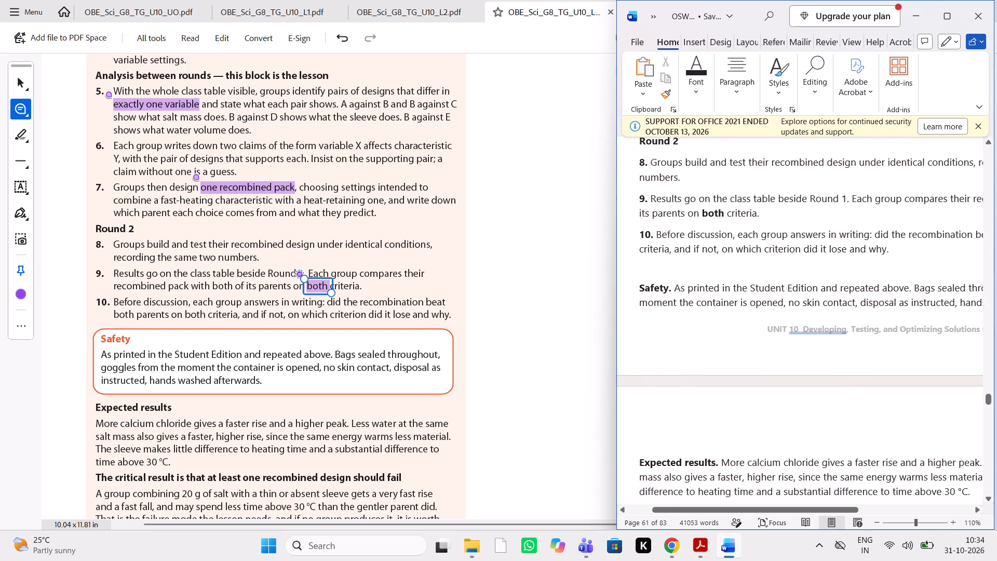
scroll(884, 280, "left", 2)
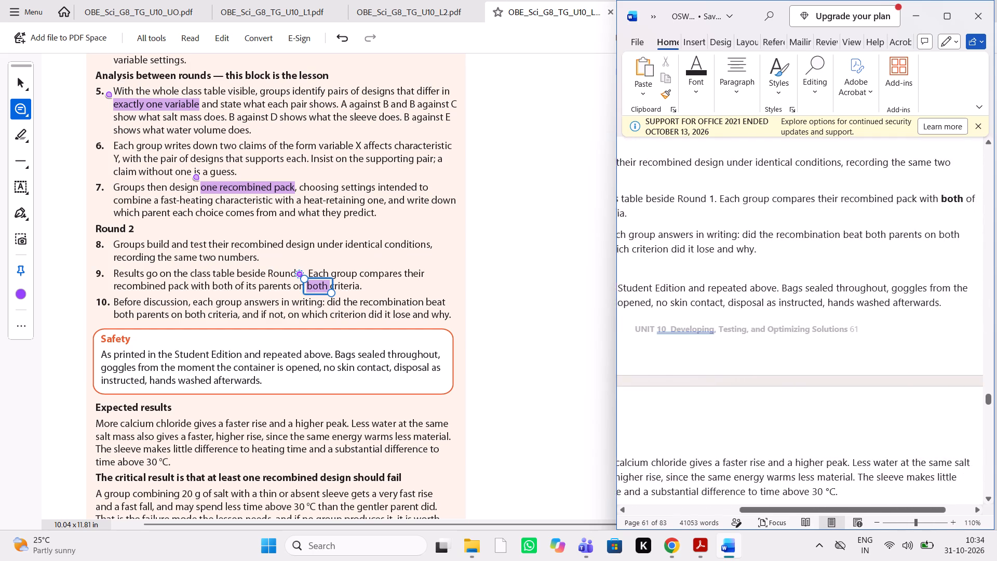
scroll(884, 280, "left", 1)
scroll(884, 280, "down", 1)
scroll(435, 425, "down", 1)
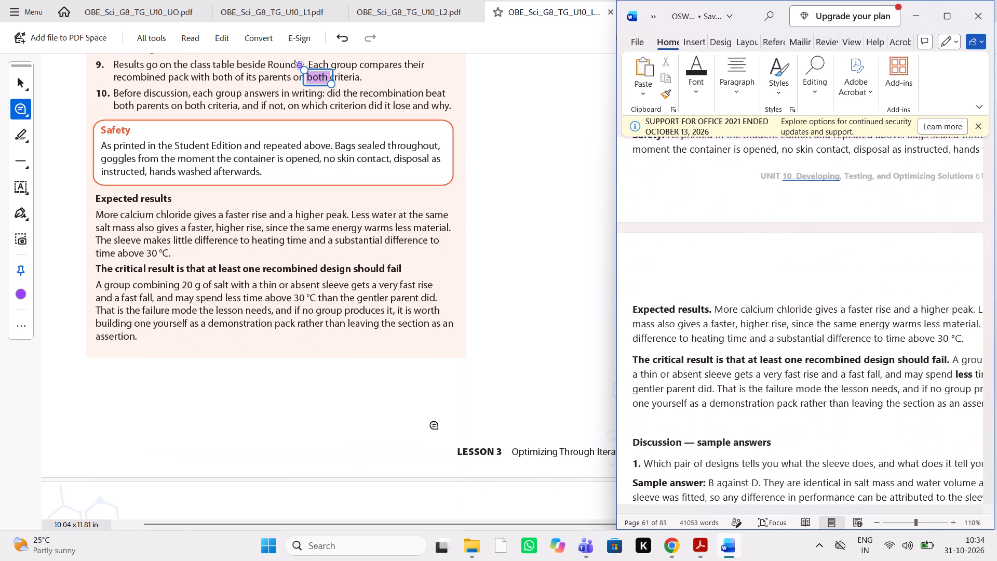
scroll(809, 384, "left", 1)
scroll(809, 384, "right", 1)
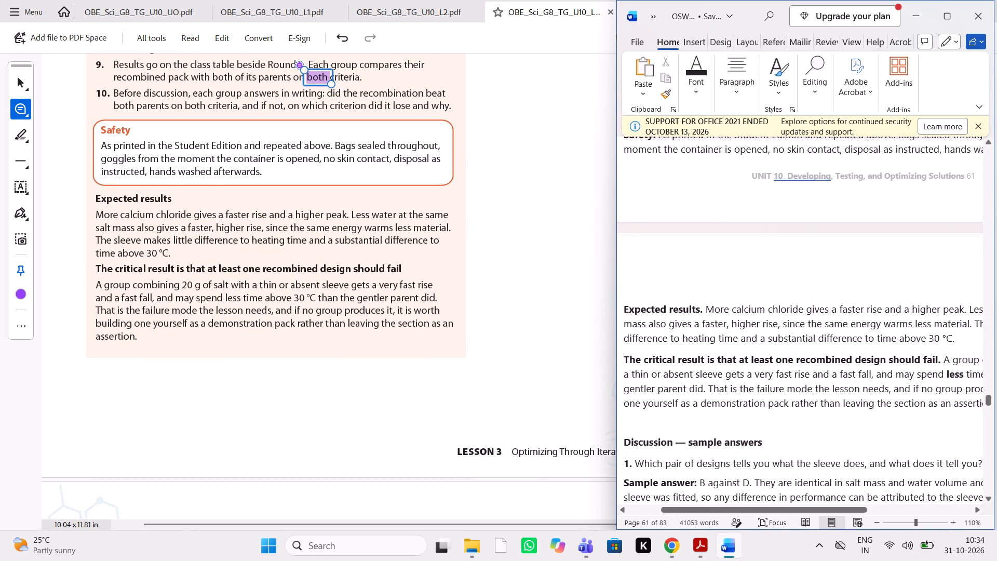
scroll(809, 384, "left", 1)
scroll(809, 384, "down", 1)
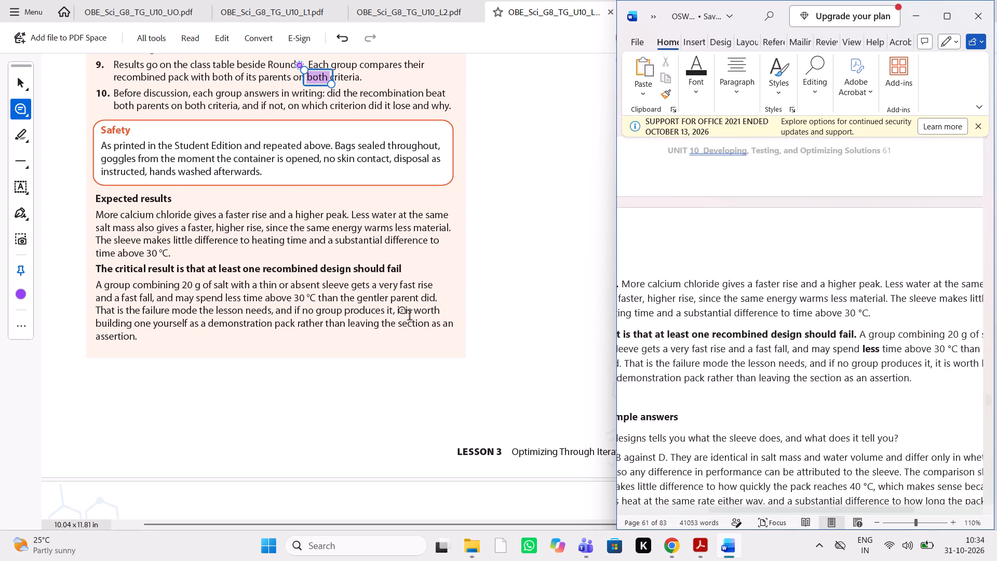
left_click_drag(239, 298, 224, 300)
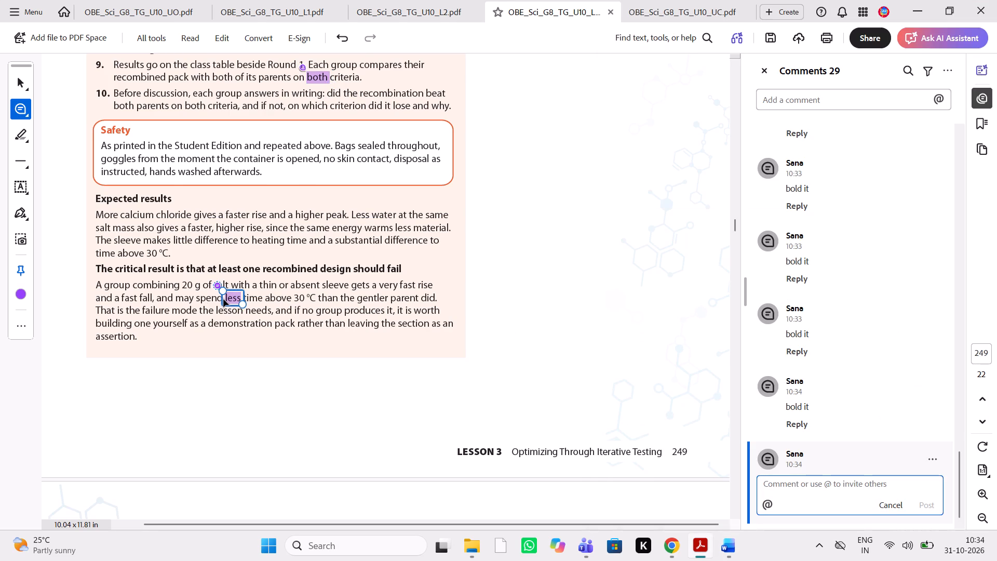
type("bold it")
key("space")
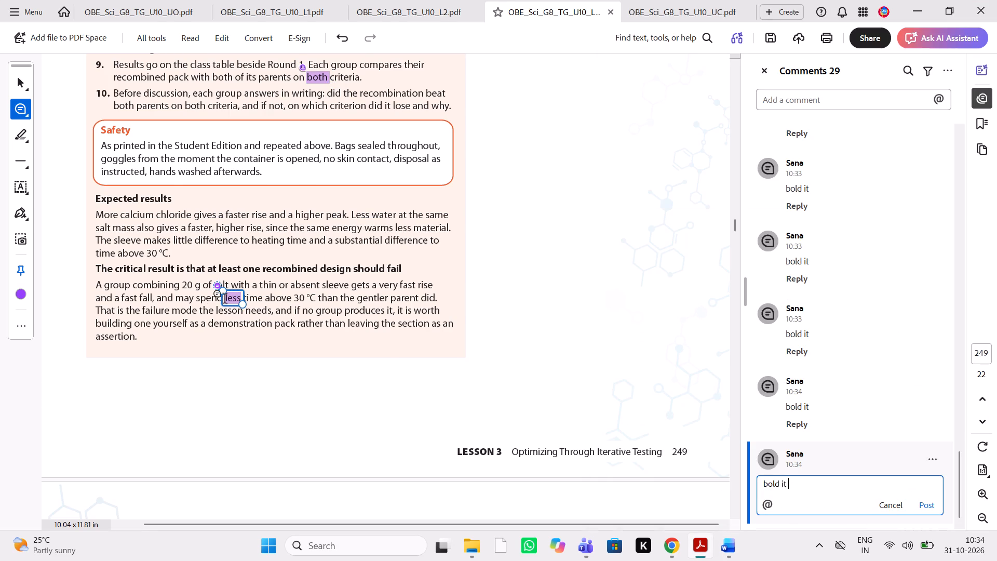
Compare the Discussion sample answers and Troubleshooting text on page 250 with the Word manuscript.
scroll(441, 363, "down", 3)
scroll(441, 363, "left", 1)
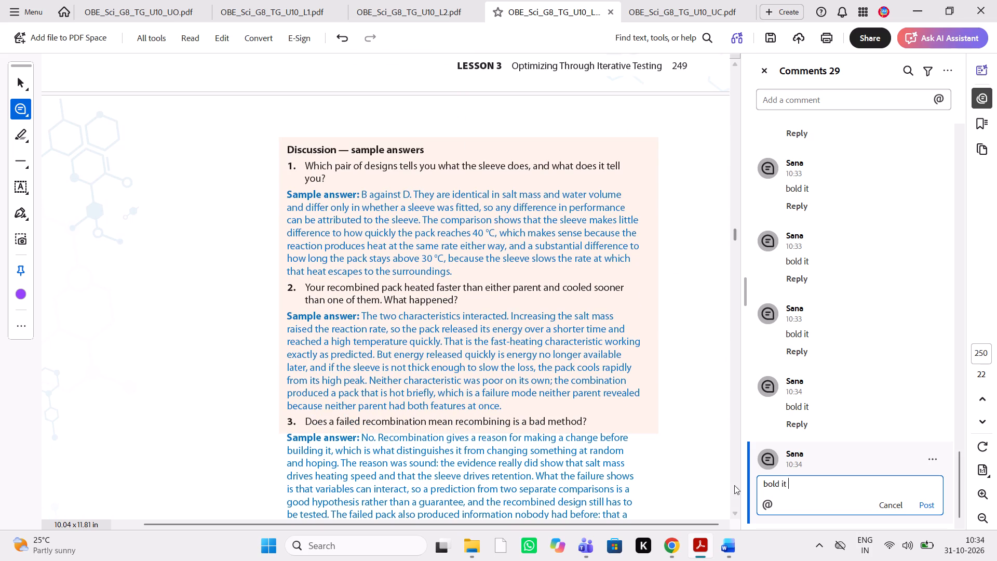
left_click(732, 549)
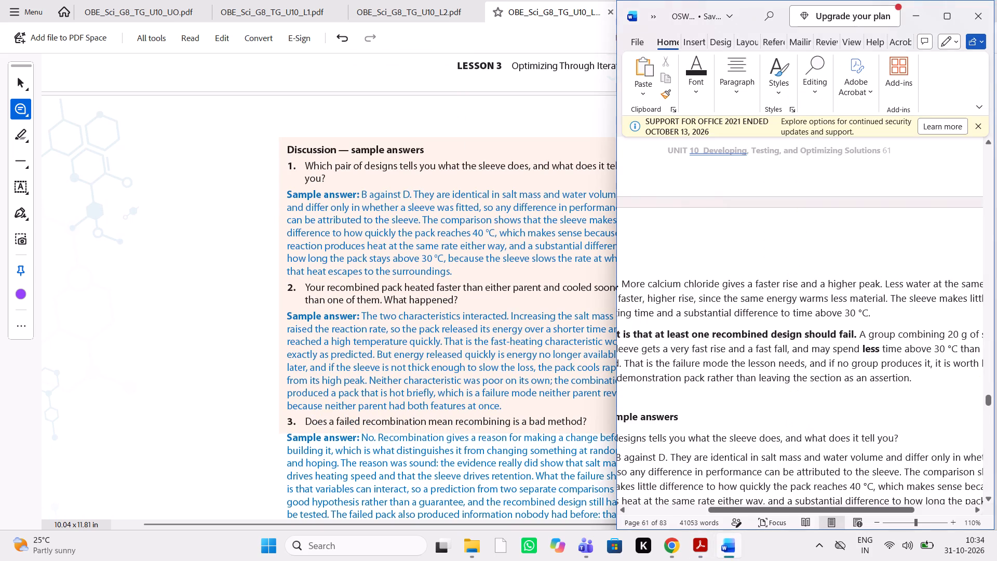
scroll(801, 407, "down", 1)
scroll(801, 407, "left", 1)
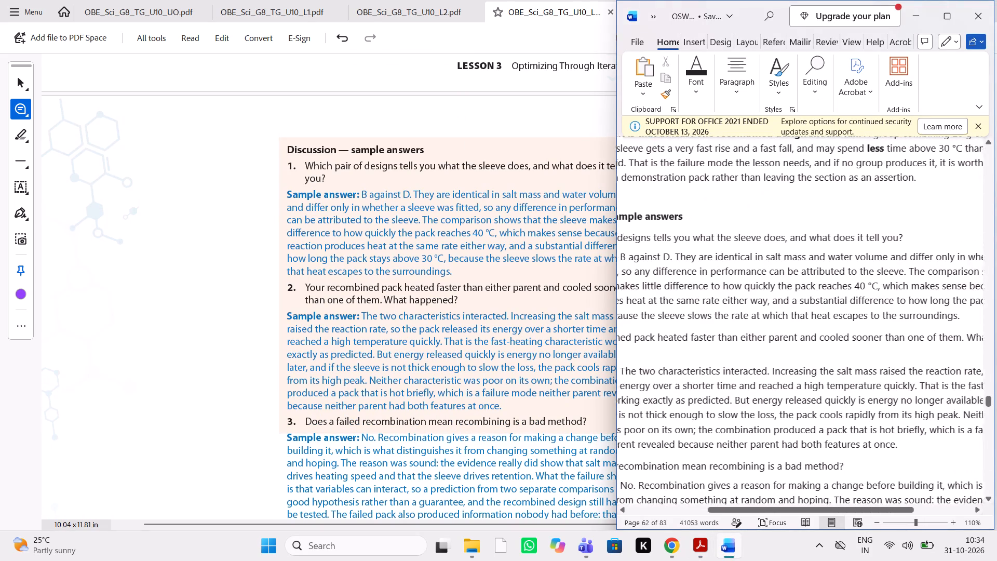
scroll(801, 407, "right", 1)
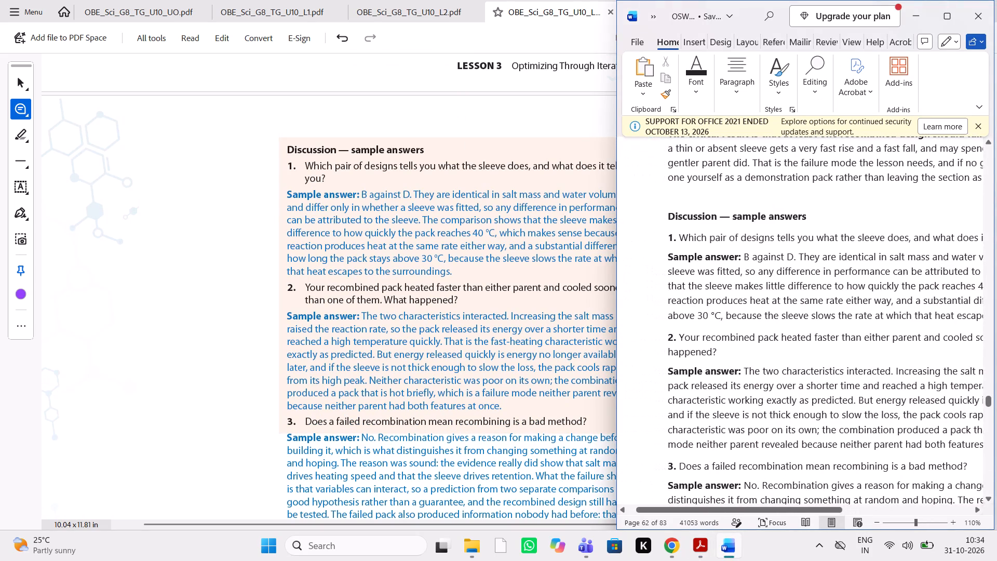
scroll(801, 407, "left", 1)
scroll(801, 407, "right", 1)
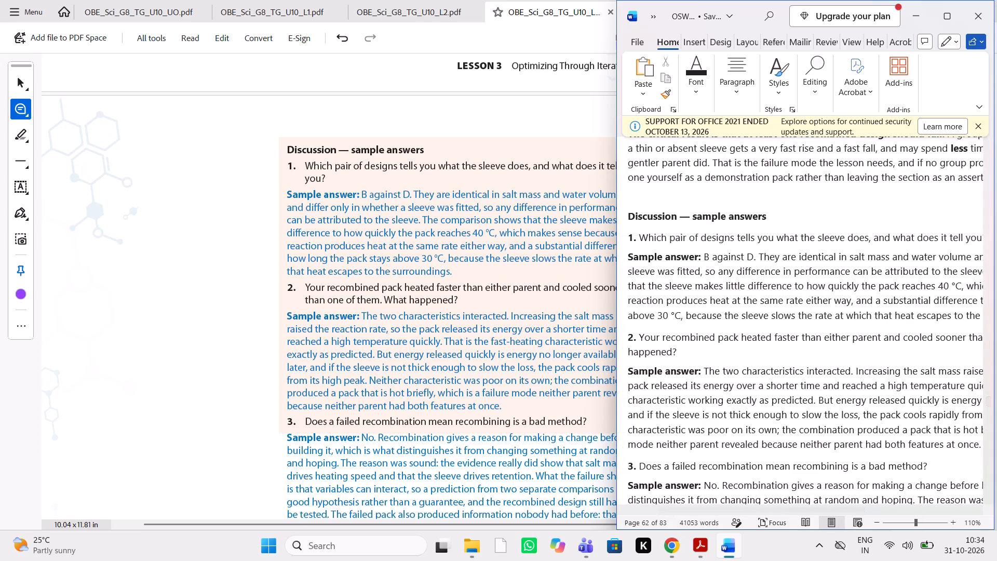
scroll(801, 407, "down", 1)
scroll(801, 407, "left", 1)
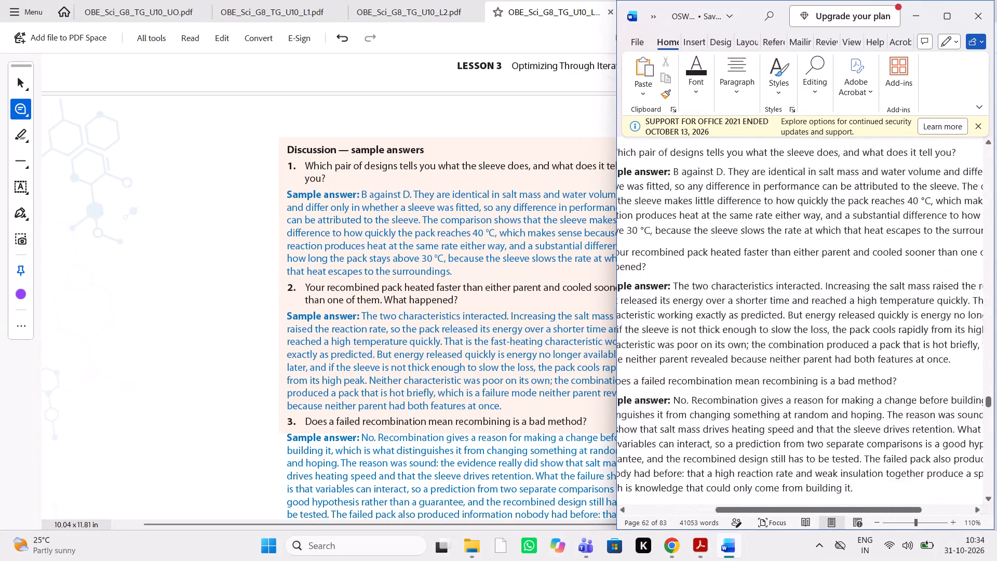
scroll(801, 407, "left", 1)
scroll(801, 407, "right", 1)
scroll(801, 407, "down", 1)
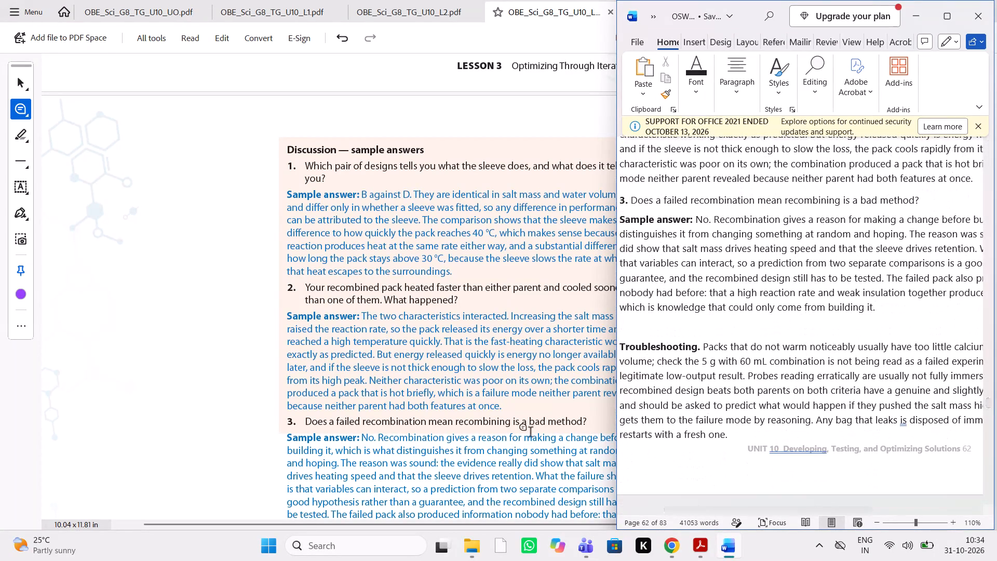
scroll(530, 433, "down", 1)
scroll(530, 433, "left", 1)
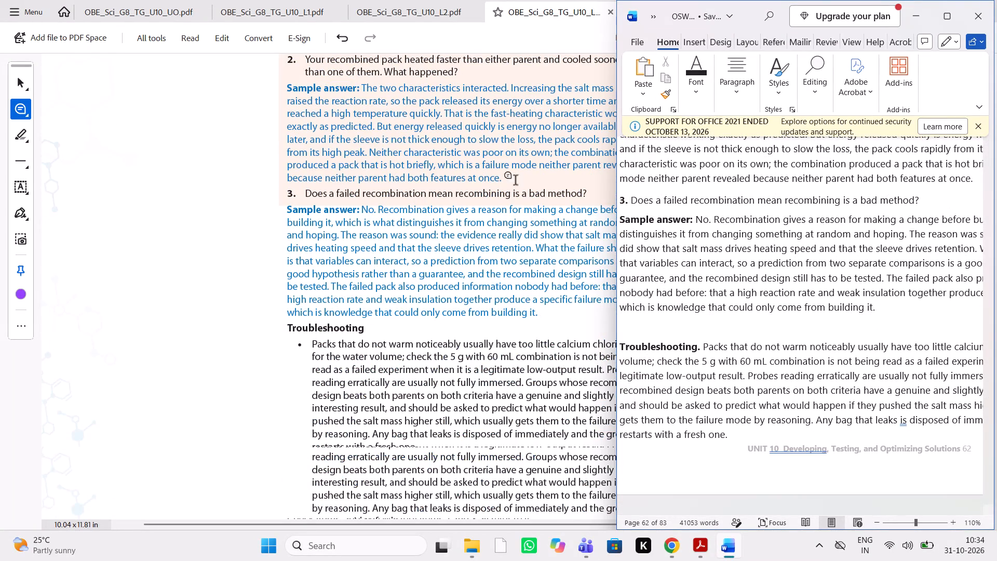
left_click(924, 16)
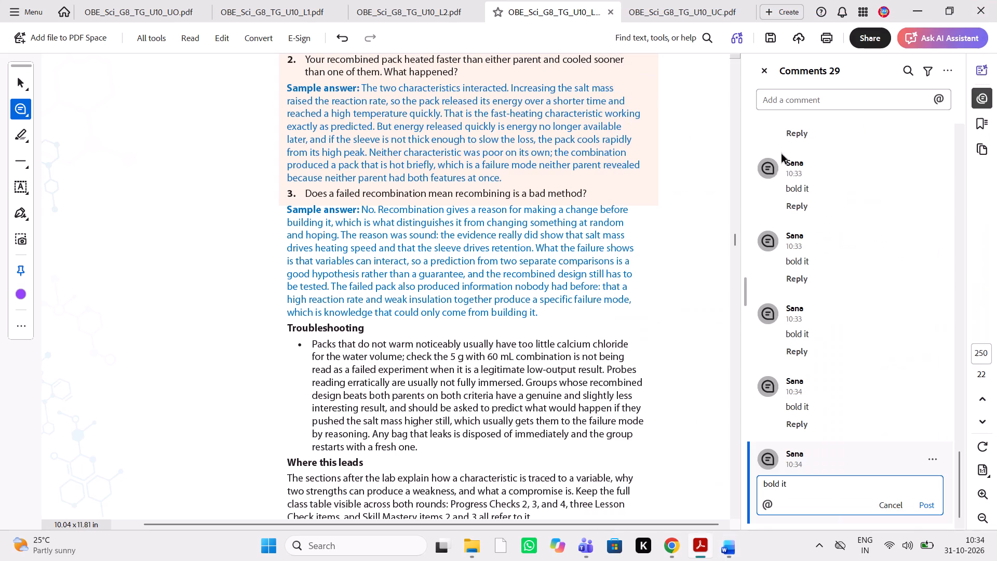
Draw a vertical line beside the text from sample answer 3 down to Where this leads on page 250 and comment "extend it".
scroll(537, 383, "down", 2)
scroll(537, 383, "up", 1)
scroll(537, 383, "down", 1)
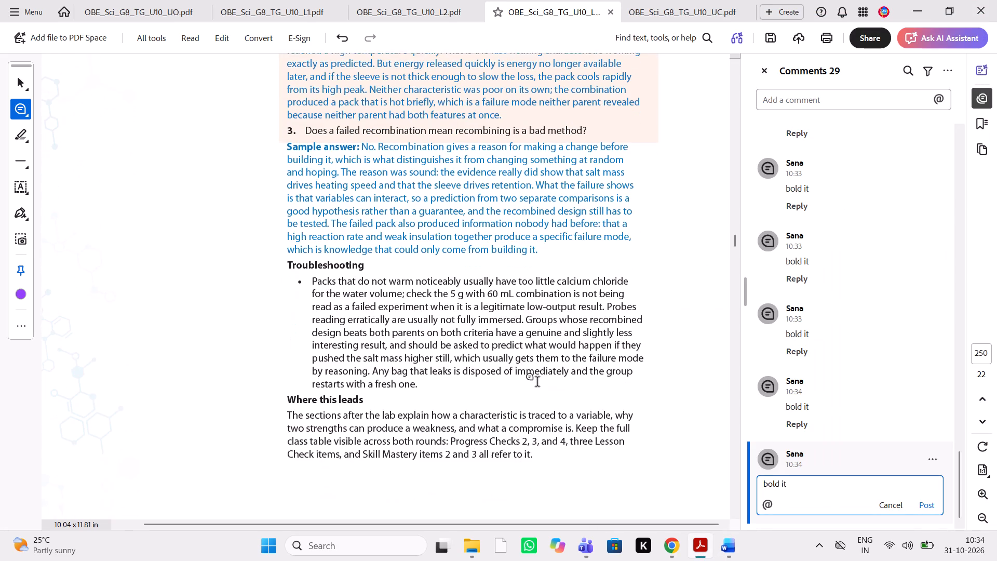
scroll(537, 383, "down", 1)
key("Escape")
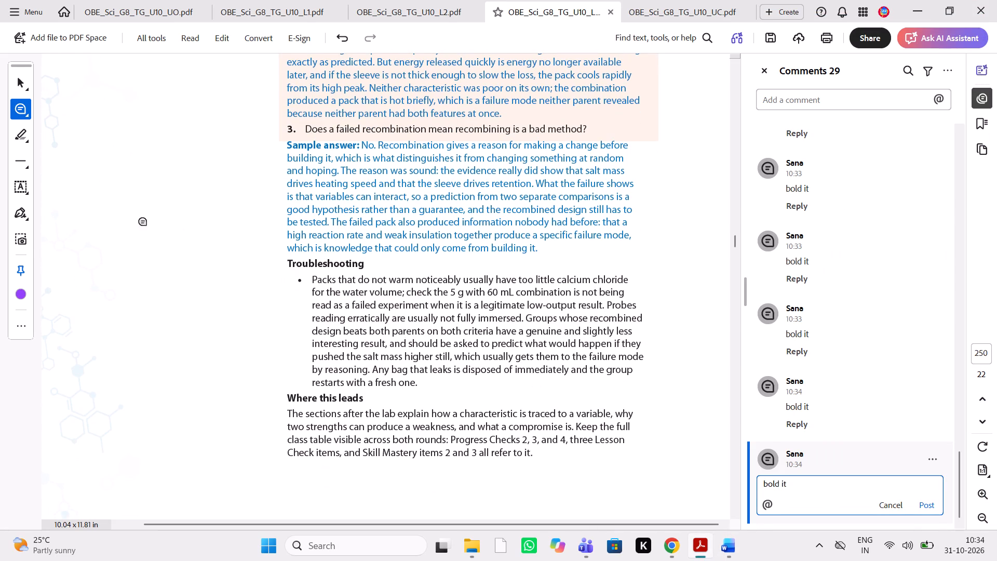
left_click(27, 167)
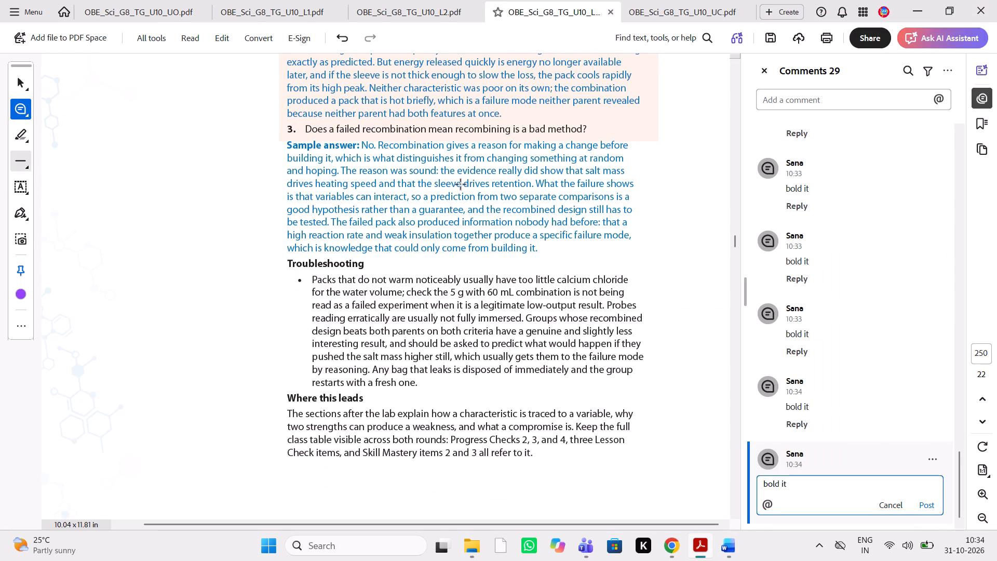
left_click_drag(654, 139, 684, 440)
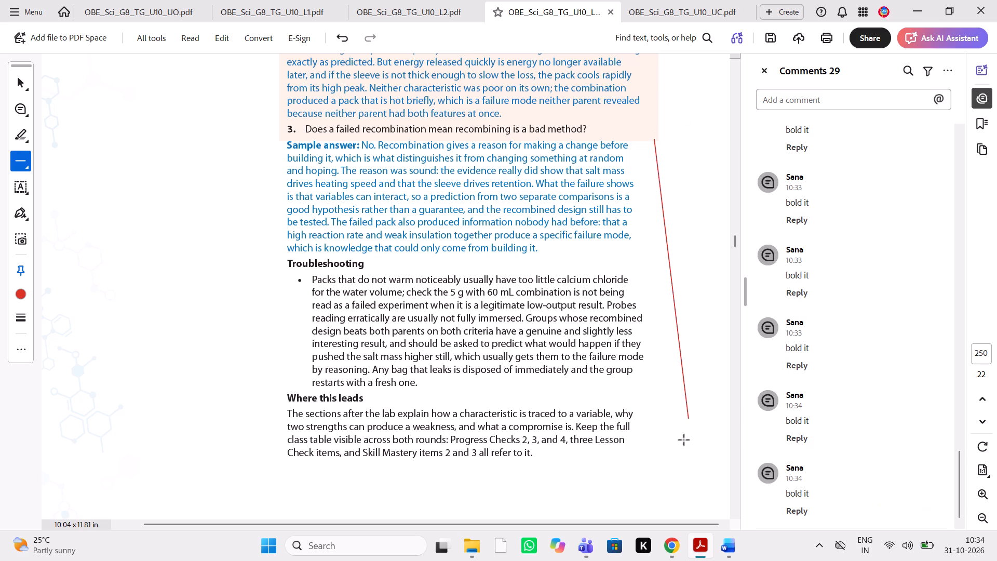
left_click_drag(684, 440, 656, 460)
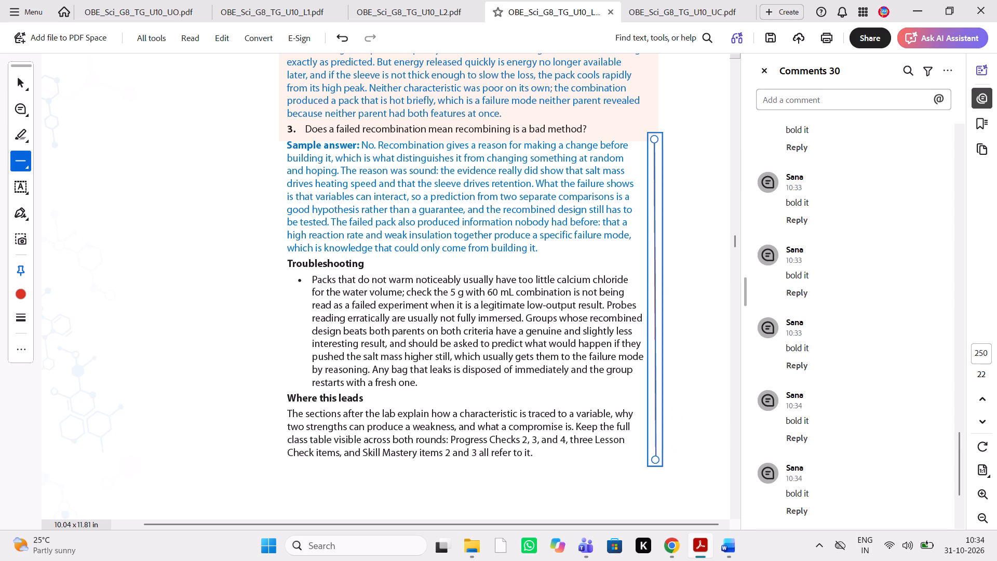
type("extenf")
key("space")
key("BackSpace")
key("BackSpace")
type("d it")
key("space")
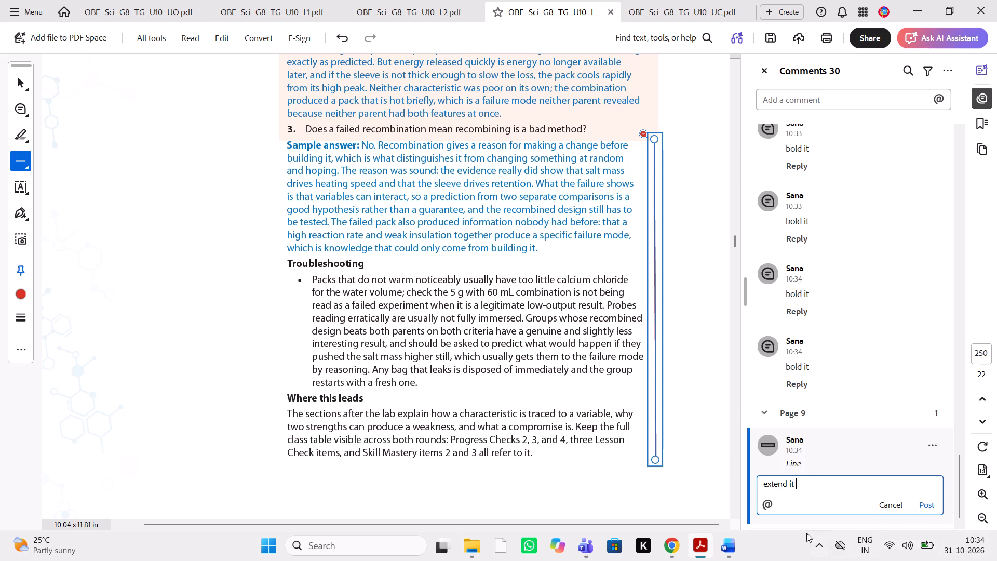
Check Troubleshooting in the Word manuscript and comment "delete it and align in line" on its bullet in the PDF.
left_click(732, 539)
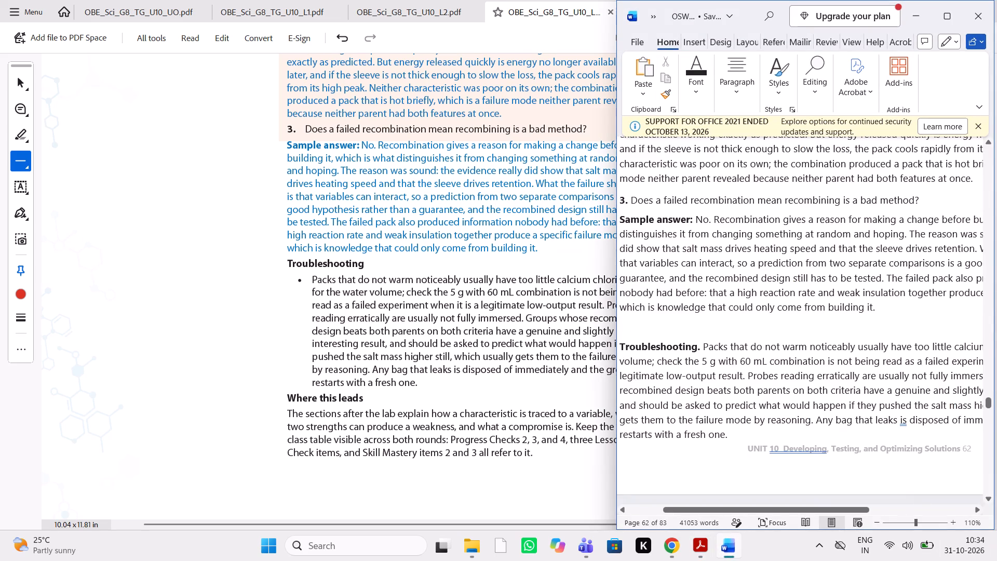
scroll(855, 360, "right", 1)
scroll(855, 360, "down", 1)
scroll(855, 360, "left", 1)
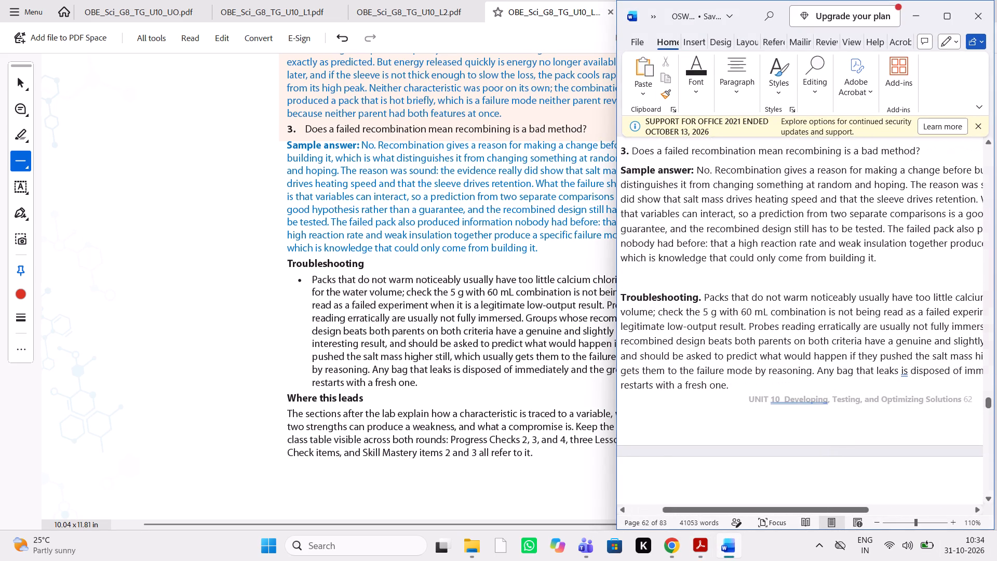
left_click(20, 114)
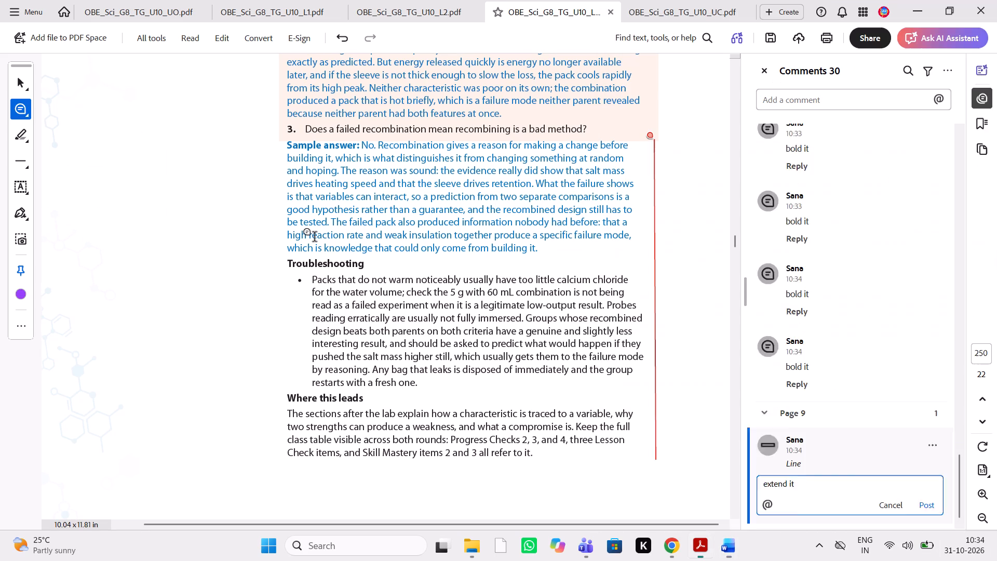
left_click_drag(293, 285, 301, 281)
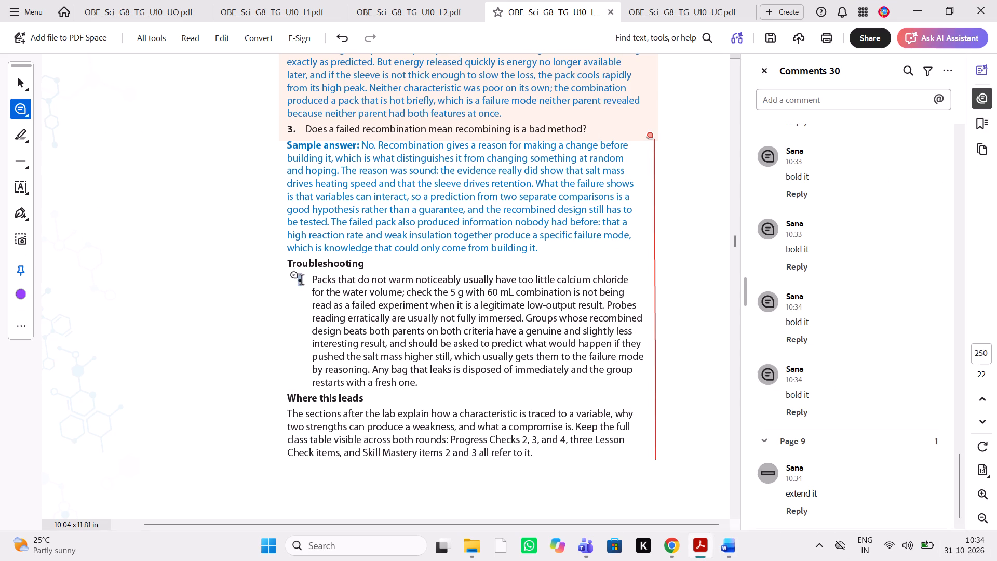
type("deletee")
key("space")
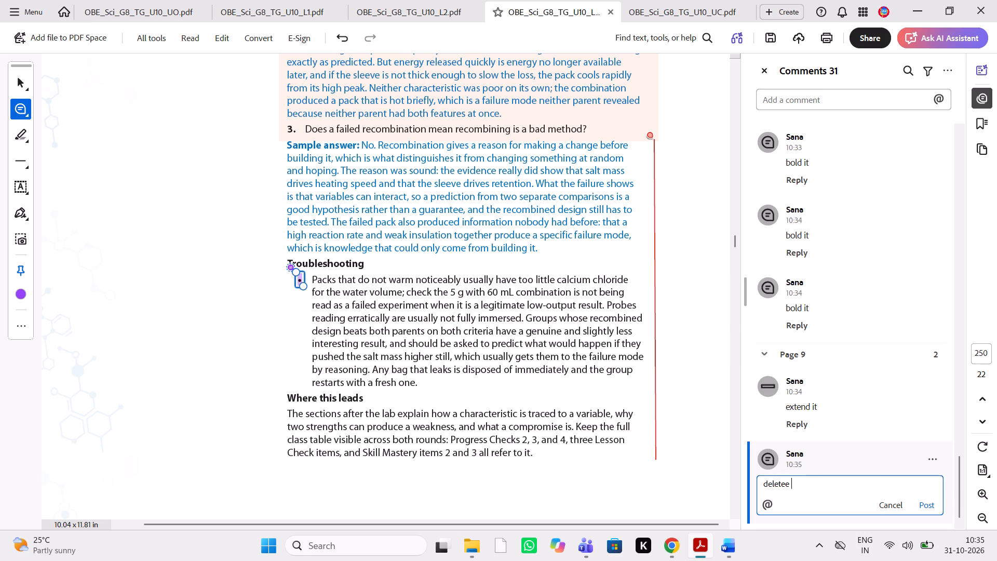
key("BackSpace")
key("BackSpace")
key("space")
type("it and alogn n")
key("BackSpace")
key("BackSpace")
key("BackSpace")
key("BackSpace")
key("BackSpace")
type("ign inl")
key("BackSpace")
key("space")
type("line")
key("space")
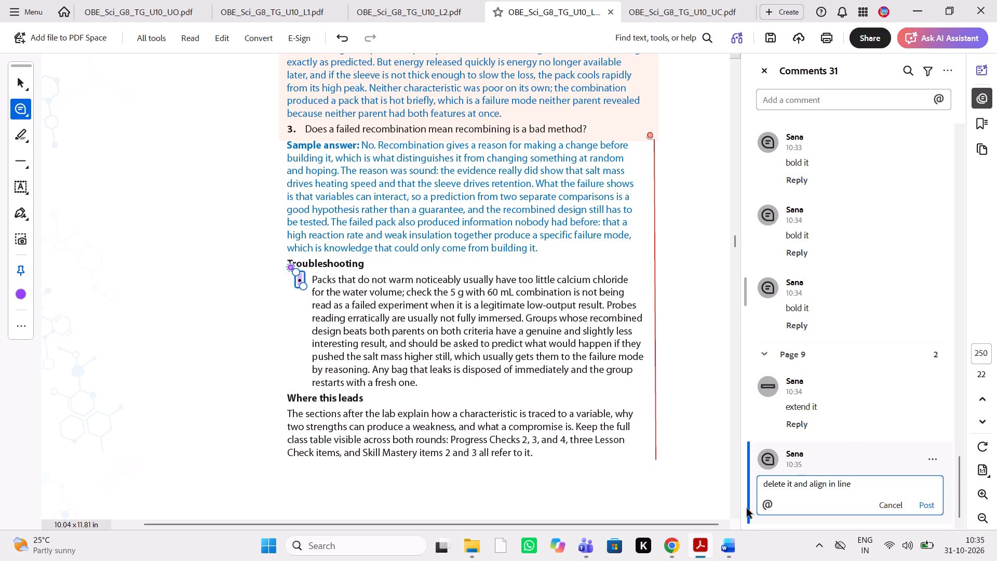
Compare the Where this leads paragraph with the Word manuscript and locate Progress Check 2 there.
left_click(728, 553)
scroll(792, 363, "down", 1)
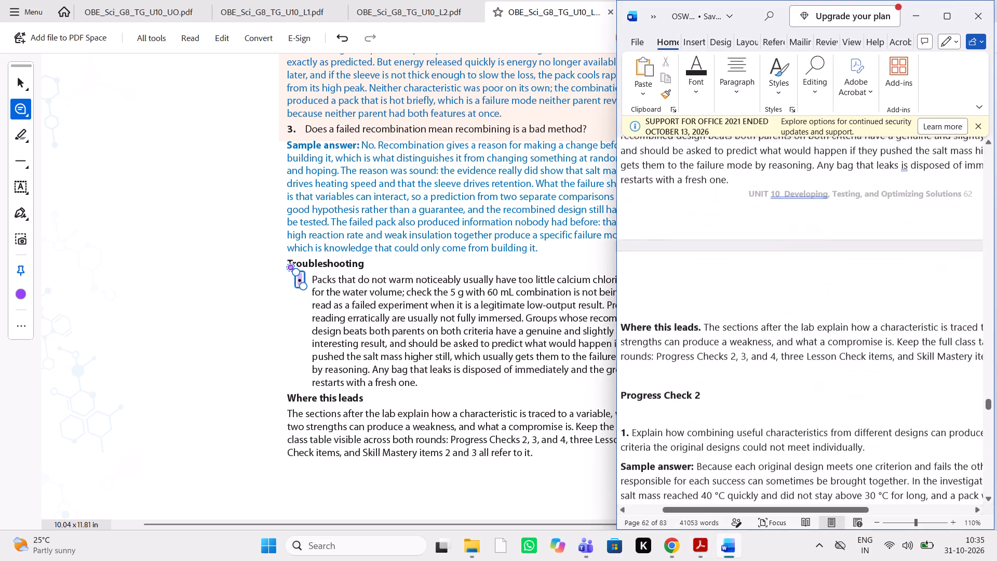
scroll(792, 363, "down", 3)
scroll(792, 363, "up", 1)
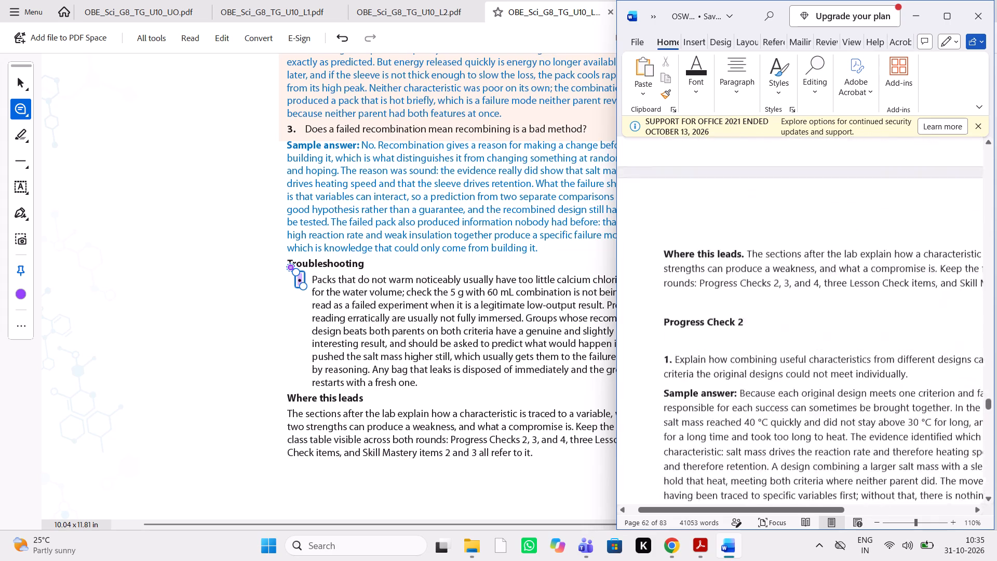
scroll(792, 363, "up", 1)
scroll(792, 363, "down", 1)
scroll(792, 363, "left", 1)
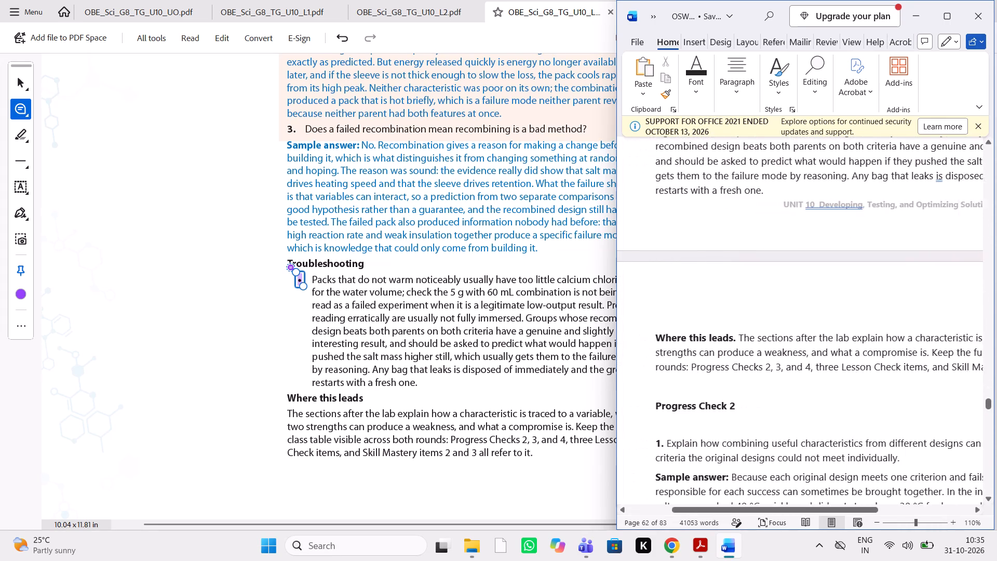
scroll(792, 363, "left", 2)
scroll(792, 363, "down", 1)
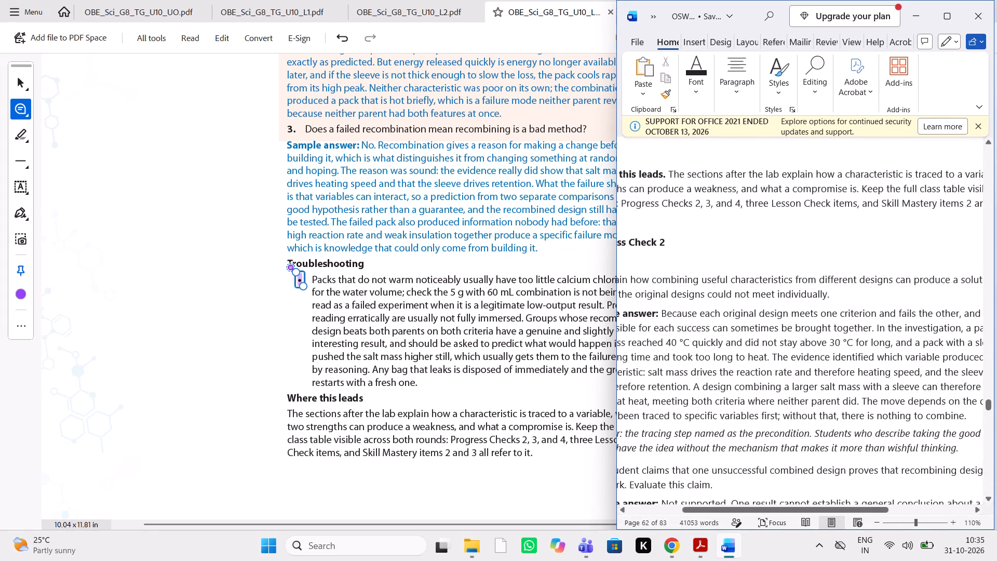
Compare the Progress Check 2 questions, sample answers and Look for notes with the Word manuscript.
scroll(478, 399, "down", 3)
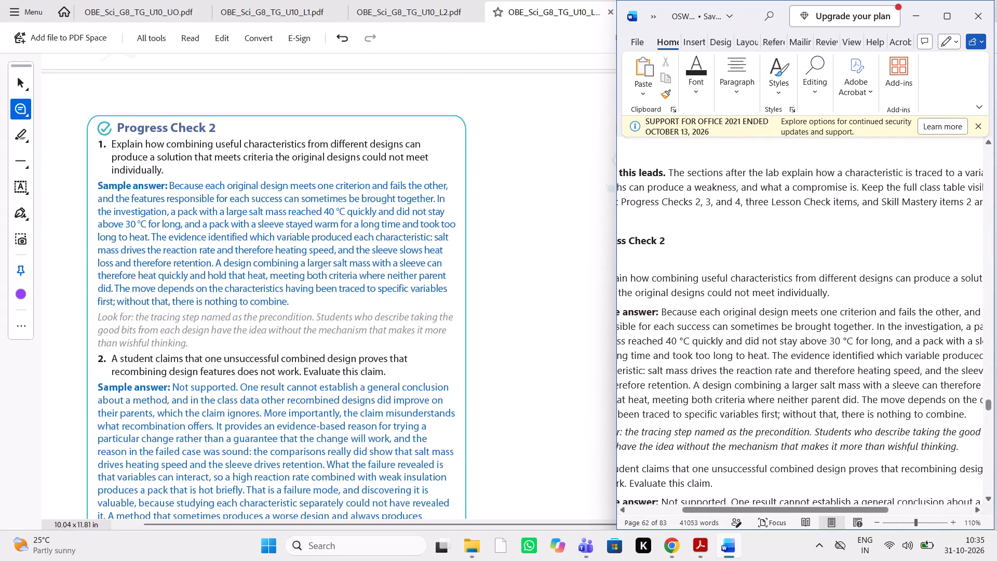
scroll(747, 355, "down", 1)
scroll(747, 355, "up", 1)
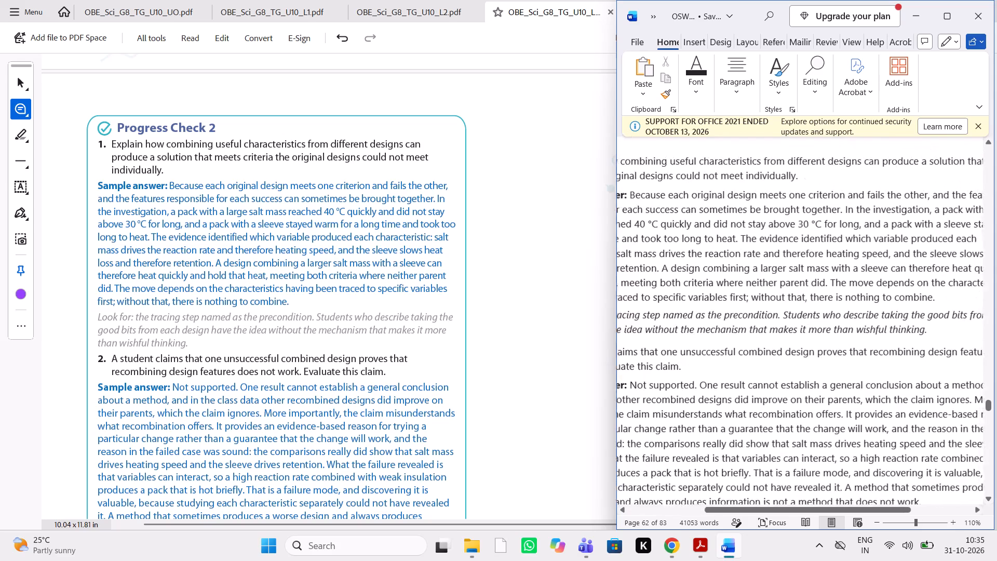
scroll(747, 355, "up", 1)
scroll(747, 355, "right", 1)
scroll(415, 391, "down", 1)
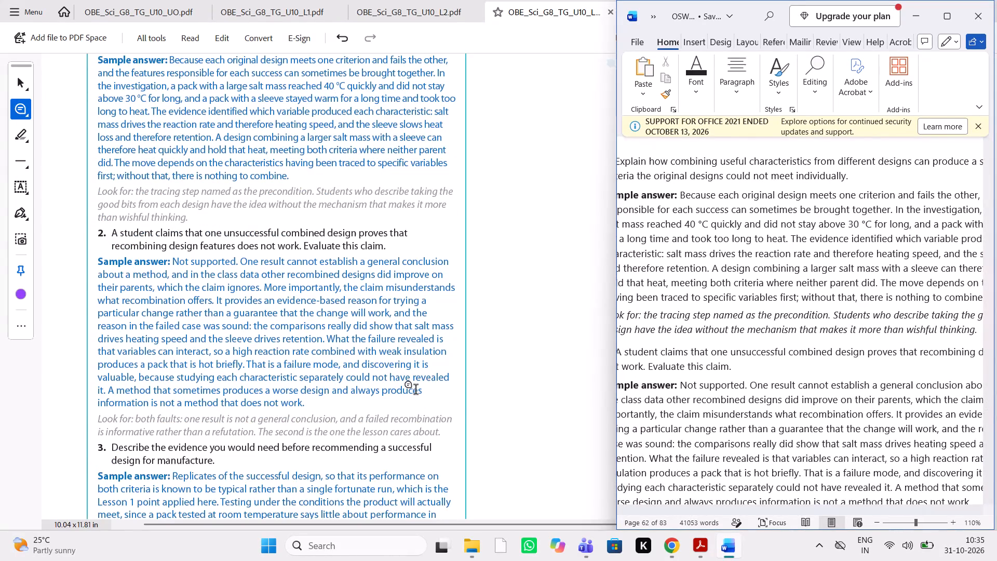
scroll(827, 405, "down", 1)
scroll(827, 405, "left", 1)
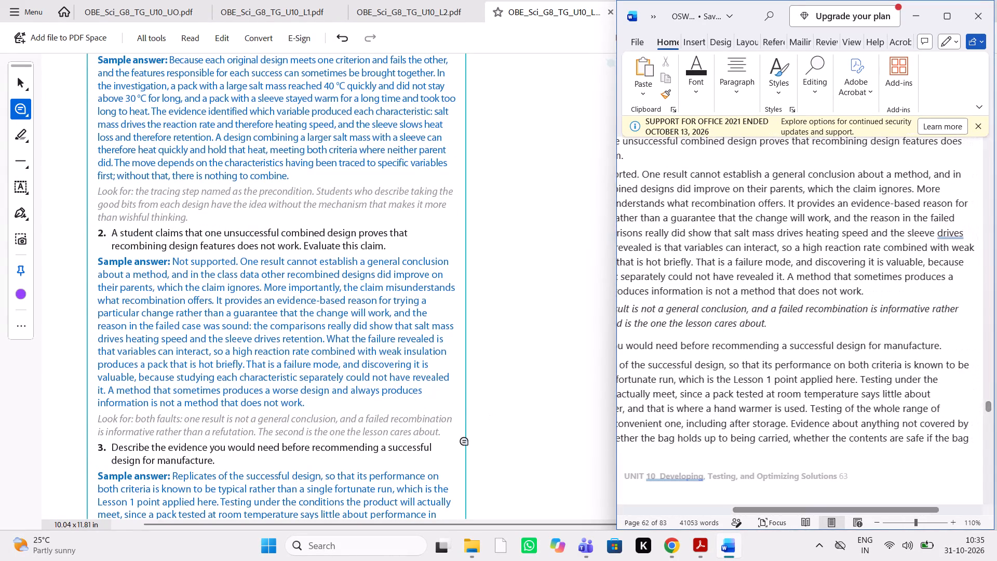
scroll(465, 442, "down", 1)
scroll(883, 370, "down", 2)
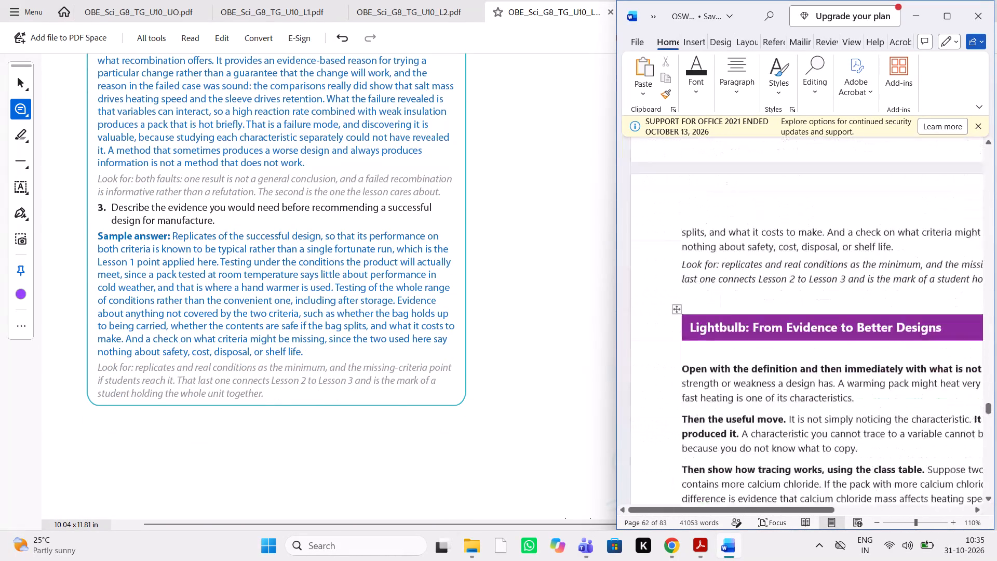
scroll(883, 370, "up", 1)
scroll(883, 370, "down", 1)
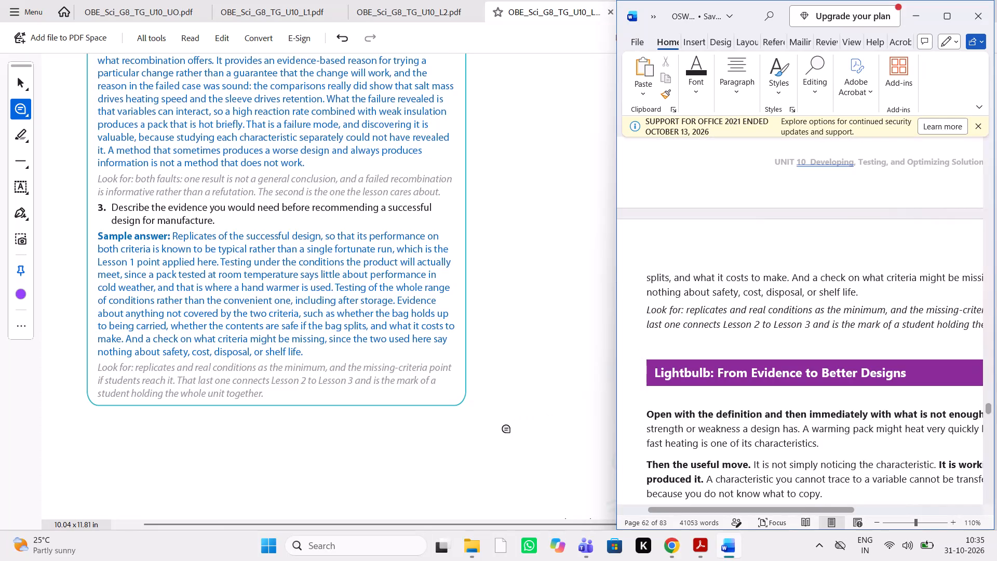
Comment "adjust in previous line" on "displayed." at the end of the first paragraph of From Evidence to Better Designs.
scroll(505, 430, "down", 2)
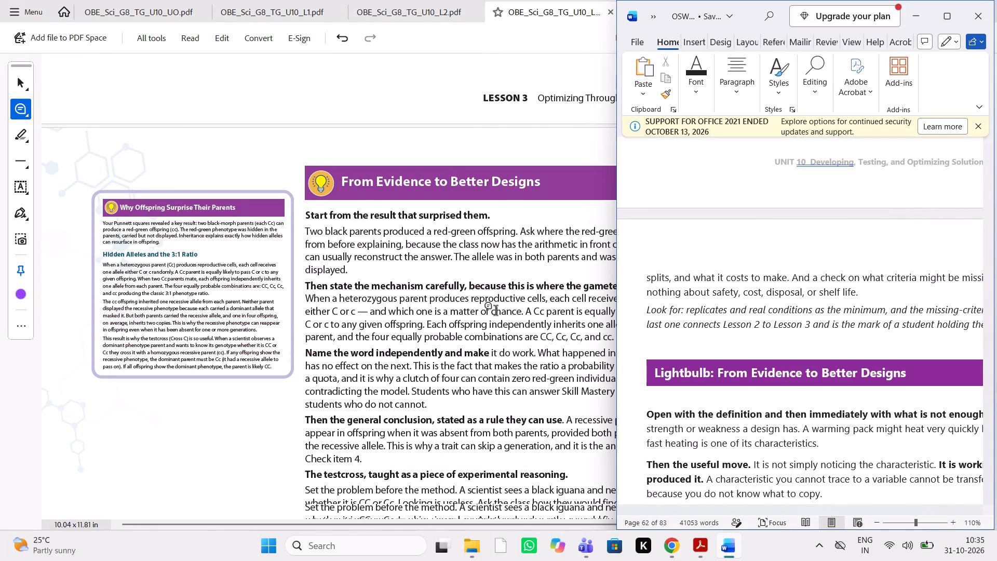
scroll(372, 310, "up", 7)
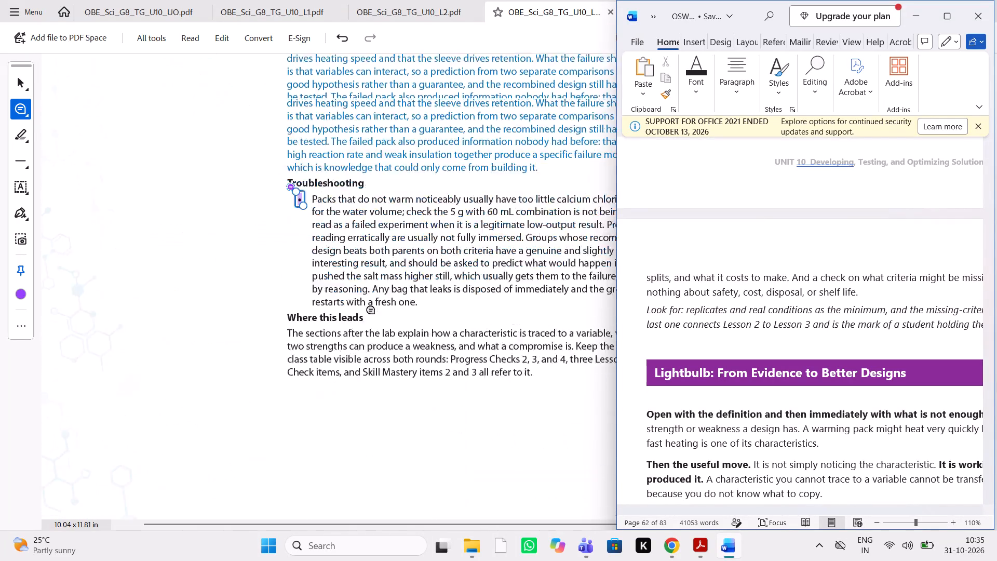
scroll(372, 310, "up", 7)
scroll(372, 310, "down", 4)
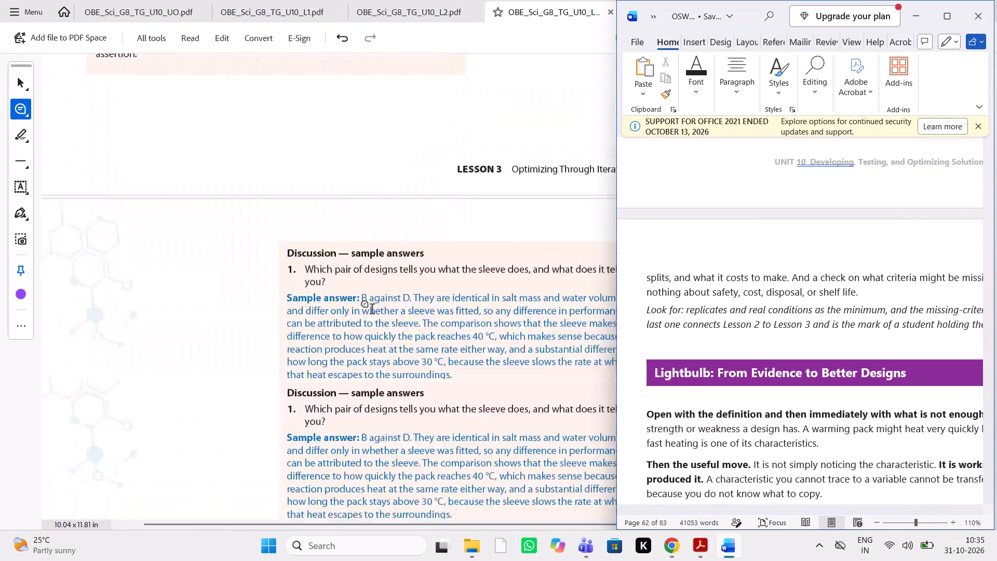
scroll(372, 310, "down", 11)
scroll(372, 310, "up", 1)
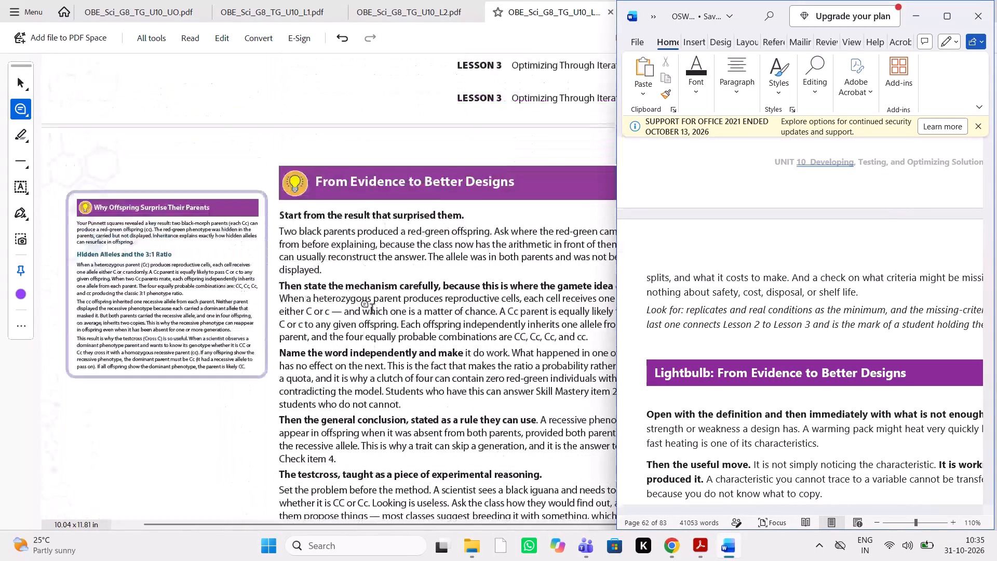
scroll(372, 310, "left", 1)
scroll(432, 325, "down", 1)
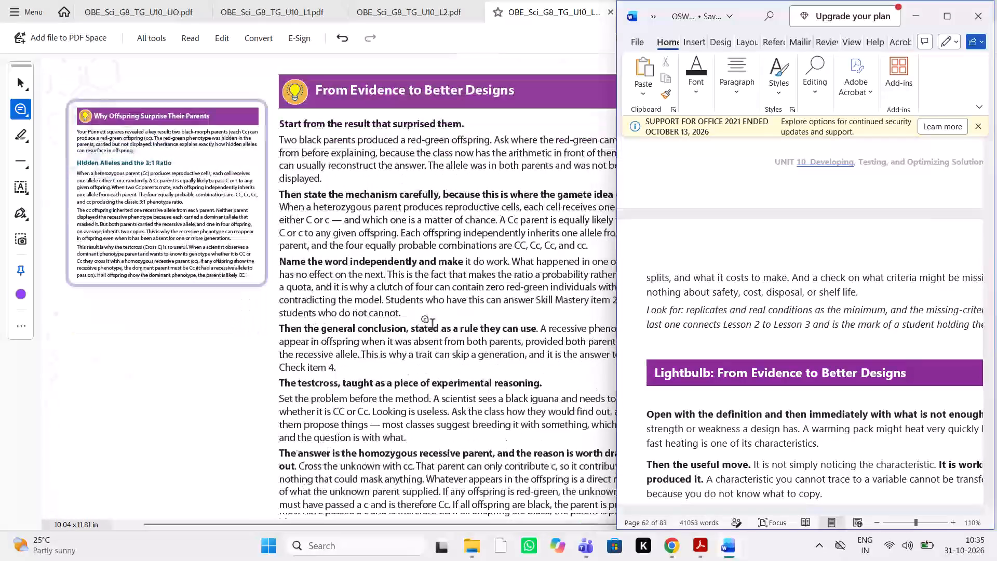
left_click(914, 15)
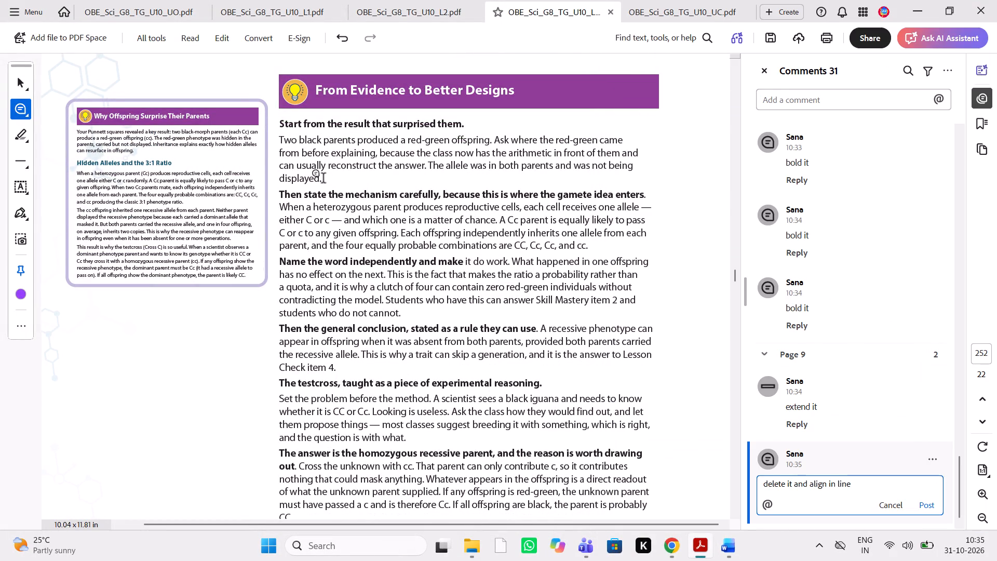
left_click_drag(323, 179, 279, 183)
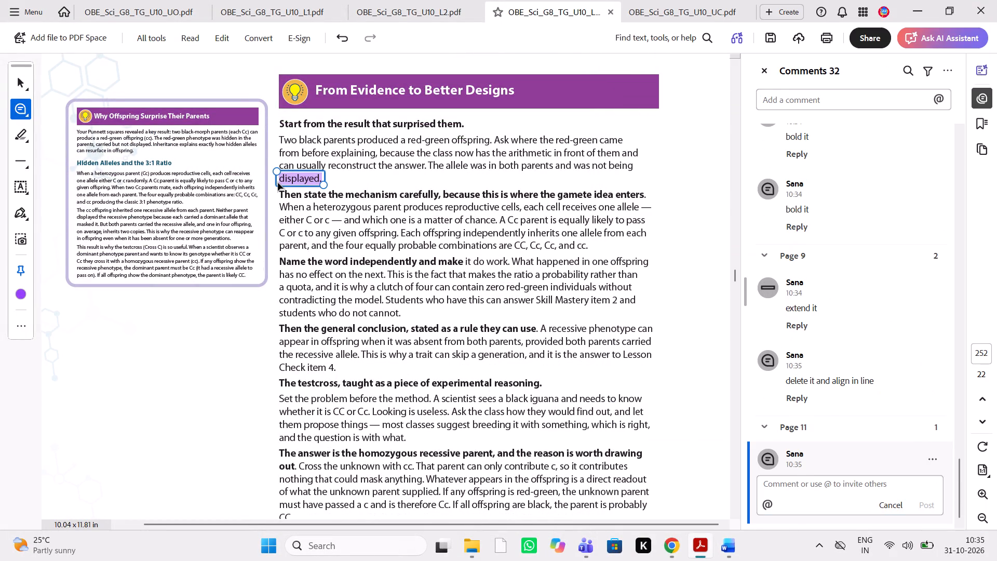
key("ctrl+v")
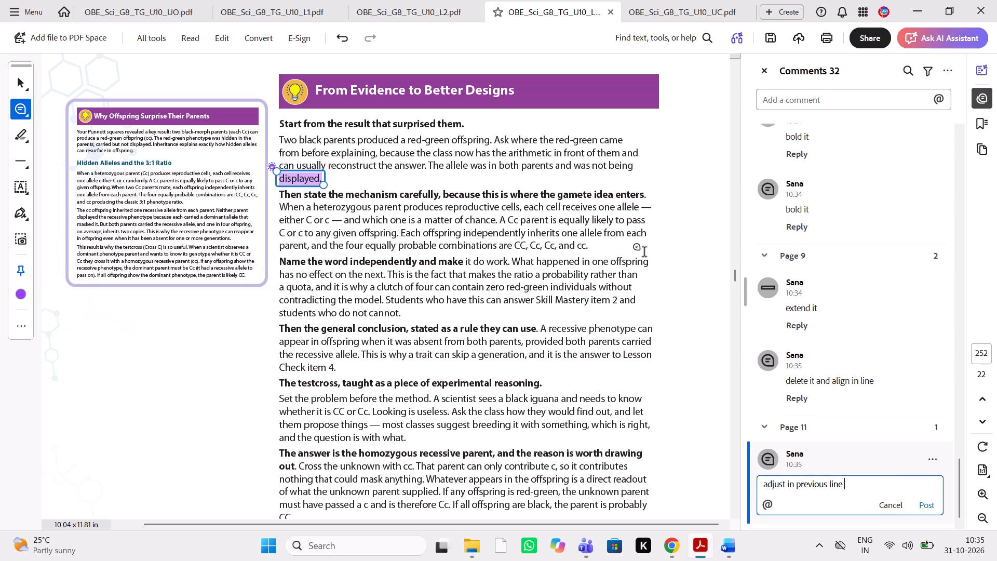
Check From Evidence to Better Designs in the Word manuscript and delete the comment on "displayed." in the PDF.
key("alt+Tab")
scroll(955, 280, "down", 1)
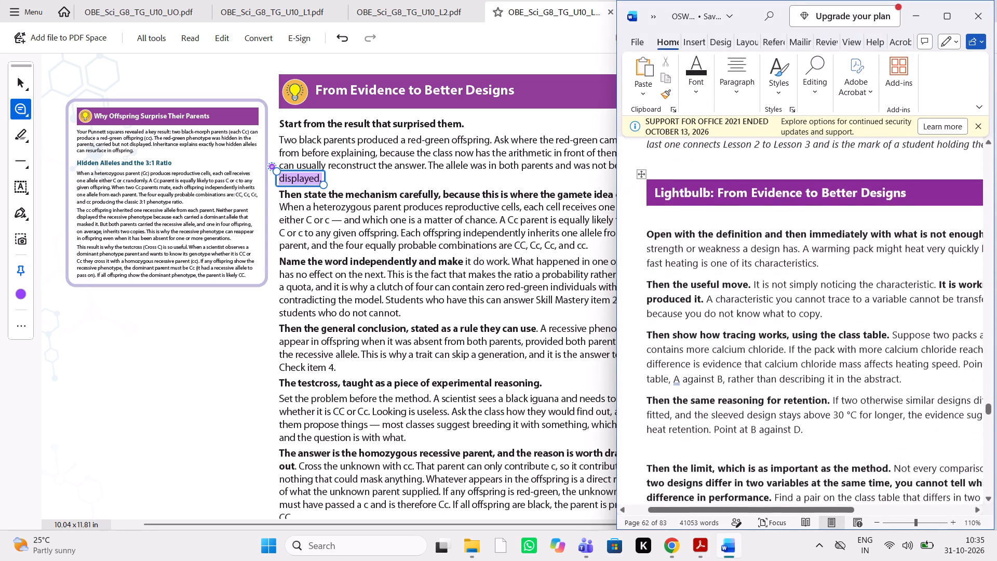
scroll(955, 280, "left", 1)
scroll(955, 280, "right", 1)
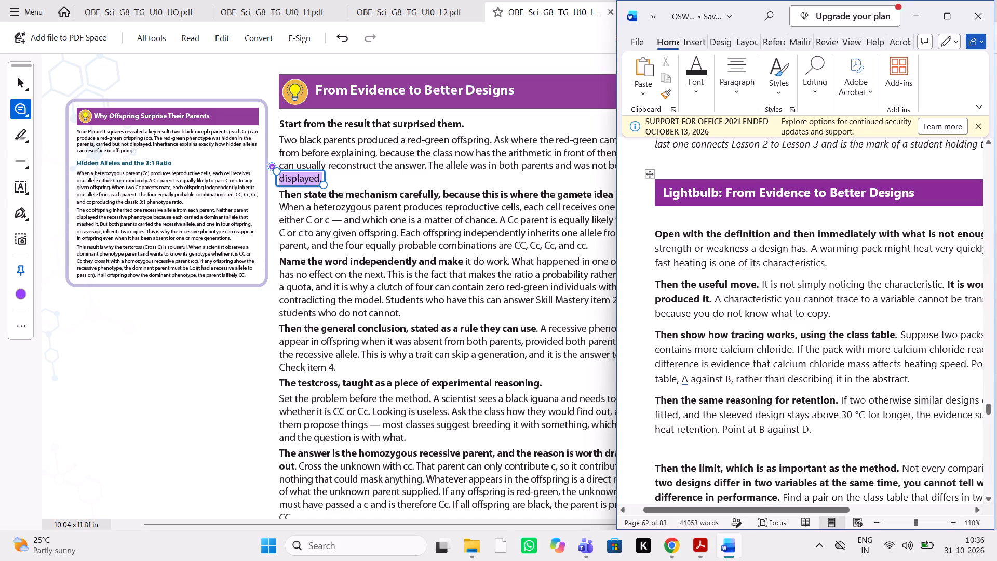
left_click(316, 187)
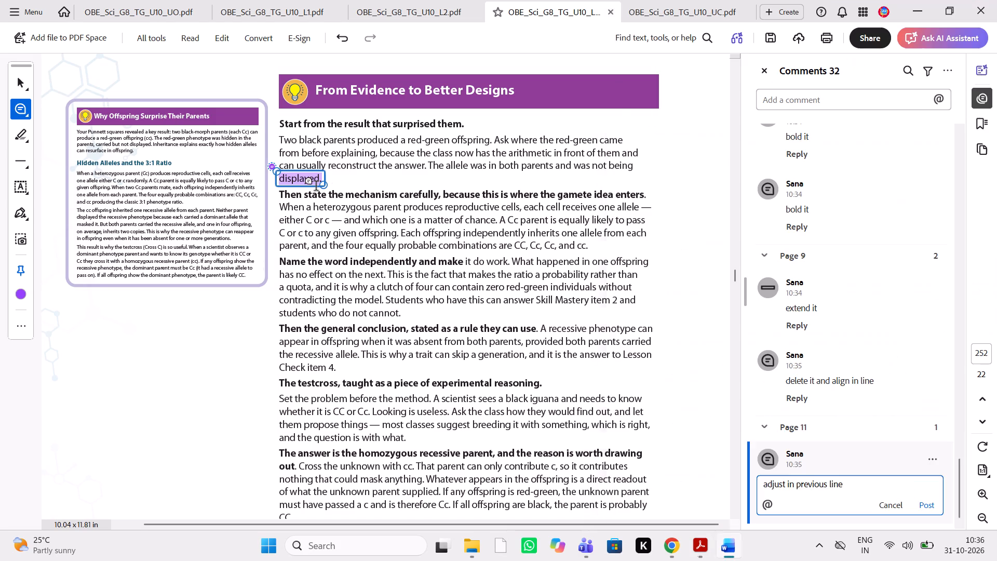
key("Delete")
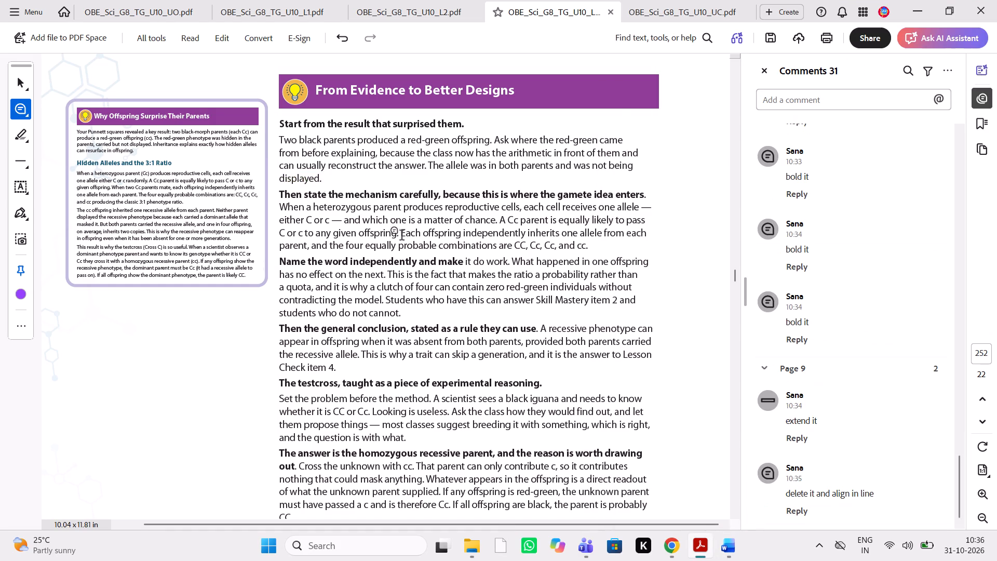
Compare the full From Evidence to Better Designs section on page 252 with its version in the Word manuscript.
left_click(727, 542)
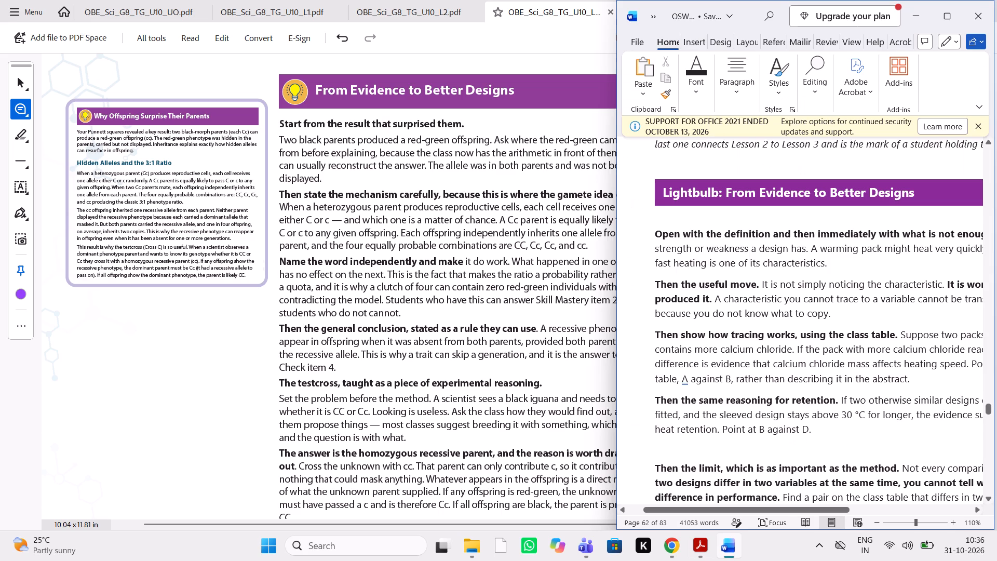
scroll(776, 325, "down", 1)
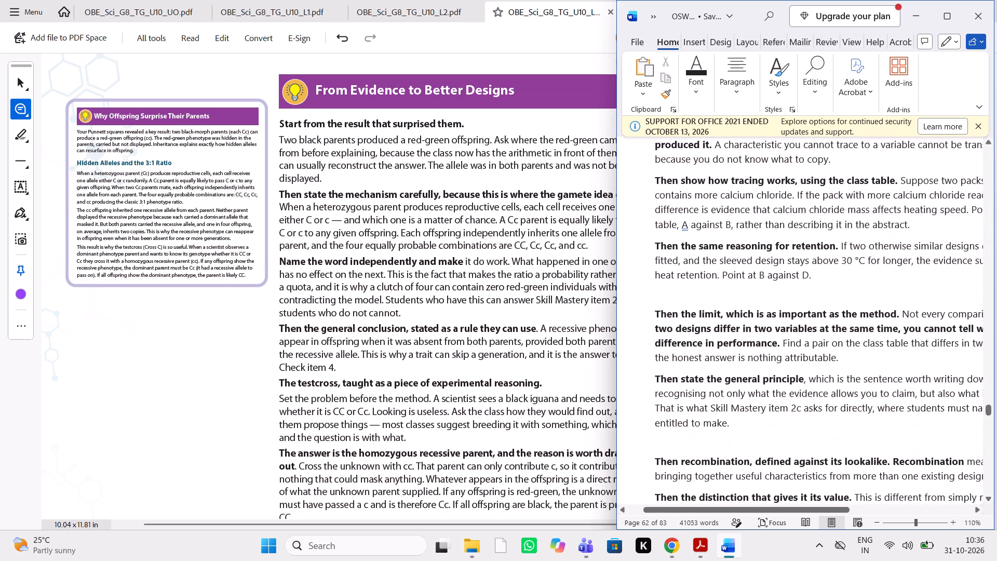
scroll(776, 325, "down", 1)
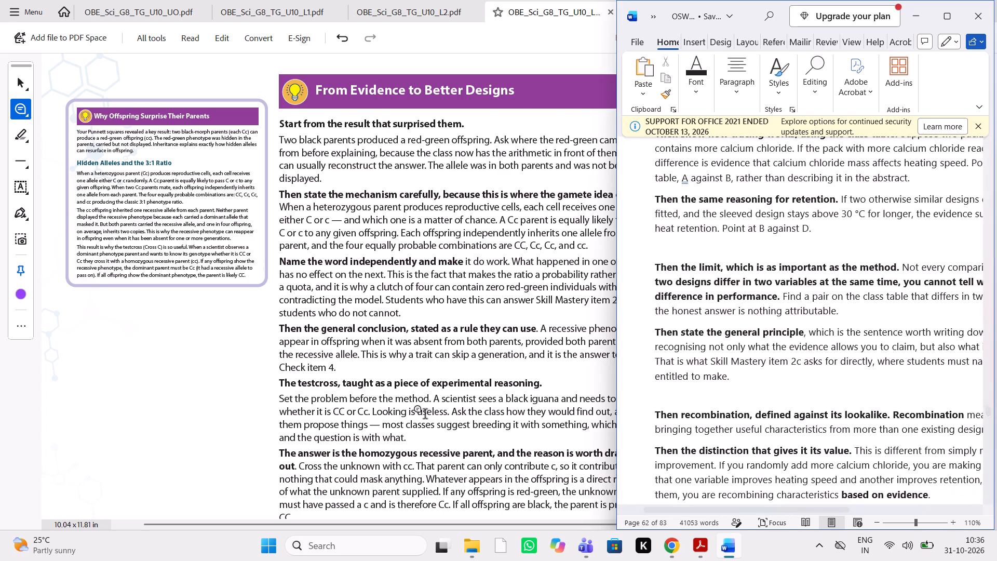
scroll(425, 415, "down", 2)
scroll(689, 397, "down", 1)
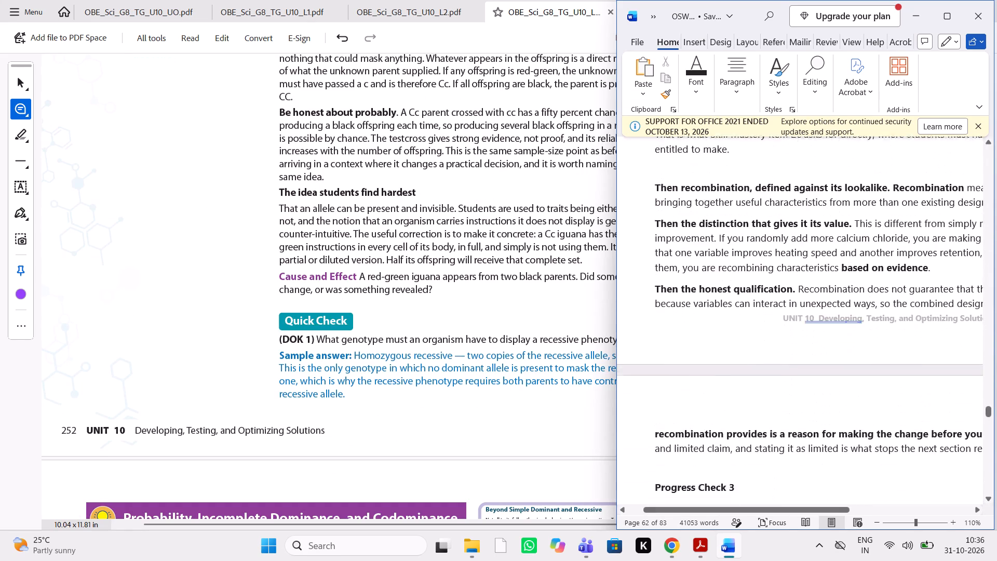
scroll(689, 397, "down", 1)
scroll(689, 397, "up", 1)
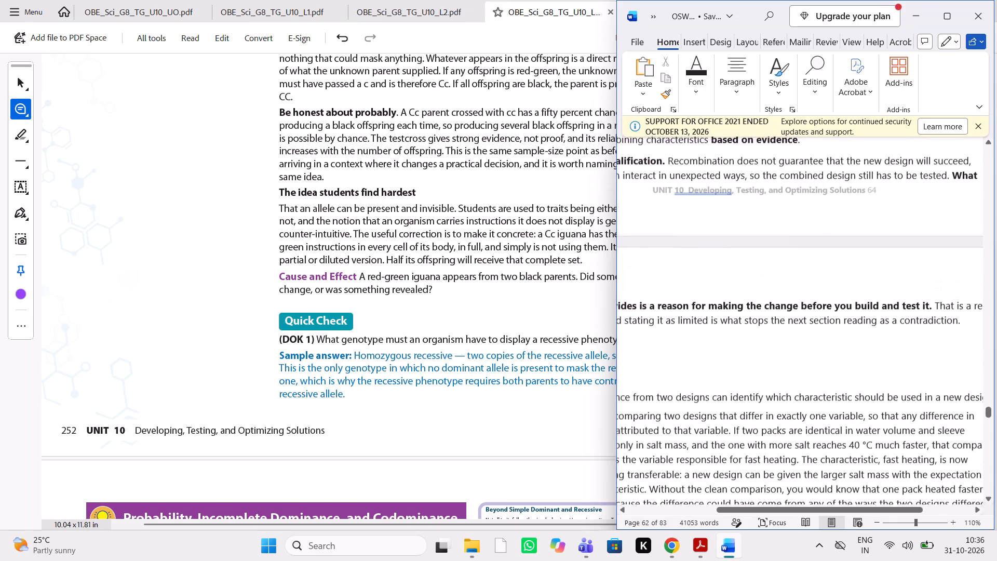
scroll(689, 397, "right", 1)
scroll(689, 397, "up", 1)
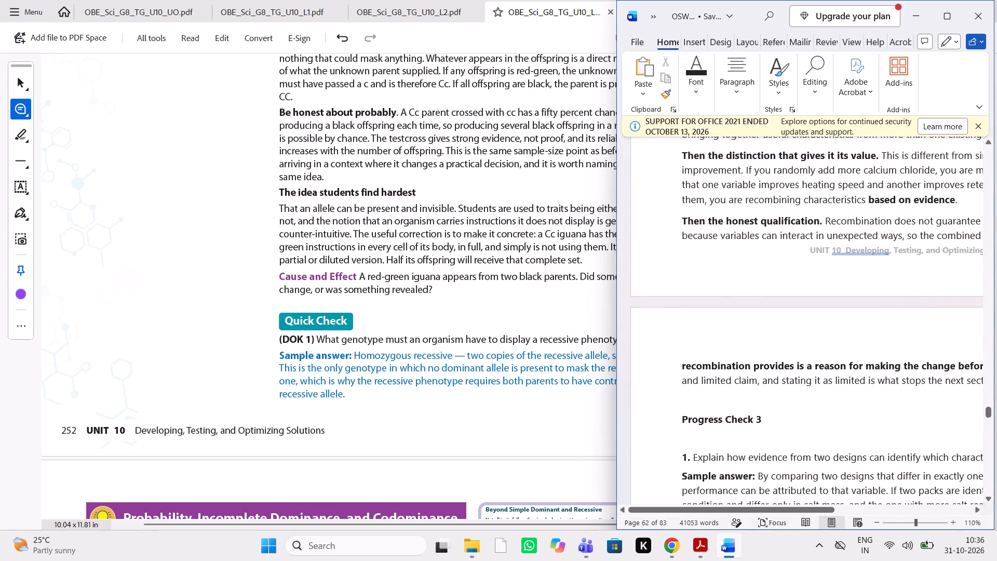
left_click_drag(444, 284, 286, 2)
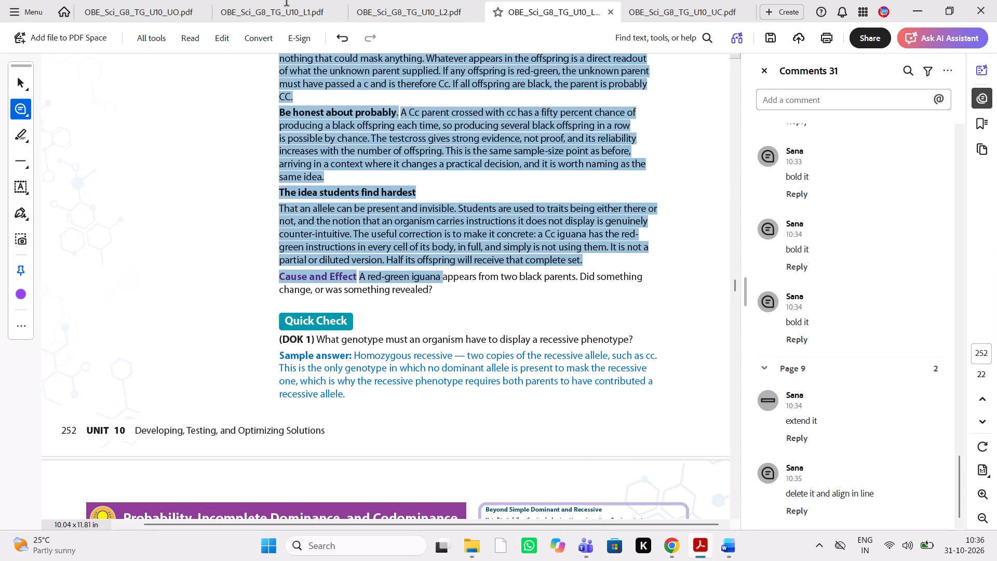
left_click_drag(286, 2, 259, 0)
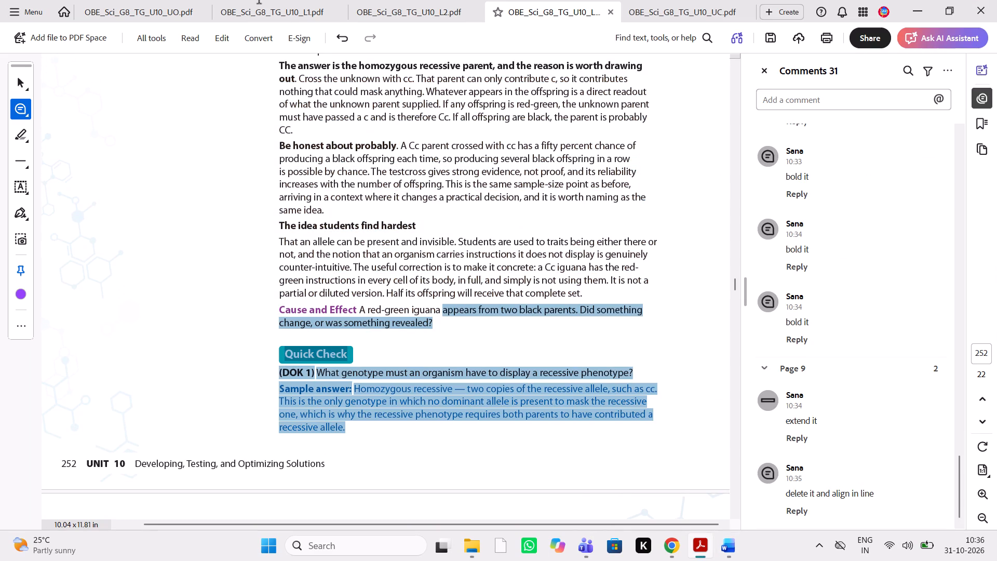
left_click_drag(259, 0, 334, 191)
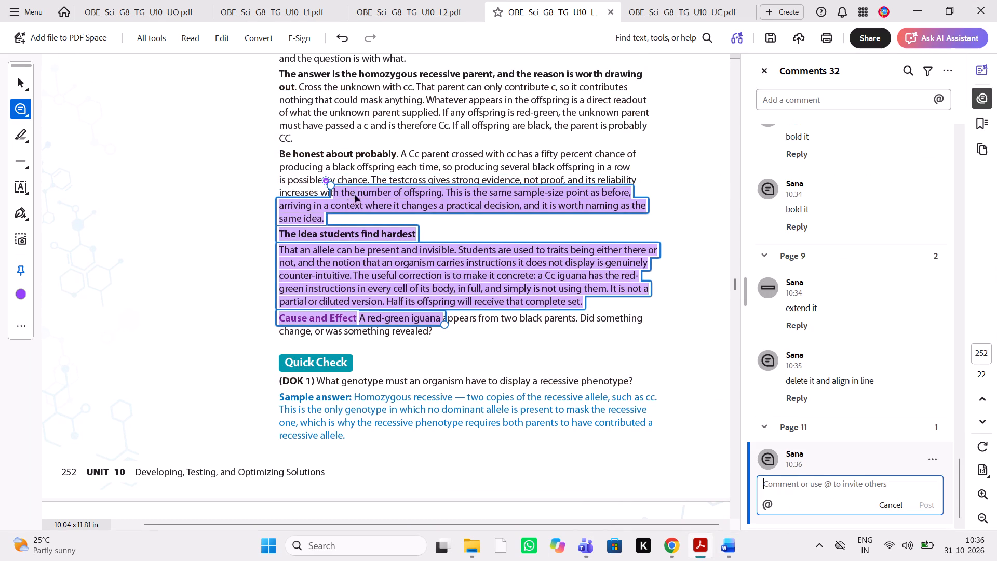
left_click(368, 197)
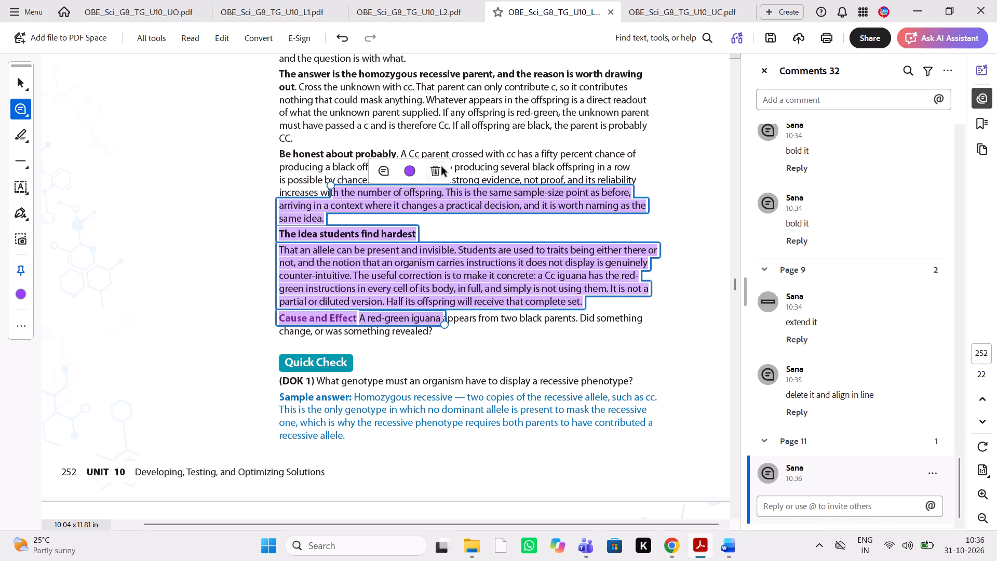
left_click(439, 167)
Highlight the From Evidence to Better Designs body text through the Cause and Effect question and comment "change text according to MSF".
left_click_drag(442, 337, 425, 324)
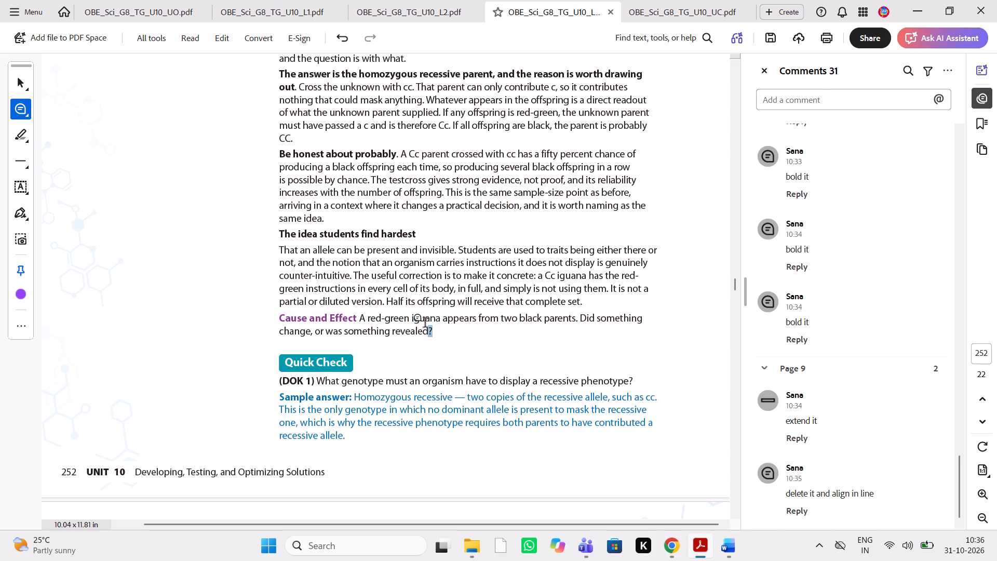
left_click_drag(425, 324, 297, 41)
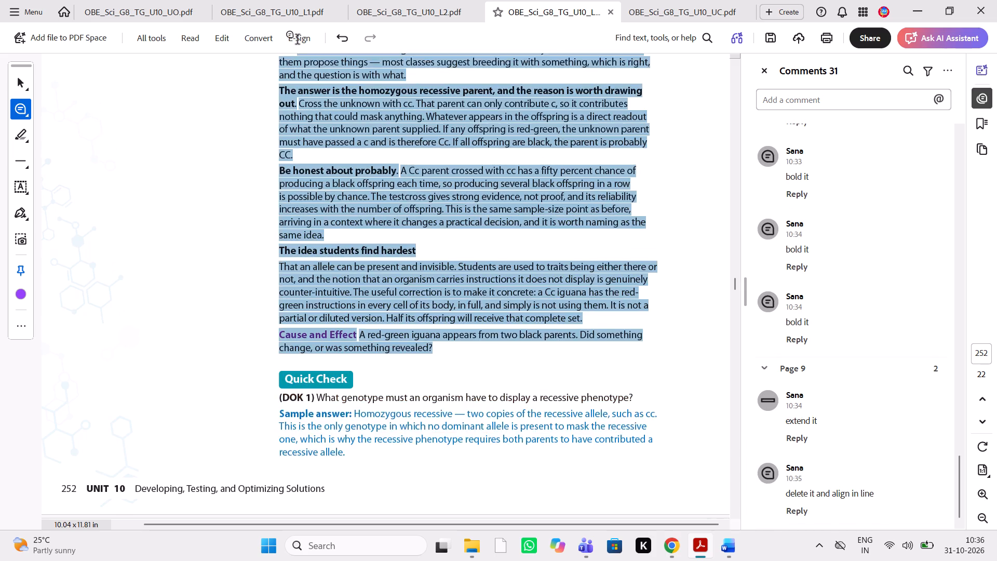
left_click_drag(297, 41, 308, 0)
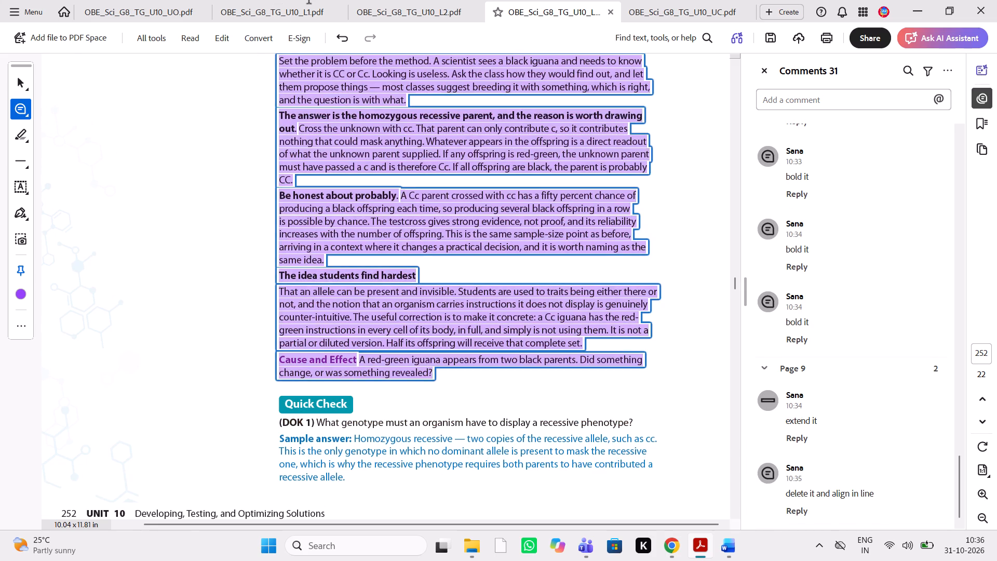
scroll(351, 110, "up", 3)
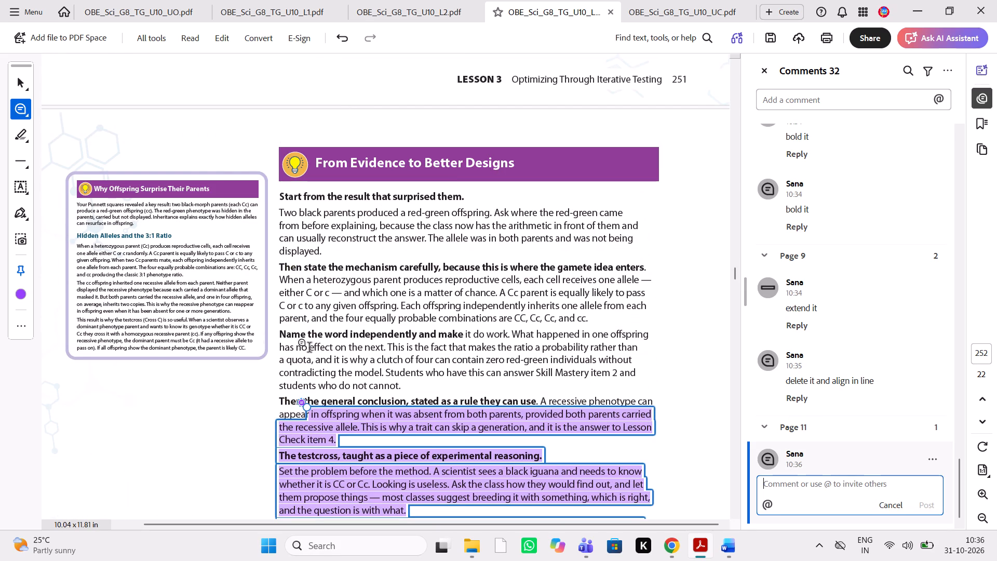
left_click_drag(308, 407, 284, 199)
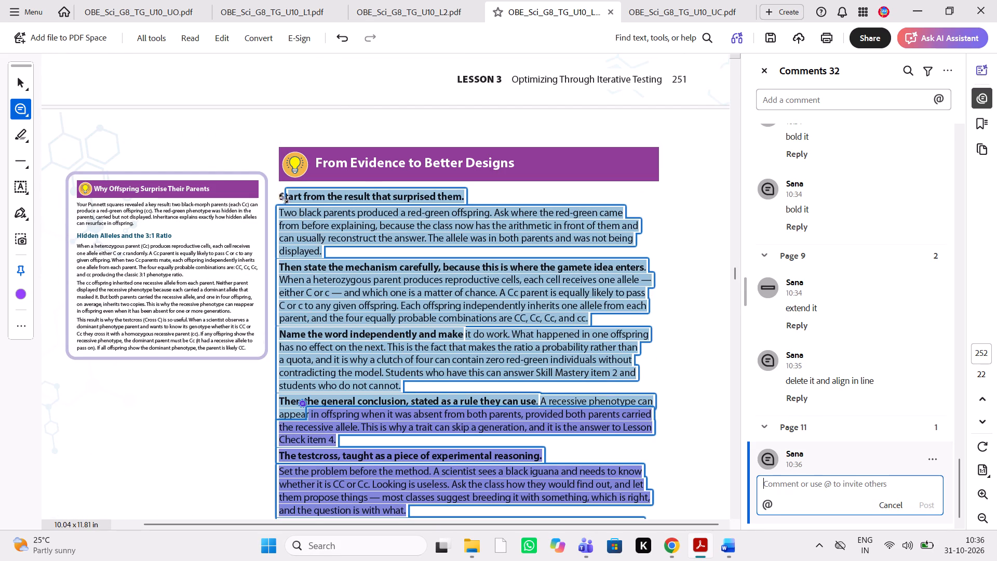
left_click_drag(284, 199, 280, 199)
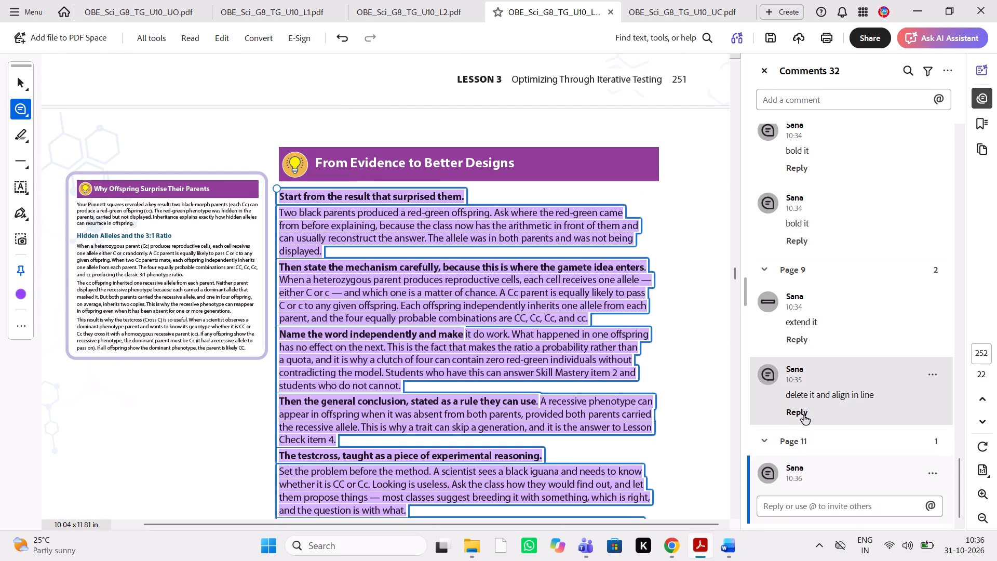
left_click(841, 498)
type("change")
key("space")
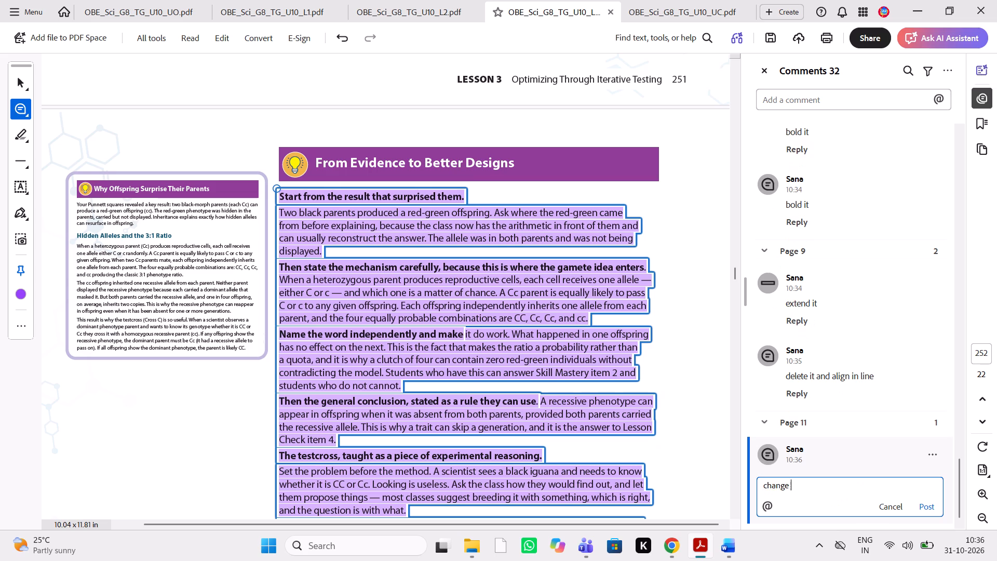
type("text according to")
key("space")
type("MSF")
key("space")
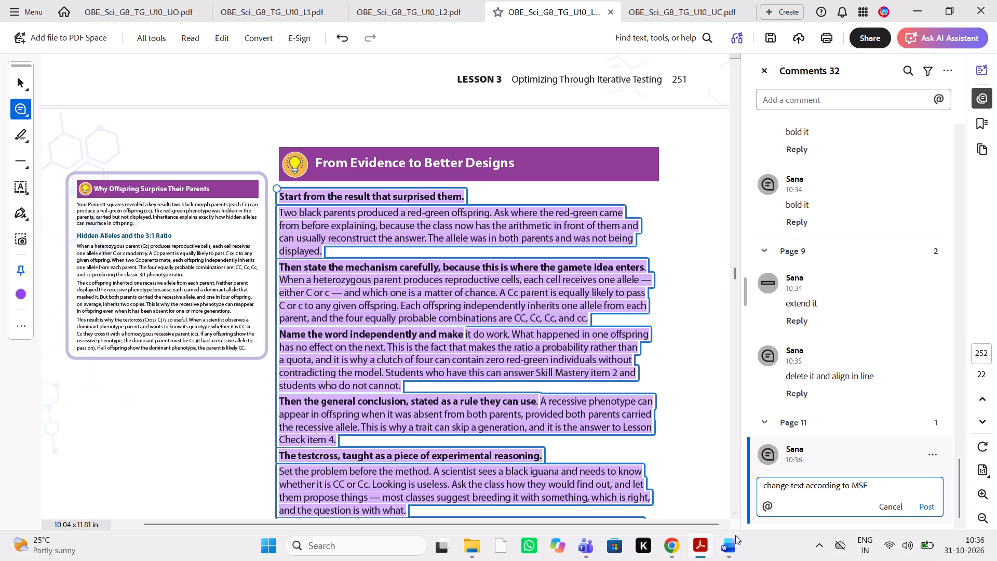
Check the Word manuscript from the end of From Evidence to Better Designs through Progress Check 3 against the PDF's Quick Check.
left_click(738, 559)
scroll(834, 356, "down", 1)
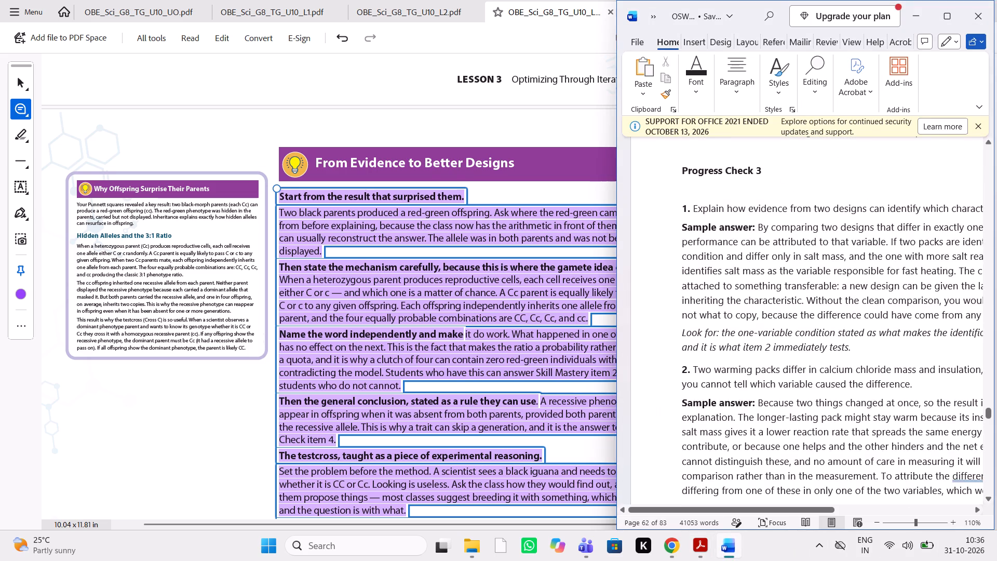
scroll(792, 355, "down", 1)
scroll(792, 355, "up", 1)
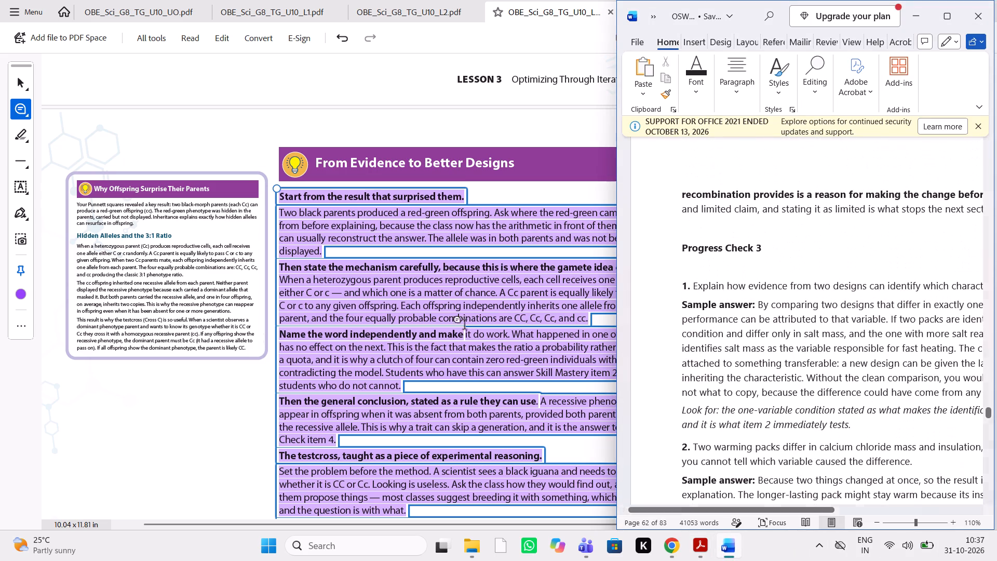
scroll(456, 327, "down", 6)
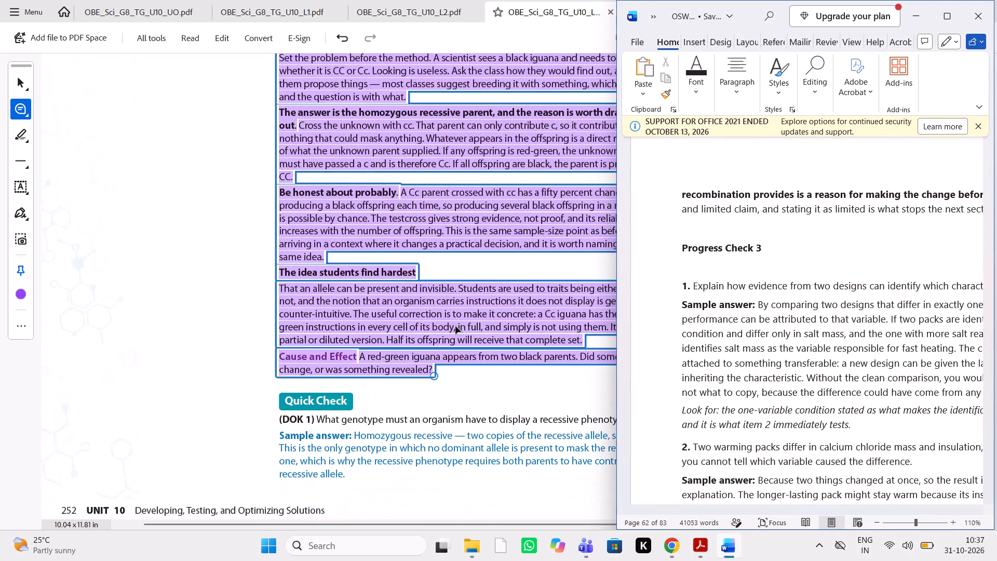
scroll(456, 327, "down", 1)
scroll(713, 264, "down", 3)
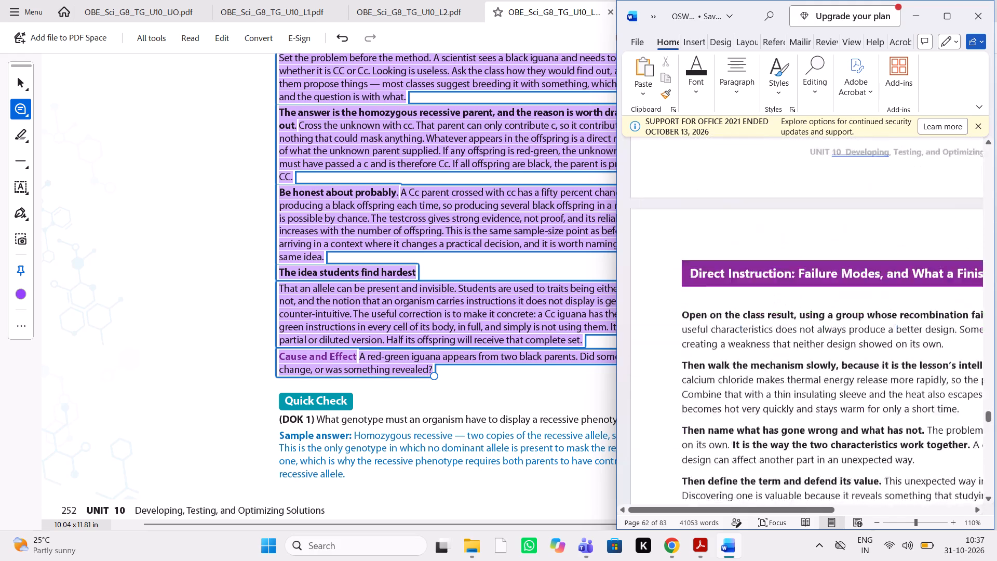
scroll(713, 264, "down", 1)
scroll(713, 264, "up", 3)
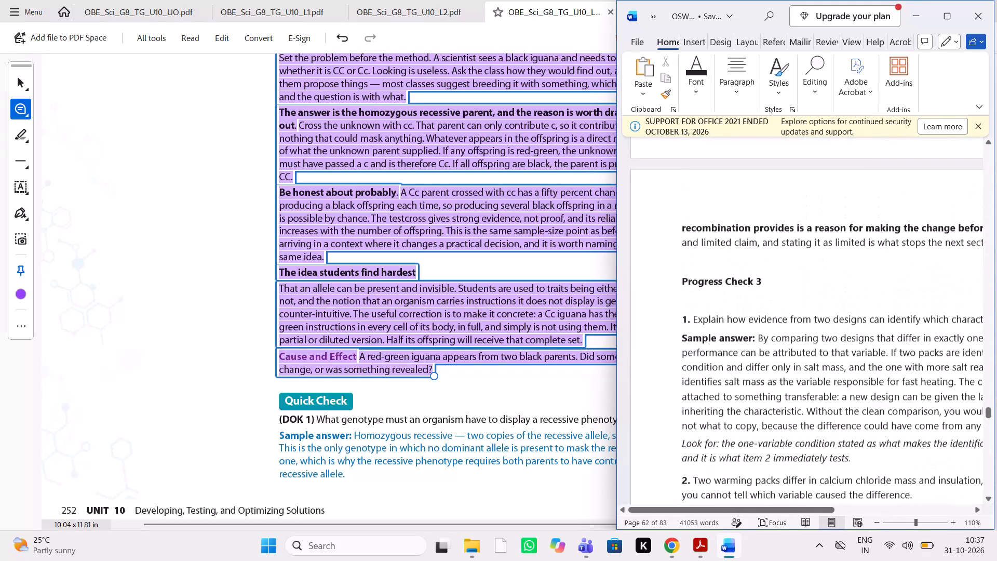
scroll(713, 264, "up", 2)
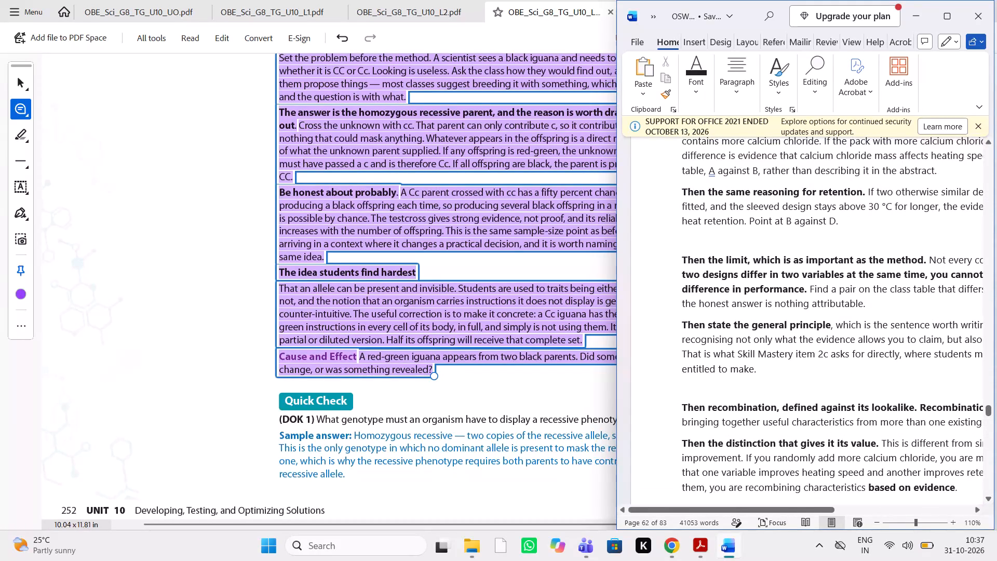
scroll(713, 264, "down", 3)
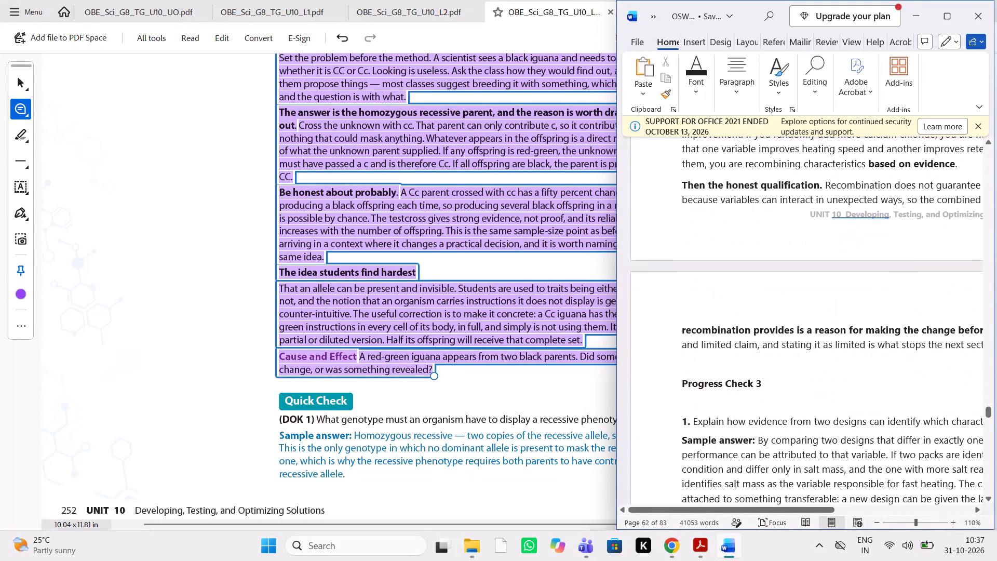
Draw a rectangle markup around the Essential Question and Big Idea boxes beside the Lesson Overview on PDF page 242.
scroll(362, 132, "up", 2)
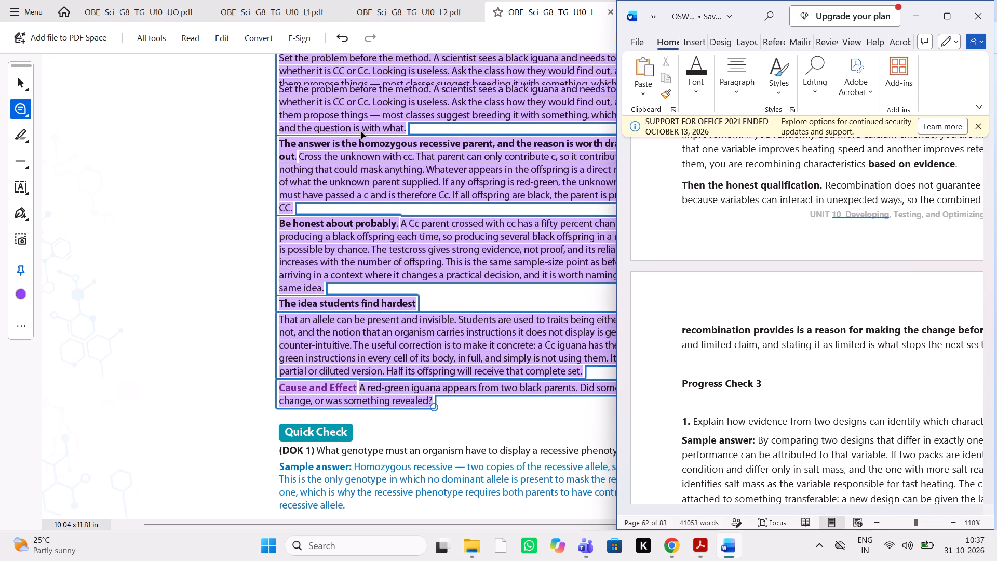
scroll(362, 132, "up", 20)
scroll(362, 132, "up", 11)
scroll(362, 132, "down", 2)
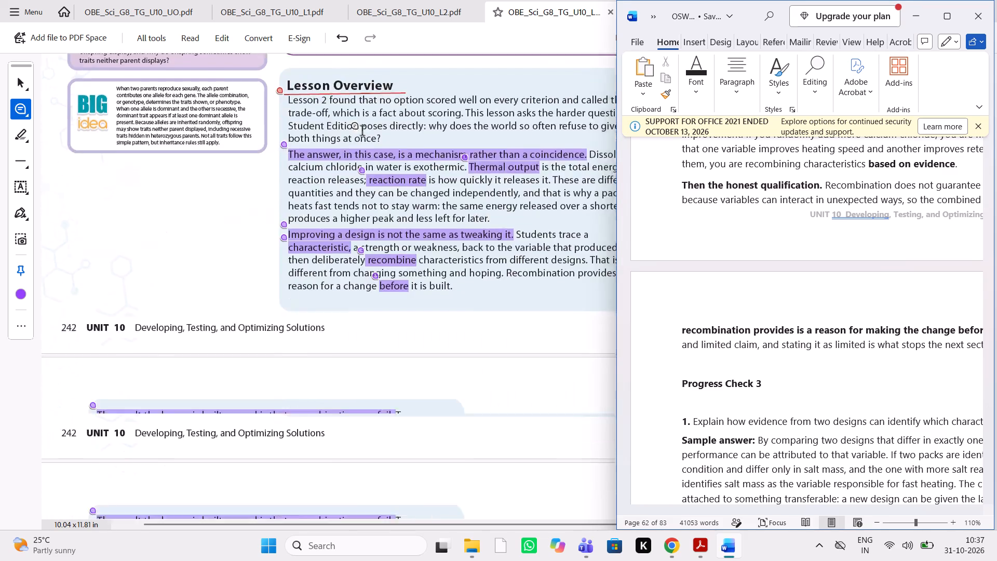
scroll(362, 132, "down", 2)
scroll(362, 132, "up", 3)
scroll(362, 132, "right", 1)
scroll(362, 132, "up", 1)
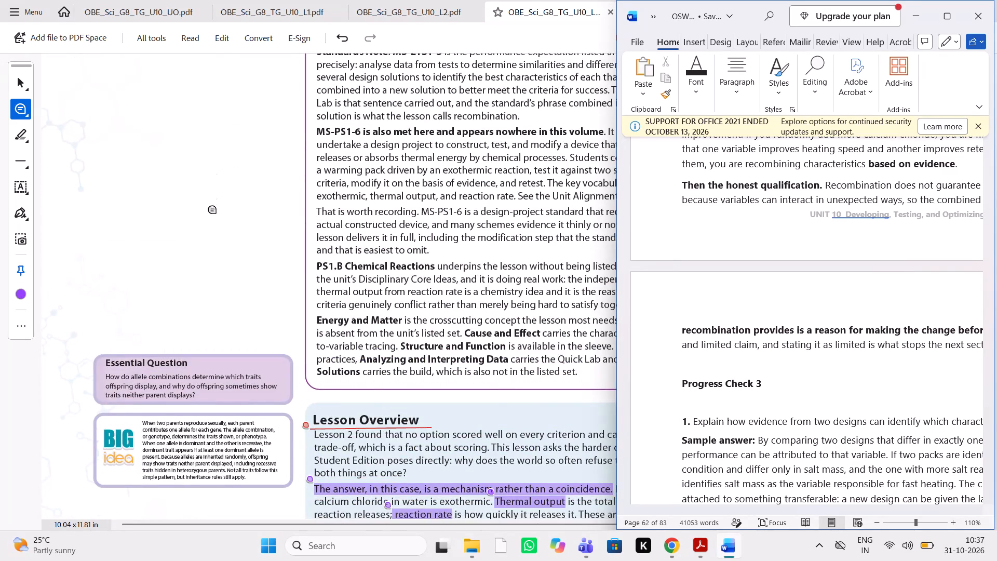
scroll(213, 210, "up", 2)
scroll(213, 210, "down", 3)
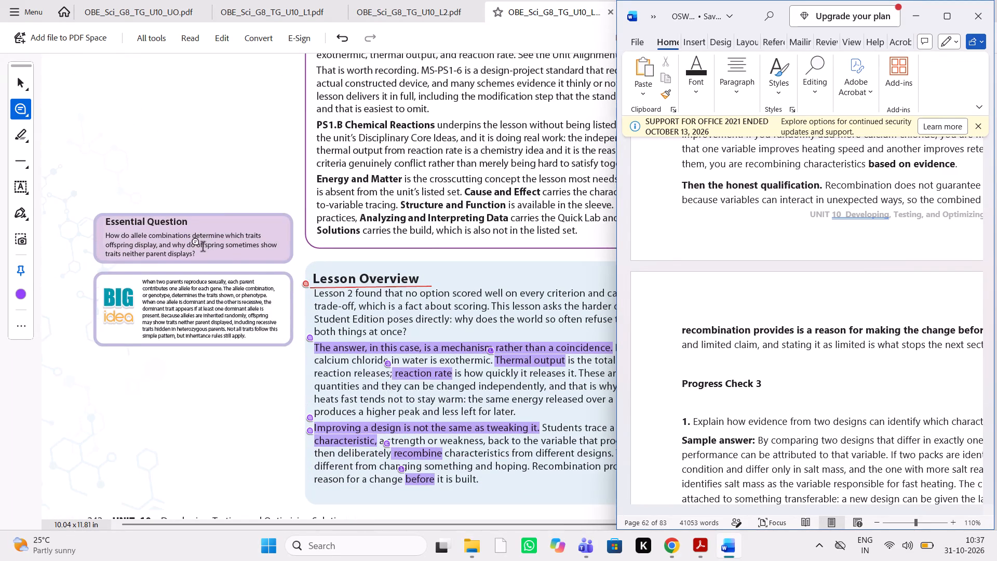
left_click(23, 165)
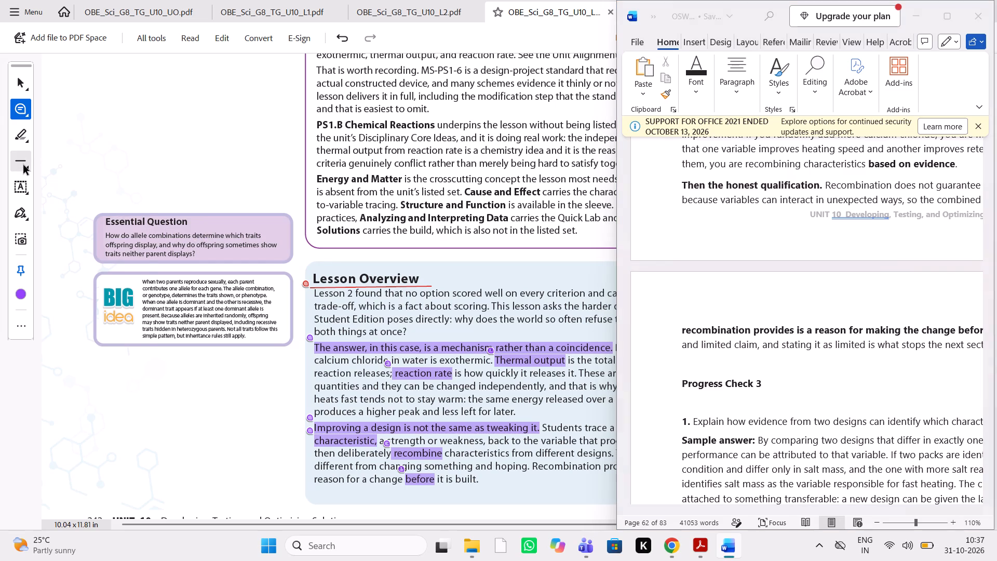
left_click(80, 234)
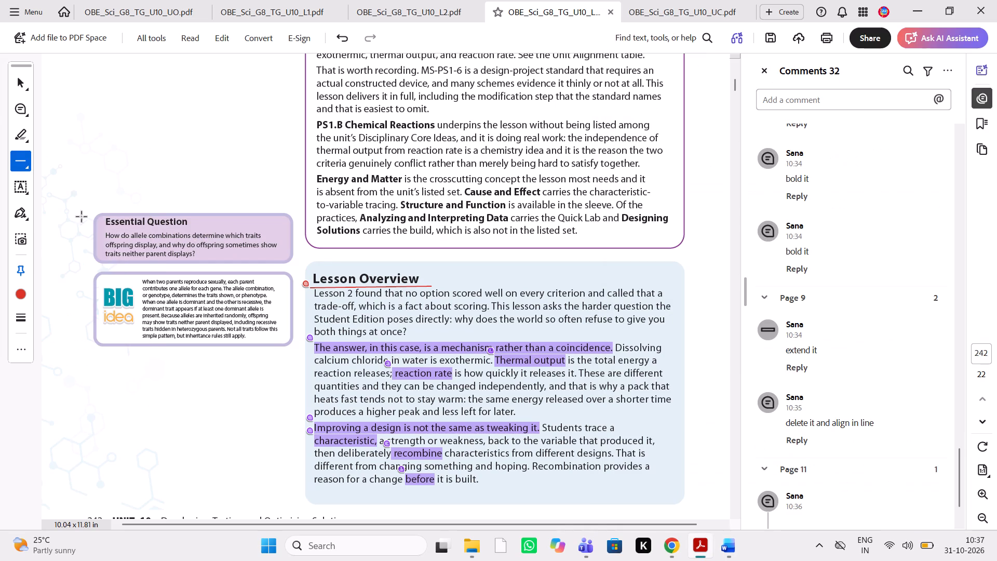
left_click_drag(73, 199, 304, 370)
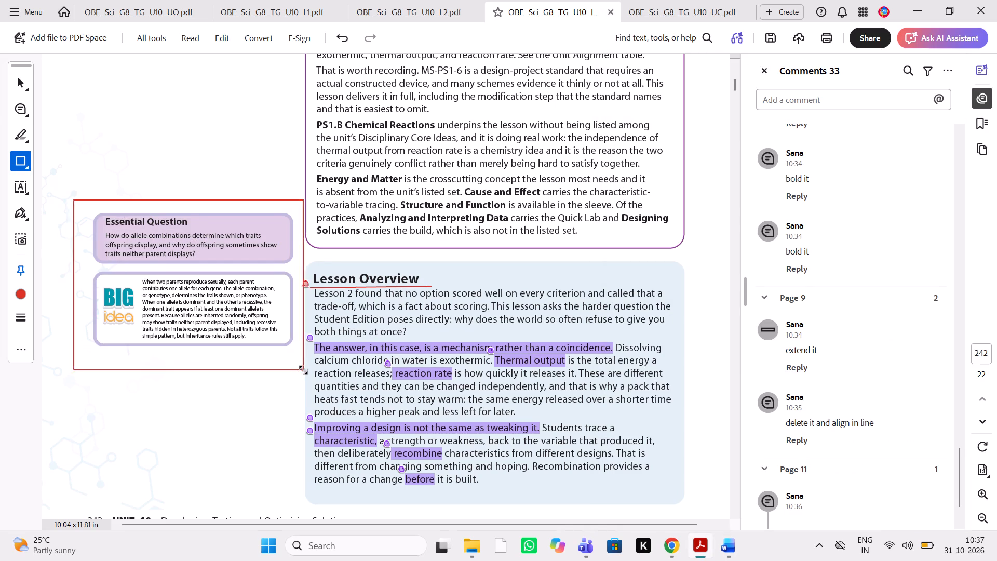
Add the comment "change according to SB pdf" to the rectangle around the Essential Question and Big Idea boxes.
type("chnage")
key("space")
key("BackSpace")
key("BackSpace")
key("BackSpace")
key("BackSpace")
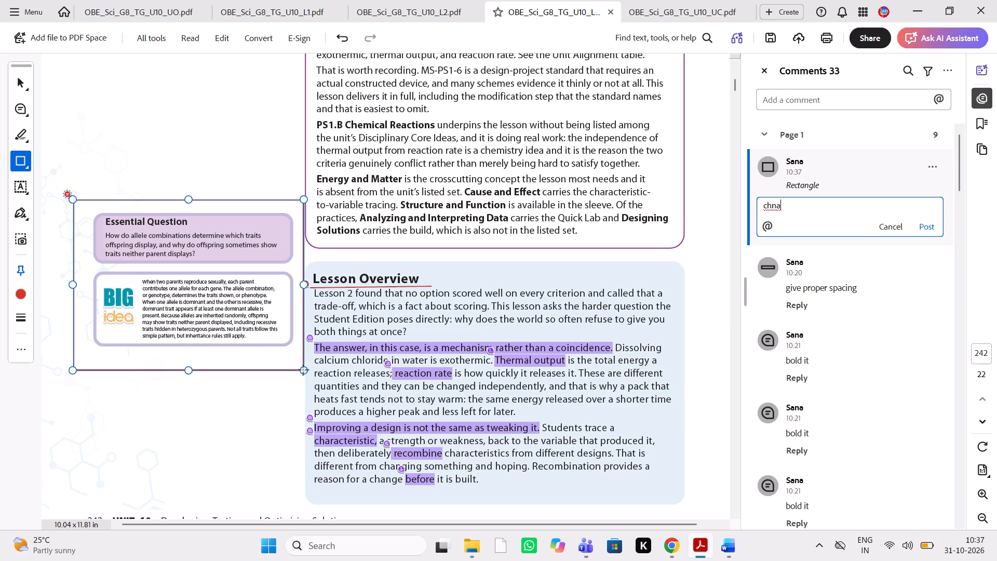
key("BackSpace")
type("am")
key("BackSpace")
type("nge")
key("space")
type("according to")
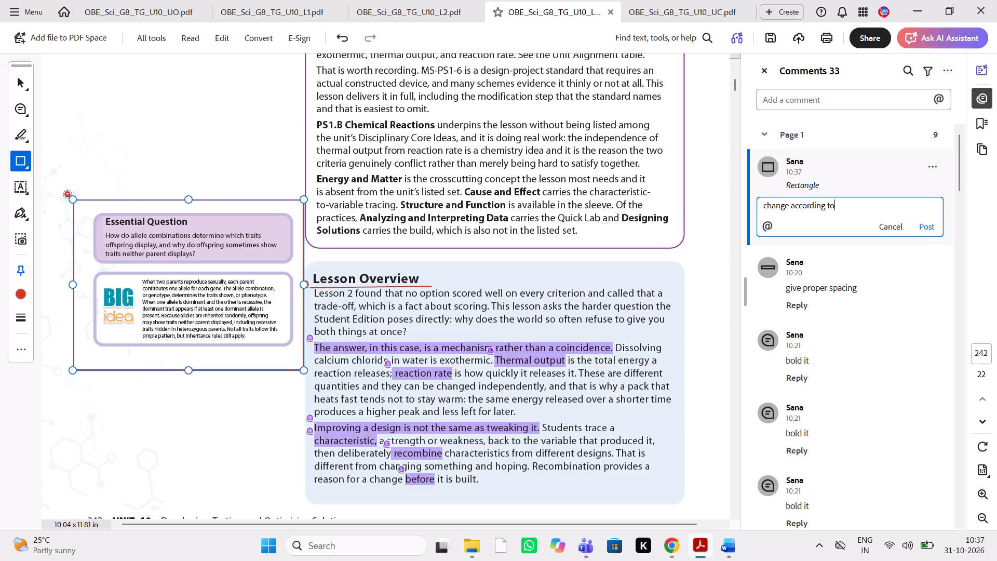
key("space")
type("SB")
key("space")
type("pf")
key("BackSpace")
type("df")
key("space")
Copy that comment's text and reuse it on a rectangle markup around the "Curiosity Corner: The White Desert and the Battery" box on page 244.
key("shift+Left")
key("shift+Left")
key("shift+Left")
key("shift+Left")
key("shift+Left")
key("shift+Left")
key("shift+Left")
key("shift+Left")
key("shift+Left")
key("shift+Left")
key("shift+Left")
key("shift+Left")
key("shift+Left")
key("shift+Left")
key("shift+Left")
key("shift+Left")
key("shift+Left")
key("shift+Left")
key("shift+Left")
key("shift+Left")
key("shift+Left")
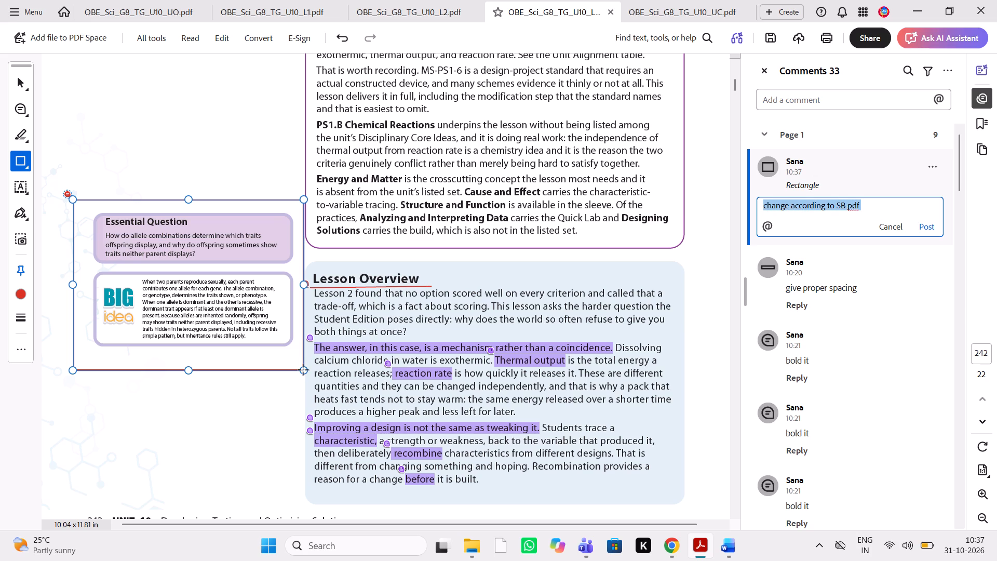
key("ctrl+c")
key("ctrl+c")
key("ctrl+c")
scroll(327, 358, "down", 5)
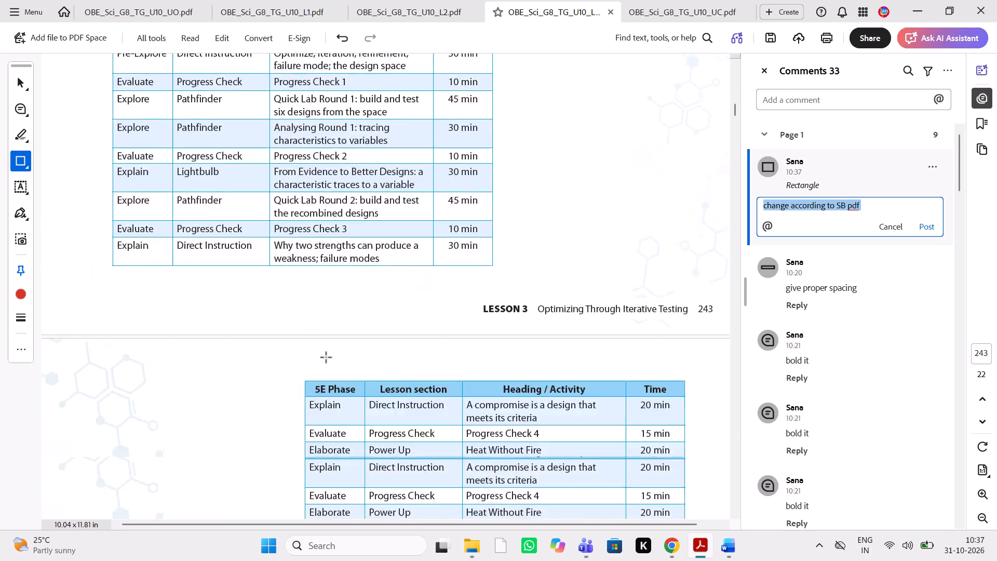
scroll(327, 358, "down", 4)
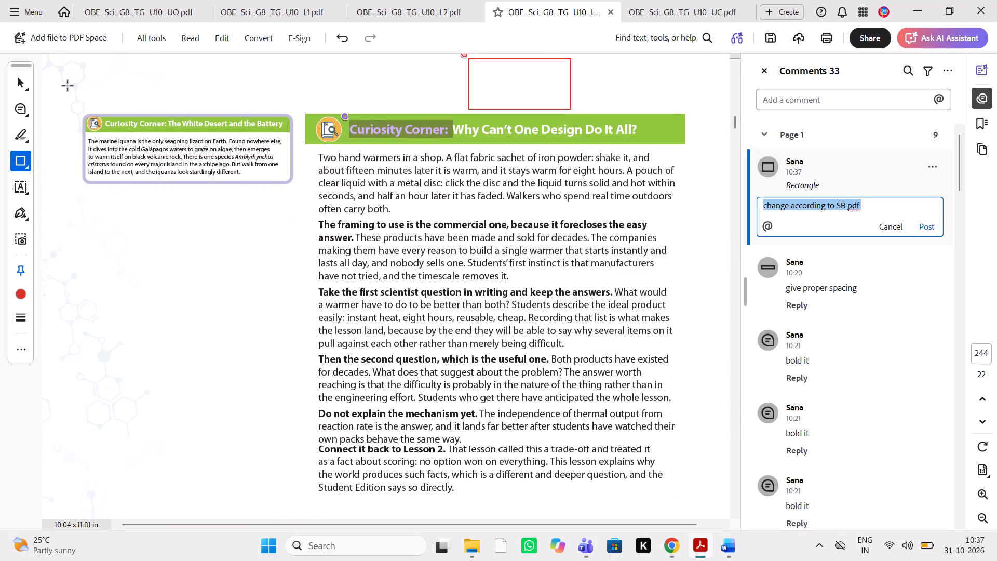
left_click_drag(68, 86, 299, 218)
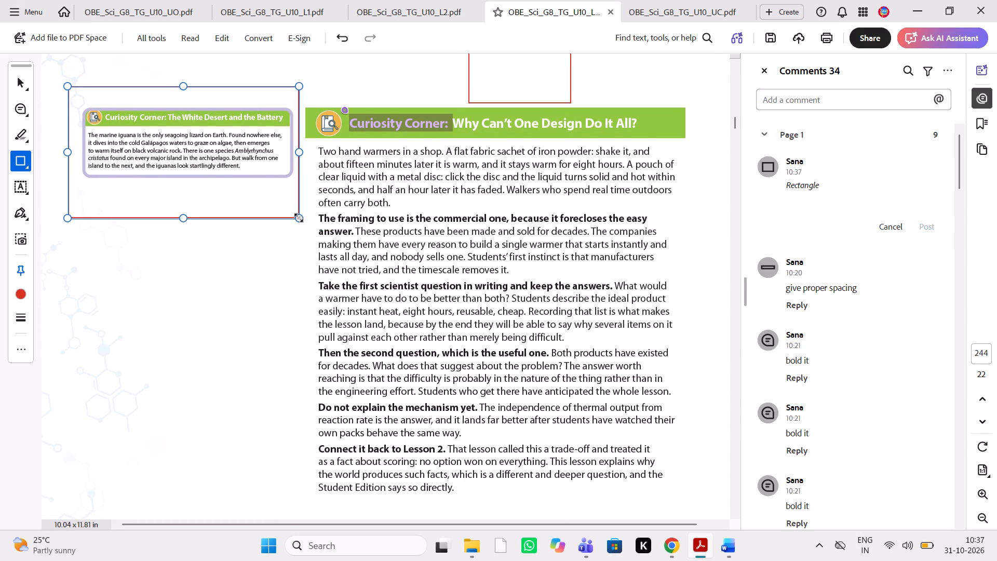
key("ctrl+v")
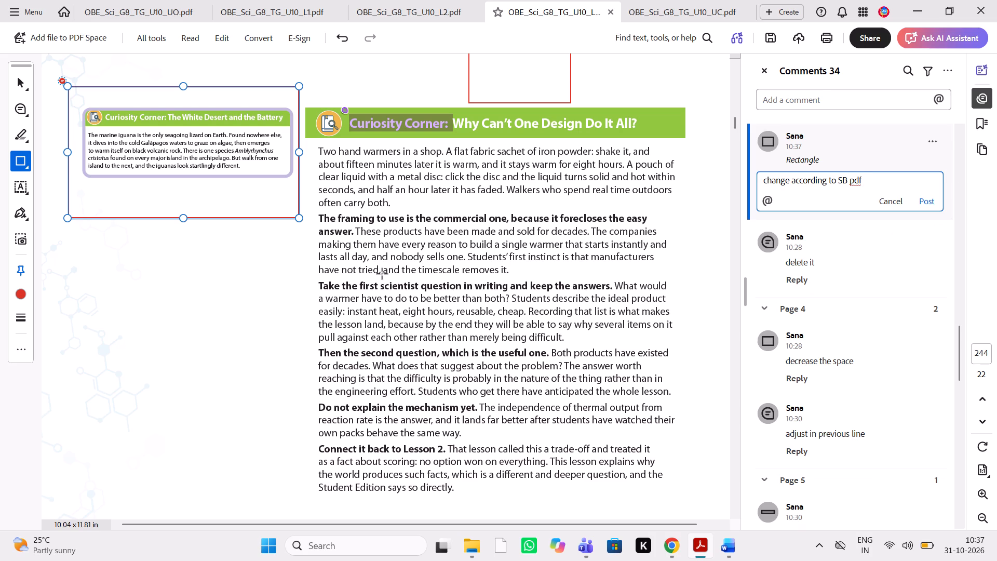
Draw a rectangle markup around the Alleles, Genotypes, and Phenotypes box on page 246 and comment "change according to SB pdf".
scroll(267, 305, "down", 7)
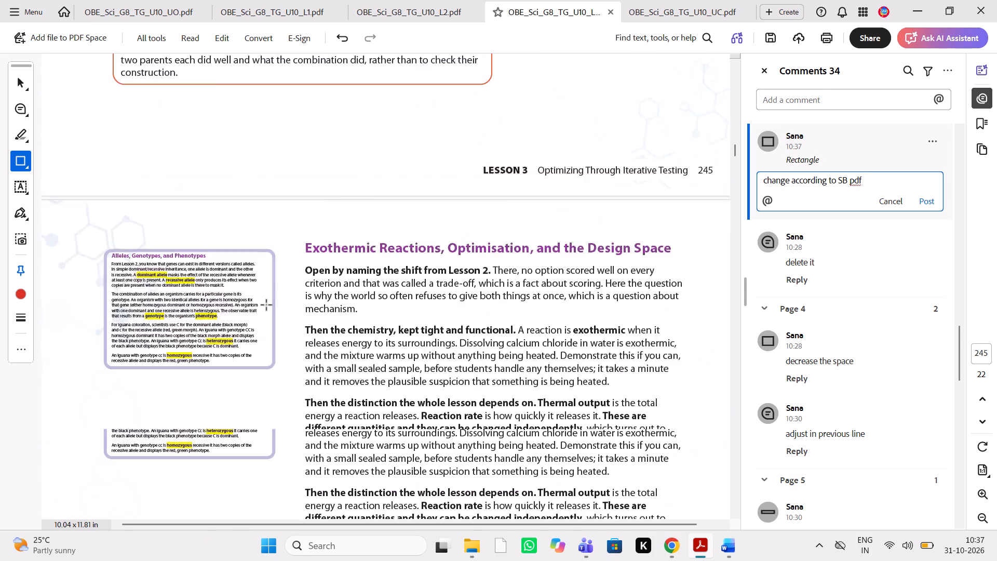
scroll(267, 305, "down", 3)
left_click_drag(94, 185, 182, 240)
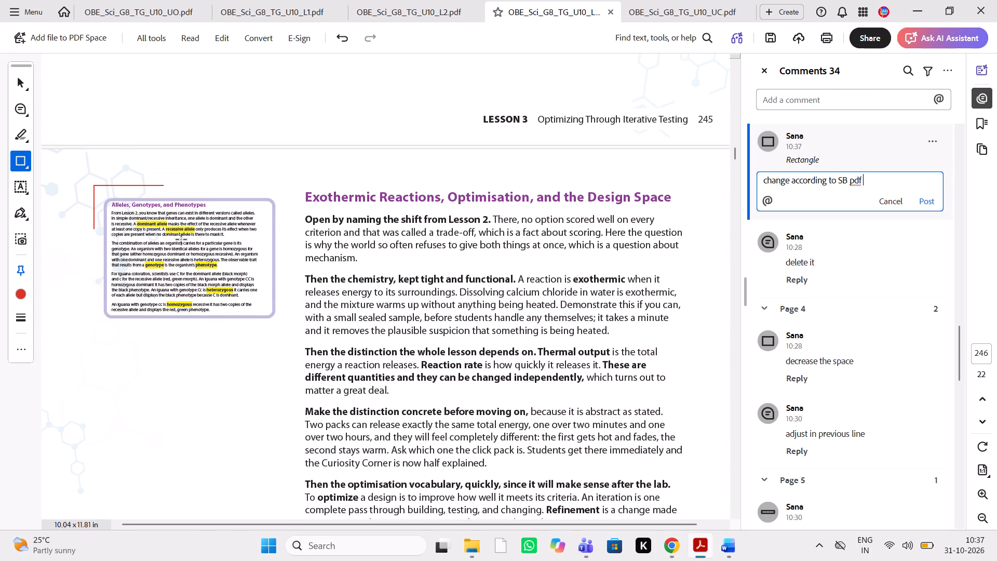
left_click_drag(182, 240, 289, 337)
key("ctrl+v")
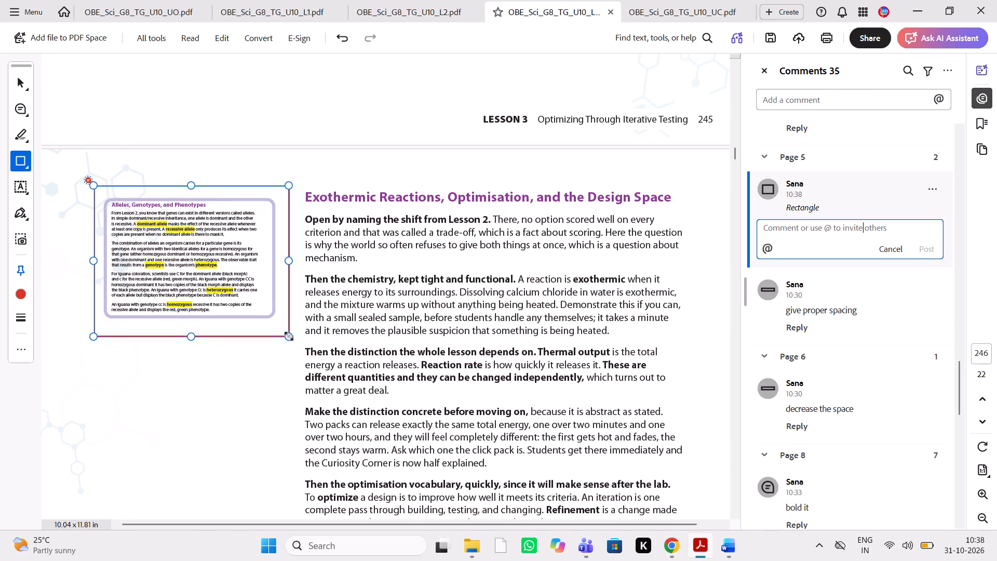
Check the Word manuscript's Exothermic Reactions Direct Instruction section and its Quick Check against PDF page 246.
left_click(731, 551)
scroll(838, 265, "up", 6)
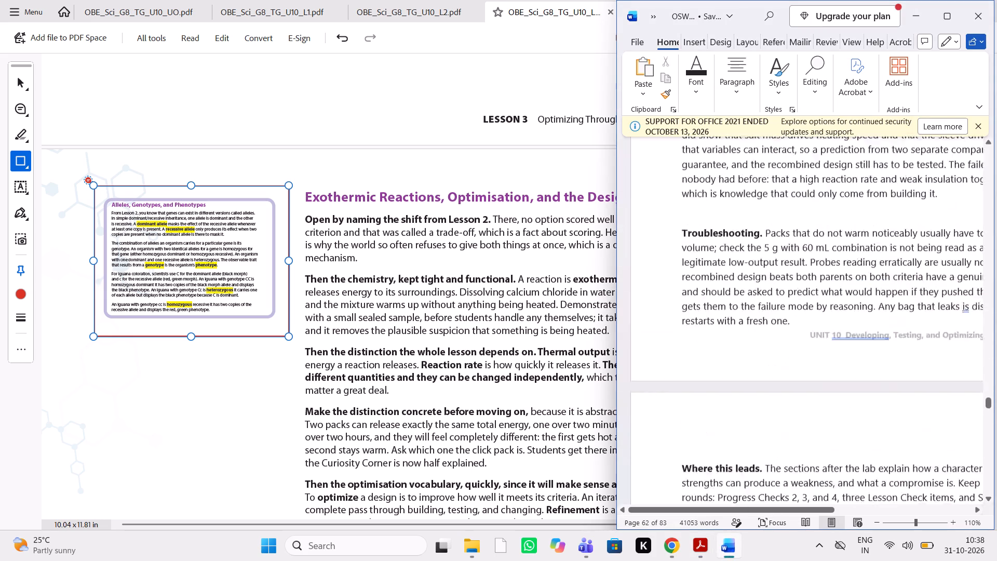
scroll(838, 265, "up", 13)
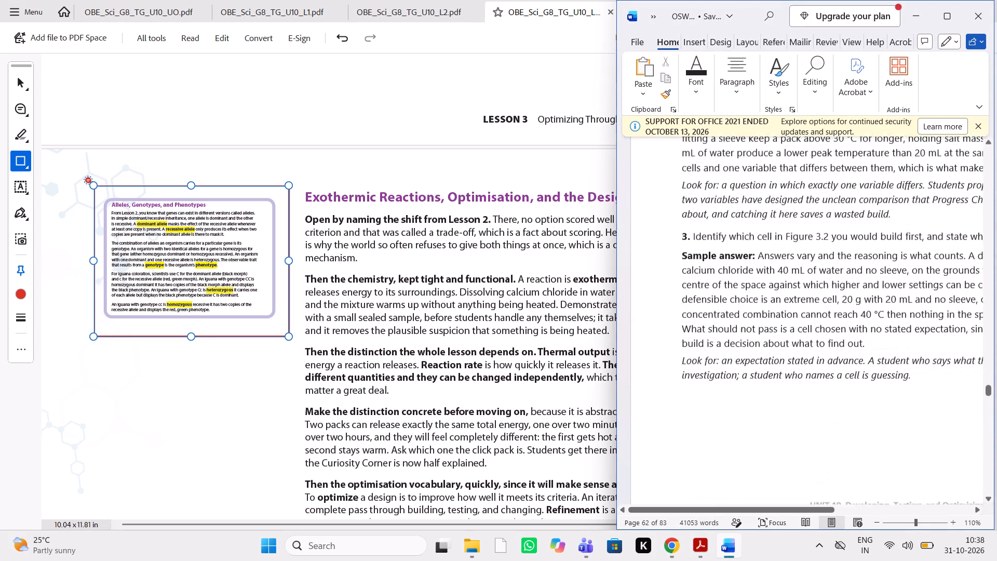
scroll(838, 265, "up", 13)
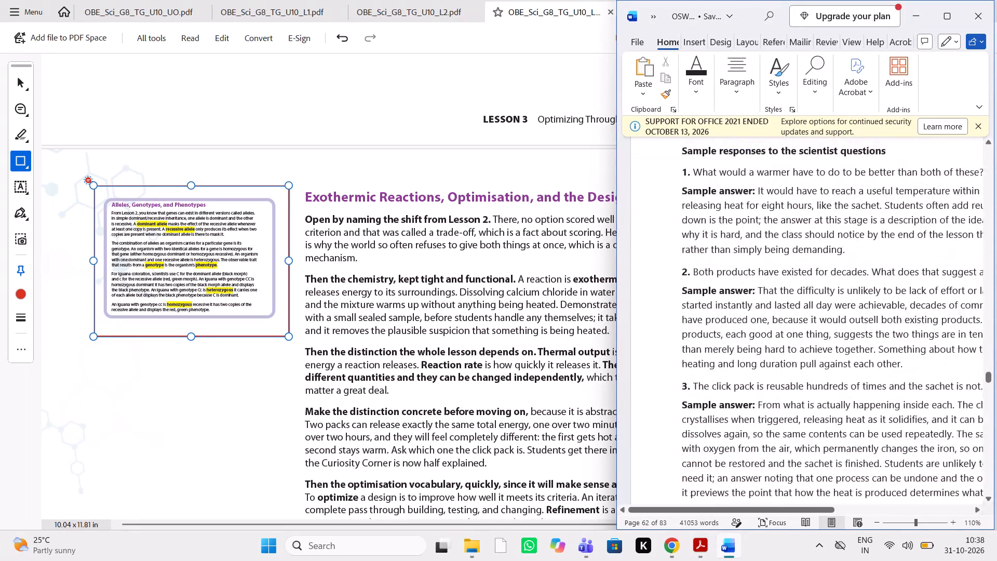
scroll(838, 265, "up", 7)
scroll(838, 265, "down", 5)
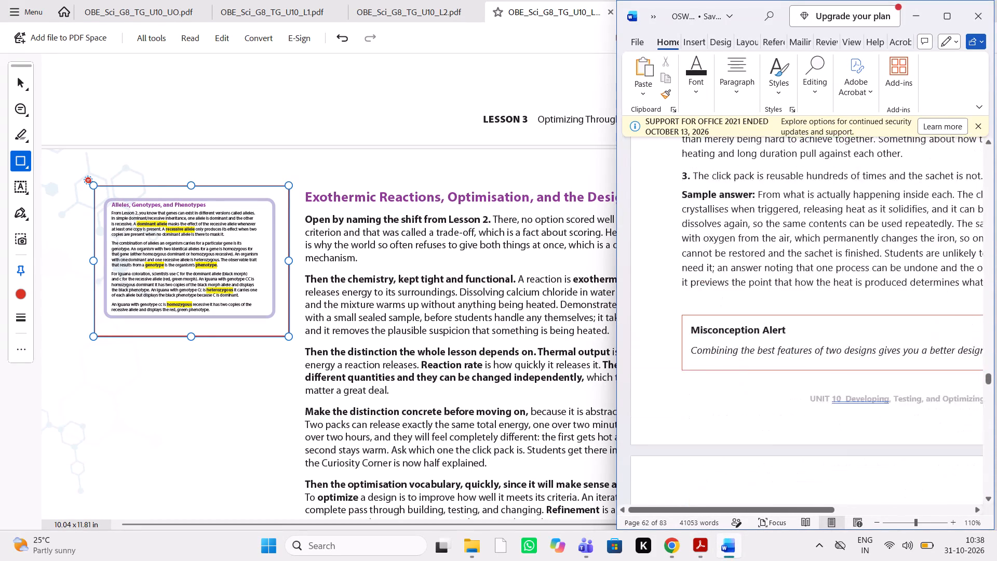
scroll(838, 265, "down", 4)
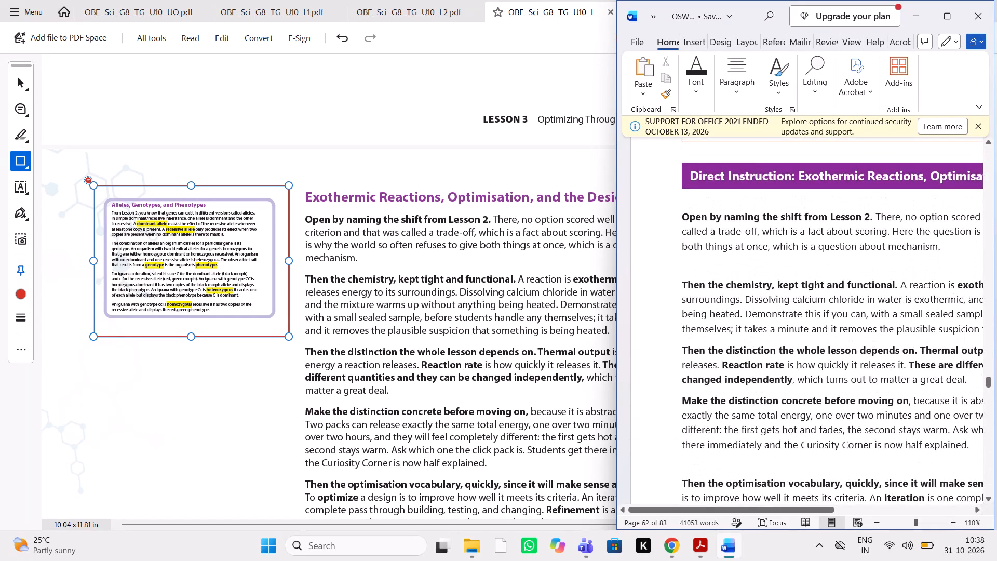
scroll(838, 265, "left", 1)
scroll(838, 265, "right", 1)
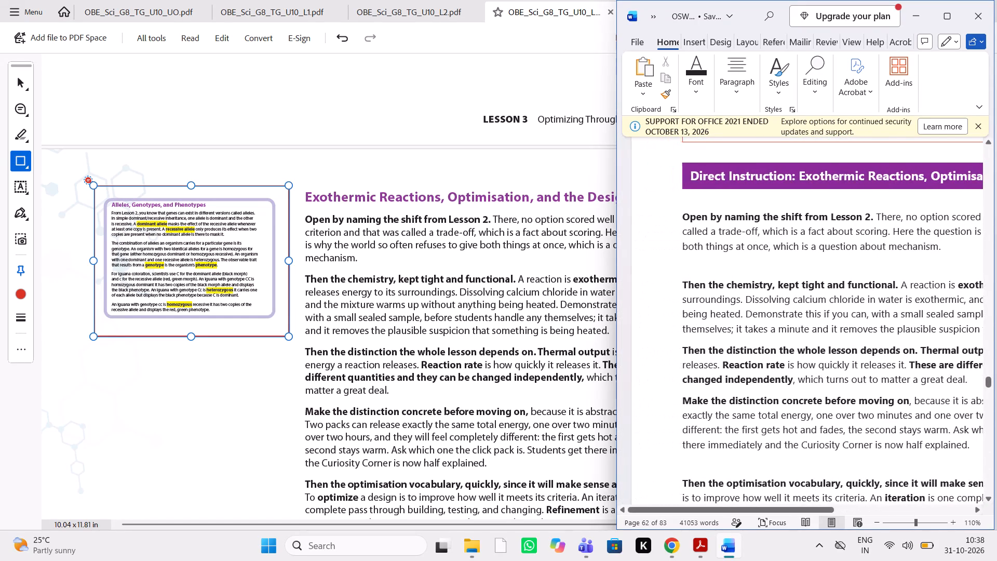
scroll(838, 265, "down", 1)
scroll(838, 265, "up", 1)
scroll(838, 265, "down", 2)
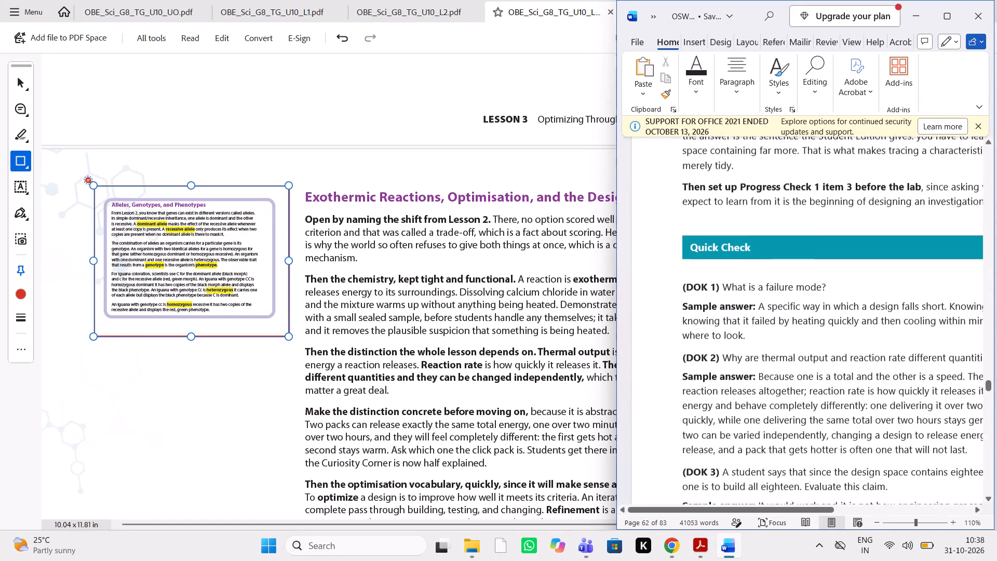
scroll(522, 340, "down", 2)
Draw a rectangle markup around The Iguana Color Cross Quick Lab box on PDF page 248 and comment "change according to SB pdf".
scroll(522, 340, "down", 5)
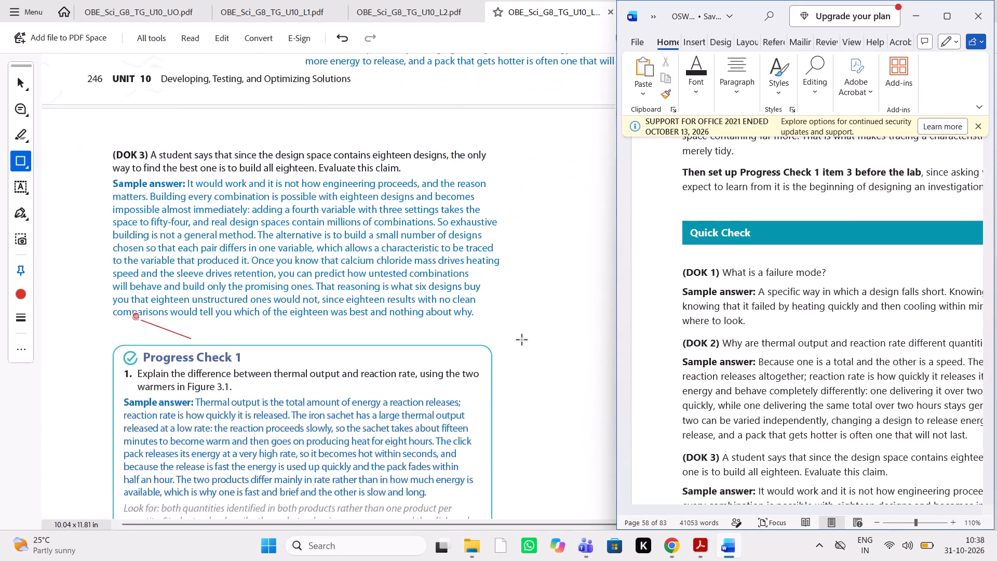
scroll(522, 340, "down", 6)
scroll(522, 340, "up", 4)
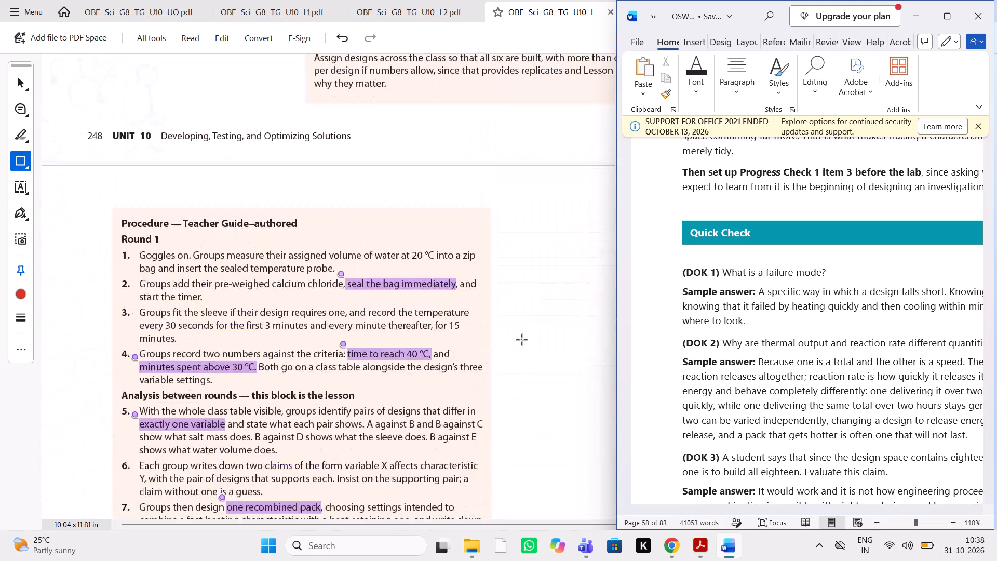
scroll(522, 340, "up", 3)
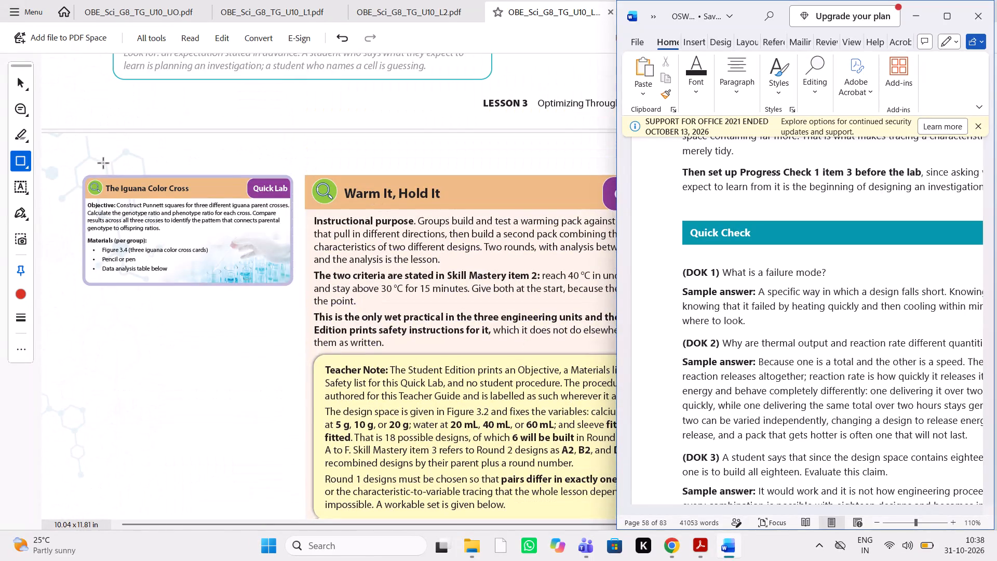
left_click_drag(66, 159, 301, 313)
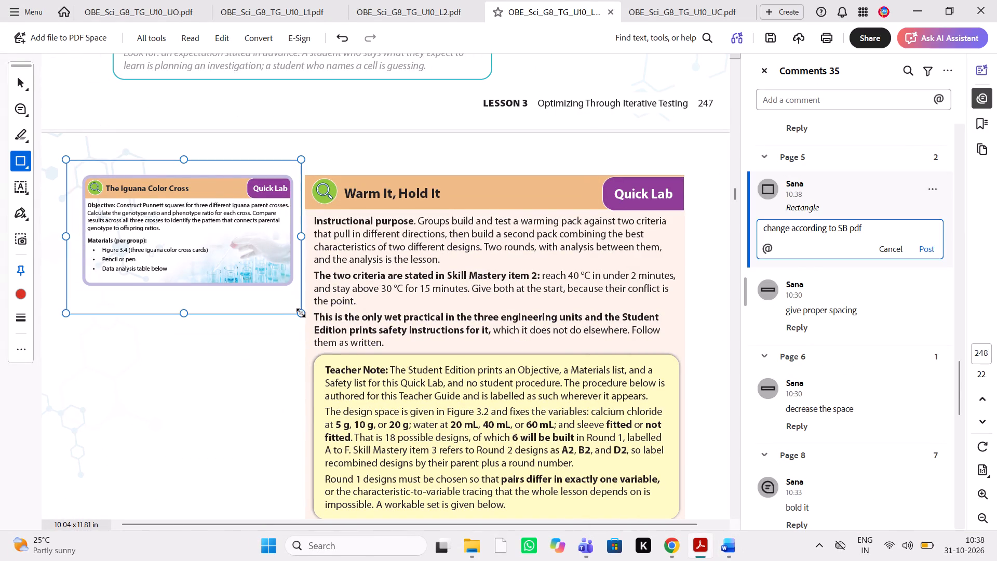
key("ctrl+v")
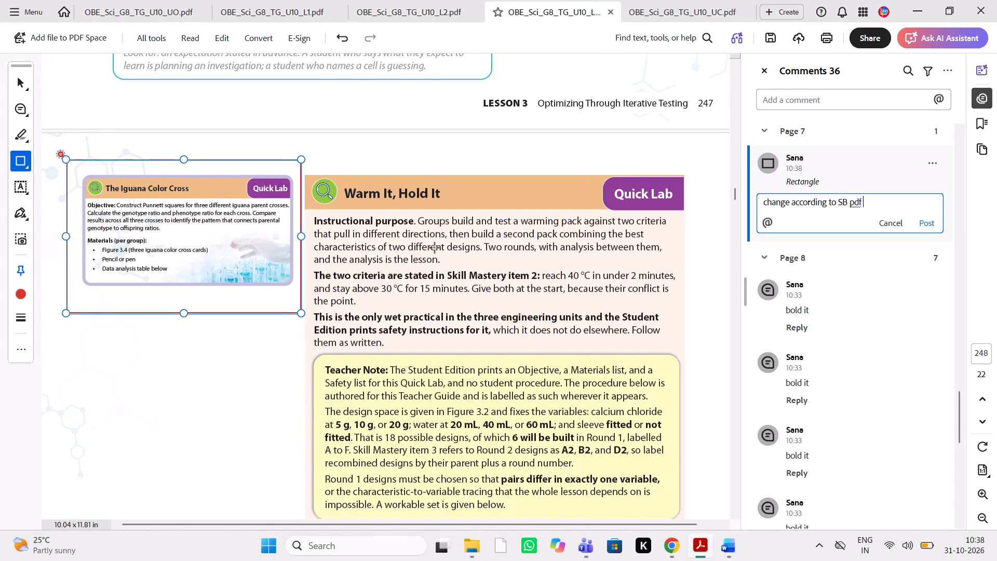
Draw a rectangle markup around the Why Offspring Surprise Their Parents box on page 252 and comment "change according to SB pdf".
scroll(435, 248, "down", 16)
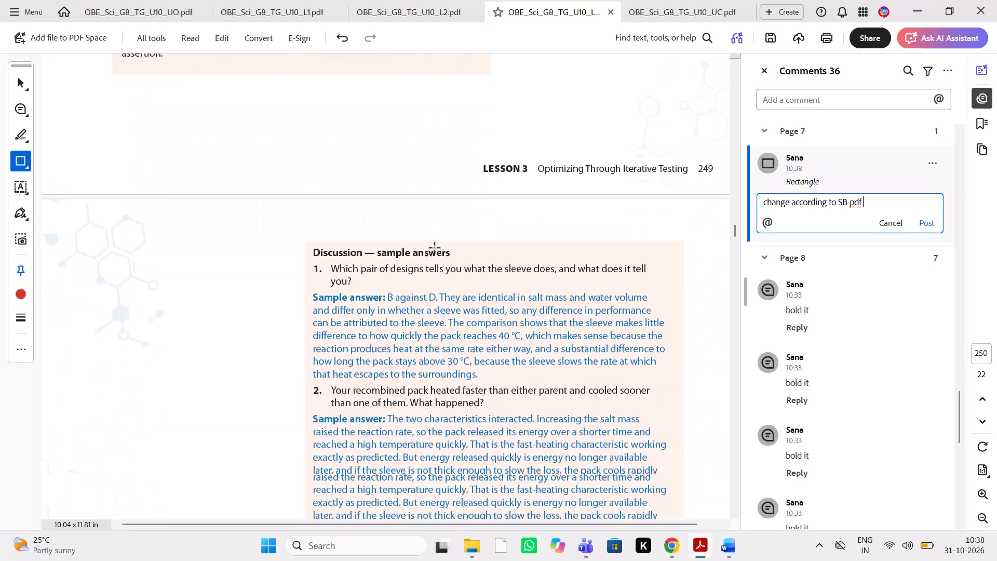
scroll(435, 248, "down", 15)
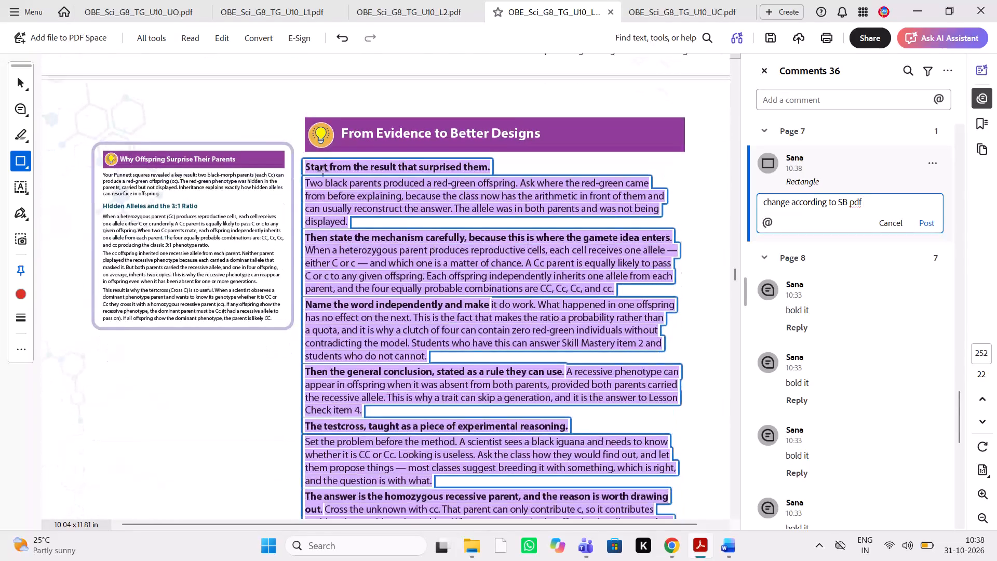
left_click_drag(77, 122, 307, 331)
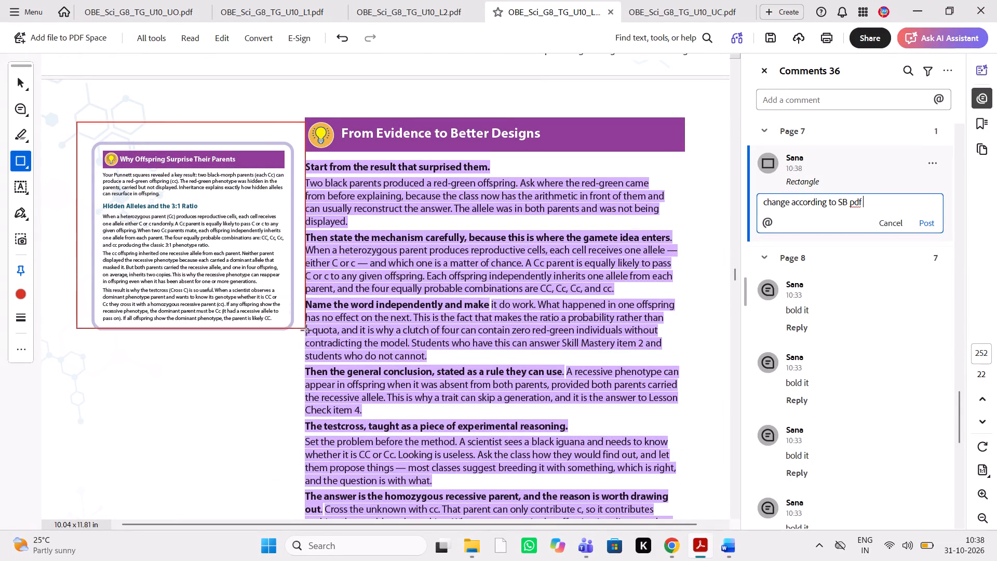
left_click_drag(307, 331, 300, 350)
key("ctrl+v")
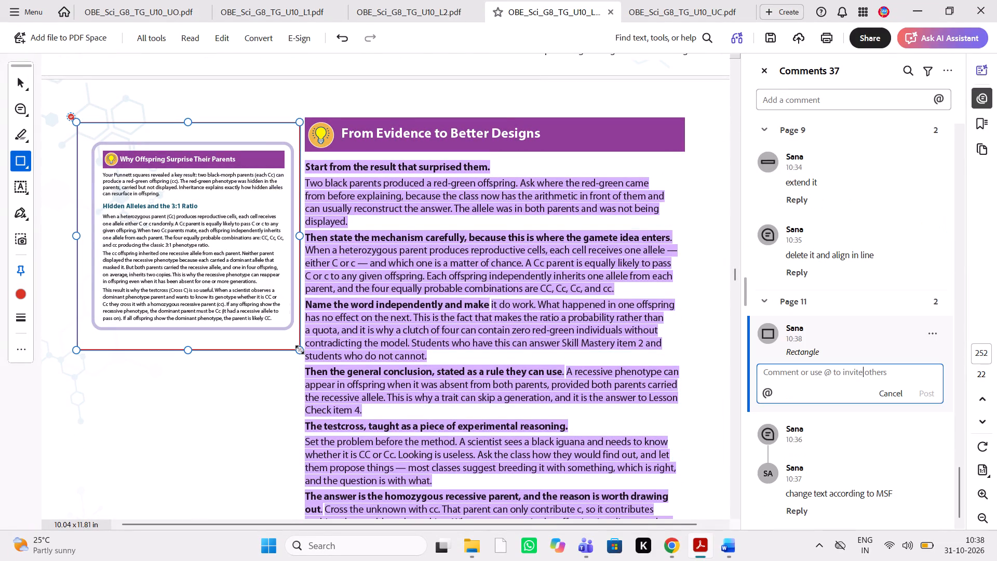
Draw a rectangle markup around the Quick Check on page 252 and draft the comment "delete it".
scroll(575, 302, "down", 5)
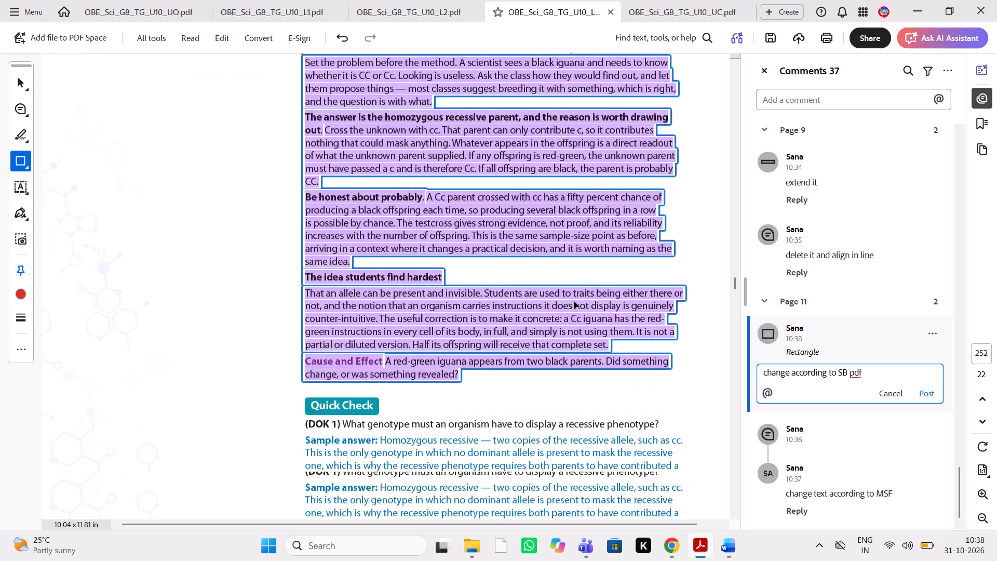
scroll(575, 302, "down", 2)
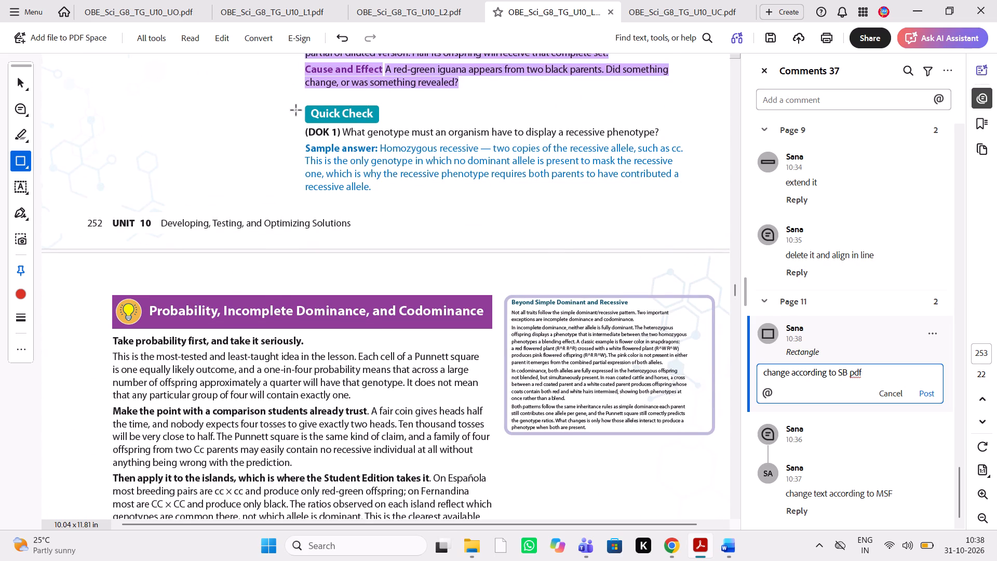
left_click_drag(293, 96, 709, 222)
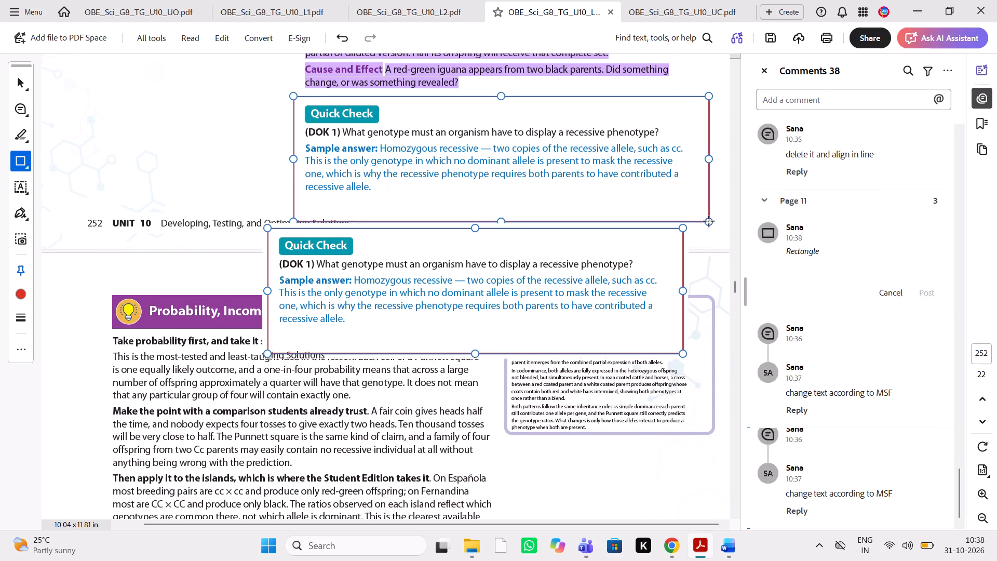
type("delete")
key("space")
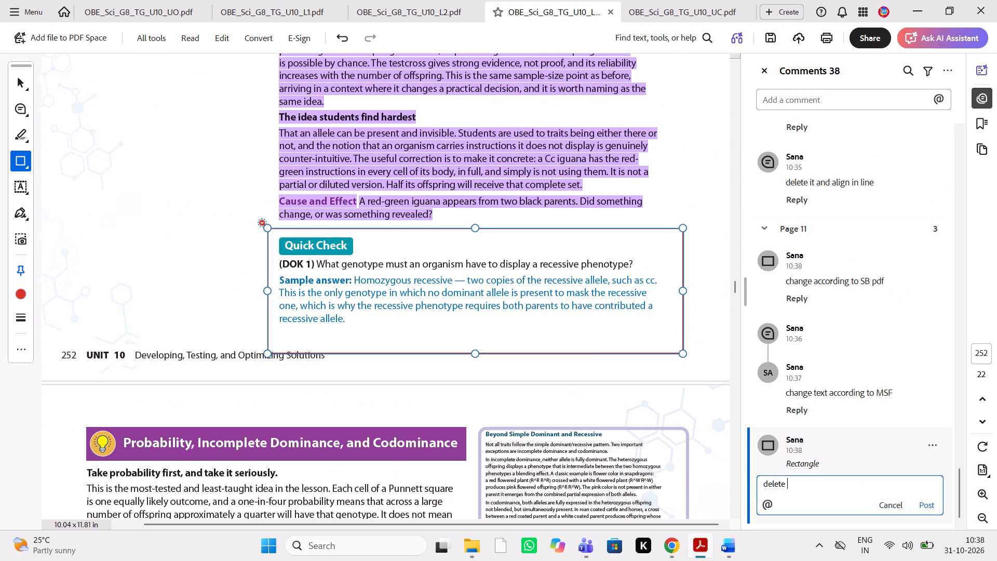
type("it")
key("space")
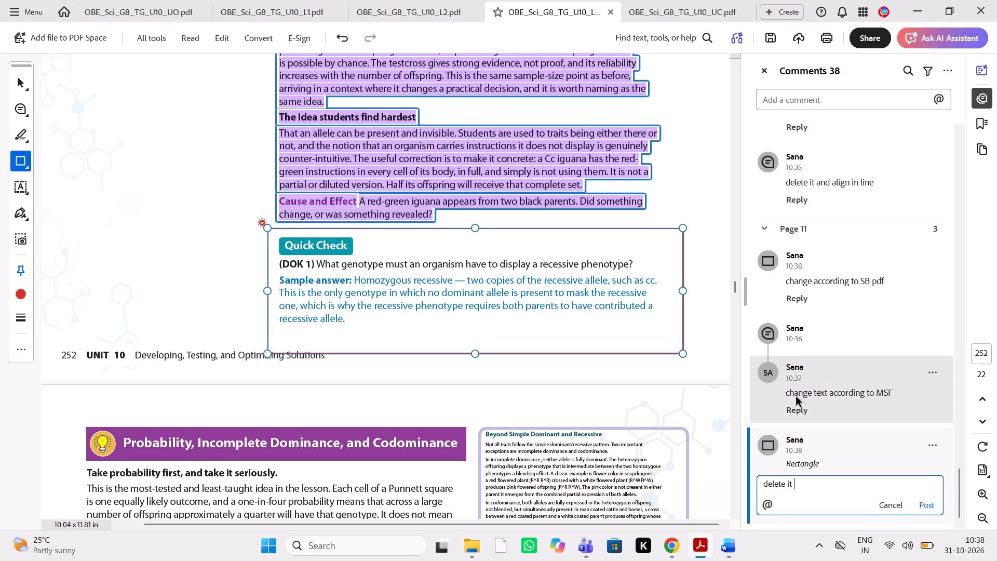
key("Escape")
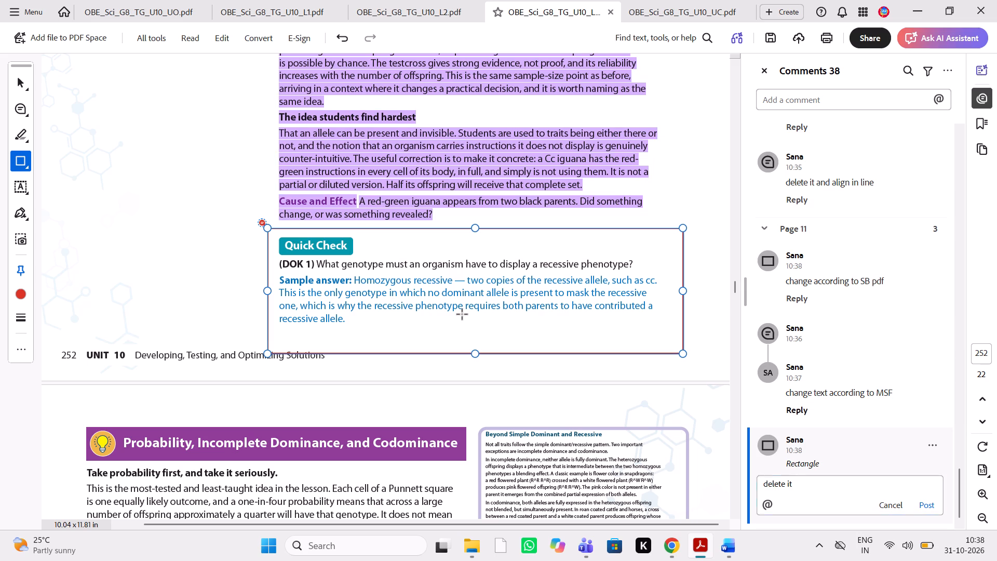
Shrink the Quick Check rectangle on page 252 so its lower edge sits just below the sample answer.
left_click(17, 78)
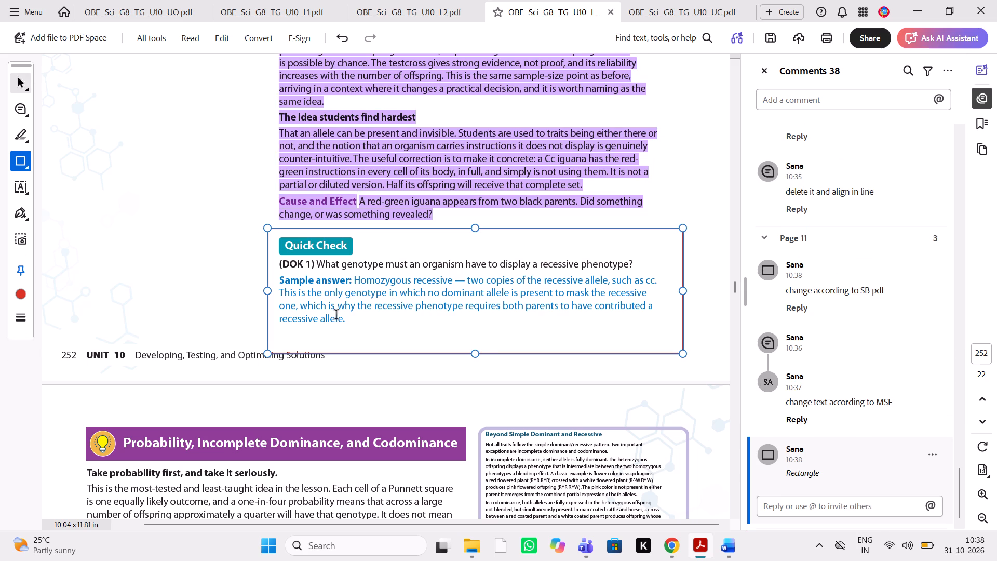
left_click_drag(478, 351, 480, 330)
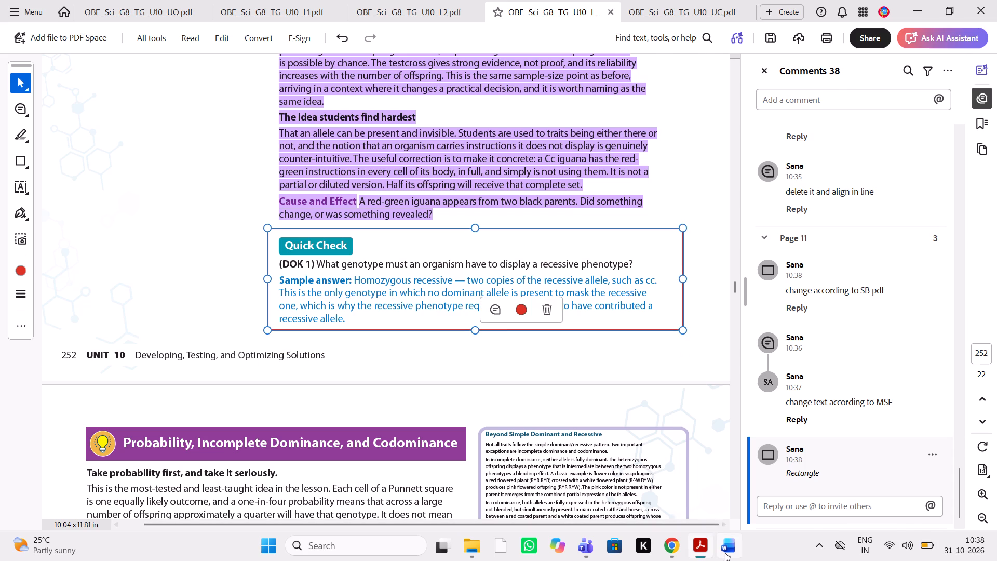
Switch to the Word manuscript and find what follows the Lightbulb: From Evidence to Better Designs section.
left_click(725, 553)
scroll(801, 413, "up", 1)
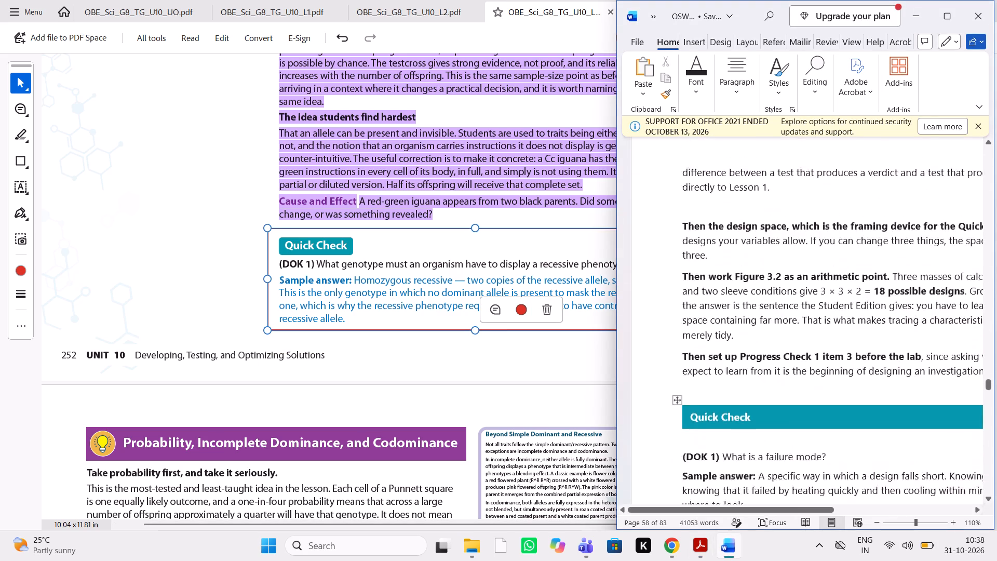
scroll(801, 413, "up", 2)
scroll(443, 322, "up", 2)
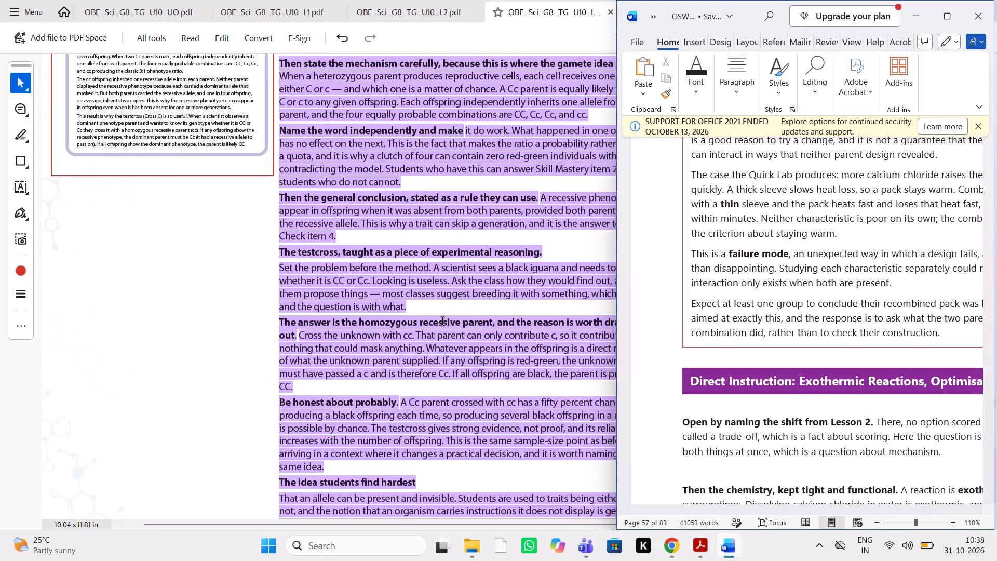
scroll(443, 322, "up", 3)
scroll(443, 322, "down", 2)
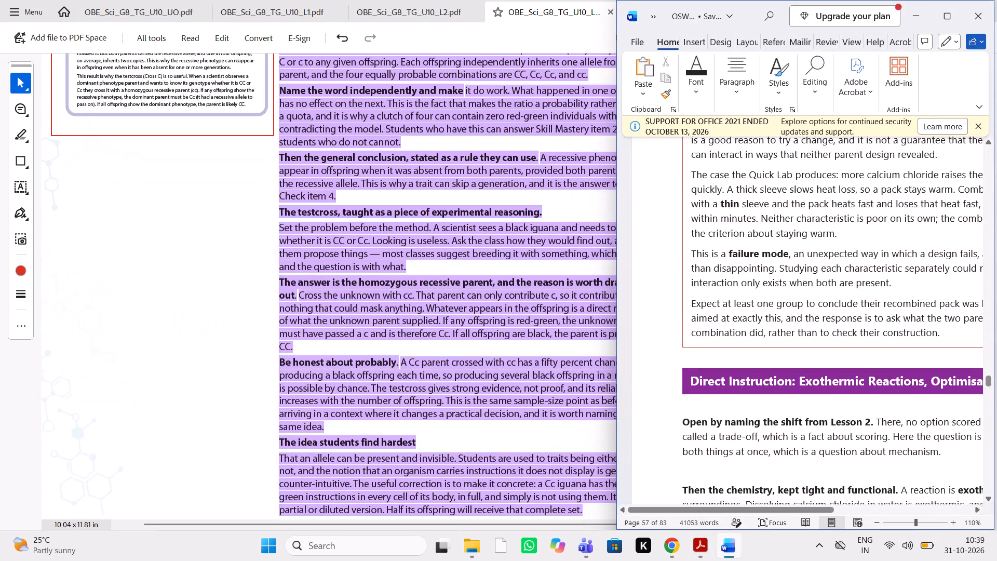
scroll(748, 342, "down", 12)
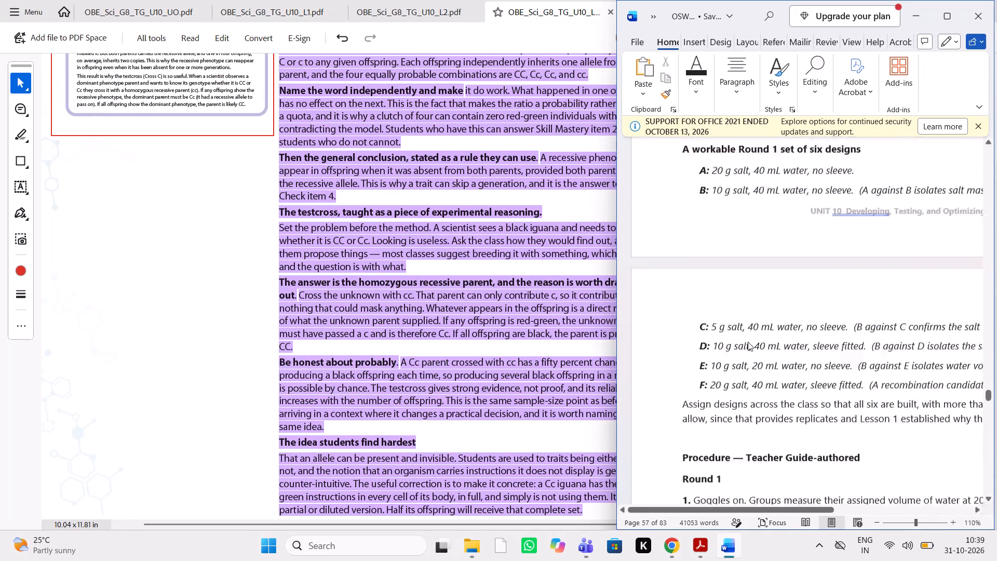
scroll(748, 342, "down", 4)
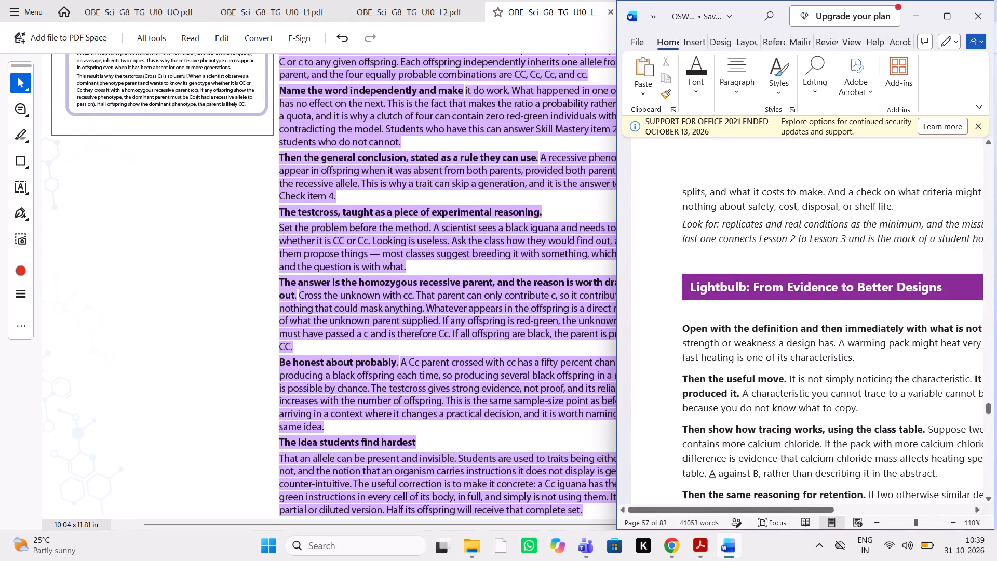
scroll(748, 342, "down", 3)
scroll(373, 362, "down", 2)
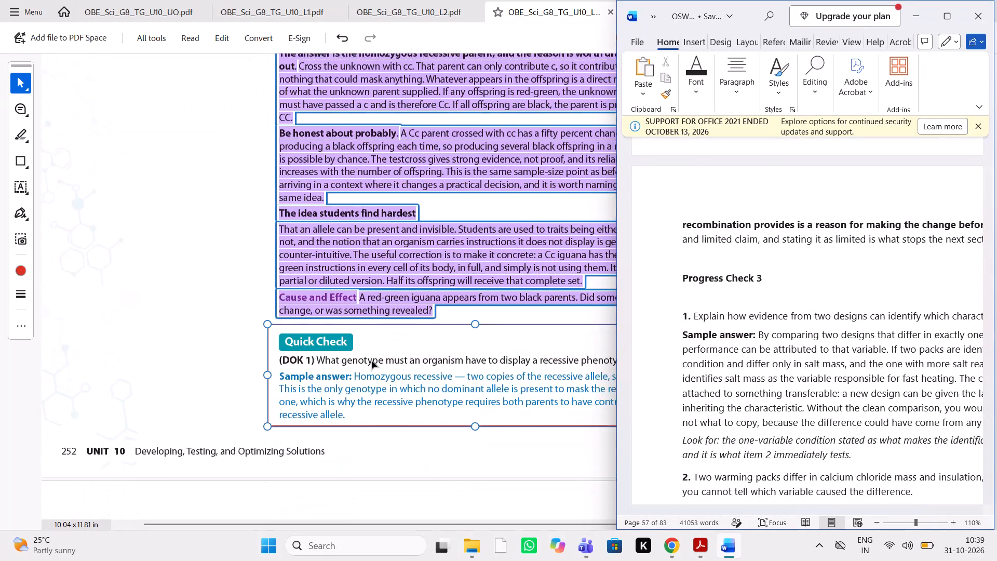
Look through PDF pages 252 to 255 for the content that should follow From Evidence to Better Designs.
scroll(373, 362, "down", 2)
scroll(373, 362, "up", 1)
scroll(373, 362, "down", 2)
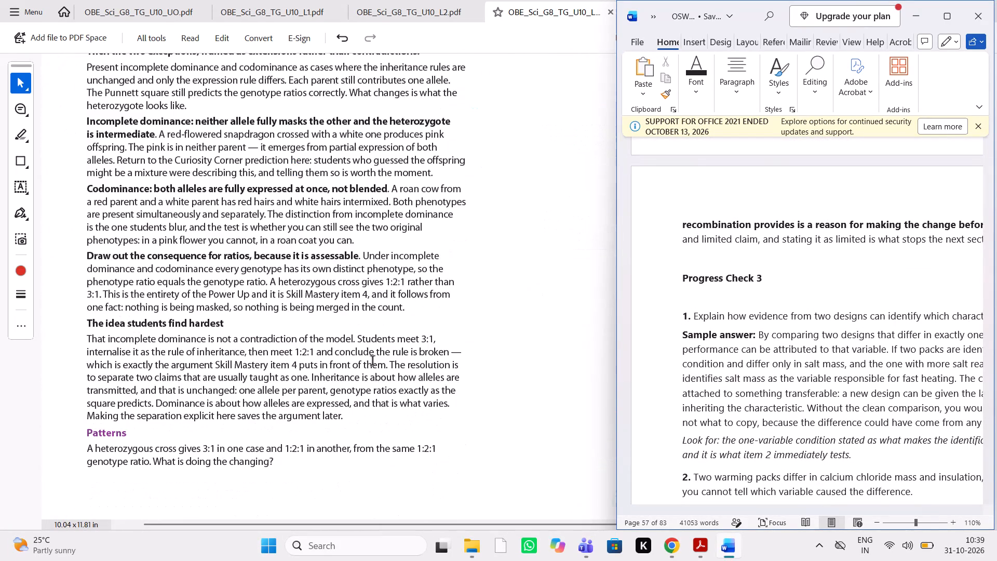
scroll(373, 362, "down", 3)
scroll(373, 362, "up", 1)
scroll(373, 362, "down", 3)
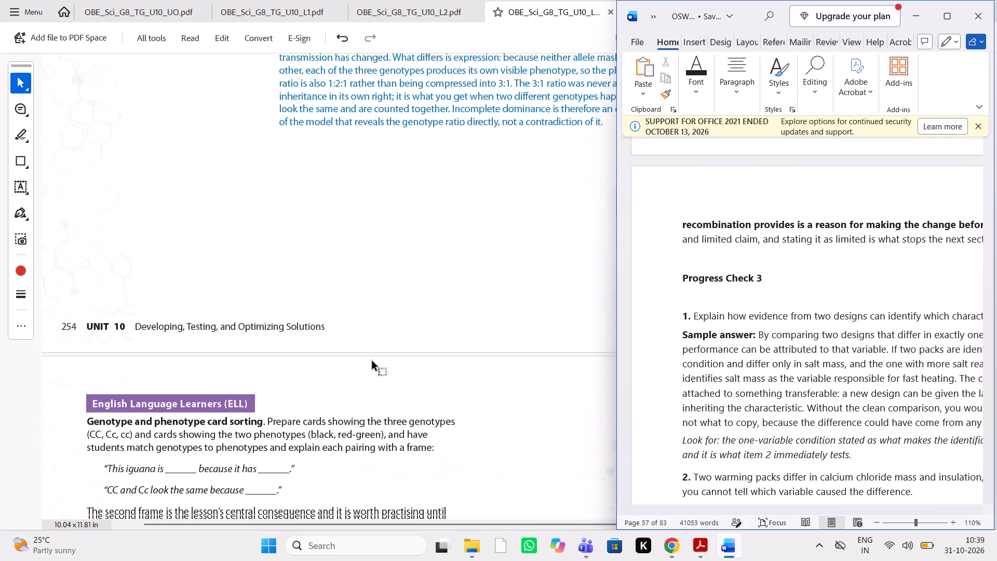
scroll(373, 362, "down", 3)
scroll(373, 362, "up", 13)
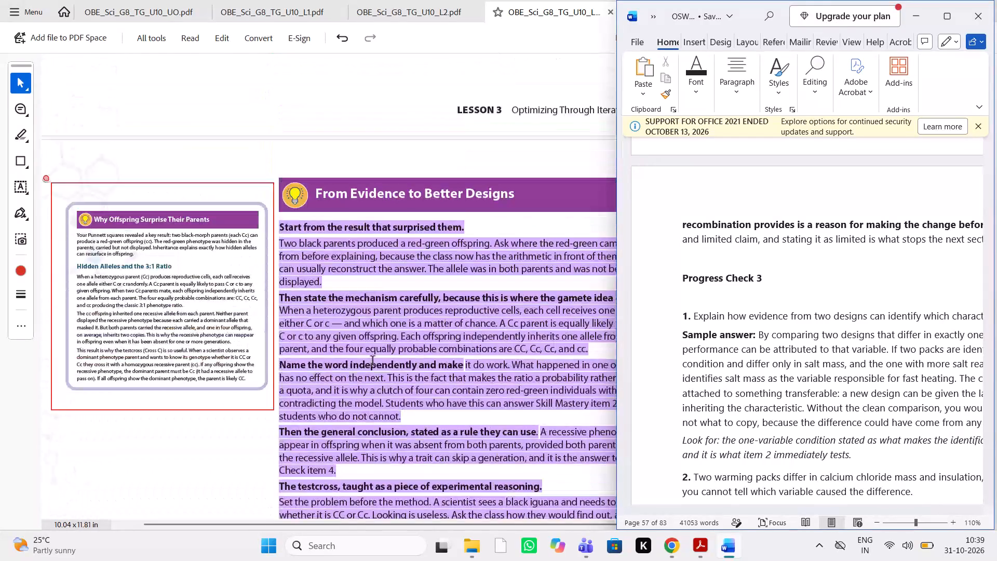
scroll(373, 362, "up", 2)
scroll(373, 362, "down", 2)
scroll(373, 362, "up", 1)
scroll(373, 362, "down", 3)
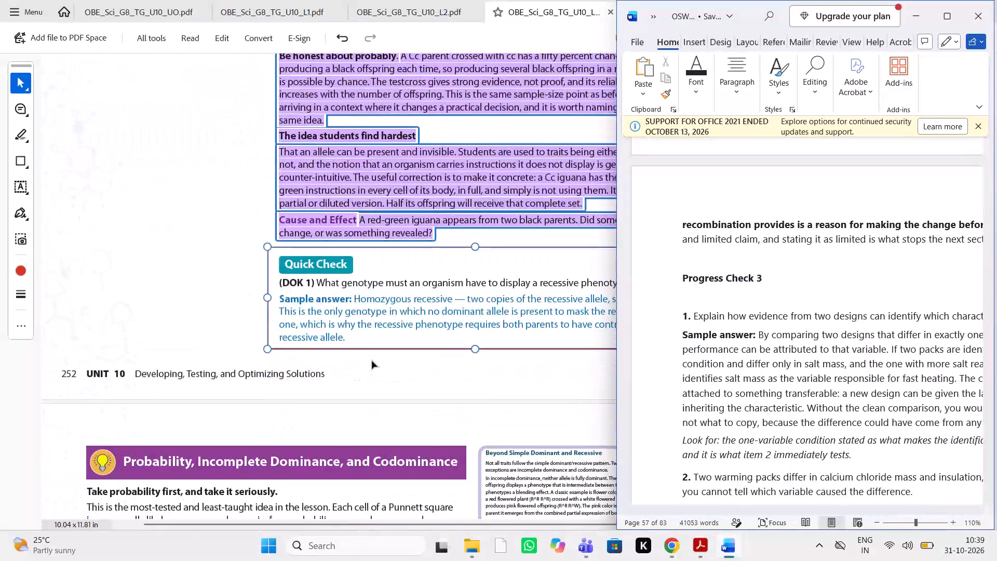
scroll(373, 362, "down", 1)
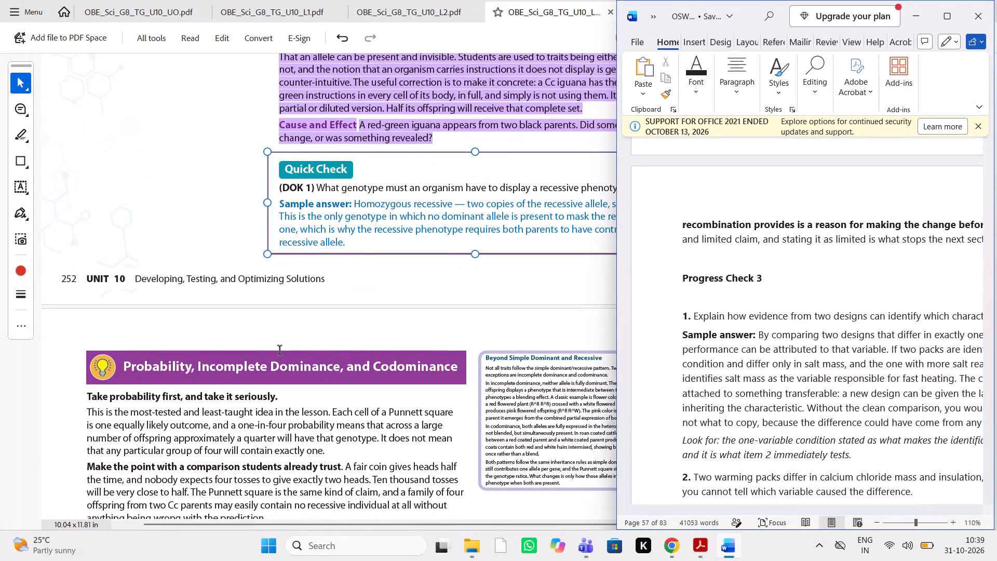
Review the Word manuscript's Progress Check 3 and its position before the Failure Modes Direct Instruction section.
scroll(788, 368, "down", 1)
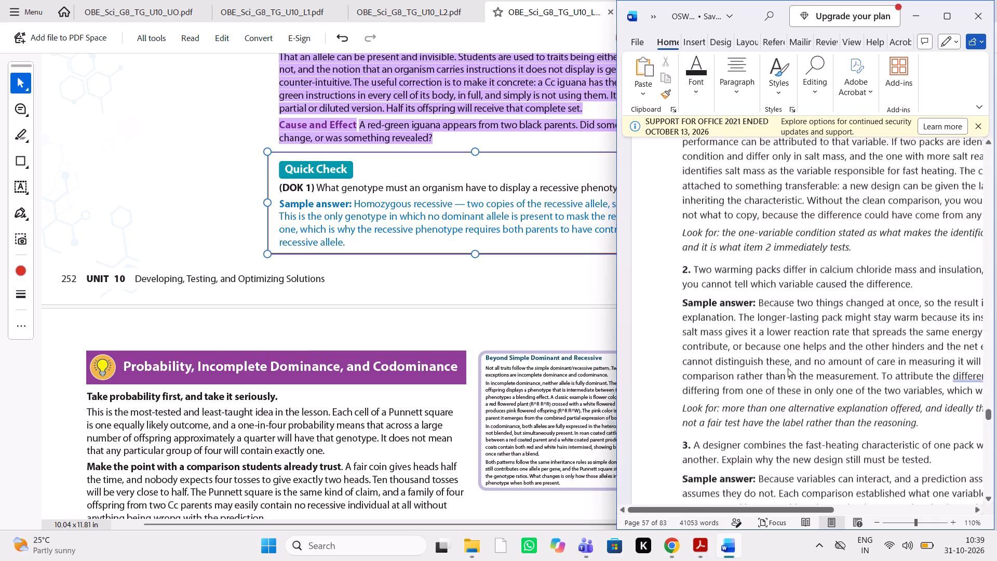
scroll(788, 368, "down", 2)
scroll(788, 368, "left", 1)
scroll(788, 368, "right", 1)
scroll(788, 368, "up", 1)
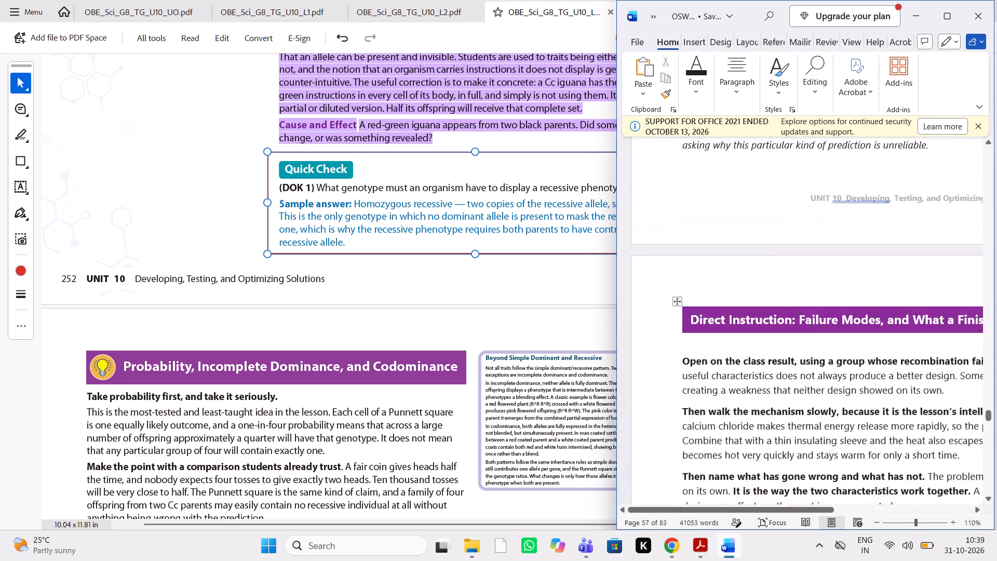
scroll(788, 368, "up", 2)
scroll(788, 368, "down", 1)
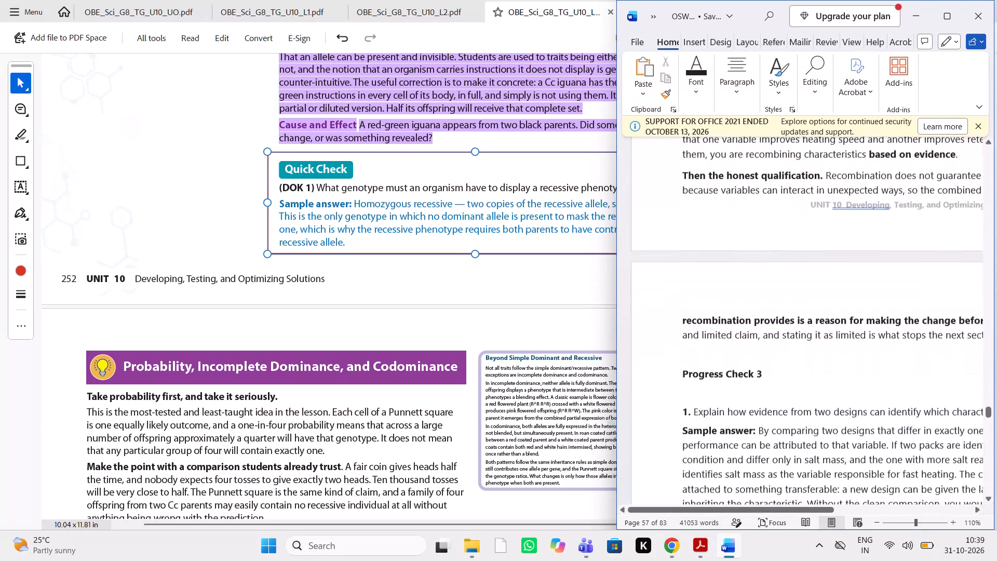
scroll(788, 368, "down", 1)
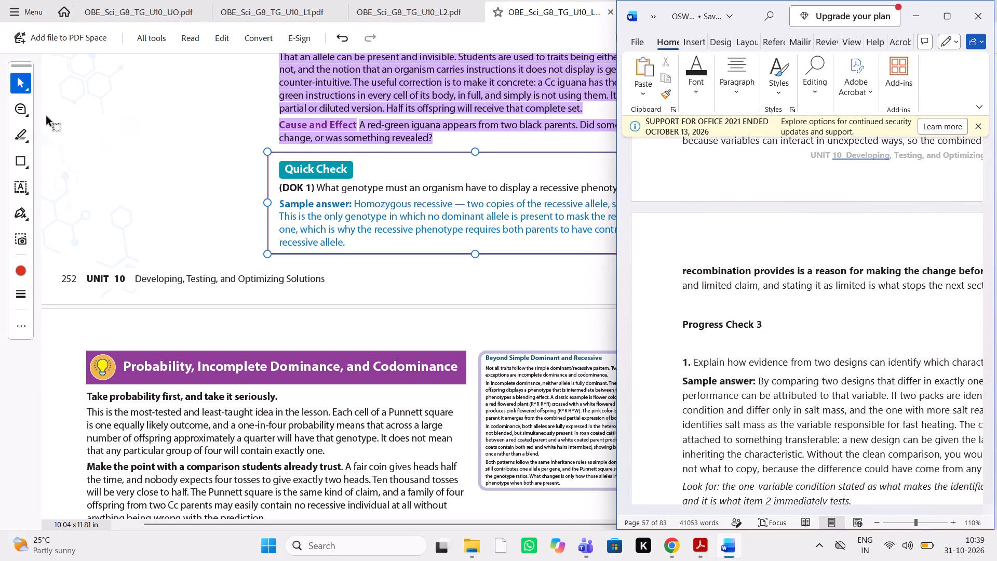
Add a note below the Quick Check on PDF page 252 with the comment "add progress Check 3".
left_click(21, 110)
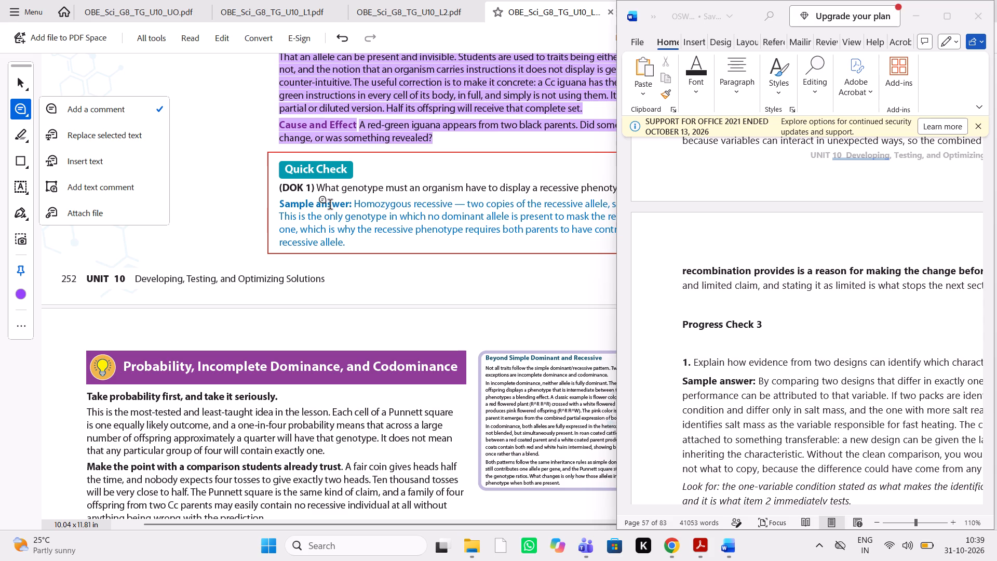
left_click(357, 264)
type("add progrss")
key("space")
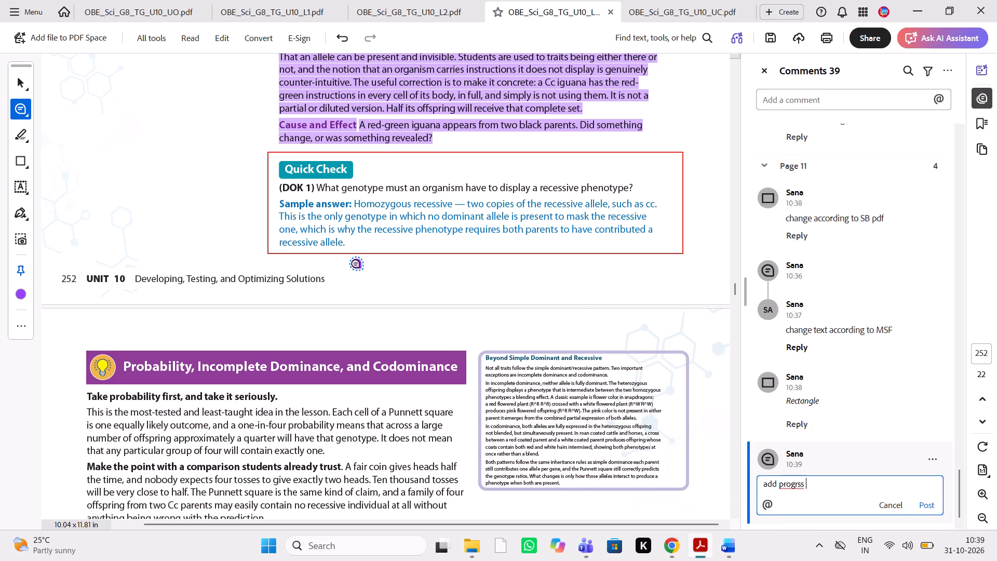
key("BackSpace")
key("BackSpace")
key("BackSpace")
type("ess")
key("space")
type("Cj")
key("BackSpace")
type("heck 3")
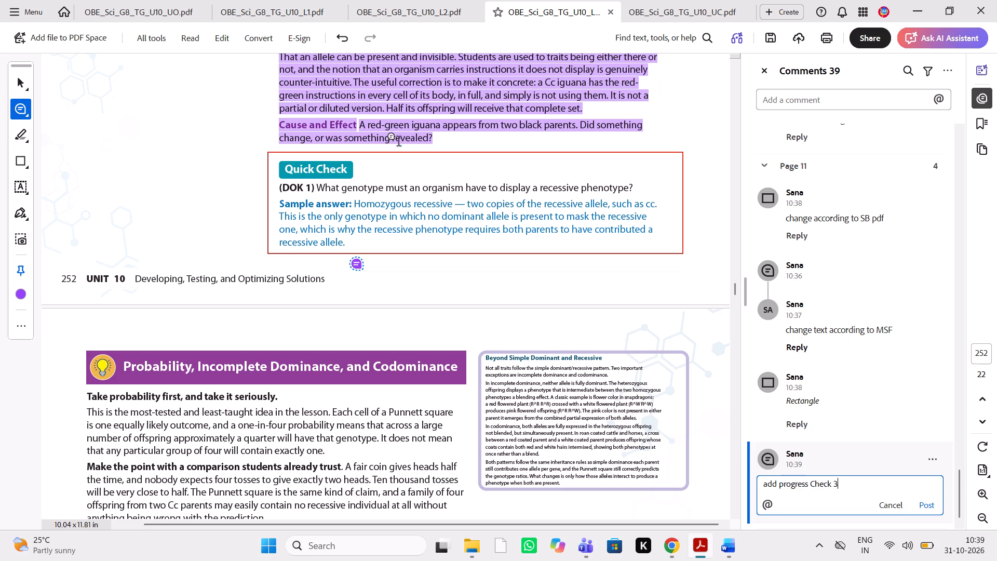
Look back through the annotated PDF pages from 243 and examine the content on pages 252 to 254 following the Quick Check.
scroll(457, 245, "down", 6)
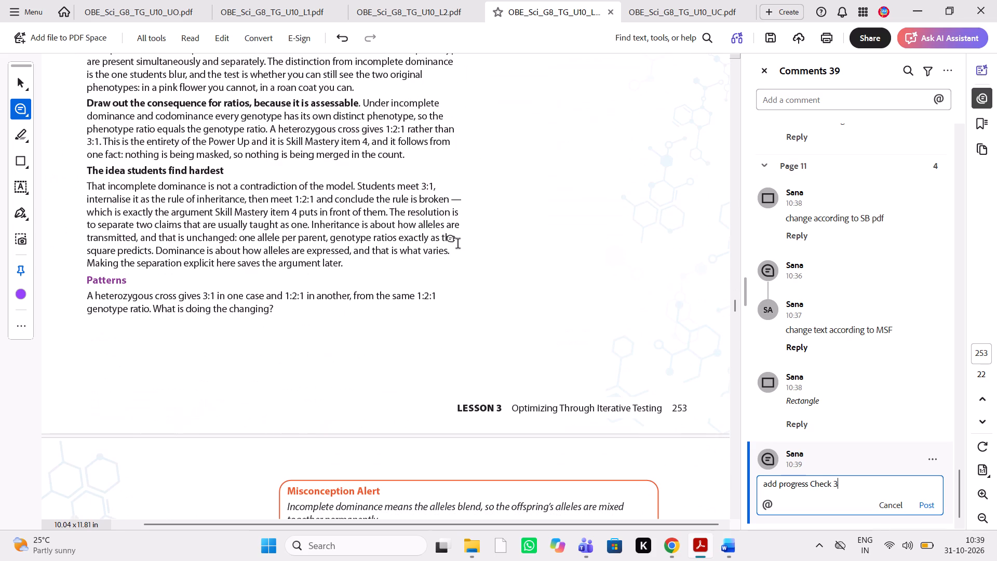
scroll(457, 245, "up", 20)
scroll(457, 245, "up", 20)
scroll(457, 245, "up", 20)
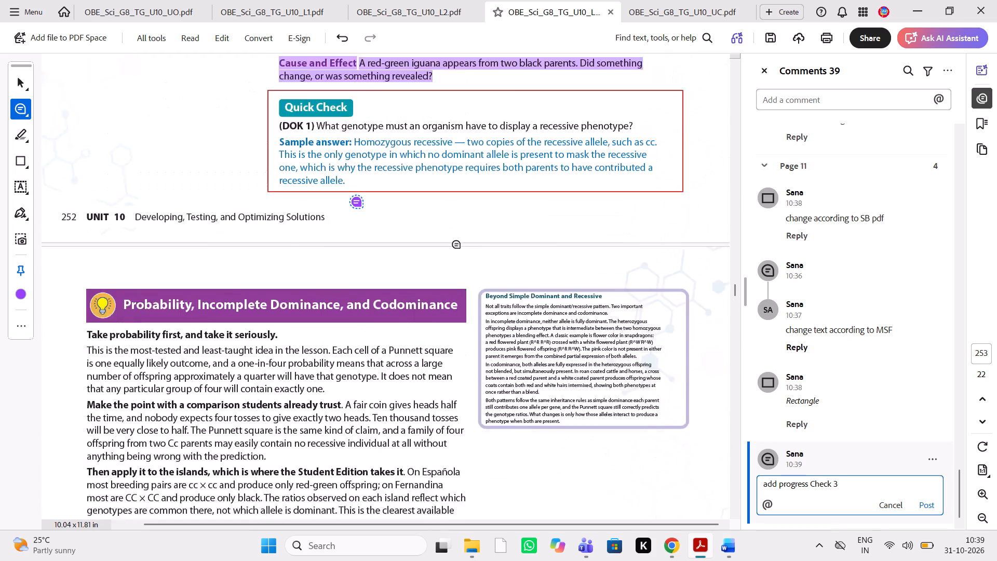
scroll(457, 245, "up", 20)
scroll(457, 245, "up", 20)
scroll(457, 245, "up", 20)
scroll(457, 245, "down", 15)
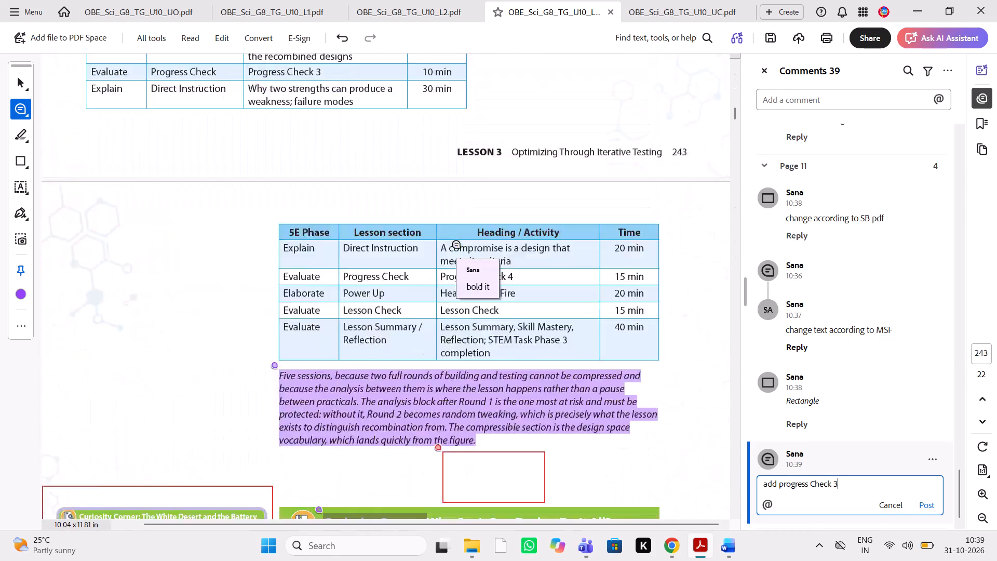
scroll(457, 245, "down", 20)
scroll(457, 245, "down", 1)
scroll(457, 245, "up", 3)
scroll(457, 245, "down", 3)
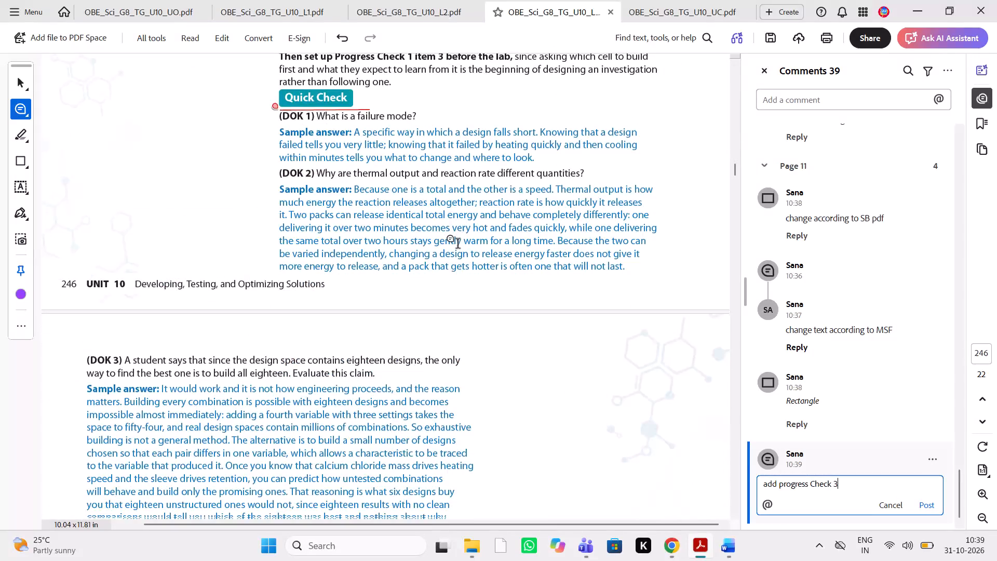
scroll(457, 245, "down", 15)
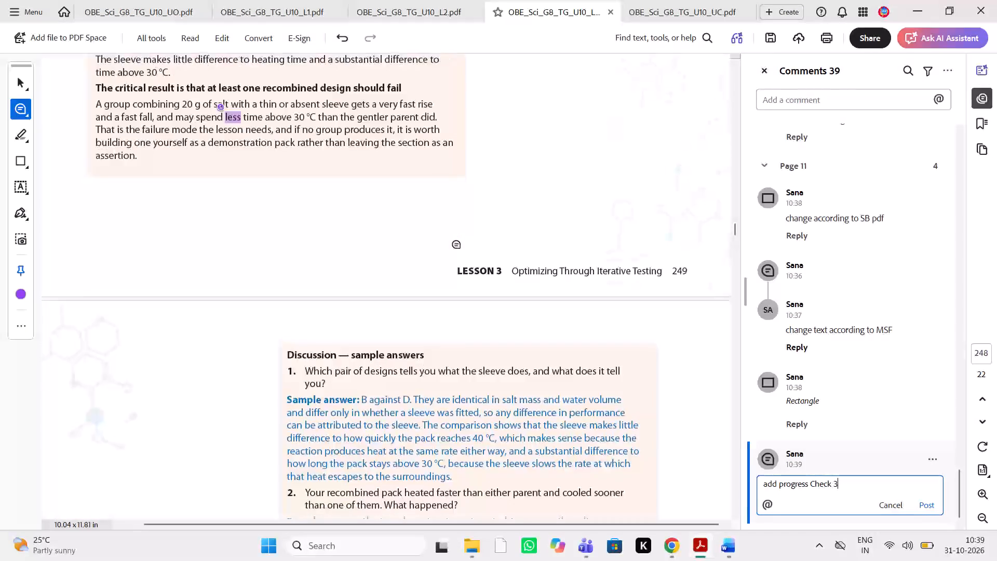
scroll(457, 245, "down", 17)
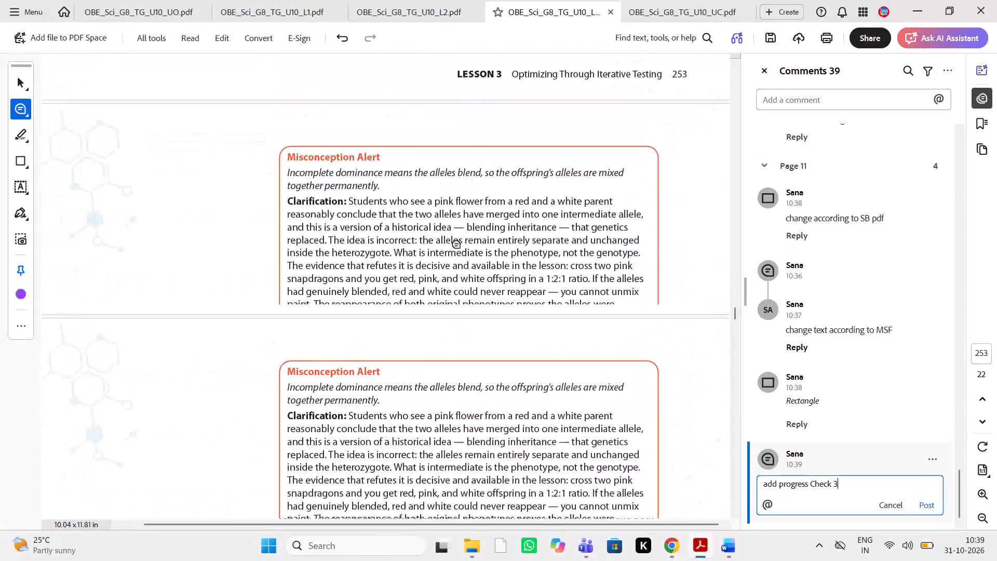
scroll(457, 245, "down", 13)
scroll(457, 245, "up", 5)
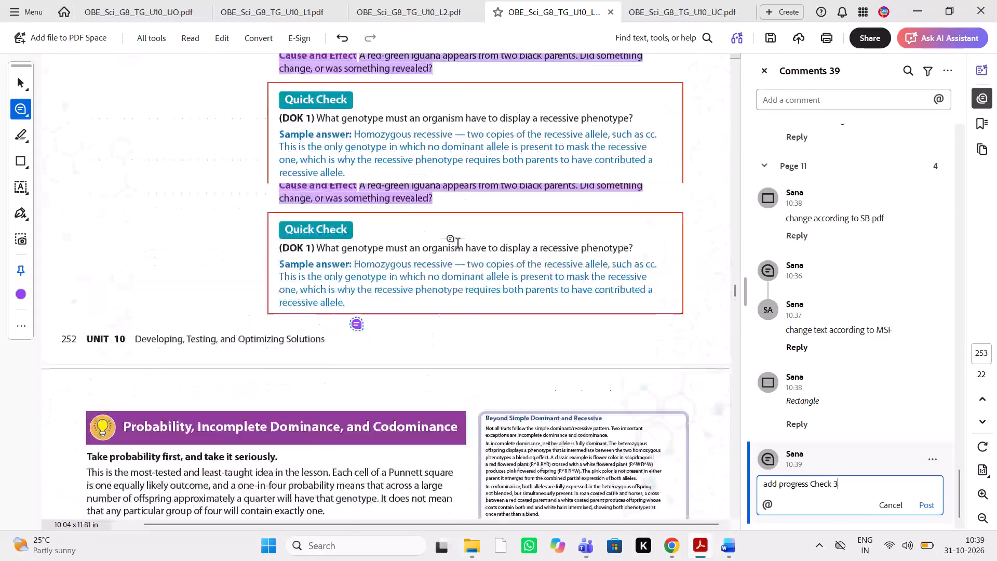
scroll(457, 245, "up", 2)
scroll(457, 245, "down", 6)
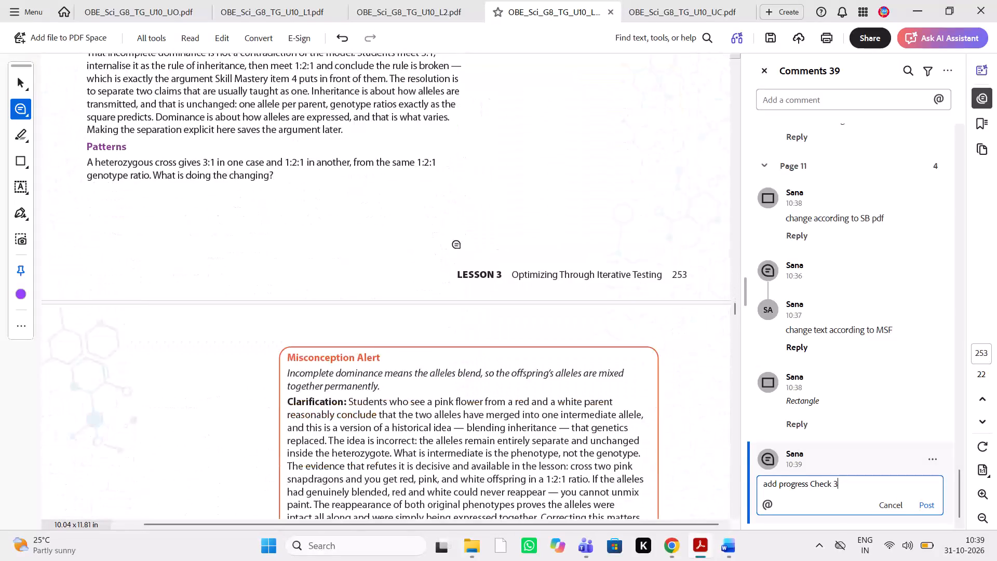
scroll(457, 245, "down", 1)
scroll(457, 245, "up", 5)
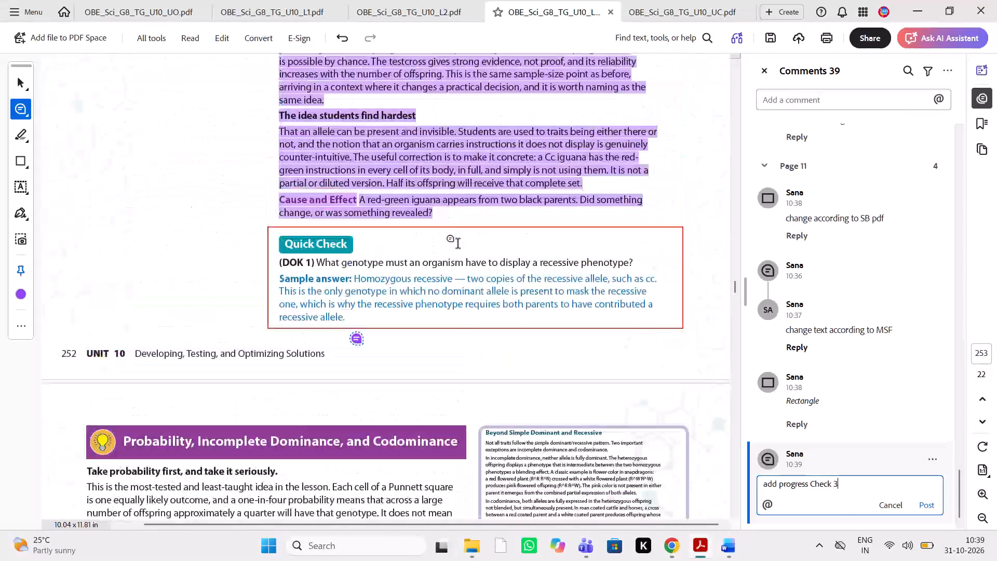
scroll(457, 245, "up", 3)
scroll(457, 245, "down", 4)
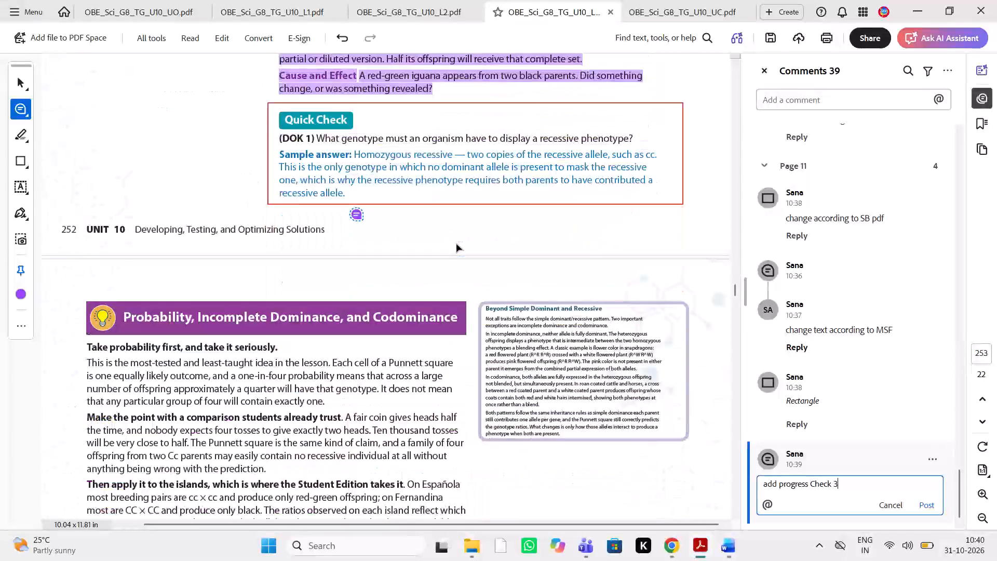
scroll(457, 245, "down", 3)
scroll(457, 245, "up", 1)
scroll(696, 499, "up", 1)
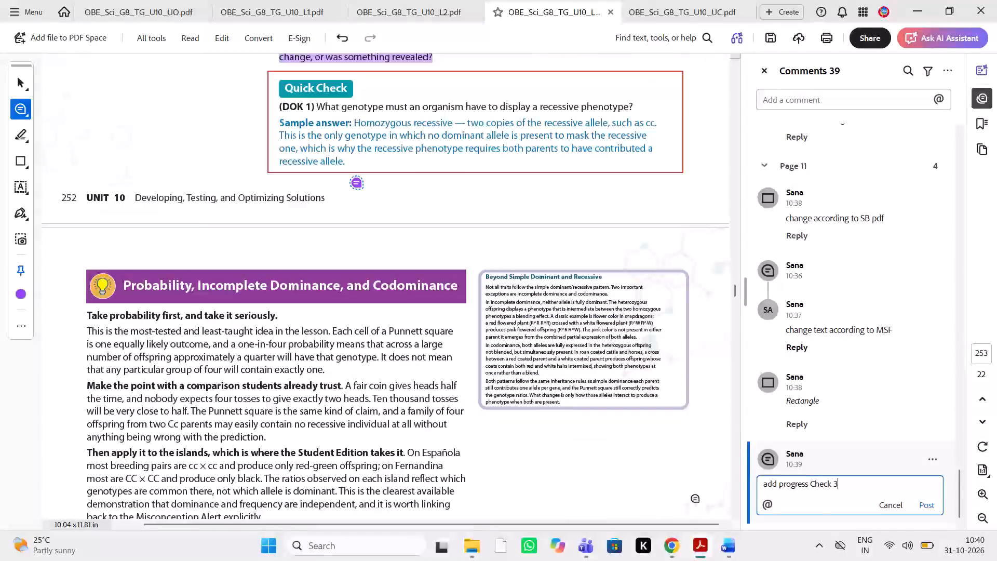
scroll(696, 499, "up", 1)
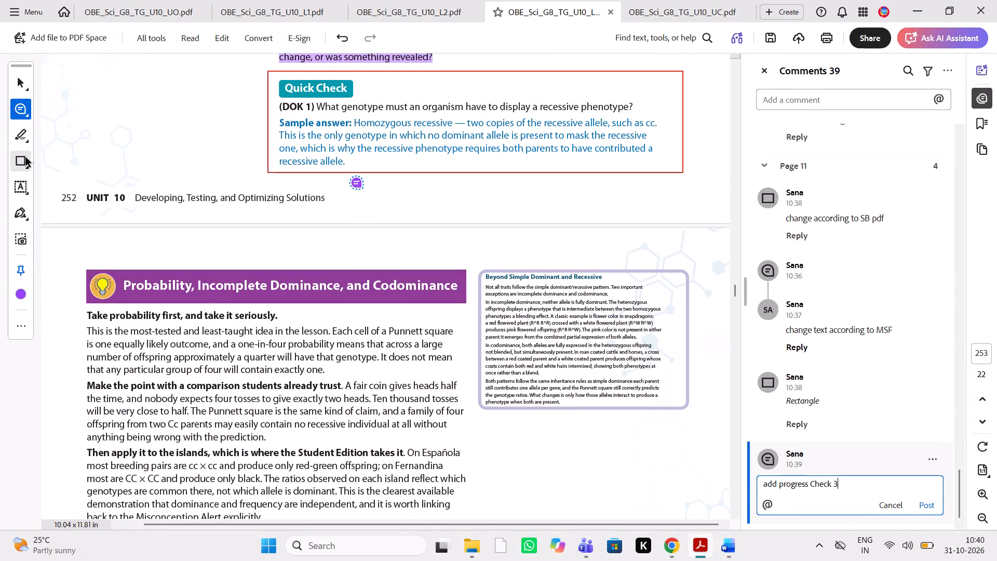
Draw a rectangle around the Beyond Simple Dominant and Recessive box on PDF page 253 and comment "change according to SB pdf".
left_click(25, 157)
left_click_drag(475, 260, 705, 434)
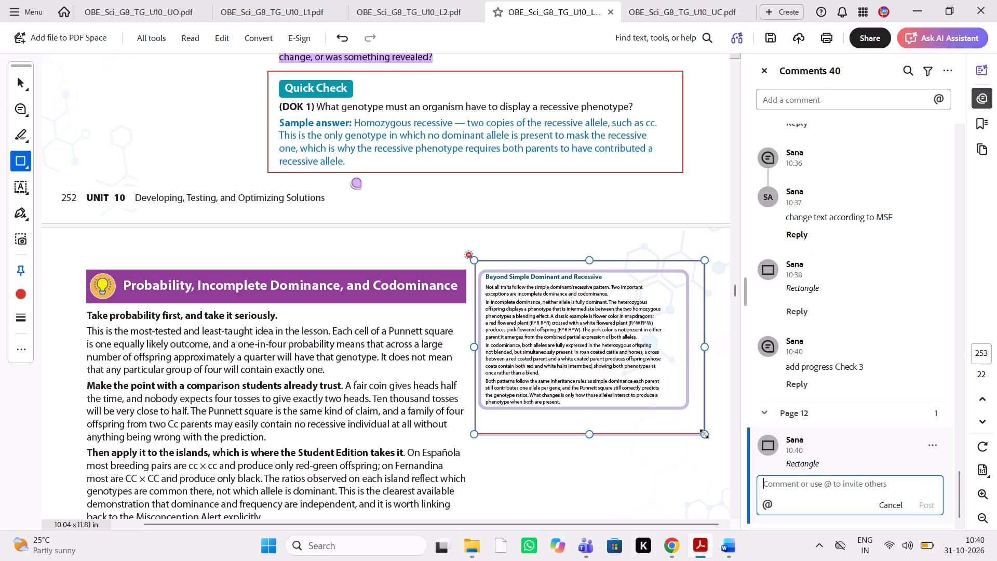
key("ctrl+v")
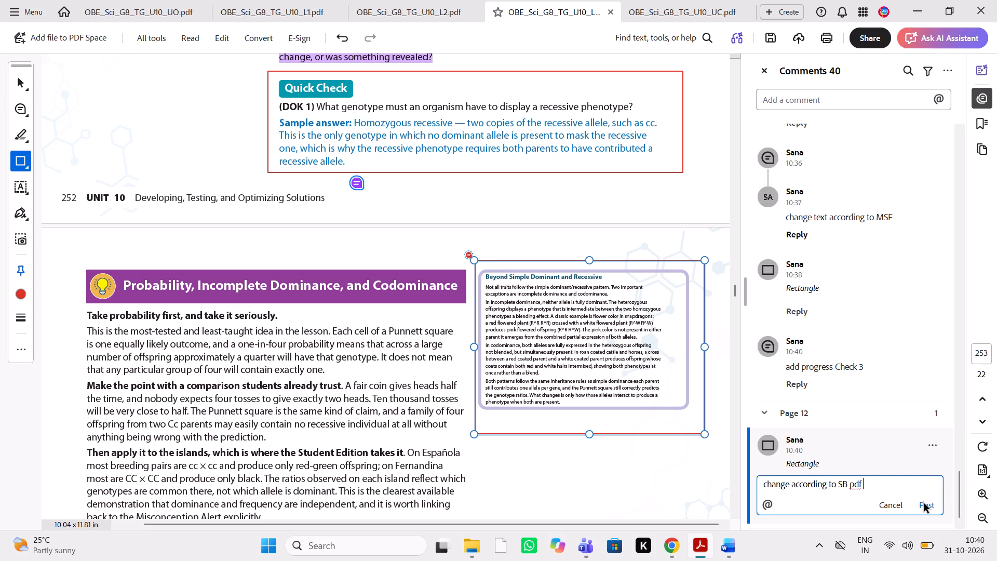
left_click(924, 503)
Look through PDF pages 253 to 256, including the English Language Learners and Power Up: The Green-Yellow Beak sections.
scroll(437, 353, "down", 6)
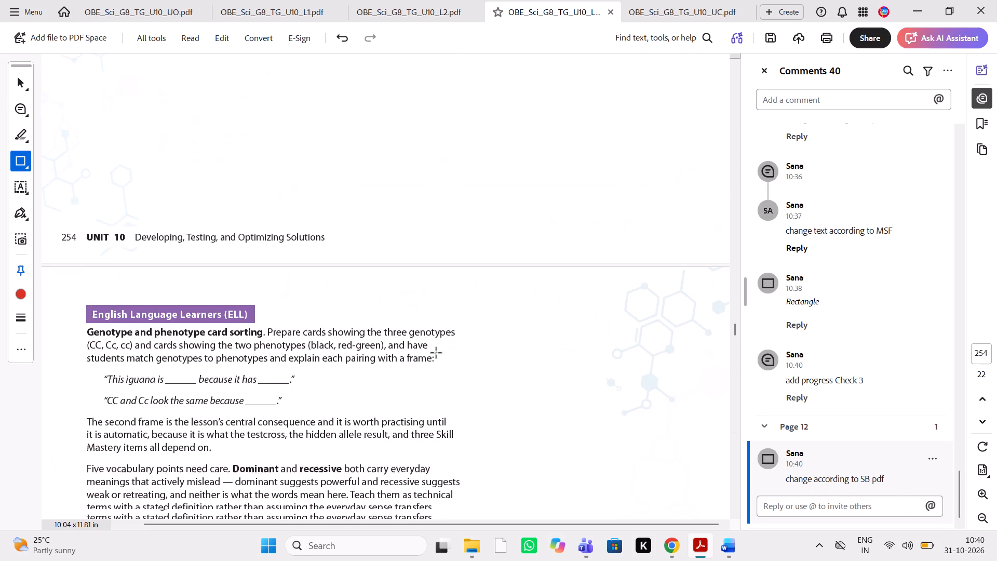
scroll(437, 353, "down", 3)
scroll(437, 353, "up", 4)
scroll(437, 353, "down", 5)
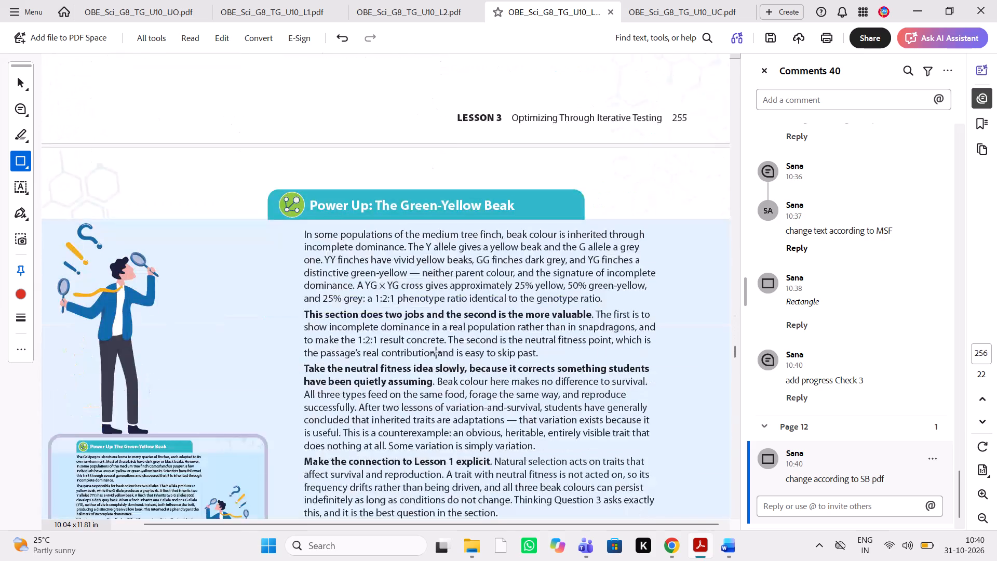
scroll(437, 353, "down", 3)
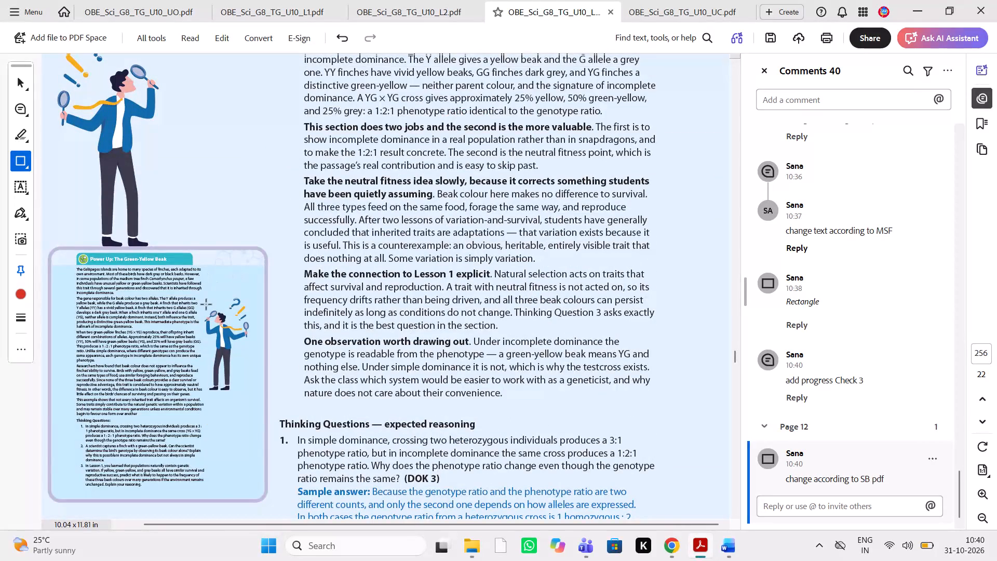
scroll(207, 305, "up", 1)
scroll(207, 305, "down", 1)
scroll(207, 305, "up", 4)
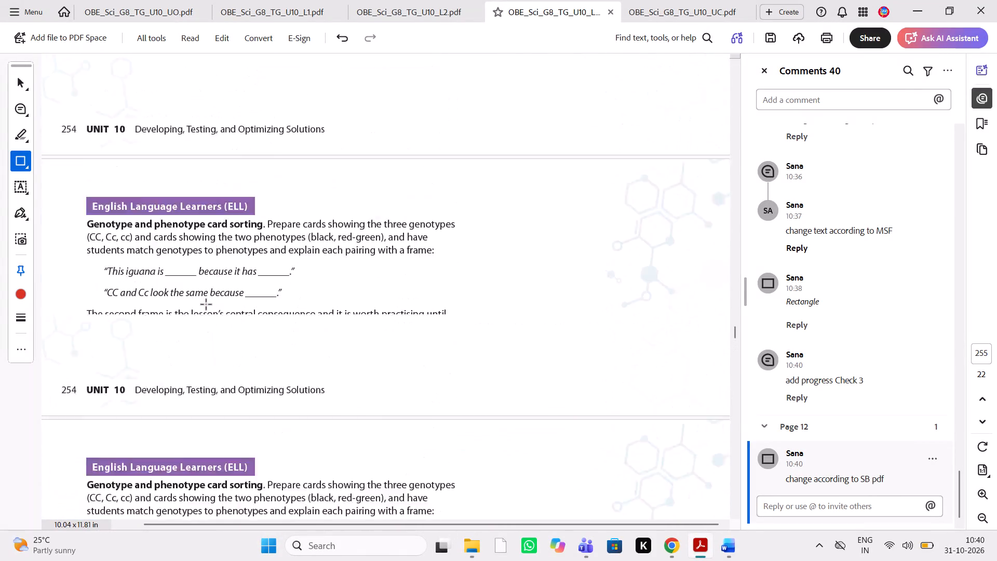
scroll(207, 305, "up", 9)
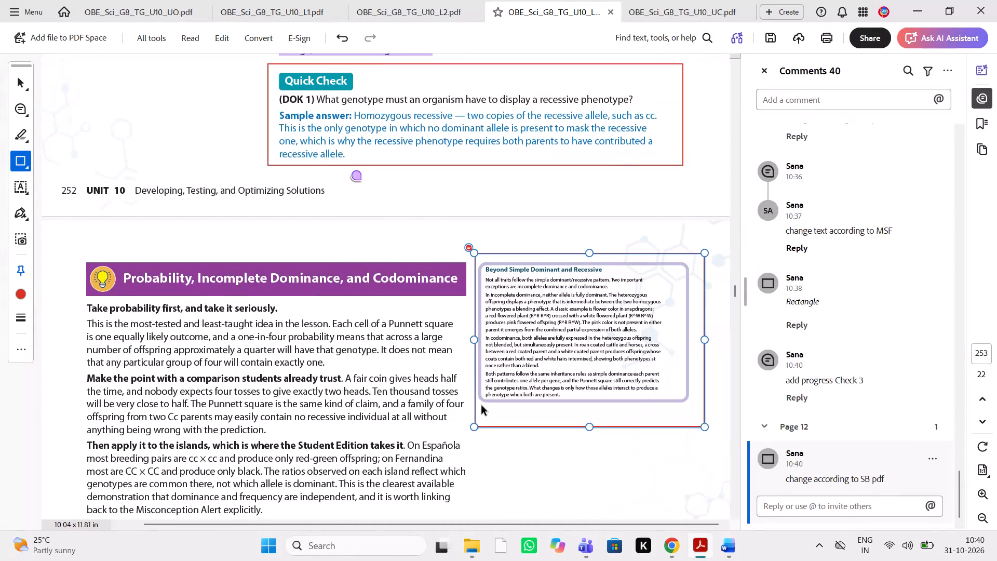
Switch to the Word manuscript and read the Direct Instruction: Failure Modes section through to Progress Check 4.
left_click(732, 545)
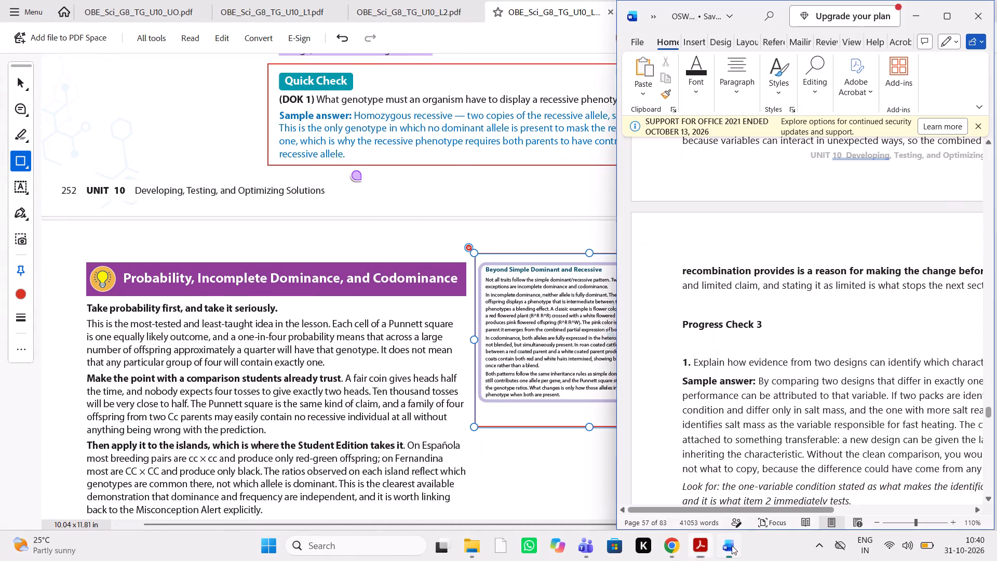
scroll(852, 265, "down", 3)
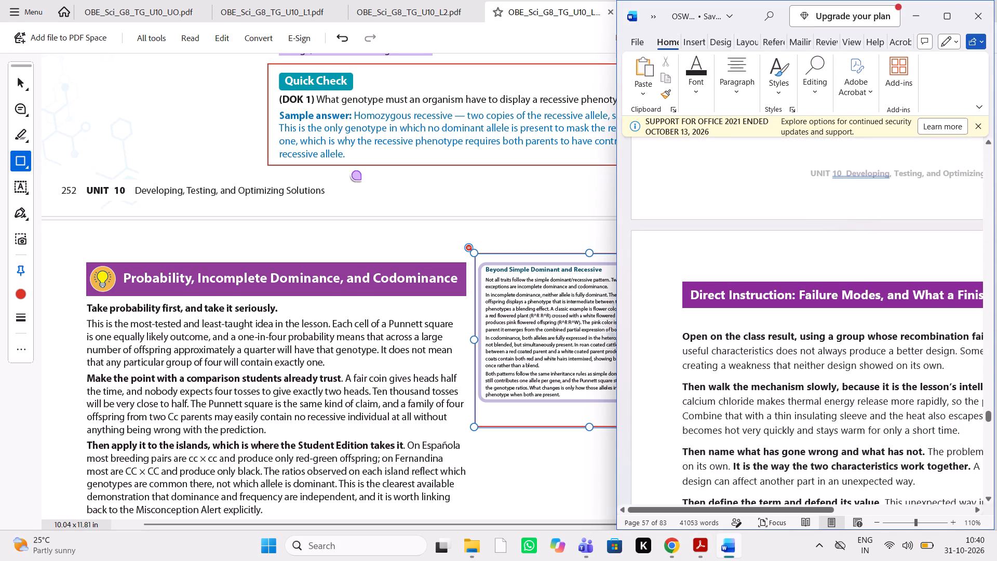
scroll(852, 265, "left", 1)
scroll(852, 265, "right", 1)
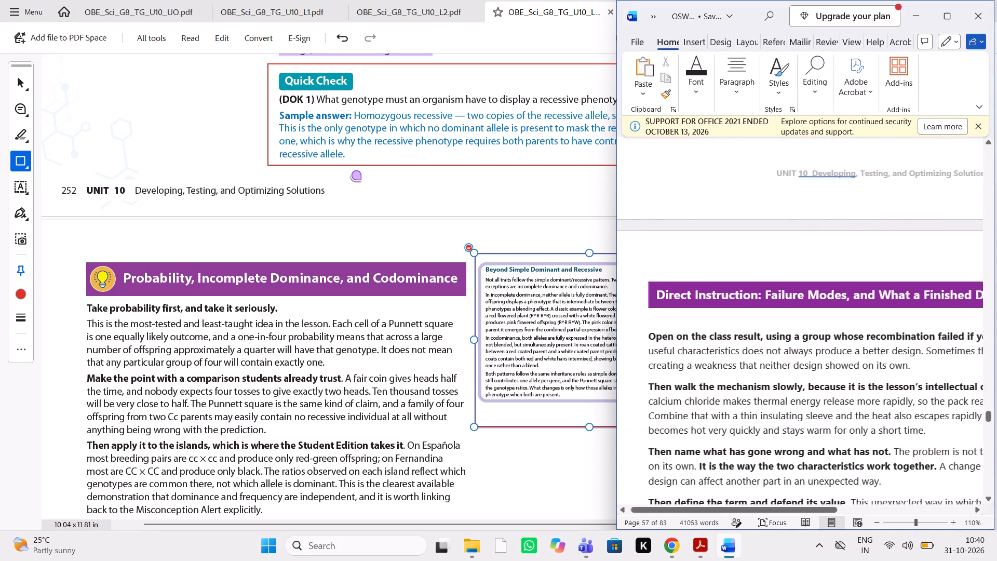
scroll(852, 265, "right", 1)
scroll(852, 265, "down", 2)
scroll(852, 265, "up", 1)
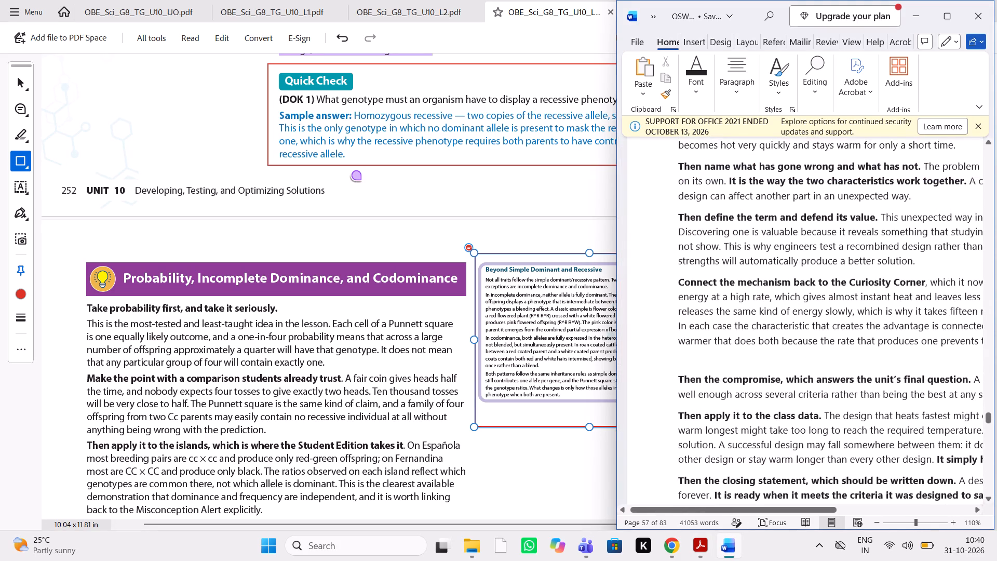
scroll(852, 265, "up", 1)
scroll(852, 265, "down", 4)
scroll(852, 265, "up", 1)
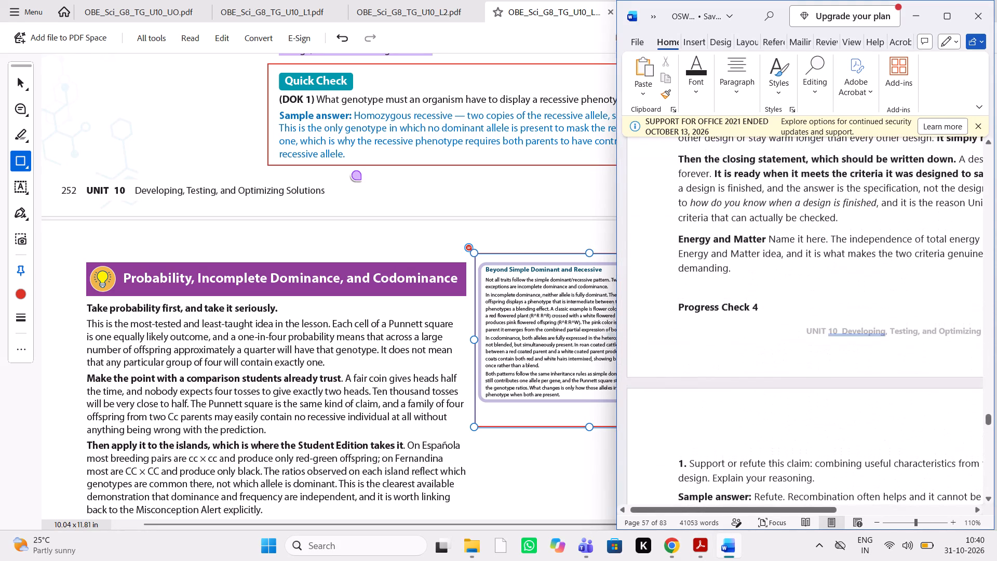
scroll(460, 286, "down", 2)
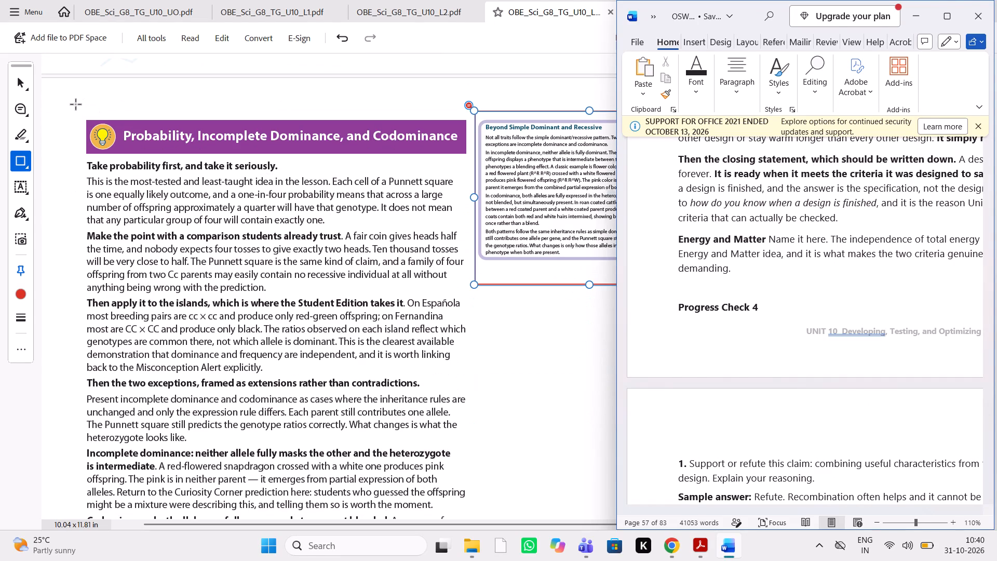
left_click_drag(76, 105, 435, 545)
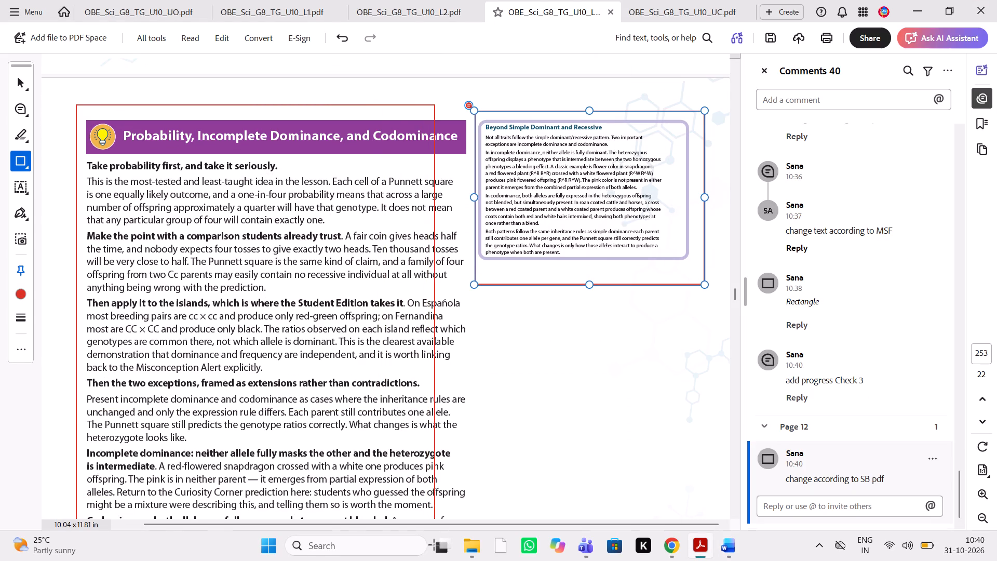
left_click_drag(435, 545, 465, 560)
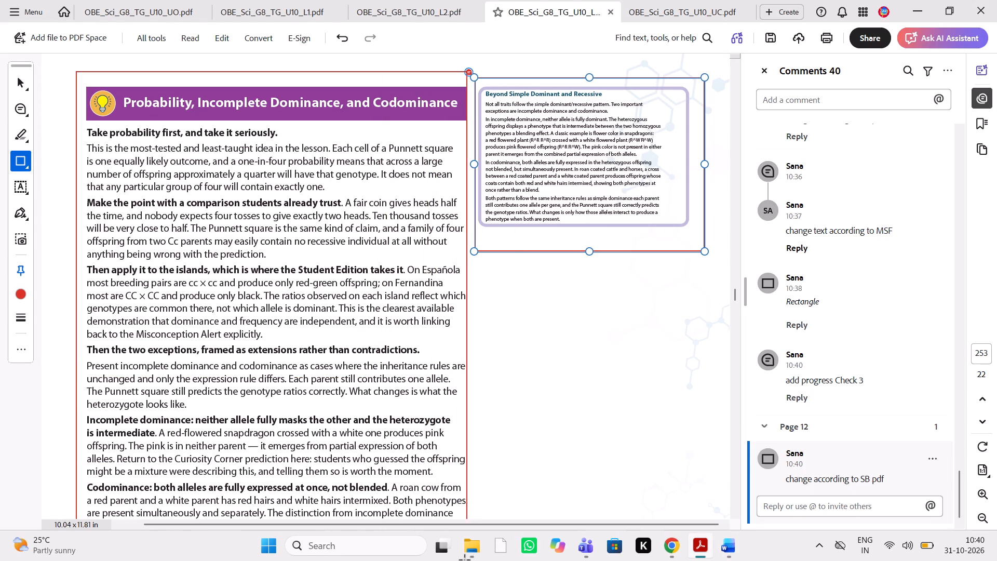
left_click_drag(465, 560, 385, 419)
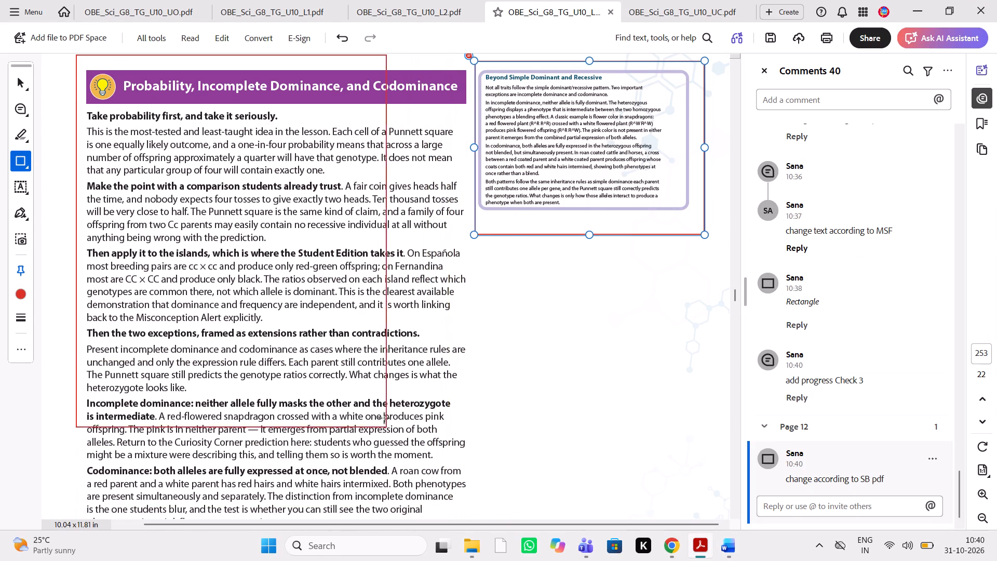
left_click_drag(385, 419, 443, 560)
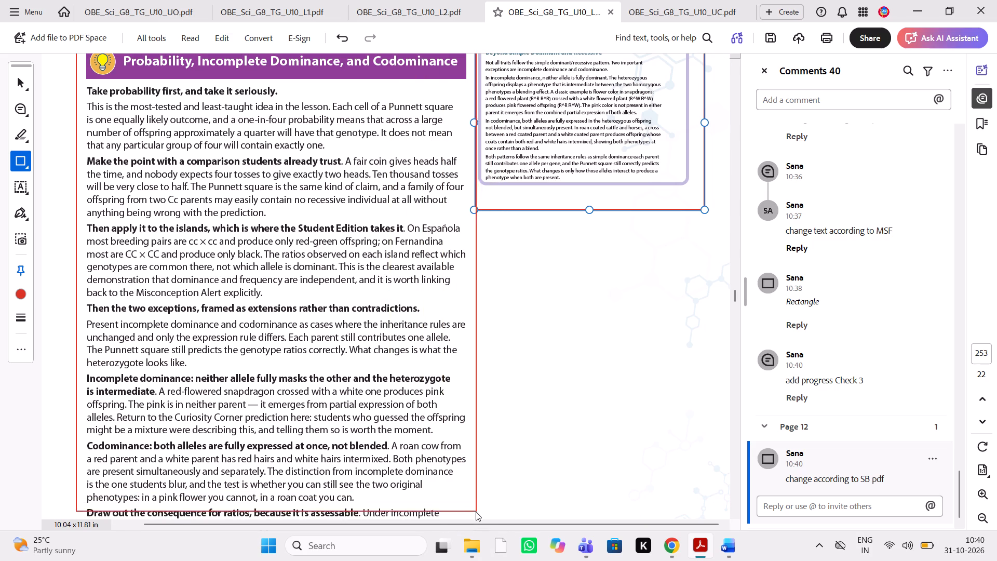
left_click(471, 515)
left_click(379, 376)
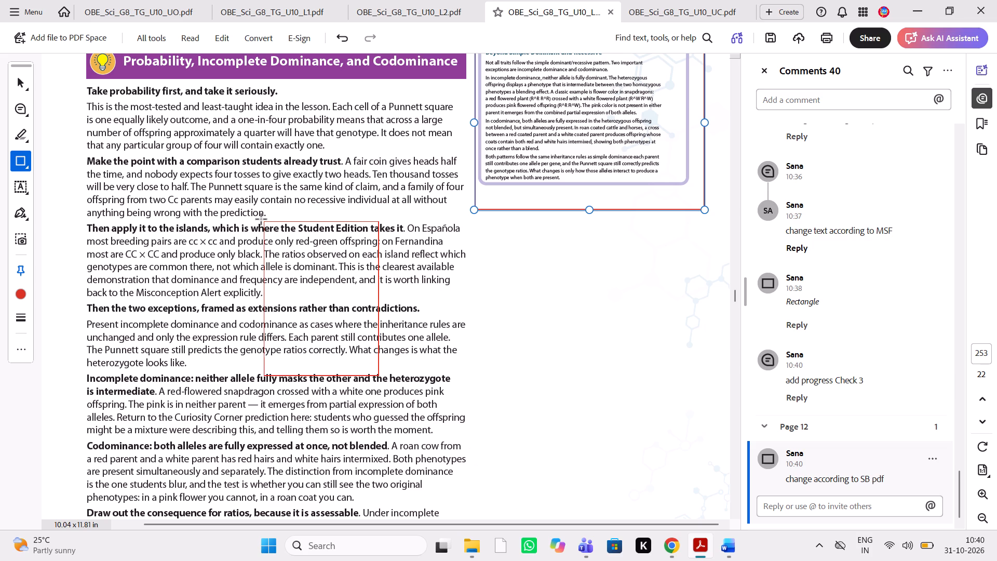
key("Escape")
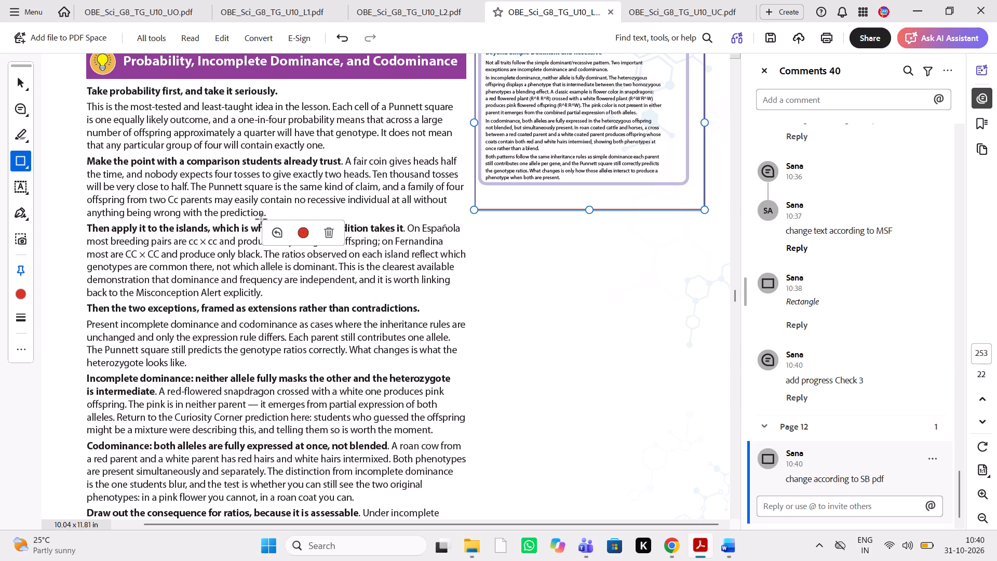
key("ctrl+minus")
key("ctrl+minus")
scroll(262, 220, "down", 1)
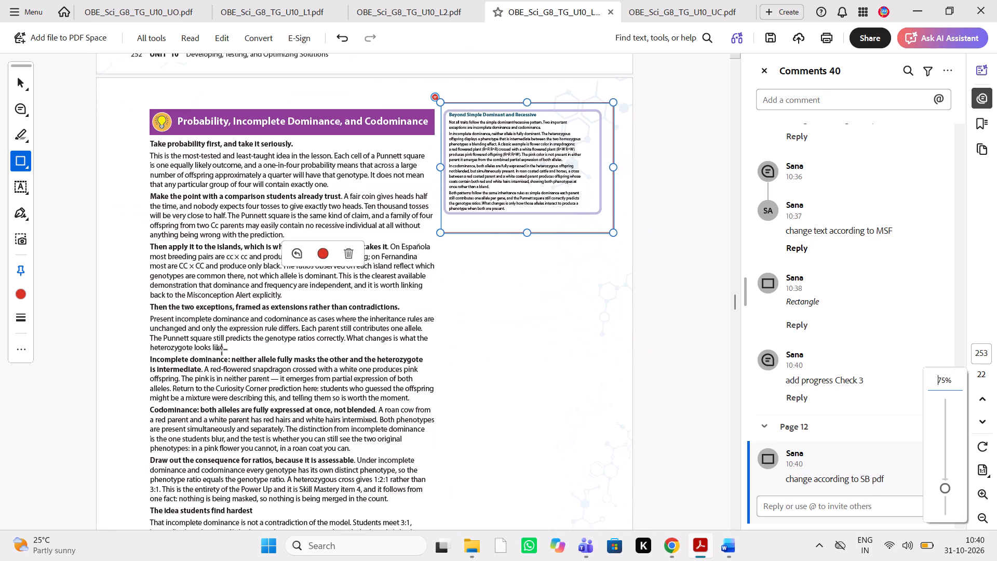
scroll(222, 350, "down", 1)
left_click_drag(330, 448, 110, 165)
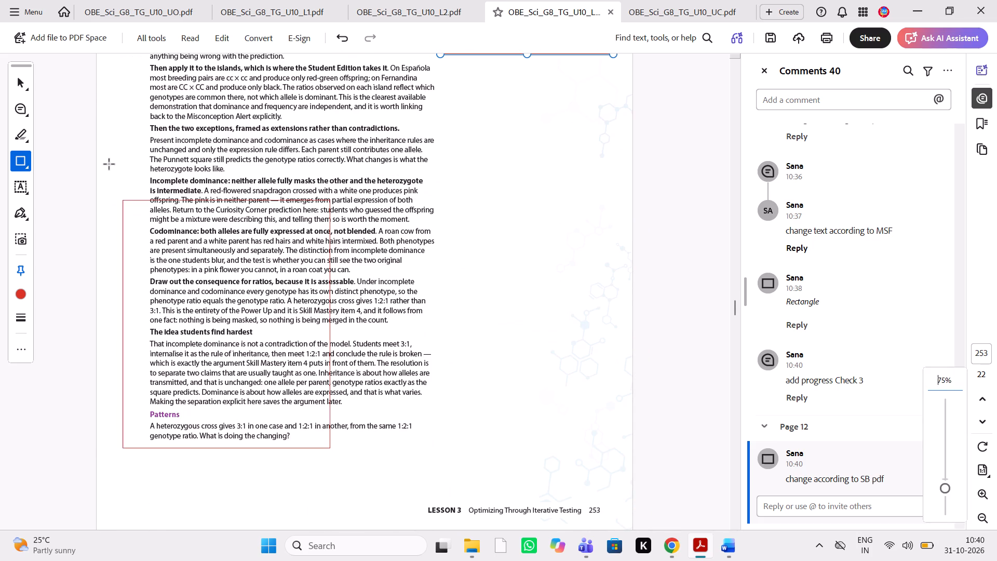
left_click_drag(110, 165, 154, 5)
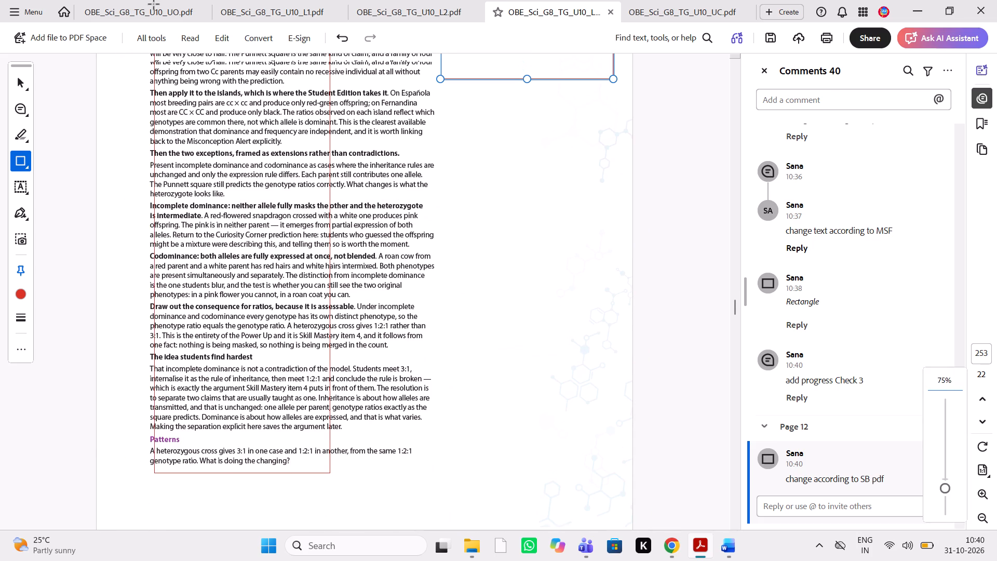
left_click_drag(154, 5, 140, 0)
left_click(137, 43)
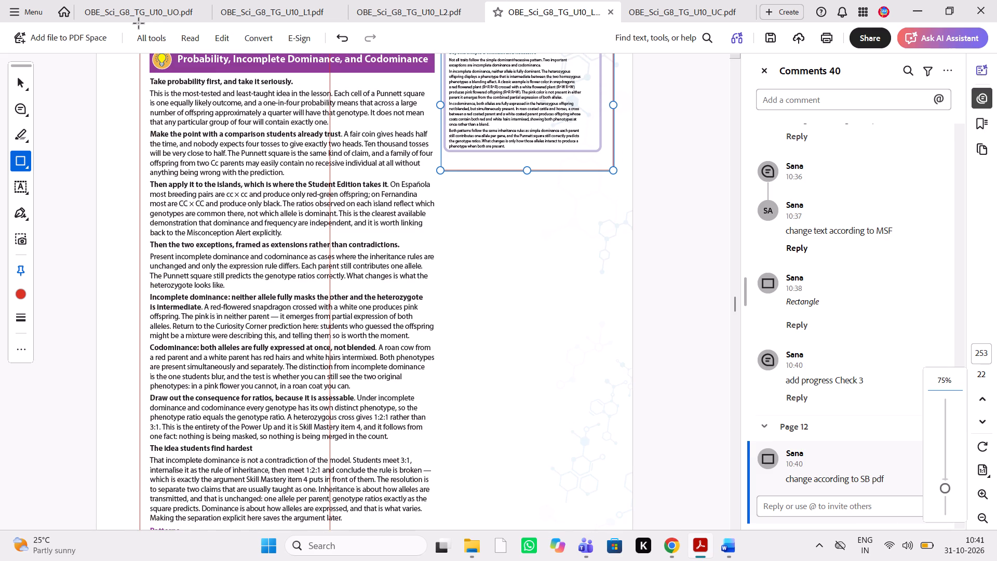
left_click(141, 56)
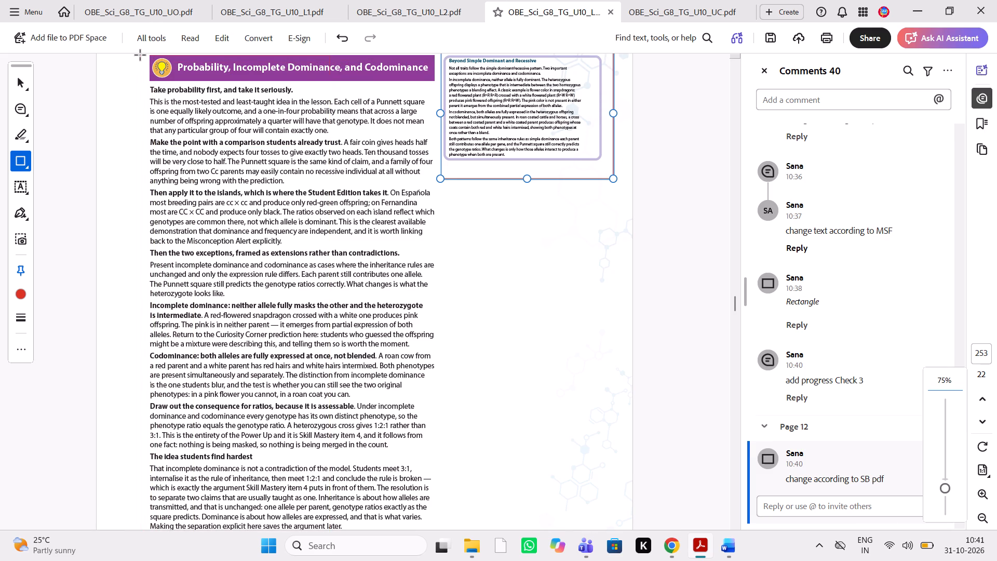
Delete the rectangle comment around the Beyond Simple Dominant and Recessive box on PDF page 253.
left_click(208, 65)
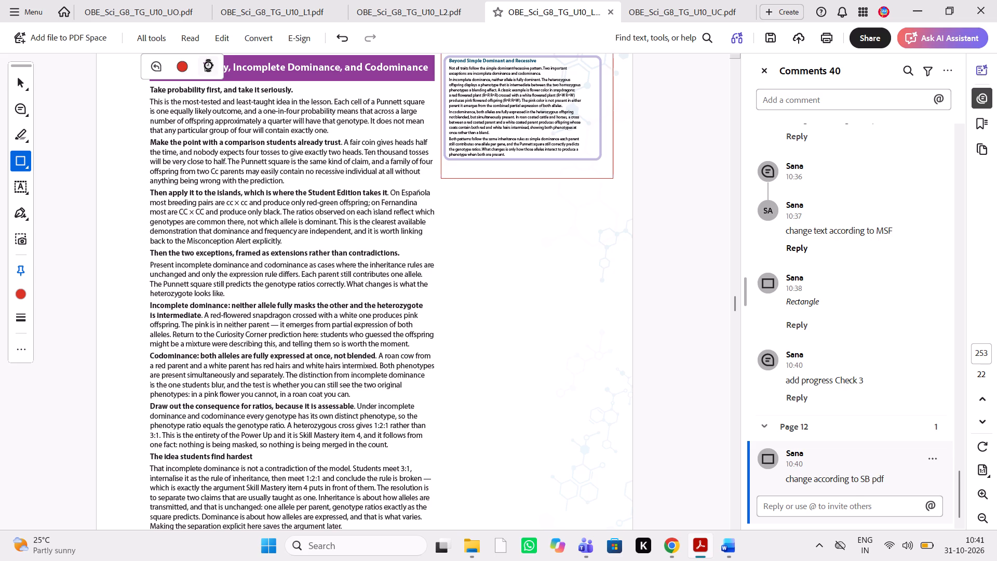
Draw a rectangle around the Probability, Incomplete Dominance, and Codominance section through Patterns on page 253 and comment "change it according to MSF".
left_click_drag(143, 57, 530, 469)
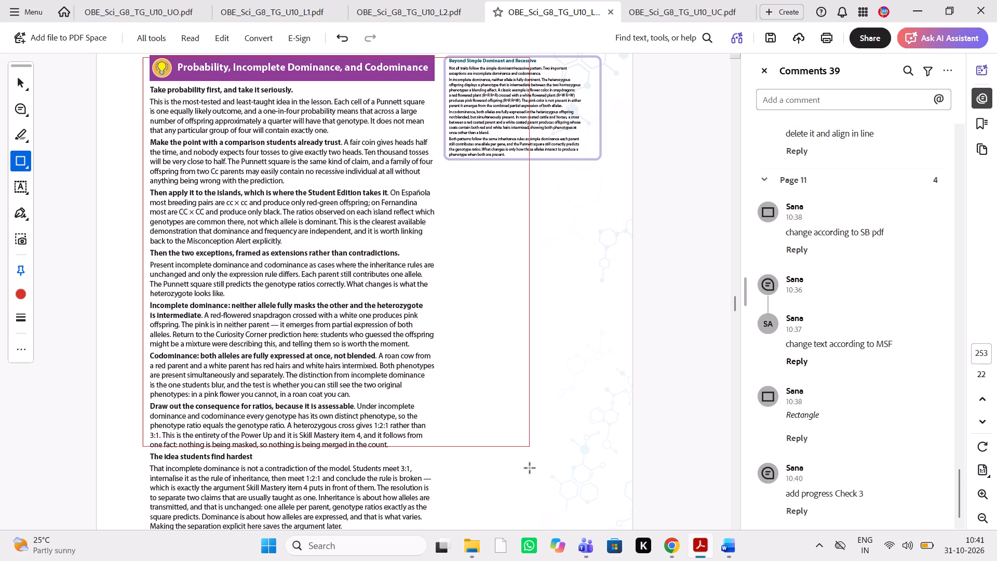
left_click_drag(530, 469, 441, 526)
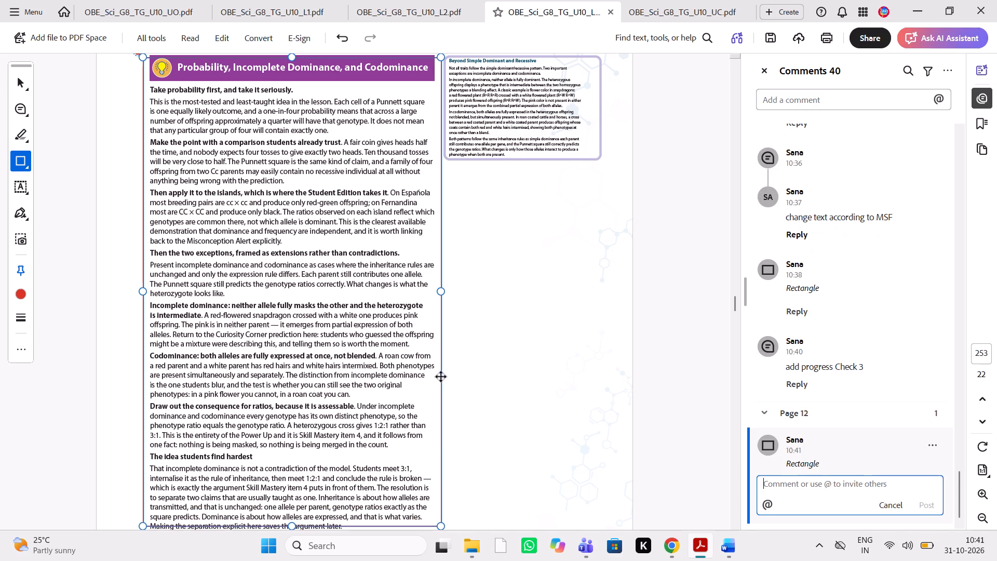
scroll(345, 357, "down", 1)
key("Escape")
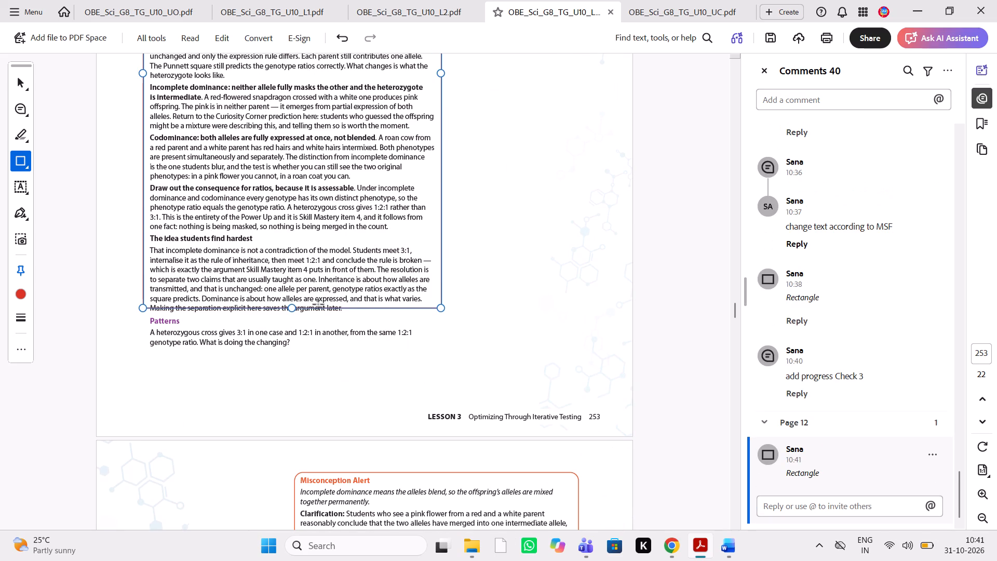
left_click_drag(295, 310, 298, 354)
scroll(358, 336, "up", 2)
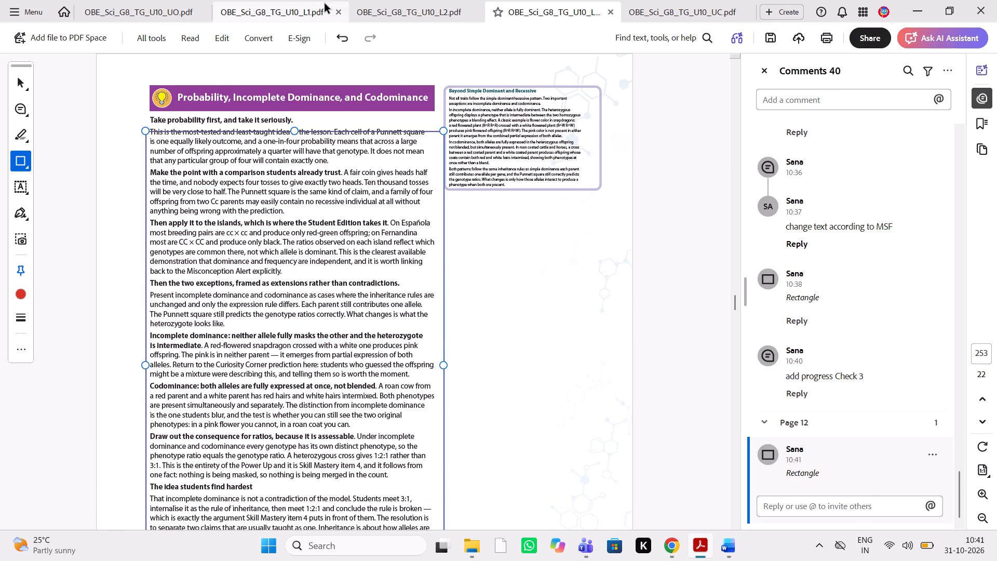
left_click_drag(295, 130, 300, 76)
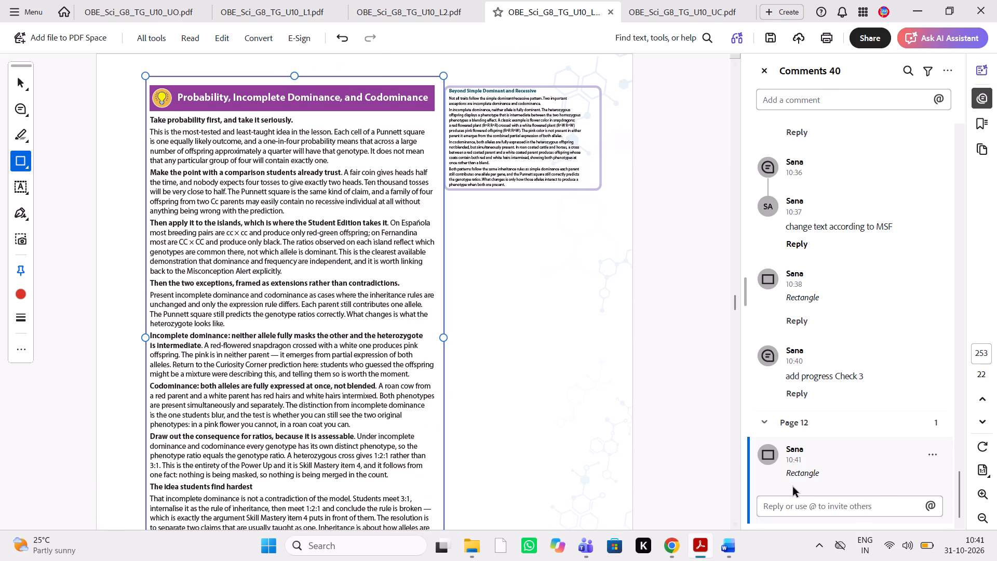
left_click(785, 504)
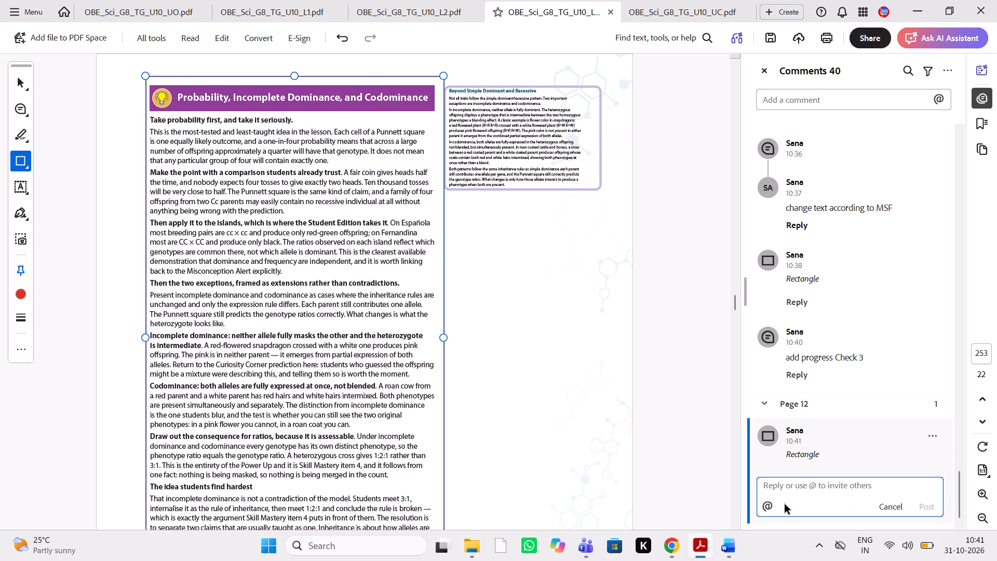
type("change it according to MSF")
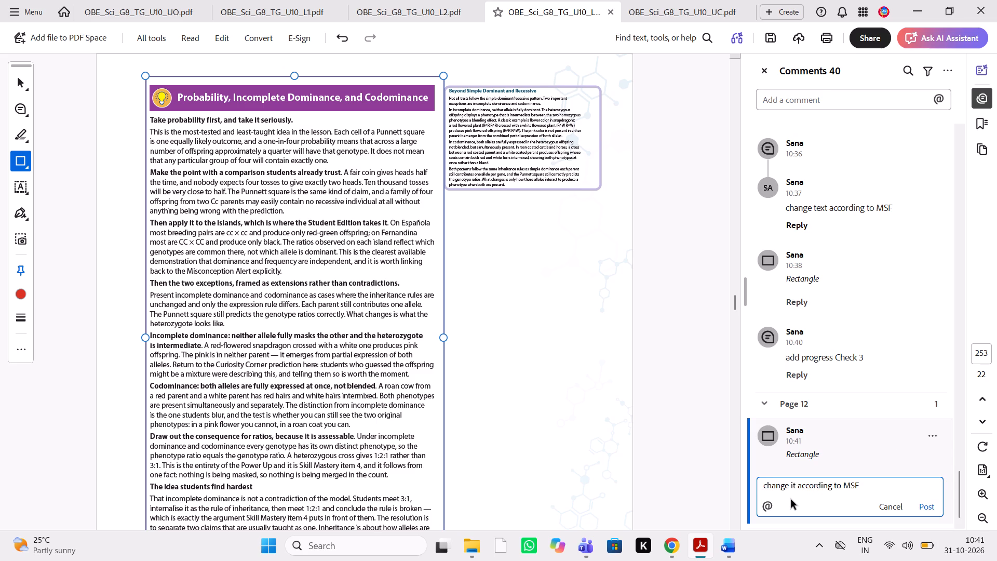
left_click(927, 506)
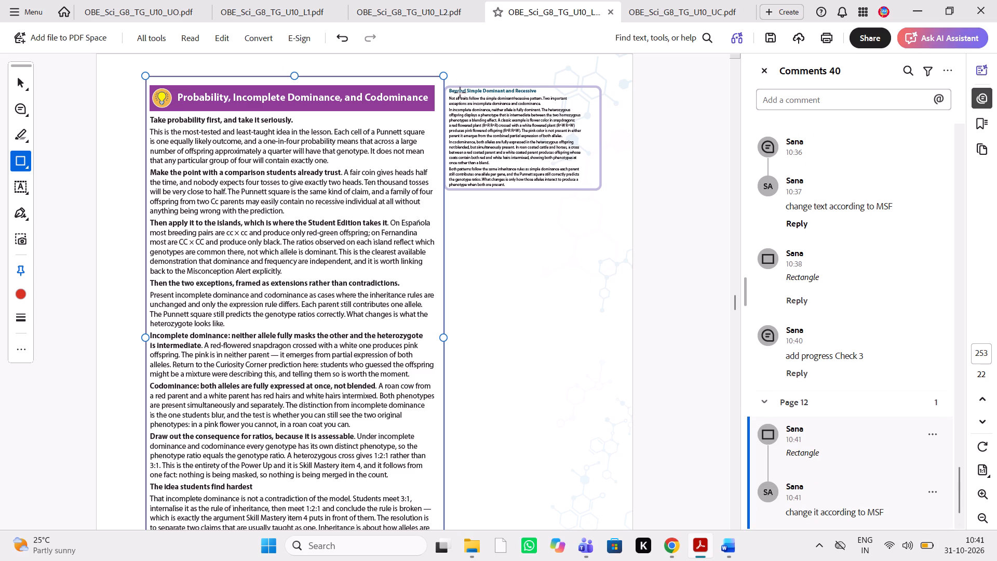
Draw a rectangle over the Beyond Simple Dominant and Recessive box on page 253 and comment "change according to SB pdf".
left_click_drag(460, 81, 602, 231)
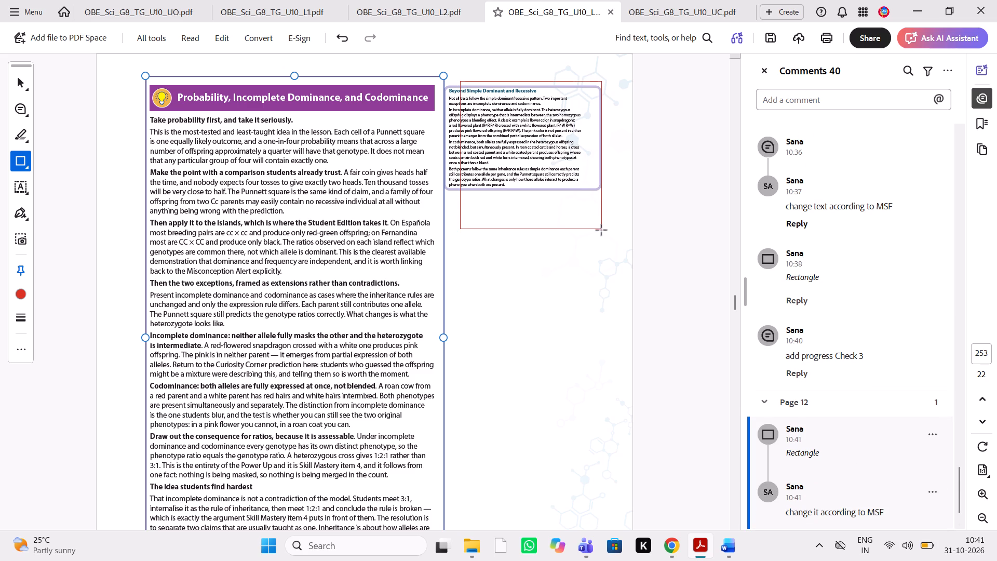
left_click_drag(602, 231, 607, 217)
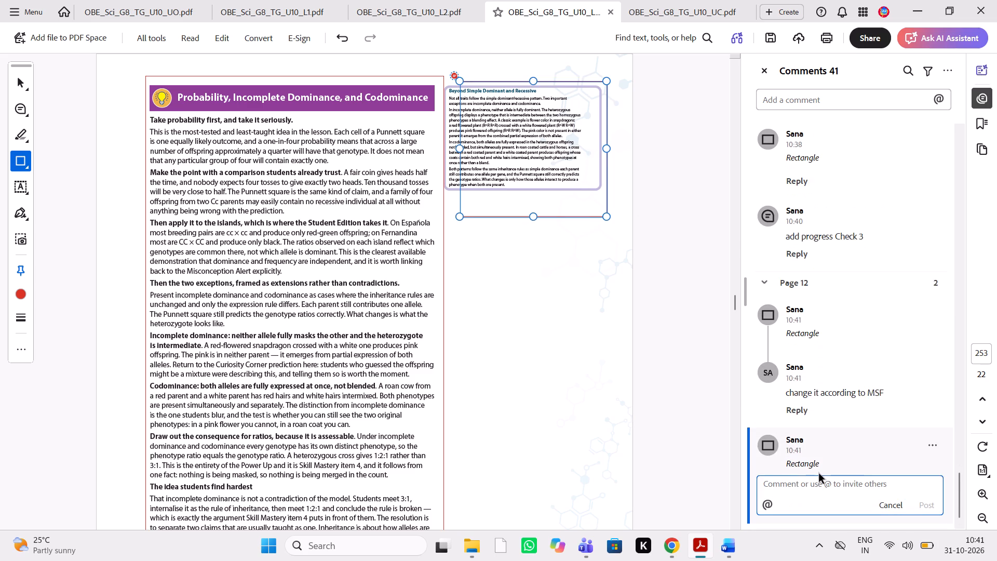
key("ctrl+v")
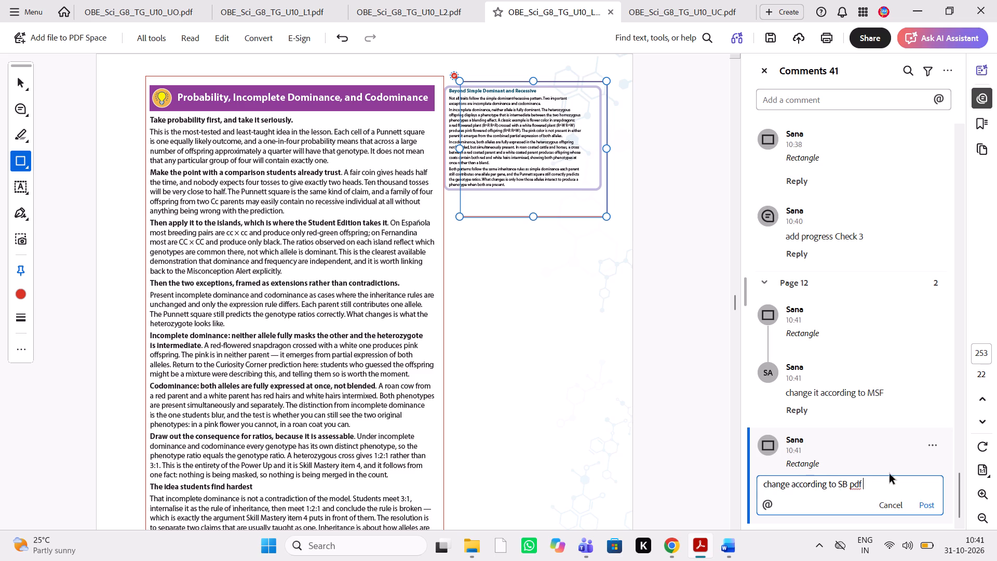
left_click(928, 508)
Check the start of PDF page 254 against the Word manuscript's text leading up to and including Progress Check 4.
scroll(473, 365, "down", 1)
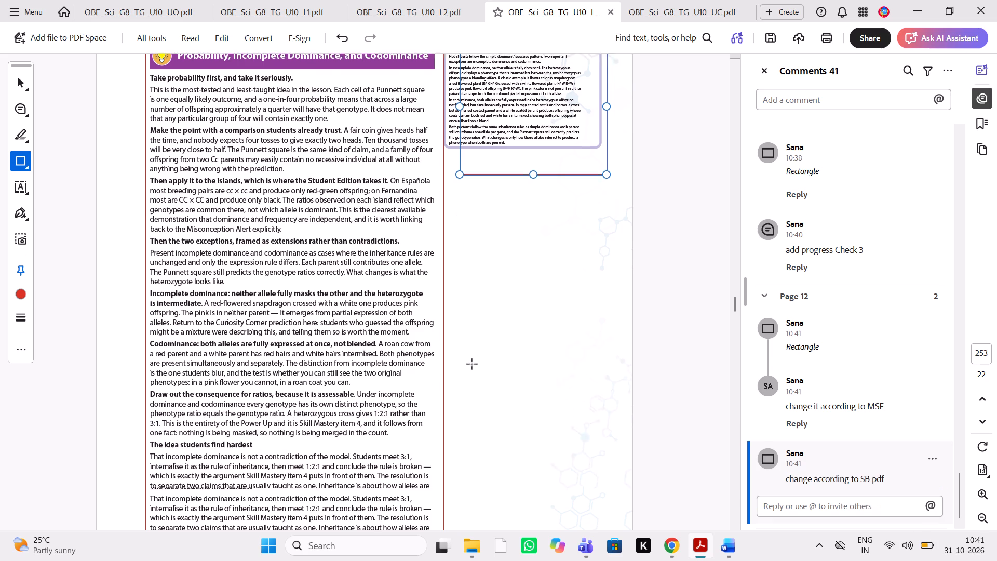
scroll(473, 365, "down", 2)
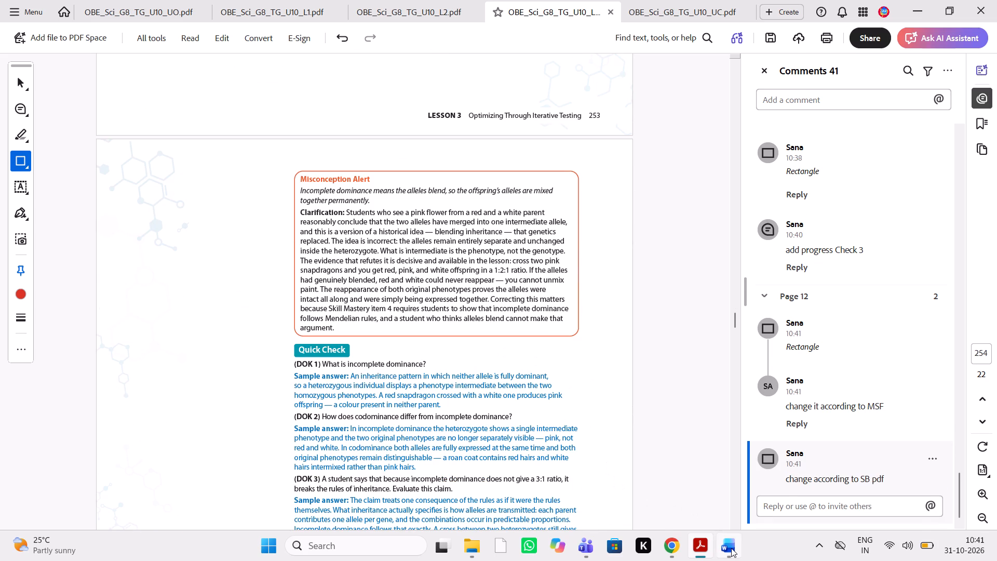
left_click(731, 548)
scroll(767, 397, "down", 1)
scroll(767, 397, "up", 2)
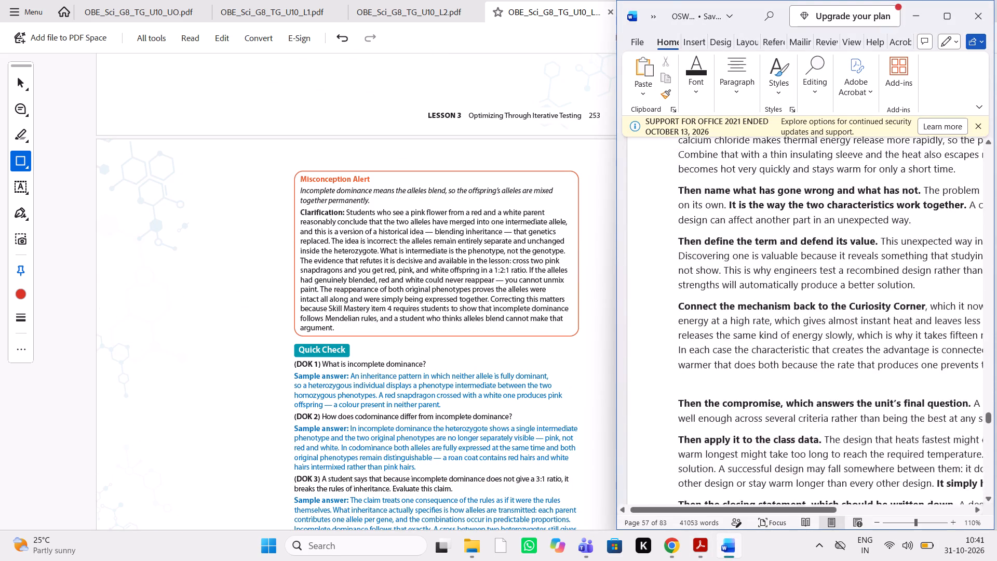
scroll(767, 397, "up", 3)
scroll(767, 356, "down", 2)
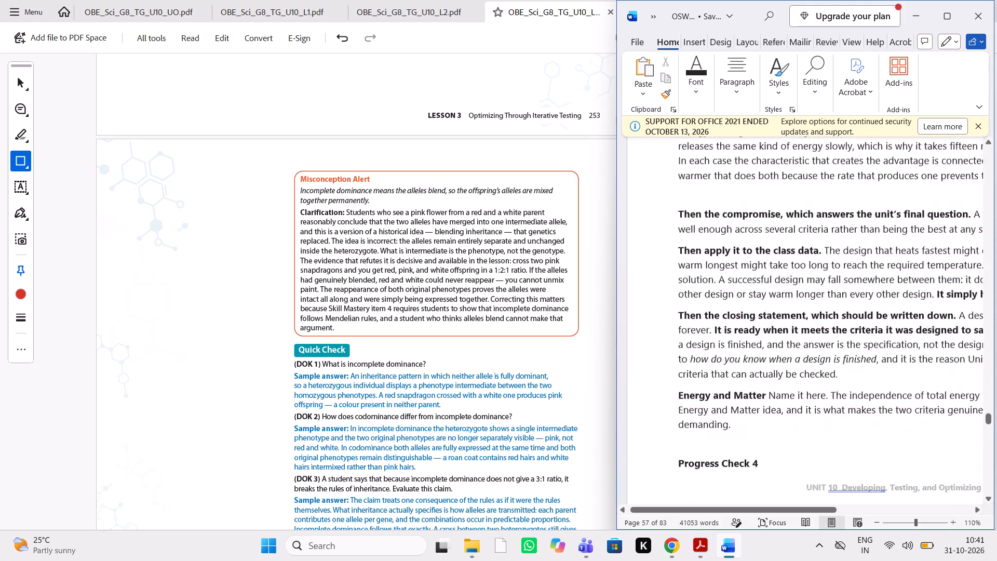
scroll(767, 356, "down", 1)
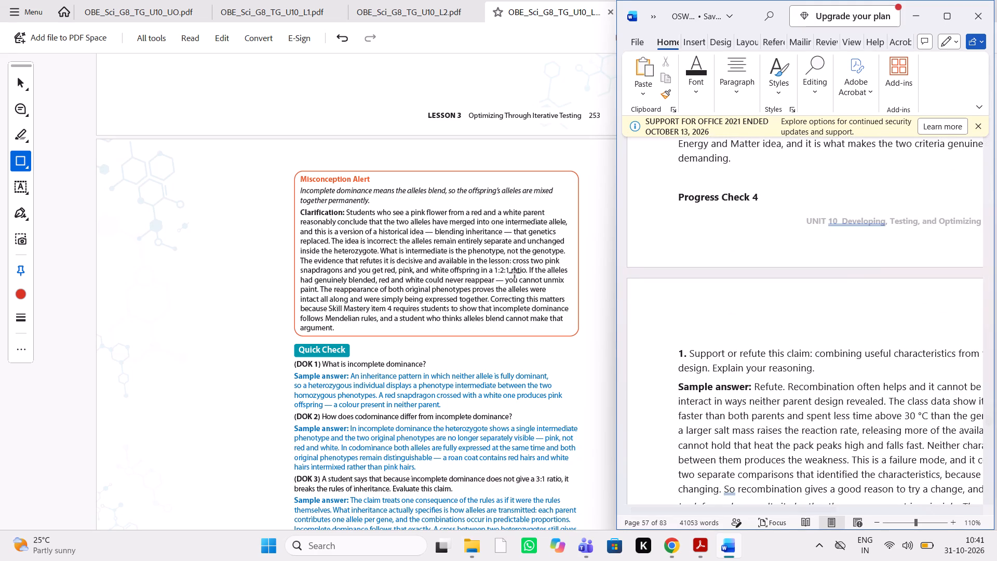
Place a comment note above the Misconception Alert box on PDF page 254 and enter the reply text "add progress check 4".
left_click(28, 108)
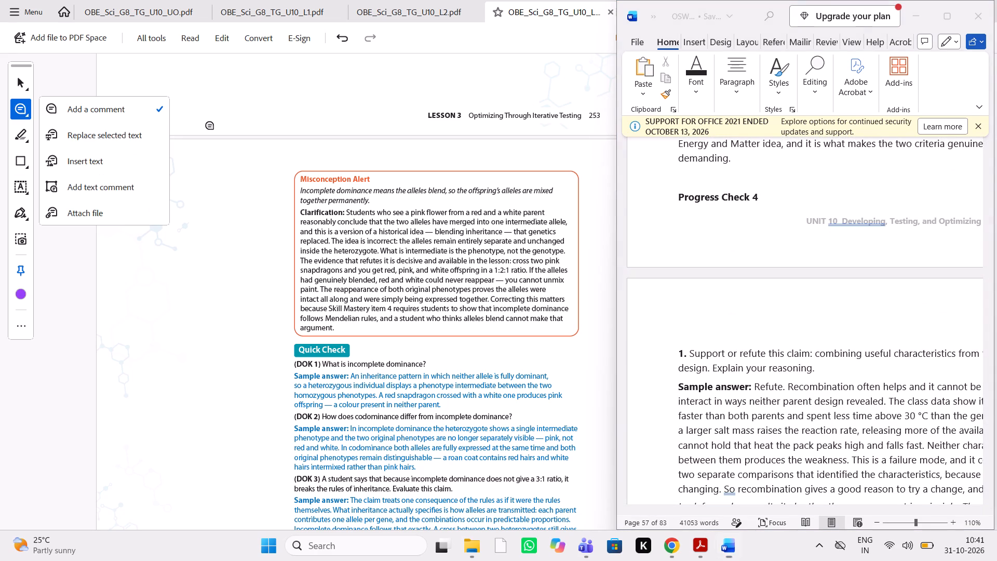
scroll(211, 126, "up", 3)
scroll(290, 87, "up", 1)
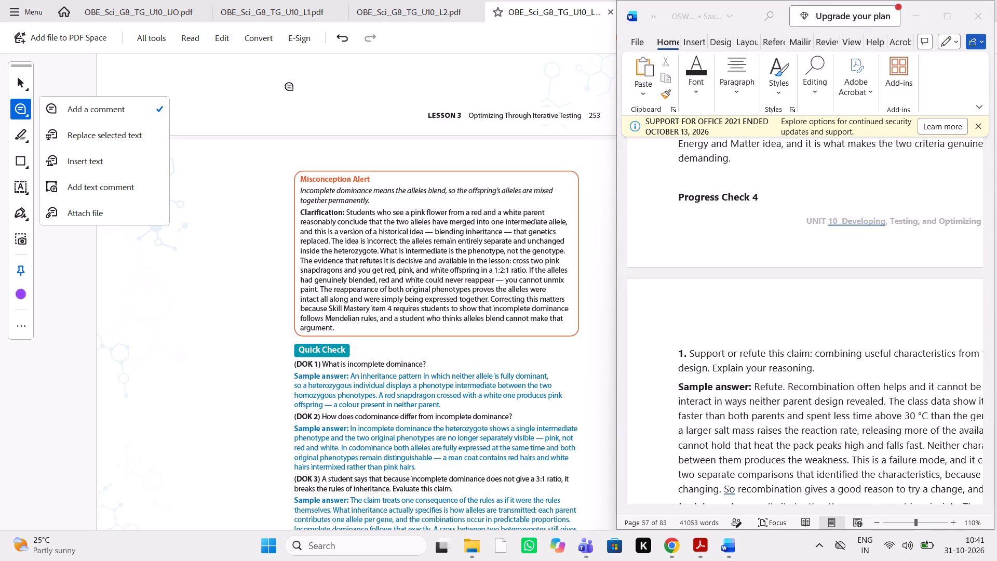
left_click(297, 76)
scroll(297, 76, "up", 1)
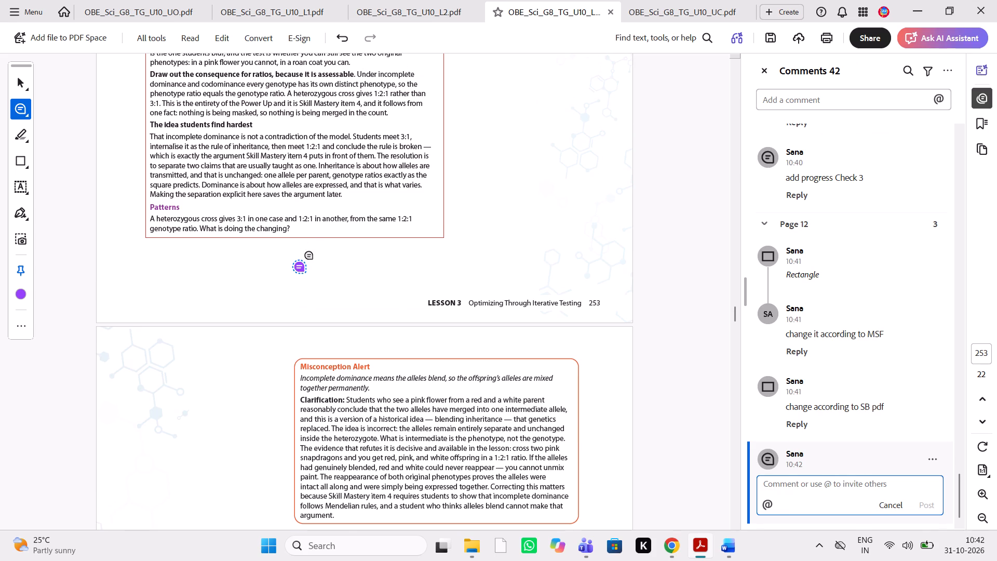
left_click_drag(302, 267, 333, 344)
left_click_drag(333, 344, 333, 345)
type("add")
left_click(791, 507)
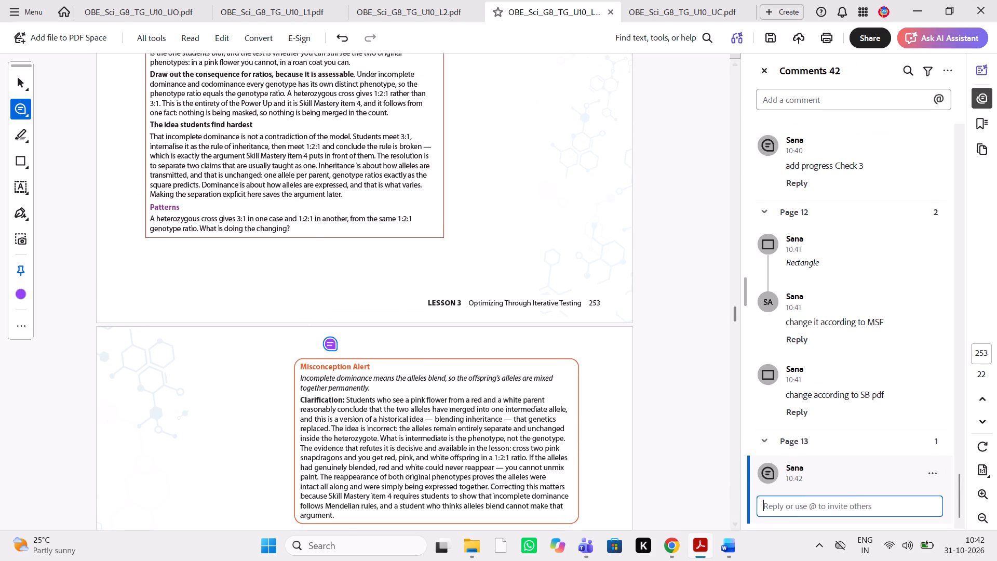
type("add pgrogress")
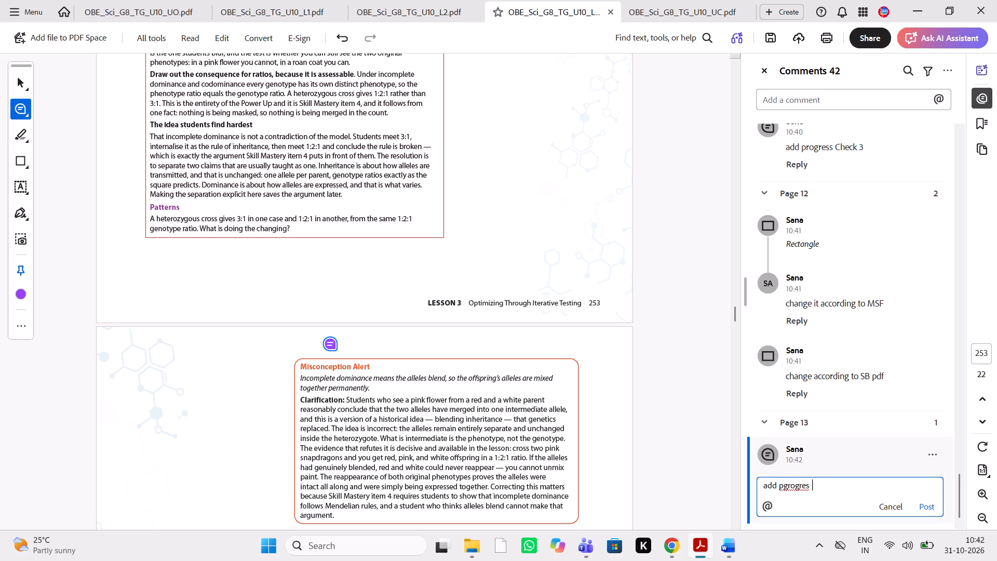
key("space")
key("BackSpace")
key("BackSpace")
key("BackSpace")
key("BackSpace")
key("BackSpace")
key("BackSpace")
key("BackSpace")
key("BackSpace")
key("BackSpace")
type("rogress check 4")
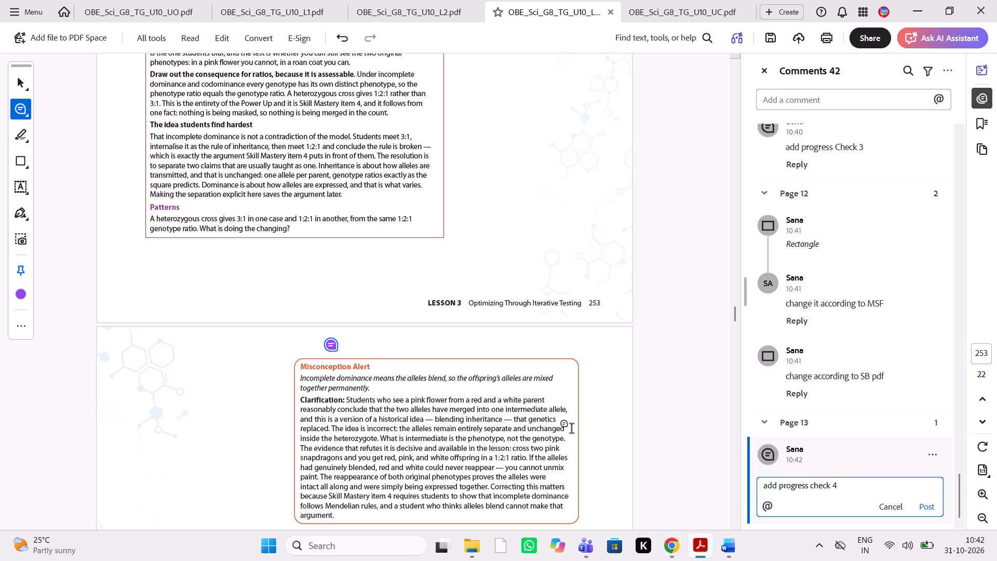
Check the manuscript after Progress Check 4, draw a rectangle over the Misconception Alert and Quick Check on PDF page 254, and comment "delete it".
scroll(571, 430, "down", 1)
left_click(725, 545)
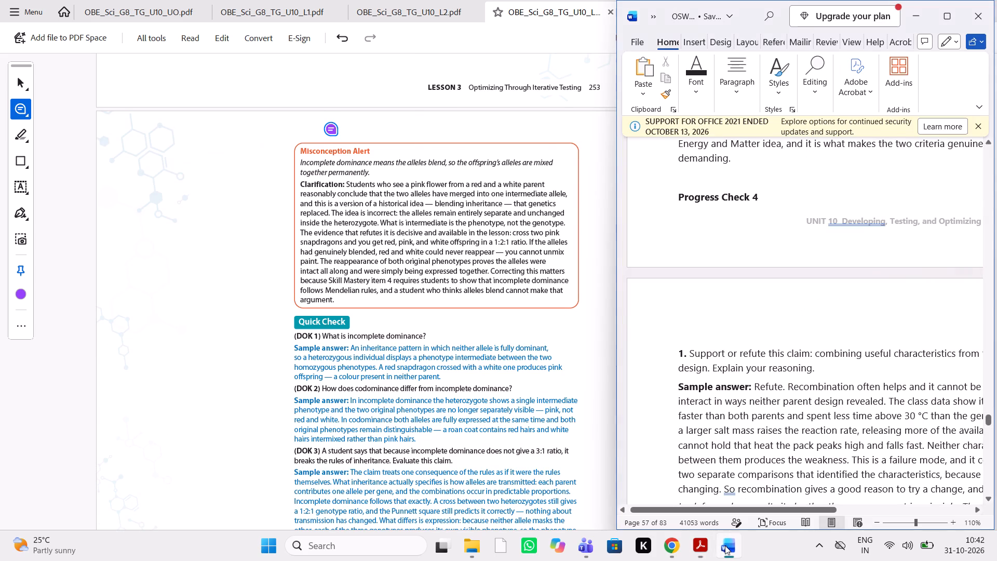
scroll(780, 363, "down", 6)
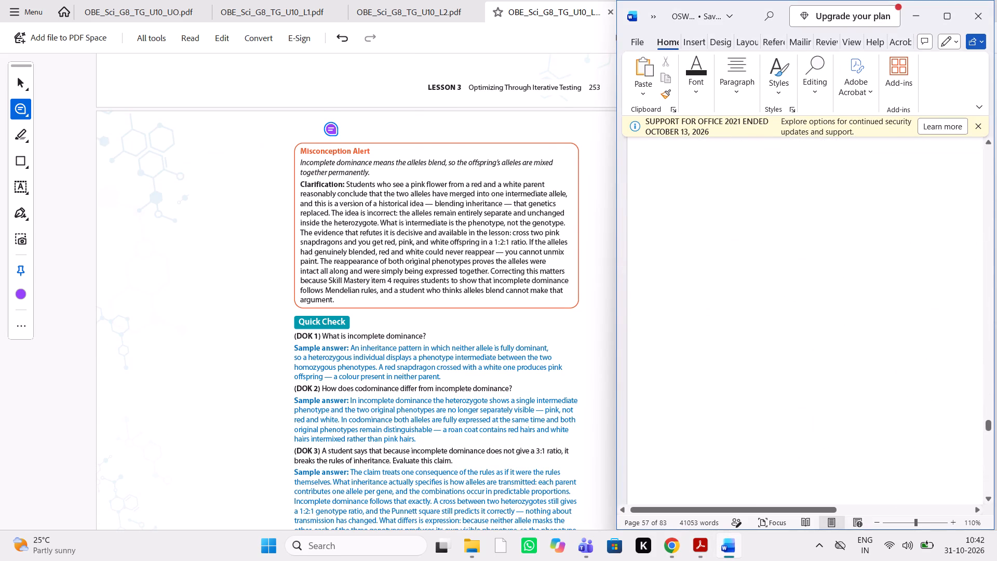
scroll(780, 363, "down", 2)
scroll(780, 363, "up", 1)
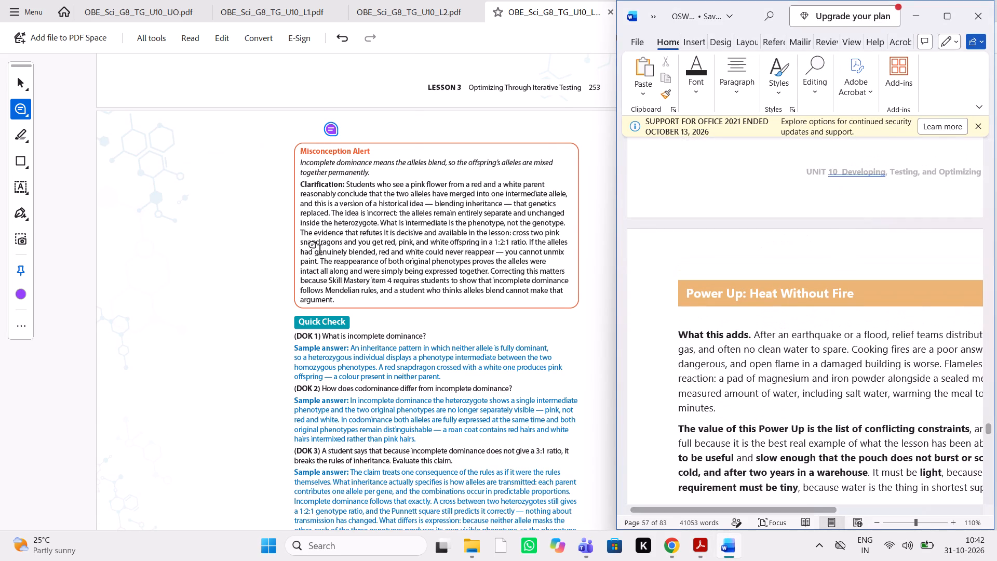
left_click(20, 159)
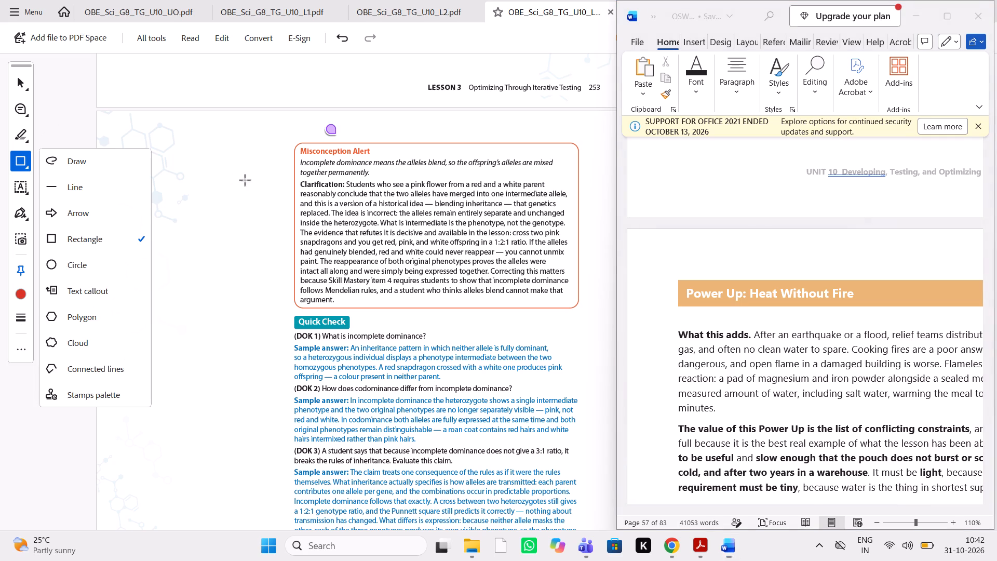
left_click_drag(283, 145, 512, 554)
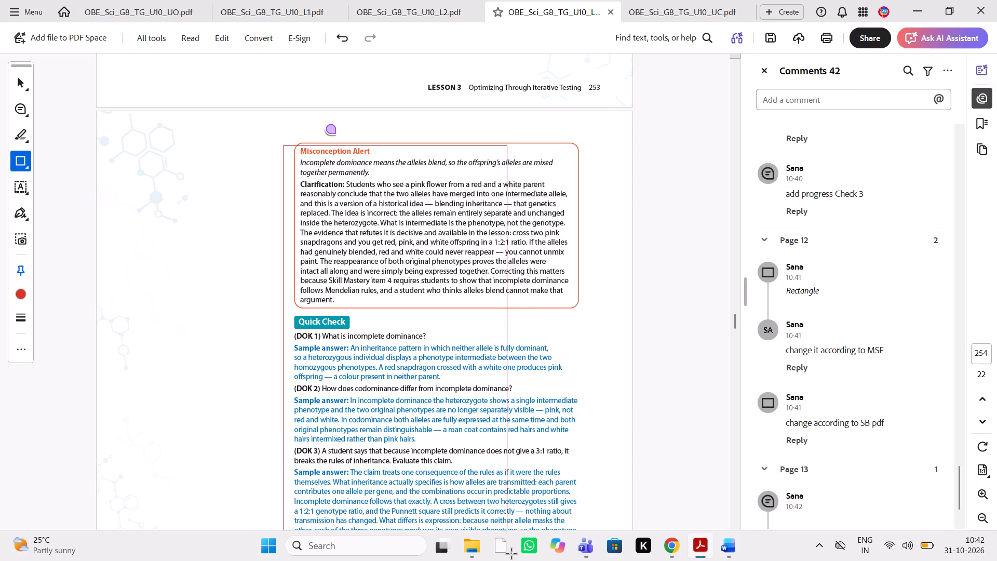
left_click_drag(512, 554, 577, 505)
scroll(397, 245, "down", 2)
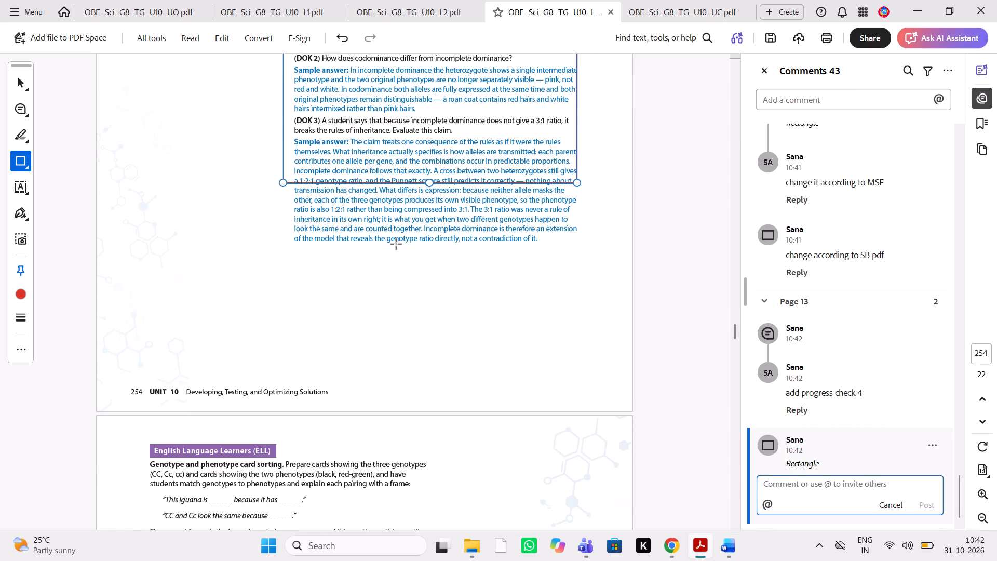
scroll(397, 245, "down", 3)
scroll(397, 245, "up", 1)
type("delete")
key("space")
type("it")
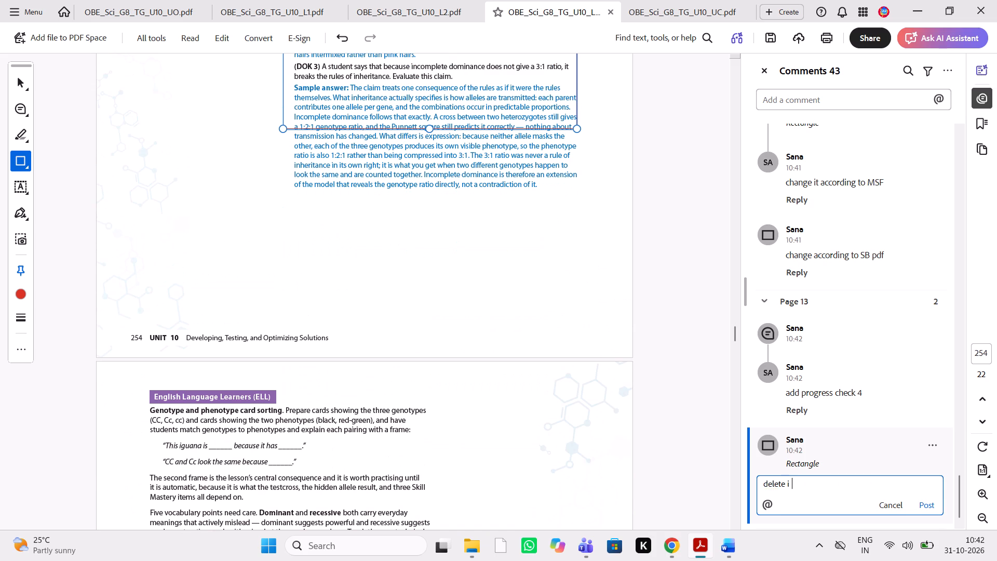
key("space")
Draw a rectangle over the English Language Learners and Differentiated Instruction sections on page 255, through the Extension paragraph, and comment "delete it".
scroll(374, 378, "down", 2)
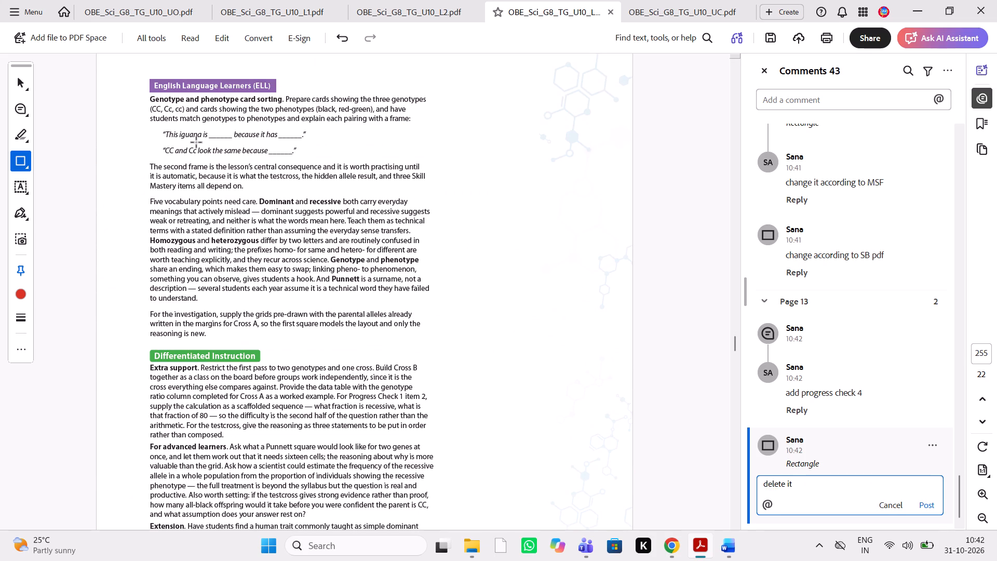
left_click_drag(144, 83, 454, 531)
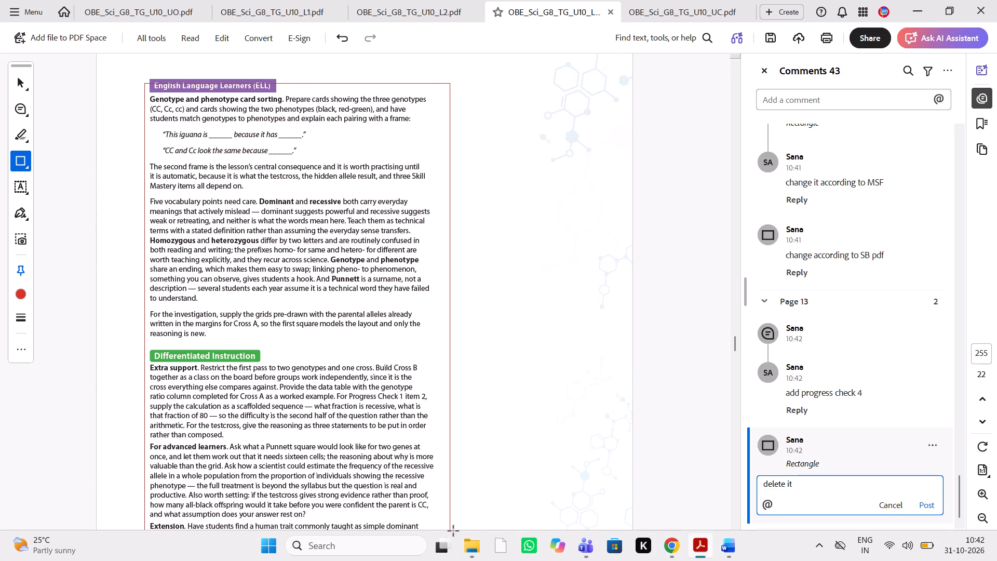
left_click_drag(454, 531, 451, 525)
type("delete it")
key("space")
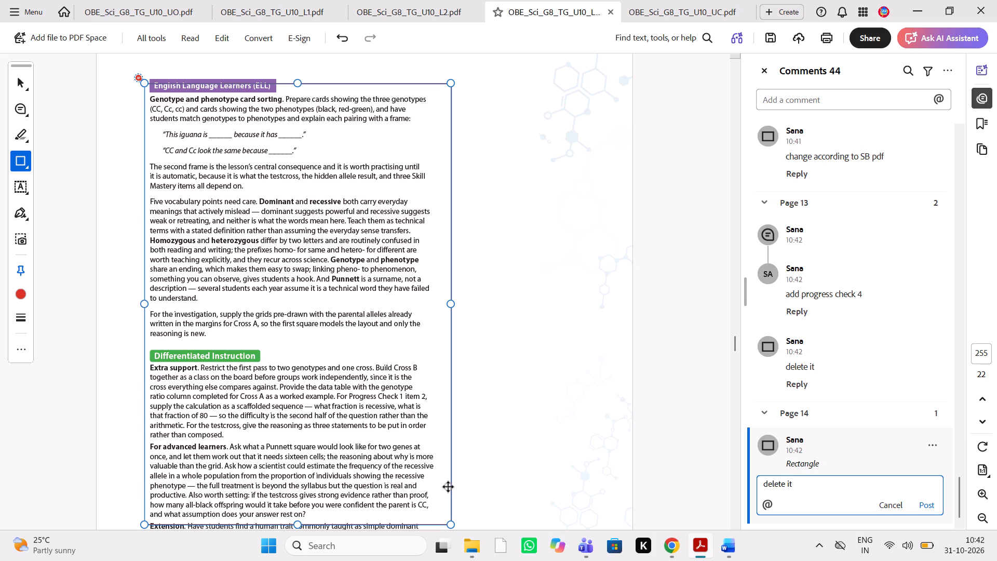
scroll(410, 407, "down", 2)
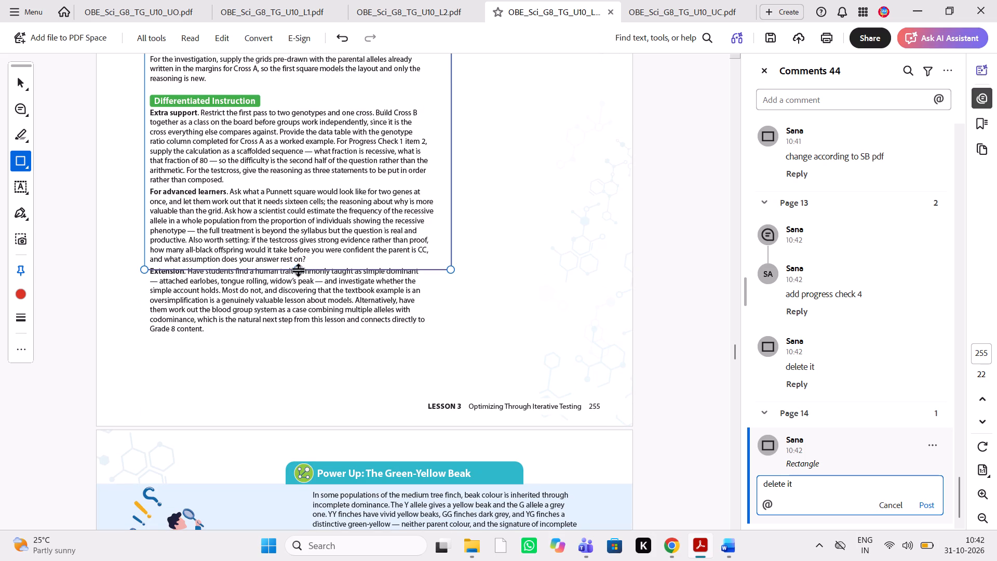
left_click_drag(298, 269, 313, 357)
Check the Power Up on PDF page 256 against the Word manuscript, examining the sections around Power Up: Heat Without Fire through Reflection.
scroll(448, 422, "down", 2)
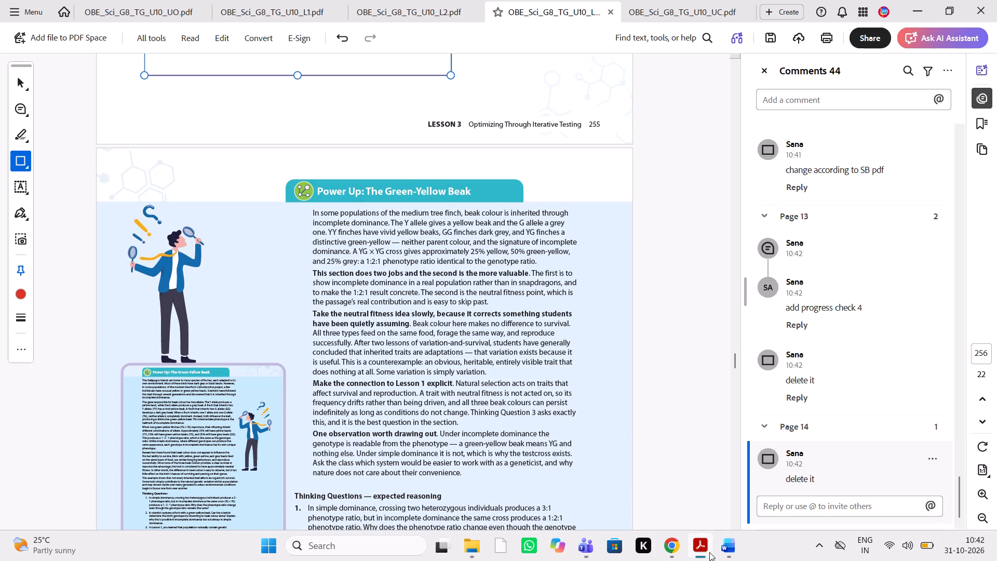
left_click(728, 556)
scroll(803, 397, "down", 2)
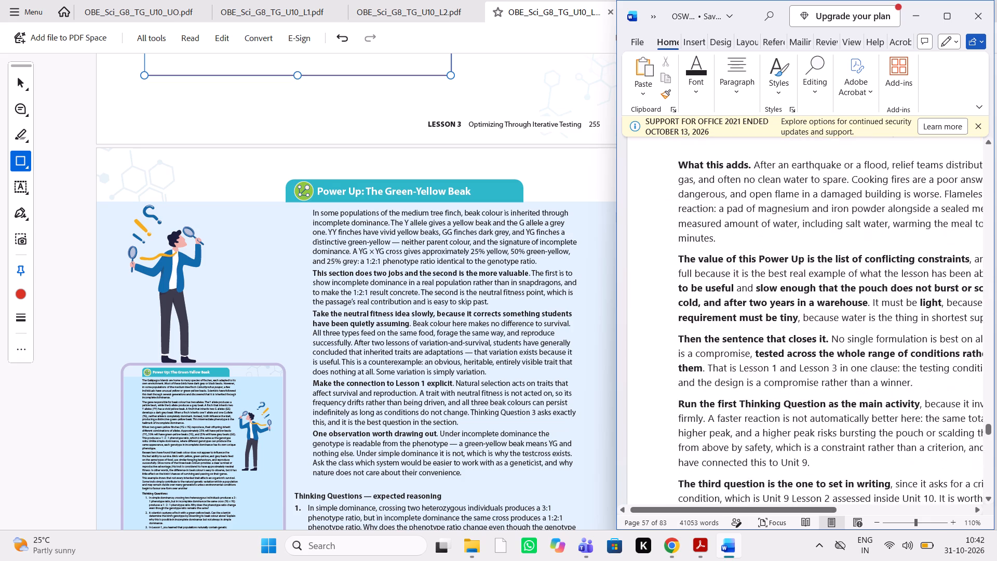
scroll(803, 397, "down", 6)
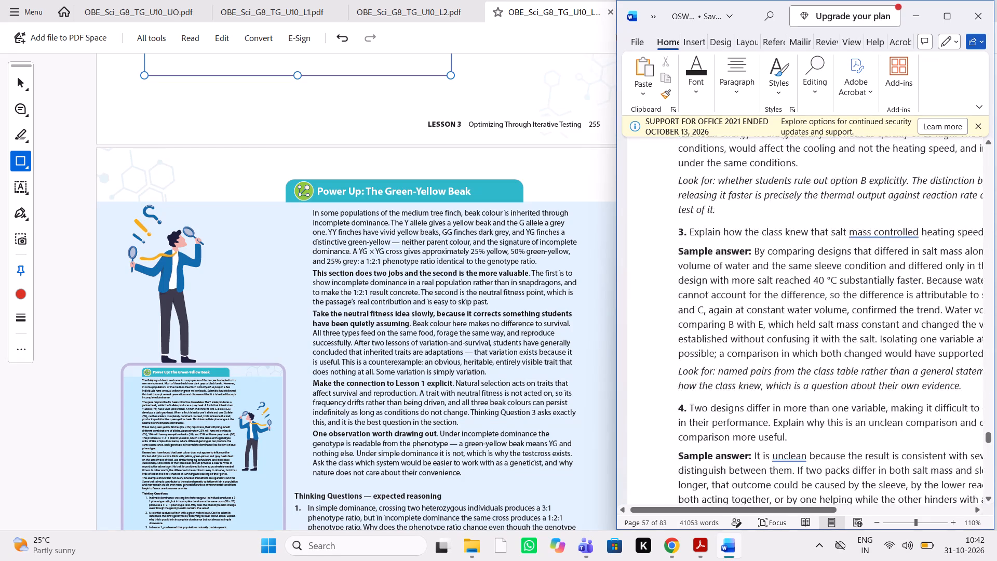
scroll(803, 397, "down", 10)
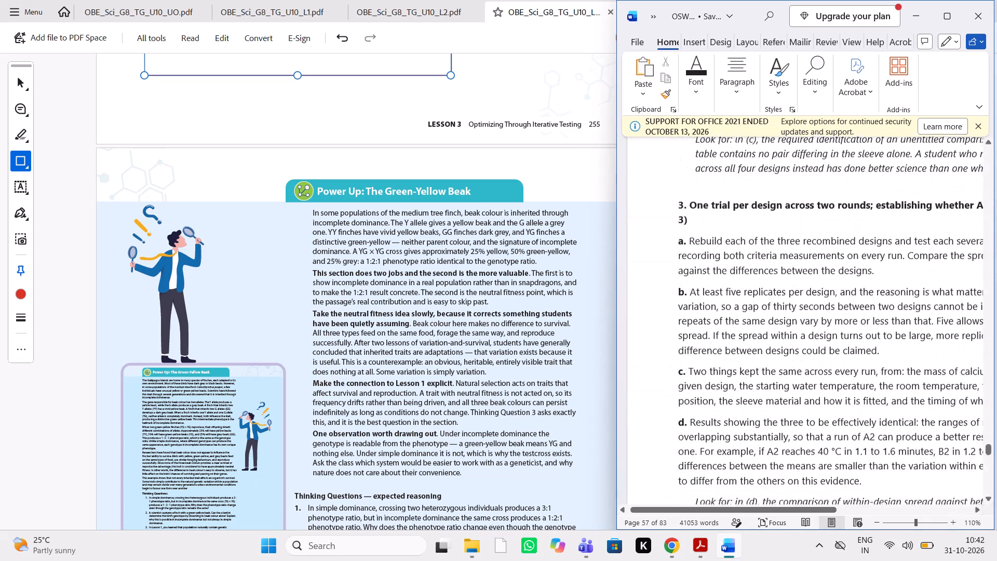
scroll(803, 397, "down", 6)
scroll(803, 397, "up", 5)
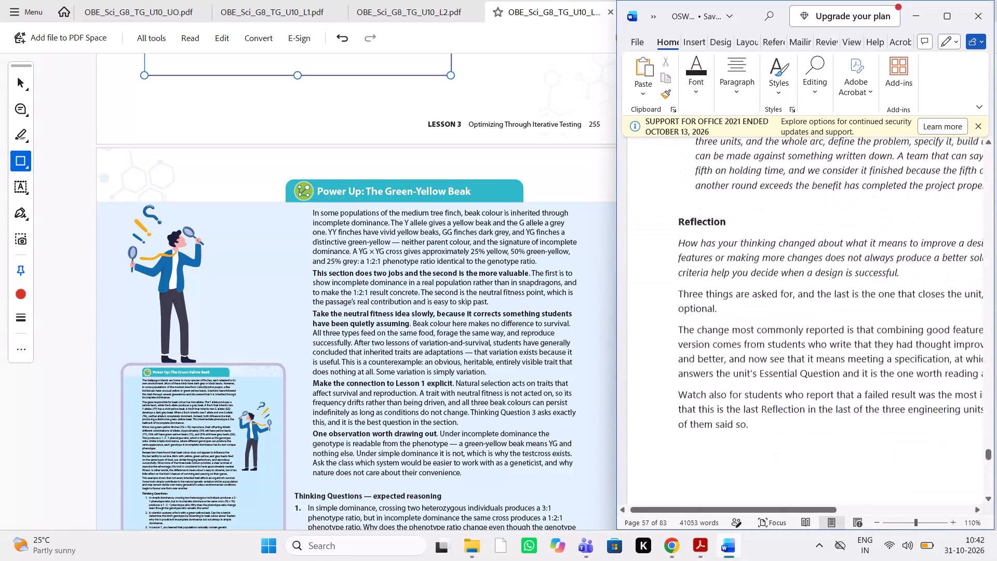
scroll(803, 397, "up", 11)
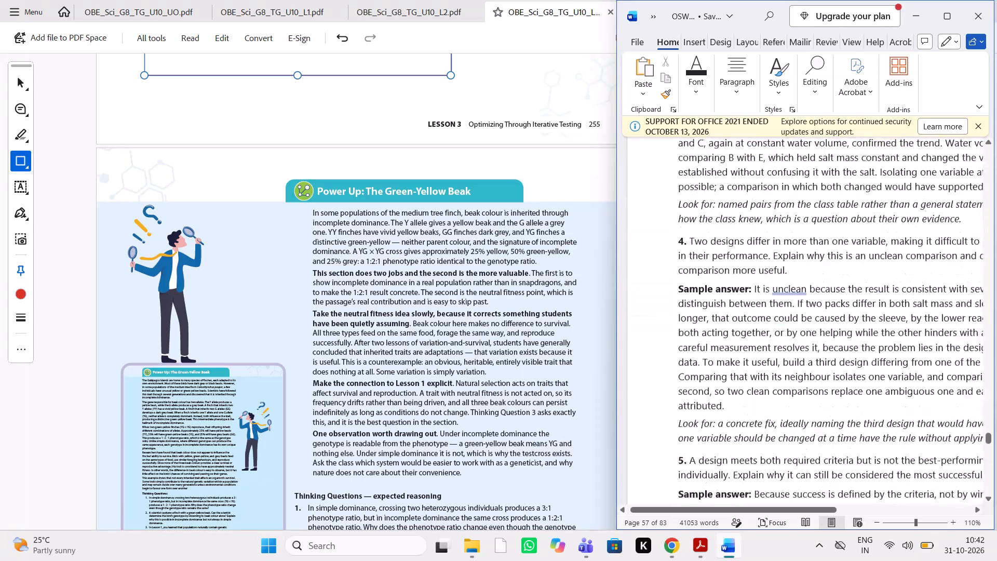
scroll(803, 397, "up", 10)
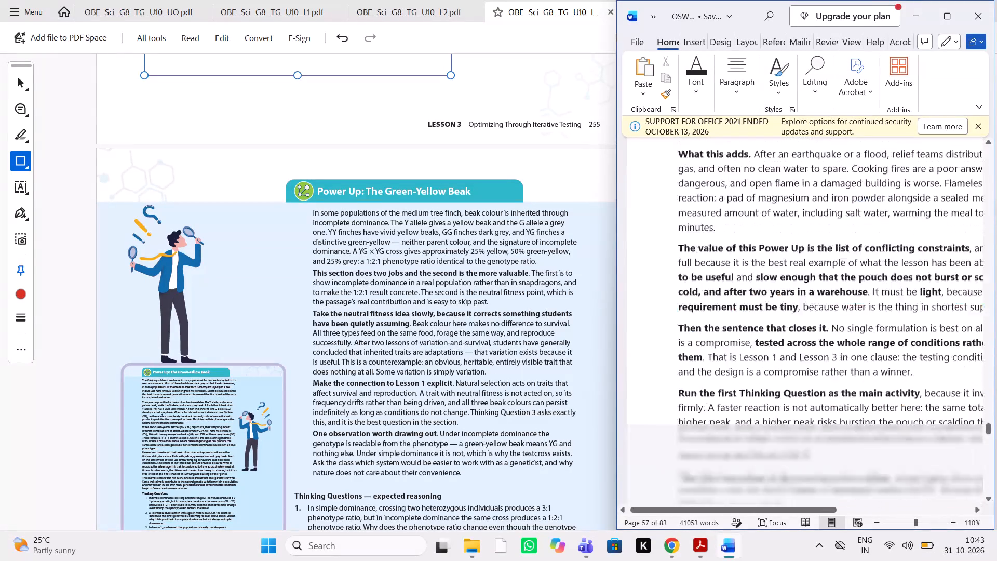
scroll(803, 397, "up", 5)
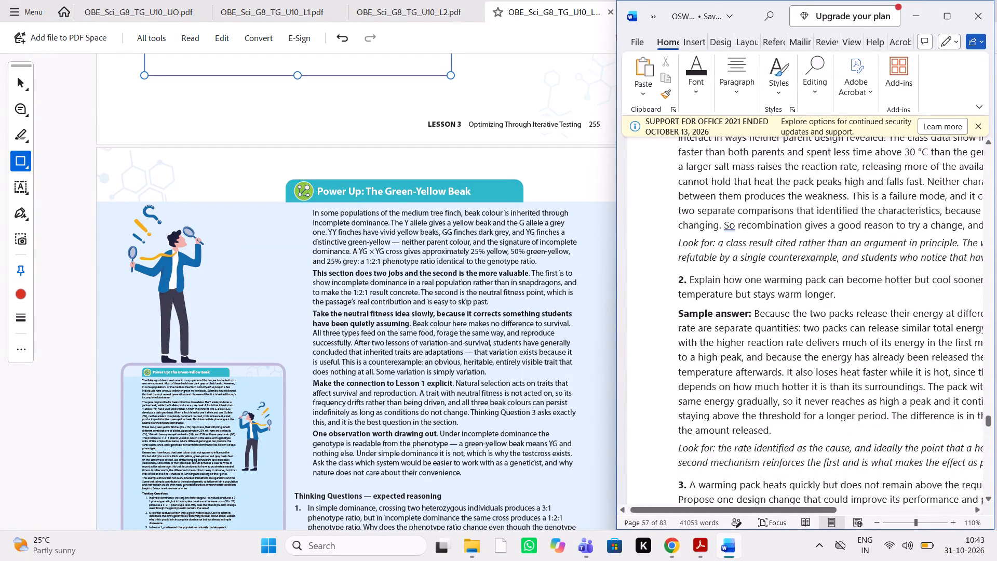
scroll(803, 397, "up", 5)
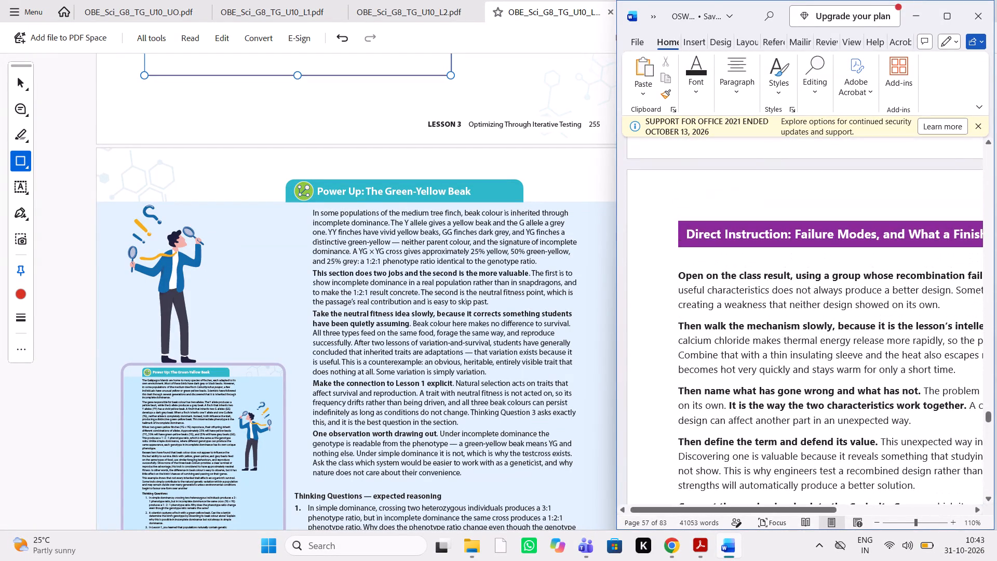
scroll(803, 397, "down", 15)
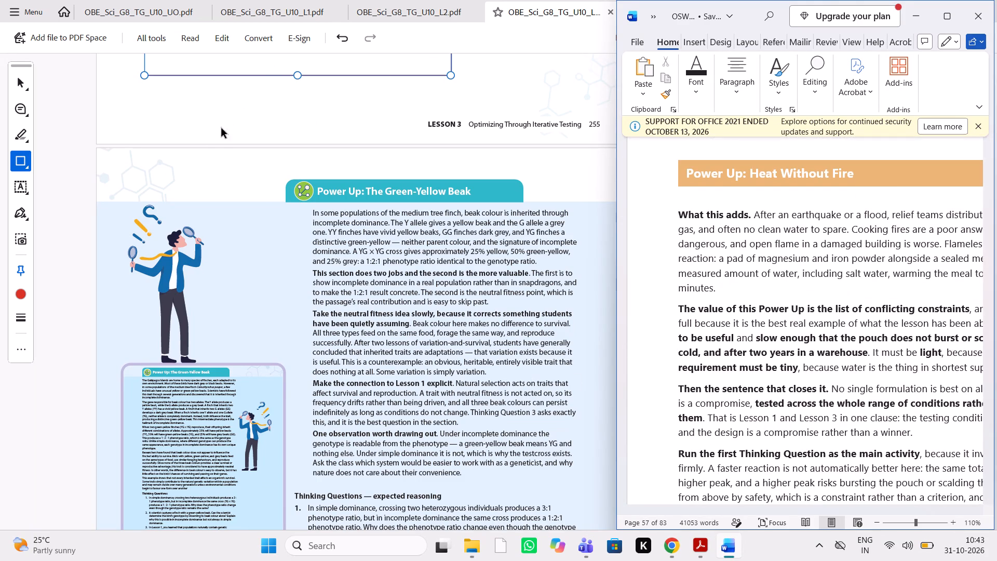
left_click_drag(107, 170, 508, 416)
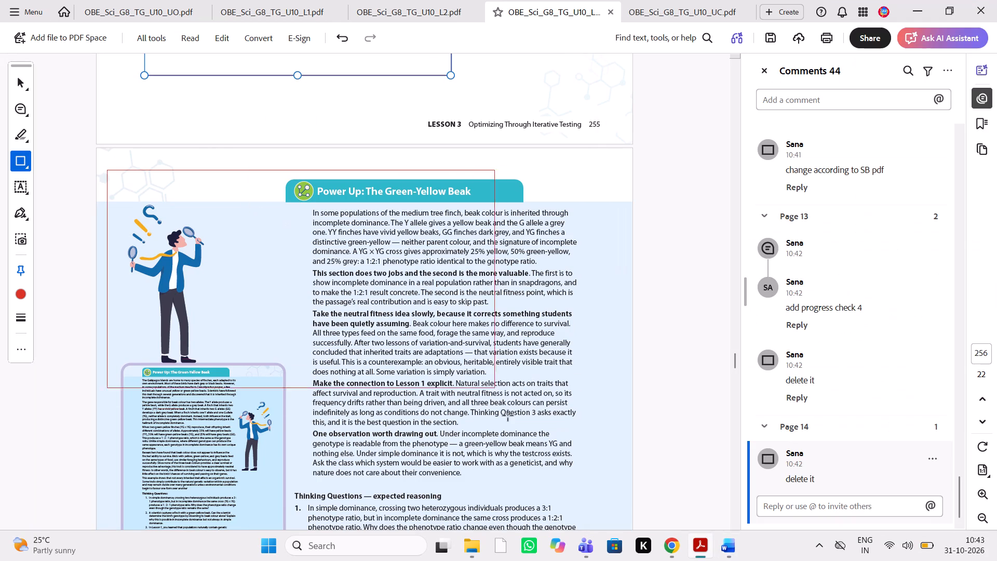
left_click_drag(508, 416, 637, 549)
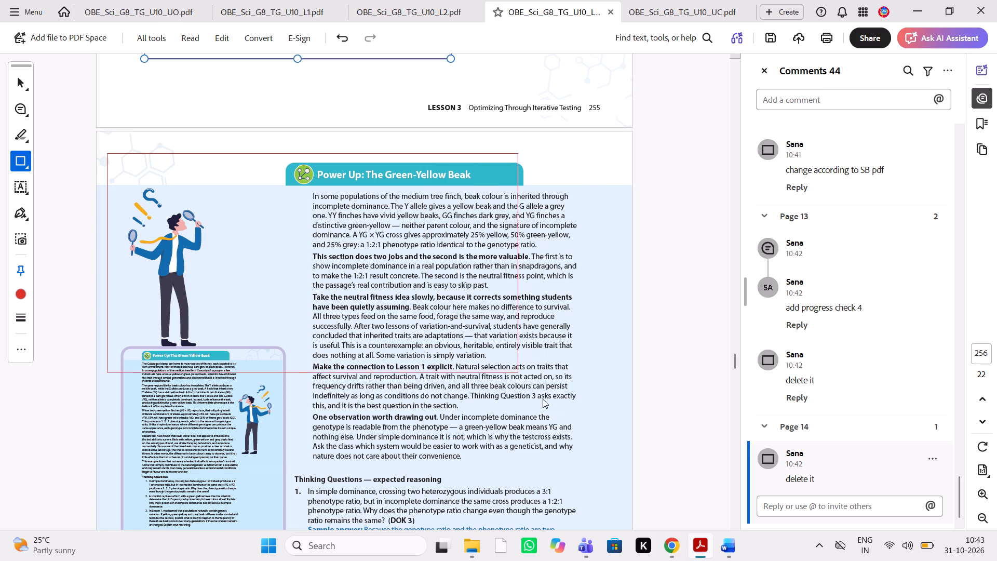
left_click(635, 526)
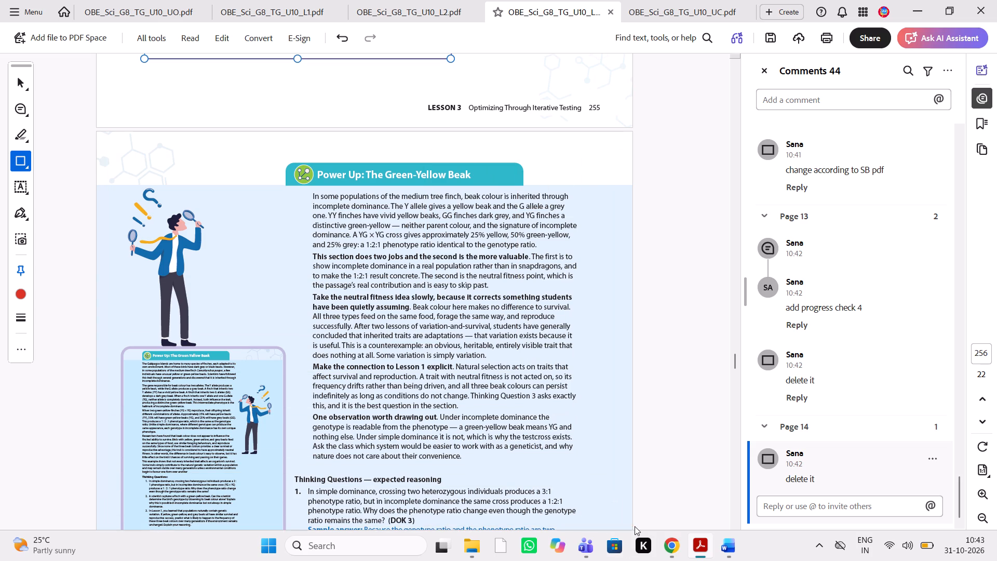
Draw a rectangle around the Power Up: The Green-Yellow Beak section on page 256, through the Look for note under Thinking Question 1.
left_click_drag(113, 159, 491, 454)
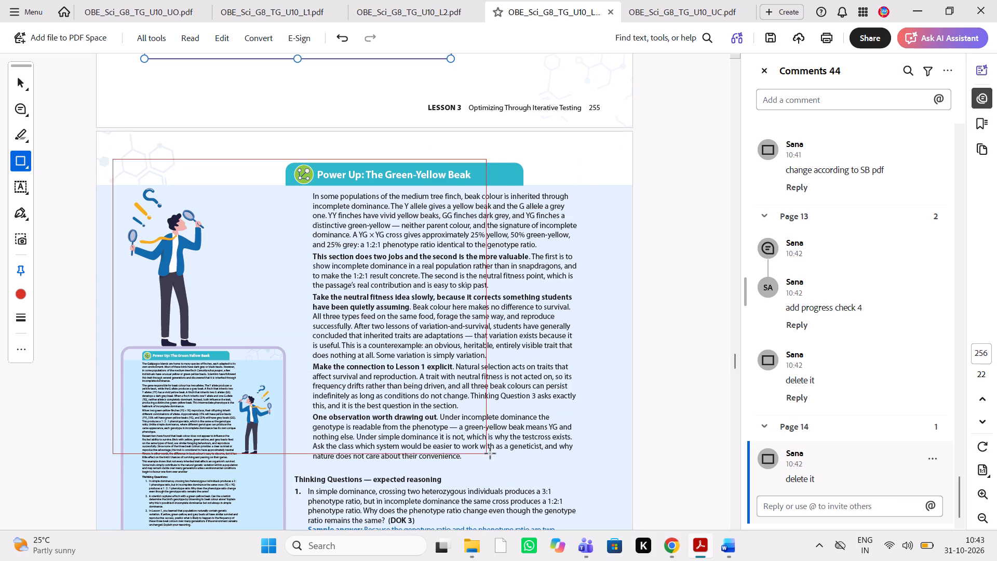
left_click_drag(491, 454, 498, 455)
scroll(371, 314, "down", 1)
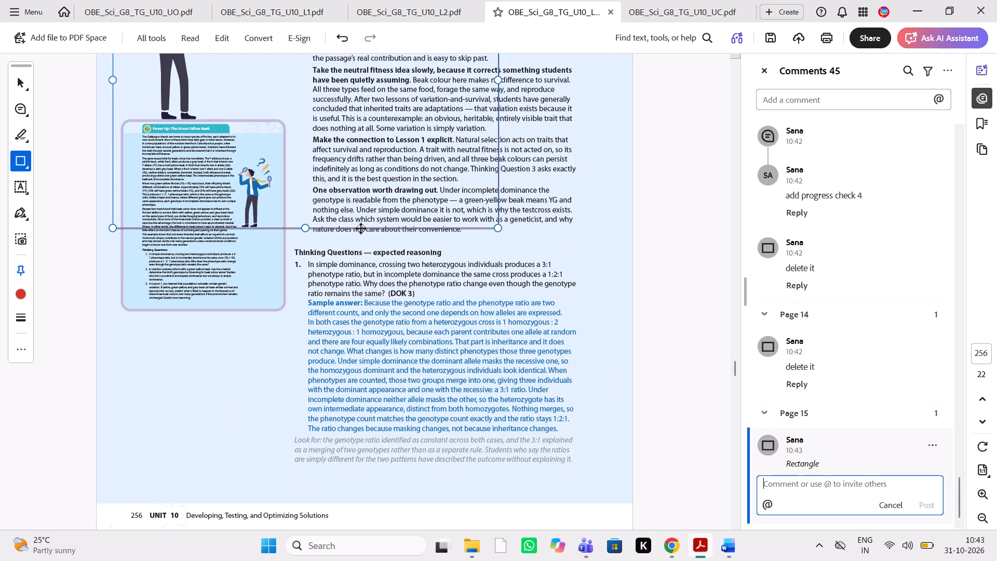
left_click_drag(304, 225, 652, 463)
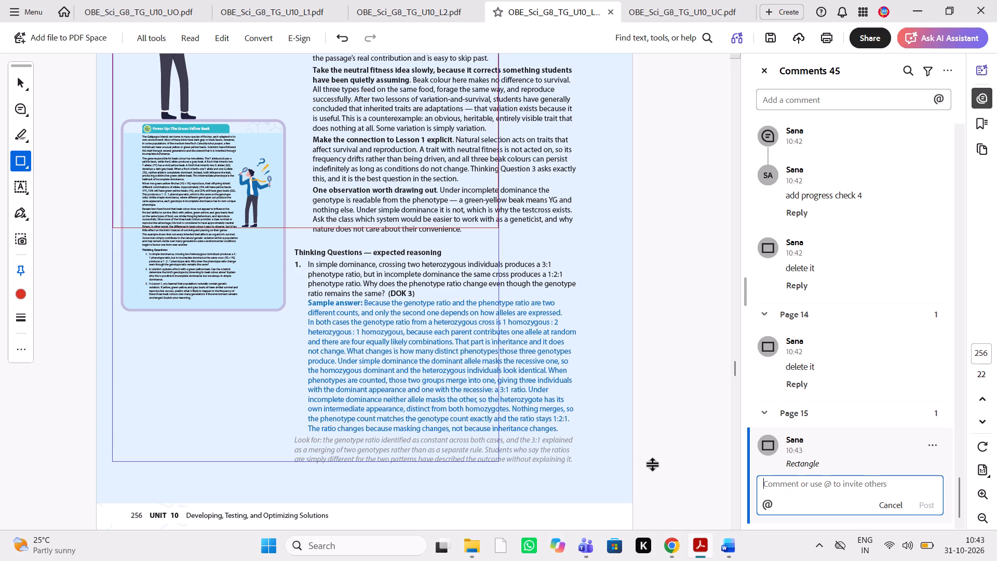
left_click_drag(652, 463, 667, 464)
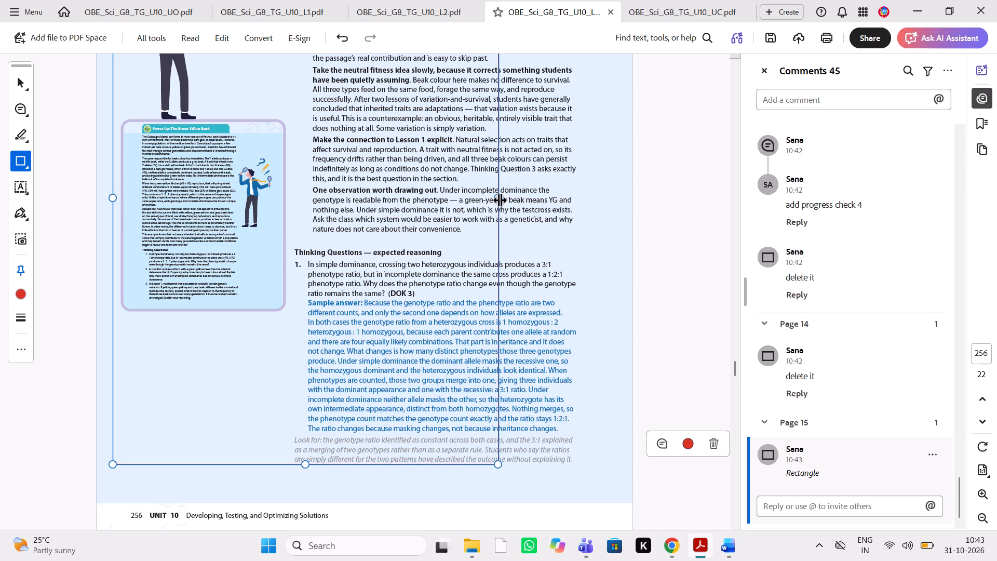
left_click_drag(500, 201, 594, 239)
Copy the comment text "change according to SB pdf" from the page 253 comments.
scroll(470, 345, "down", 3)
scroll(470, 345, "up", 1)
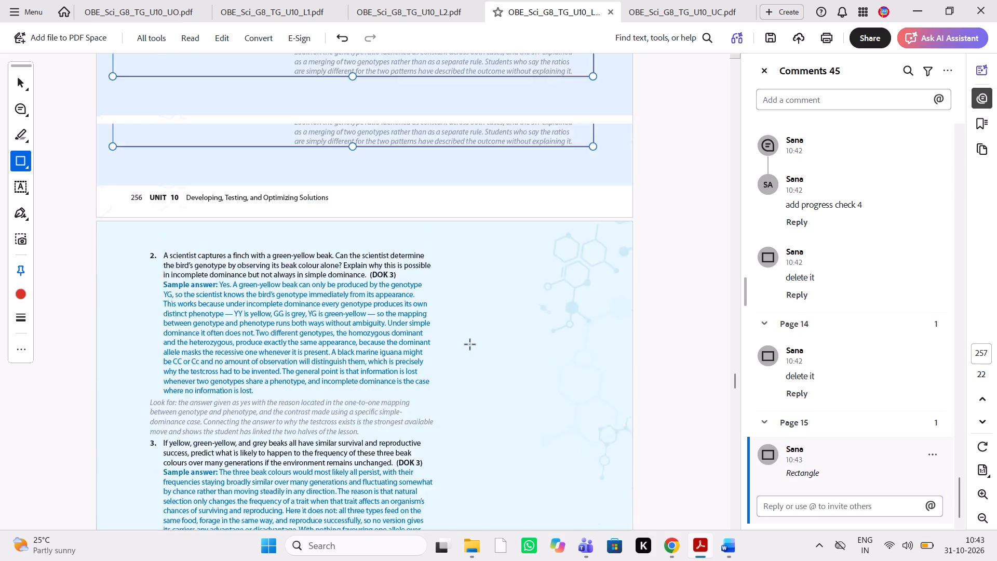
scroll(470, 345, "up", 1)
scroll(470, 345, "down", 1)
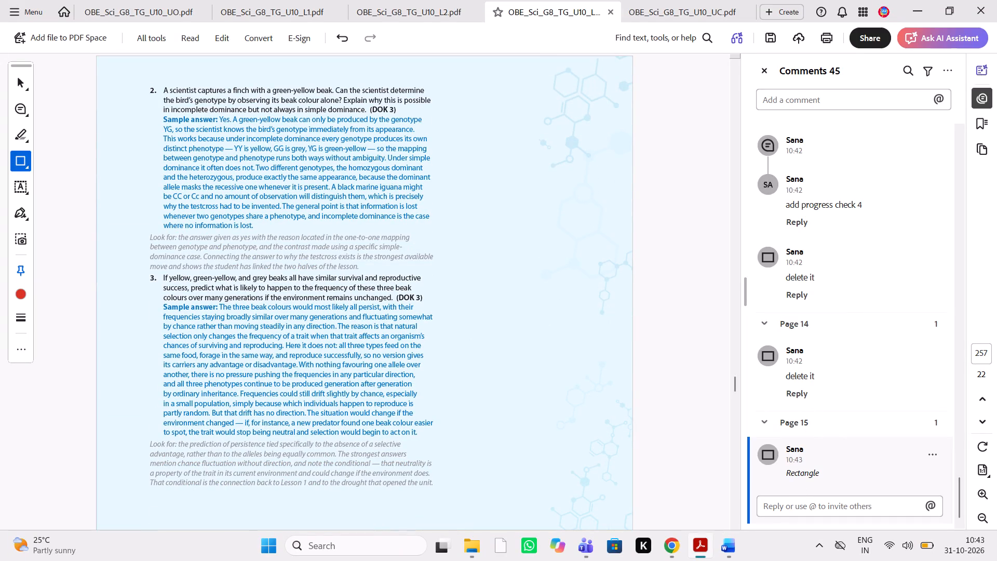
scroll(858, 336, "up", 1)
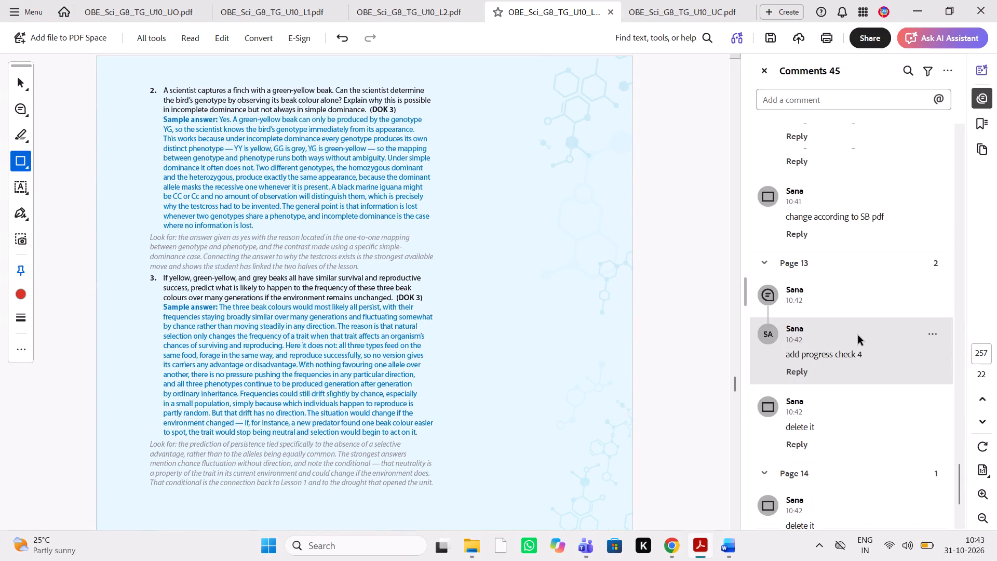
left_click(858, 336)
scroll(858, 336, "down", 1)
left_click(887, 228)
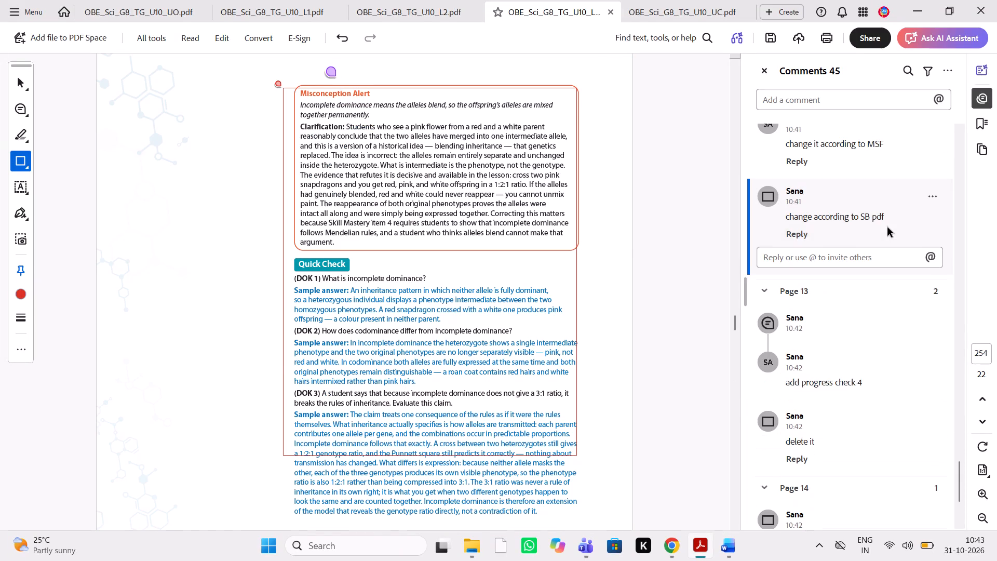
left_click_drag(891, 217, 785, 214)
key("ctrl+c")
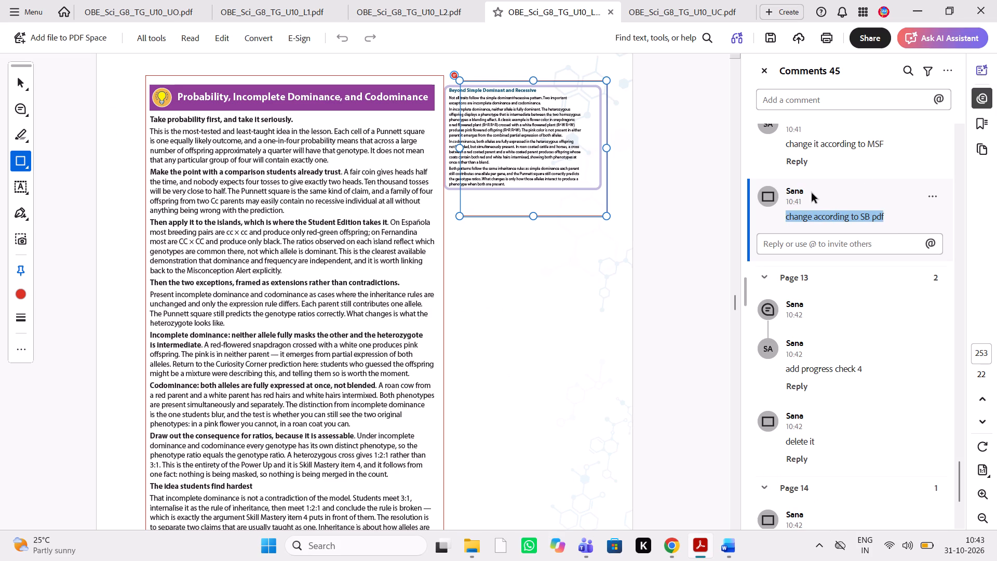
Copy the reply text "change it according to MSF" from the page 253 comments.
left_click_drag(883, 144, 781, 151)
key("ctrl+c")
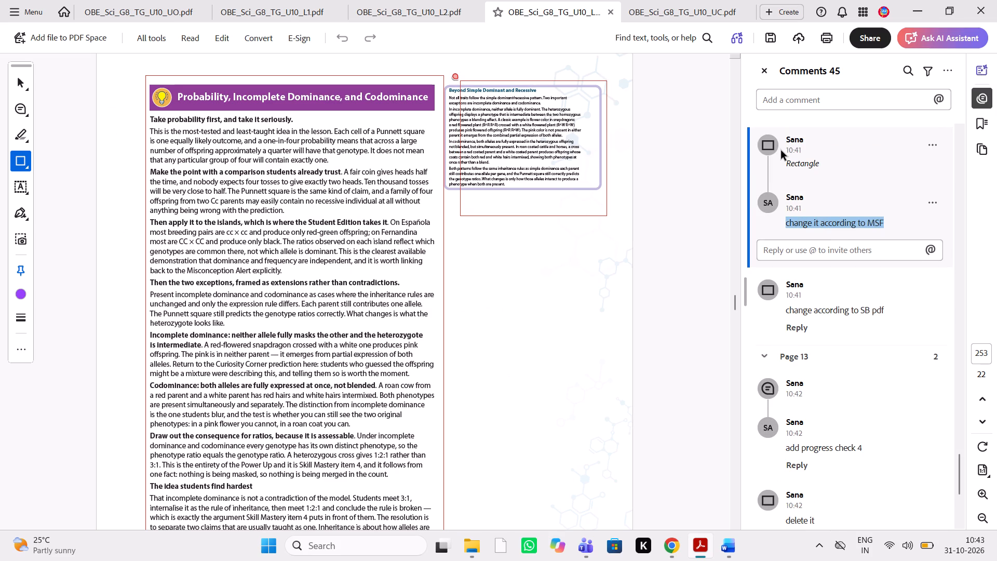
key("ctrl+c")
scroll(559, 352, "down", 15)
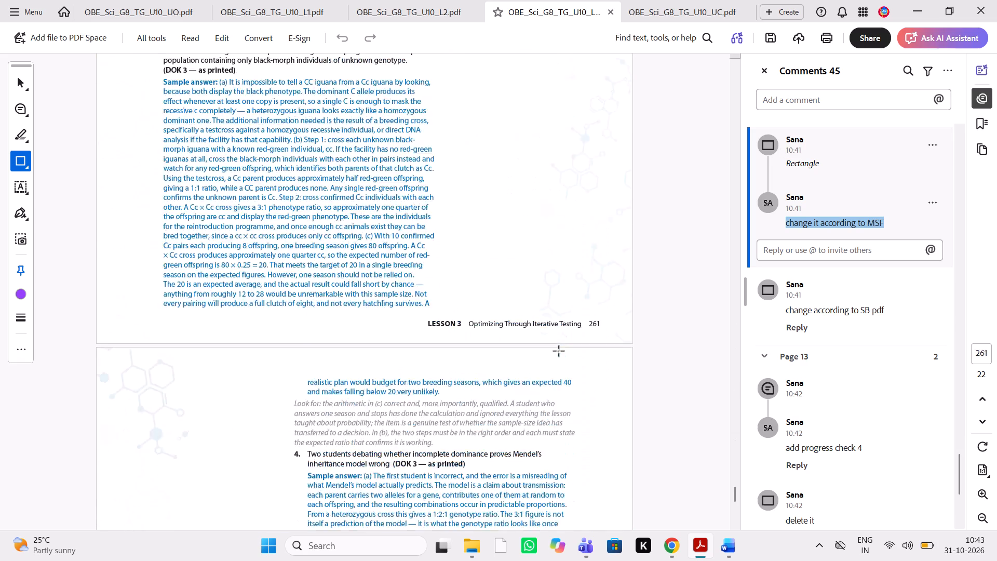
Reply "change it according to MSF" to the rectangle around Power Up: The Green-Yellow Beak on page 256.
scroll(559, 352, "up", 9)
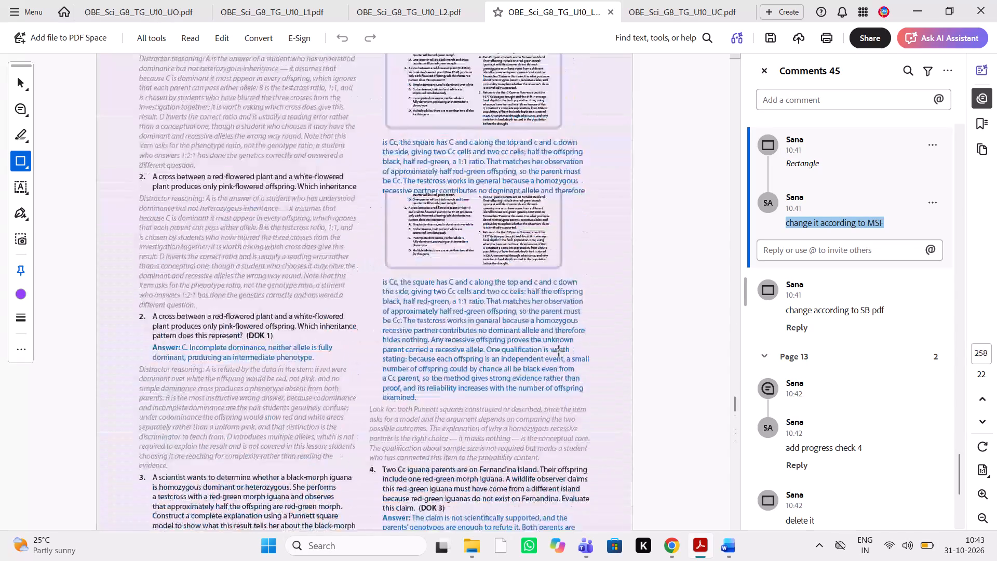
scroll(559, 352, "up", 6)
scroll(559, 352, "down", 4)
scroll(559, 352, "up", 1)
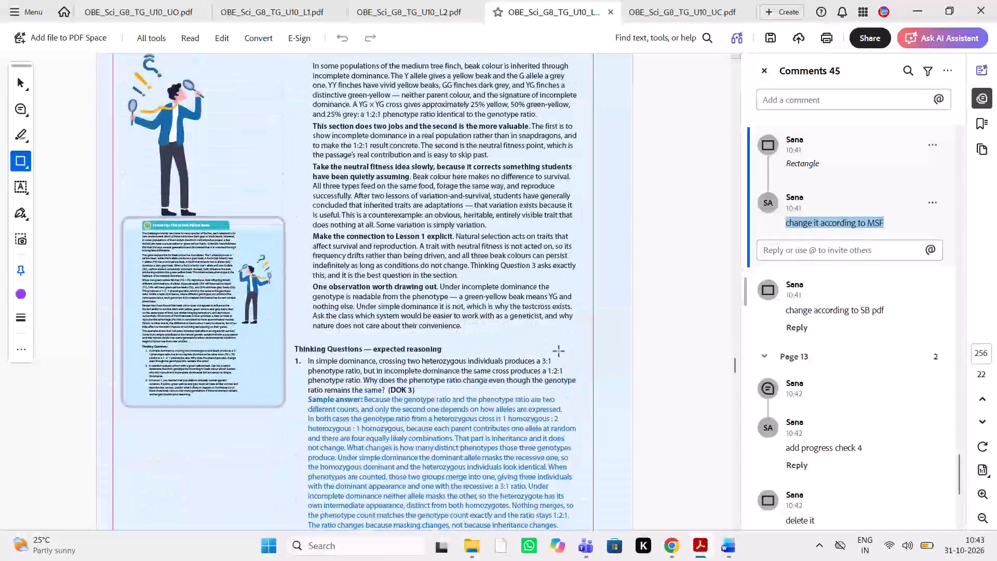
scroll(559, 352, "up", 1)
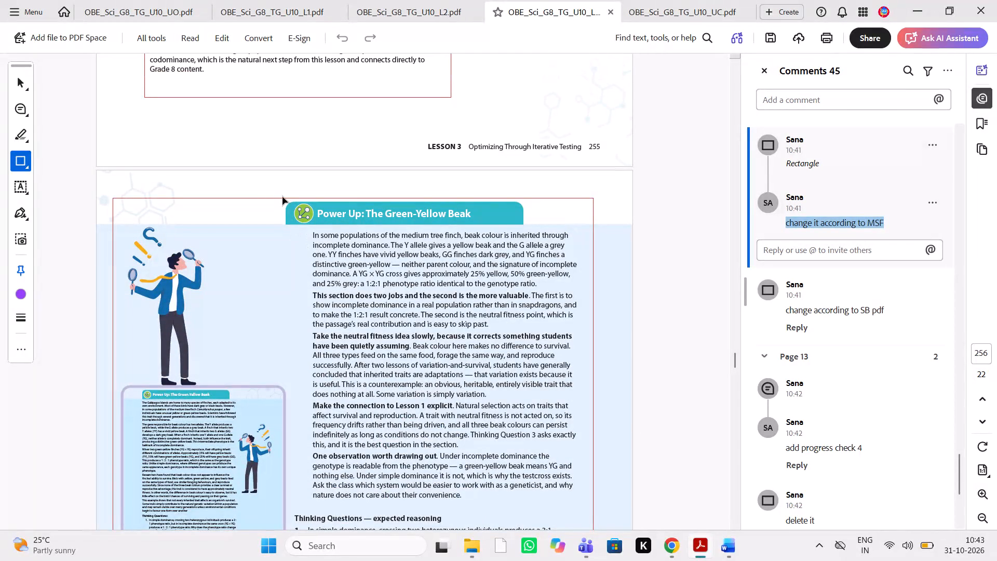
left_click(284, 197)
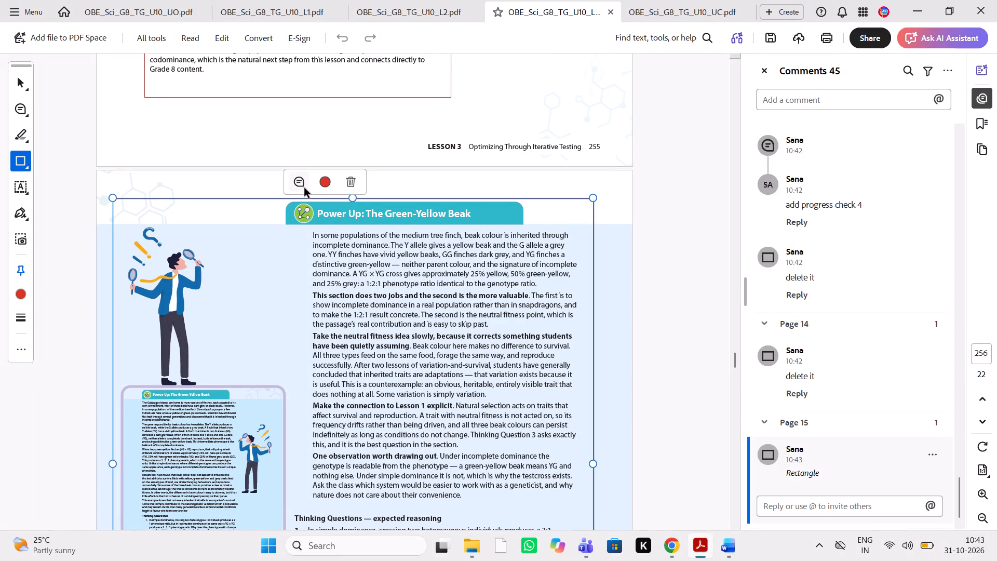
left_click(793, 505)
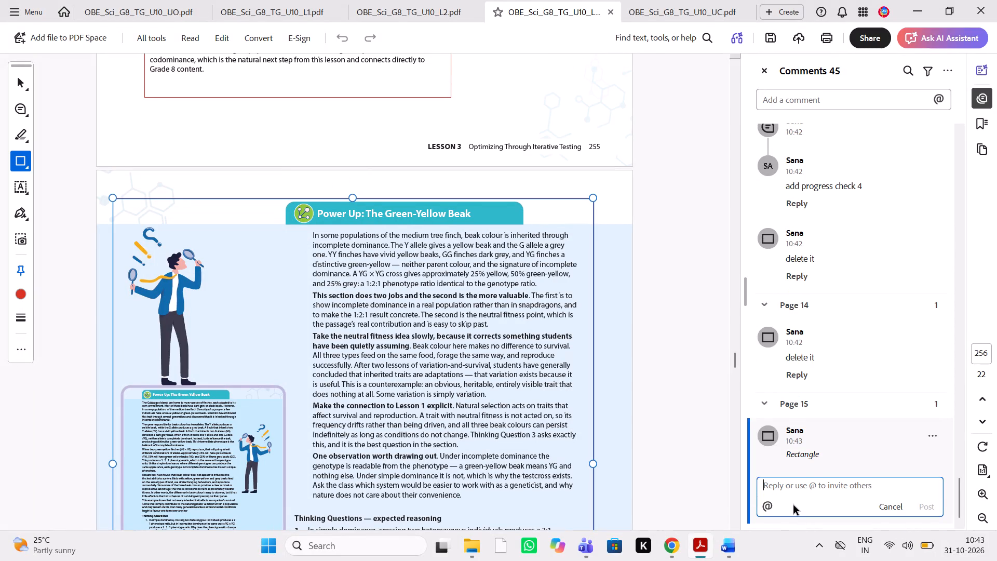
key("ctrl+v")
left_click(929, 505)
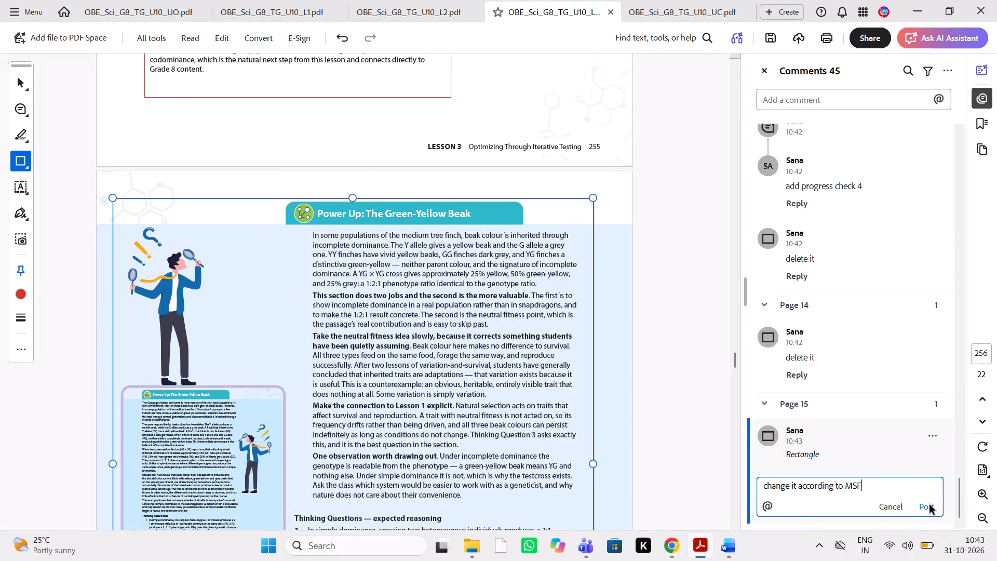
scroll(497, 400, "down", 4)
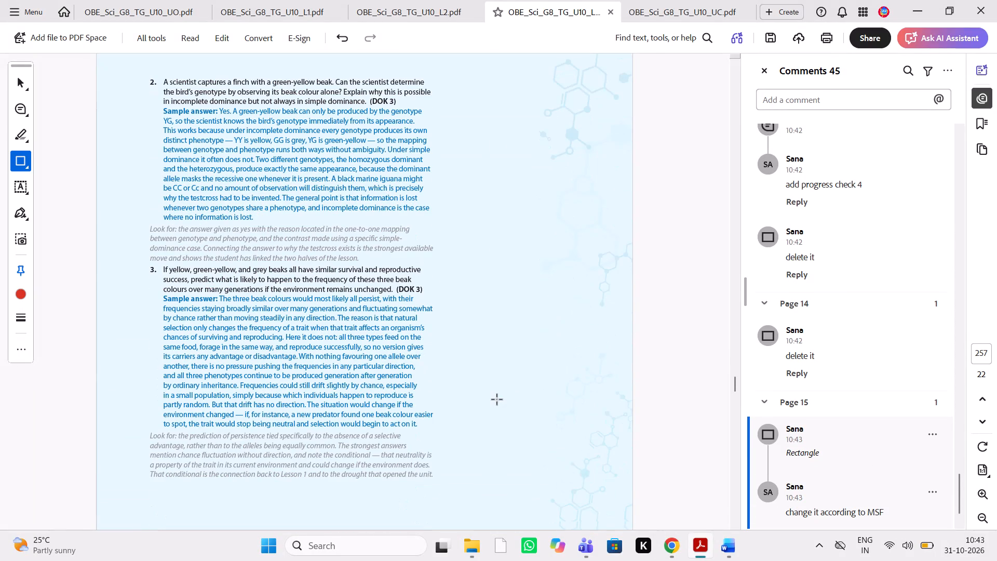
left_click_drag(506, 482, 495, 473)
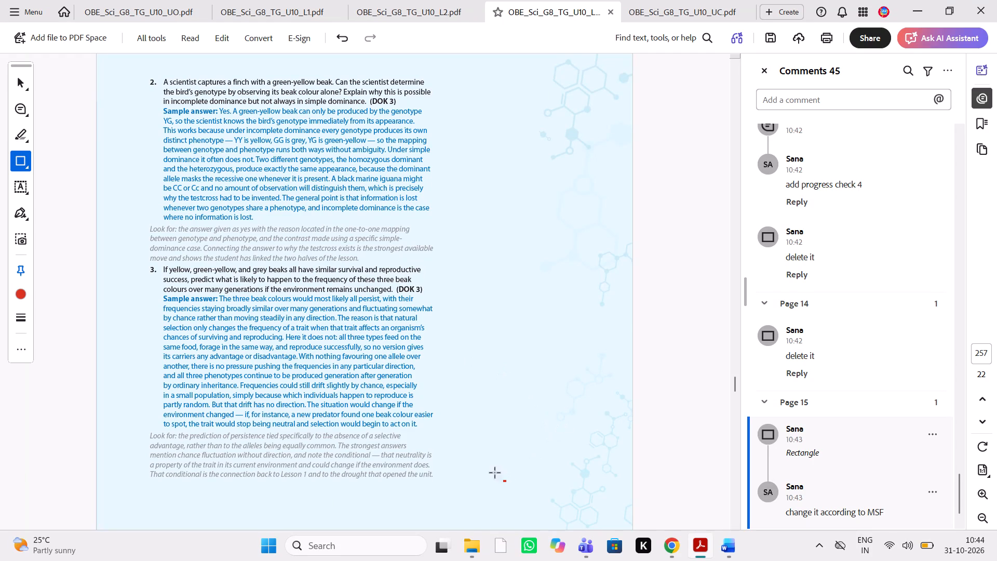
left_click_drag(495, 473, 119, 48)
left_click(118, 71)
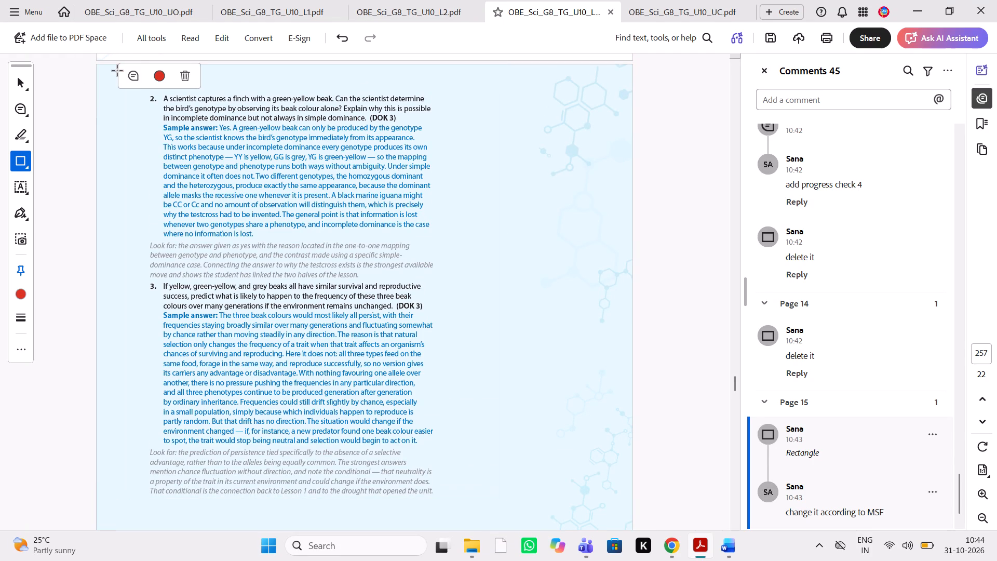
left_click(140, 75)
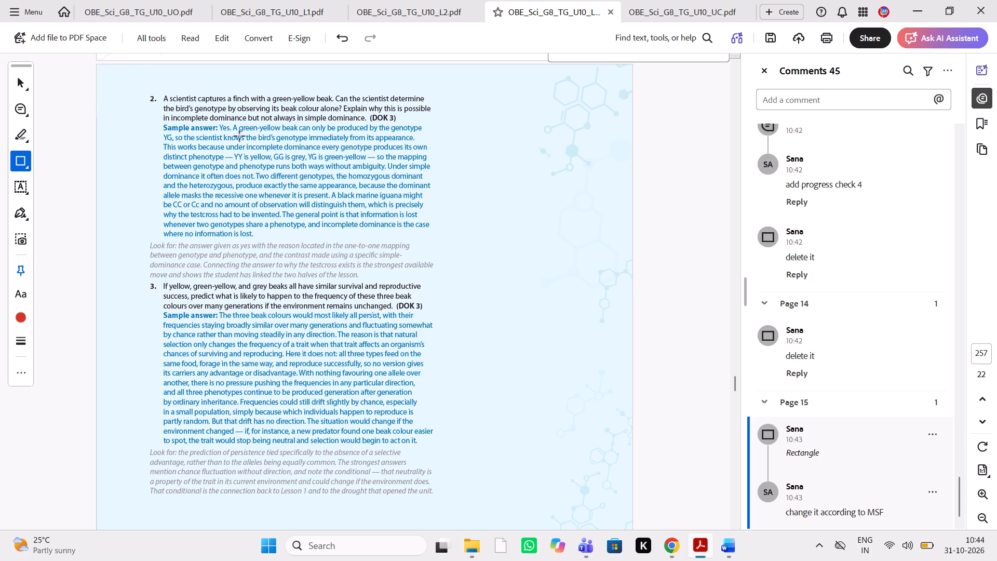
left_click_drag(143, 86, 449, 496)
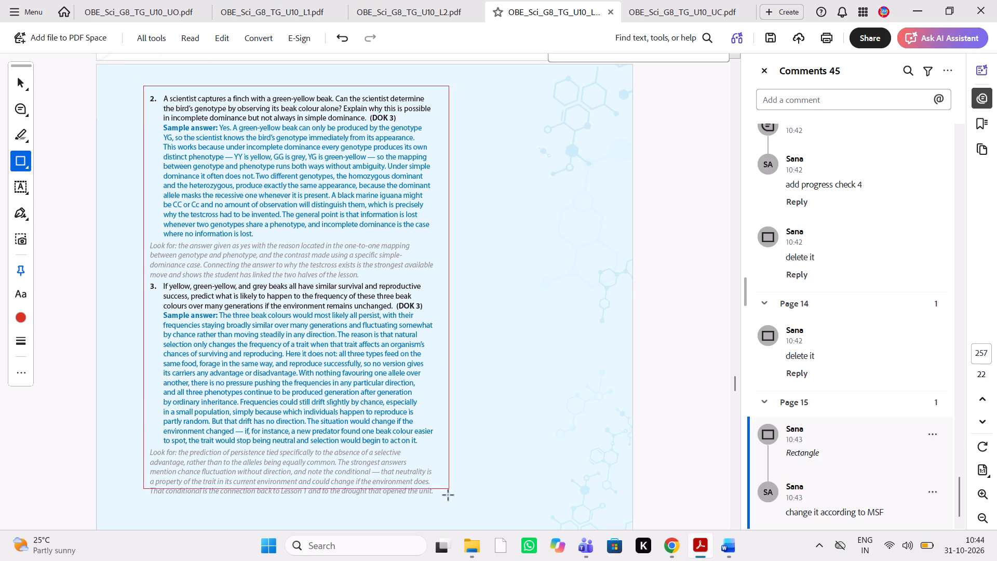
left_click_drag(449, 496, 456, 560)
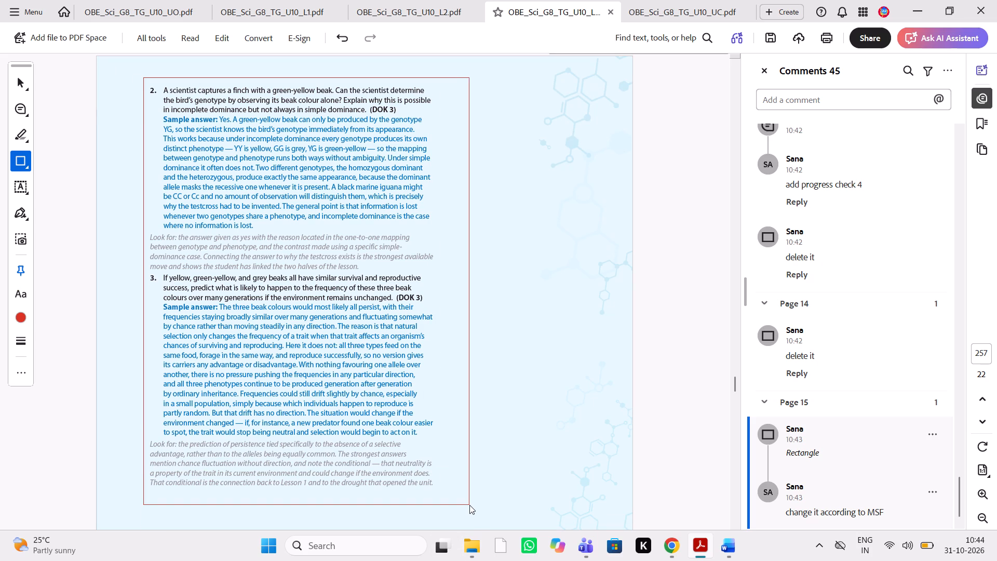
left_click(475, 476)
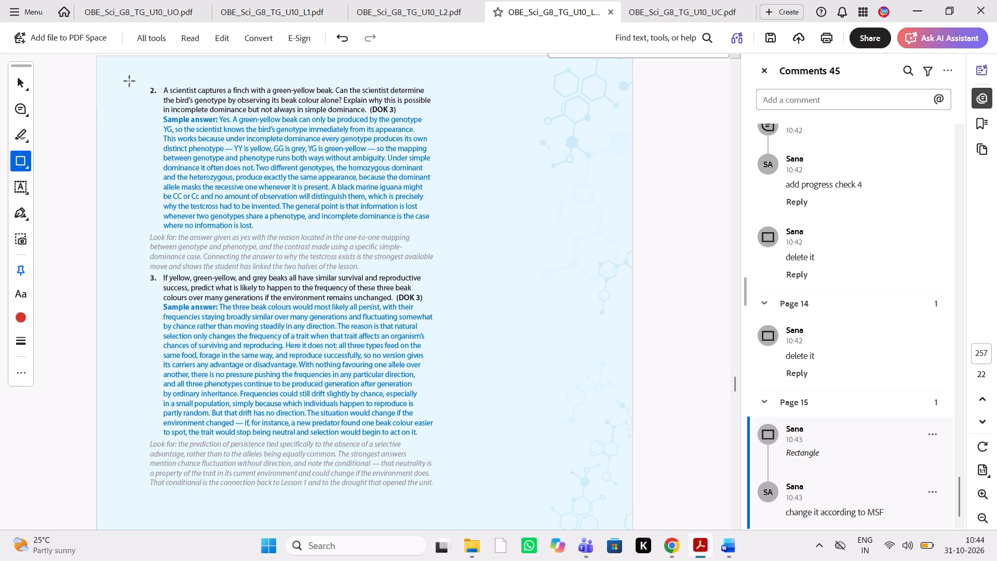
Draw a rectangle around Thinking Questions 2 and 3 on page 257 and reply to it with "change it according to MSF".
left_click_drag(141, 86, 352, 320)
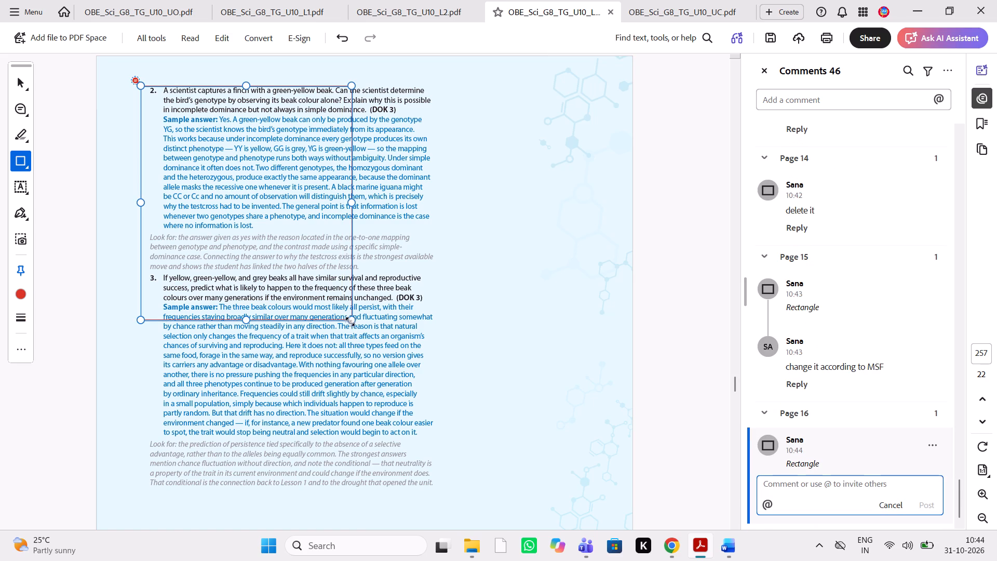
left_click_drag(351, 320, 468, 491)
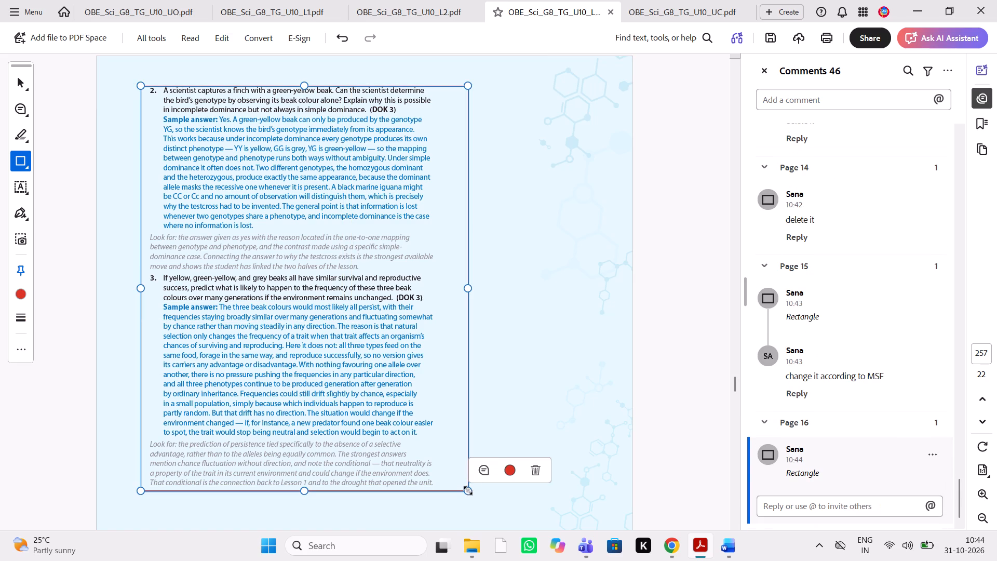
left_click(835, 504)
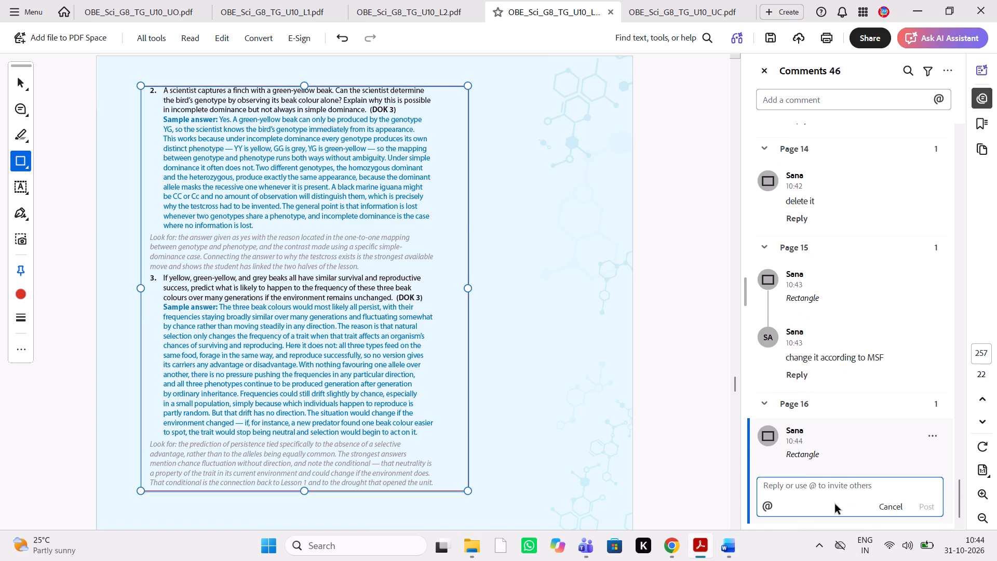
key("ctrl+v")
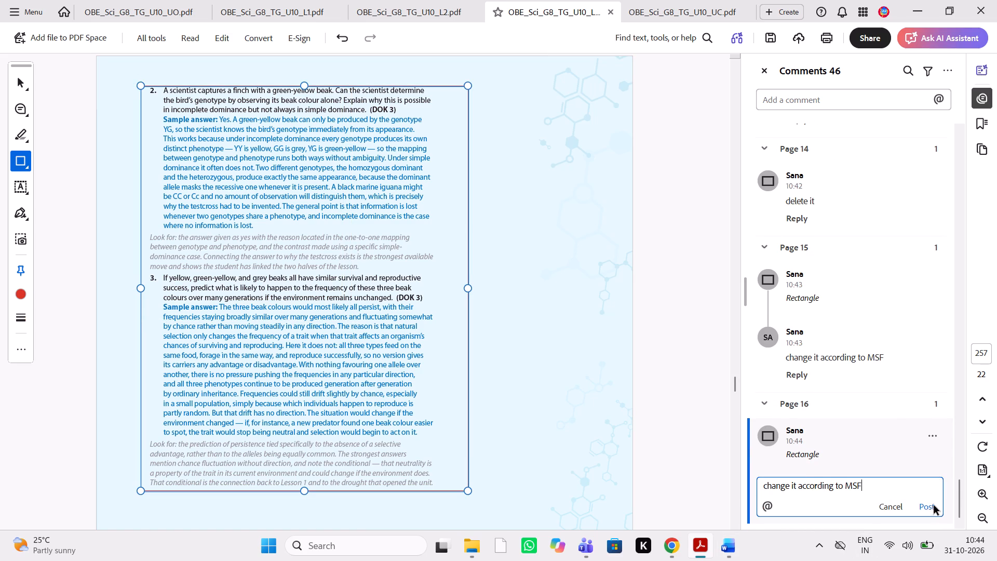
left_click(933, 507)
Compare the Power Up section and its Thinking Questions on PDF pages 256–257 with Power Up: Heat Without Fire in the Word manuscript.
scroll(521, 357, "down", 2)
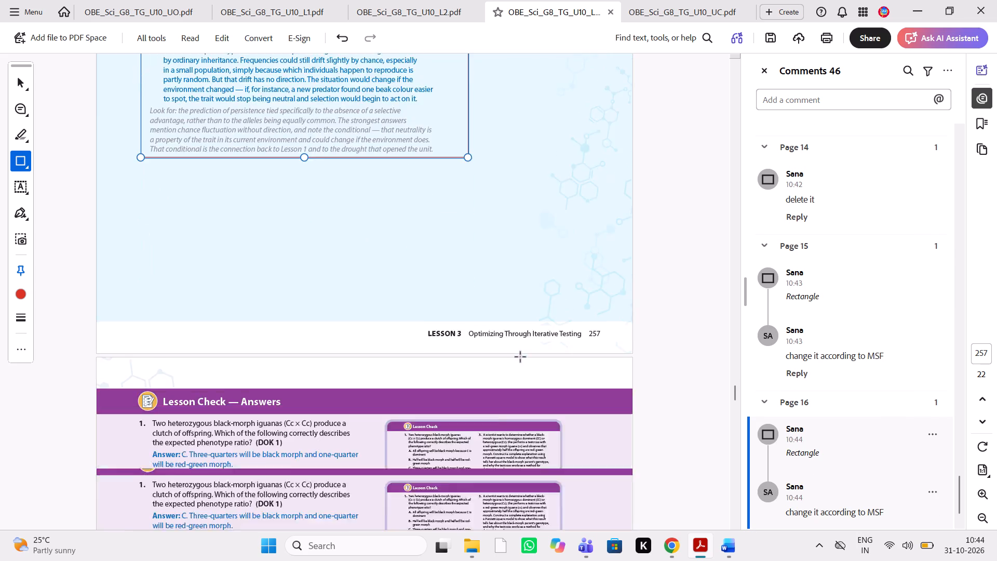
scroll(521, 357, "down", 3)
scroll(521, 357, "up", 1)
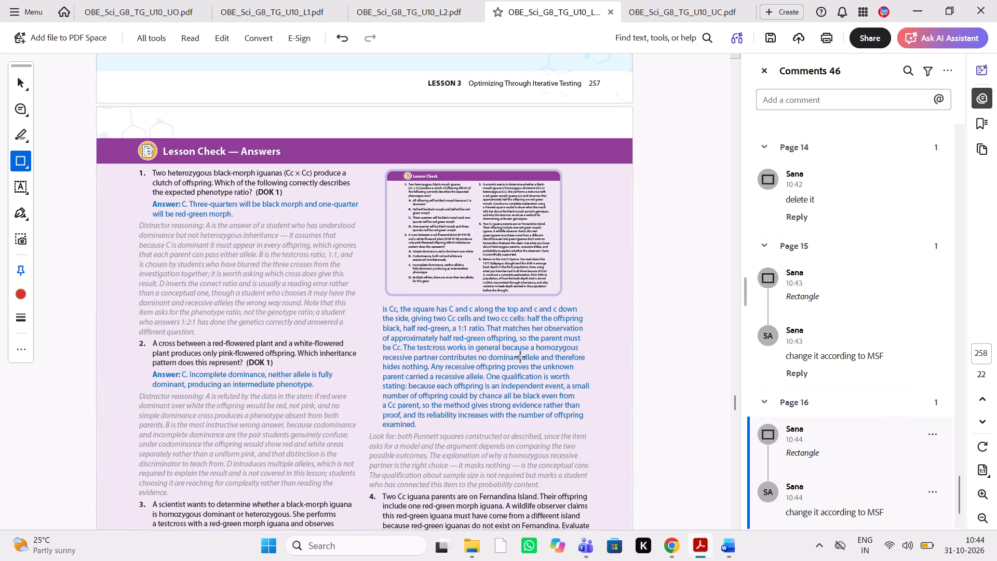
key("alt+Tab")
scroll(776, 328, "down", 1)
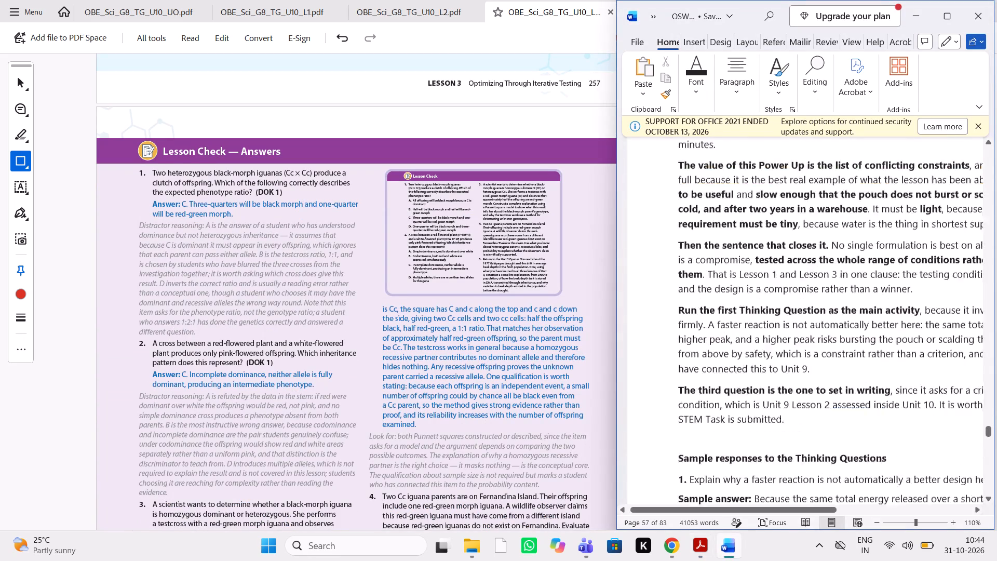
scroll(776, 328, "down", 3)
scroll(776, 328, "up", 6)
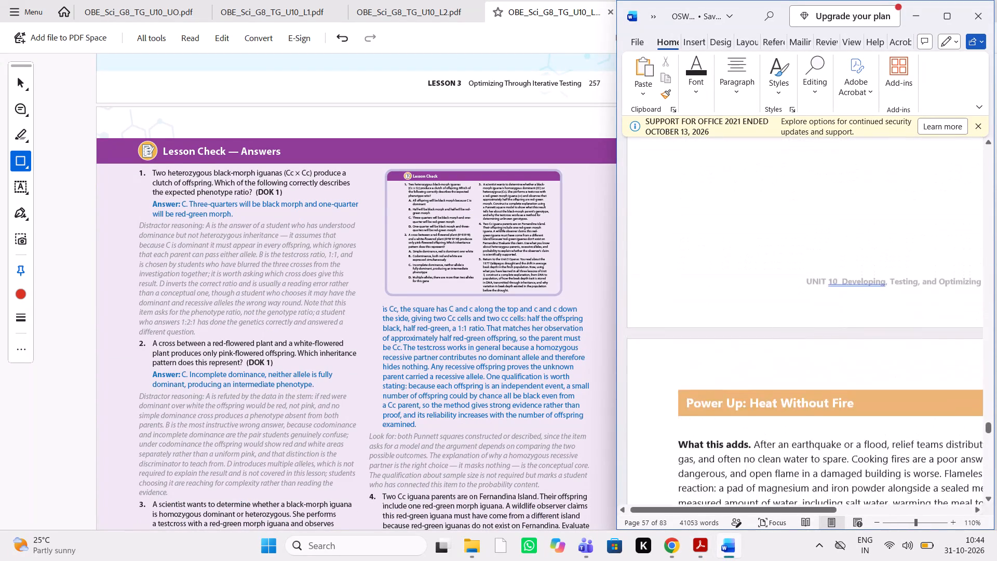
scroll(776, 328, "up", 2)
scroll(760, 265, "down", 6)
scroll(413, 305, "up", 4)
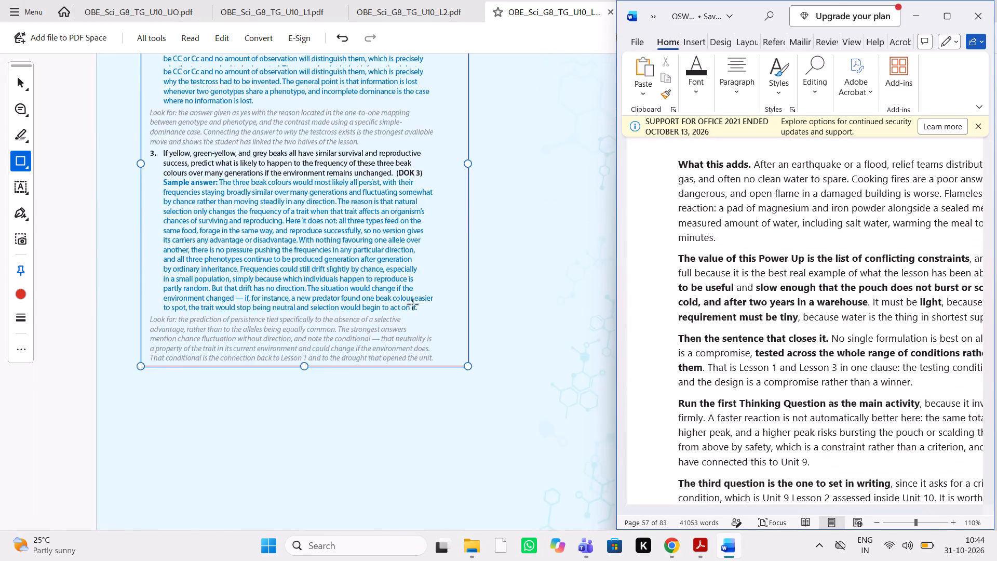
scroll(413, 305, "up", 13)
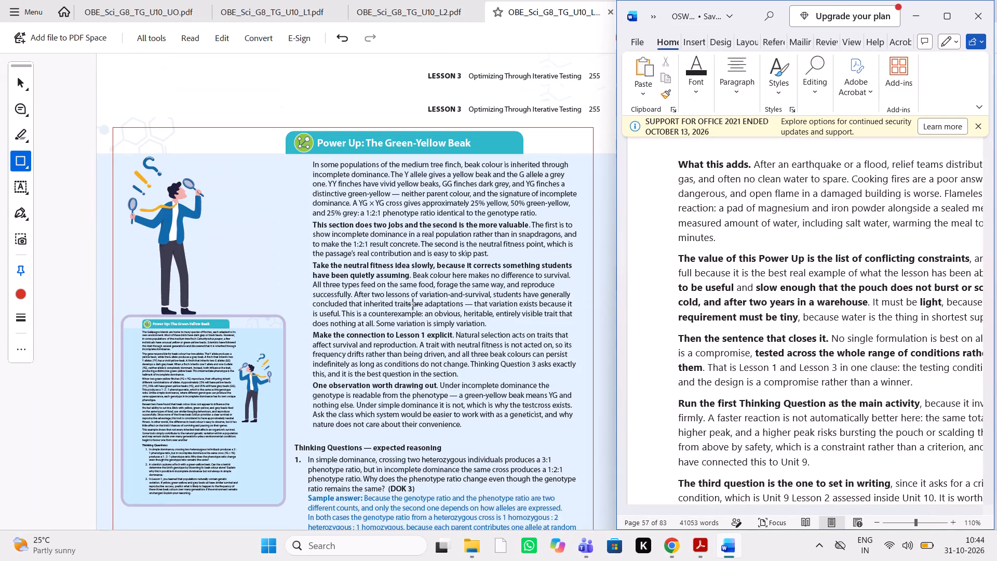
scroll(413, 305, "down", 1)
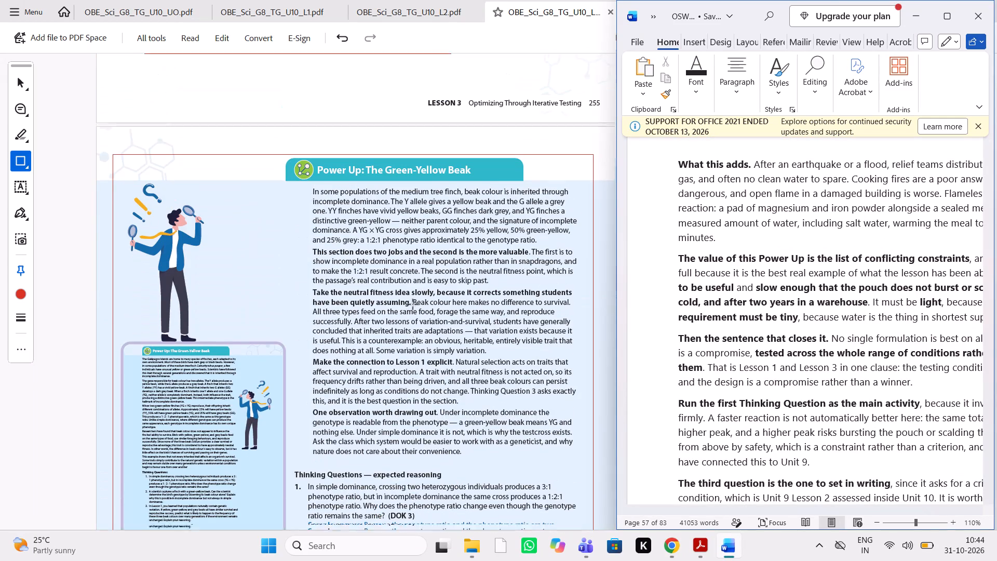
scroll(413, 305, "down", 1)
scroll(697, 303, "down", 2)
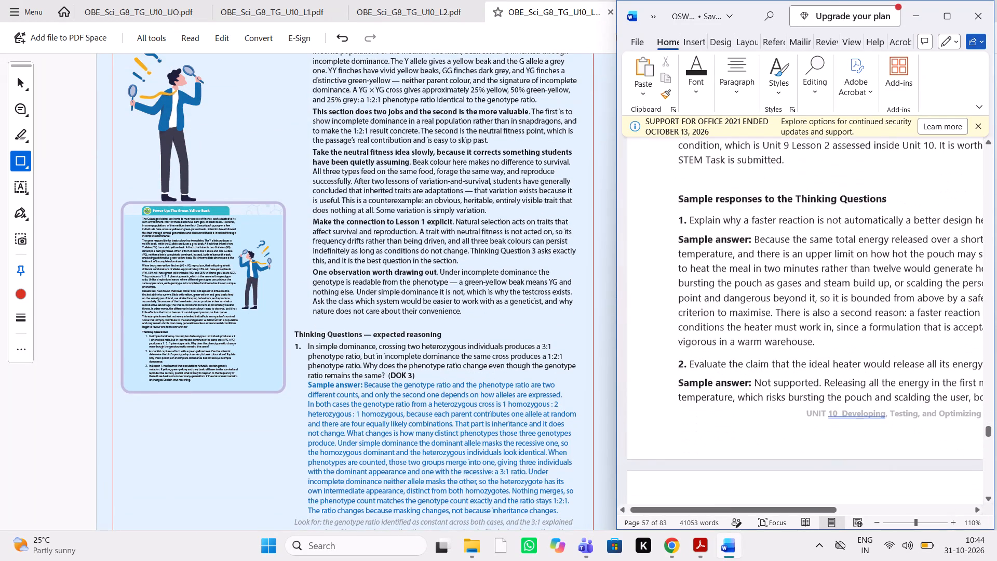
scroll(355, 368, "down", 3)
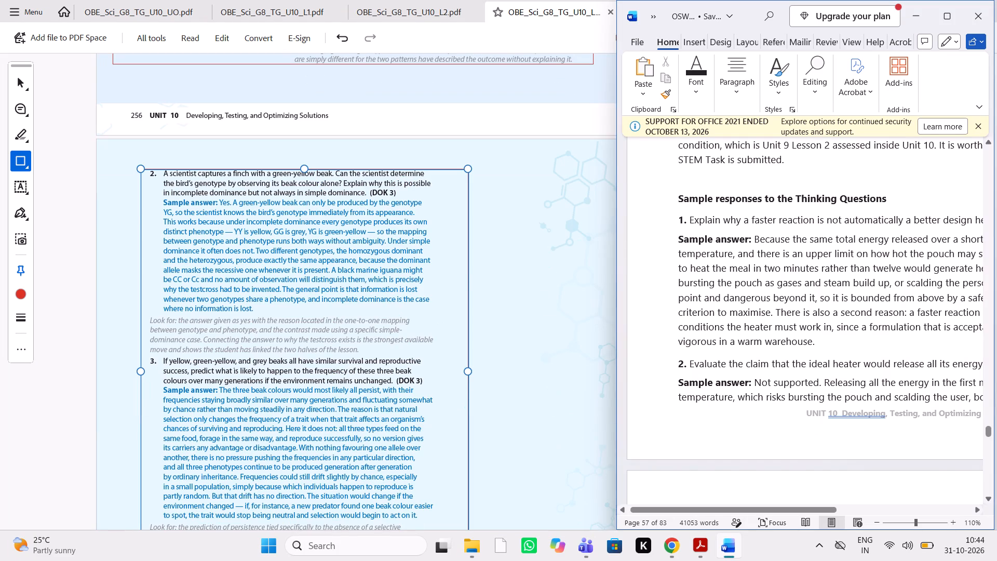
scroll(694, 360, "down", 1)
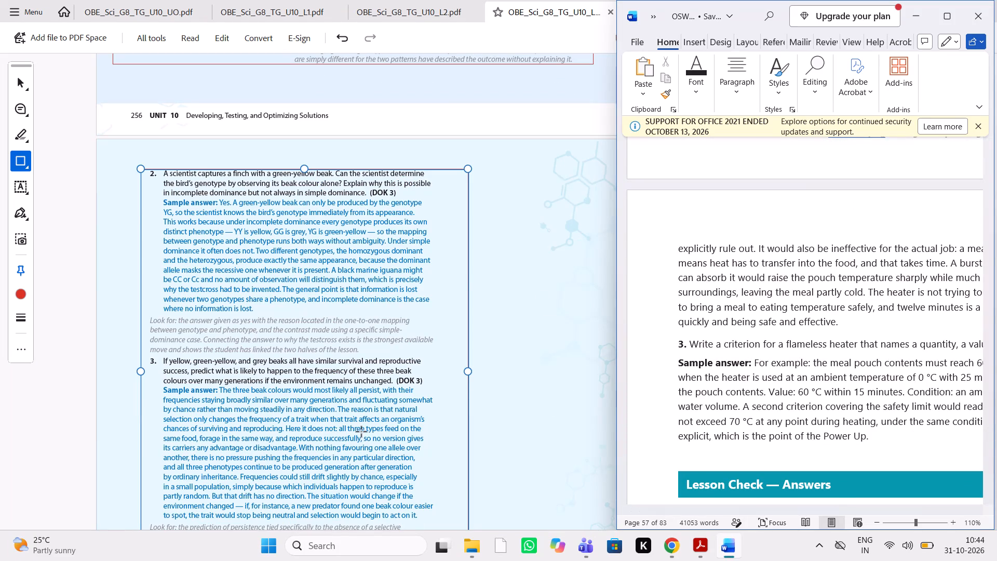
Compare the Lesson Check — Answers section on PDF page 258 with the Lesson Check — Answers in the Word manuscript.
scroll(362, 432, "down", 4)
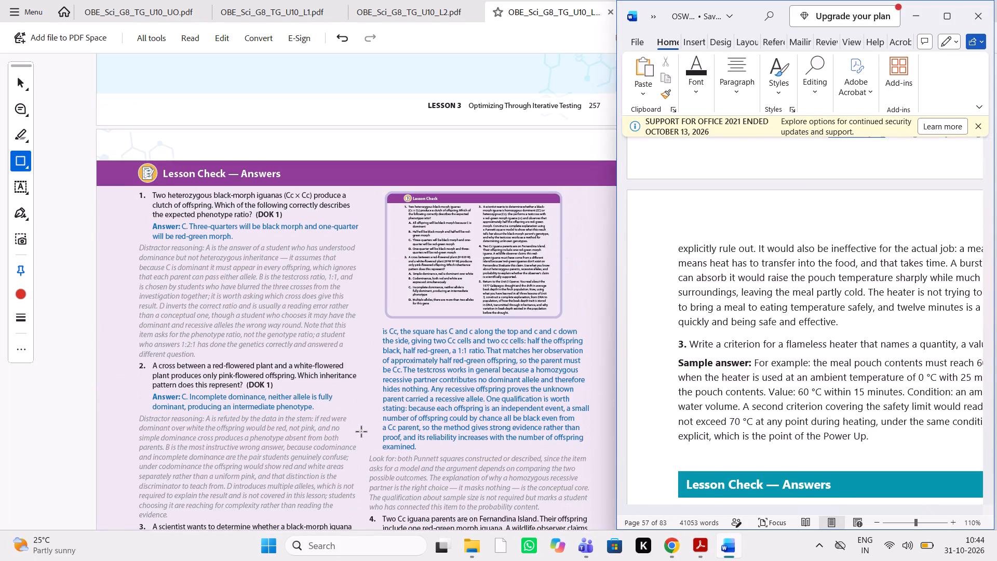
scroll(717, 417, "down", 2)
scroll(717, 417, "up", 1)
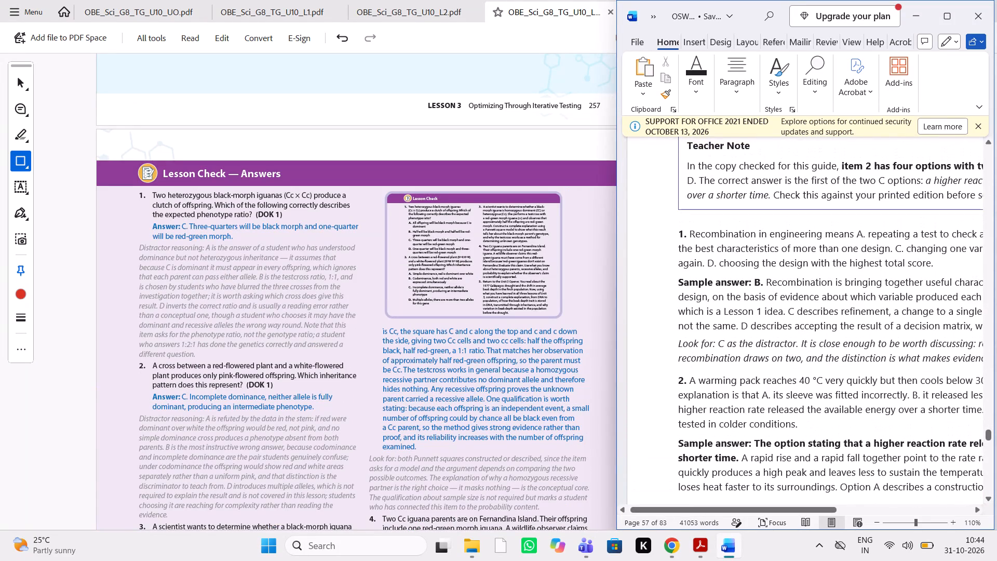
scroll(717, 417, "up", 2)
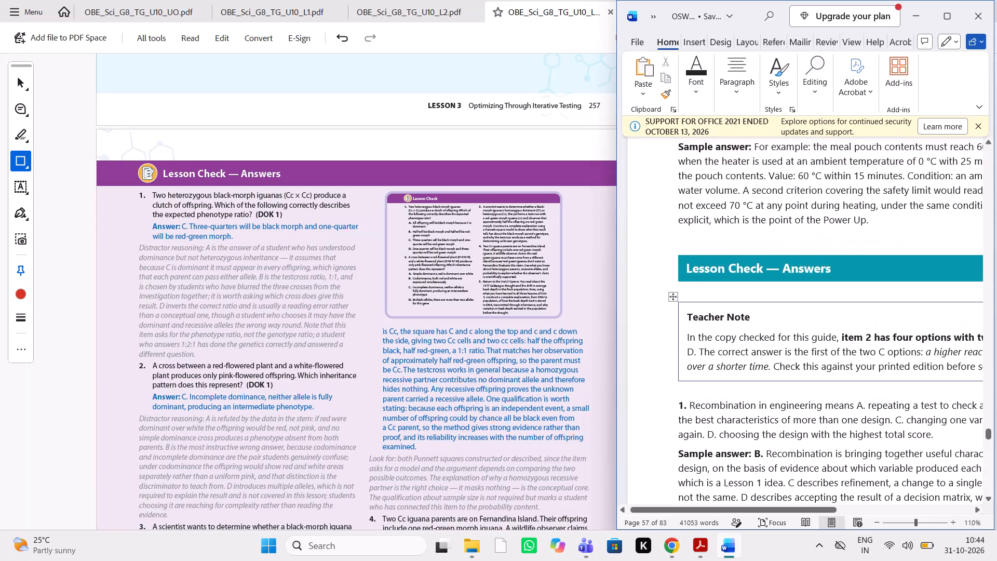
scroll(717, 417, "down", 1)
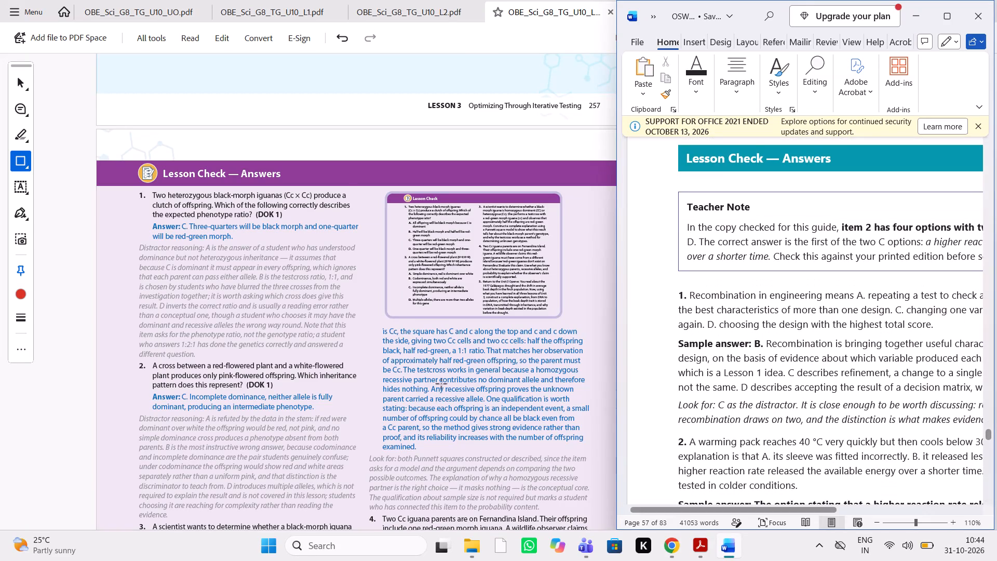
scroll(438, 389, "down", 2)
scroll(438, 389, "up", 1)
scroll(438, 389, "down", 1)
scroll(438, 389, "up", 1)
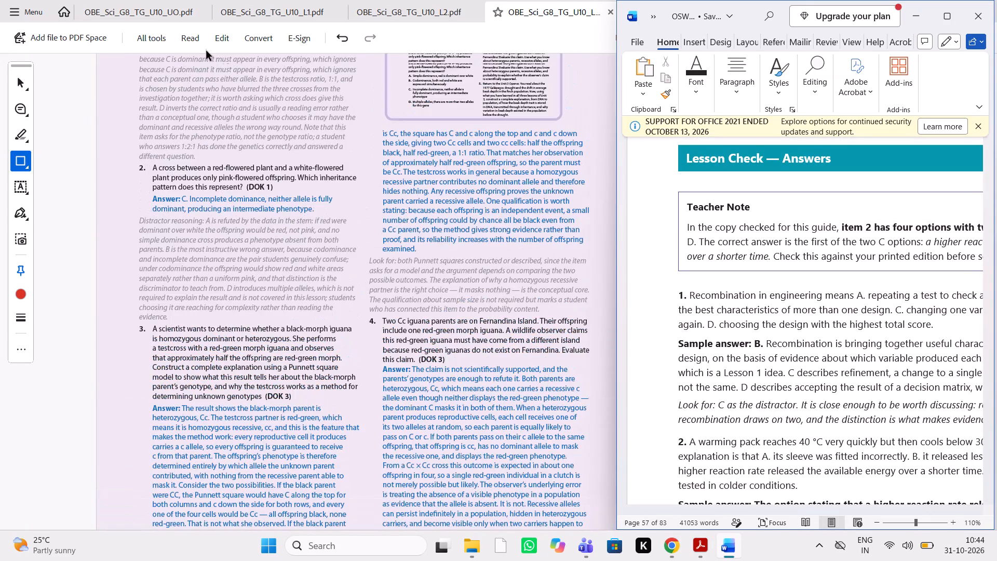
scroll(206, 51, "up", 1)
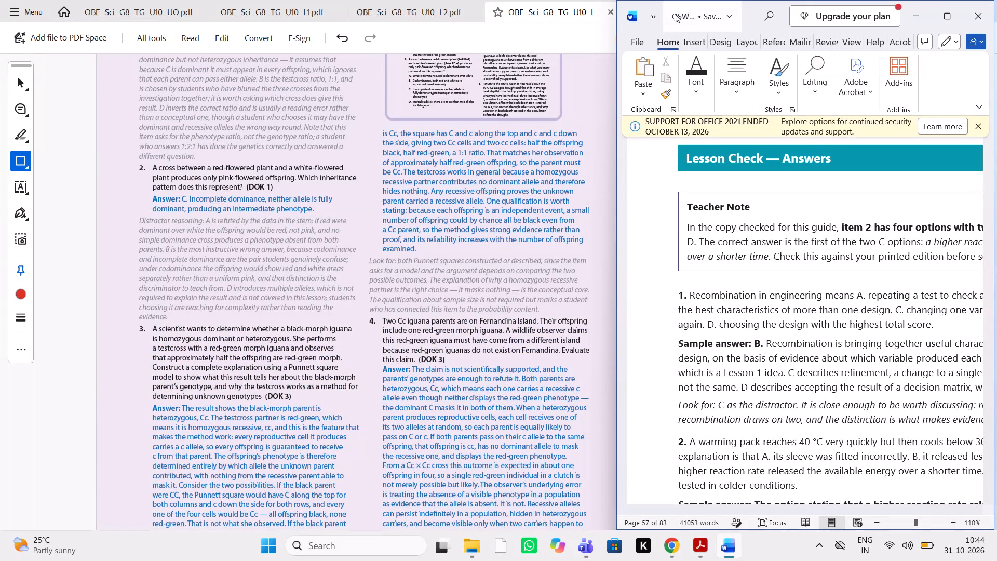
Draw a rectangle around all the Lesson Check answers on PDF page 258 and reply to it with "change it according to MSF".
left_click(914, 4)
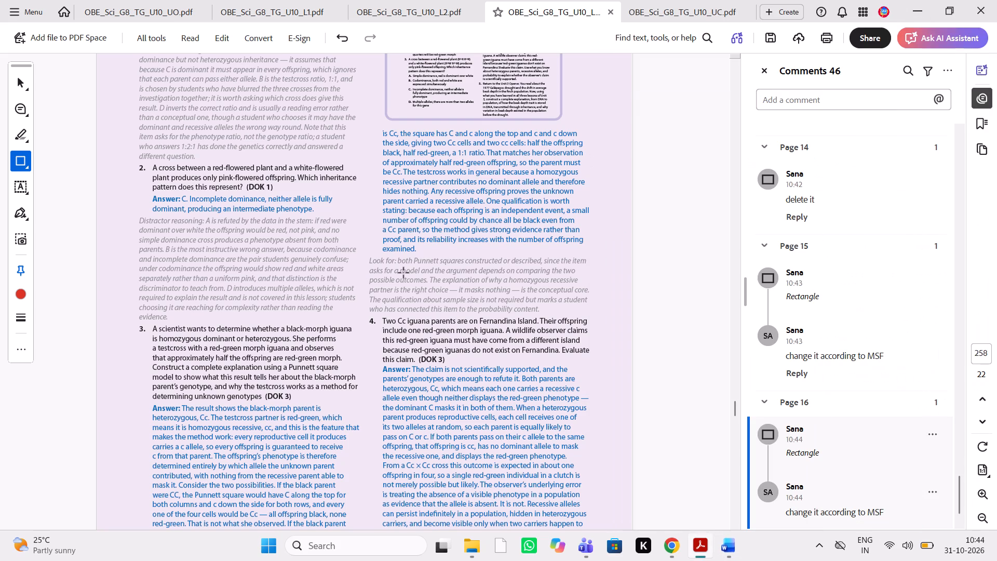
key("ctrl+minus")
scroll(367, 300, "down", 1)
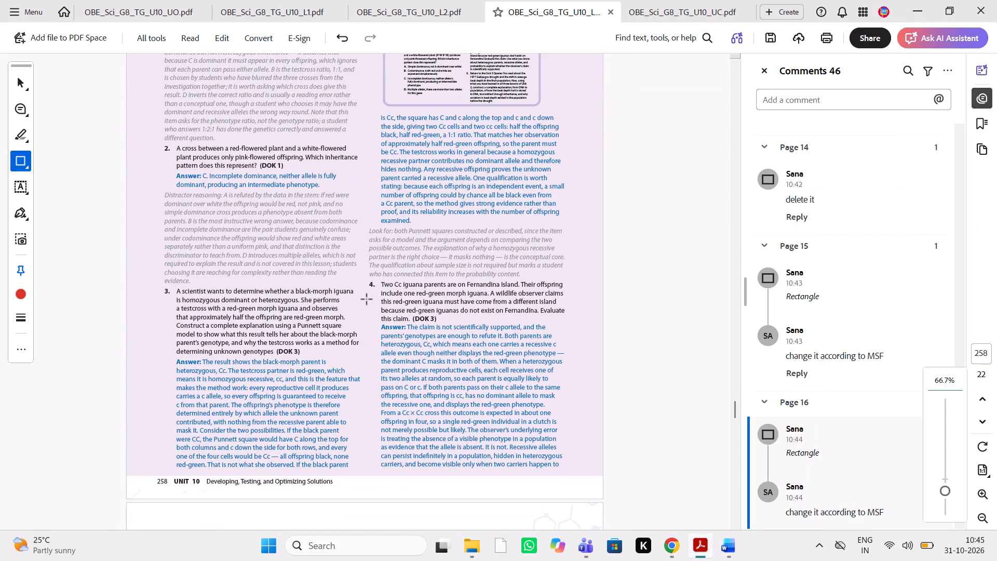
scroll(352, 372, "up", 1)
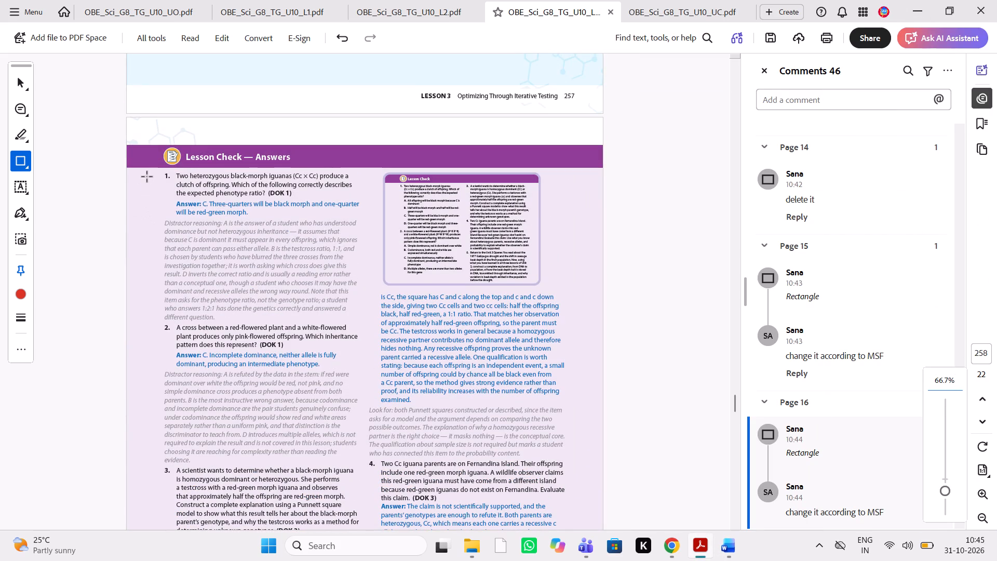
left_click_drag(147, 177, 581, 529)
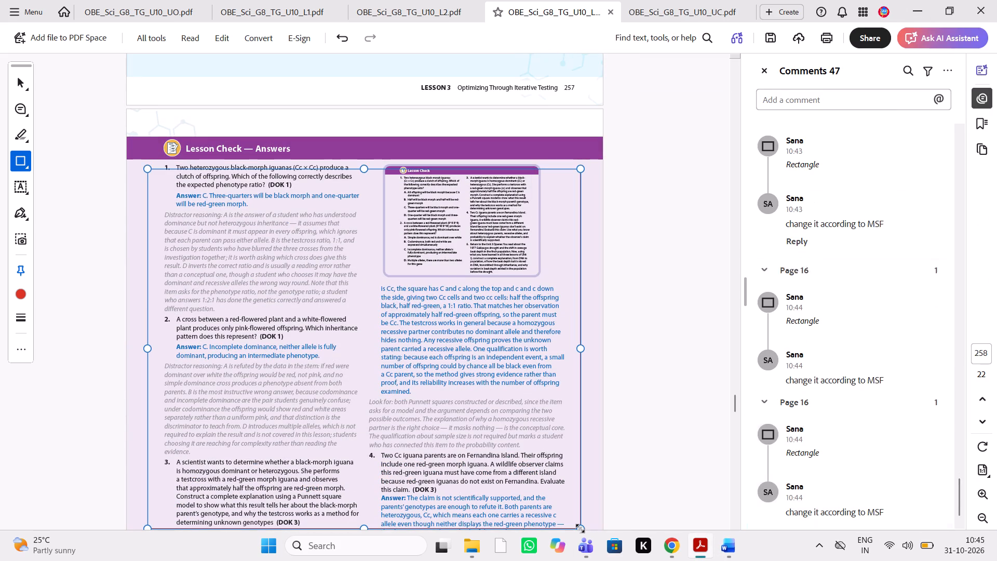
scroll(511, 405, "down", 1)
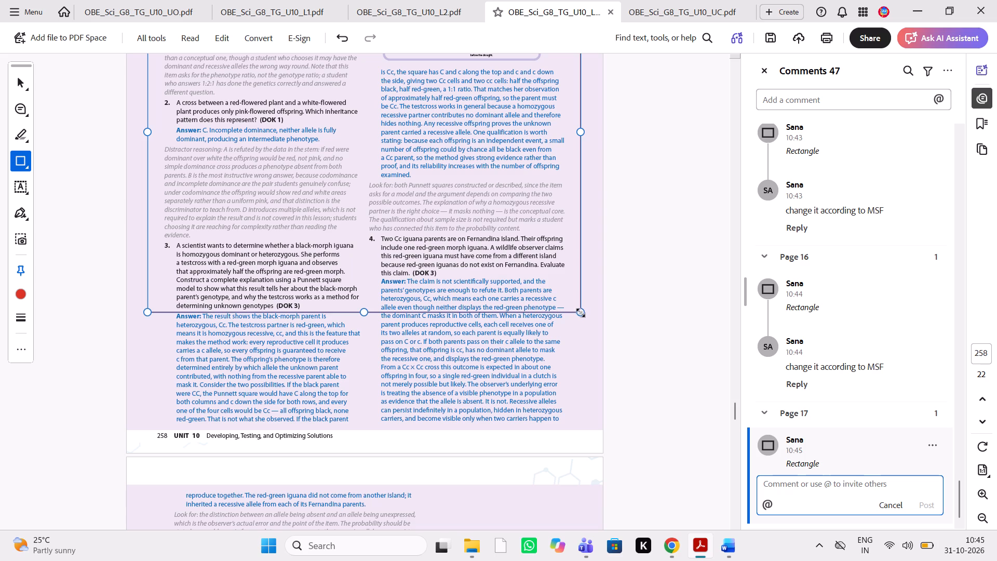
left_click_drag(581, 313, 564, 536)
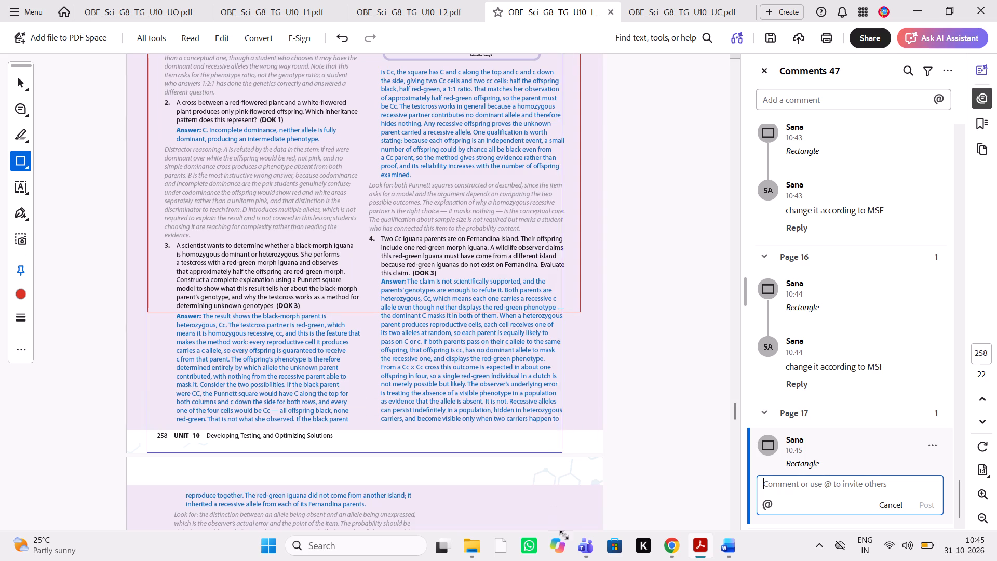
left_click_drag(564, 536, 588, 431)
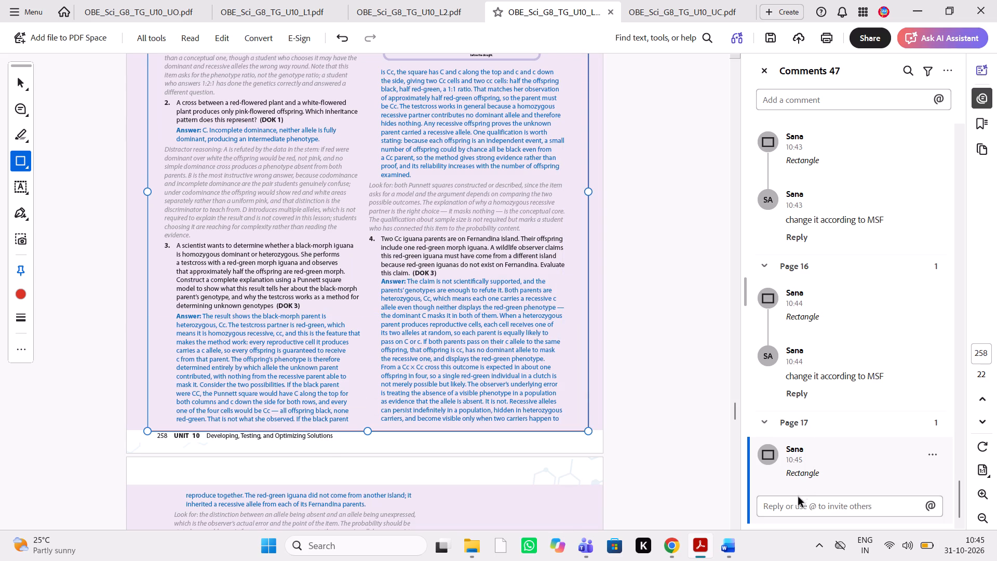
left_click(788, 510)
key("ctrl+v")
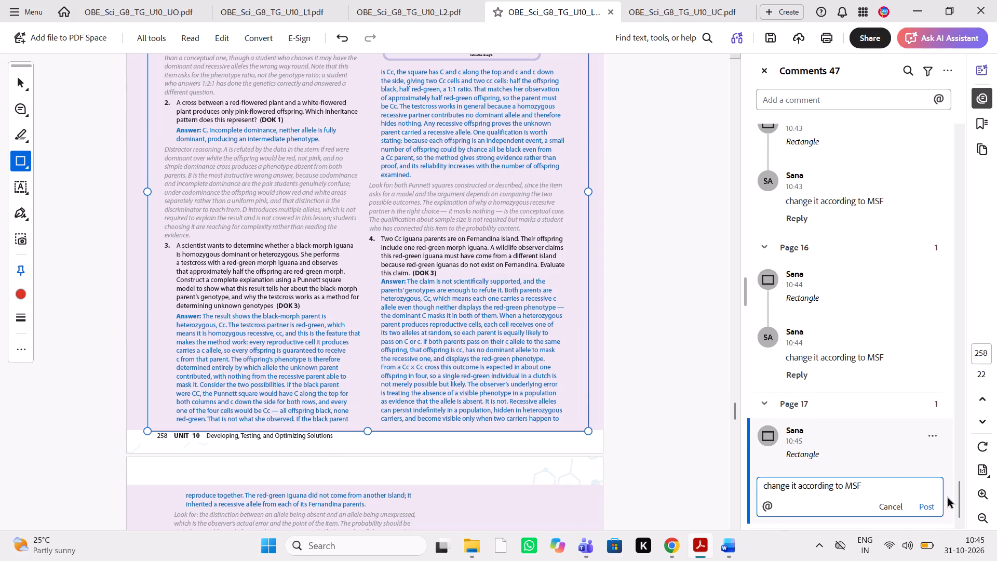
left_click(930, 505)
Draw a rectangle around the remaining Lesson Check answers on page 259 and comment "change it according to MSF" on it.
scroll(424, 389, "down", 1)
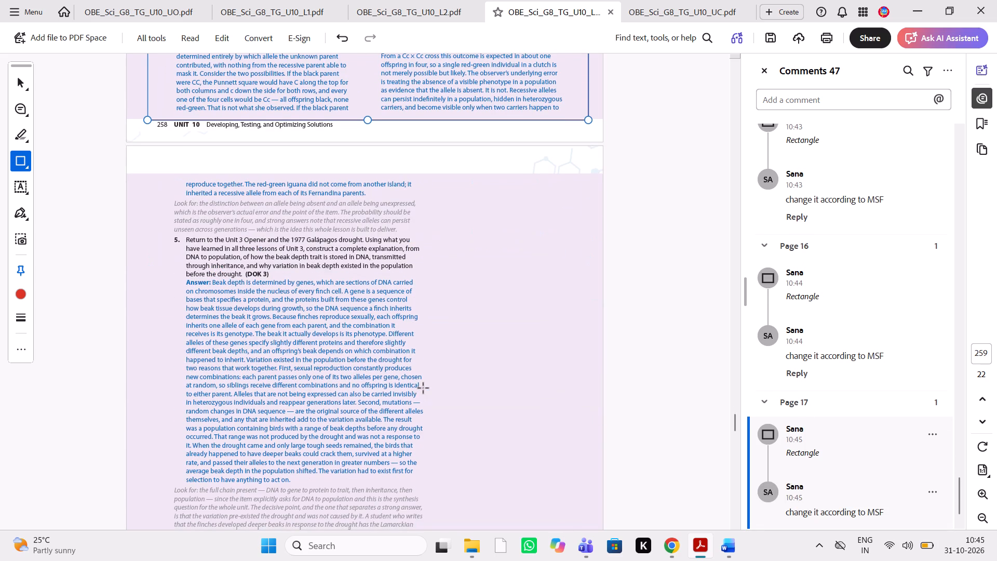
scroll(424, 389, "down", 1)
left_click_drag(147, 178, 511, 538)
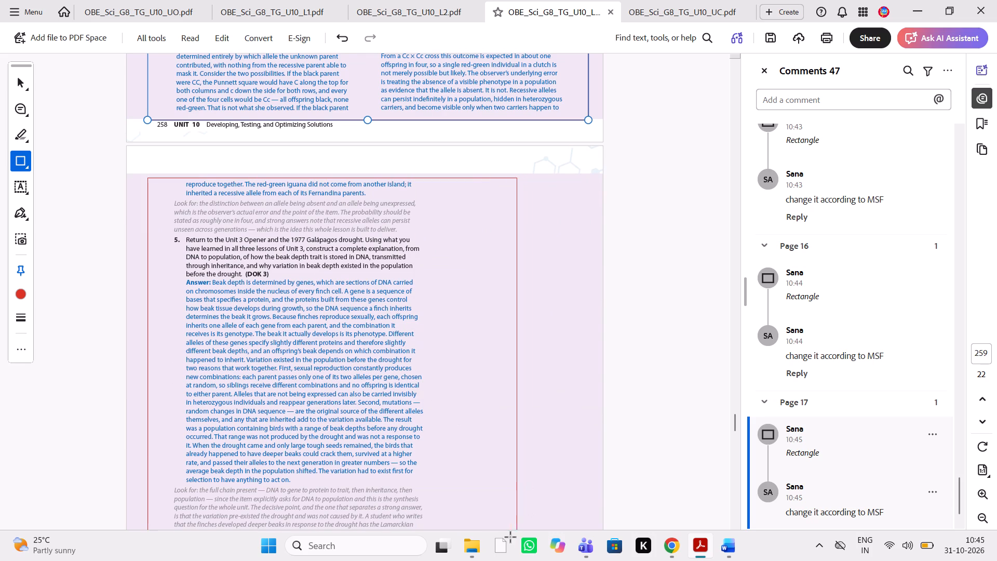
left_click_drag(511, 538, 508, 526)
scroll(421, 406, "down", 2)
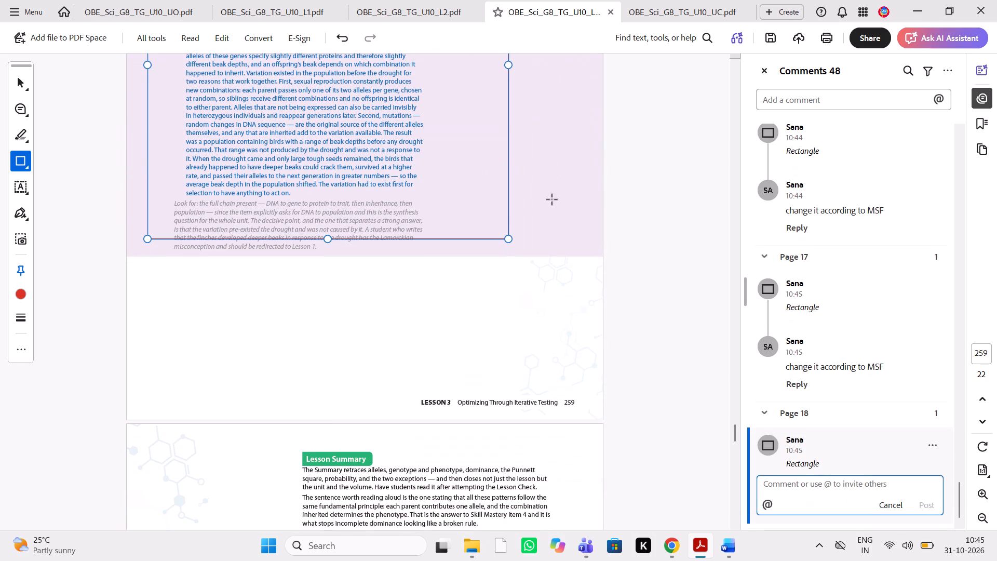
left_click(790, 487)
key("ctrl+v")
left_click(928, 504)
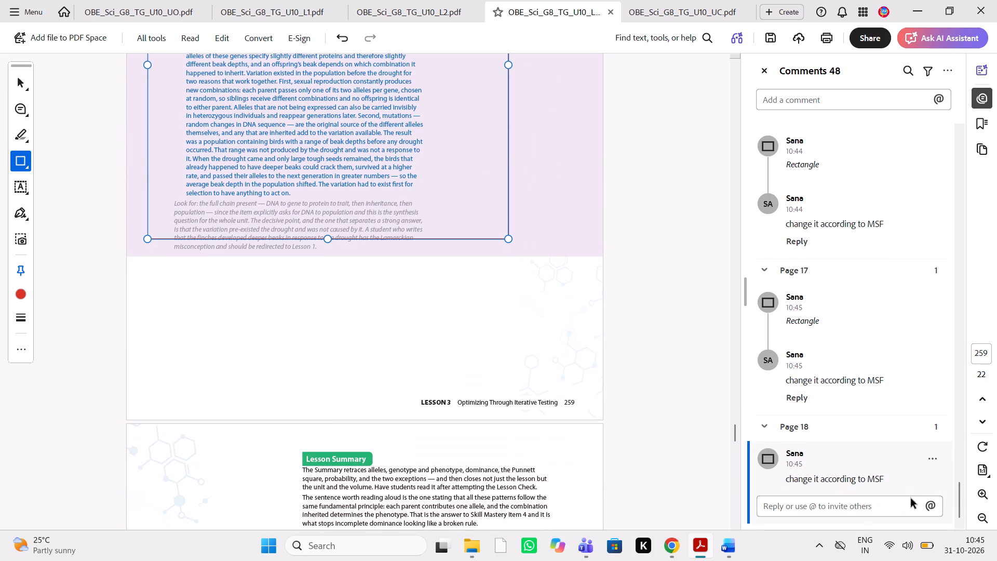
Compare the Lesson Summary and Skill Mastery sections on PDF page 260 with the same sections in the Word manuscript.
scroll(572, 446, "down", 2)
key("alt+Tab")
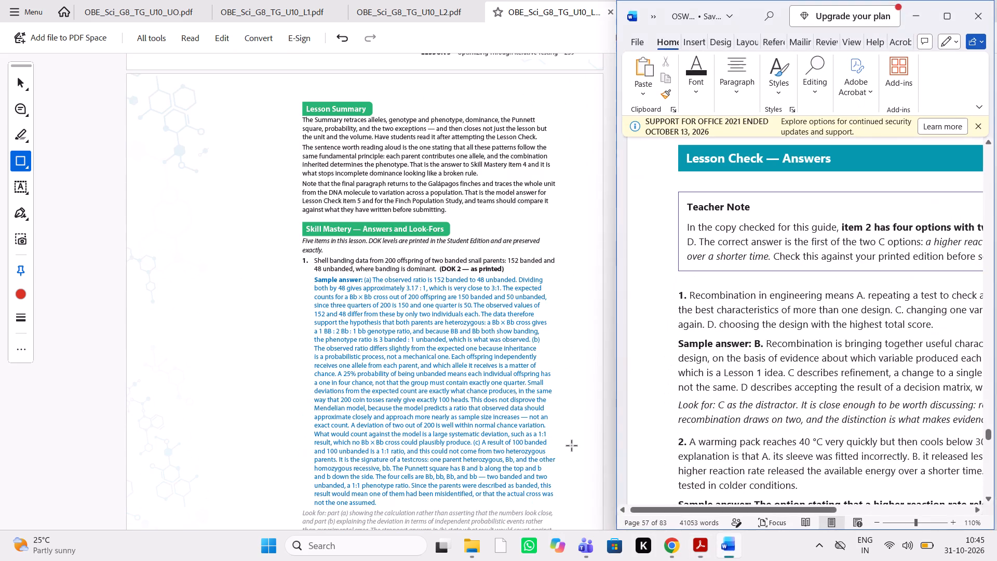
scroll(797, 415, "down", 8)
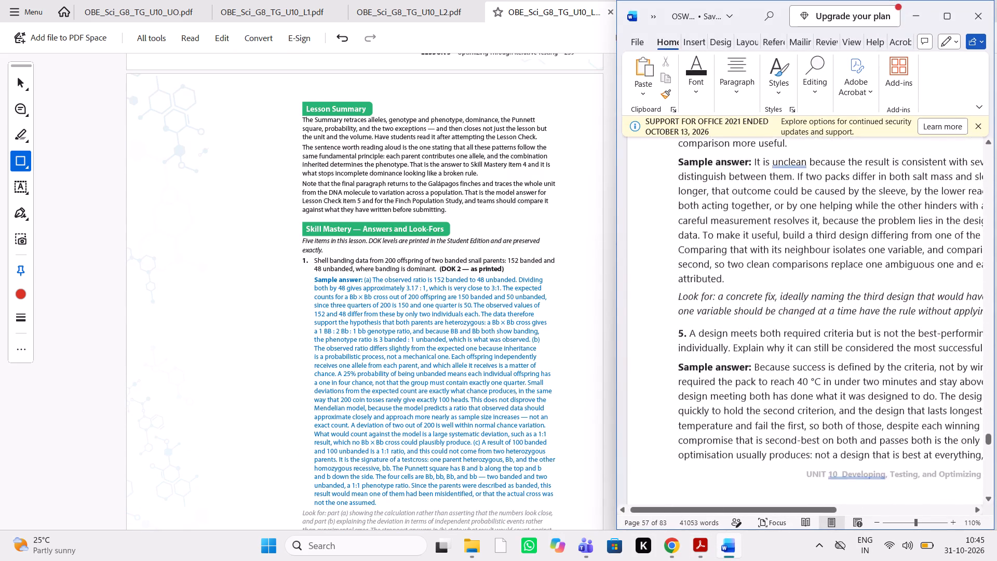
scroll(797, 415, "down", 1)
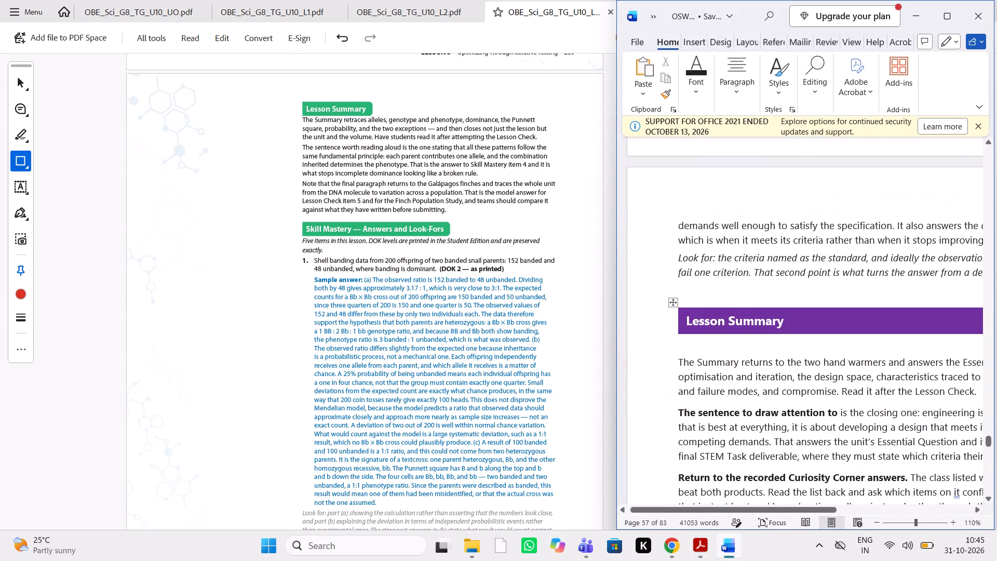
scroll(797, 415, "left", 1)
scroll(797, 415, "right", 1)
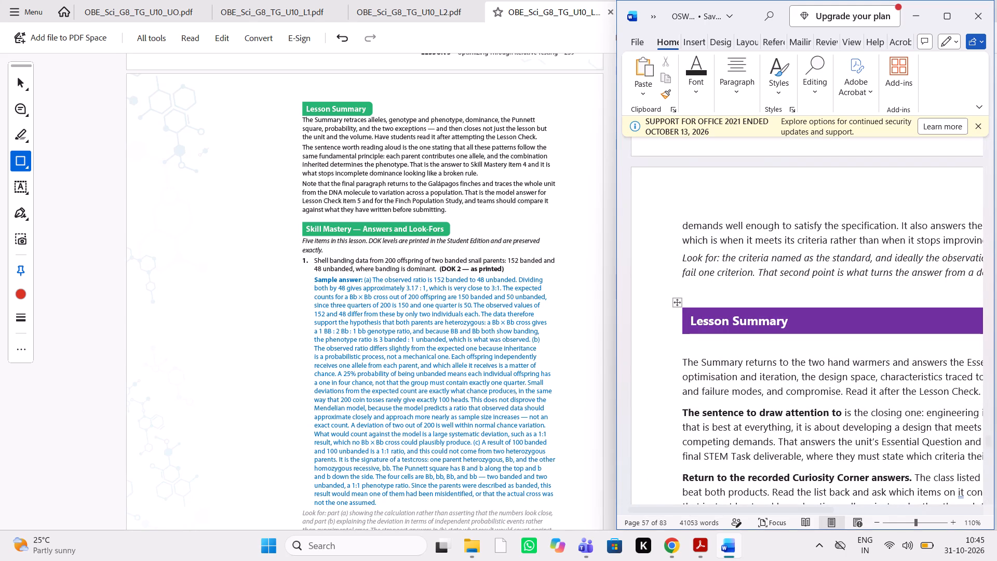
scroll(797, 415, "down", 3)
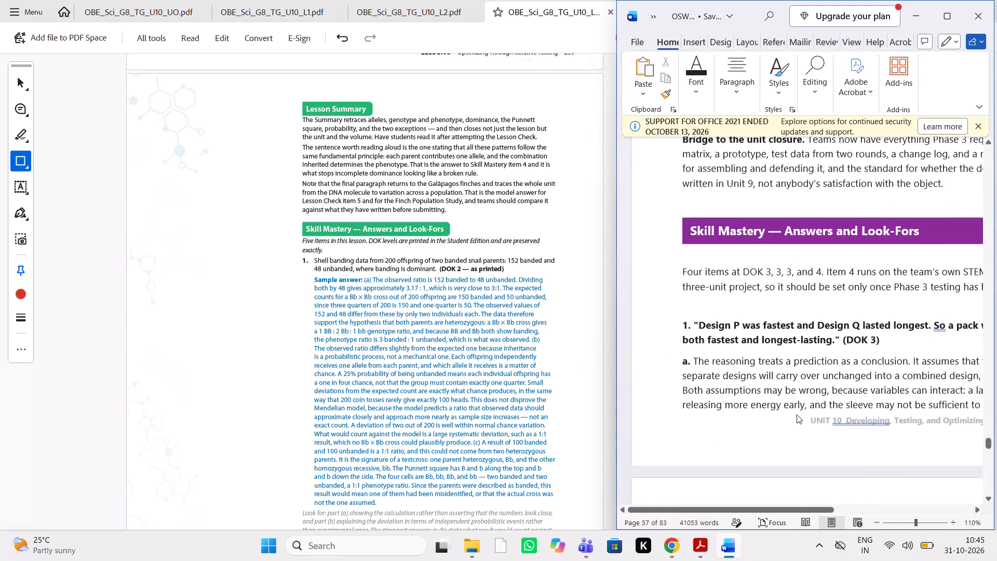
scroll(797, 415, "down", 1)
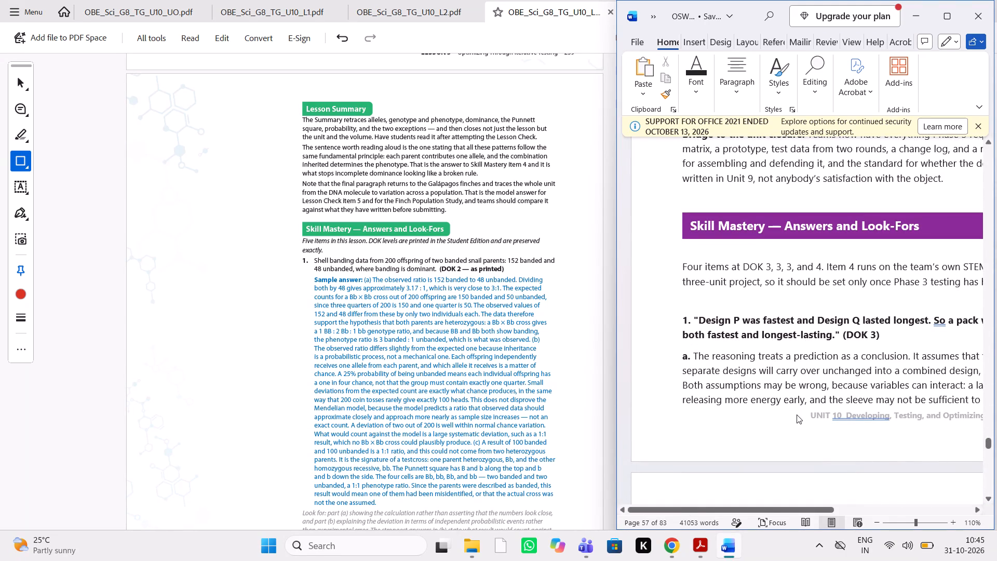
scroll(543, 375, "down", 2)
scroll(543, 375, "up", 2)
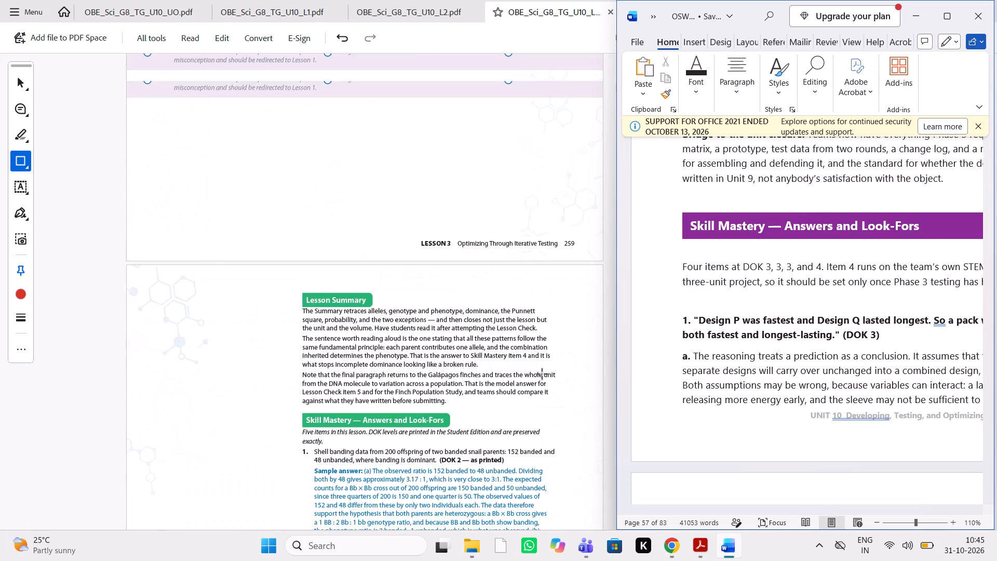
scroll(543, 375, "up", 1)
scroll(543, 375, "down", 1)
scroll(543, 375, "up", 1)
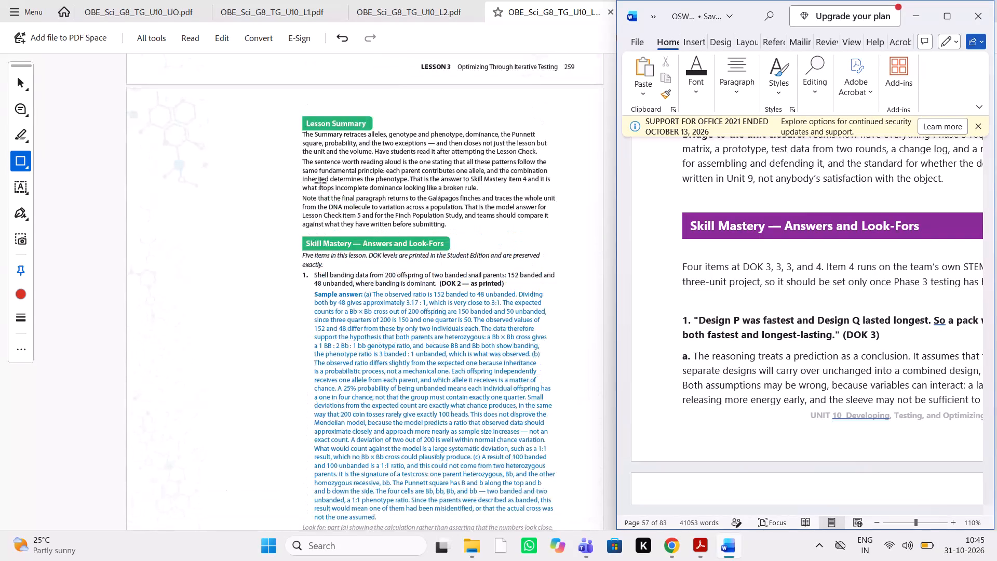
Draw a rectangle around the Lesson Summary and Skill Mastery content on PDF page 260 and reply with "change it according to MSF".
left_click_drag(258, 107, 631, 498)
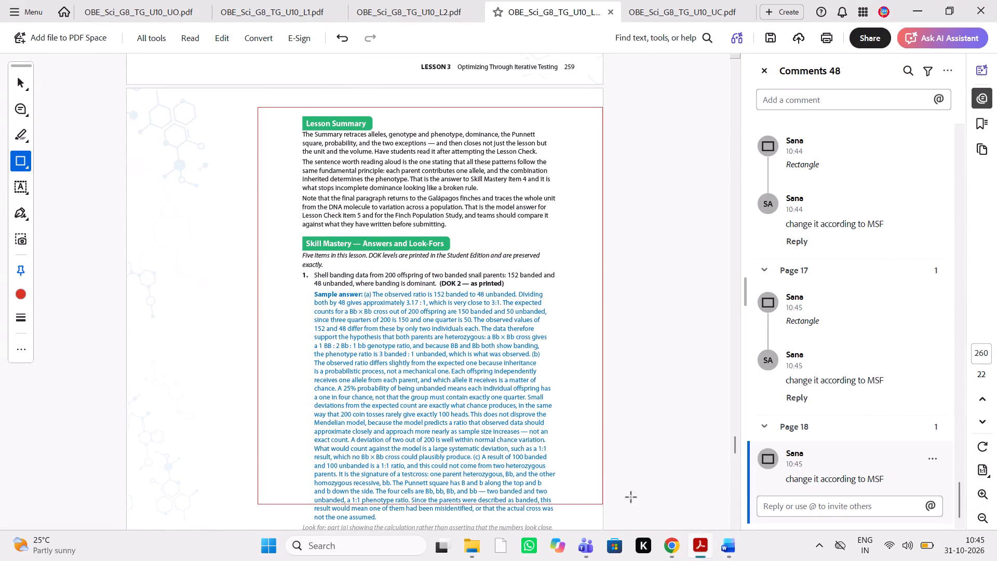
left_click_drag(631, 498, 609, 498)
scroll(498, 392, "down", 1)
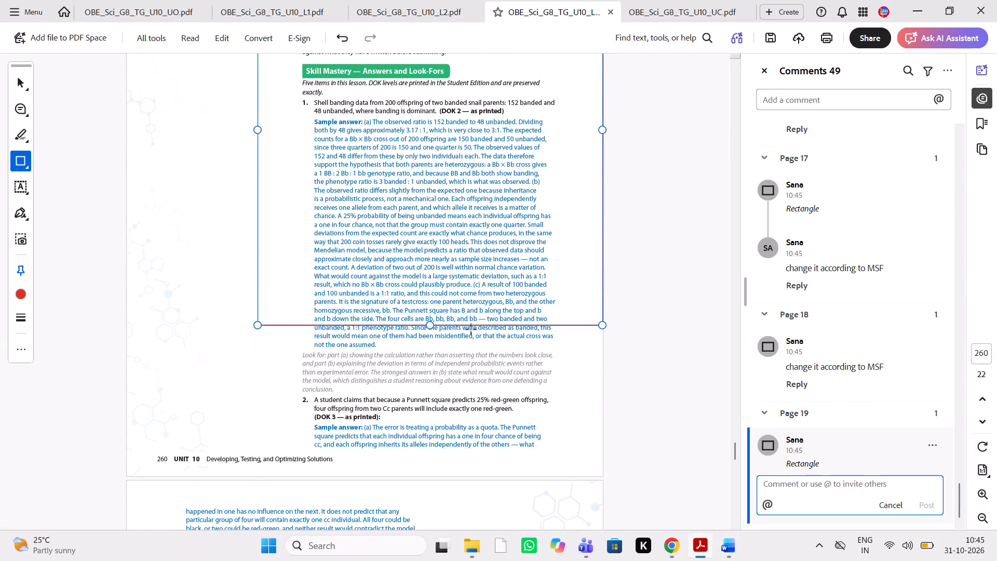
left_click_drag(428, 323, 453, 455)
left_click(793, 502)
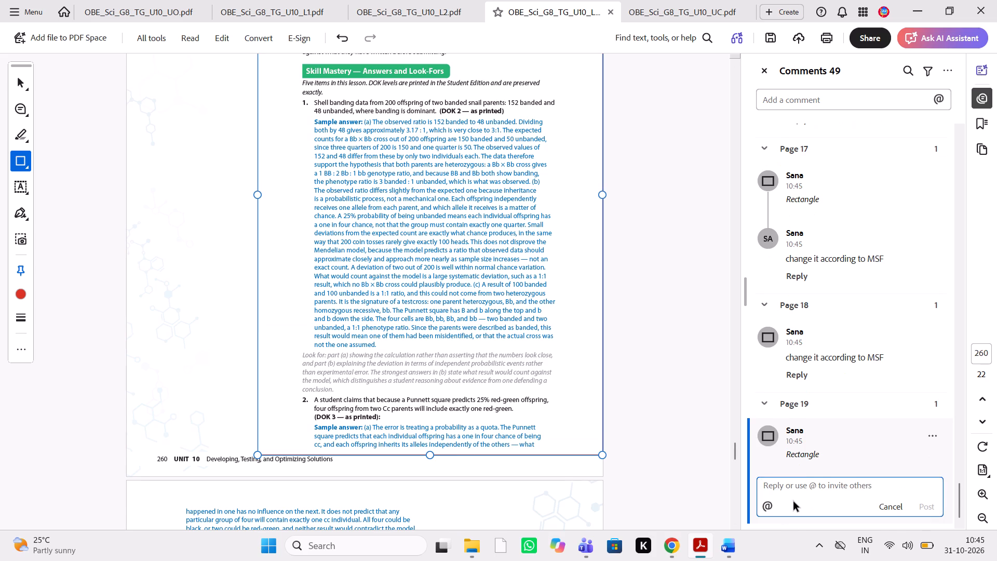
key("ctrl+v")
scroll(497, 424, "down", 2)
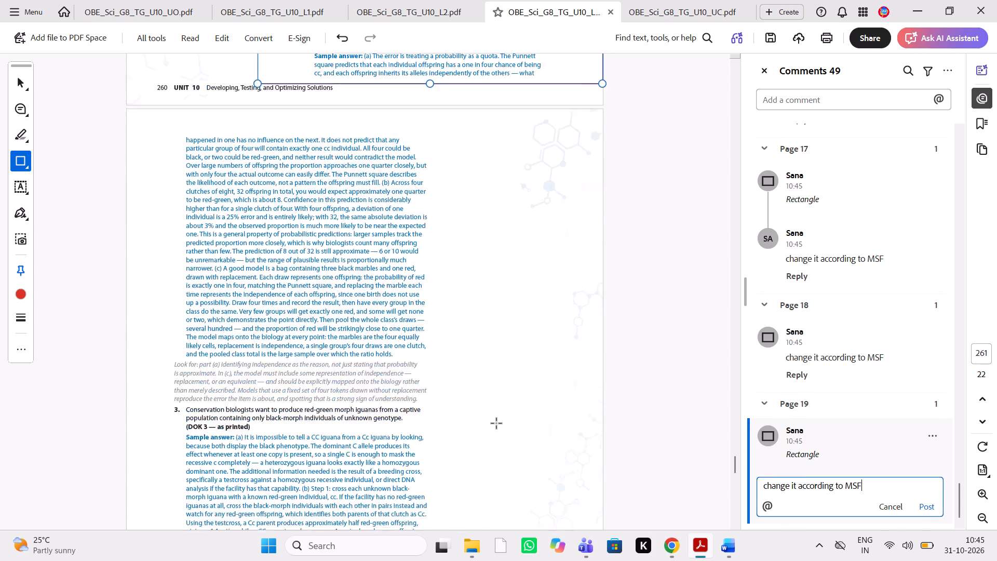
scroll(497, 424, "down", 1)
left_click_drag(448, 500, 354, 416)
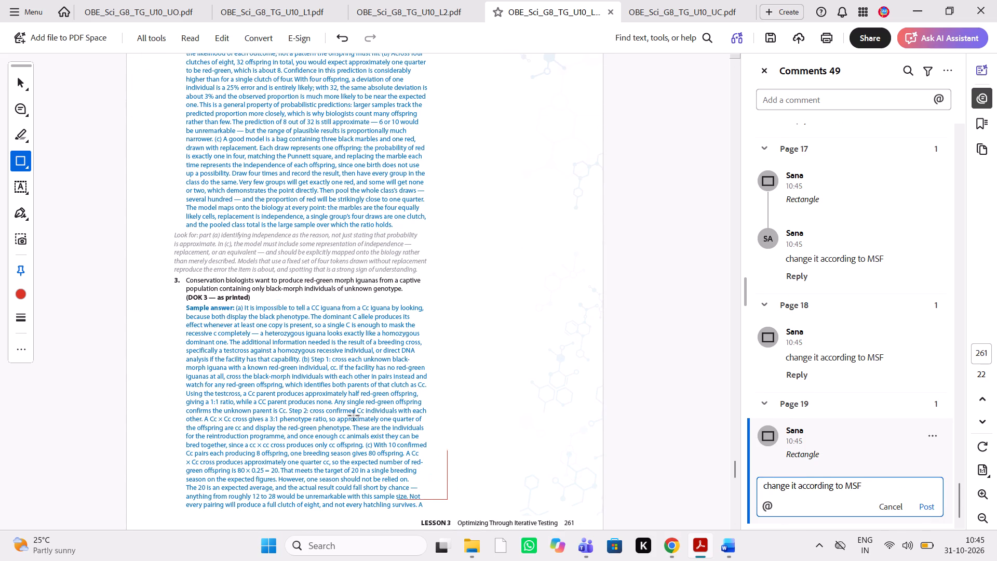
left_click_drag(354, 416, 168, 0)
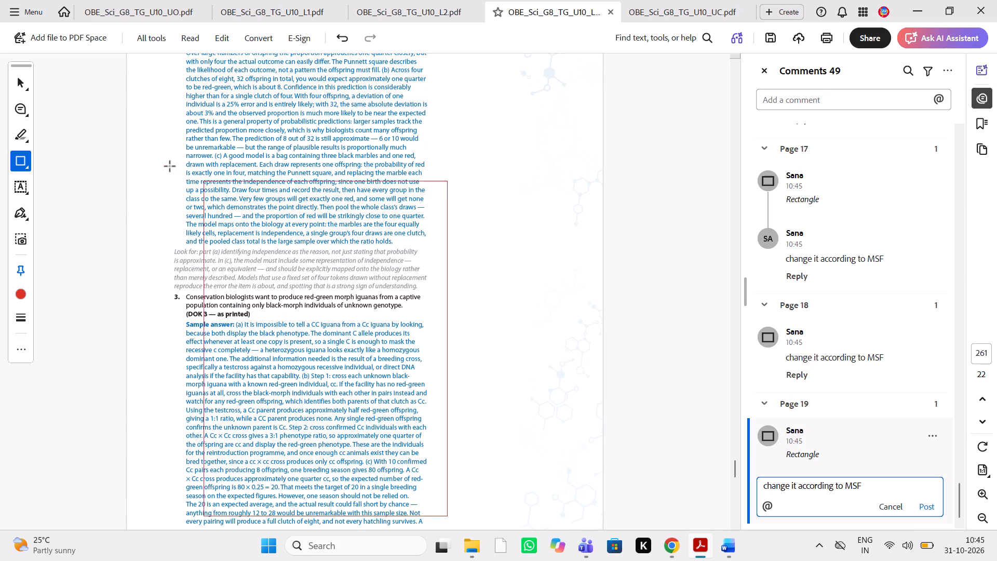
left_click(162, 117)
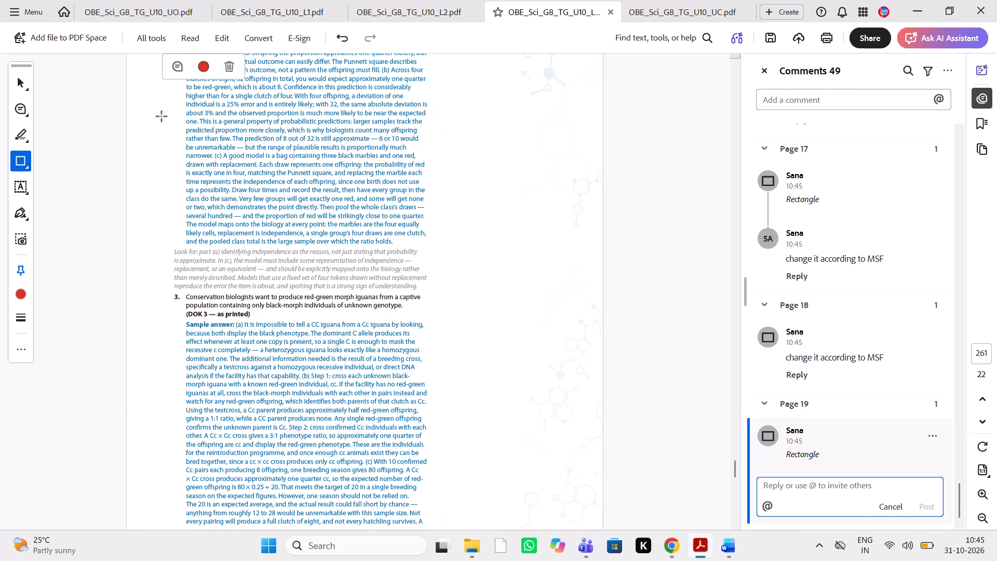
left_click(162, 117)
Draw a rectangle around all the Skill Mastery answers on PDF page 261 and reply to it with "change it according to MSF".
left_click_drag(162, 117, 461, 513)
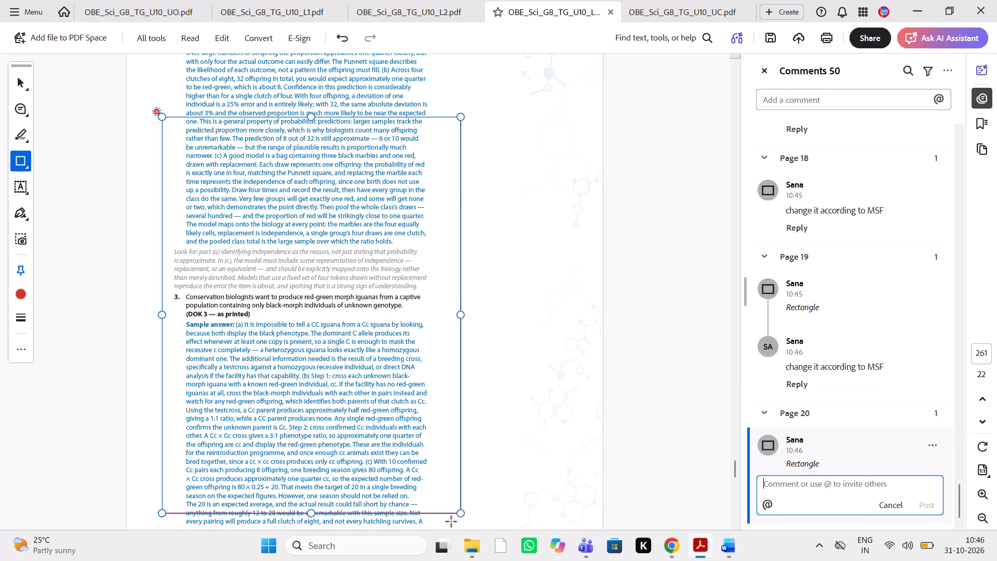
scroll(416, 300, "down", 1)
left_click_drag(312, 264, 312, 281)
scroll(422, 217, "up", 2)
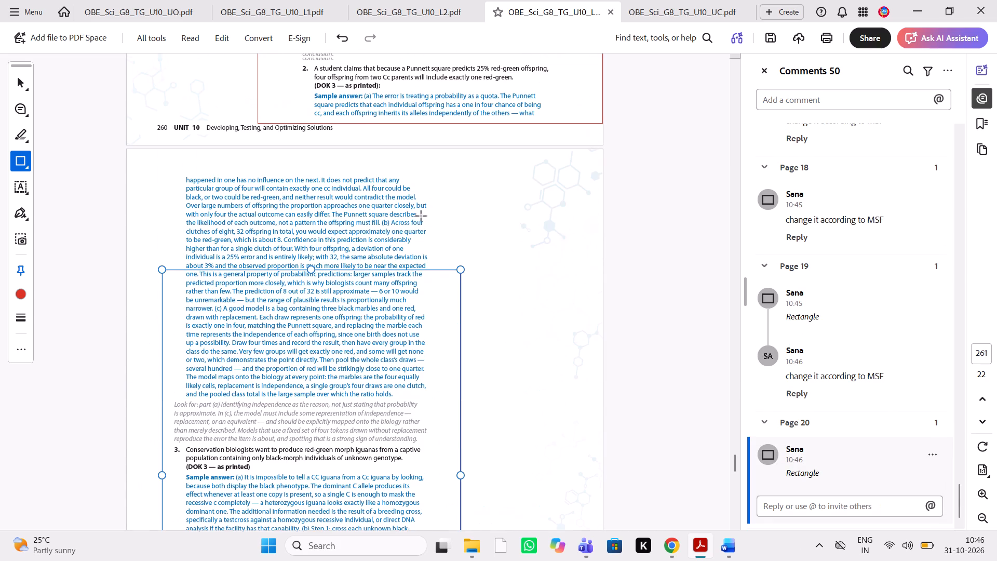
scroll(422, 217, "up", 1)
left_click_drag(312, 268, 313, 201)
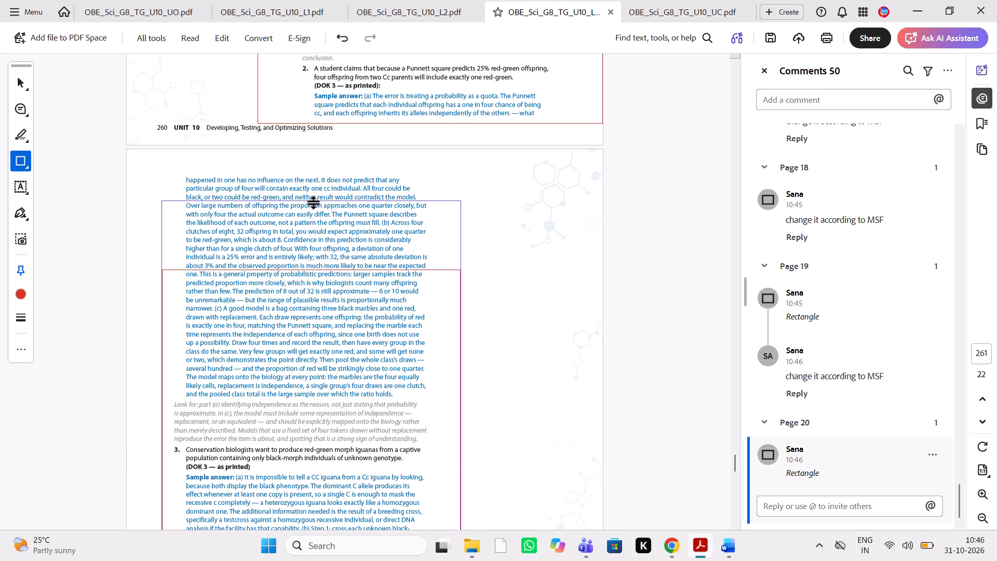
left_click_drag(313, 201, 326, 176)
left_click(779, 507)
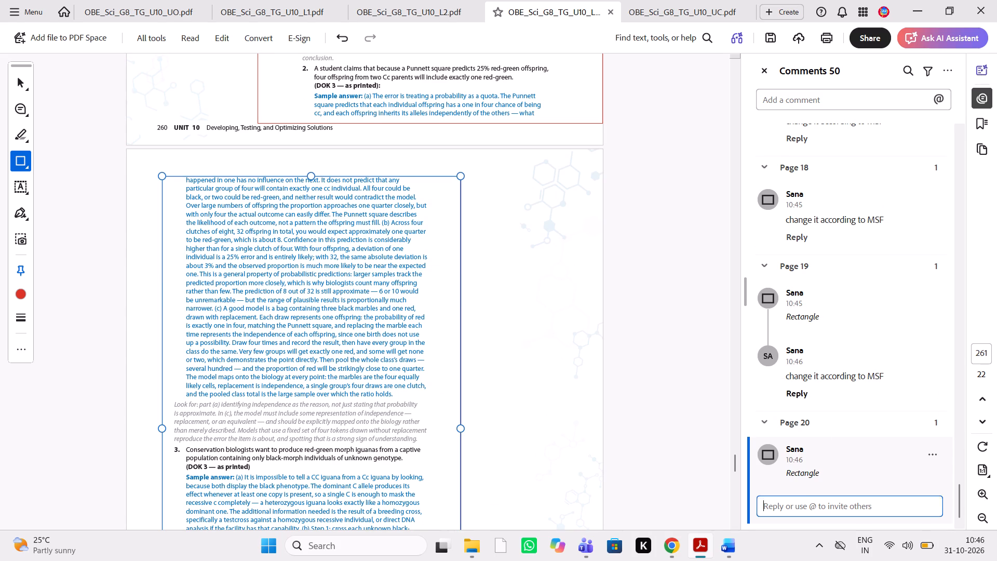
key("ctrl+v")
scroll(537, 387, "down", 2)
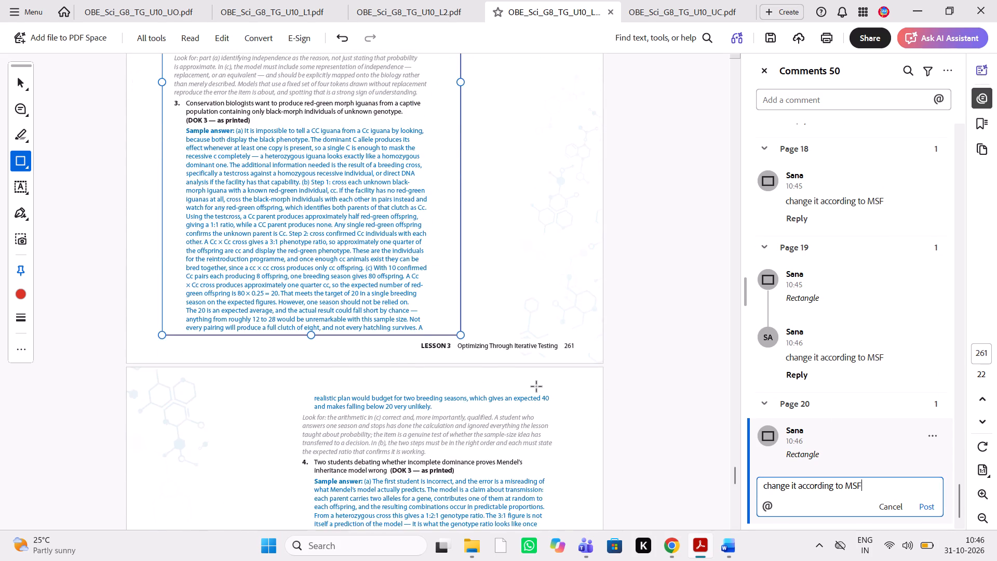
scroll(537, 387, "down", 1)
left_click(928, 502)
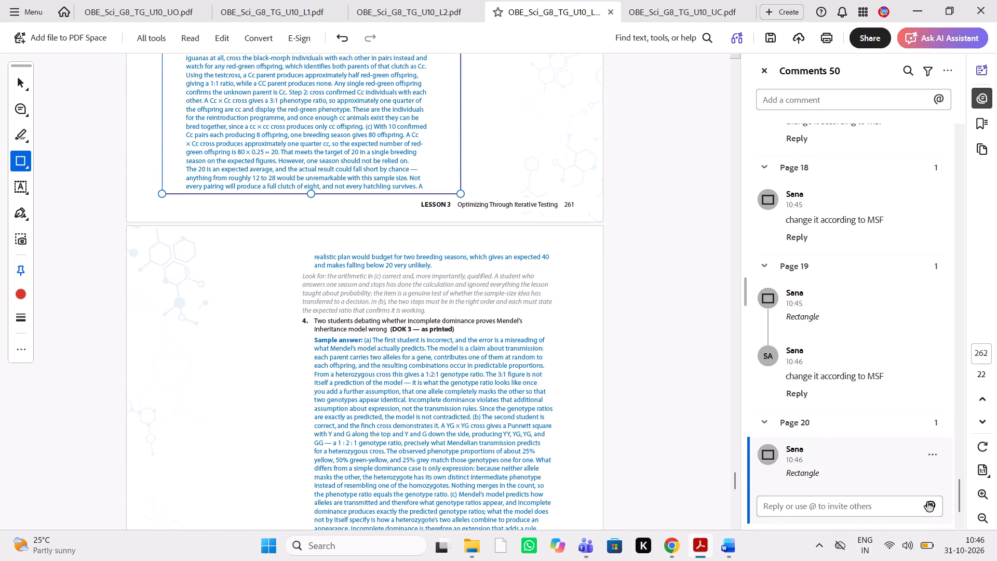
Draw a rectangle around all the Skill Mastery answers on PDF page 262 and reply to it with "change it according to MSF".
scroll(482, 368, "down", 1)
scroll(369, 207, "up", 1)
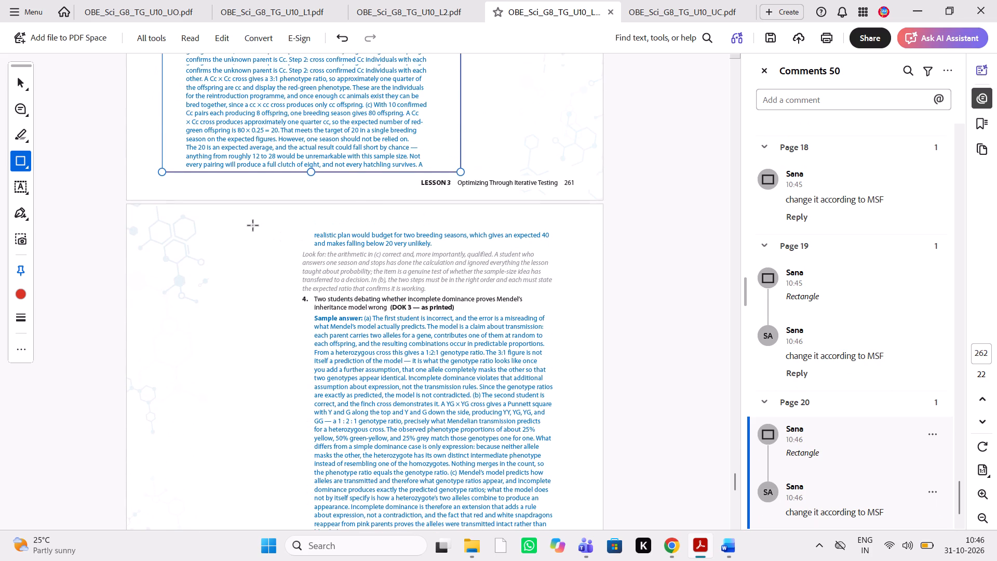
left_click_drag(253, 225, 580, 438)
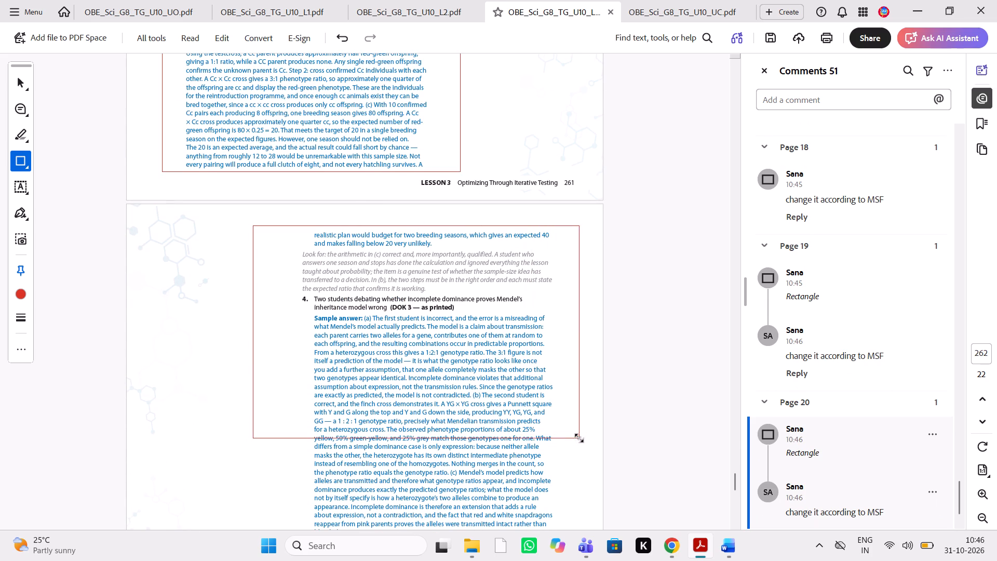
scroll(411, 419, "down", 1)
left_click_drag(419, 251, 438, 546)
scroll(483, 365, "down", 3)
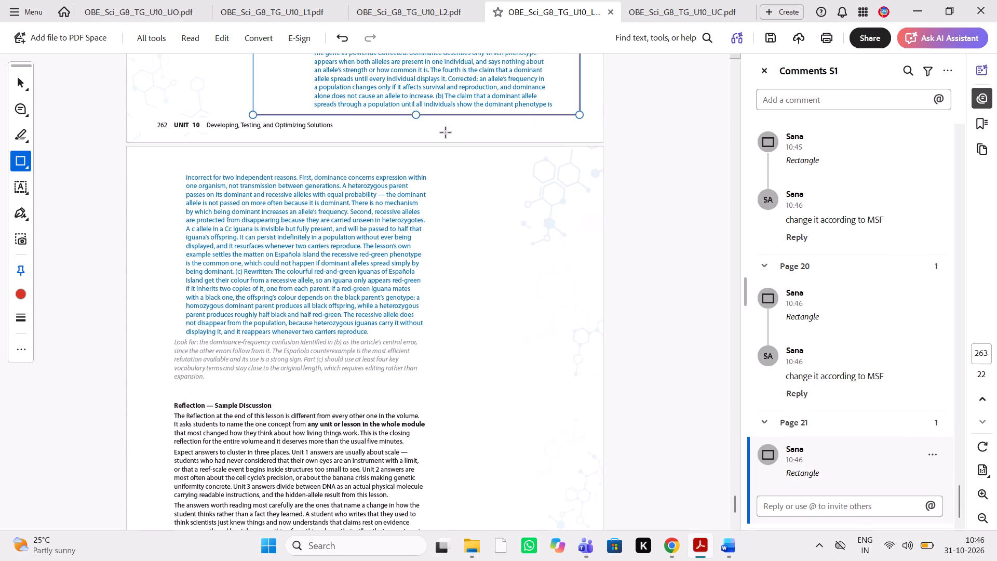
left_click(789, 503)
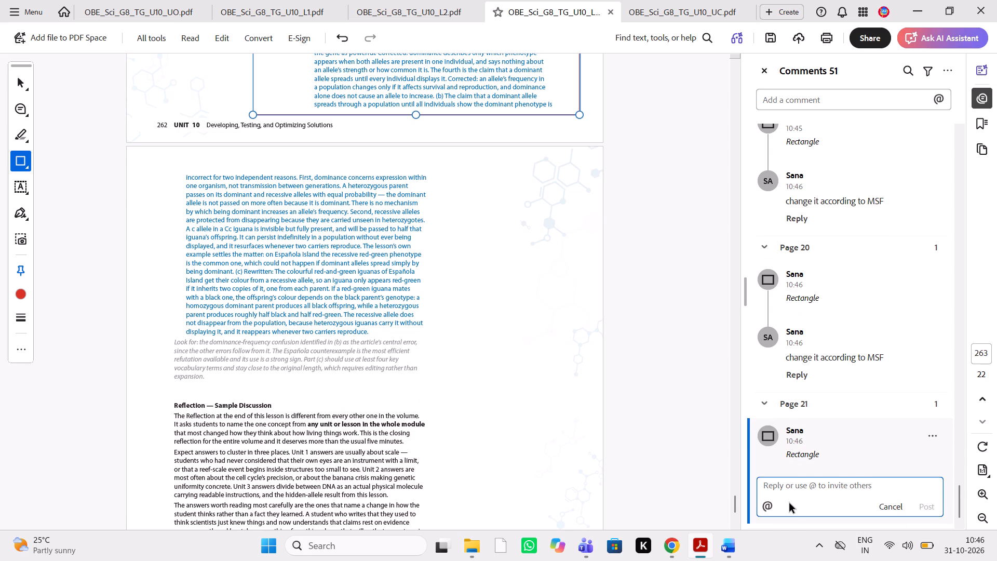
key("ctrl+v")
left_click(737, 527)
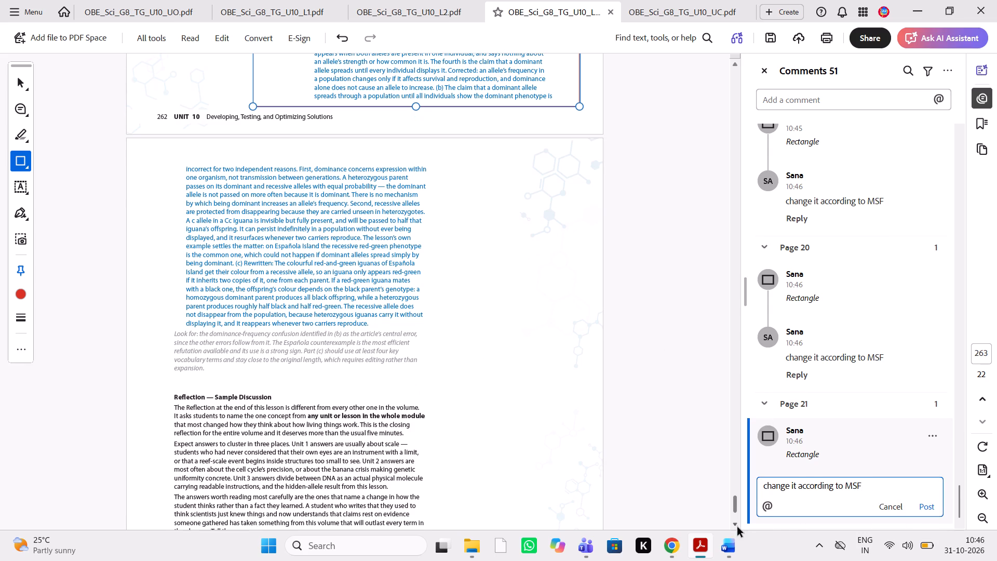
Check the end of Lesson 3 in the Word manuscript and box the last Skill Mastery answer on PDF page 263, commenting "change it according to MSF".
left_click(733, 544)
scroll(804, 409, "down", 2)
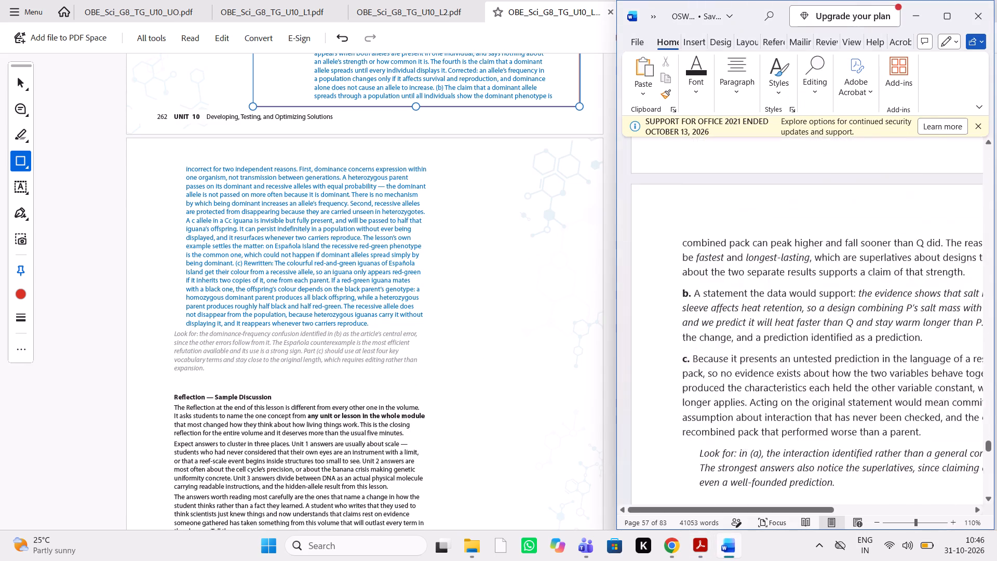
scroll(804, 409, "down", 8)
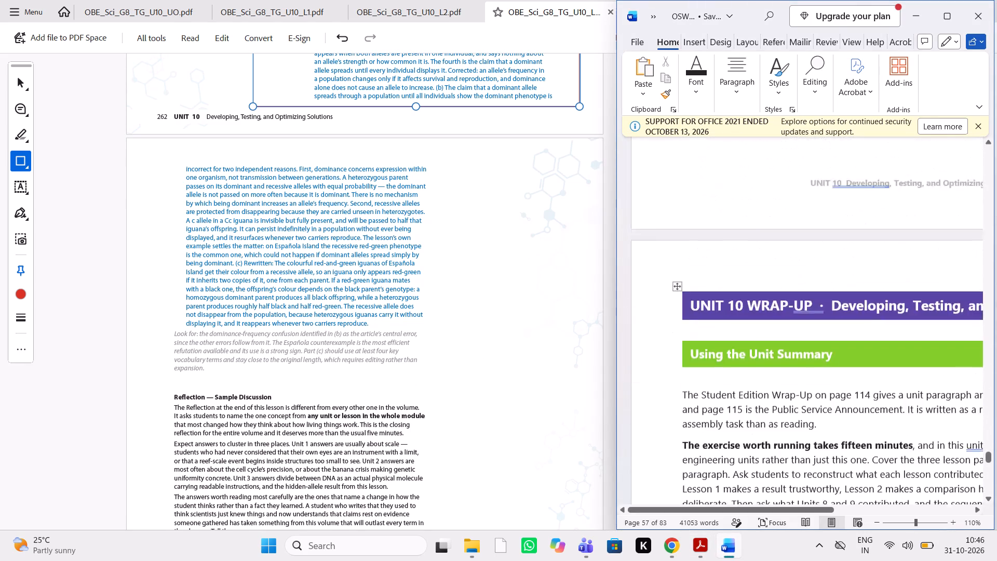
scroll(804, 409, "up", 2)
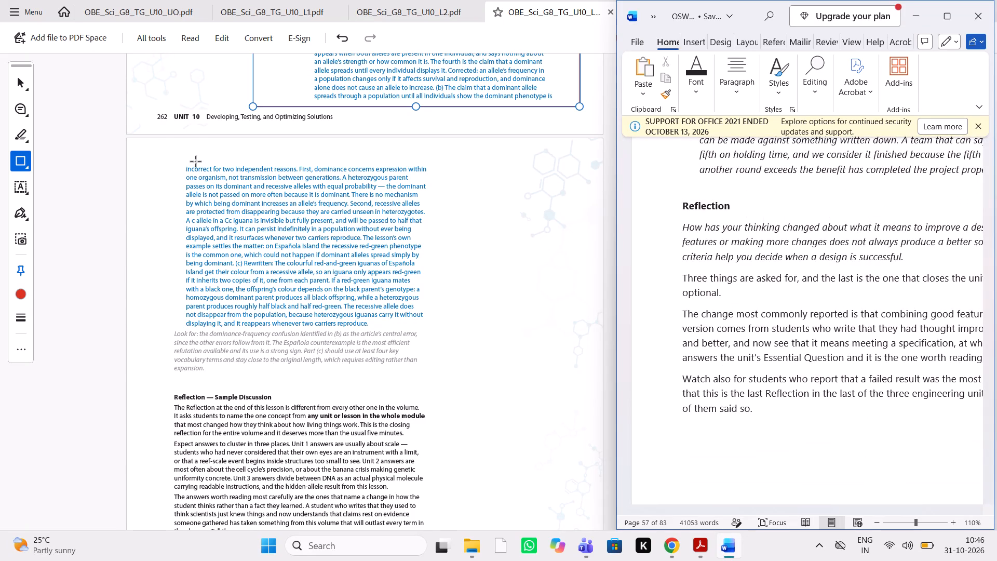
left_click_drag(169, 155, 459, 405)
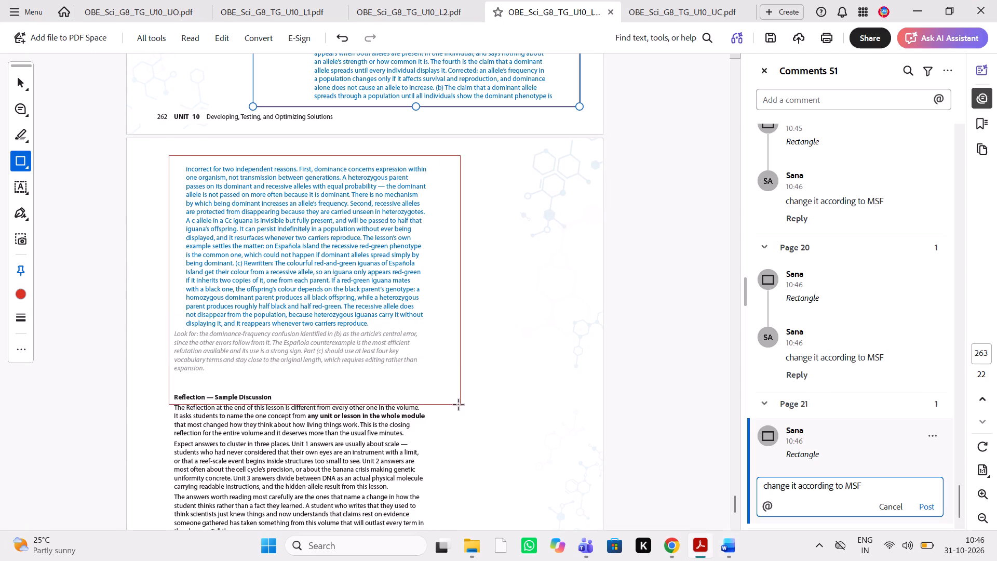
left_click_drag(459, 405, 468, 383)
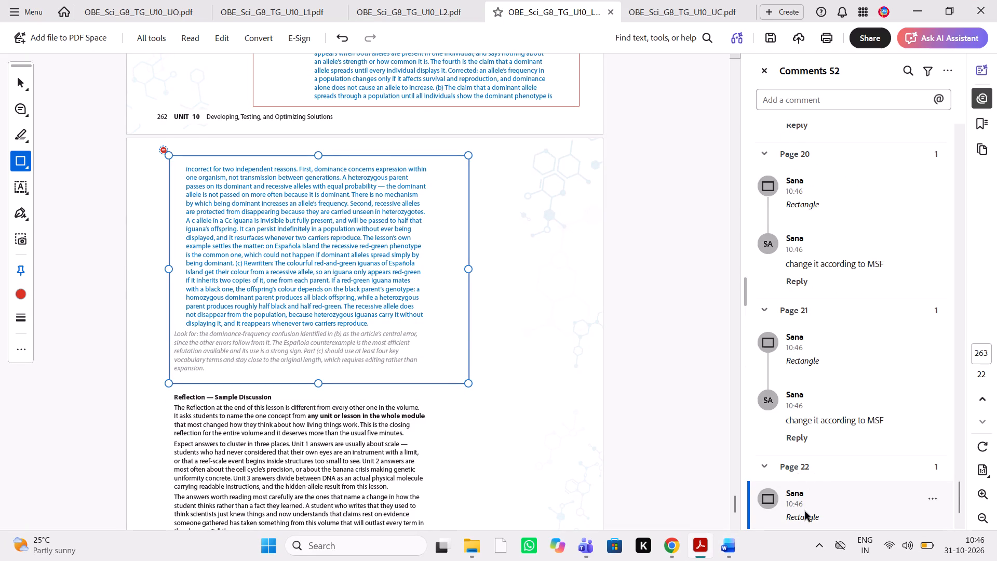
scroll(811, 452, "down", 5)
left_click(792, 479)
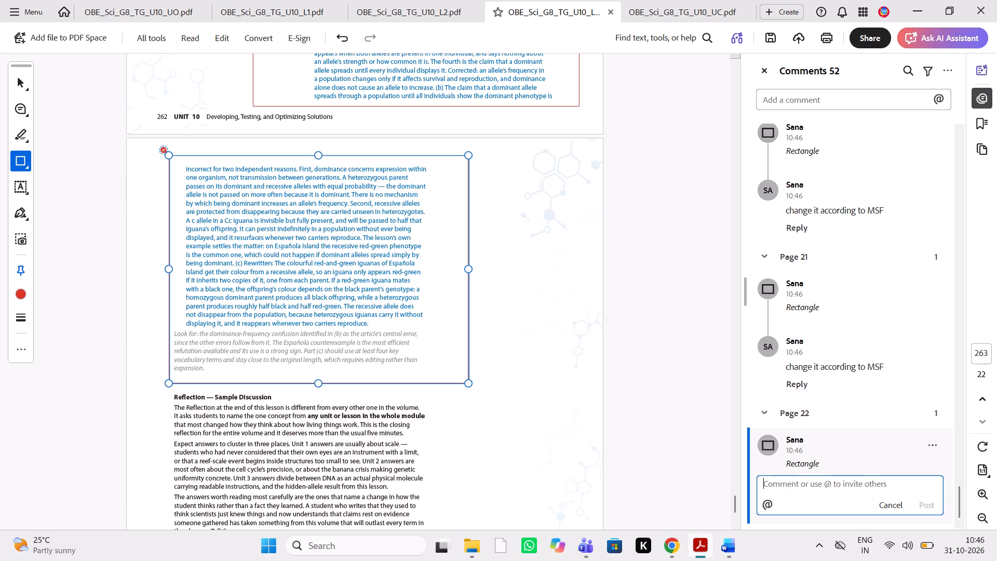
key("ctrl+v")
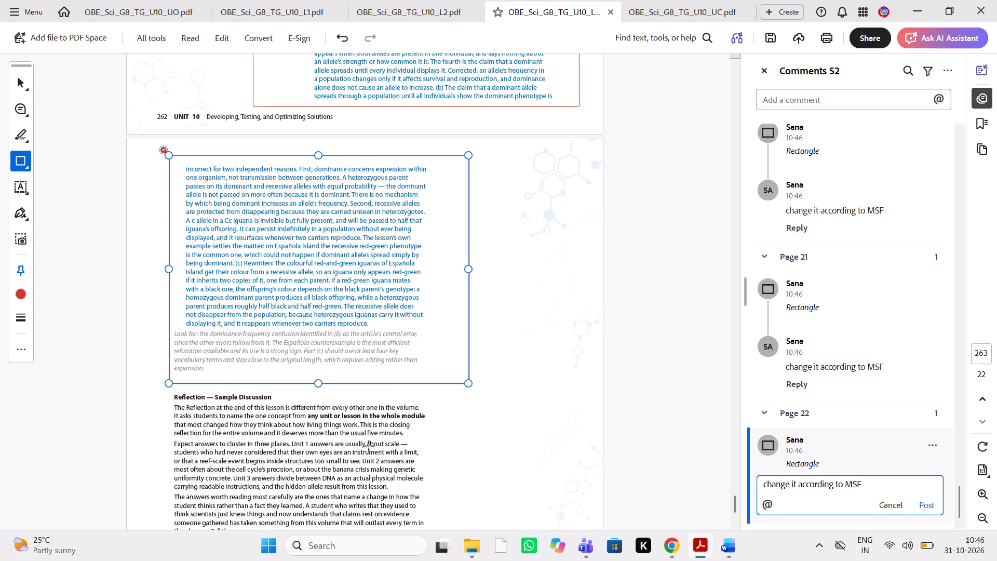
Comment "delete it" on "— Sample Discussion" in the Reflection heading on page 263.
scroll(369, 447, "down", 2)
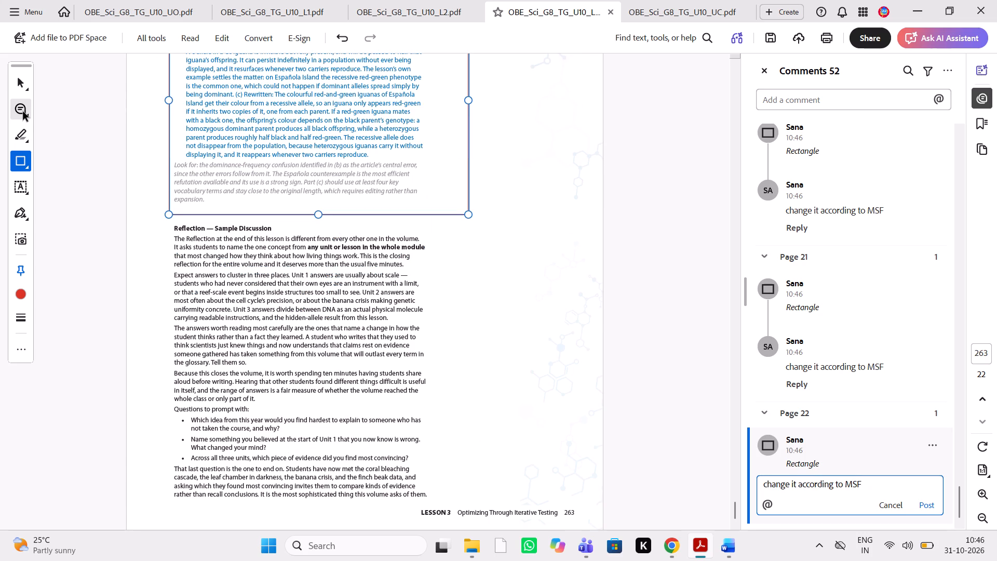
left_click(23, 112)
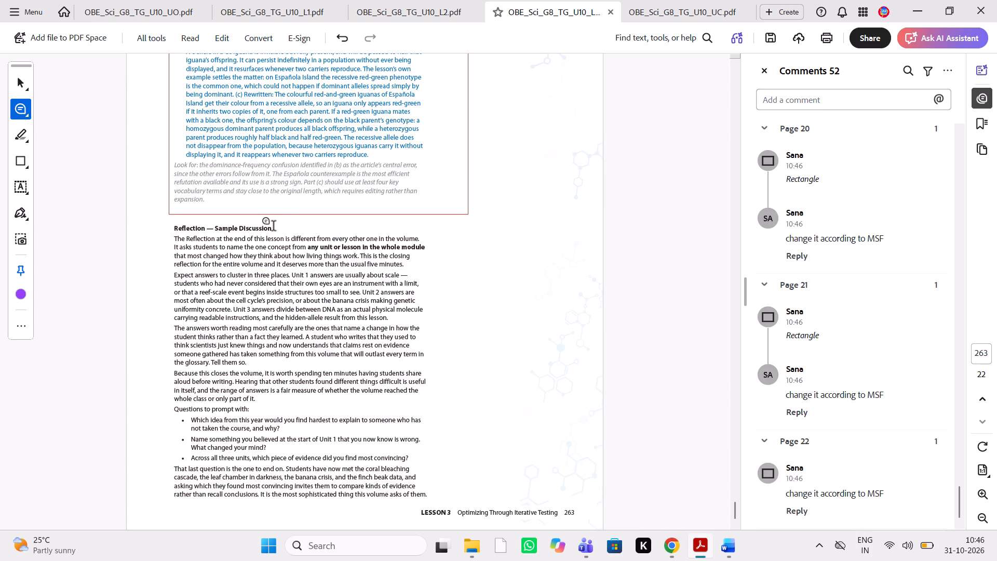
left_click_drag(273, 227, 207, 228)
type("dle")
key("BackSpace")
key("BackSpace")
type("elete it")
key("space")
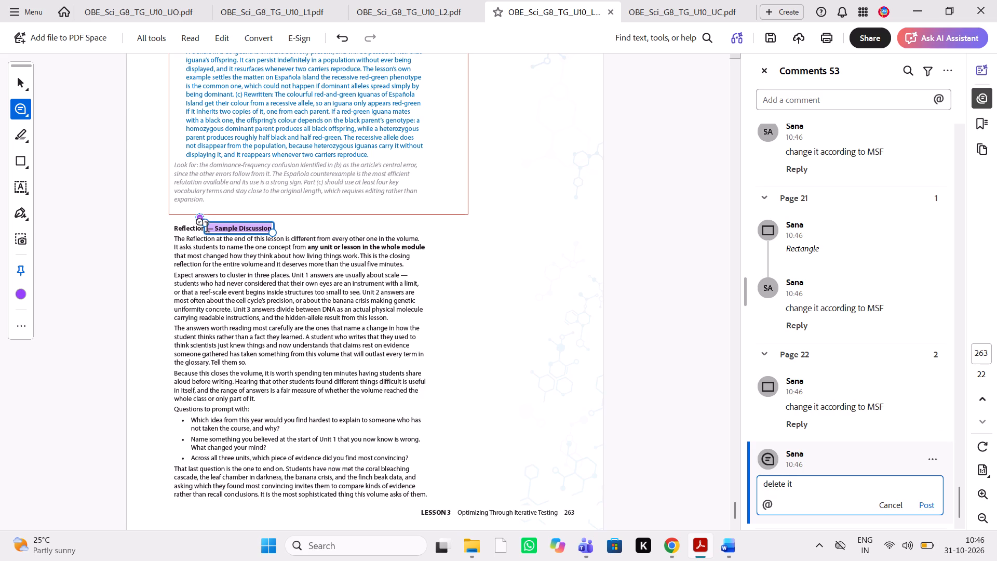
left_click(926, 500)
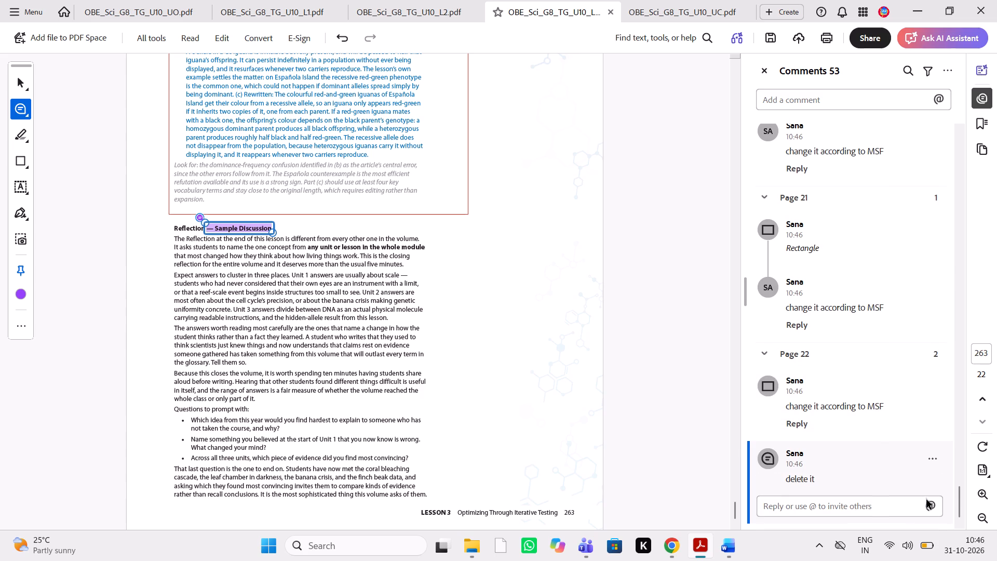
Draw a rectangle around the text below the Reflection heading on page 263 and comment "change it according to MSF" on it.
left_click(24, 153)
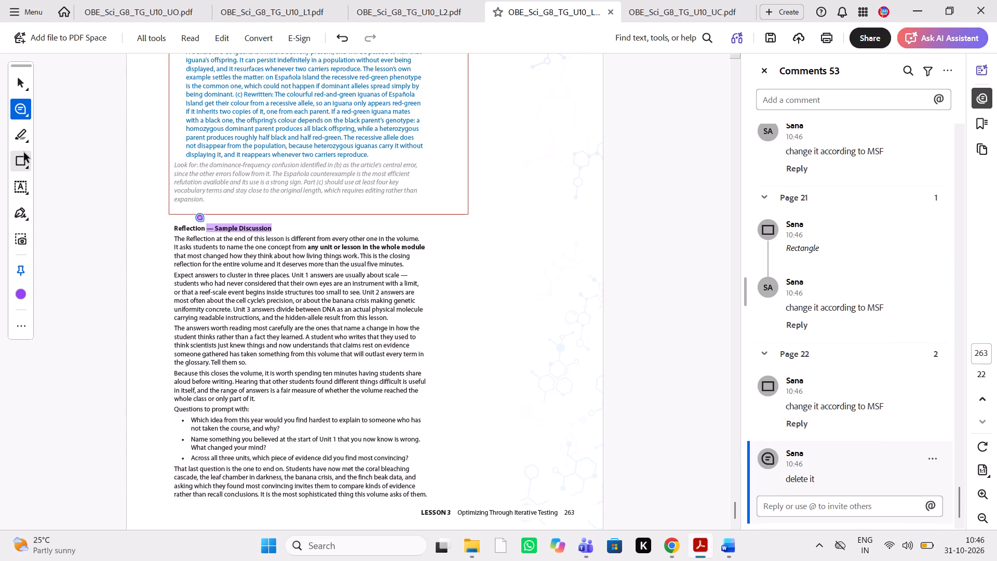
left_click_drag(436, 499, 147, 245)
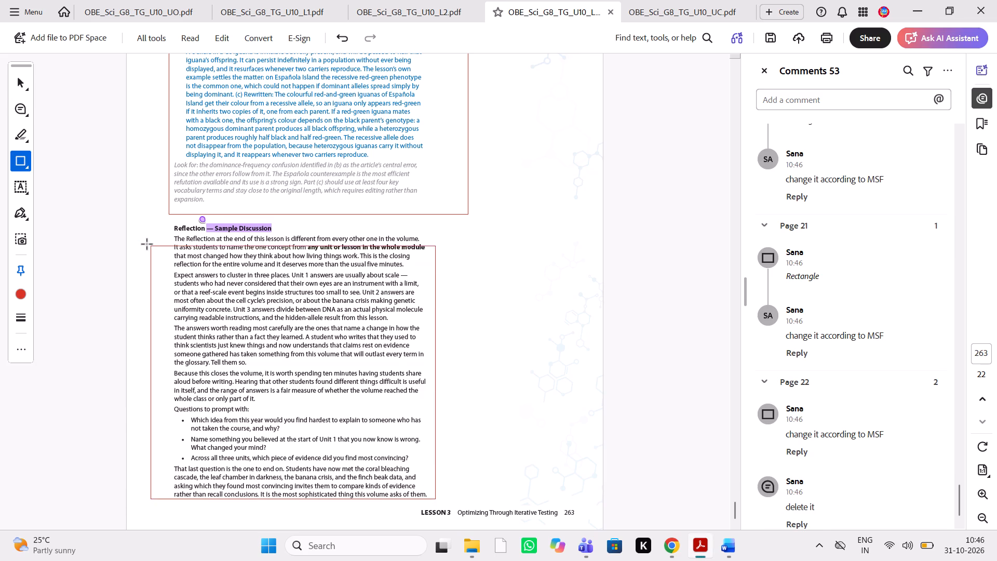
left_click_drag(147, 245, 149, 235)
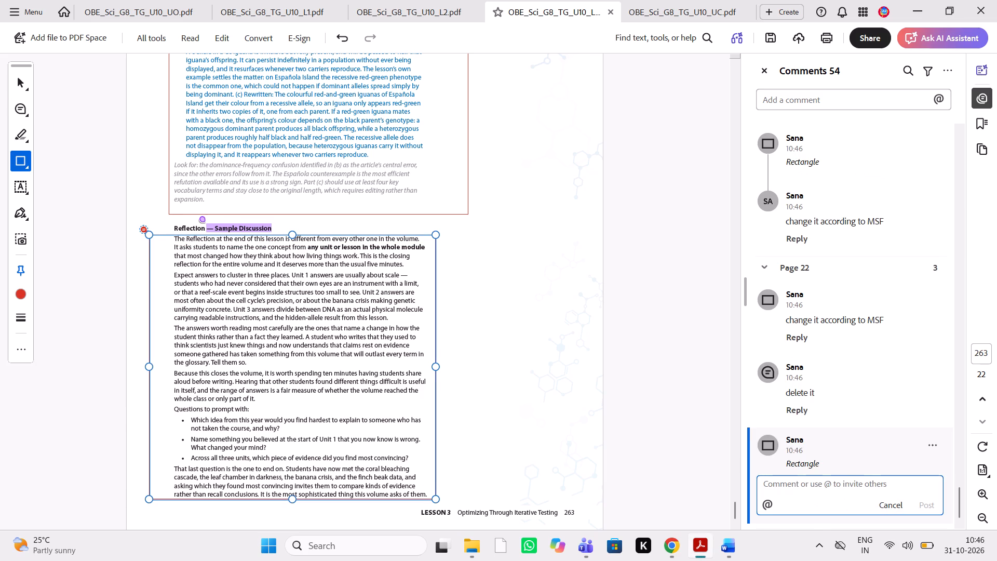
key("ctrl+v")
left_click(842, 488, "ctrl")
left_click(926, 503)
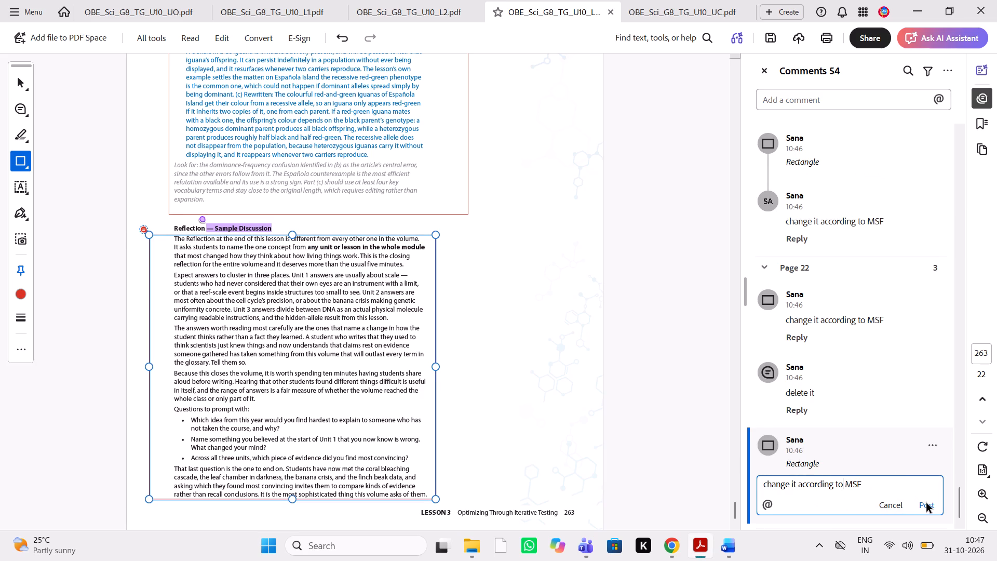
scroll(504, 393, "down", 6)
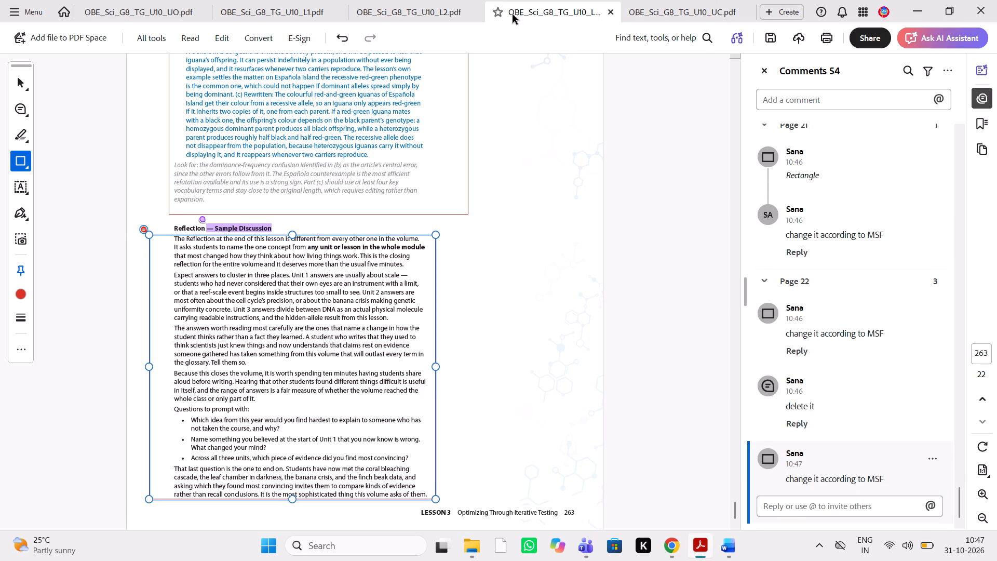
In the Unit 10 Wrap-up PDF, strike out "developing, testing, and optimizing solutions" in the page 264 title with the comment "delete it".
left_click(704, 12)
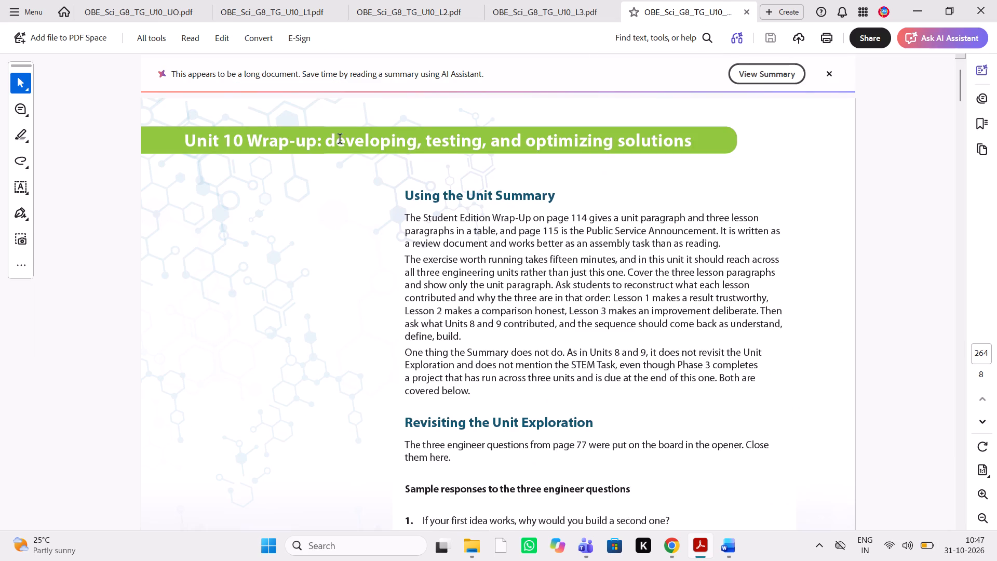
left_click_drag(326, 140, 686, 129)
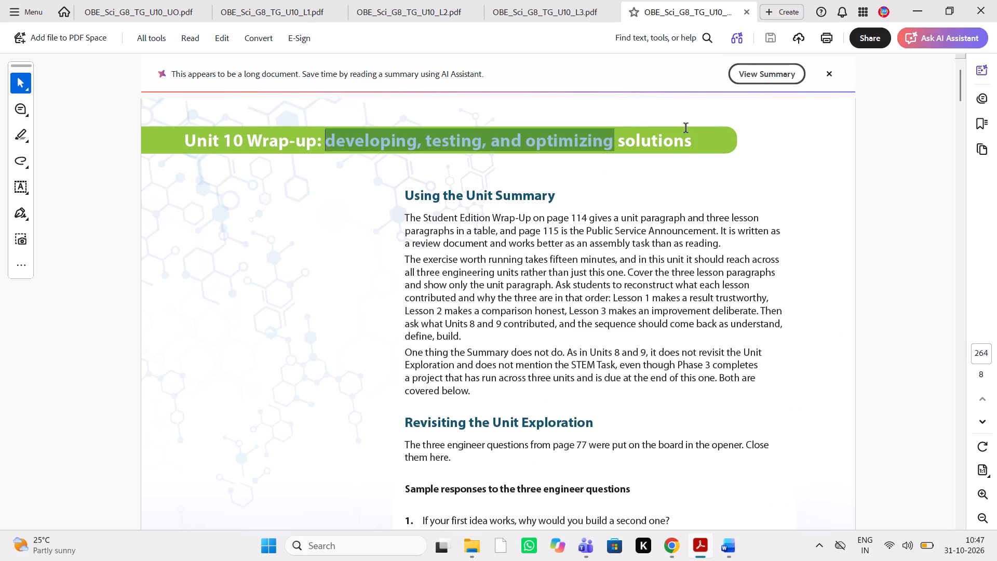
left_click_drag(686, 129, 693, 124)
type("delete")
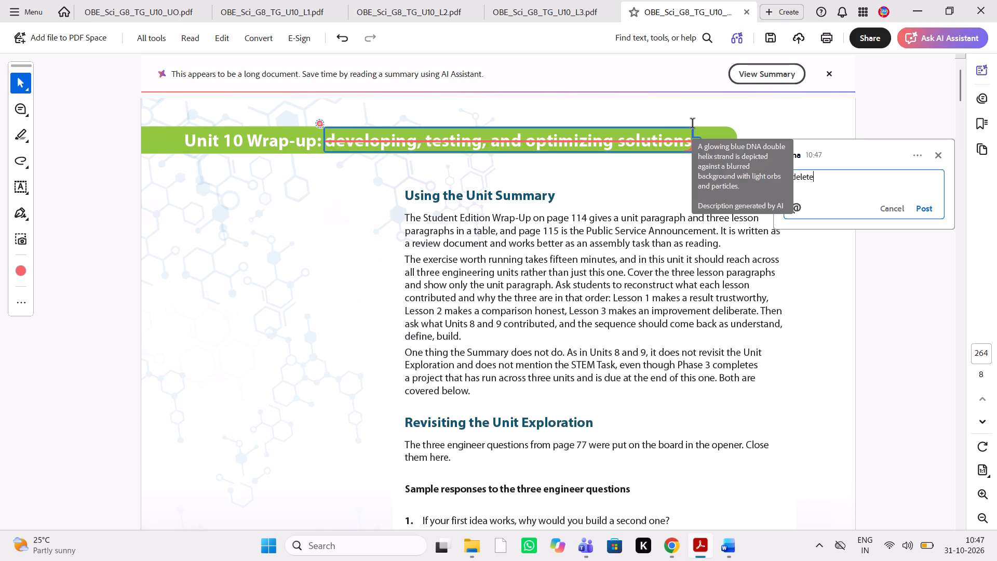
key("space")
type("it")
key("space")
left_click(928, 208)
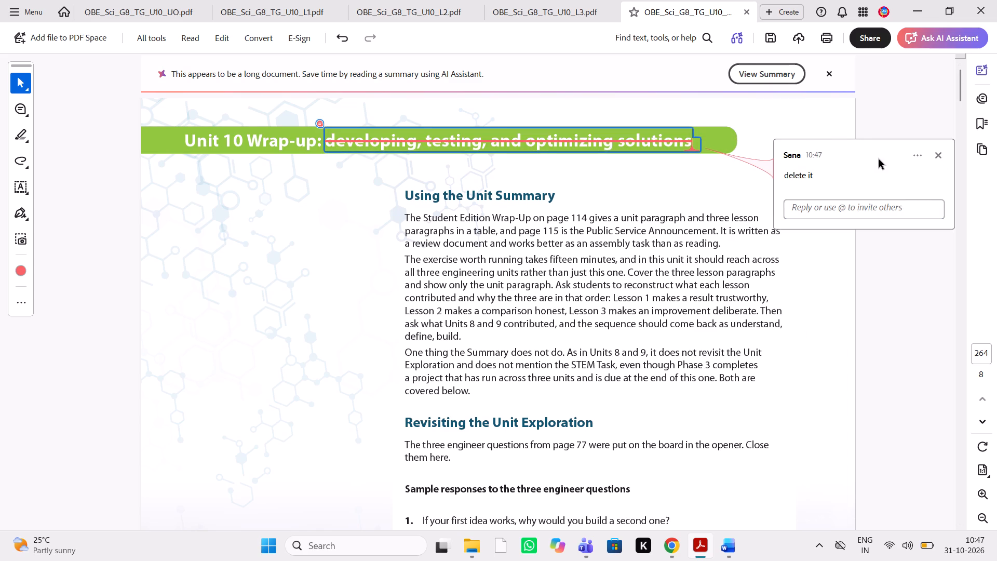
Check Using the Unit Summary in the Word manuscript and comment "bold it" on "The exercise worth running takes fifteen minutes," in the PDF.
left_click(991, 99)
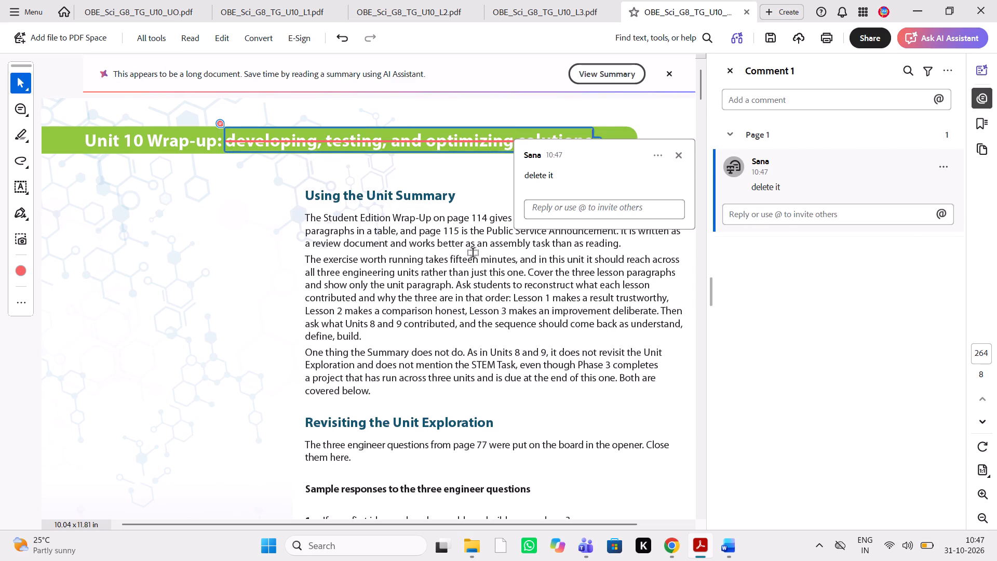
key("alt+Tab")
scroll(887, 324, "down", 3)
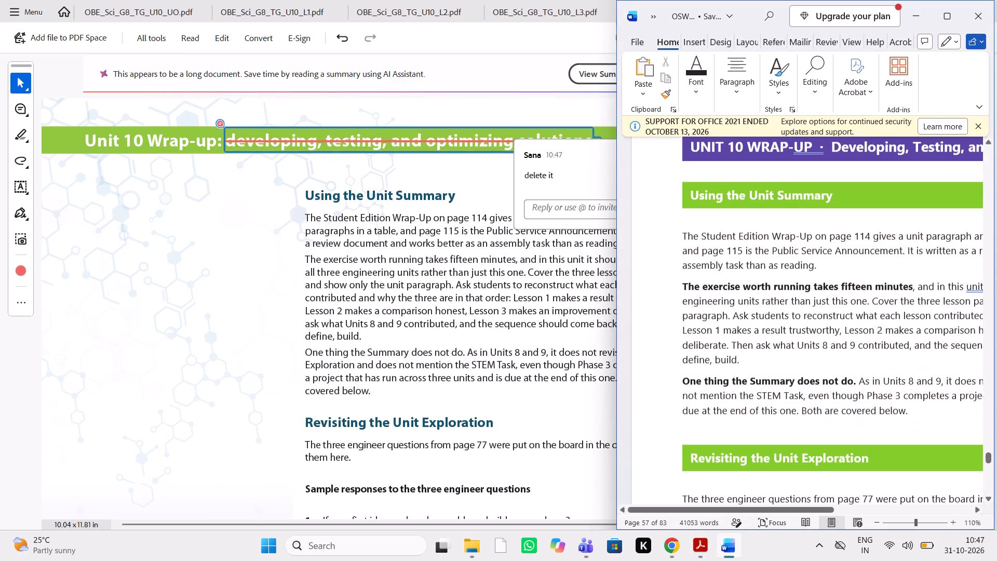
scroll(887, 324, "left", 1)
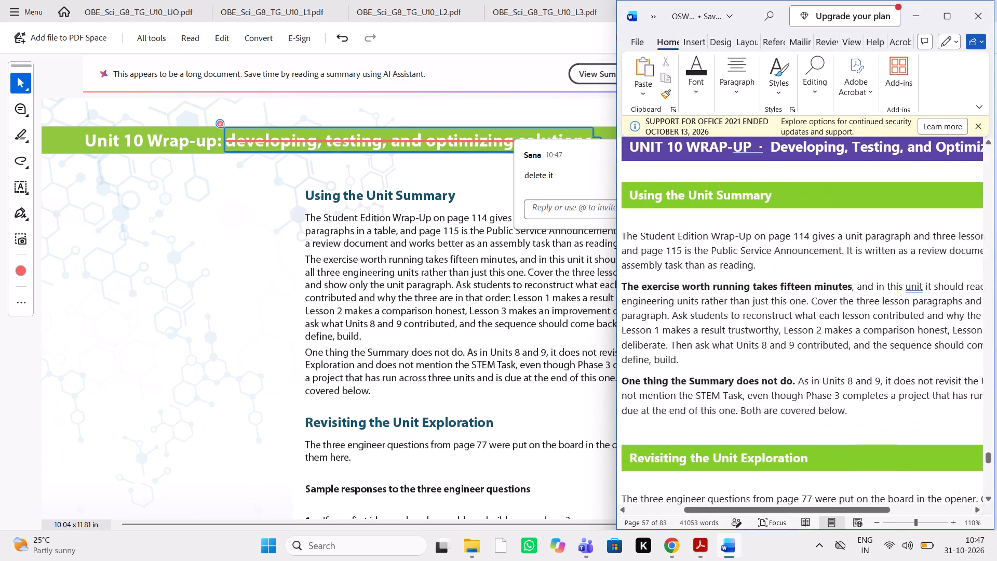
scroll(887, 324, "left", 1)
scroll(887, 324, "right", 1)
scroll(887, 324, "left", 1)
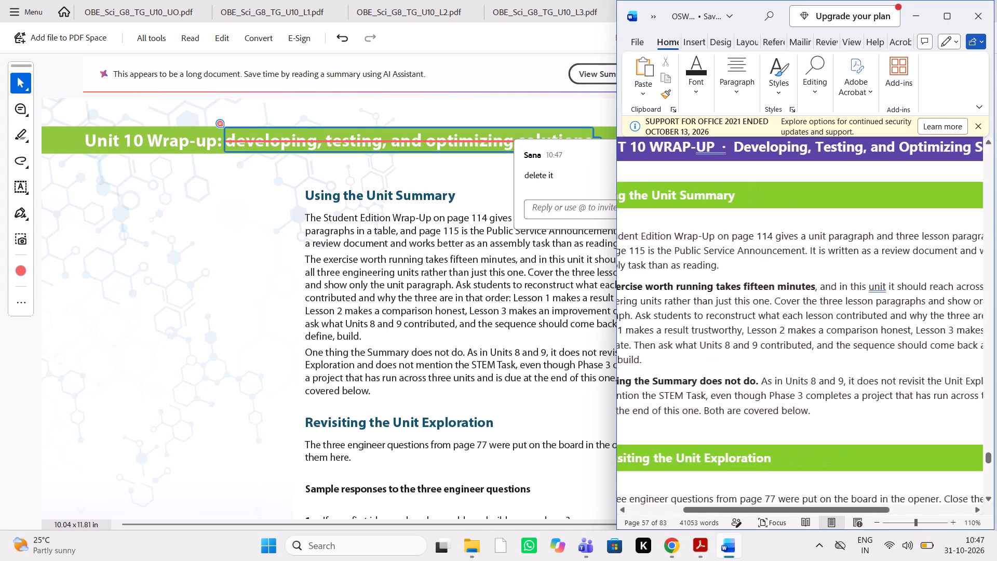
scroll(887, 324, "right", 1)
scroll(543, 330, "left", 1)
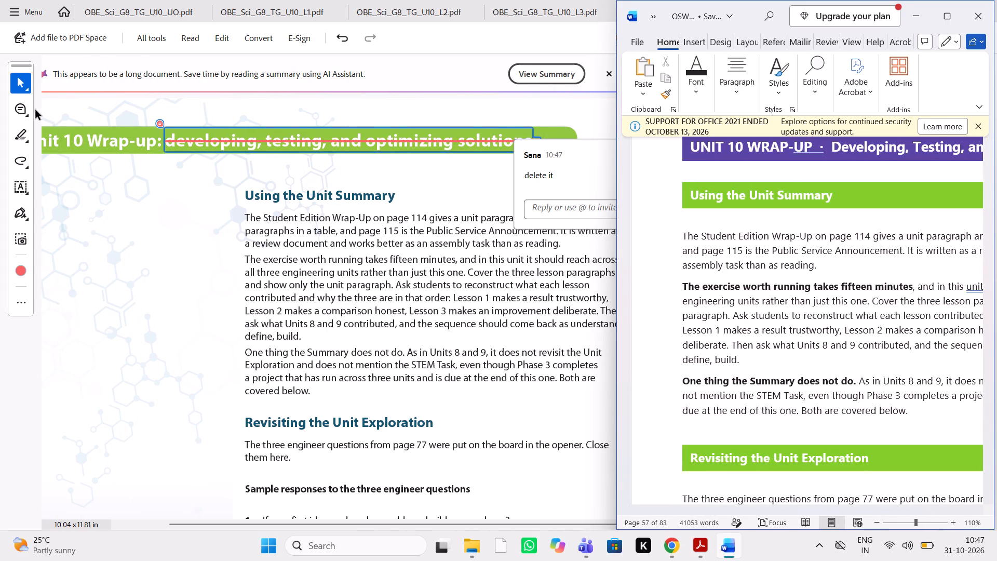
left_click(20, 106)
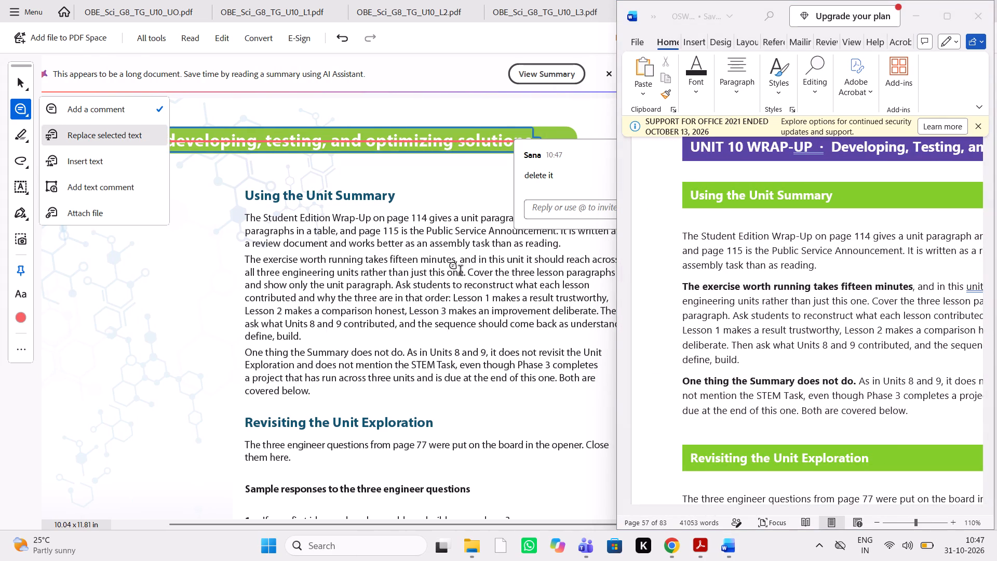
left_click_drag(456, 257, 299, 251)
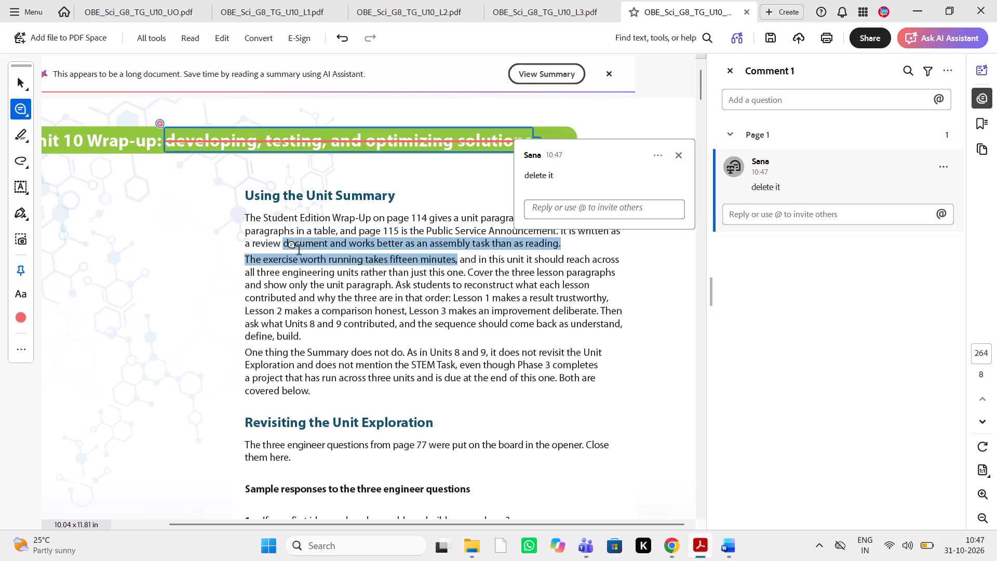
left_click_drag(299, 251, 245, 257)
type("bold it")
key("space")
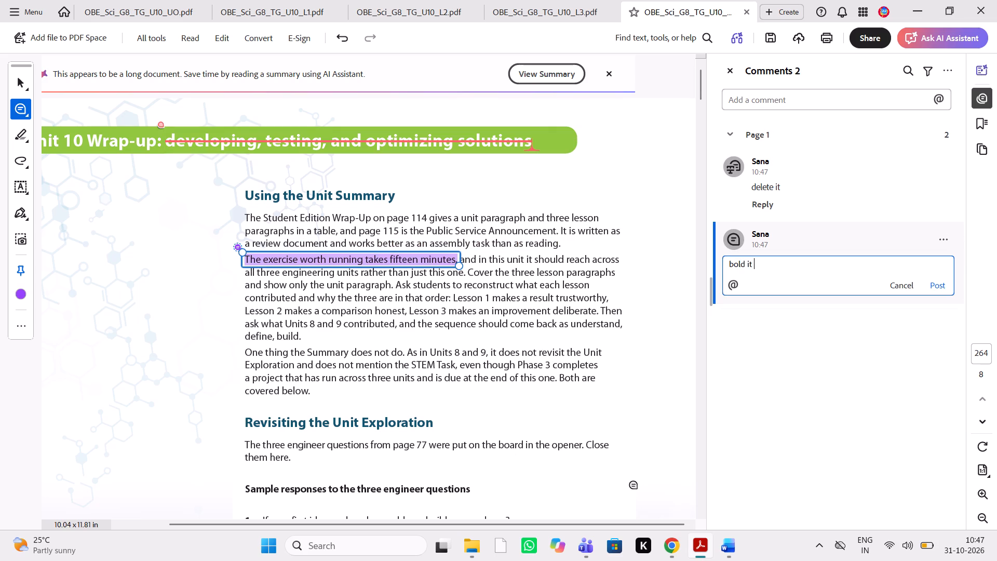
left_click(938, 286)
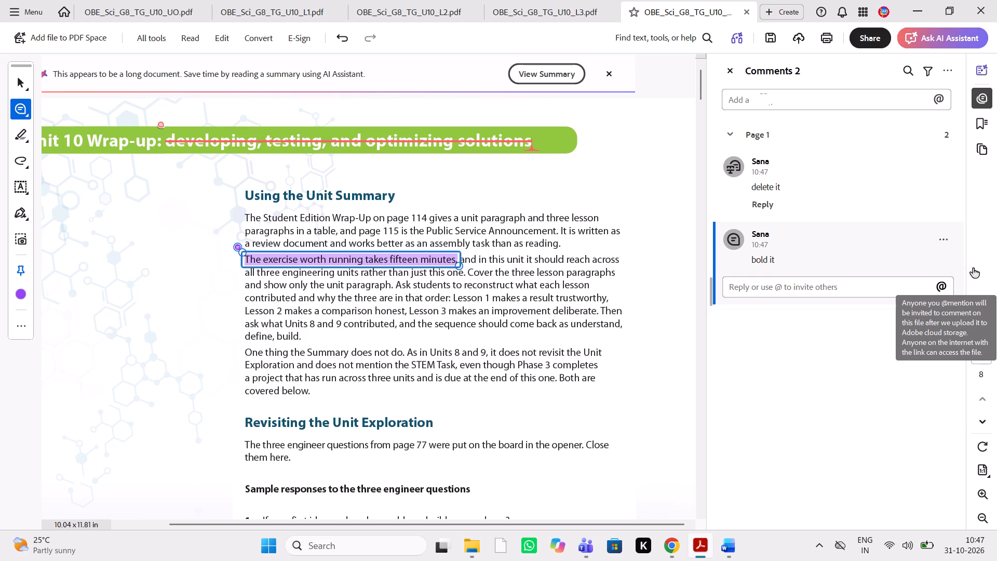
Check the manuscript's summary paragraphs again and comment "bold it" on "One thing the Summary does not do." on PDF page 264.
left_click(729, 551)
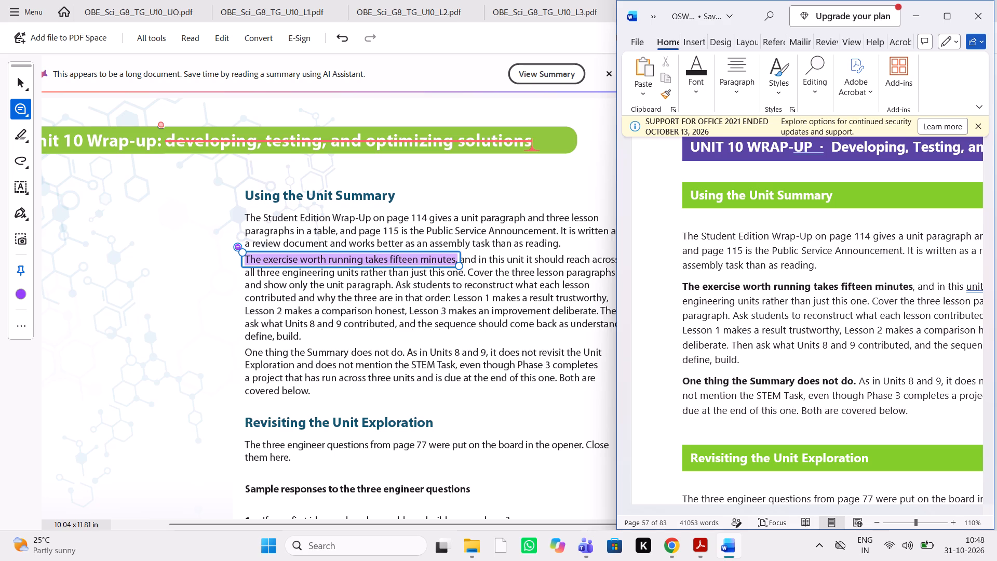
scroll(804, 363, "left", 1)
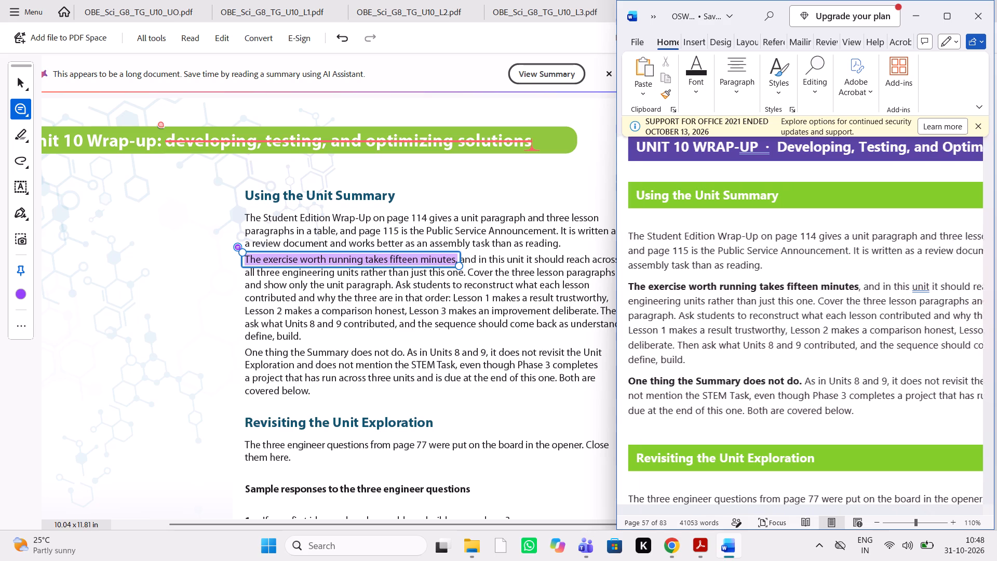
scroll(804, 363, "left", 1)
scroll(804, 363, "right", 1)
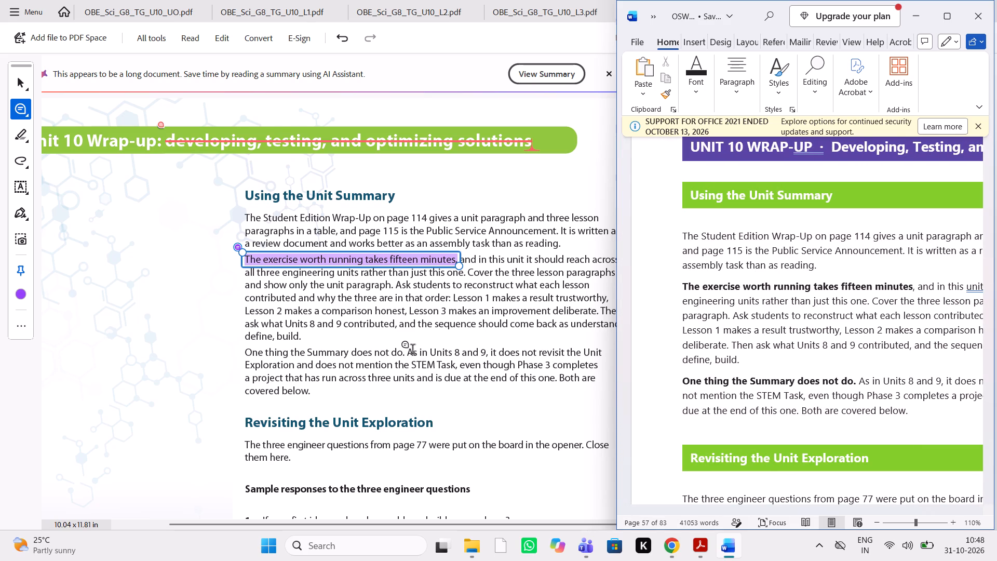
left_click_drag(405, 354, 240, 356)
type("delete")
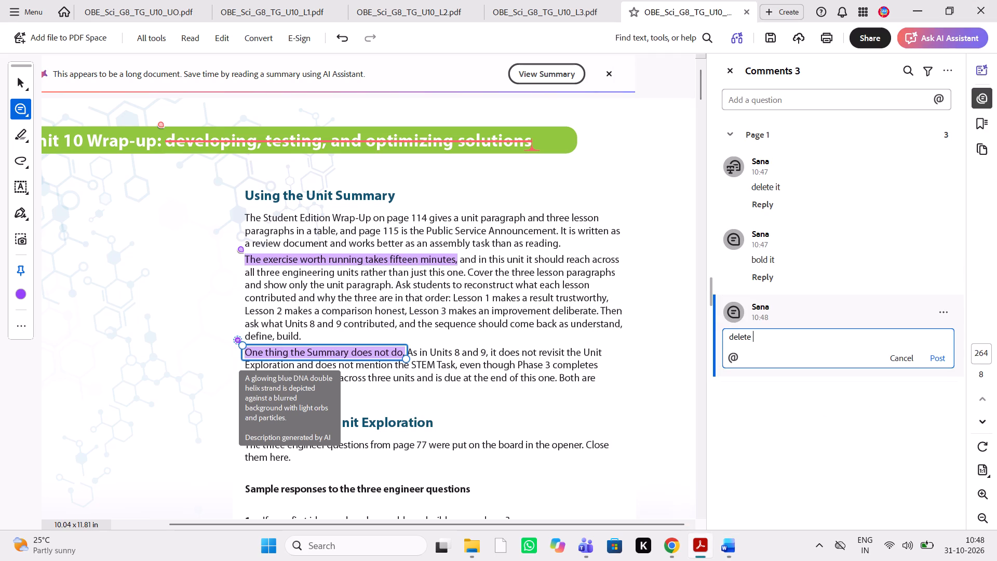
key("space")
key("BackSpace")
key("BackSpace")
key("BackSpace")
key("BackSpace")
key("BackSpace")
key("BackSpace")
key("BackSpace")
key("BackSpace")
key("BackSpace")
key("BackSpace")
key("BackSpace")
key("BackSpace")
key("BackSpace")
type("bold it")
key("space")
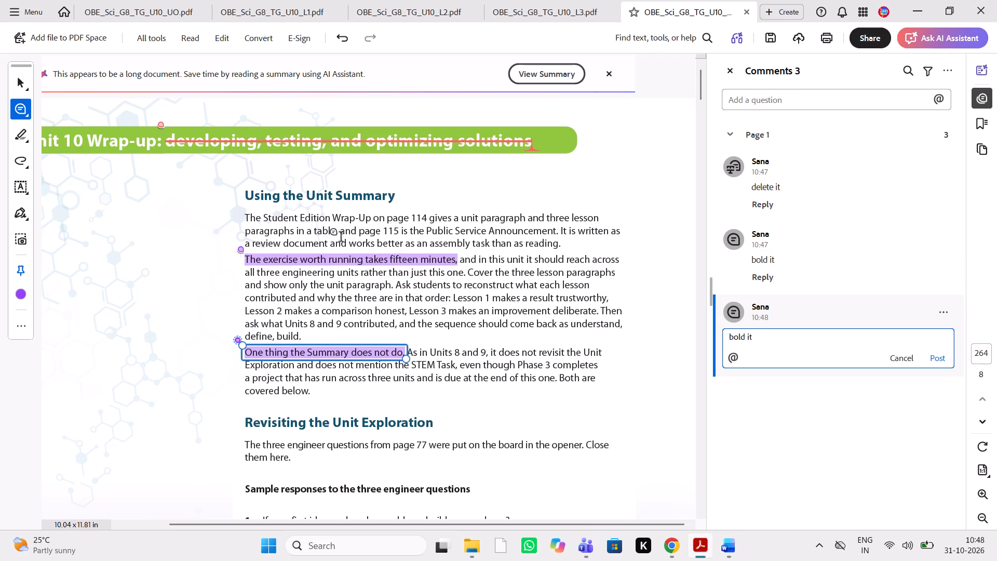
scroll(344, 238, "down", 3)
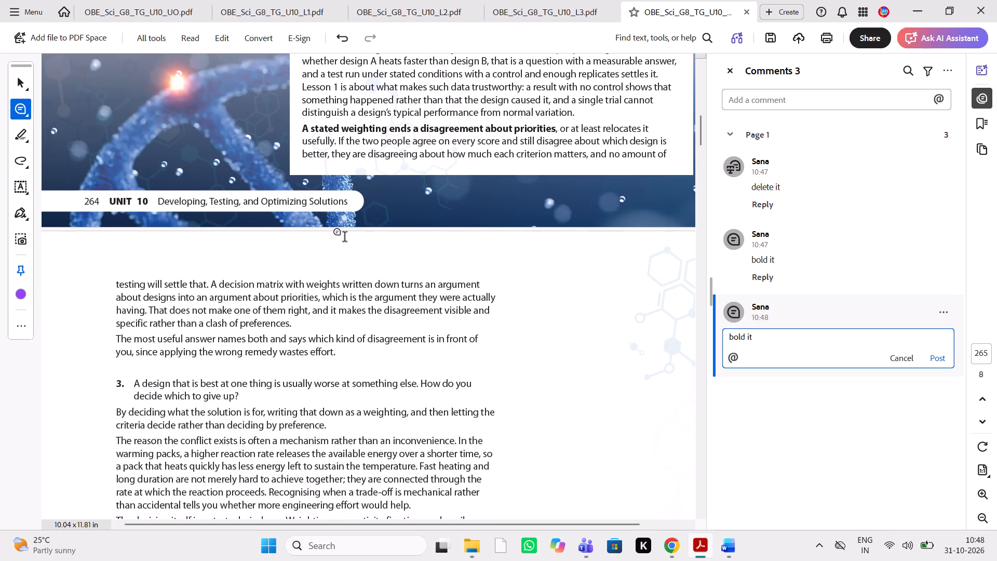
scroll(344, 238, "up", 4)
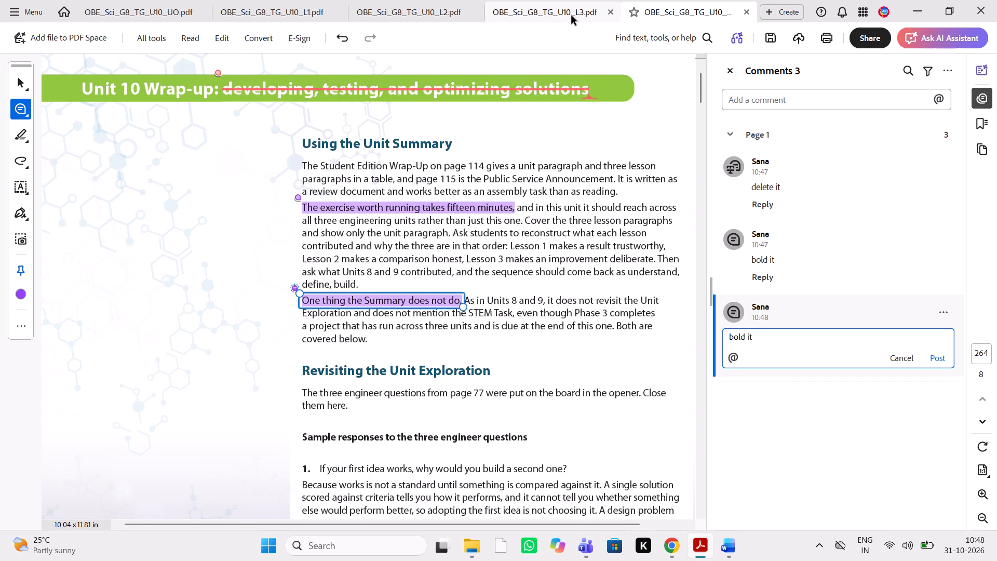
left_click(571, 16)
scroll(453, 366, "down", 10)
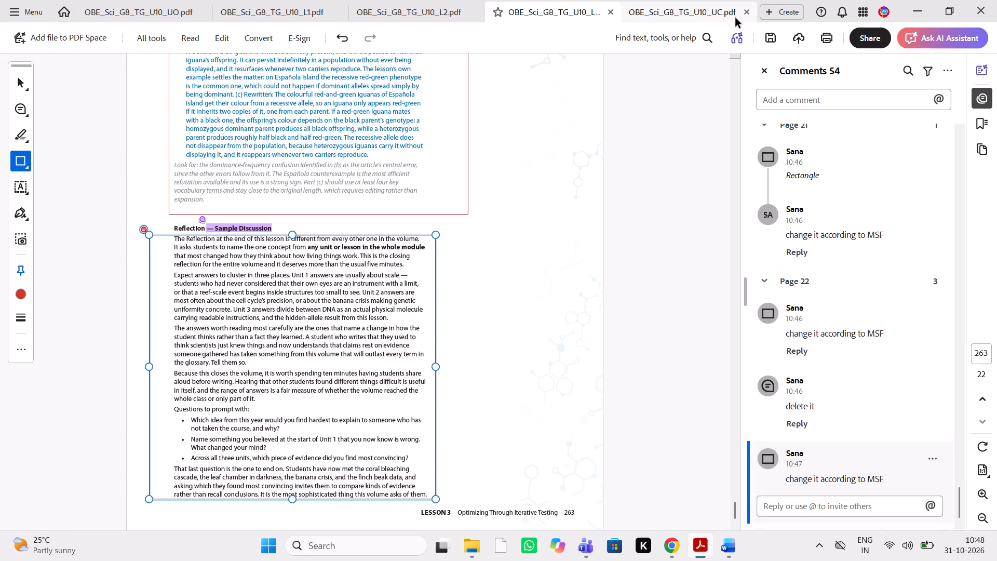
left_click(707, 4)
Draw a small rectangle in the gap above "Sample responses to the three engineer questions" and enter "decrease the space" as its comment.
scroll(496, 299, "down", 1)
scroll(496, 299, "left", 1)
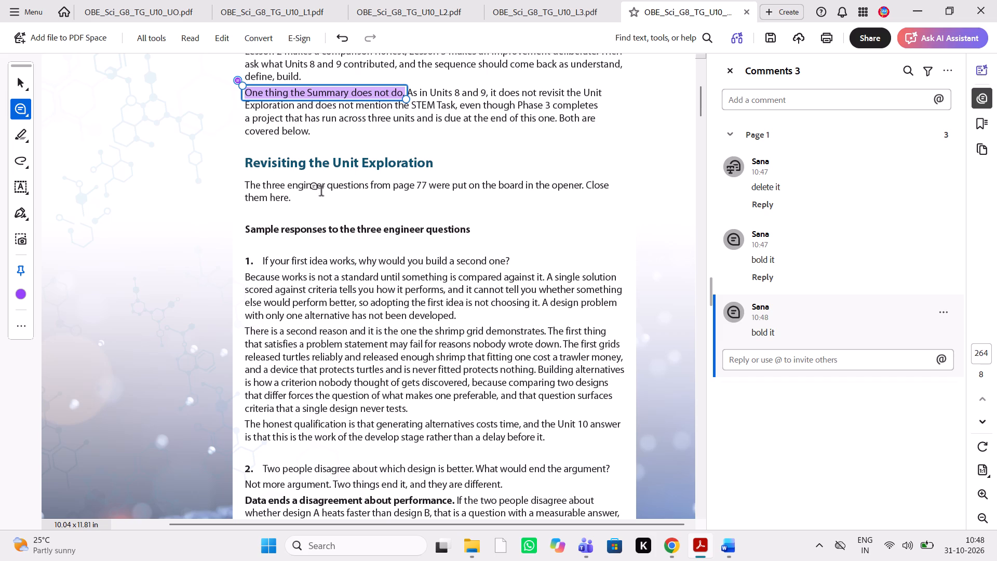
left_click(21, 165)
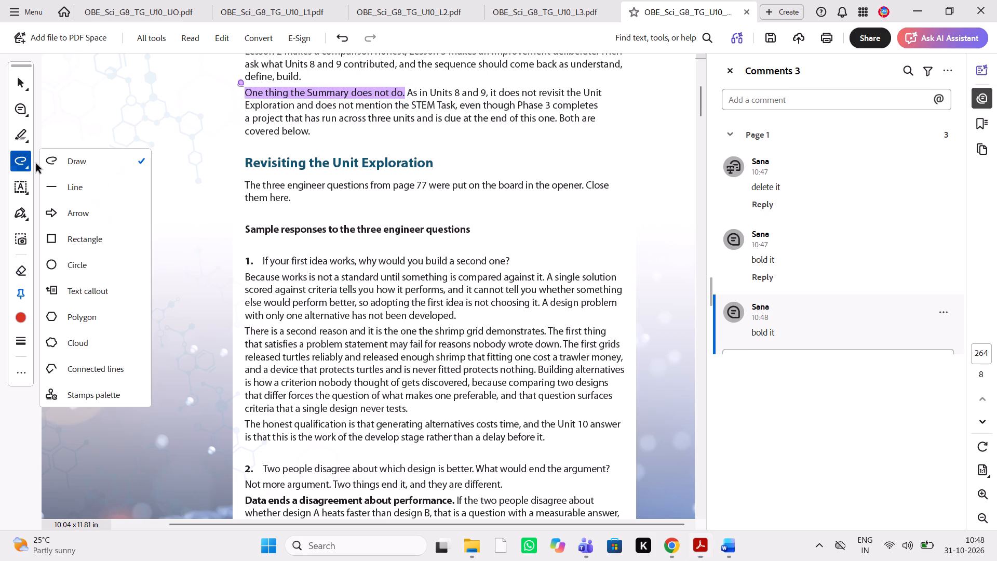
left_click(75, 235)
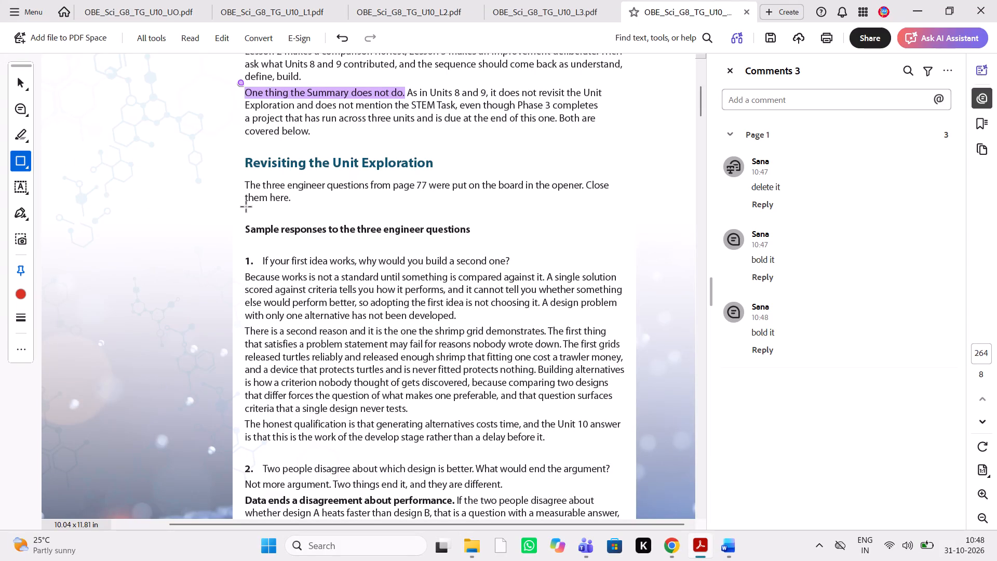
left_click_drag(257, 205, 303, 219)
left_click_drag(303, 219, 303, 222)
type("decrease te")
key("BackSpace")
type("he s")
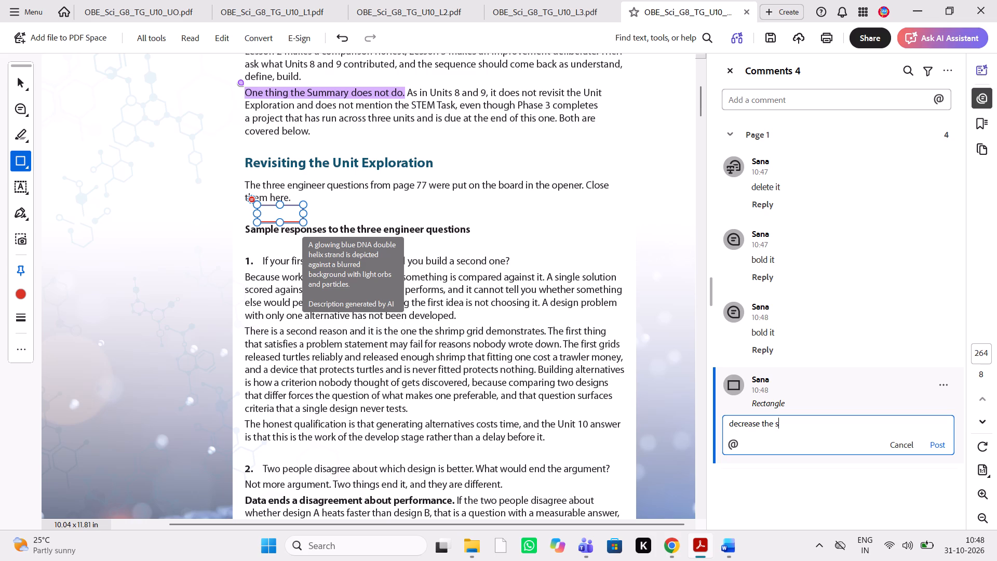
type("pace")
key("space")
Compare the sample responses to the three engineer questions in the Word manuscript with those on PDF page 264.
left_click(727, 549)
scroll(813, 383, "down", 2)
scroll(813, 383, "left", 1)
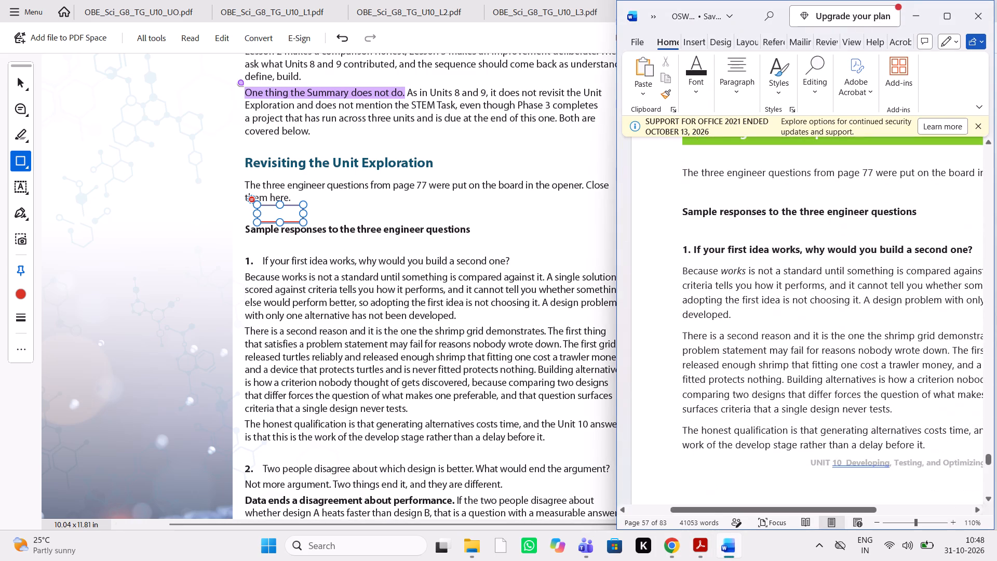
scroll(813, 383, "left", 1)
scroll(813, 383, "right", 1)
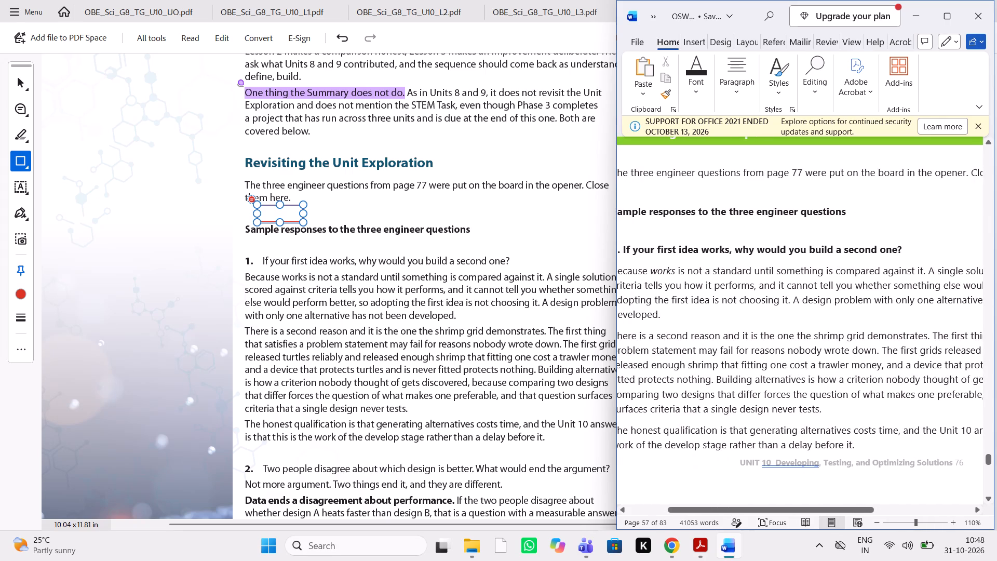
scroll(863, 249, "left", 1)
scroll(863, 249, "right", 1)
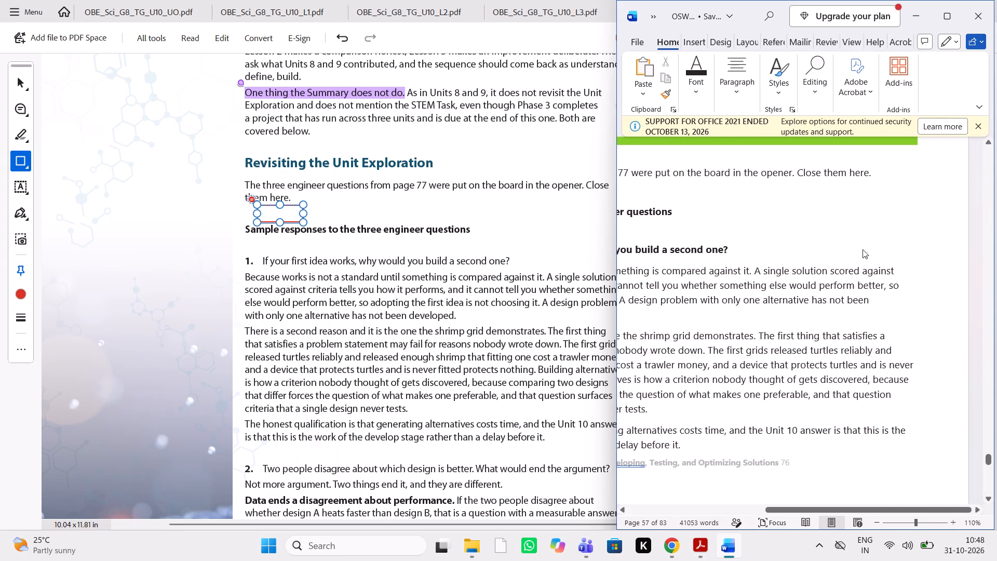
scroll(863, 249, "right", 1)
scroll(829, 250, "left", 1)
scroll(829, 250, "right", 1)
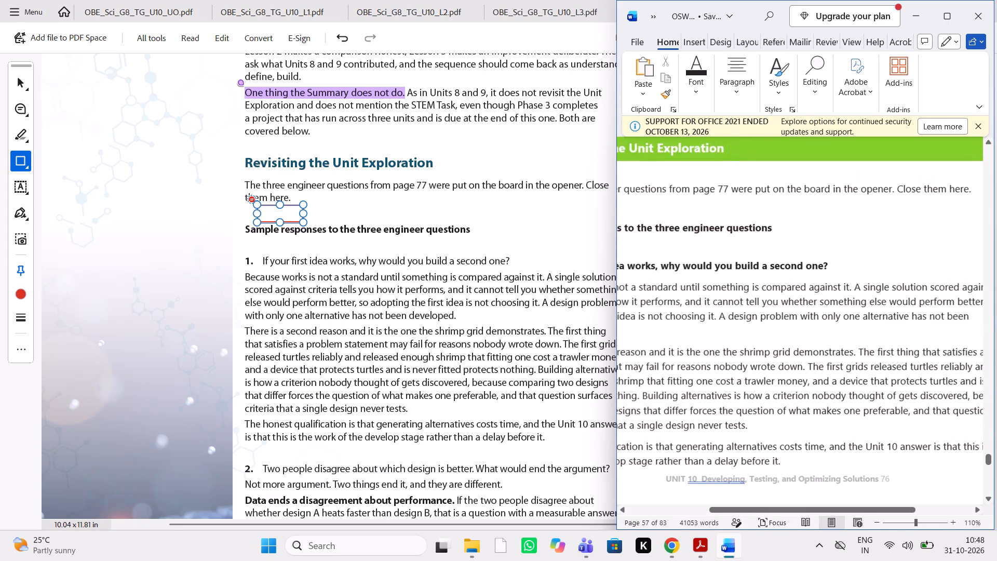
scroll(829, 250, "right", 1)
scroll(498, 324, "down", 1)
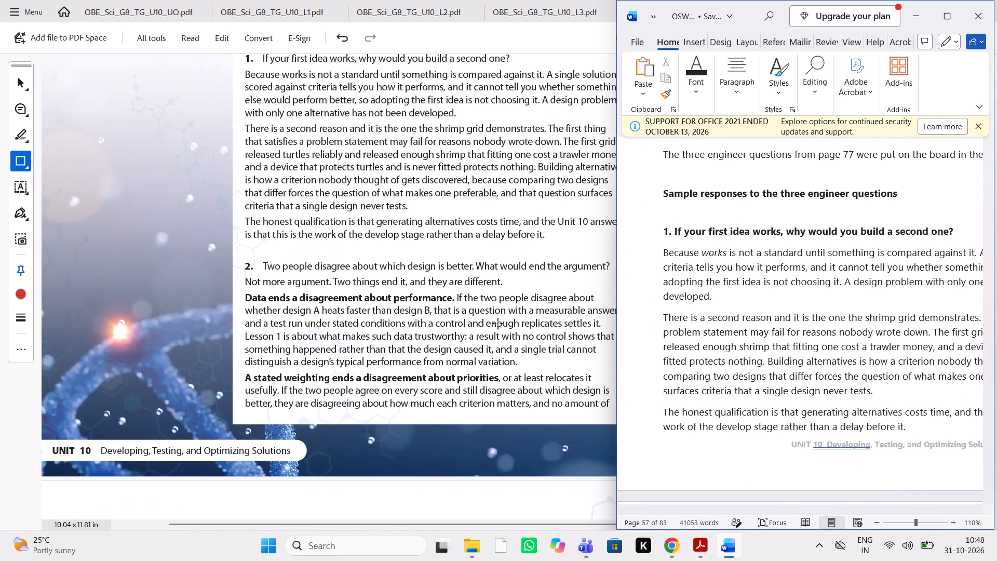
scroll(498, 324, "down", 1)
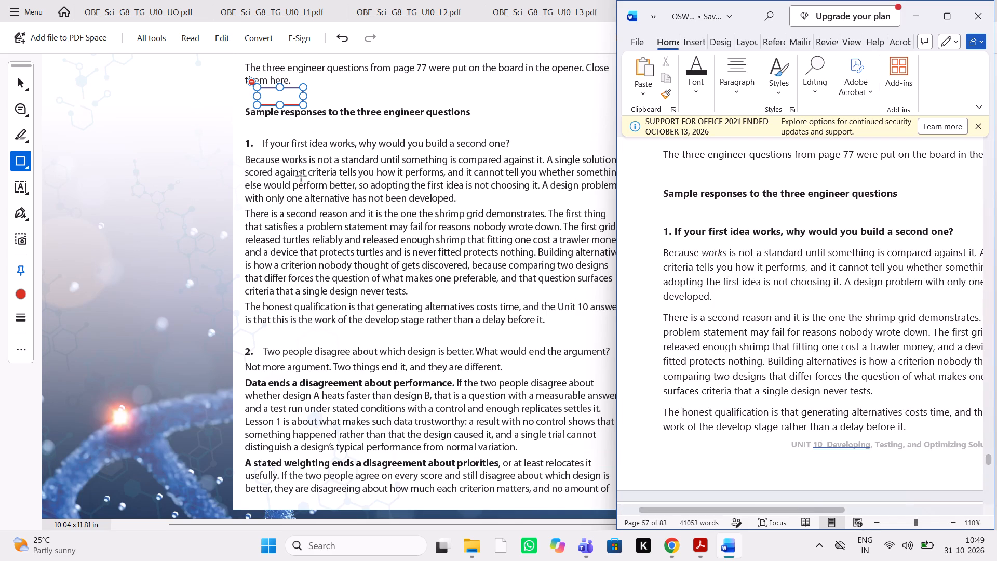
Comment "change text to blue color" on the sample response paragraphs under engineer question 1 on PDF page 264.
left_click(23, 108)
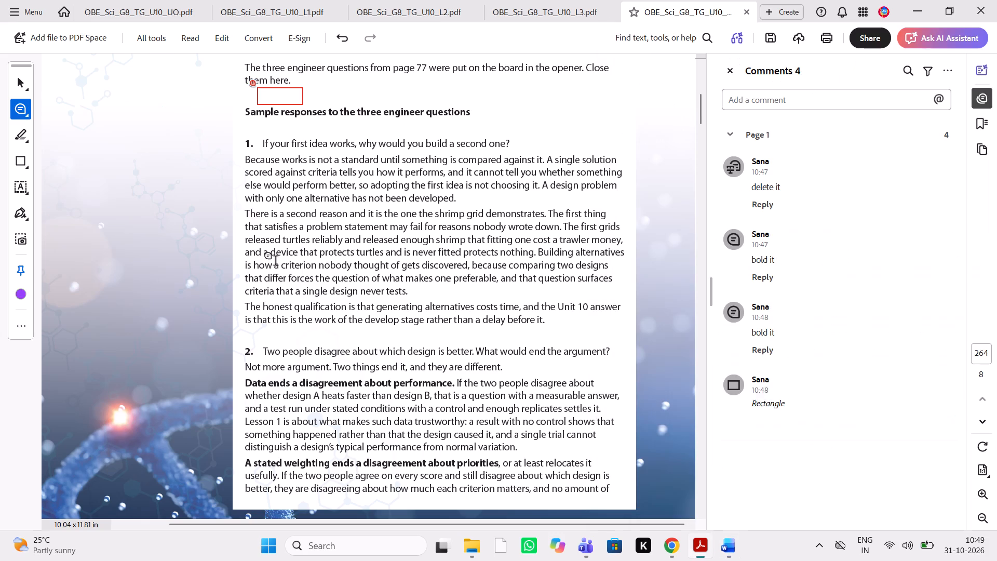
left_click_drag(554, 318, 386, 283)
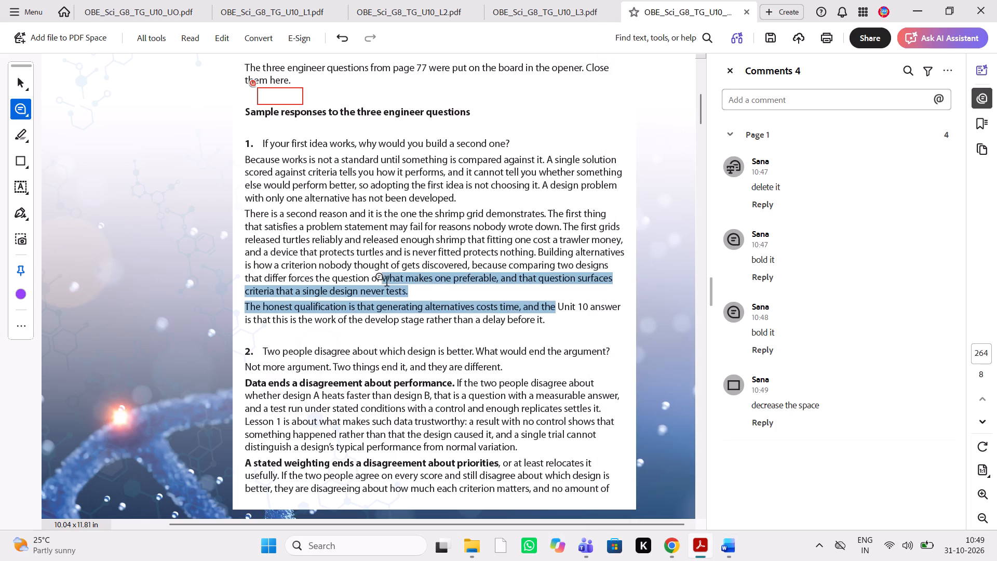
left_click_drag(386, 283, 244, 159)
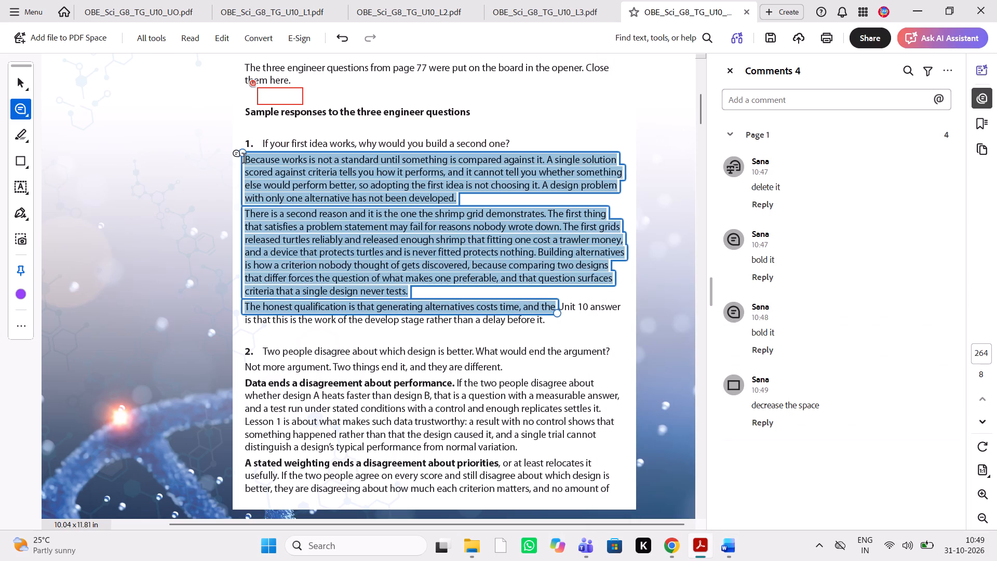
type("chnage")
key("space")
key("BackSpace")
key("BackSpace")
key("BackSpace")
key("BackSpace")
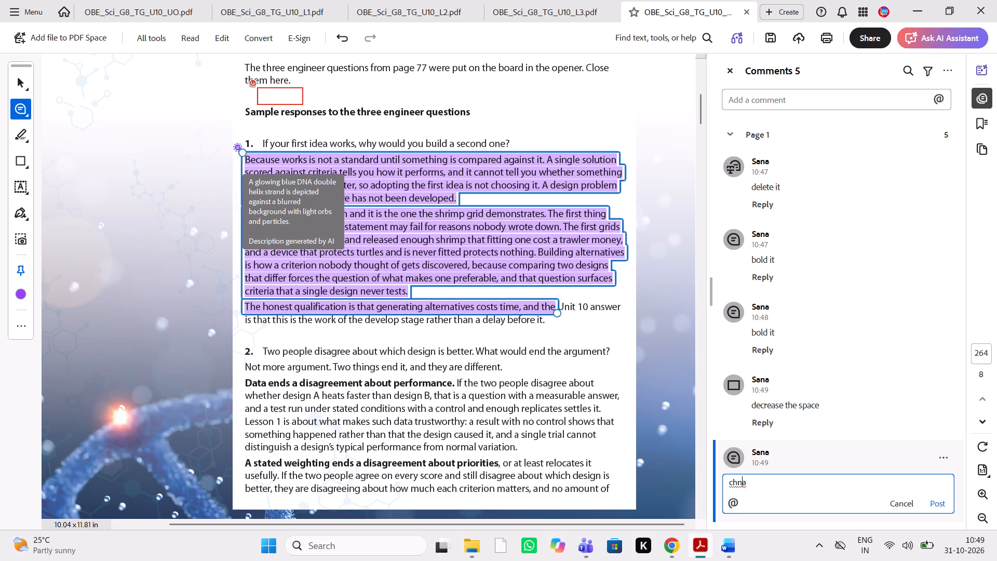
key("BackSpace")
type("ange text to blue color")
key("space")
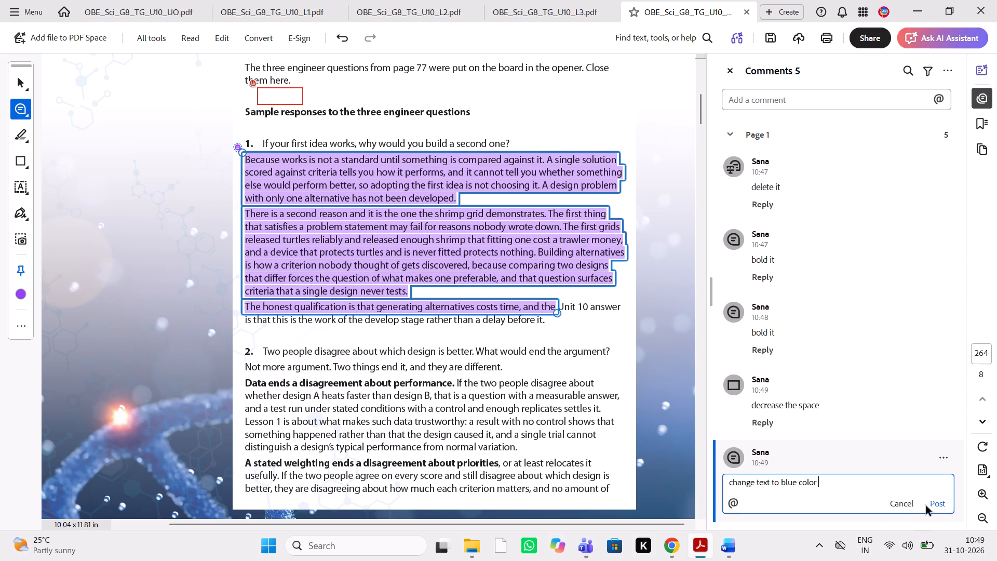
Reuse the comment "change text to blue color" on the response to question 2, from "Data ends a disagreement about performance." to the end of page 264.
left_click_drag(823, 483, 721, 477)
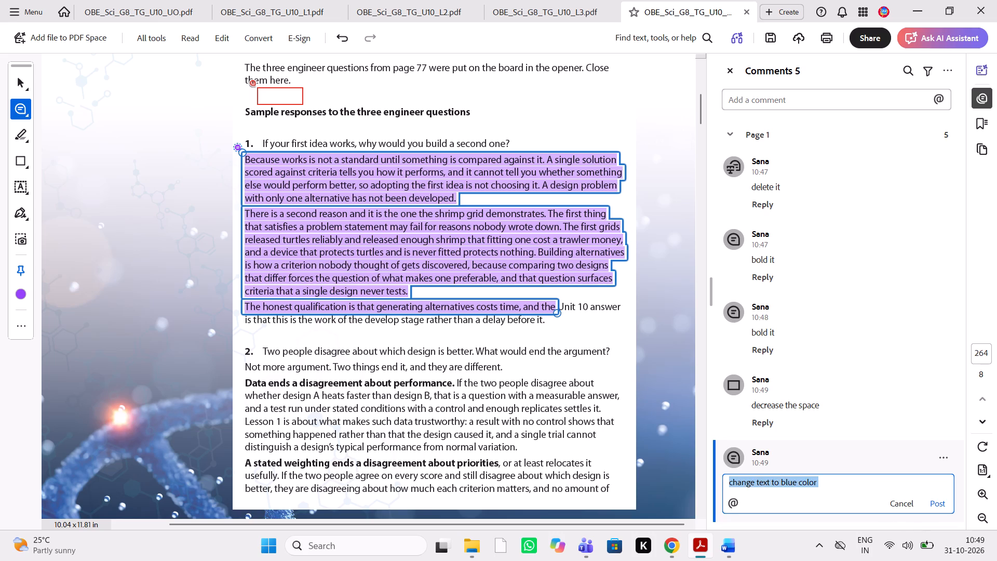
left_click_drag(721, 477, 718, 477)
key("ctrl+c")
scroll(456, 450, "down", 1)
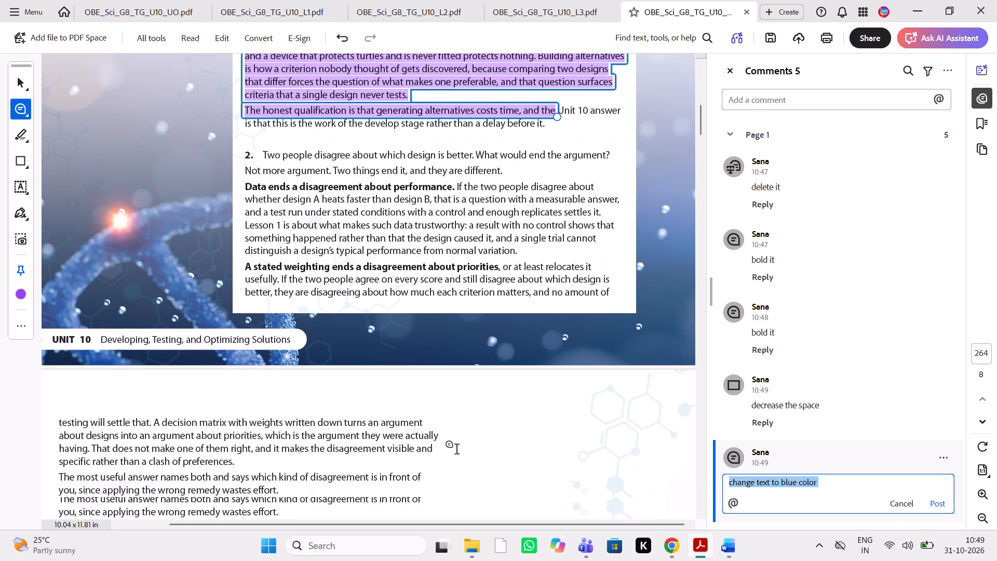
scroll(456, 450, "down", 1)
scroll(456, 450, "up", 1)
scroll(456, 450, "right", 1)
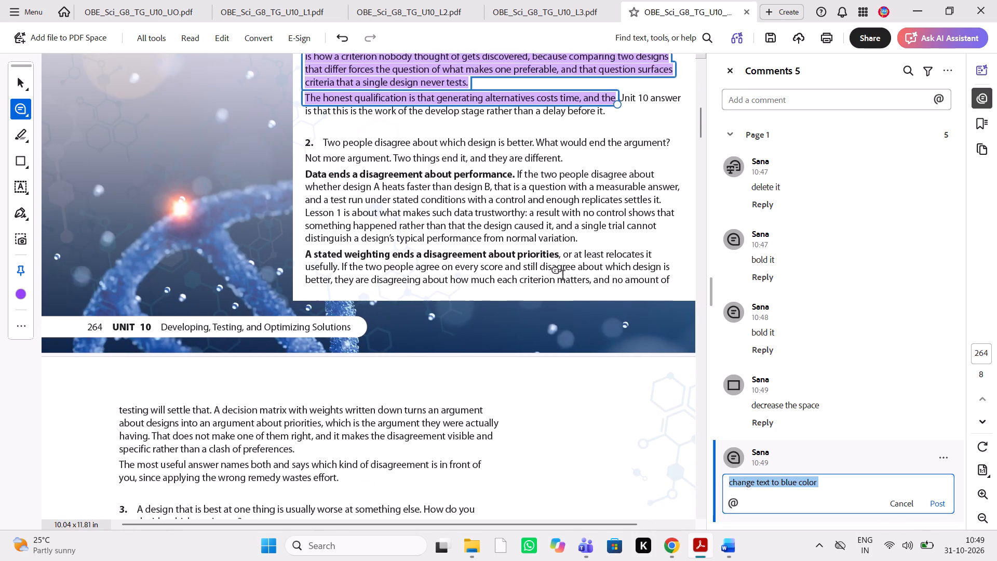
left_click_drag(680, 278, 594, 257)
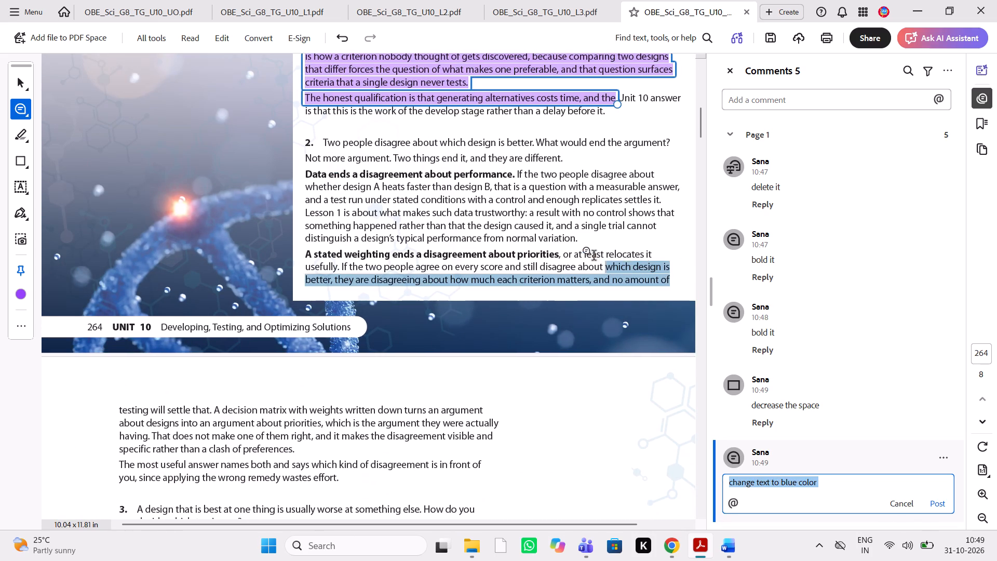
left_click_drag(594, 257, 311, 170)
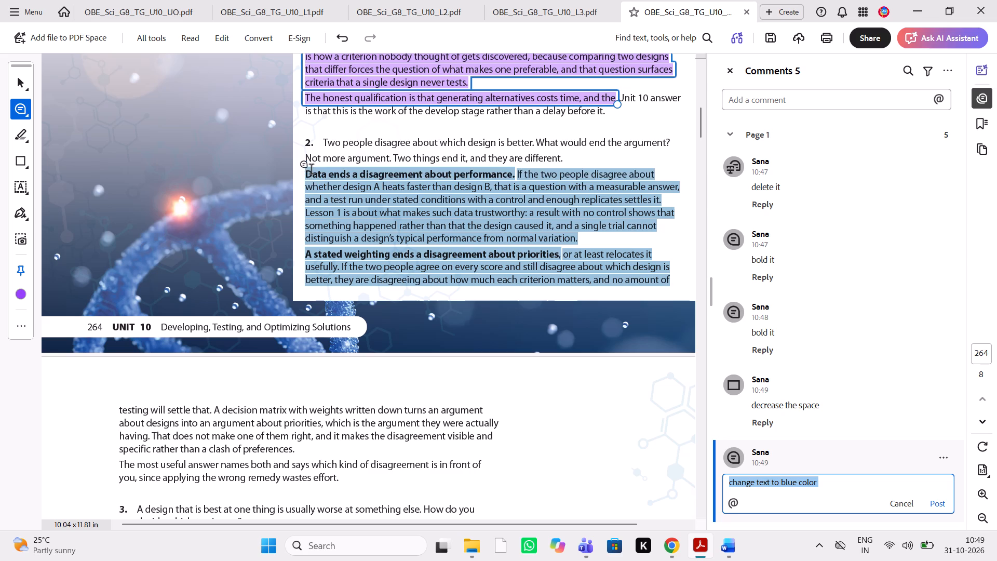
left_click_drag(311, 170, 311, 171)
key("ctrl+v")
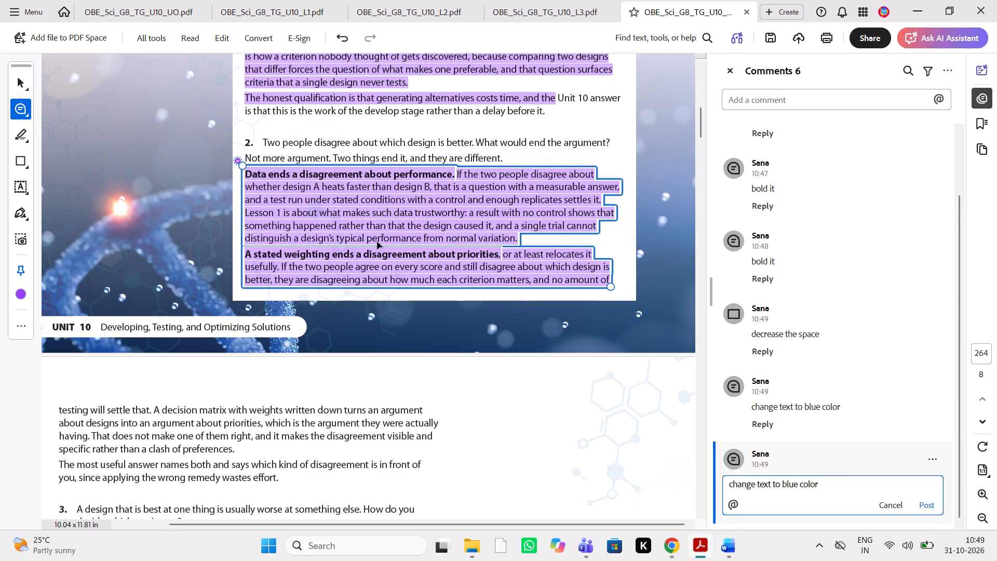
Add the same "change text to blue color" comment to the response paragraphs under question 3 on PDF page 265.
scroll(378, 246, "down", 1)
scroll(354, 322, "down", 1)
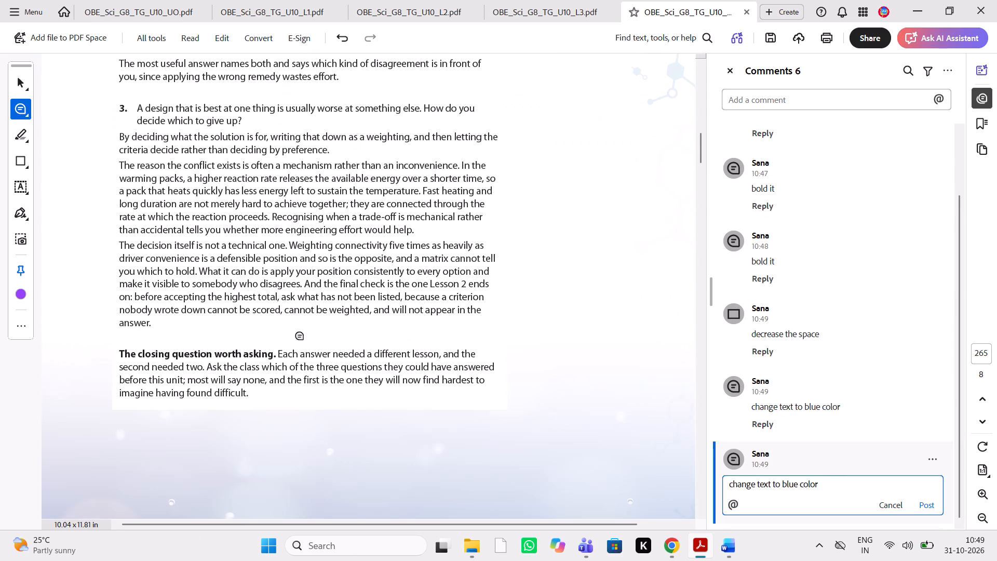
left_click_drag(161, 321, 112, 145)
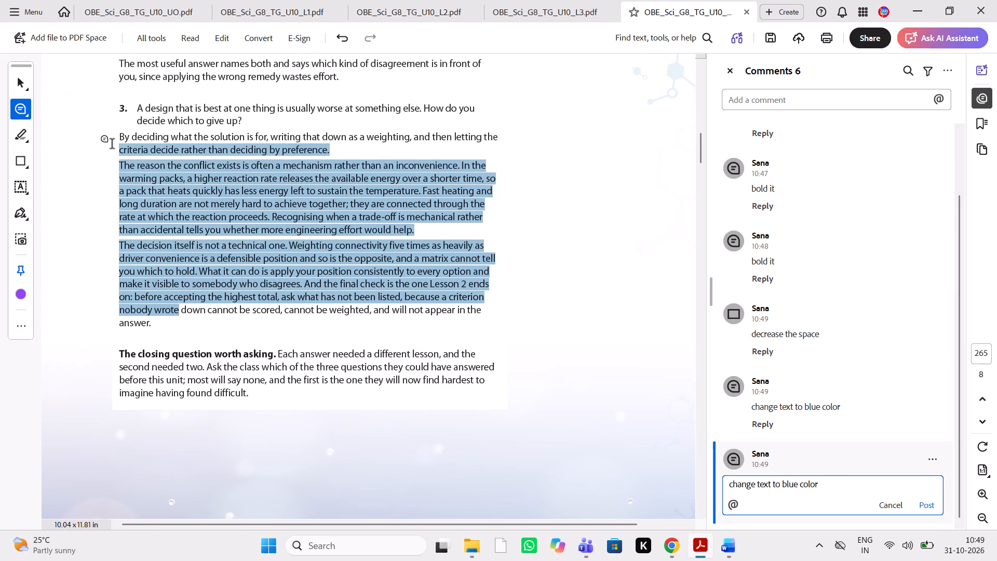
left_click_drag(112, 145, 113, 141)
key("ctrl+v")
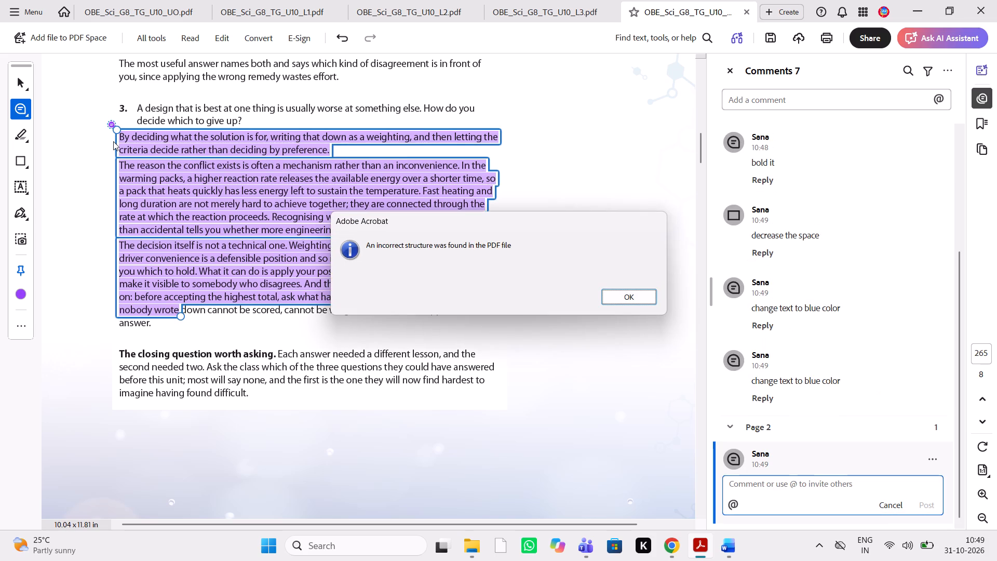
left_click(636, 300)
left_click_drag(759, 476, 752, 489)
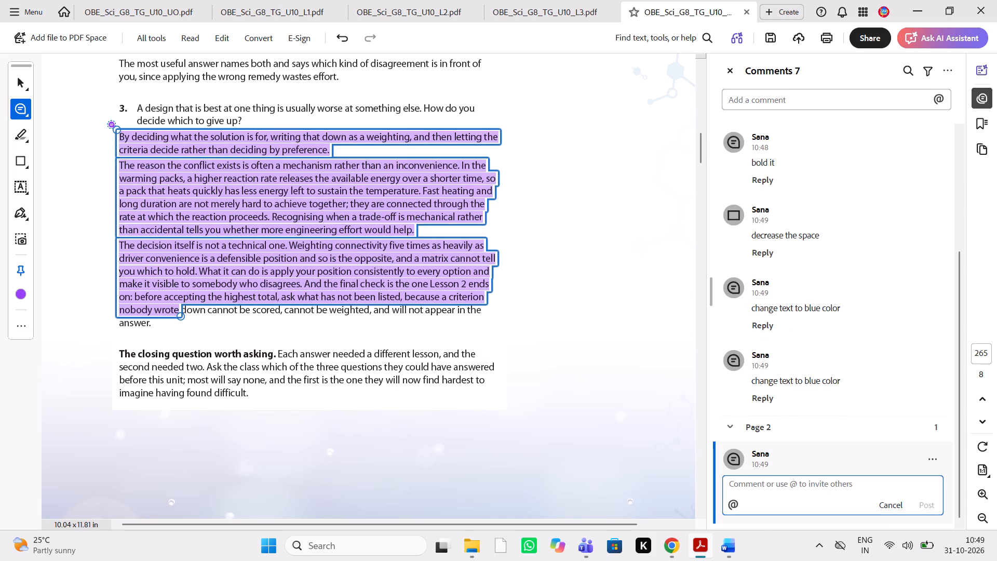
left_click(752, 489)
key("ctrl+v")
Compare the responses to questions 2 and 3 in the Word manuscript with PDF pages 264 and 265.
left_click(728, 547)
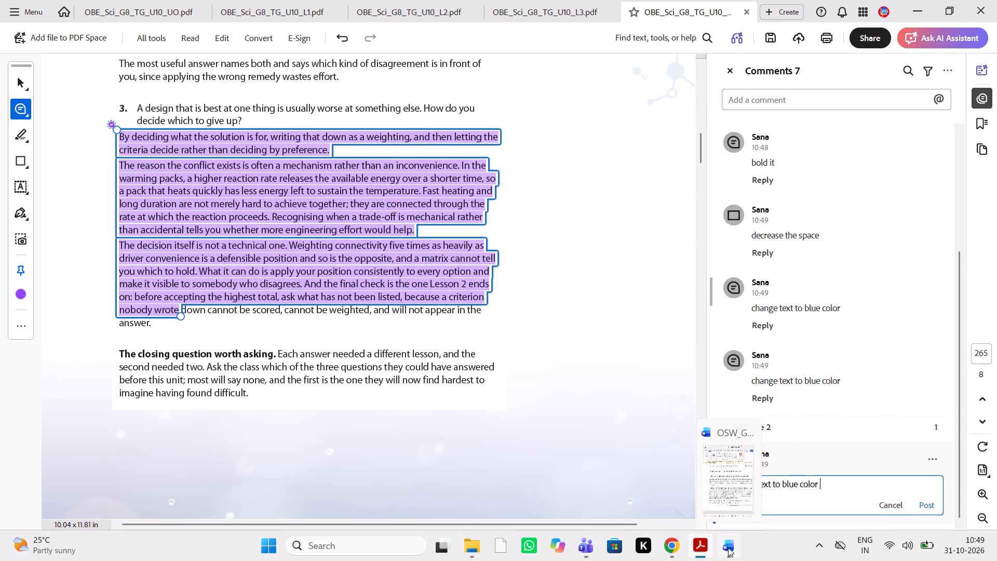
scroll(844, 327, "down", 2)
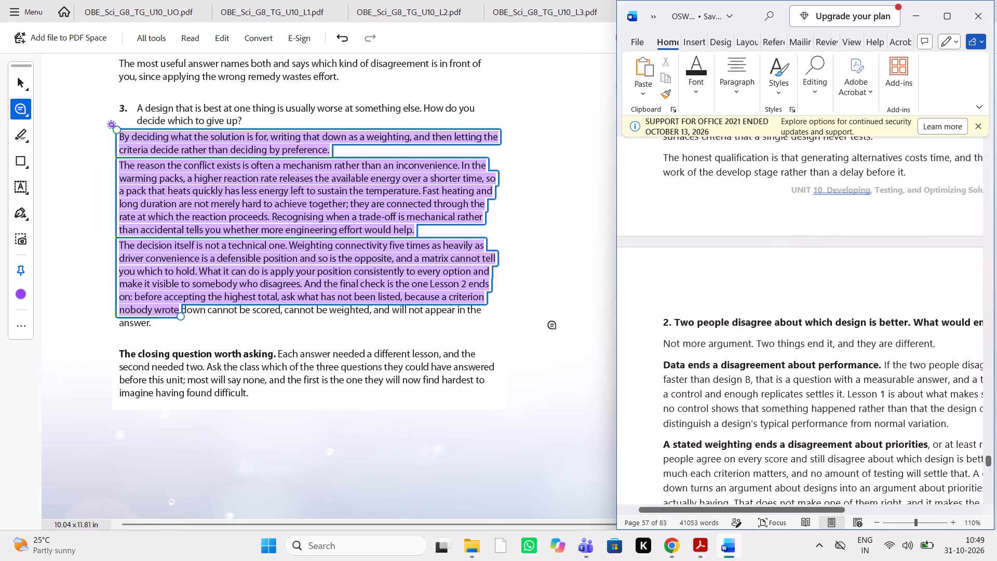
scroll(541, 323, "up", 2)
scroll(810, 451, "down", 1)
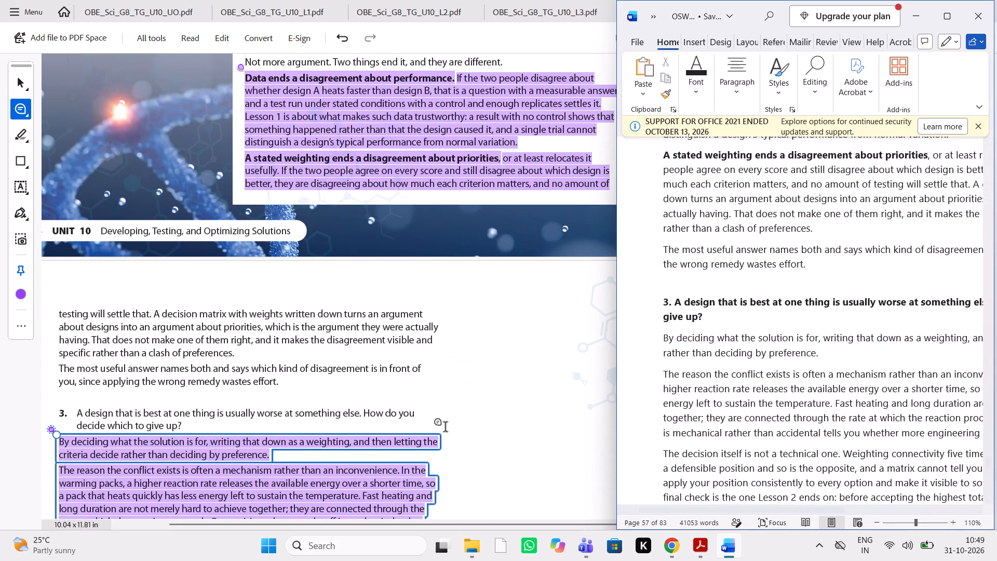
scroll(445, 428, "down", 1)
scroll(445, 428, "up", 1)
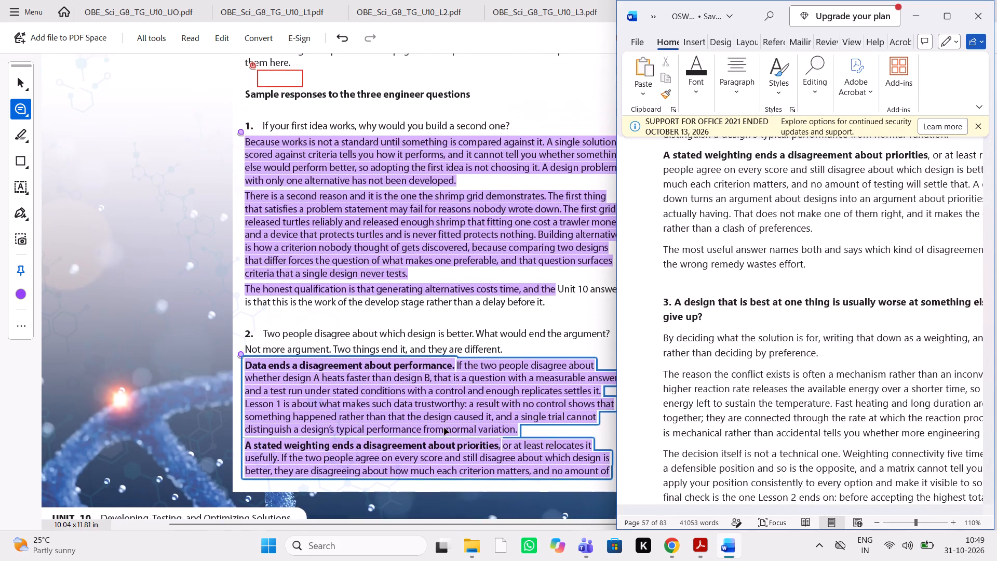
scroll(445, 428, "up", 1)
scroll(445, 428, "down", 1)
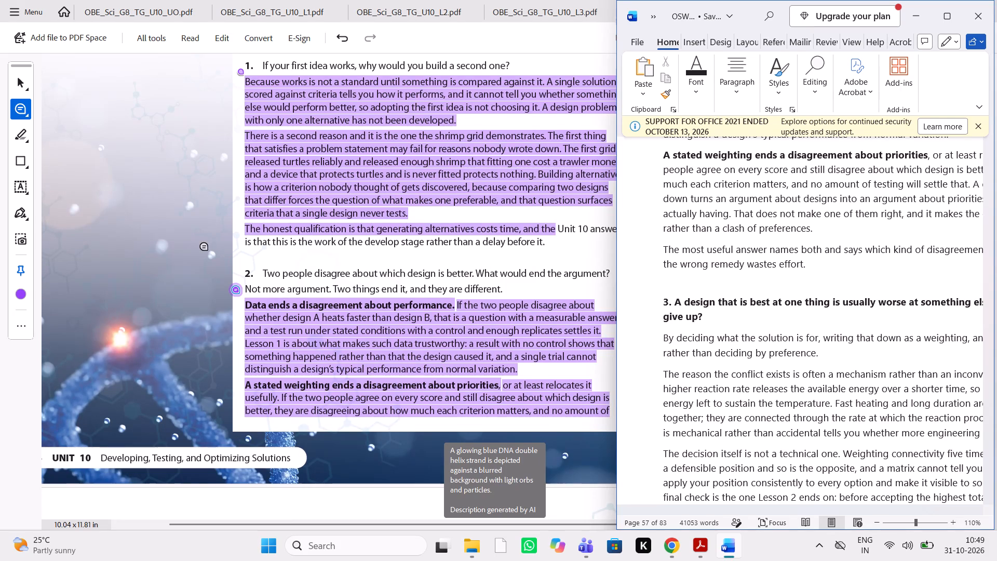
Draw a small rectangle in the gap above question 2 on PDF page 264 and enter "decrease space" as its comment.
left_click(15, 156)
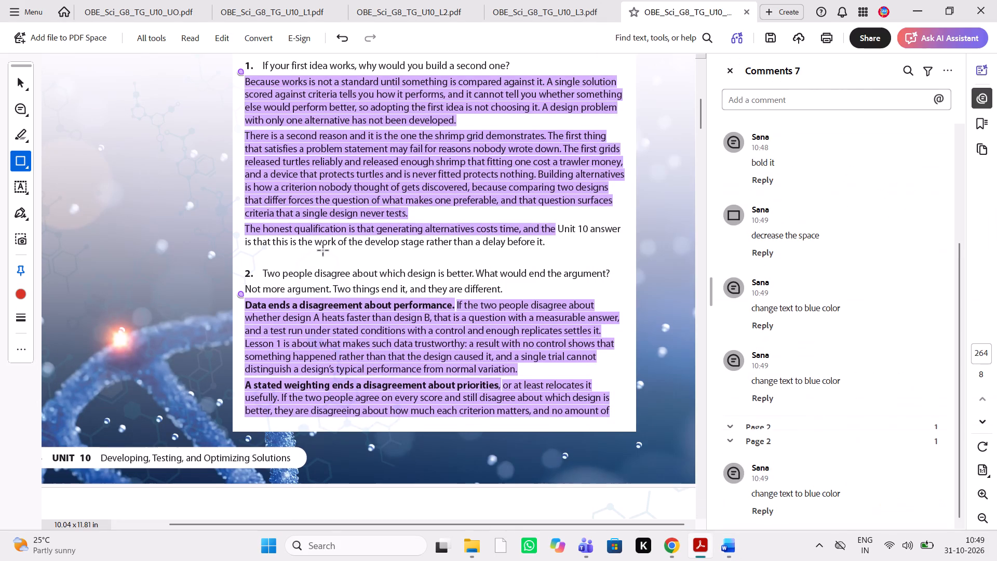
left_click_drag(312, 249, 356, 269)
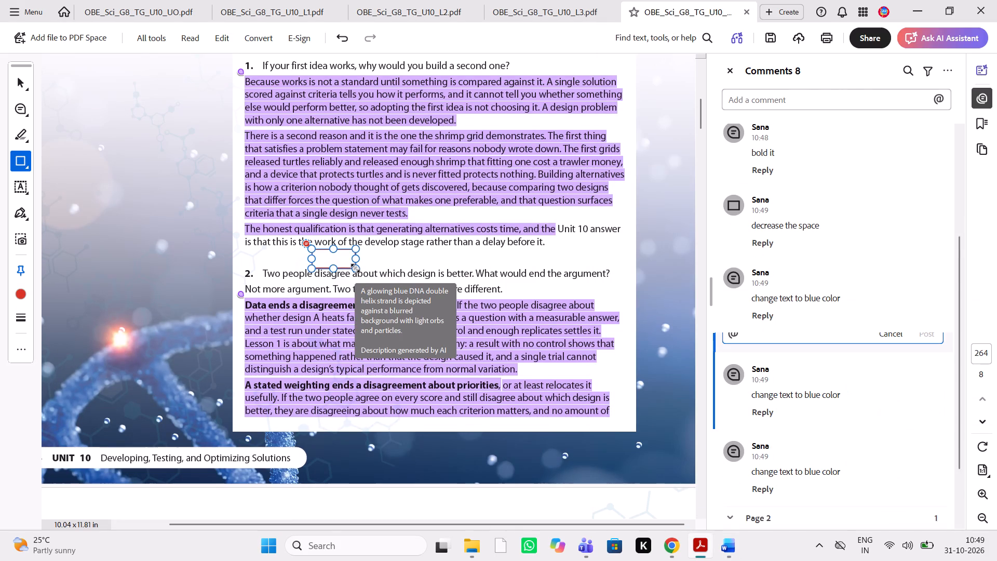
type("derease space")
key("space")
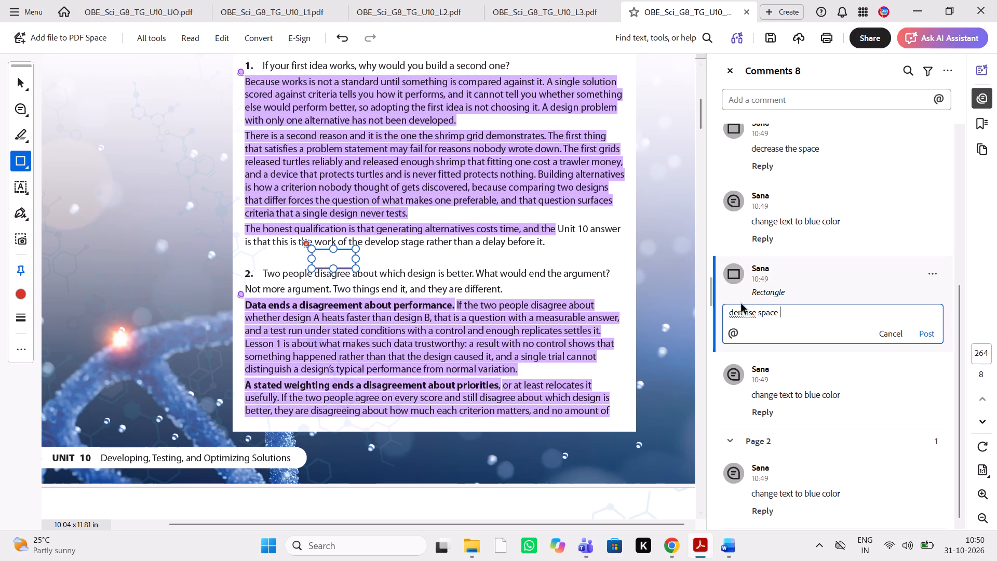
key("Left")
key("Left")
key("Left")
key("Left")
key("Left")
key("Left")
key("Left")
key("Left")
key("Left")
key("Left")
key("Left")
key("Left")
key("c")
Draw a small rectangle in the gap above question 3 on PDF page 265 and enter "decrease space" as its comment.
scroll(568, 380, "down", 2)
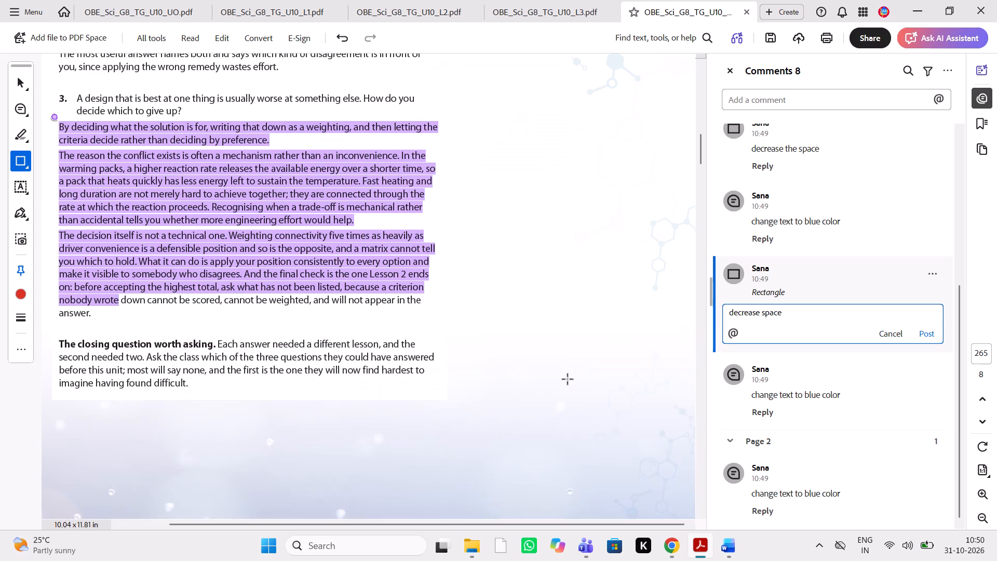
scroll(568, 380, "down", 1)
scroll(568, 380, "up", 2)
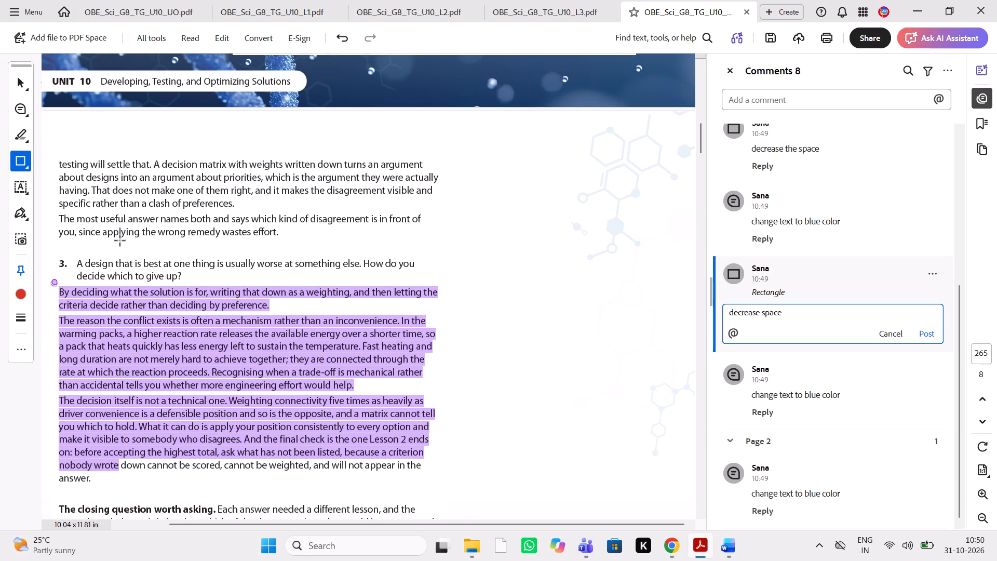
left_click_drag(120, 241, 169, 259)
type("decrease space")
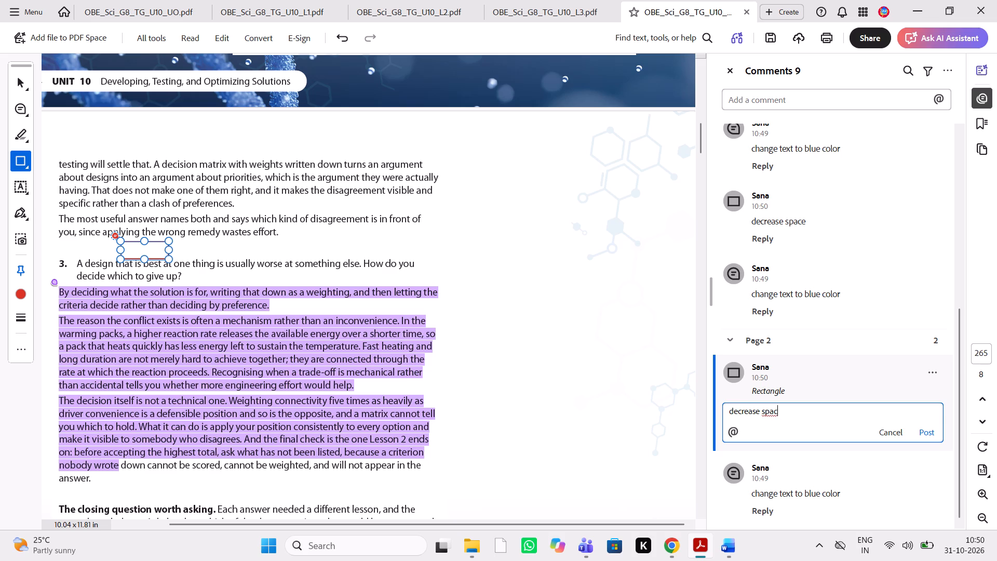
key("space")
Draw a small rectangle in the gap above "The closing question worth asking." and enter "decrease space" as its comment.
scroll(277, 334, "down", 1)
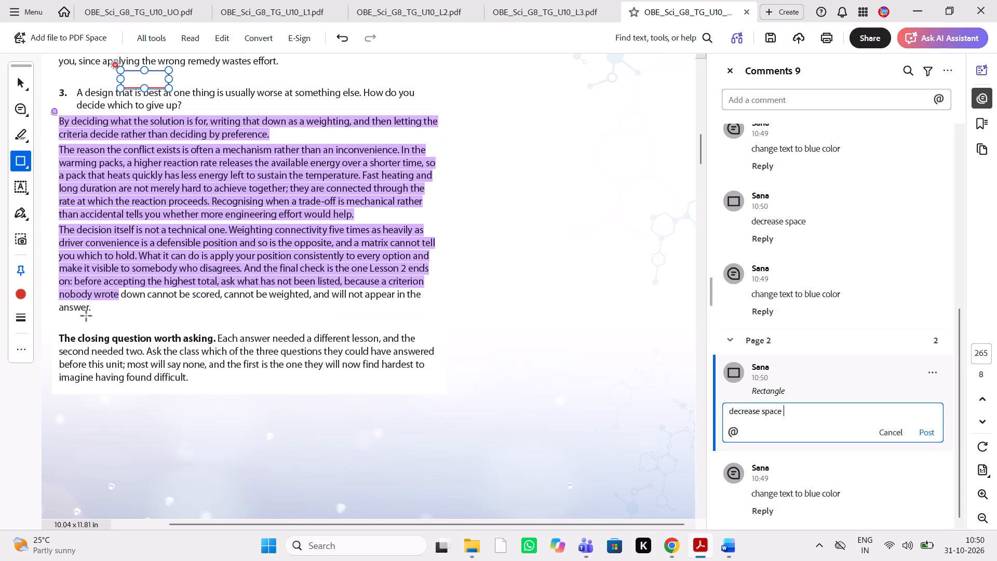
left_click_drag(87, 316, 140, 330)
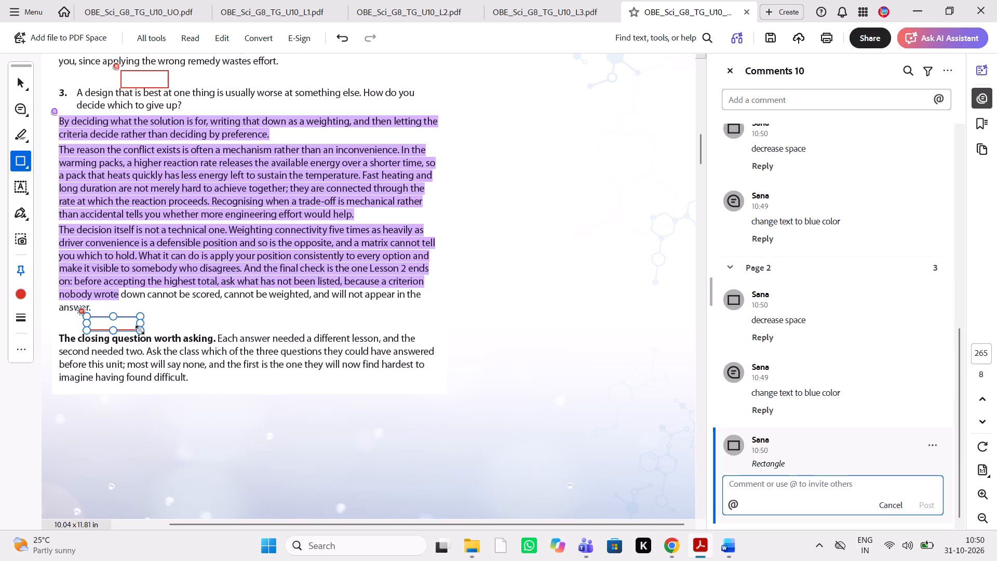
type("der")
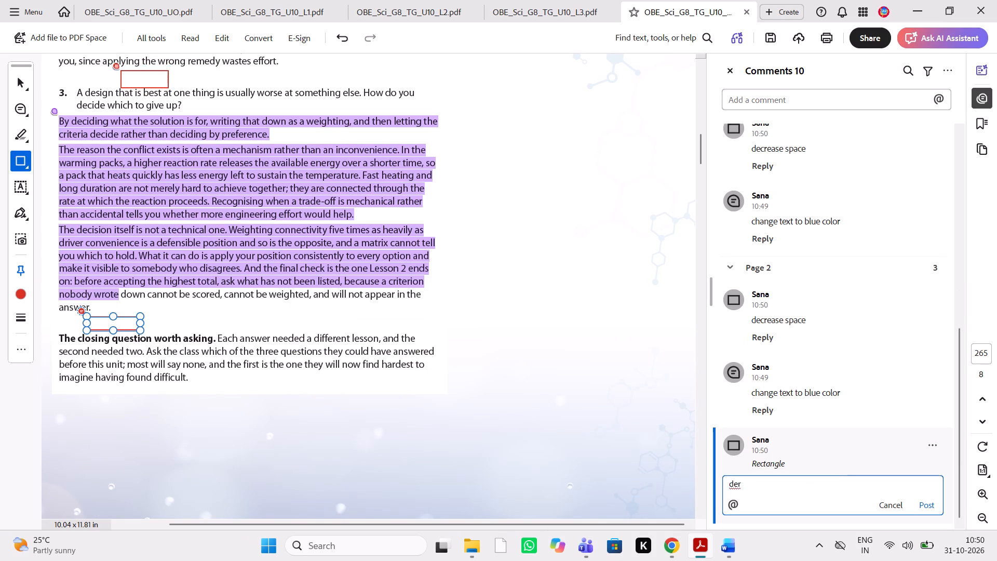
key("equal")
key("BackSpace")
key("BackSpace")
type("crease space")
key("space")
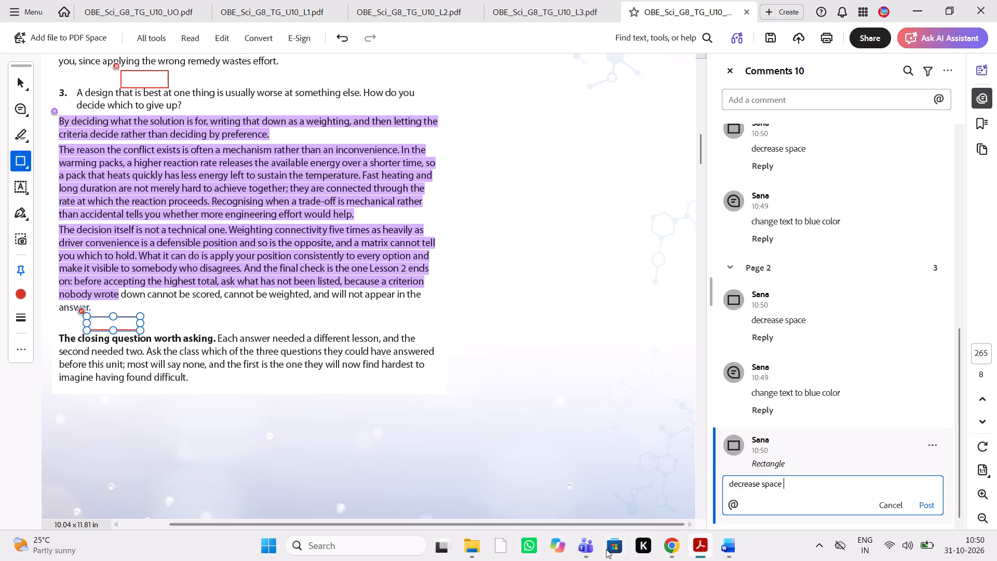
Examine the closing question paragraph in the Word manuscript and the start of Unit STEM Task: Phase 3 Final Guidance.
left_click(726, 538)
scroll(805, 393, "down", 1)
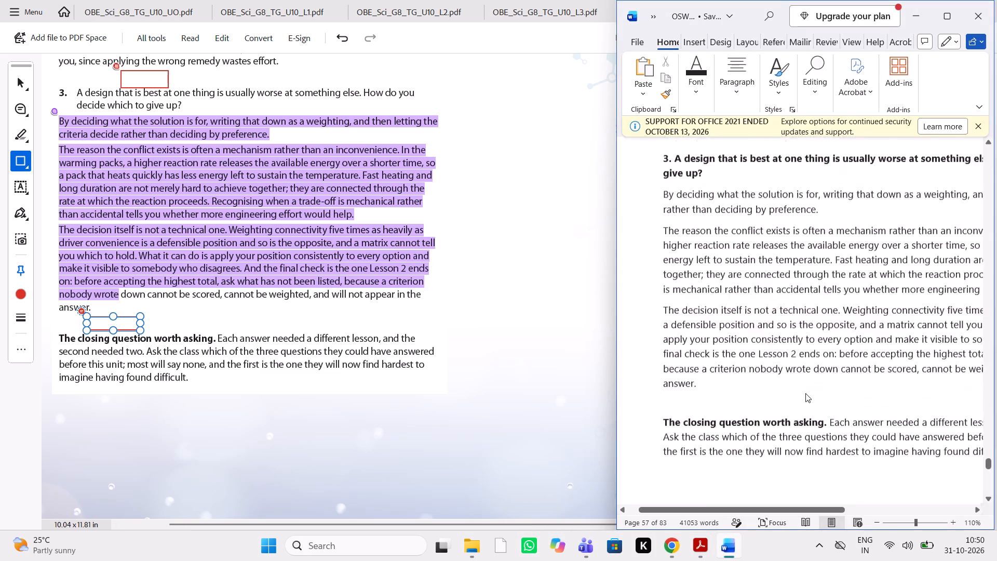
scroll(805, 393, "down", 1)
scroll(805, 393, "up", 1)
scroll(805, 393, "down", 1)
scroll(805, 393, "up", 1)
scroll(805, 393, "right", 1)
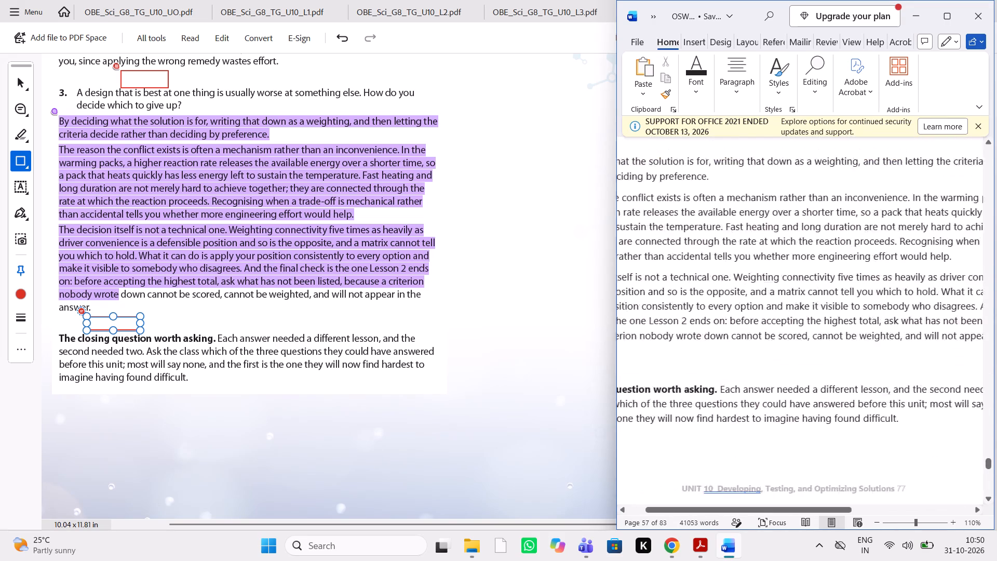
scroll(805, 393, "right", 1)
scroll(805, 393, "down", 2)
scroll(805, 393, "left", 1)
scroll(805, 393, "right", 1)
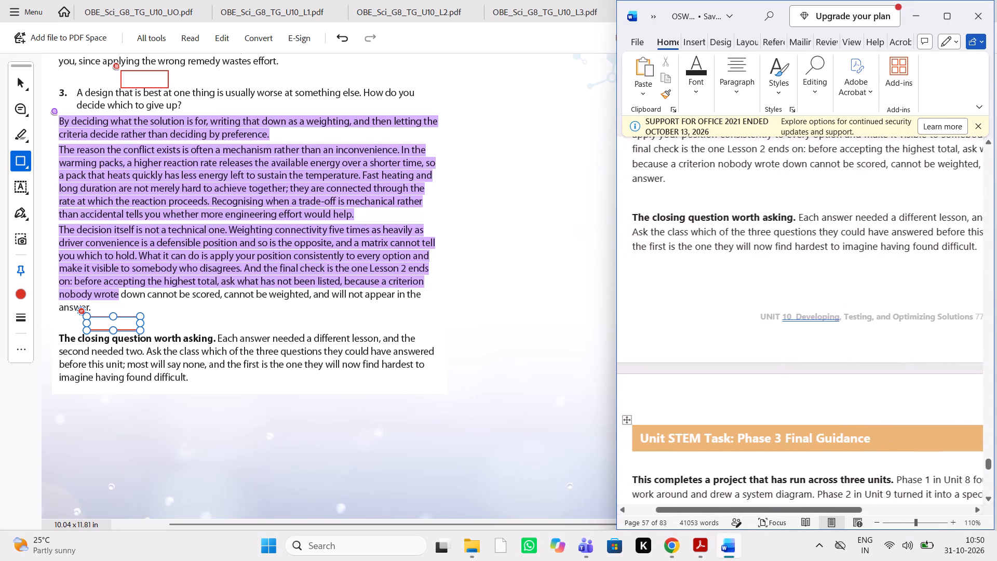
Mark "developing, testing, and optimizing solutions" in the Wrap-up heading on PDF page 266 with the comment "delete it".
scroll(397, 461, "down", 3)
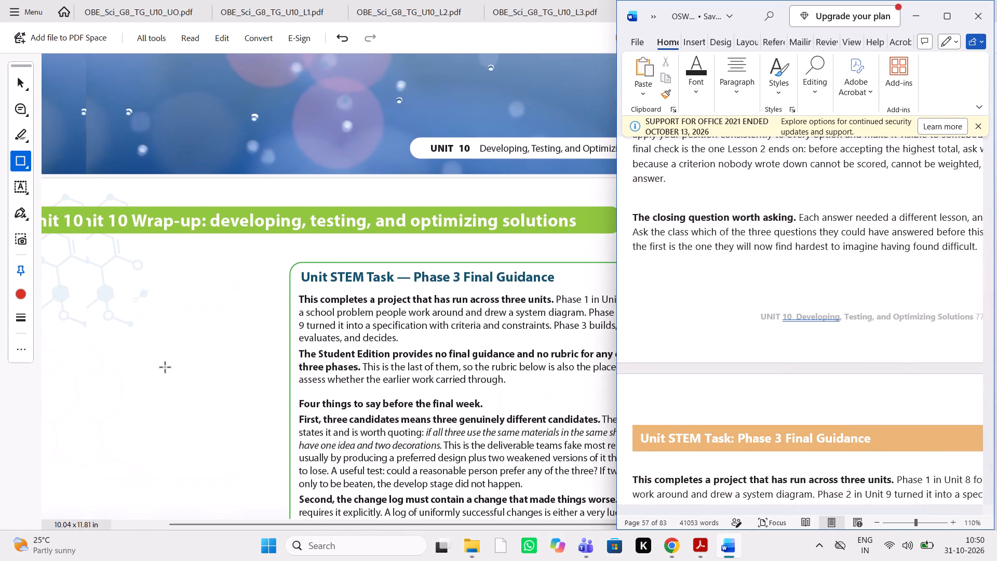
left_click(31, 109)
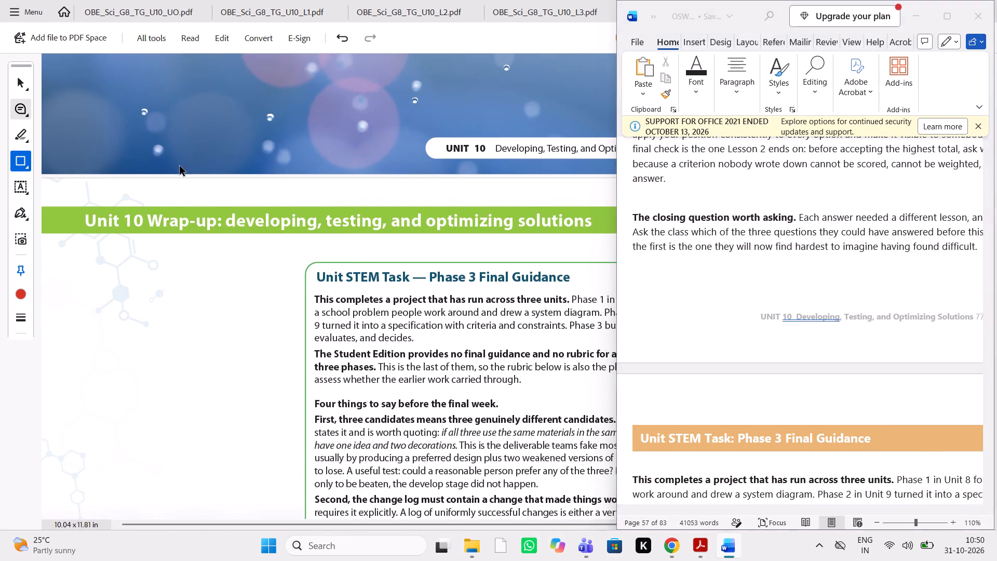
left_click_drag(226, 222, 545, 210)
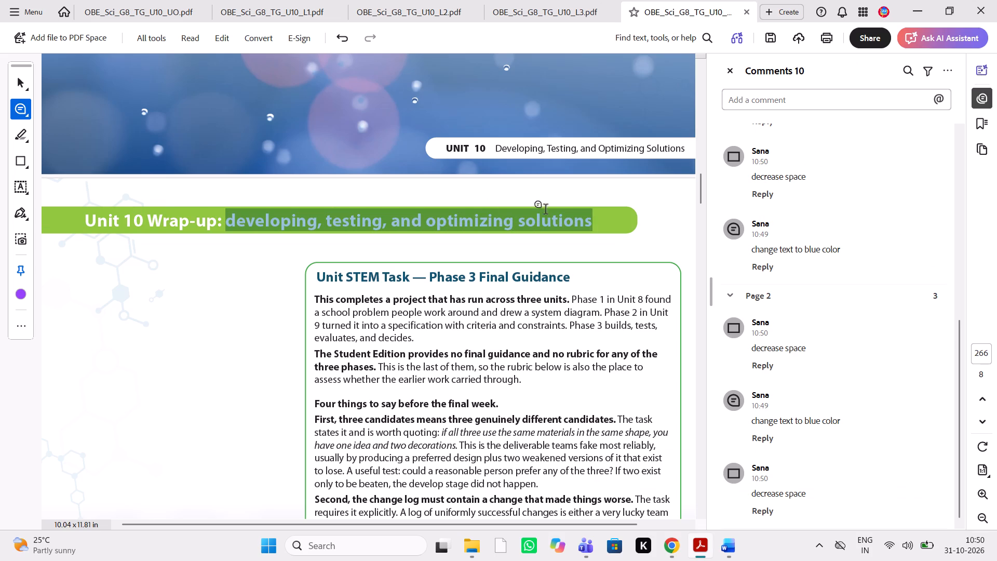
left_click_drag(545, 210, 563, 216)
type("delete")
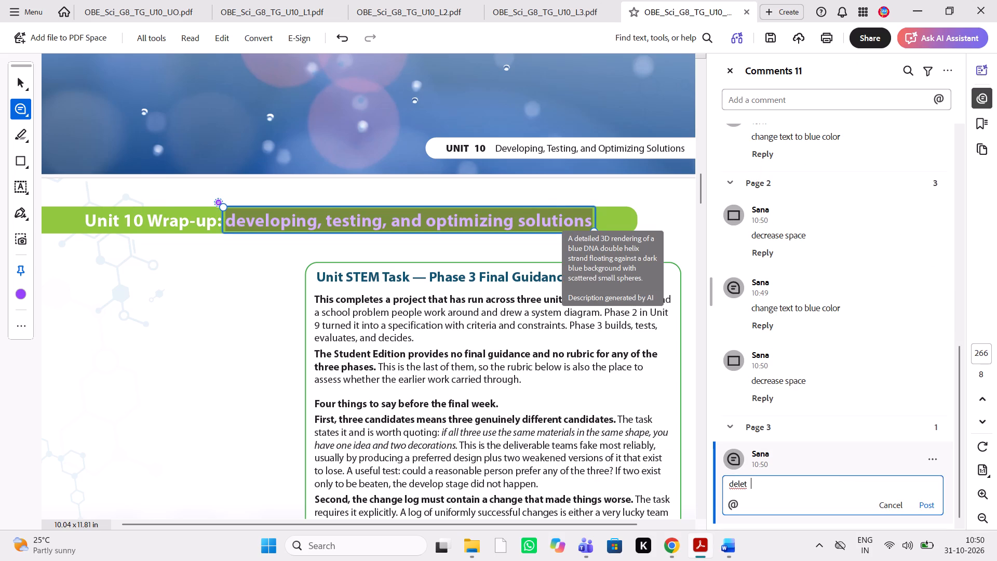
key("space")
type("it")
key("space")
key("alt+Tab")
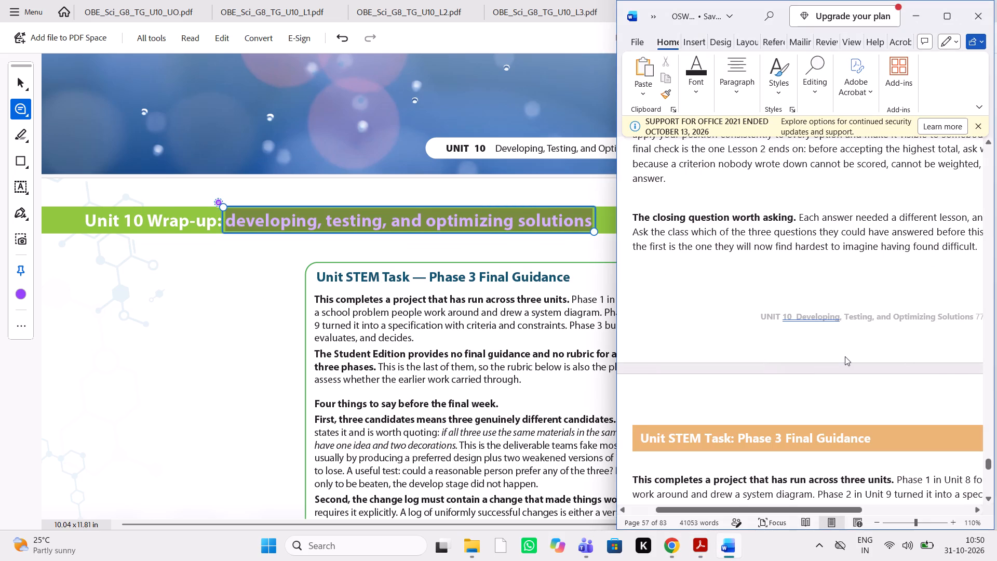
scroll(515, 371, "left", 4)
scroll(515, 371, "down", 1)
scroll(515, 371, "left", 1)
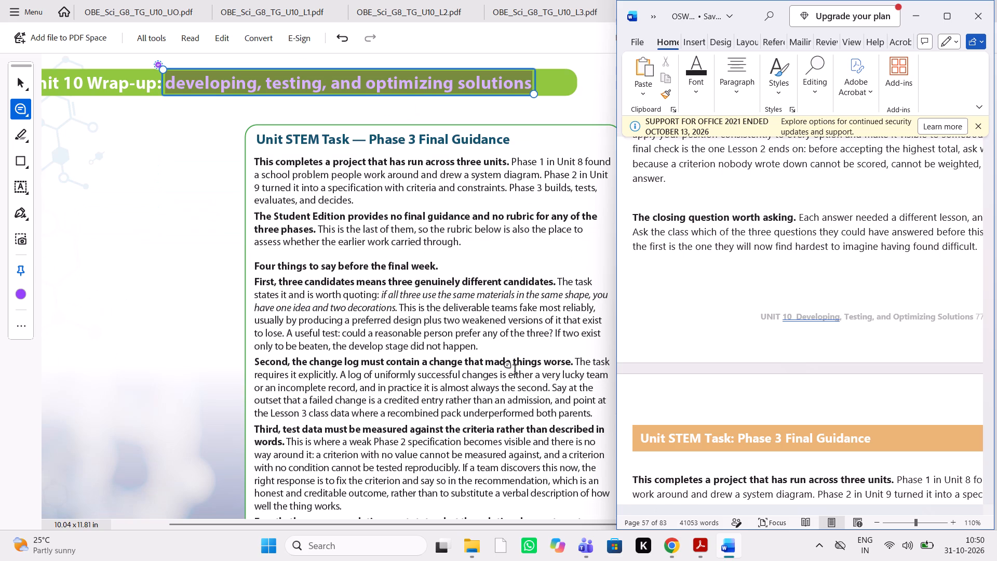
Open the Grade 7 Unit 10 Teacher Guide PDF from the SCIENCE FILES folder in Documents for reference.
left_click(469, 549)
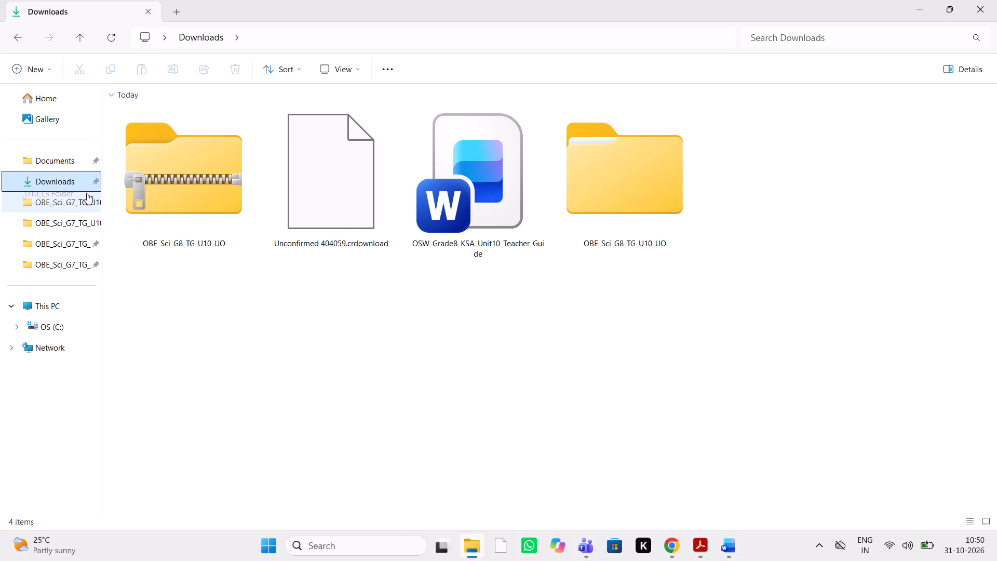
double_click(87, 193)
double_click(66, 162)
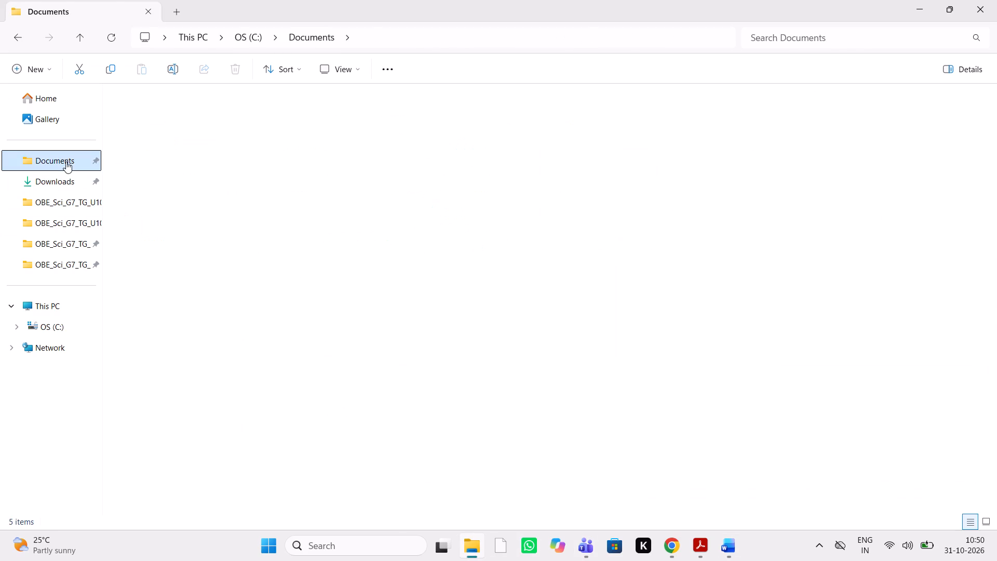
double_click(620, 145)
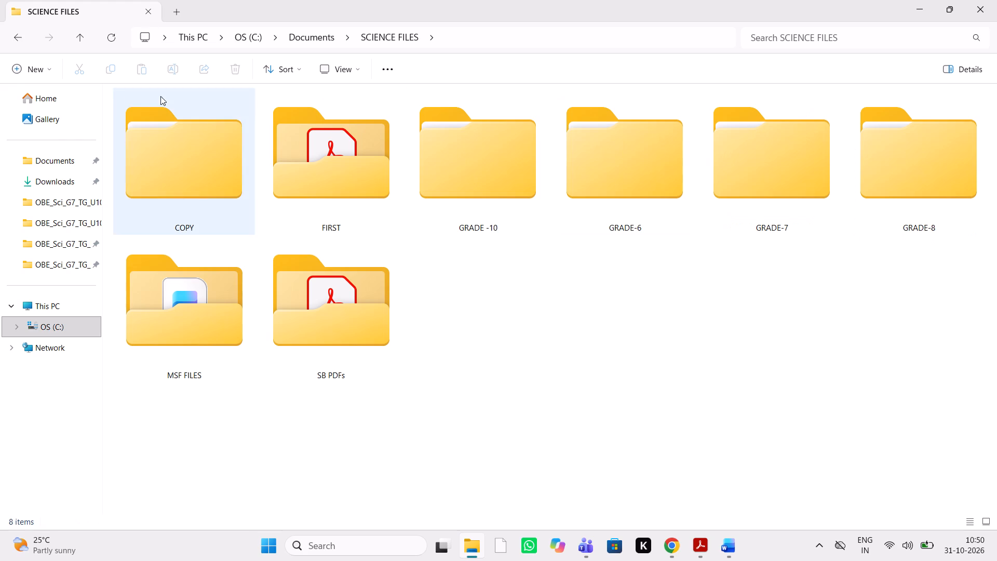
double_click(41, 154)
double_click(782, 212)
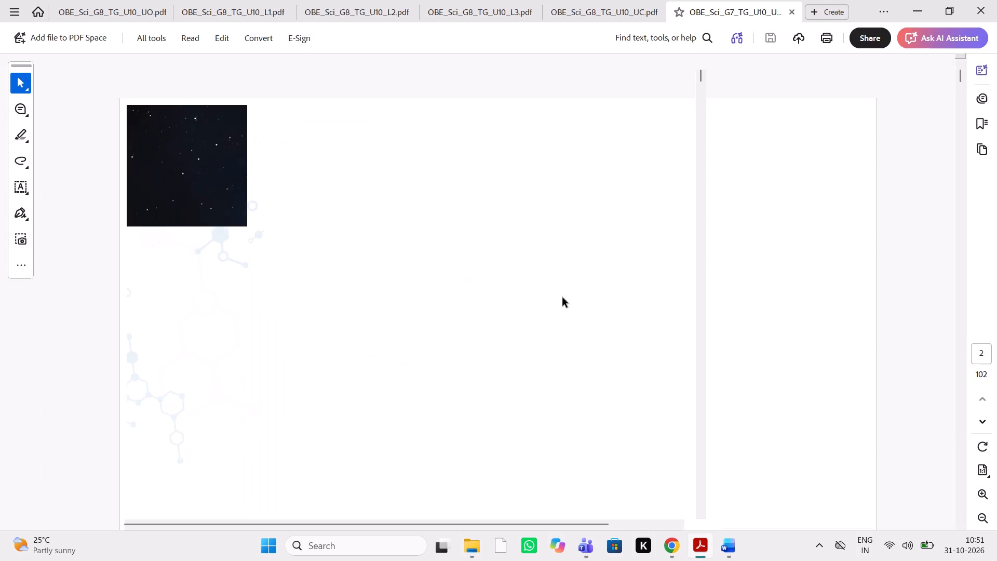
Examine the Wrap-up's Unit STEM Task page in the Grade 7 PDF and compare its heading layout with the Grade 8 Wrap-up PDF.
scroll(562, 298, "down", 20)
scroll(562, 298, "down", 20)
scroll(562, 298, "down", 20)
scroll(562, 298, "down", 7)
scroll(562, 298, "down", 20)
scroll(562, 298, "down", 20)
scroll(562, 298, "down", 20)
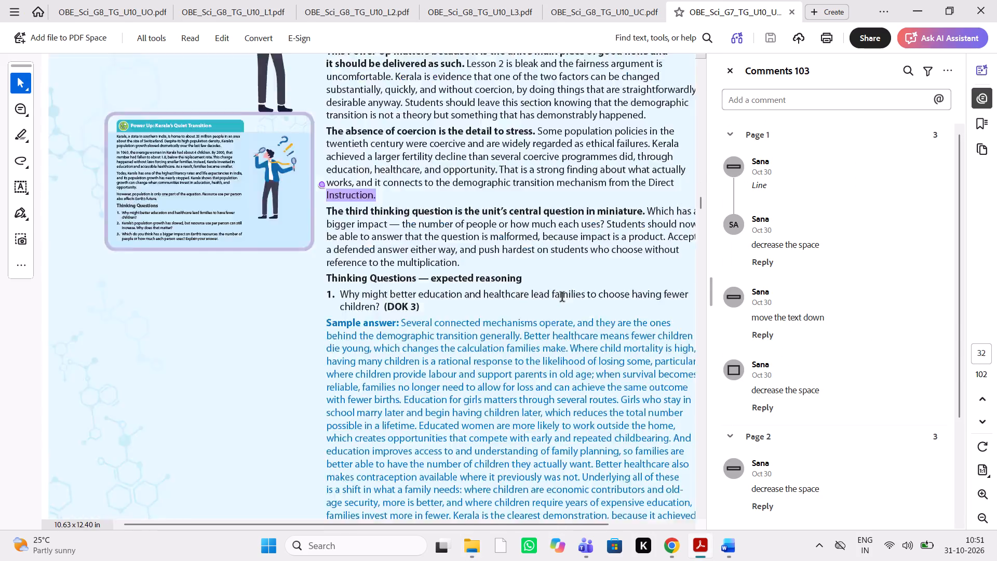
scroll(562, 298, "down", 20)
scroll(562, 298, "down", 20)
scroll(562, 298, "down", 20)
scroll(562, 298, "down", 20)
scroll(562, 298, "down", 20)
scroll(562, 298, "down", 20)
scroll(562, 298, "down", 20)
scroll(562, 298, "down", 20)
scroll(562, 298, "down", 20)
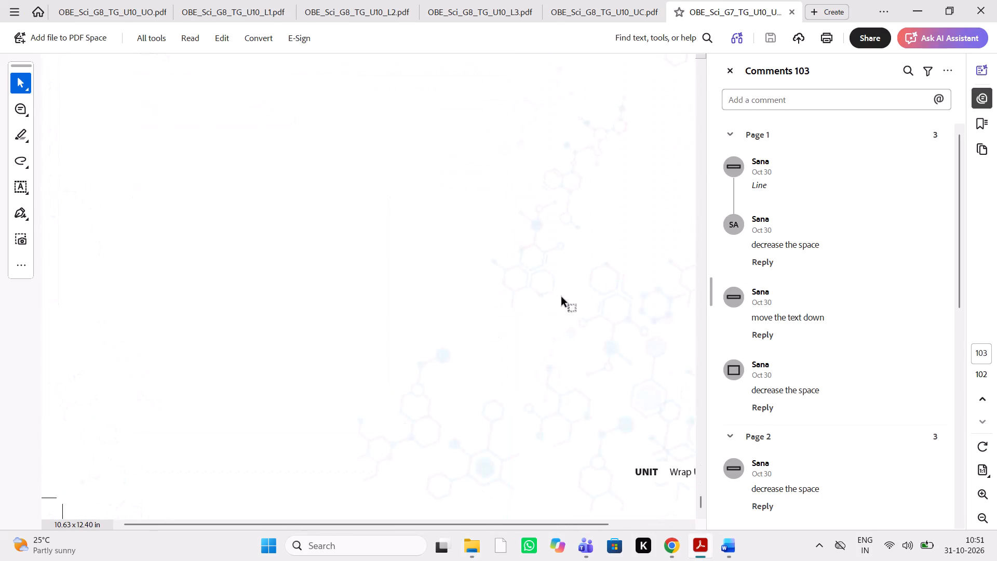
scroll(562, 298, "up", 13)
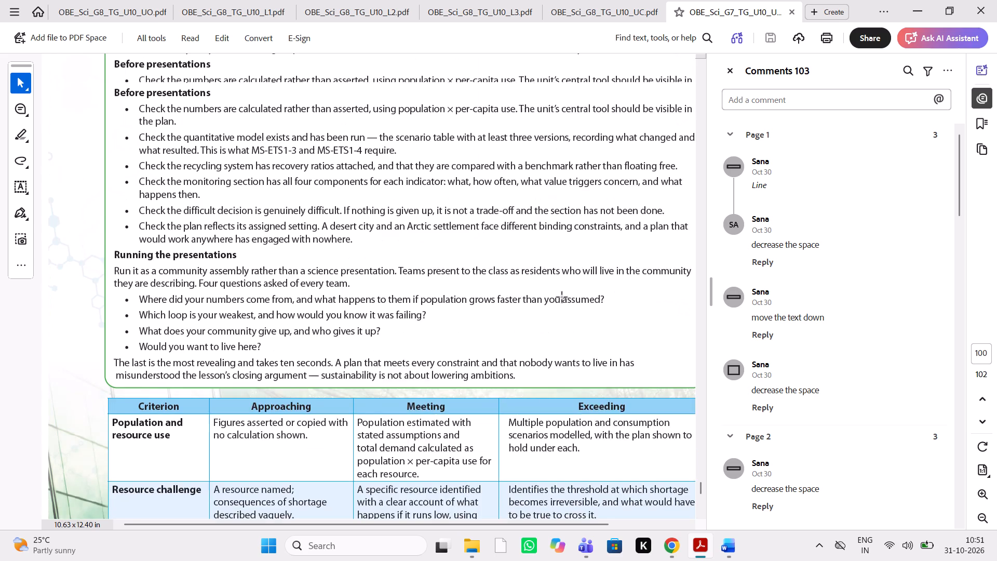
scroll(562, 298, "up", 2)
scroll(562, 298, "down", 1)
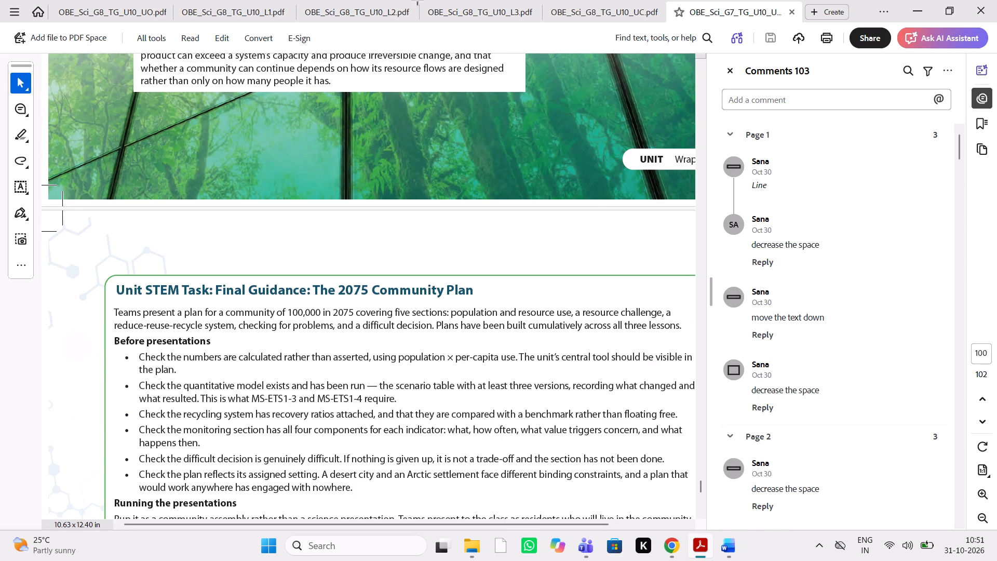
left_click(650, 8)
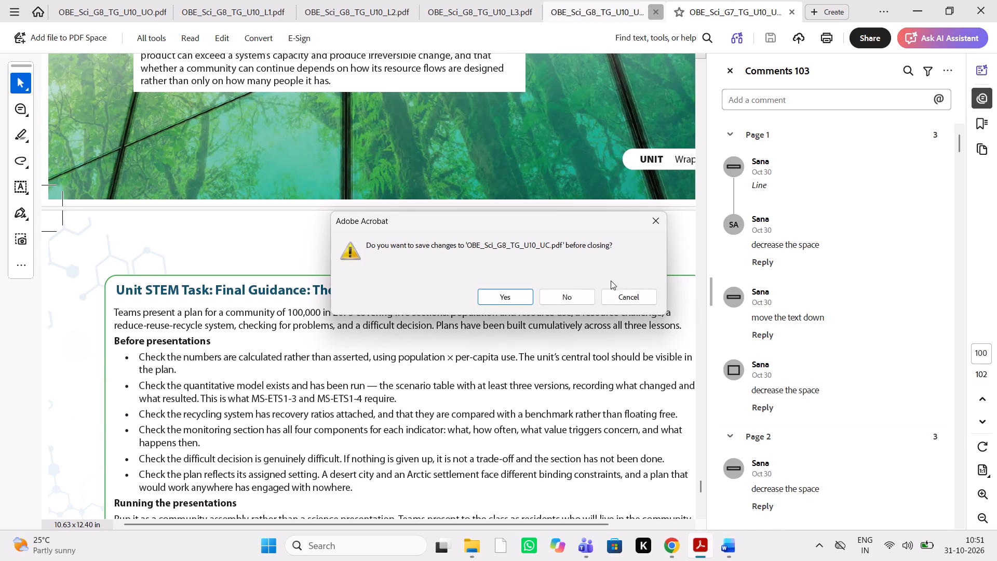
left_click(637, 292)
left_click(610, 6)
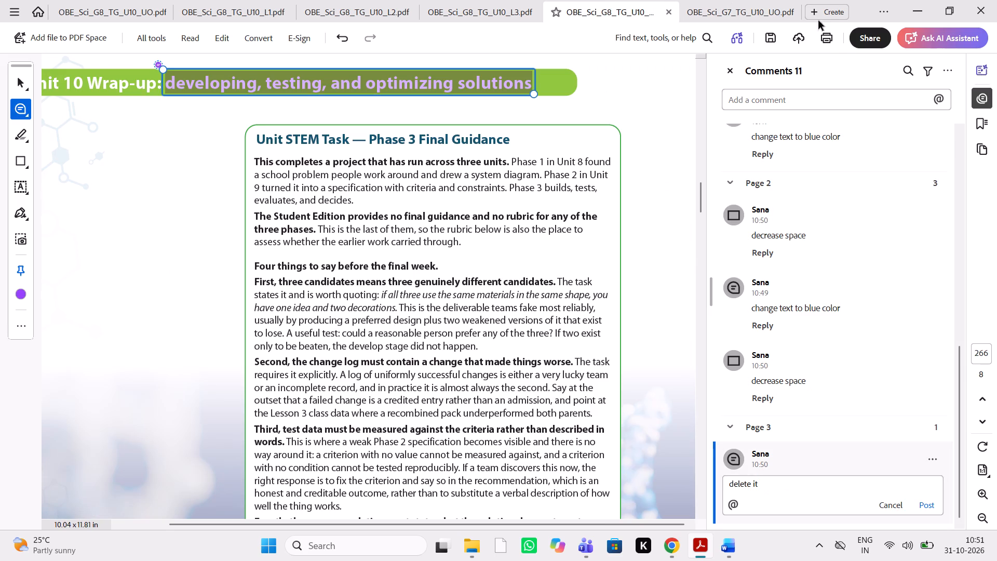
left_click(759, 8)
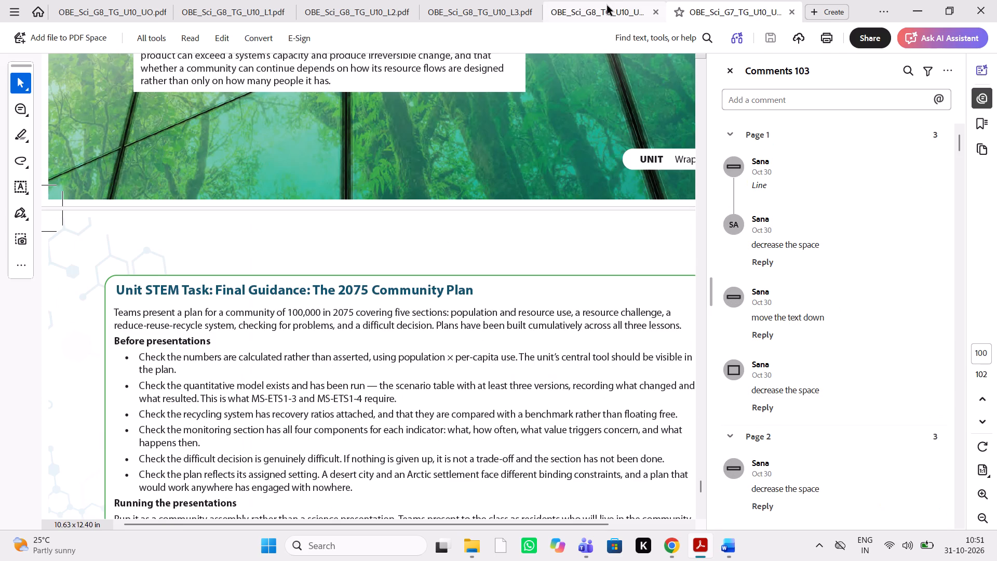
left_click(607, 6)
Compare the Phase 3 Final Guidance introduction and "Four things to say before the final week." in the PDF with the Word manuscript.
scroll(410, 389, "down", 6)
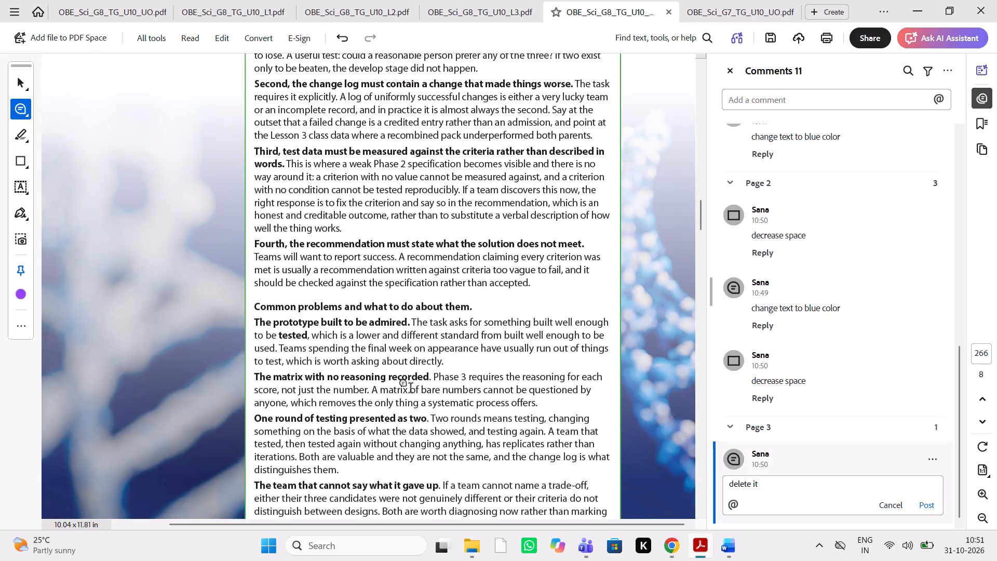
scroll(410, 389, "down", 4)
scroll(410, 389, "up", 3)
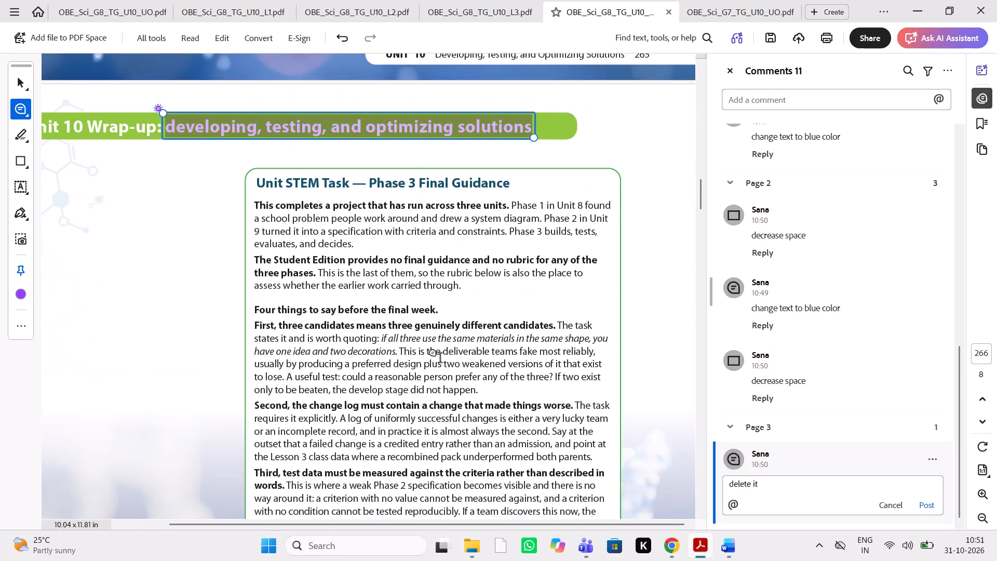
left_click(735, 557)
scroll(836, 427, "down", 1)
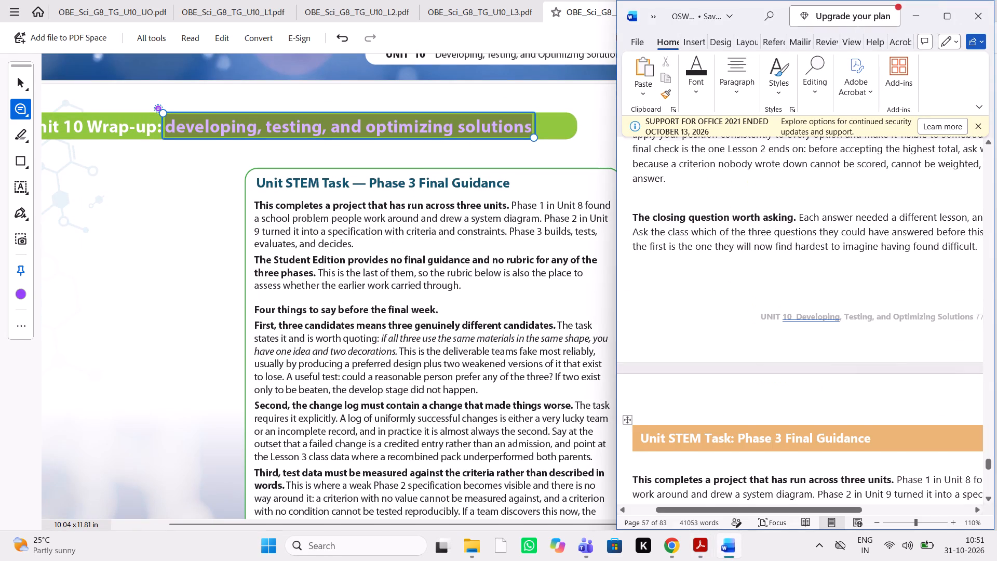
scroll(836, 427, "down", 1)
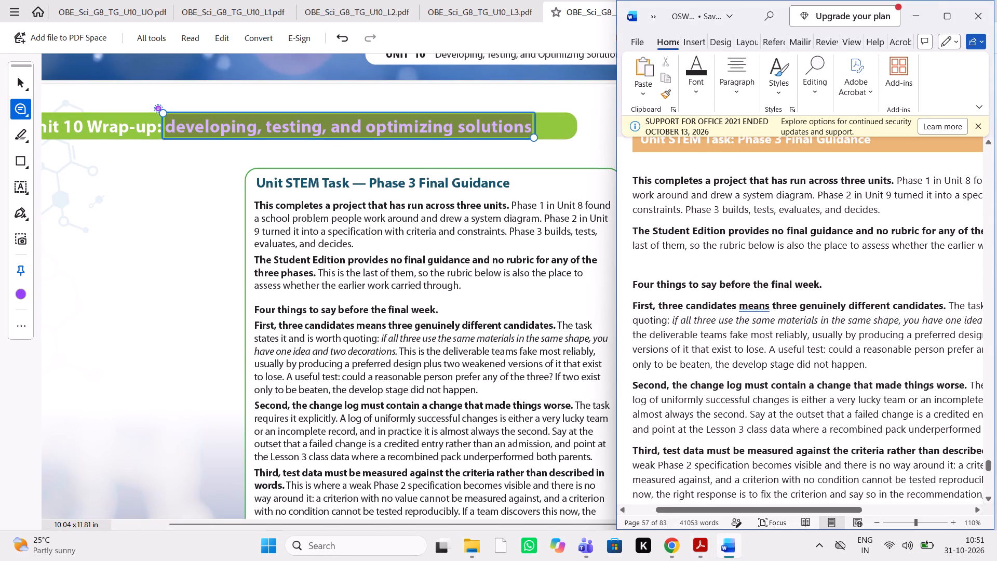
scroll(836, 427, "left", 1)
scroll(836, 427, "right", 1)
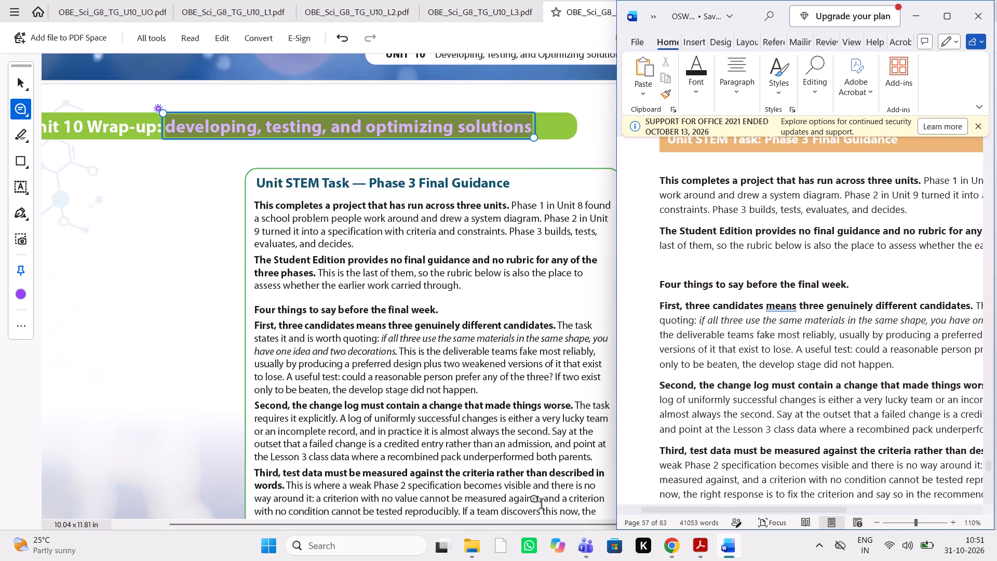
scroll(541, 505, "down", 1)
scroll(766, 351, "left", 1)
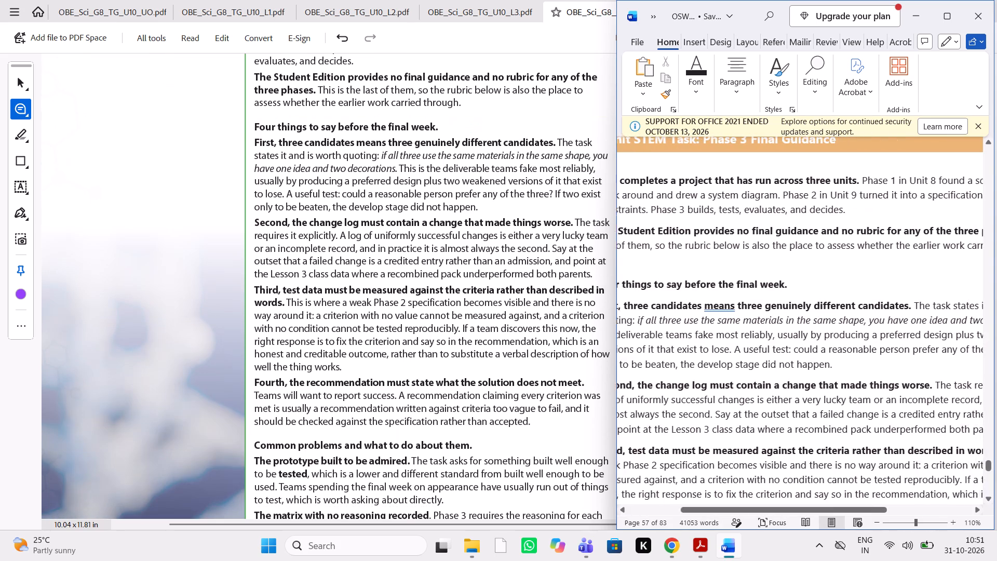
scroll(766, 351, "right", 1)
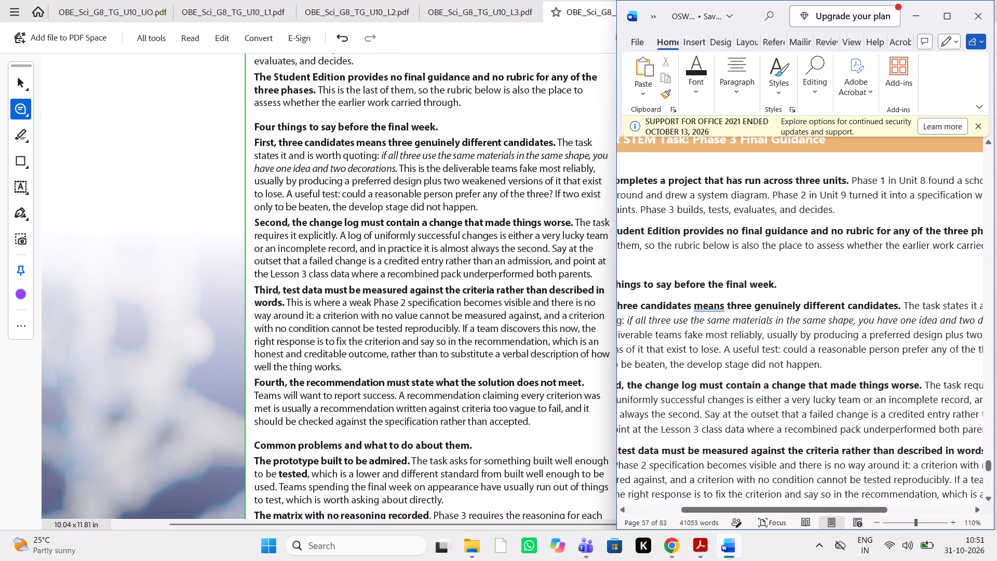
scroll(766, 351, "right", 2)
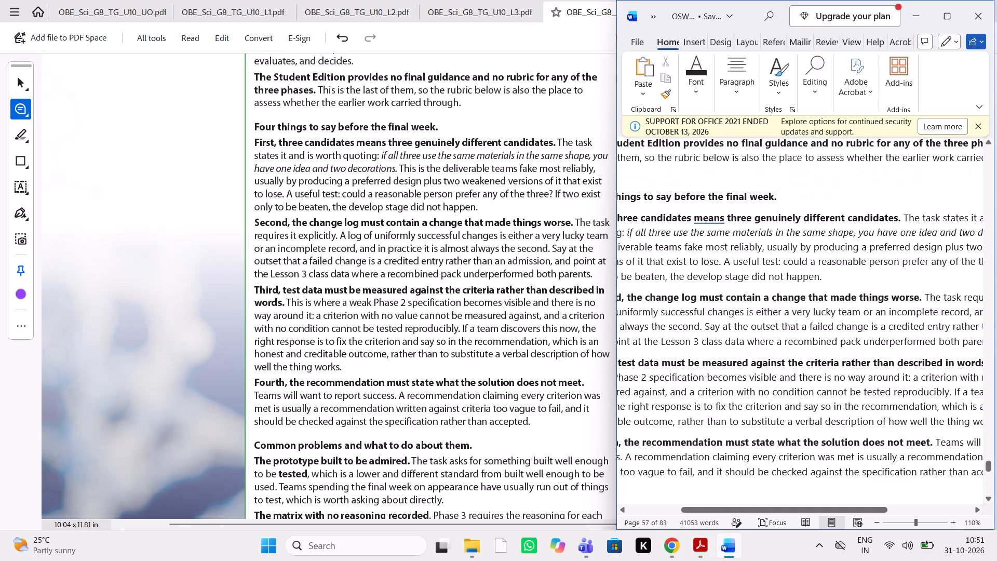
scroll(766, 351, "down", 1)
scroll(766, 351, "left", 1)
scroll(766, 351, "right", 2)
scroll(766, 351, "left", 1)
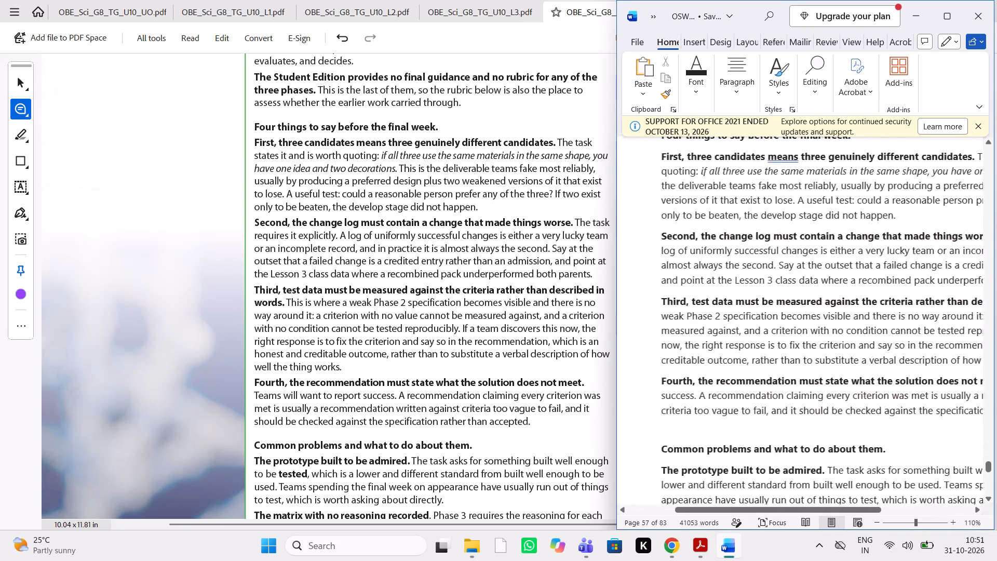
Compare the "Common problems and what to do about them." section in the PDF with the Word manuscript.
scroll(766, 351, "left", 1)
scroll(766, 351, "down", 1)
scroll(766, 351, "left", 1)
scroll(766, 351, "right", 1)
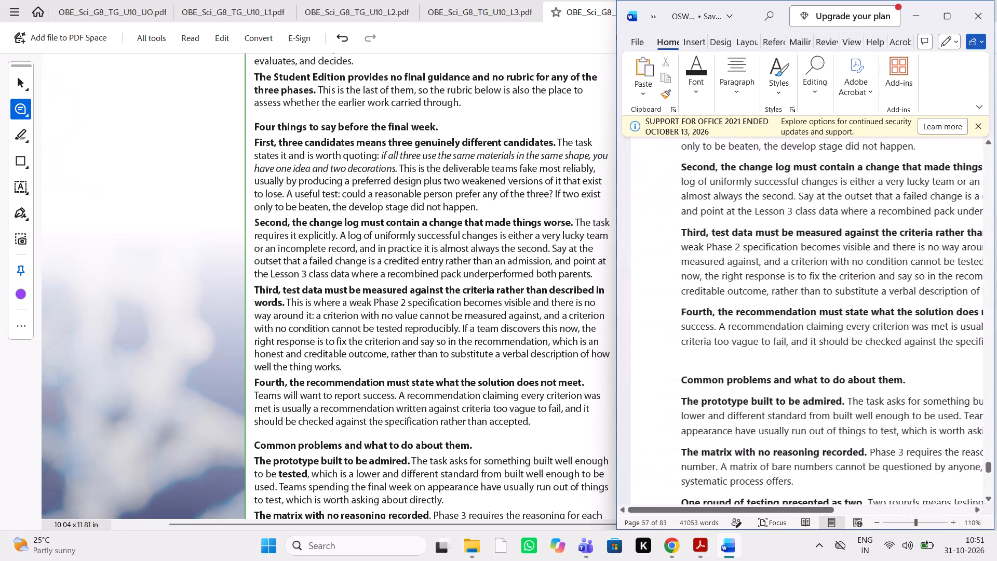
scroll(766, 351, "down", 1)
scroll(766, 351, "left", 1)
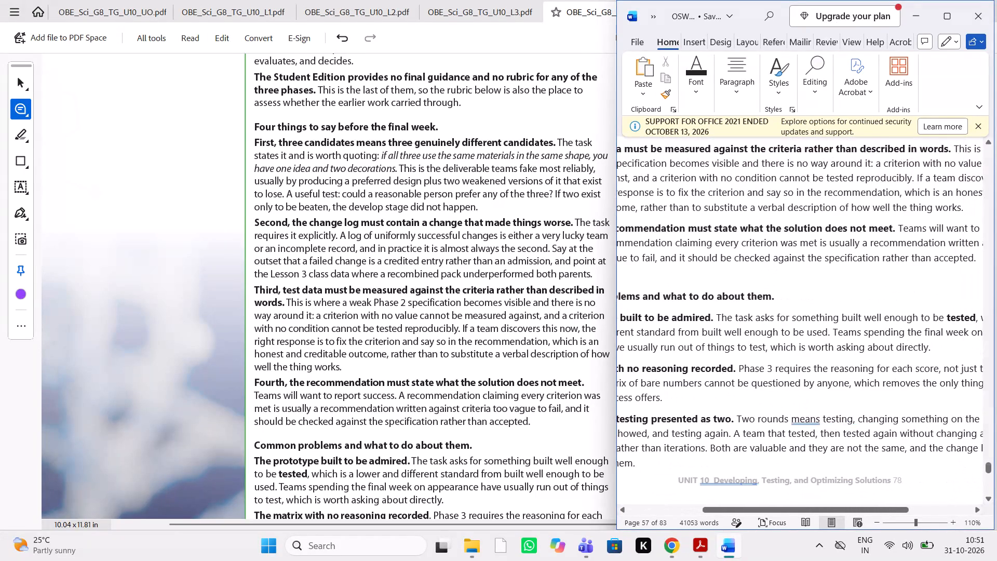
scroll(495, 416, "down", 1)
scroll(770, 319, "right", 1)
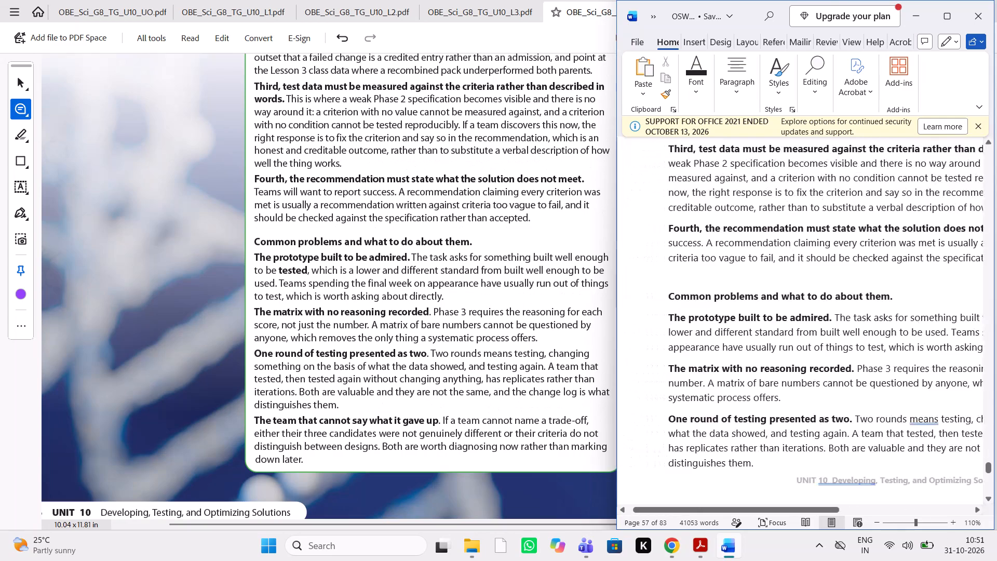
scroll(770, 319, "down", 1)
scroll(770, 319, "left", 2)
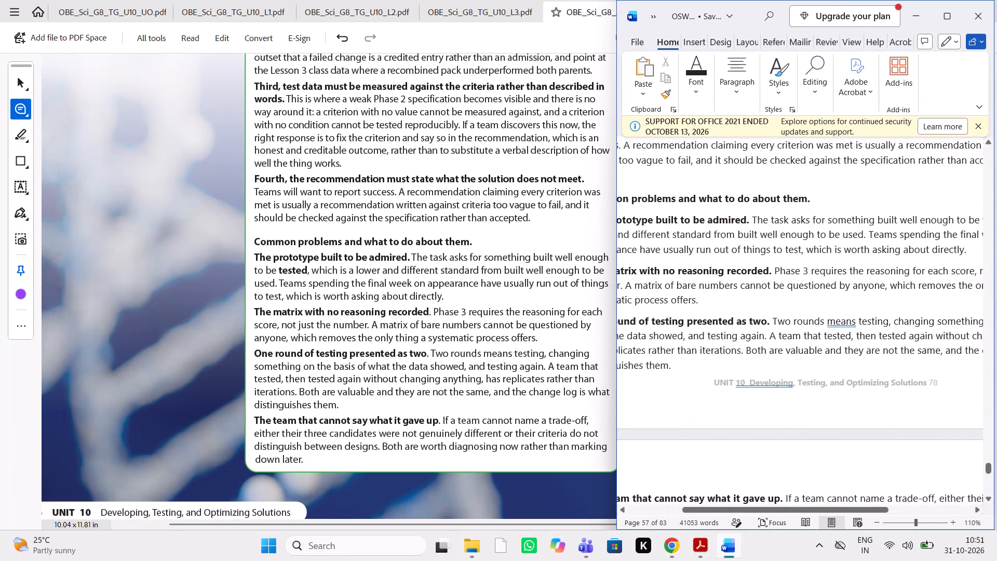
scroll(770, 319, "right", 1)
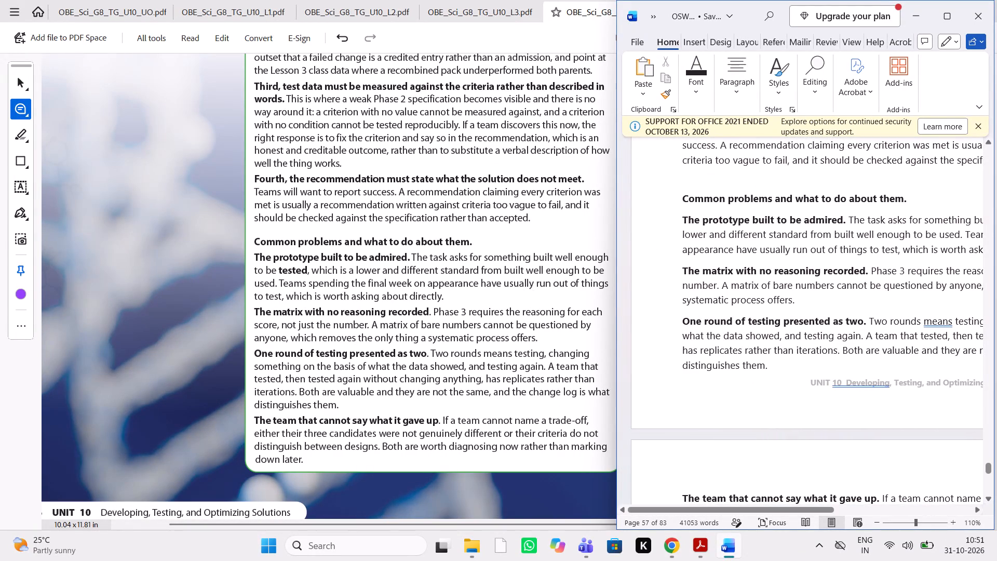
scroll(729, 344, "left", 1)
Compare the Criterion and Approaching columns of the Assessment table in the PDF with the Word manuscript.
scroll(729, 344, "down", 1)
scroll(461, 355, "down", 1)
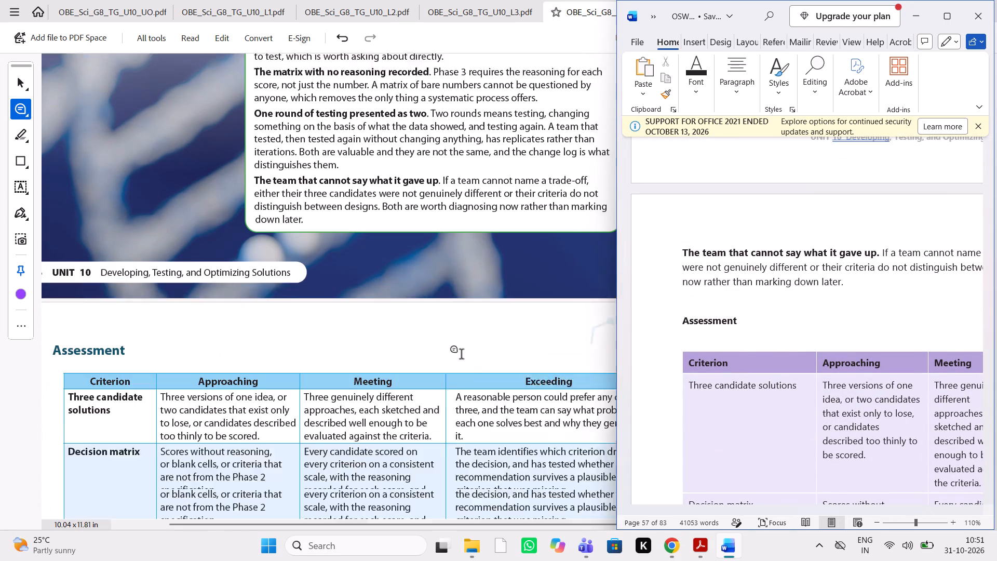
scroll(461, 355, "down", 1)
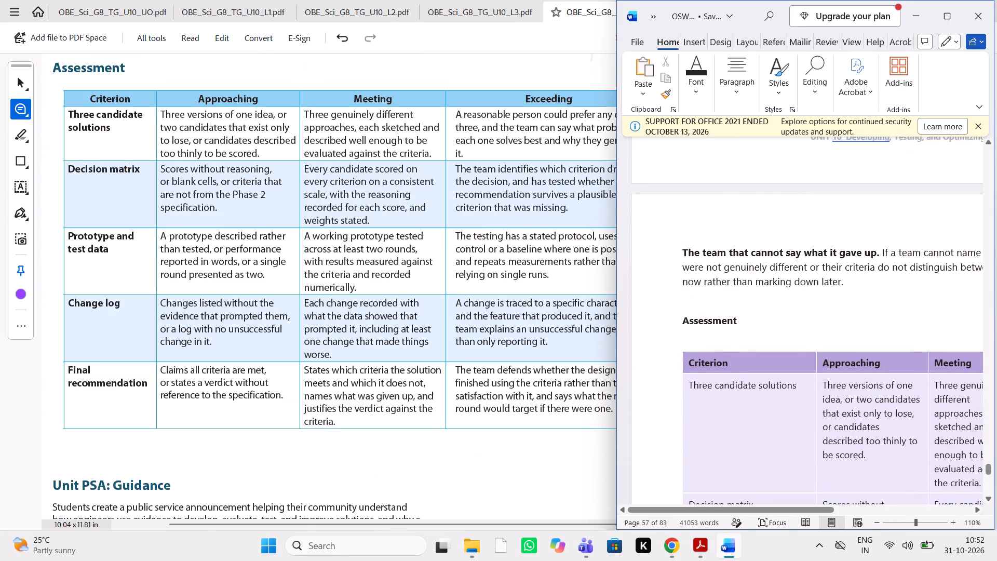
scroll(753, 344, "down", 1)
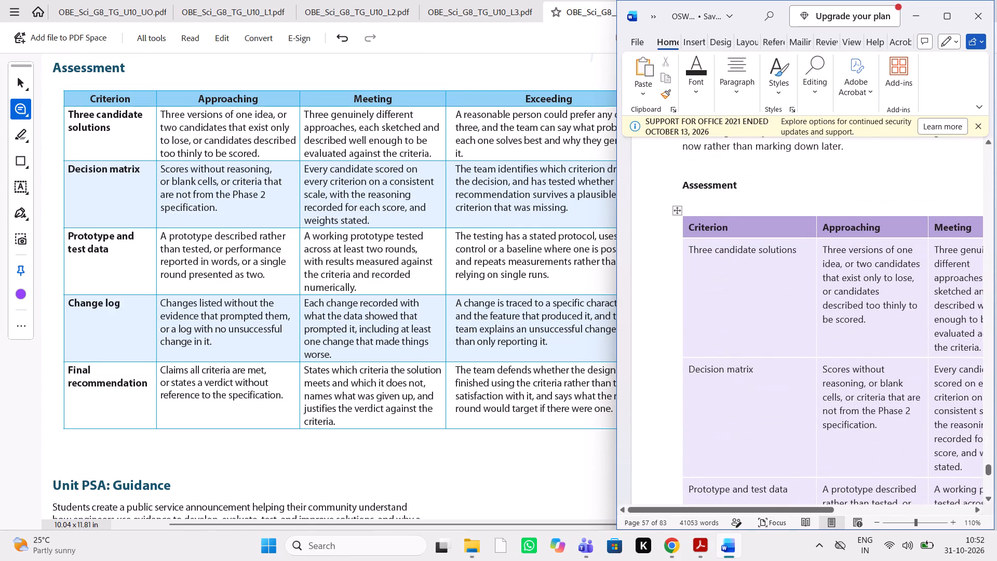
scroll(753, 344, "down", 1)
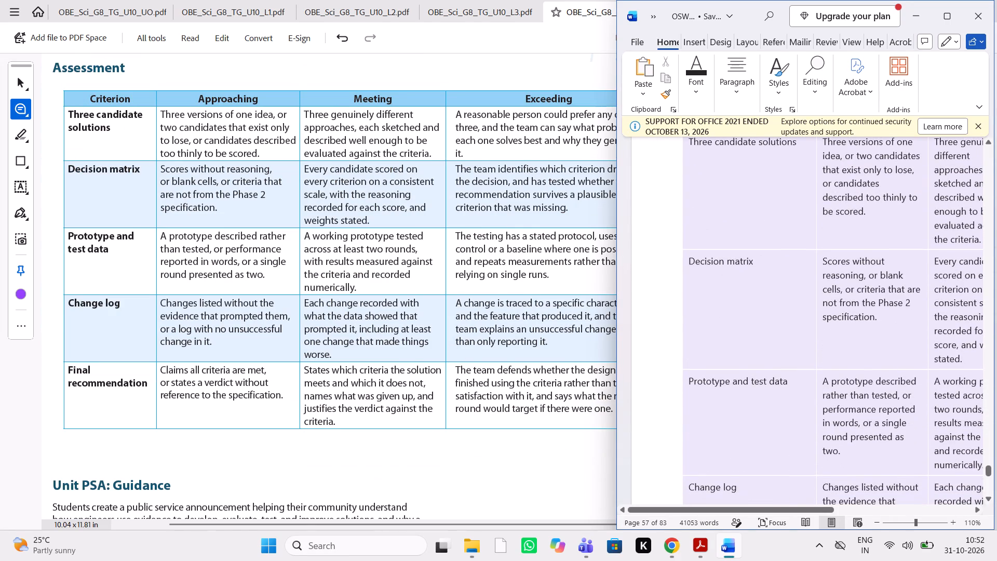
scroll(753, 344, "down", 2)
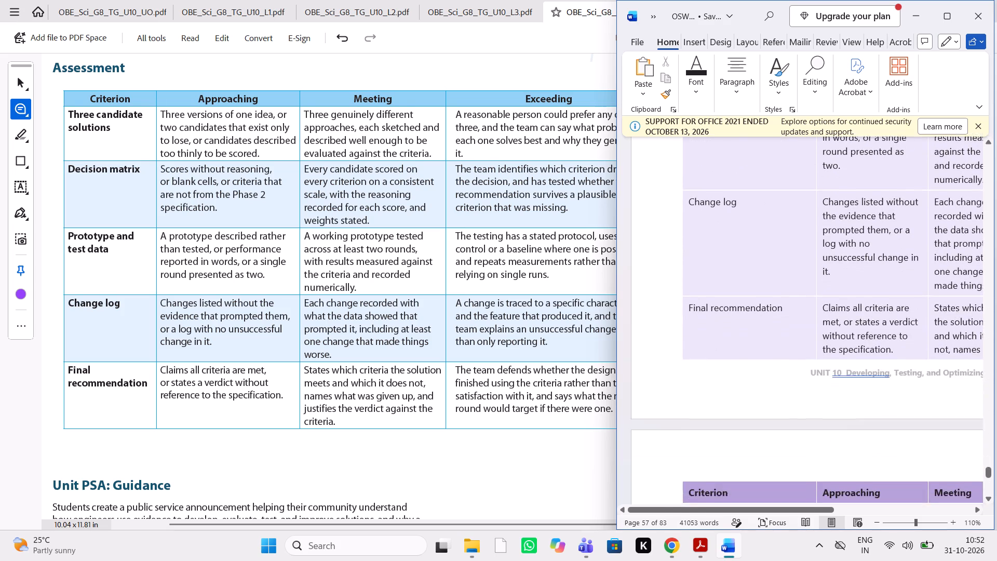
scroll(753, 344, "left", 1)
scroll(753, 344, "down", 1)
scroll(753, 344, "up", 1)
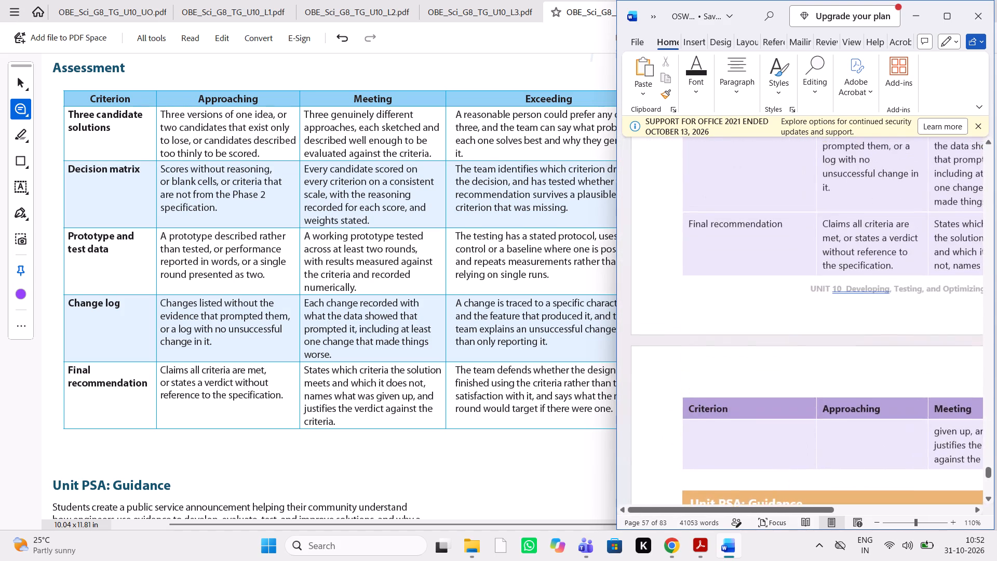
Compare the Meeting column of the Assessment table in the PDF with the Word manuscript, through the Final recommendation row.
scroll(753, 344, "up", 3)
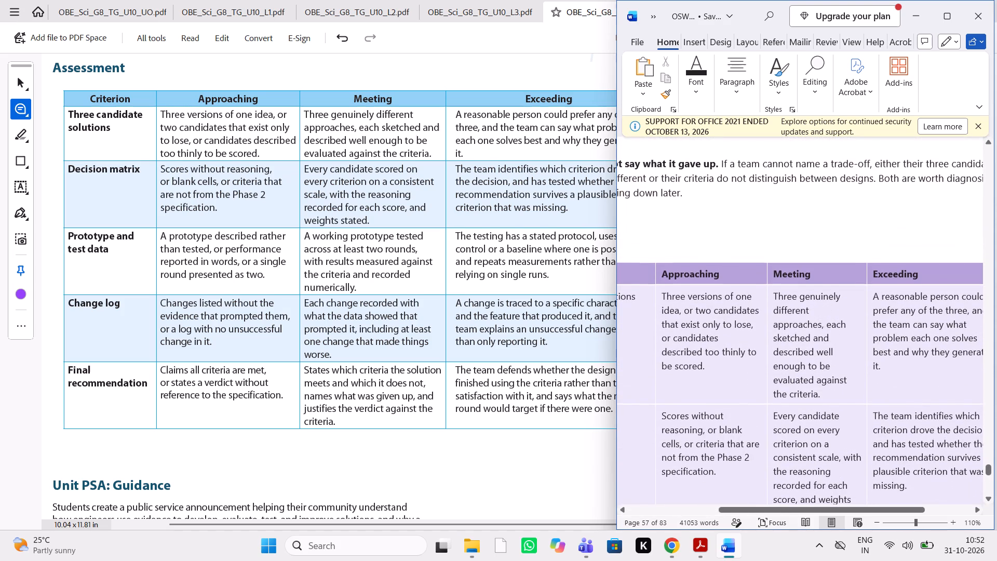
scroll(753, 344, "down", 1)
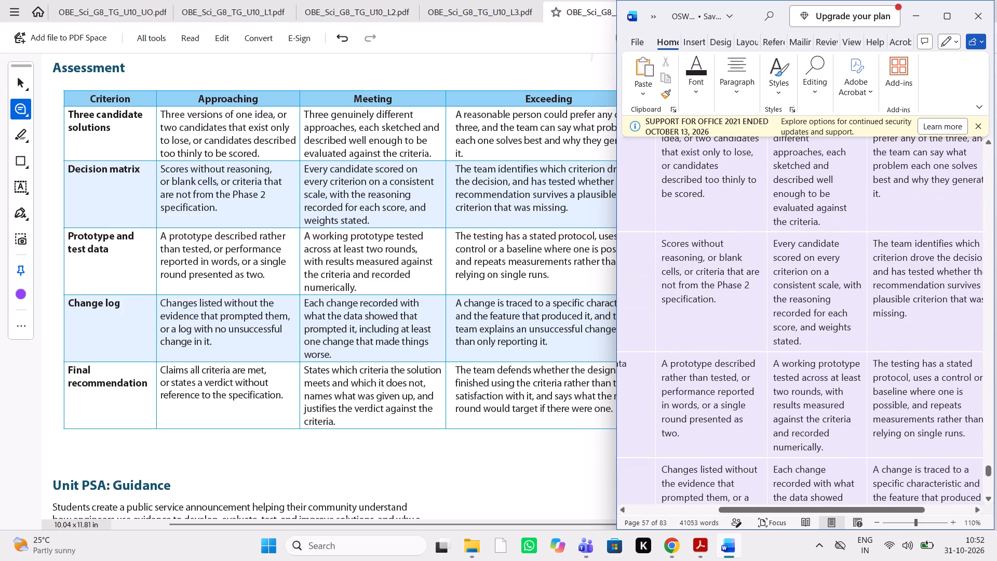
scroll(753, 344, "down", 1)
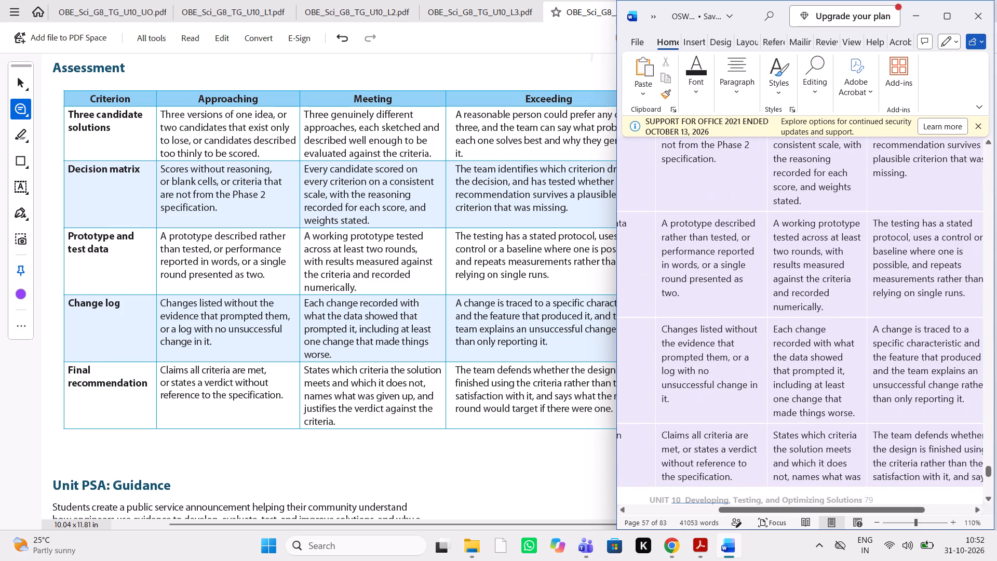
scroll(753, 344, "down", 2)
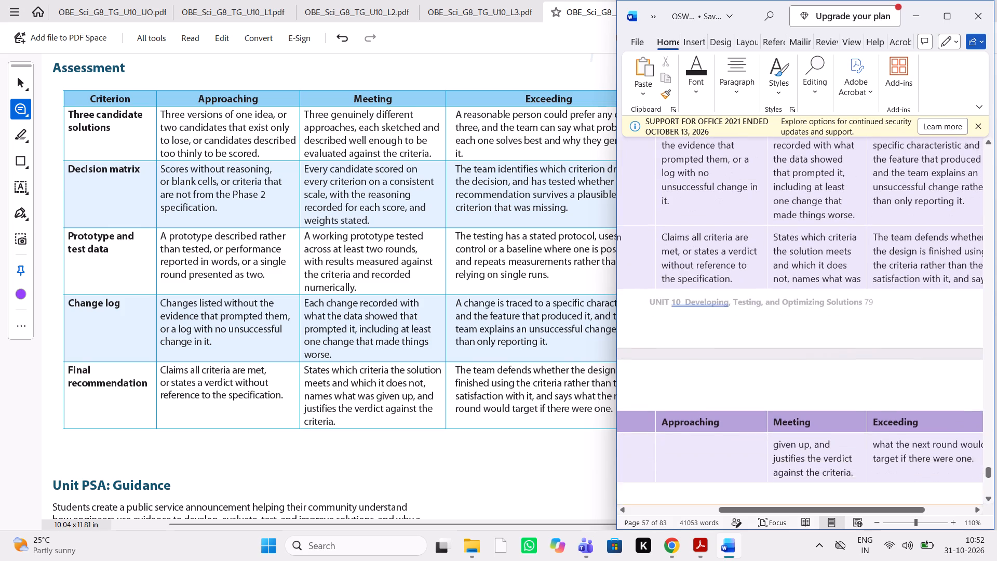
scroll(753, 344, "down", 1)
Compare the Exceeding column of the Assessment table in the PDF with the Word manuscript, row by row.
scroll(753, 344, "up", 3)
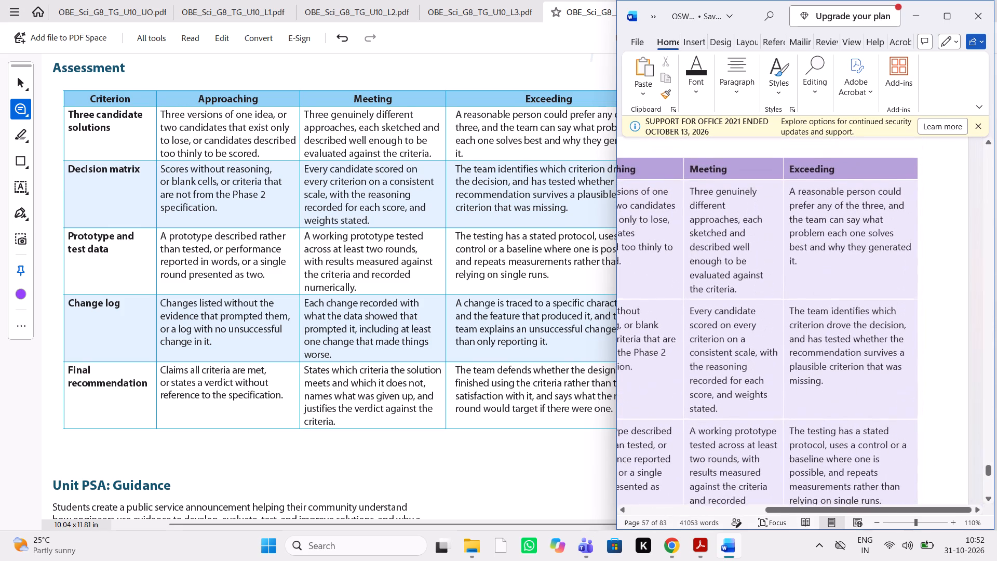
scroll(753, 344, "right", 1)
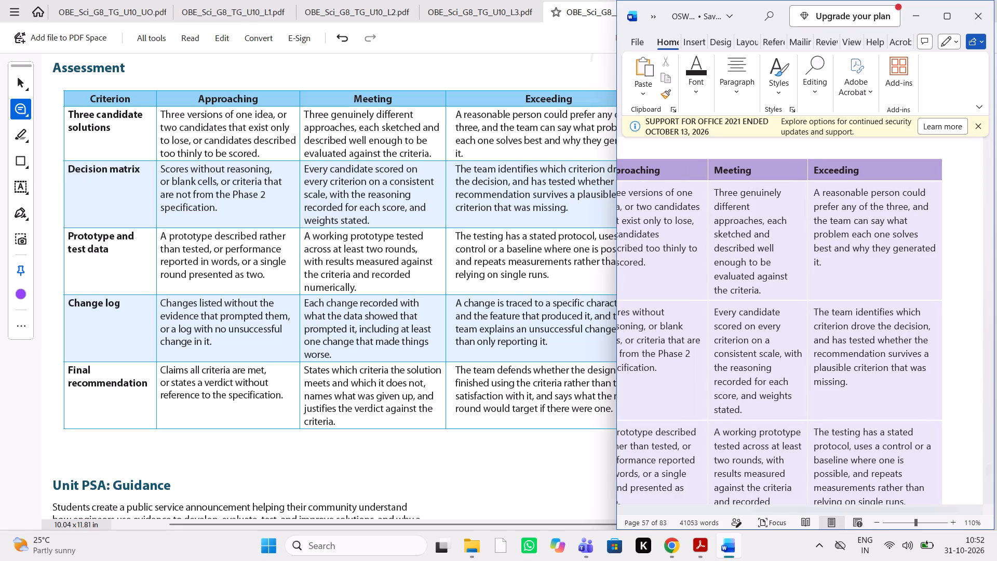
scroll(753, 344, "down", 1)
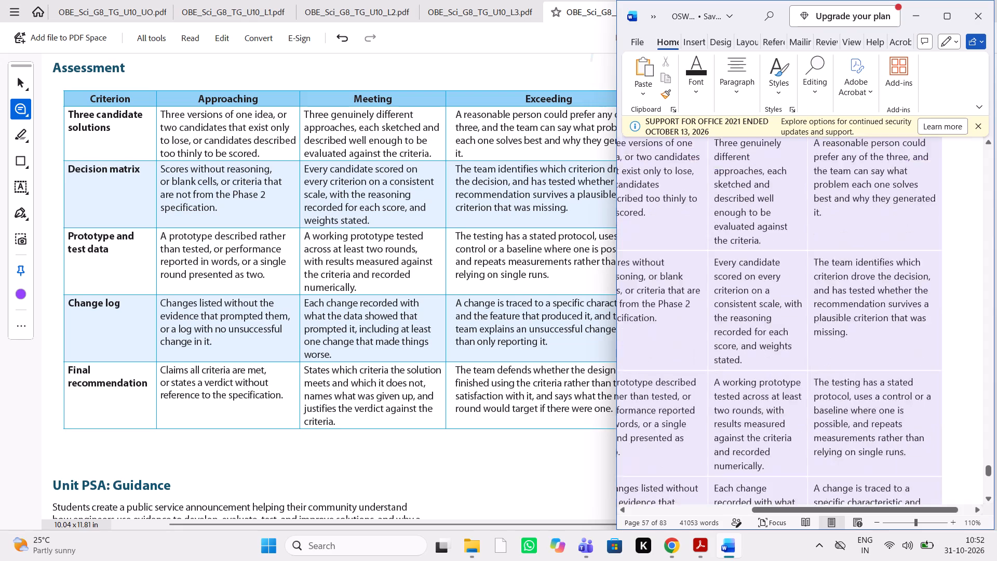
scroll(753, 344, "down", 1)
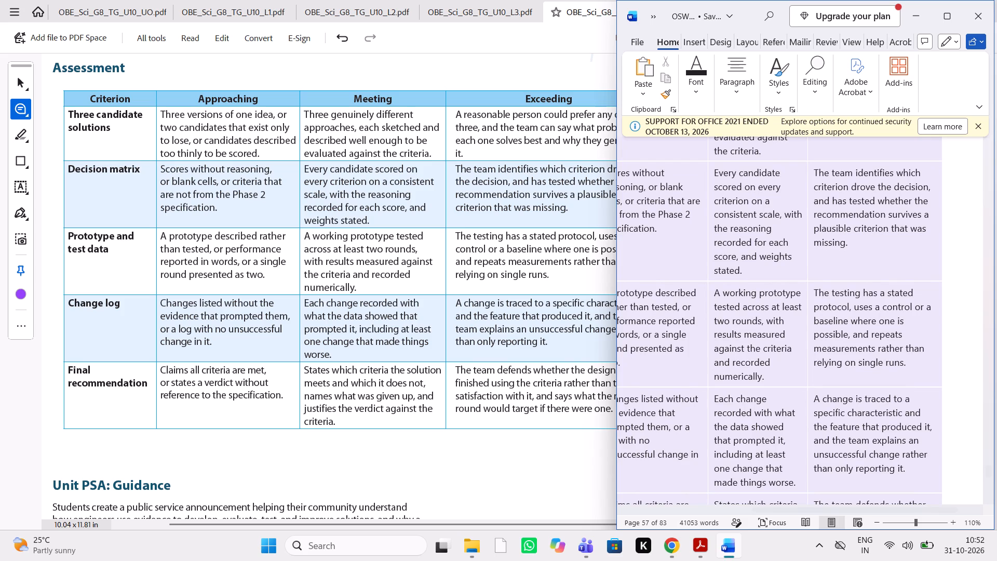
scroll(753, 344, "down", 1)
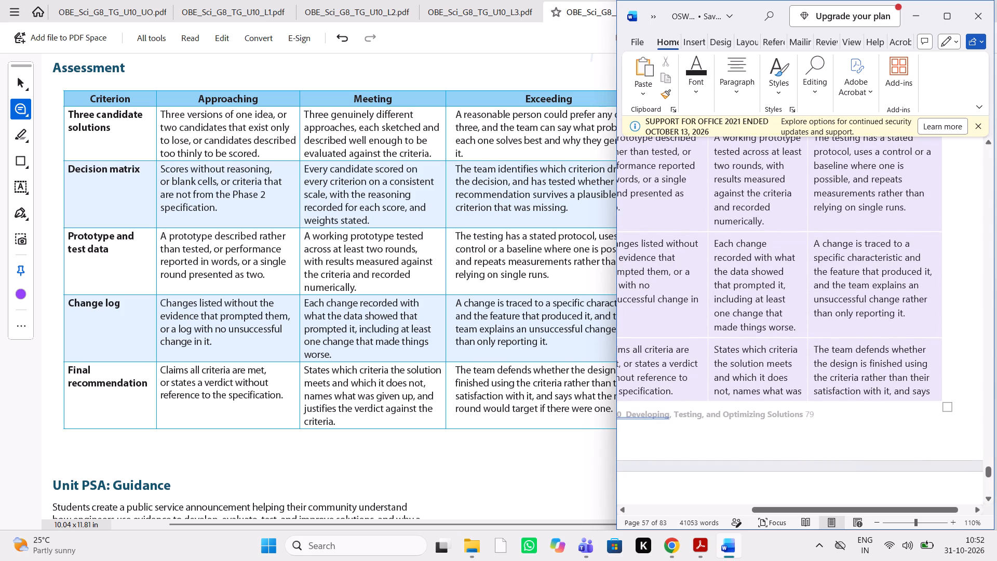
scroll(753, 344, "down", 1)
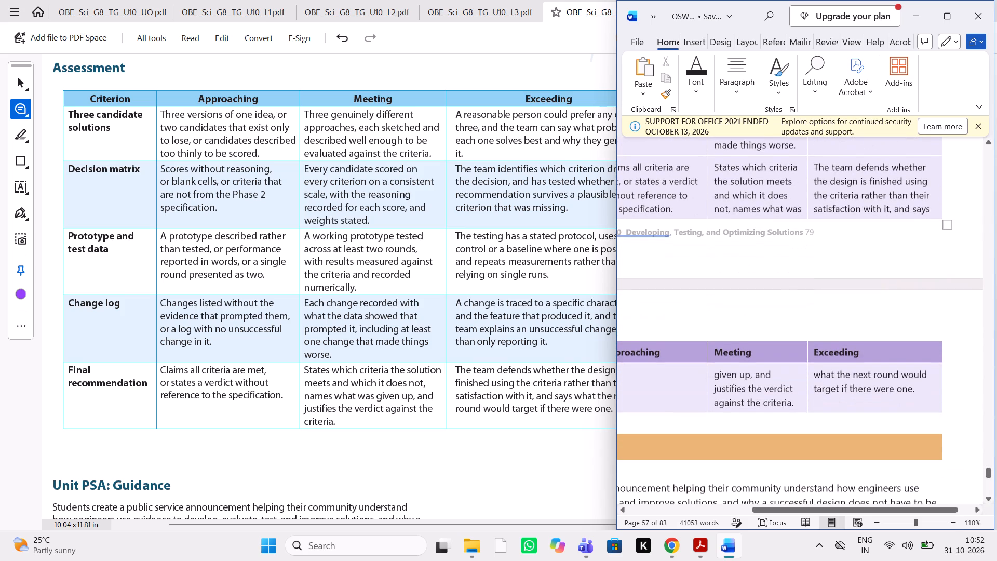
scroll(753, 344, "up", 3)
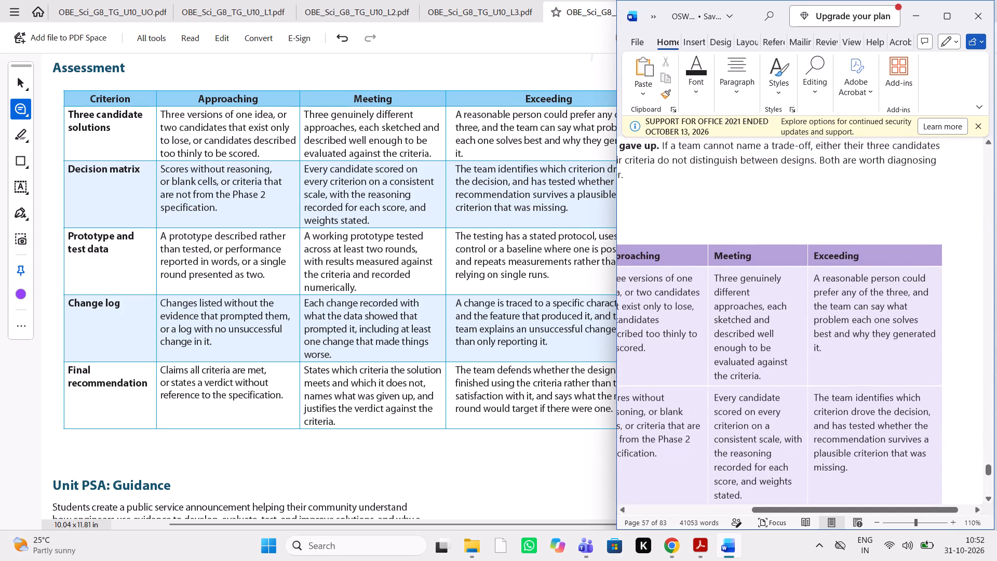
scroll(843, 350, "down", 2)
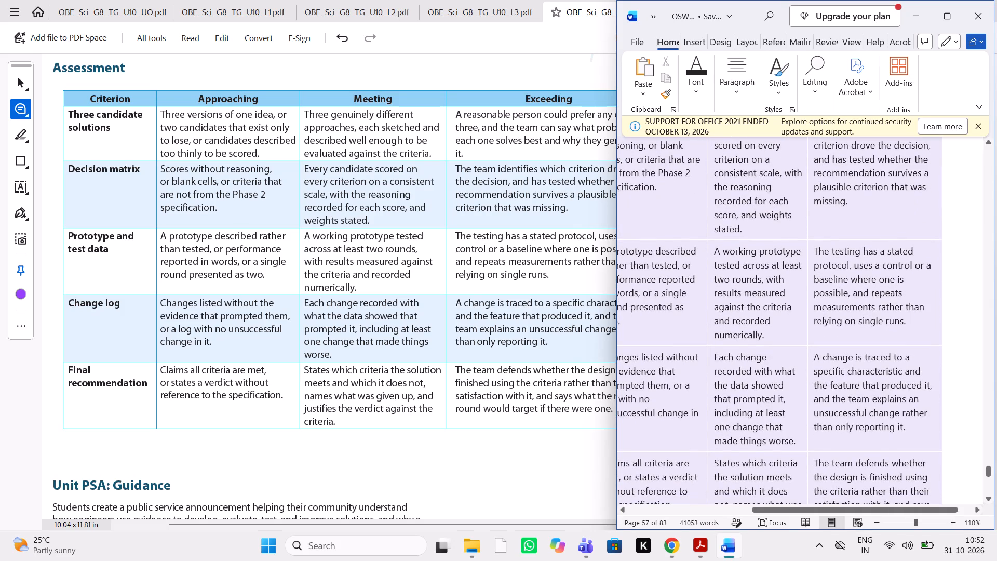
scroll(843, 350, "down", 1)
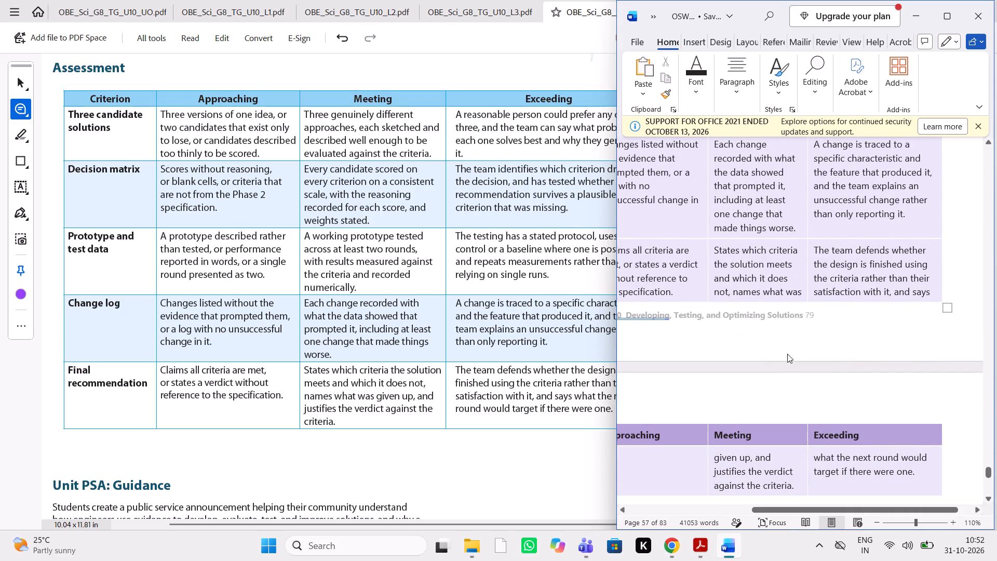
Mark the gap between the Assessment table and the "Unit PSA: Guidance" heading with a rectangle commented "decrease the space".
scroll(526, 448, "down", 1)
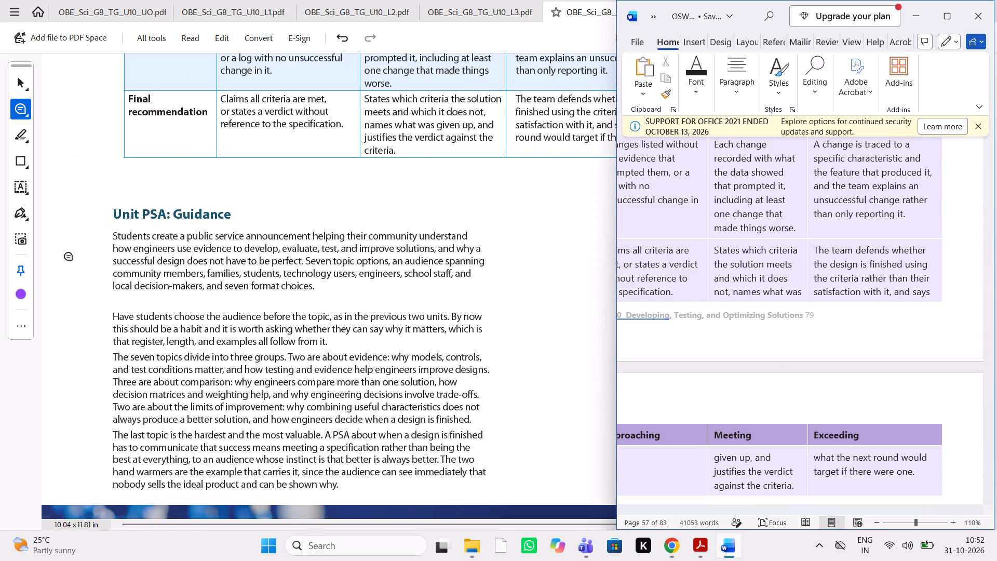
left_click(21, 158)
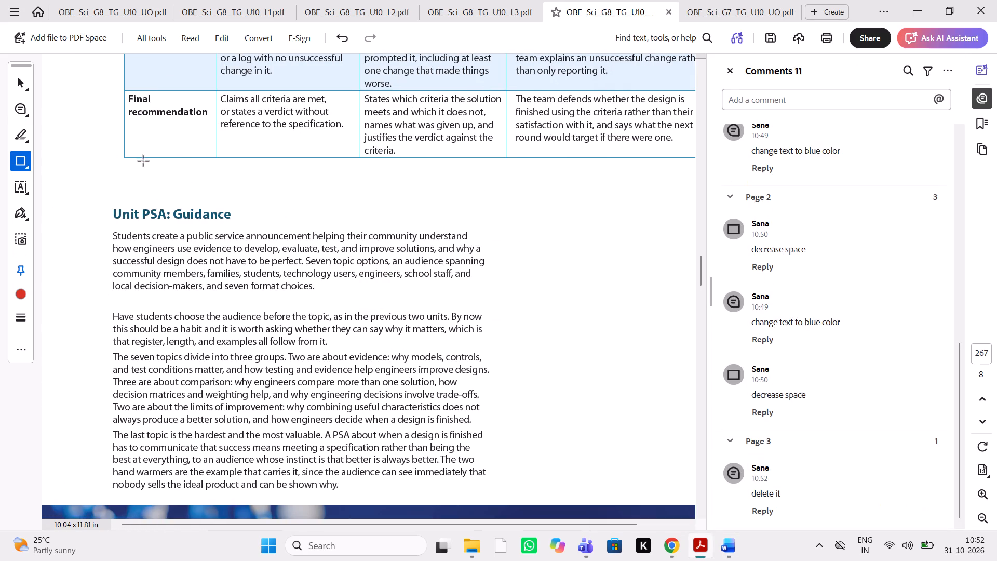
left_click_drag(142, 159, 222, 204)
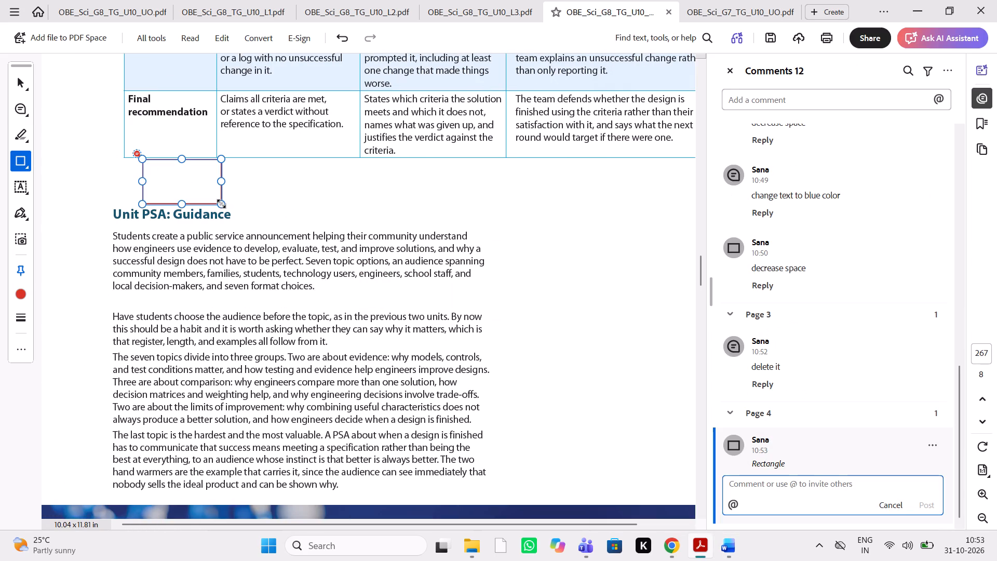
type("reduce the space")
key("space")
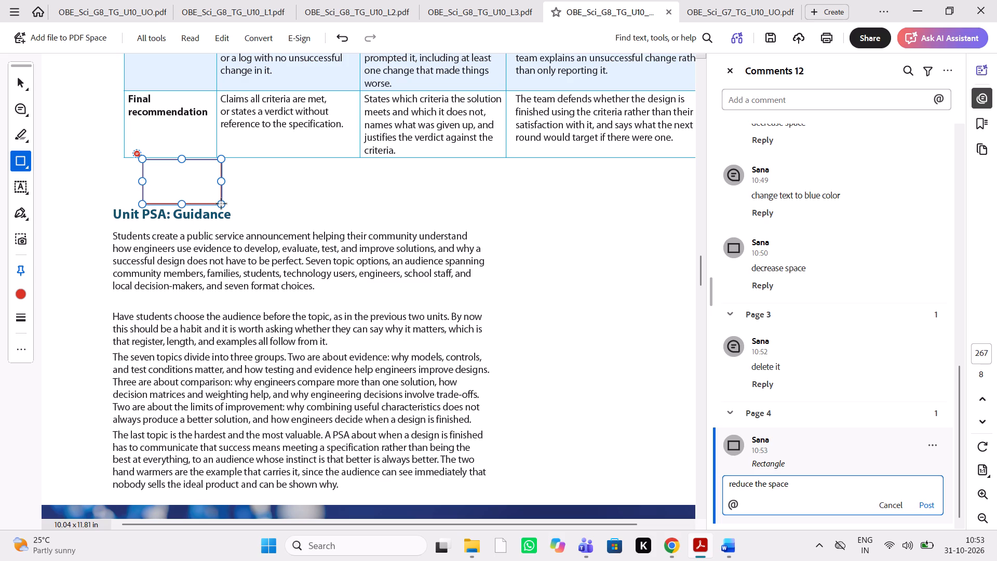
key("Left")
key("Left")
key("Left")
key("Left")
key("Left")
key("Left")
key("Left")
key("Left")
key("Left")
key("Left")
key("Left")
key("Left")
key("Right")
key("BackSpace")
key("BackSpace")
key("BackSpace")
key("BackSpace")
key("BackSpace")
key("BackSpace")
type("decrease")
key("space")
Check the Unit PSA: Guidance section in Word, and mark the gap above "Have students choose the audience" in the PDF with a rectangle commented "decrease the space".
left_click(727, 539)
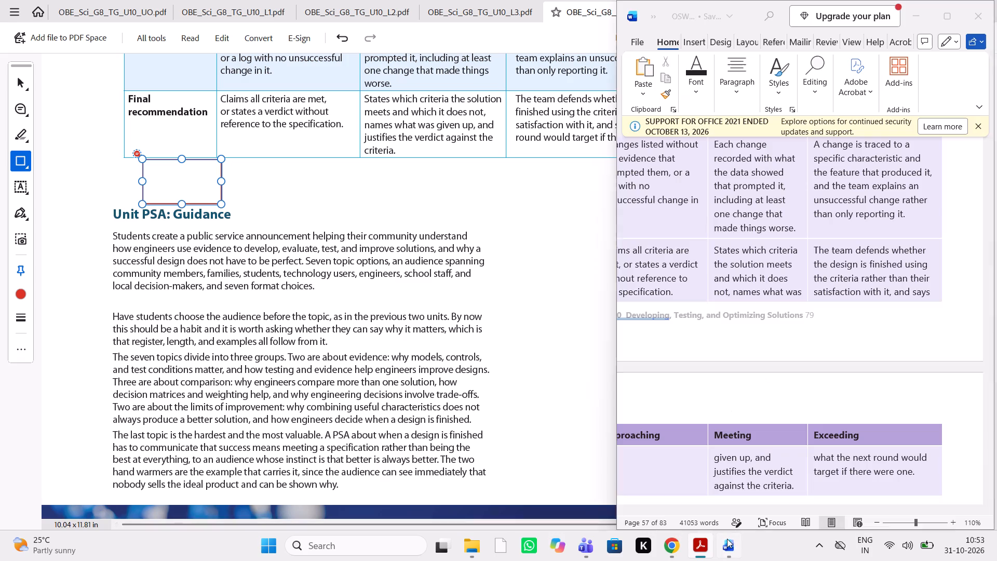
scroll(800, 370, "down", 2)
scroll(800, 370, "up", 1)
scroll(800, 370, "down", 1)
scroll(800, 370, "up", 1)
scroll(800, 370, "down", 1)
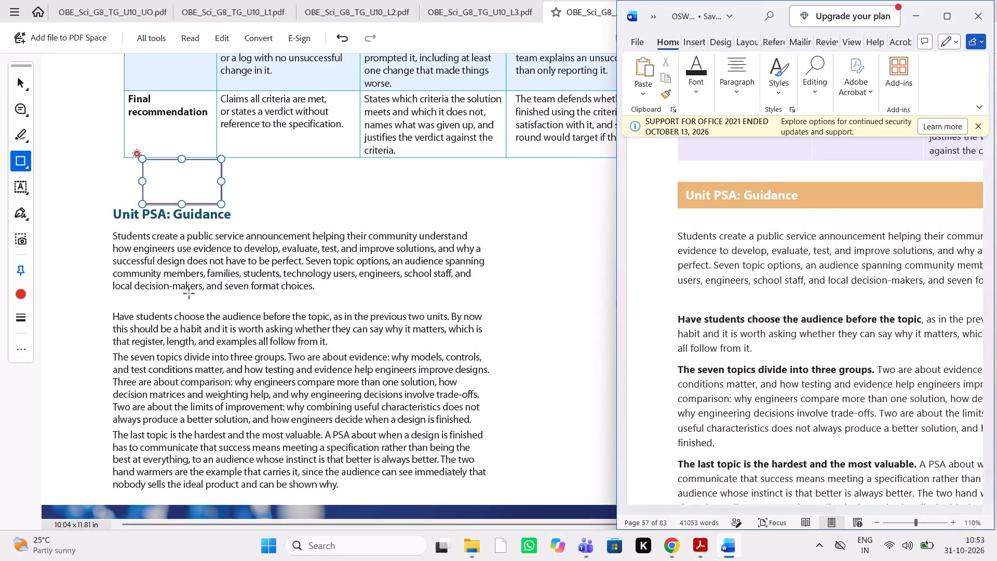
left_click_drag(190, 294, 251, 311)
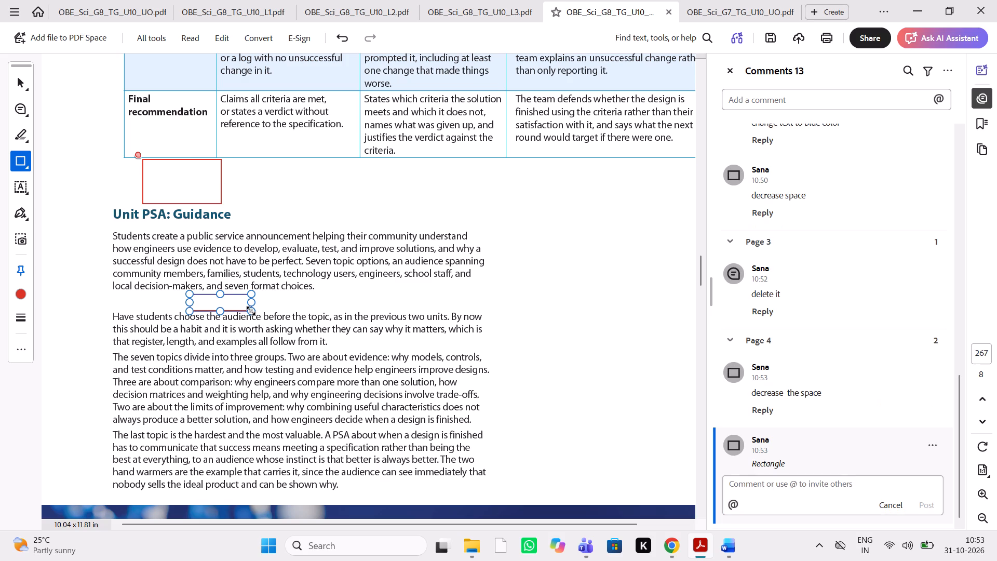
type("dec")
type("rease te")
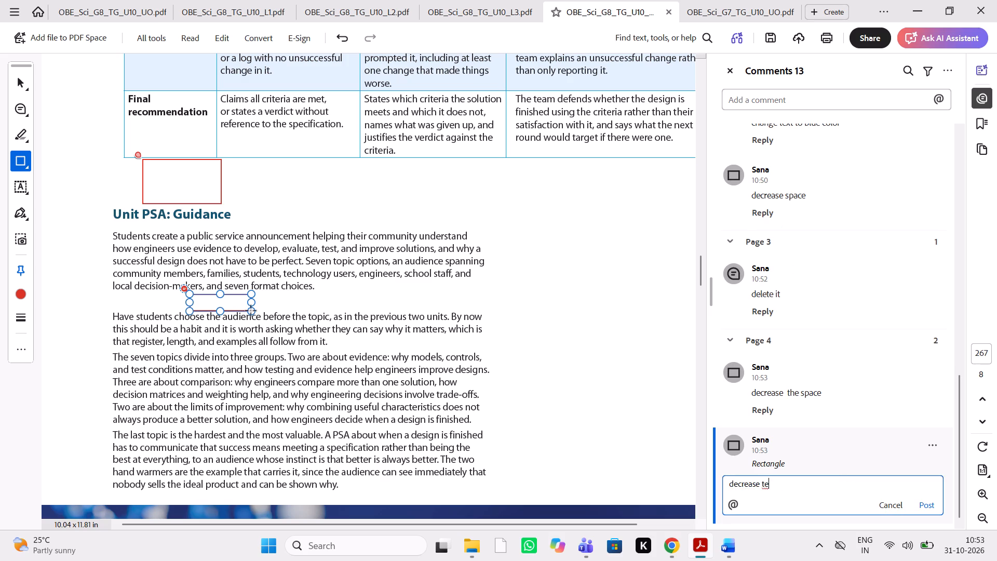
key("BackSpace")
type("he space")
key("space")
Check the manuscript's bold lead-ins in Word, and comment "bold it" on "Have students choose the audience before the topic," in the PDF.
left_click(736, 547)
scroll(802, 324, "left", 1)
scroll(802, 324, "down", 1)
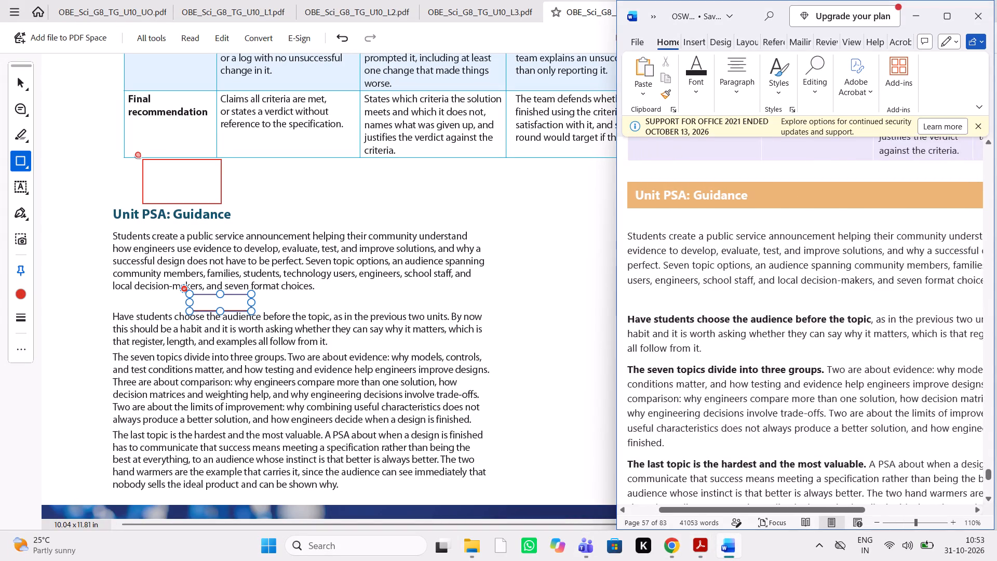
scroll(802, 324, "down", 1)
scroll(802, 324, "up", 1)
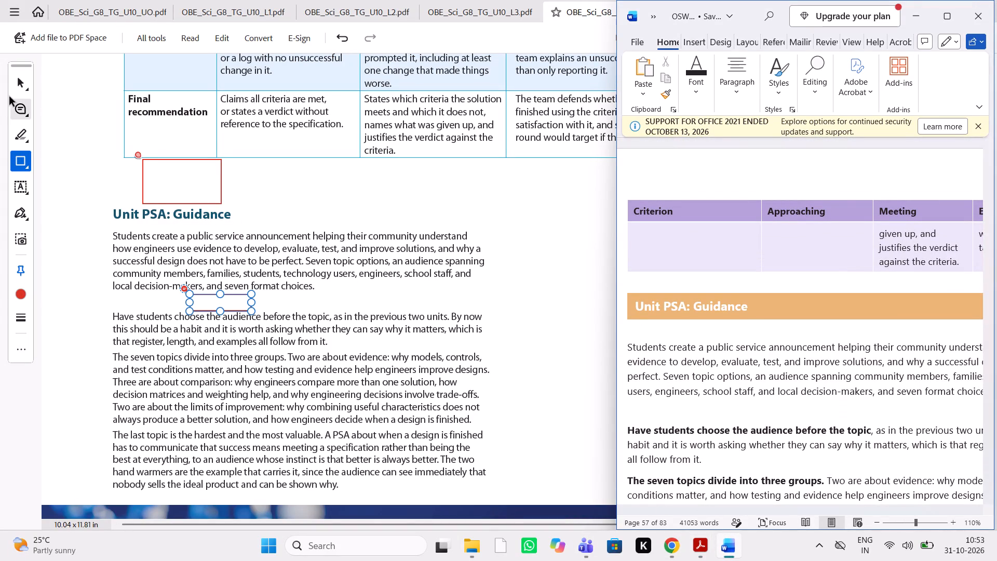
left_click(12, 111)
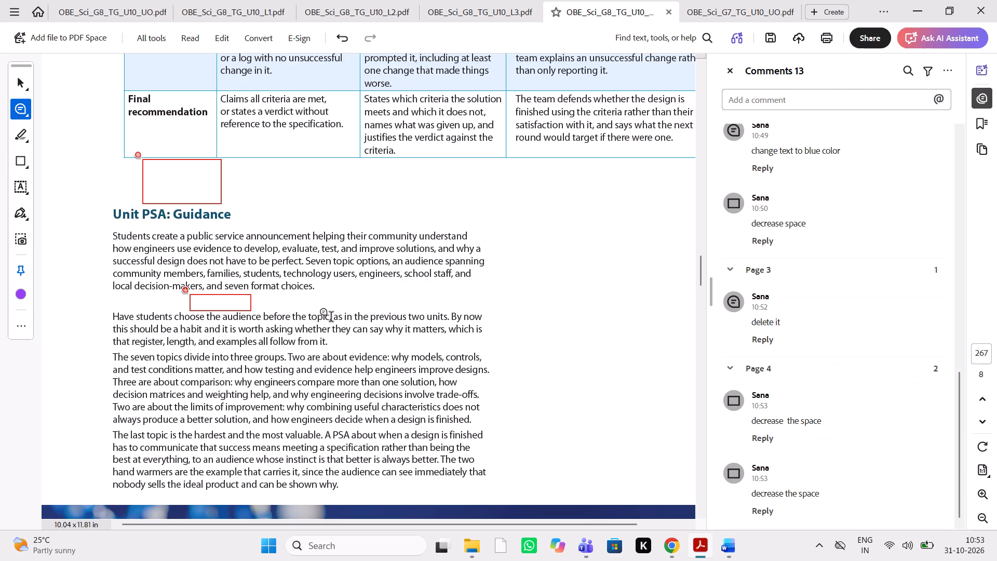
left_click_drag(333, 318, 116, 321)
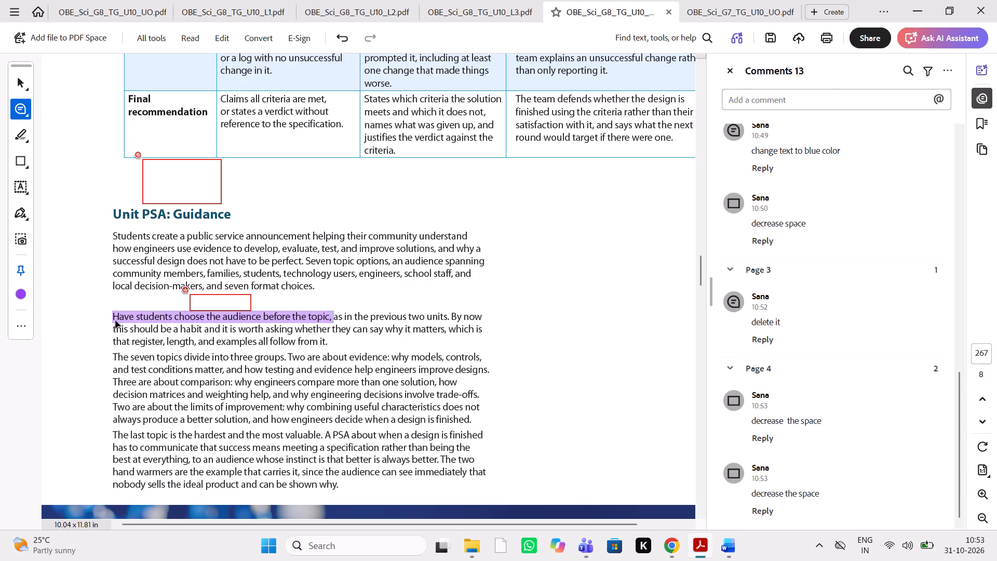
type("bold it")
key("space")
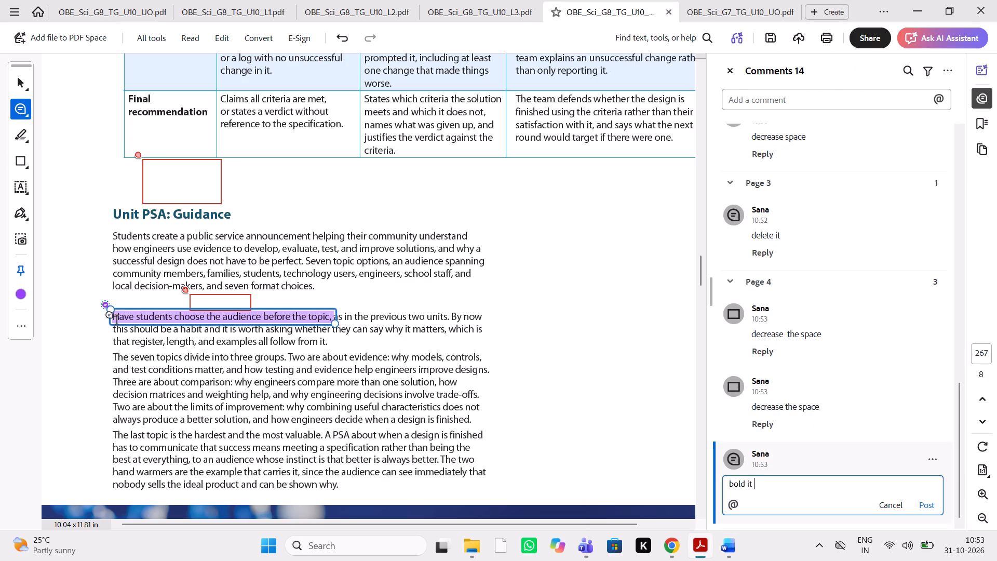
Check the manuscript's bold lead-ins in Word, and comment "bold it" on "The seven topics divide into three groups." in the PDF.
key("alt+Tab")
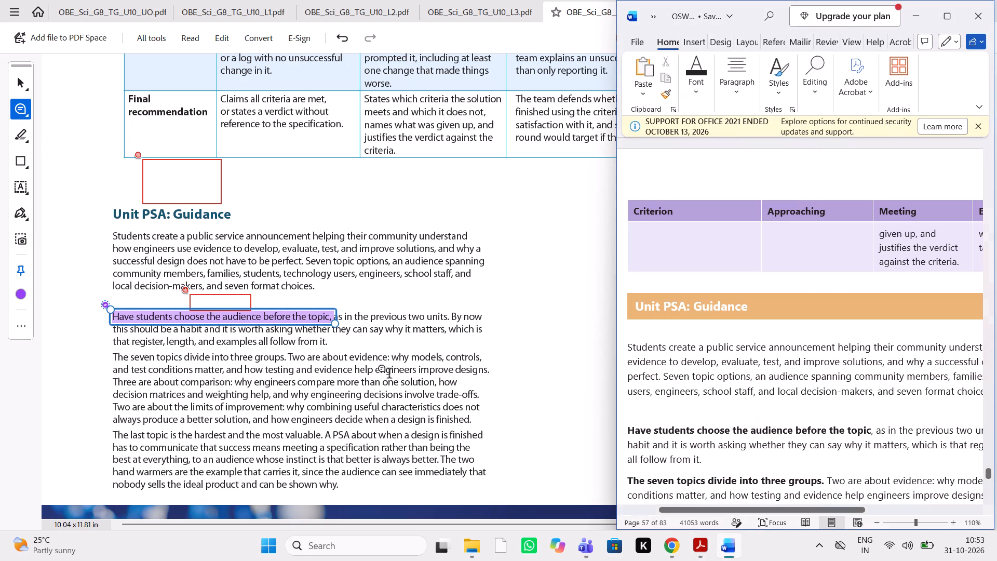
left_click_drag(287, 359, 131, 361)
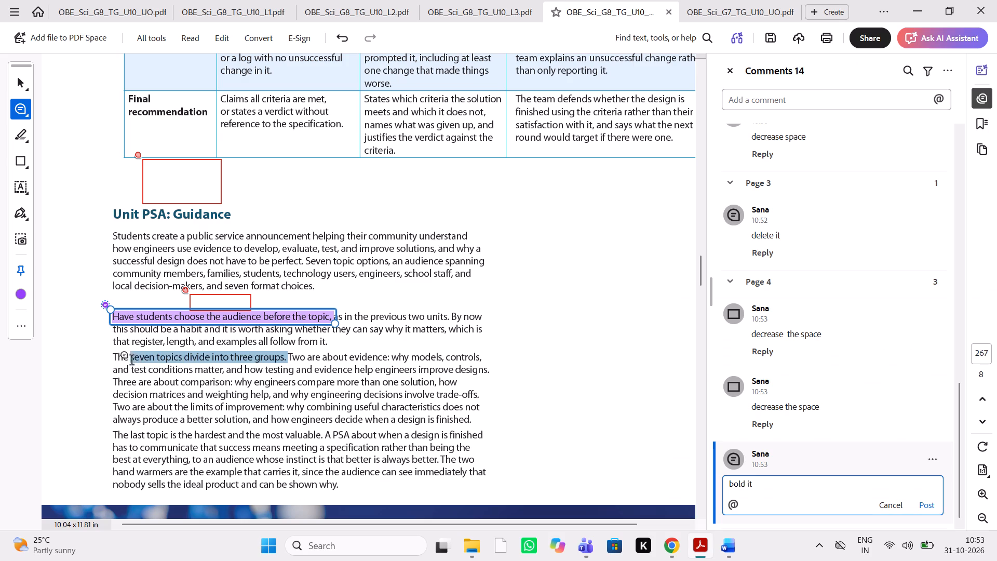
left_click_drag(131, 361, 118, 359)
key("ctrl+v")
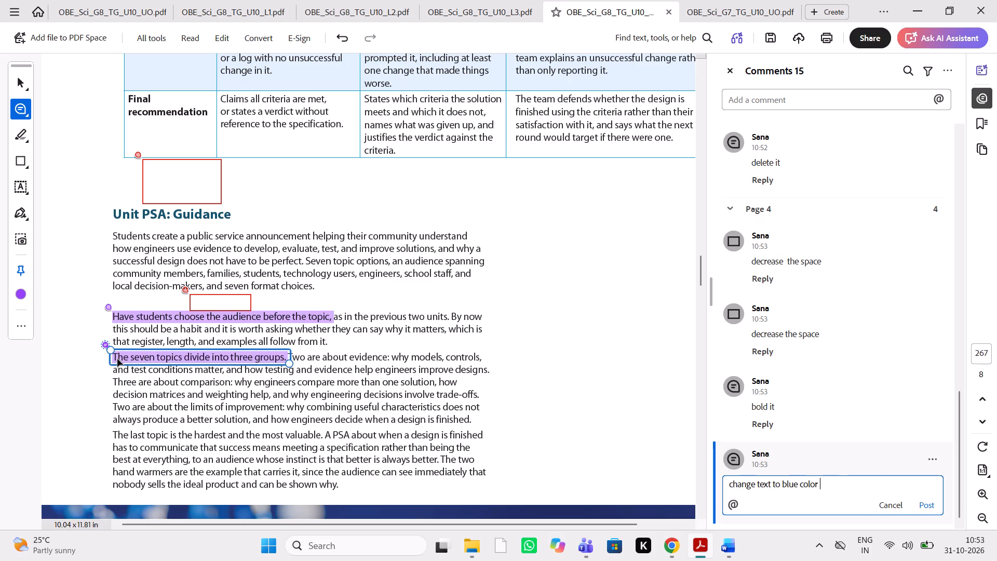
key("BackSpace")
key("BackSpace")
key("BackSpace")
key("BackSpace")
key("BackSpace")
key("BackSpace")
key("BackSpace")
key("BackSpace")
key("BackSpace")
key("BackSpace")
key("BackSpace")
key("BackSpace")
key("BackSpace")
key("BackSpace")
key("BackSpace")
key("BackSpace")
key("BackSpace")
key("BackSpace")
key("BackSpace")
key("BackSpace")
type("bold it")
key("space")
Check the manuscript's formatting of the "The last topic is the hardest and the most valuable." lead-in in Word.
key("alt+Tab")
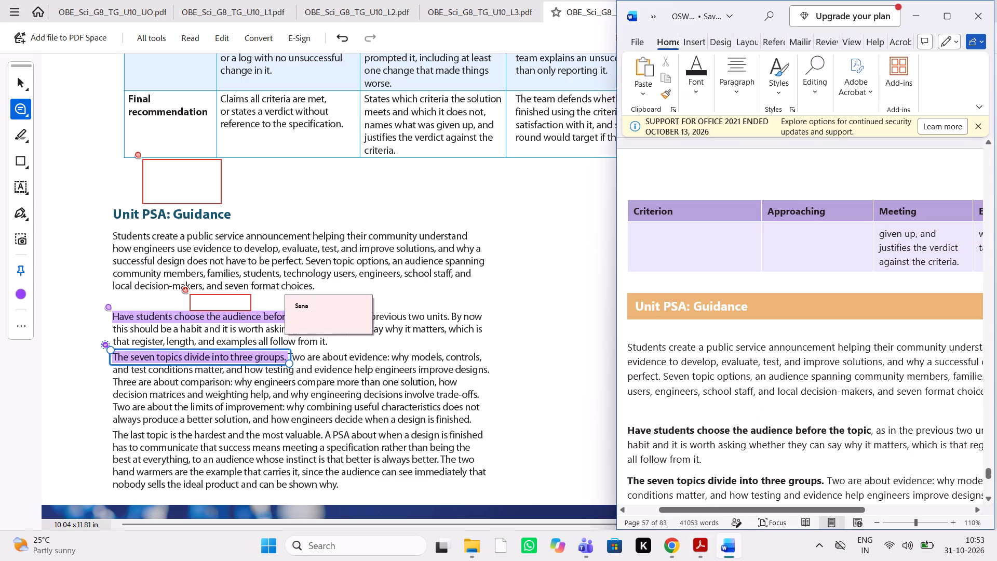
scroll(771, 373, "down", 1)
scroll(408, 302, "down", 1)
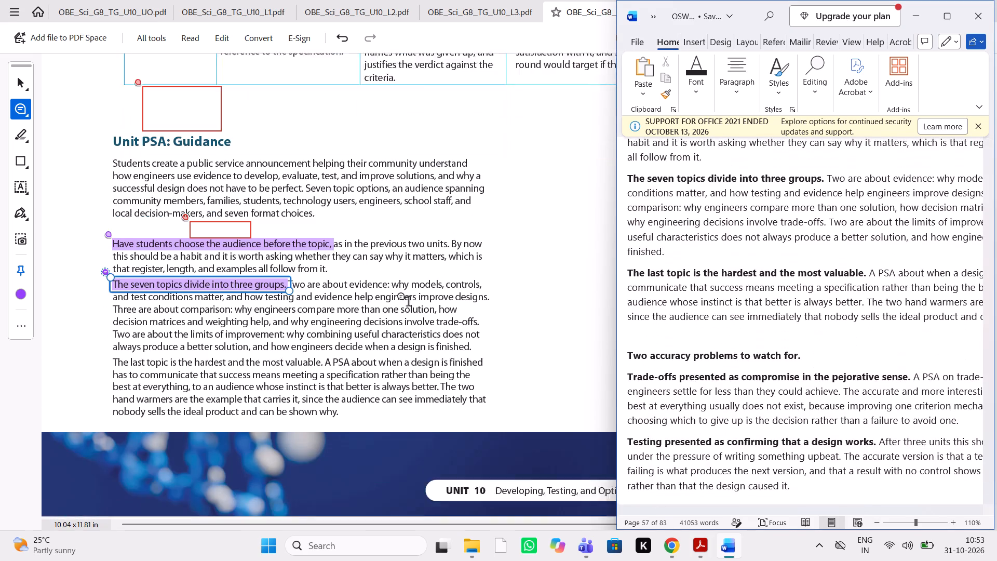
scroll(408, 302, "down", 1)
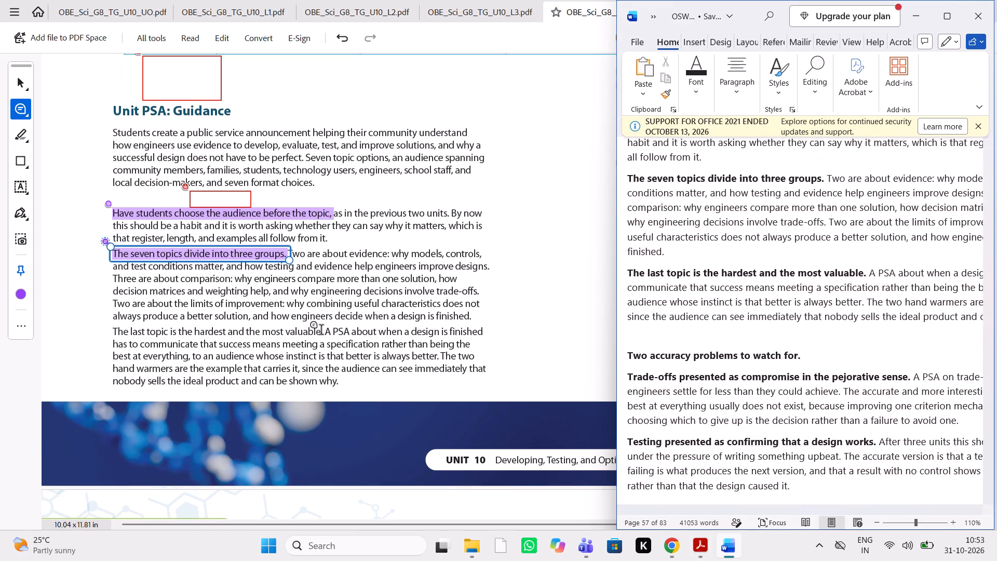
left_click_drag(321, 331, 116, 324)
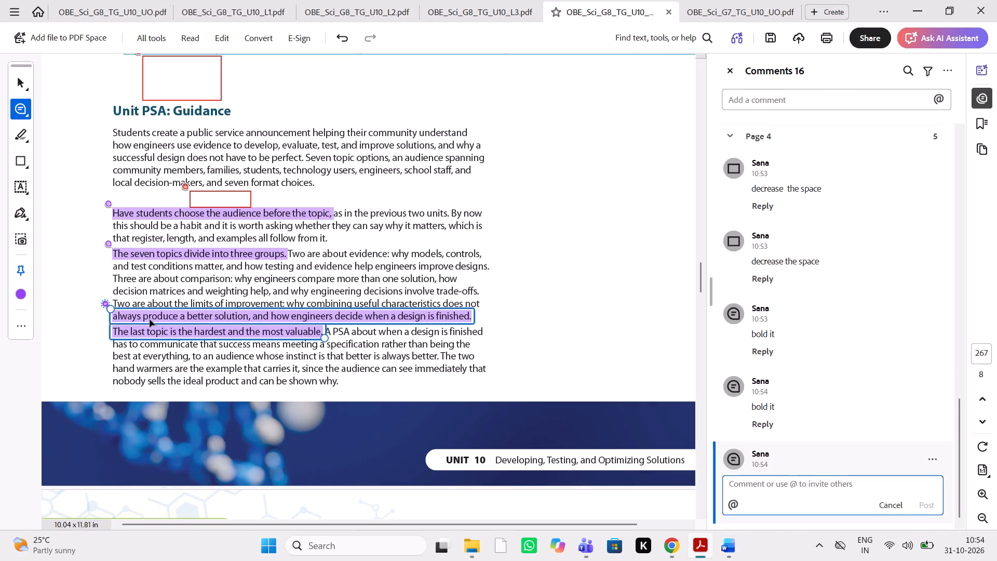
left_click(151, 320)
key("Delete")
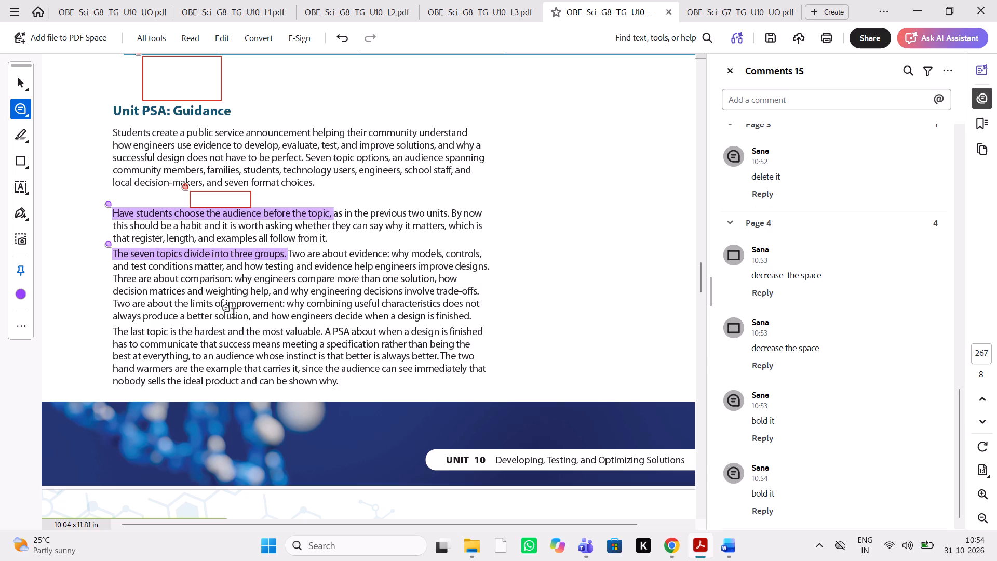
Comment "bold it" on "The last topic is the hardest and the most valuable." in the PDF's Unit PSA: Guidance section.
left_click_drag(322, 333, 121, 333)
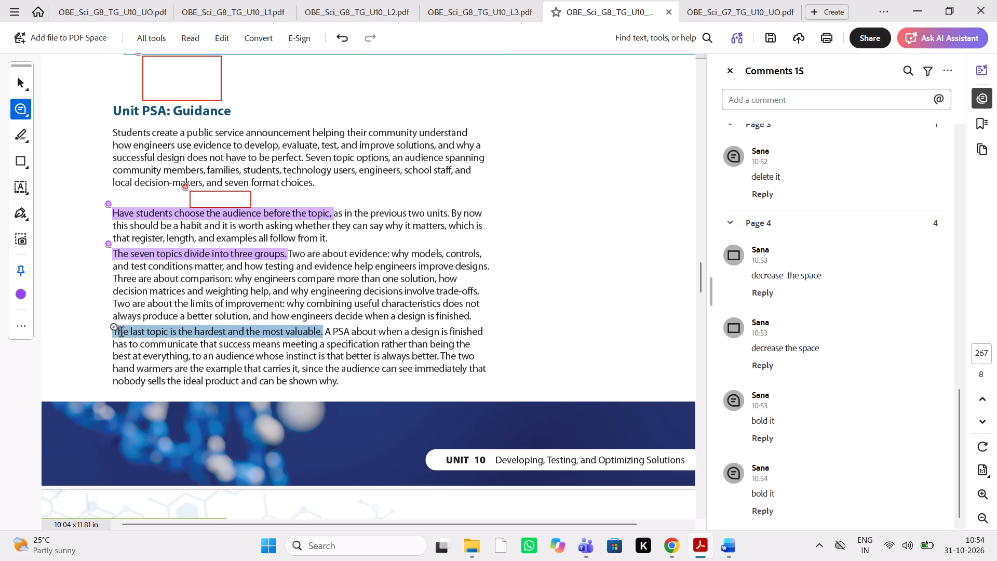
left_click_drag(121, 333, 116, 333)
type("bold it")
key("space")
Look around the end of the PDF's Unit PSA: Guidance section for the manuscript's "Two accuracy problems to watch for." text.
key("alt+Tab")
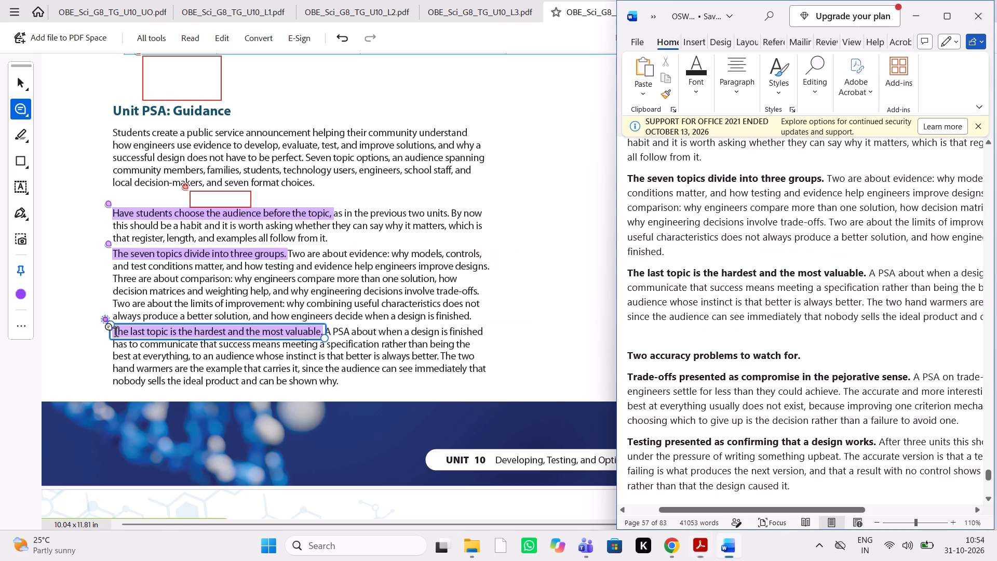
scroll(353, 323, "left", 2)
scroll(353, 323, "down", 2)
scroll(353, 323, "up", 1)
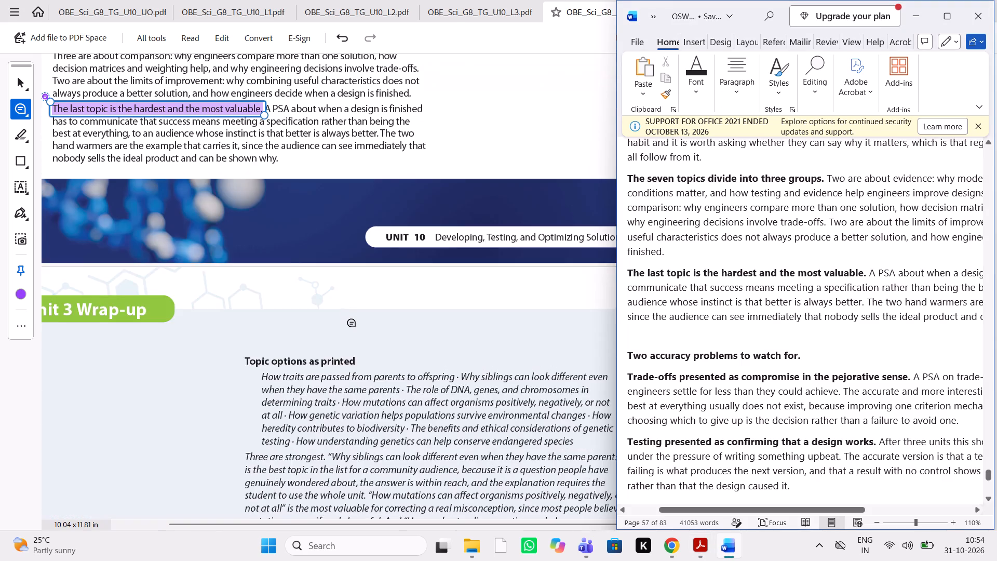
scroll(353, 323, "right", 2)
scroll(353, 323, "up", 5)
scroll(353, 323, "down", 1)
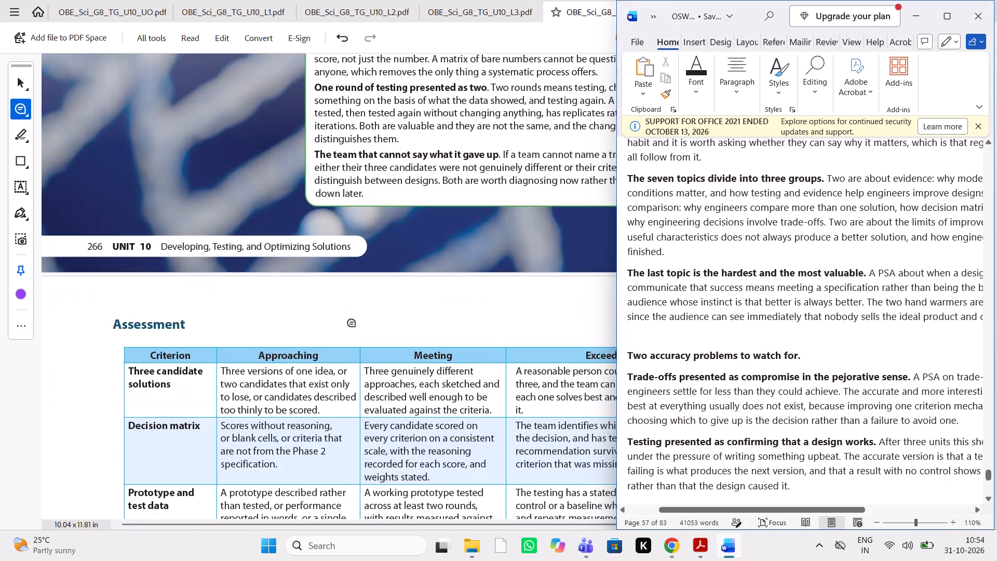
scroll(353, 323, "down", 4)
scroll(353, 323, "left", 1)
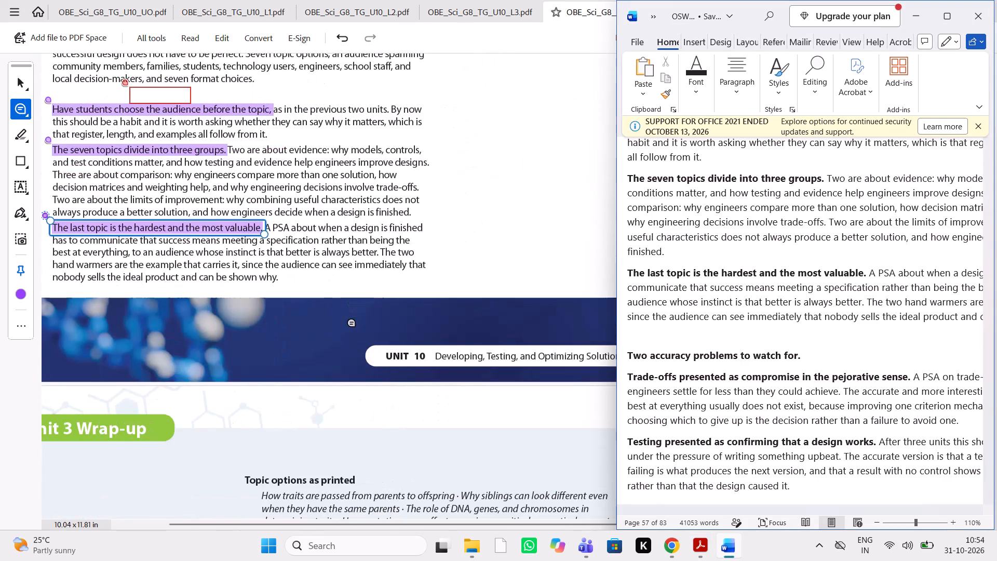
scroll(353, 323, "down", 1)
scroll(353, 323, "up", 1)
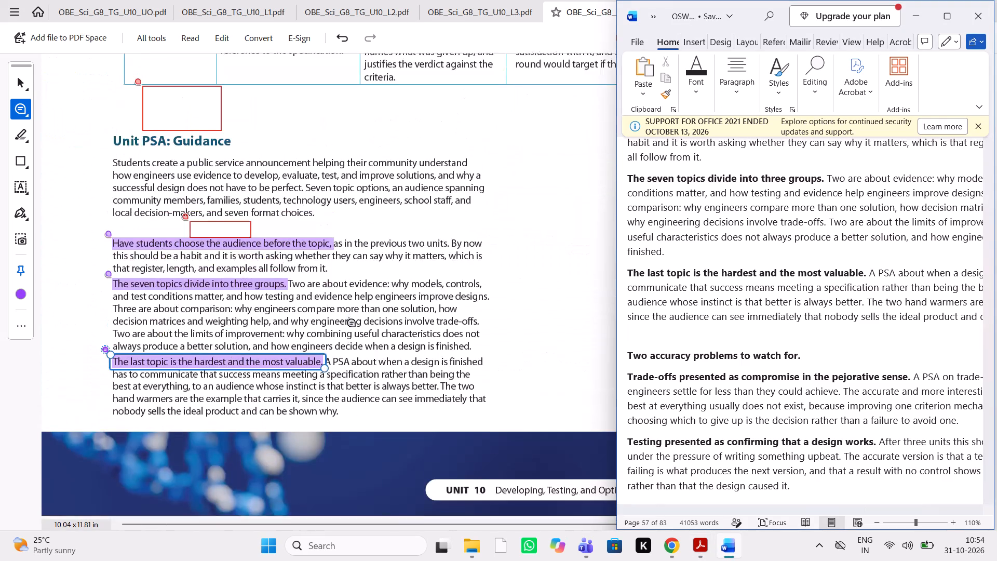
scroll(353, 323, "down", 1)
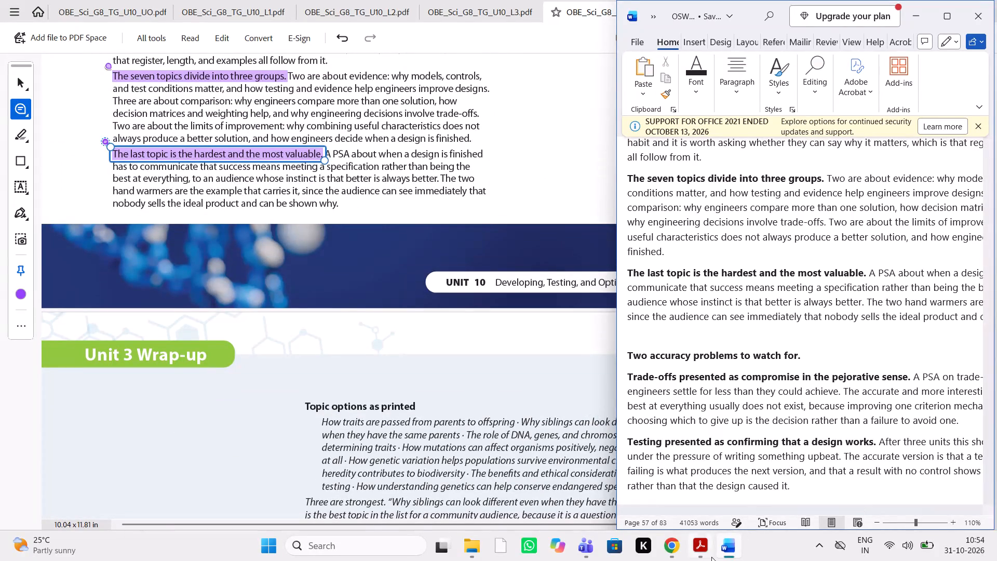
Review the Word manuscript from Unit PSA: Guidance to its Assessment heading against the PDF's guidance paragraphs.
left_click(711, 557)
left_click(735, 547)
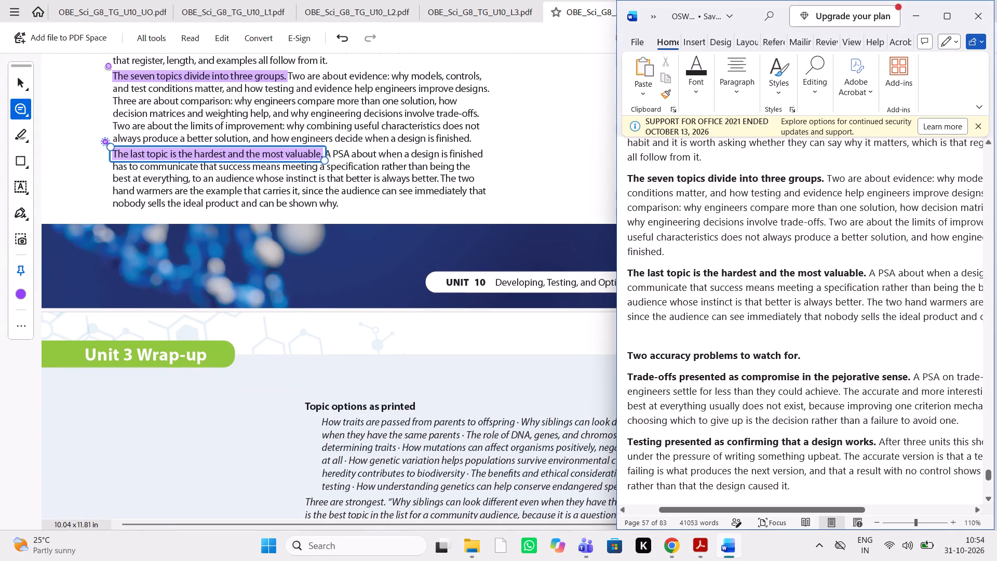
scroll(906, 323, "down", 1)
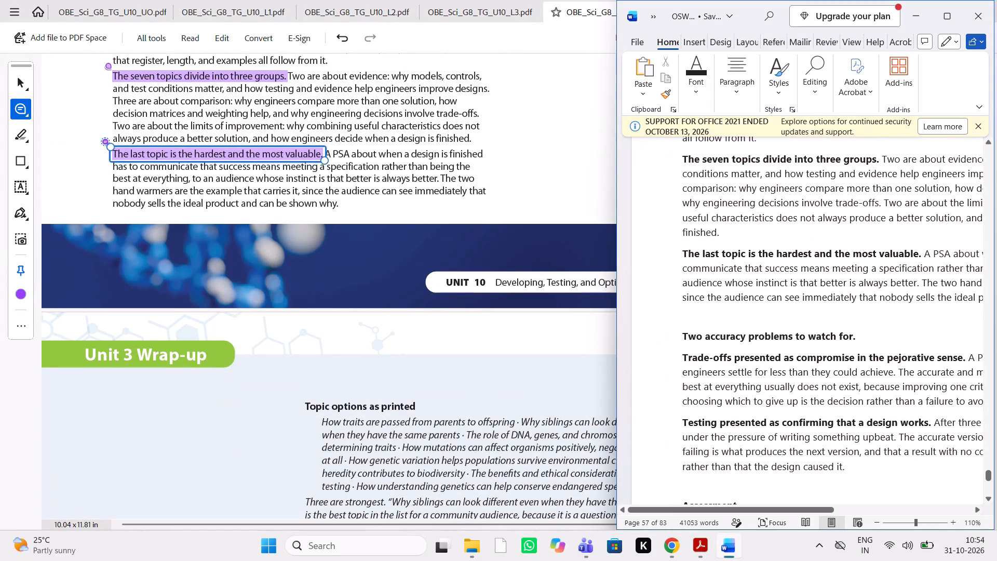
scroll(906, 323, "up", 1)
scroll(486, 191, "up", 1)
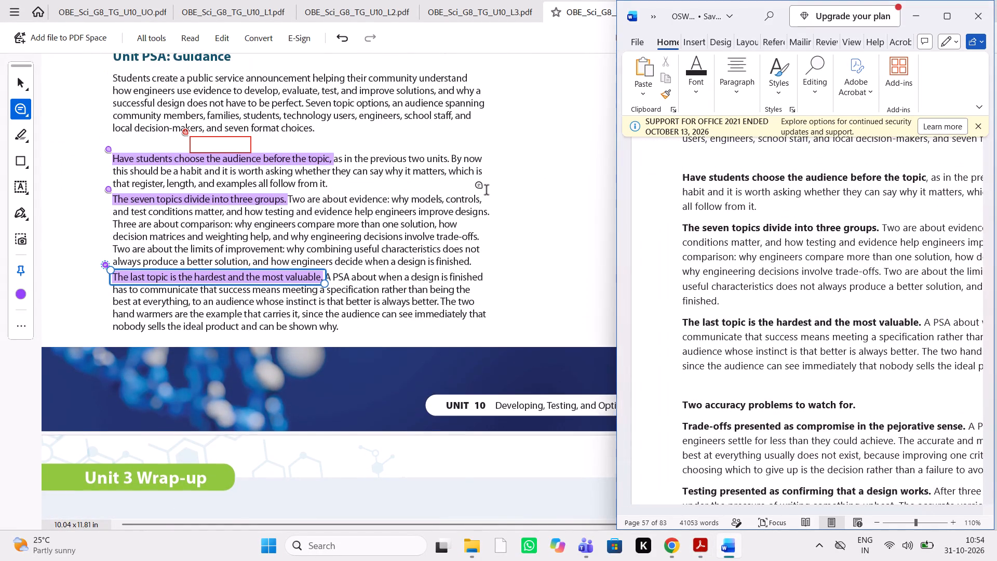
scroll(486, 191, "up", 1)
scroll(823, 251, "down", 1)
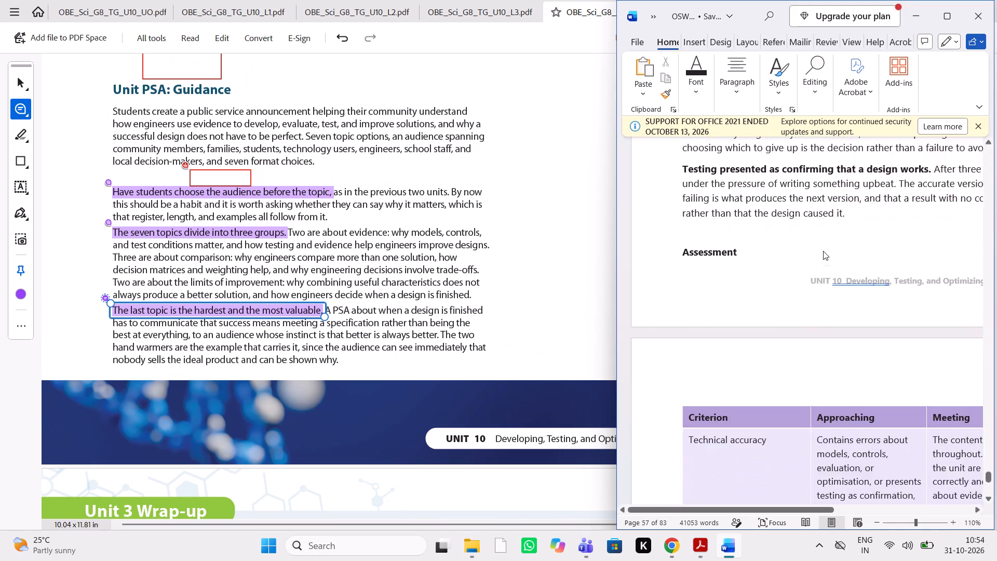
scroll(820, 253, "up", 1)
scroll(396, 346, "down", 1)
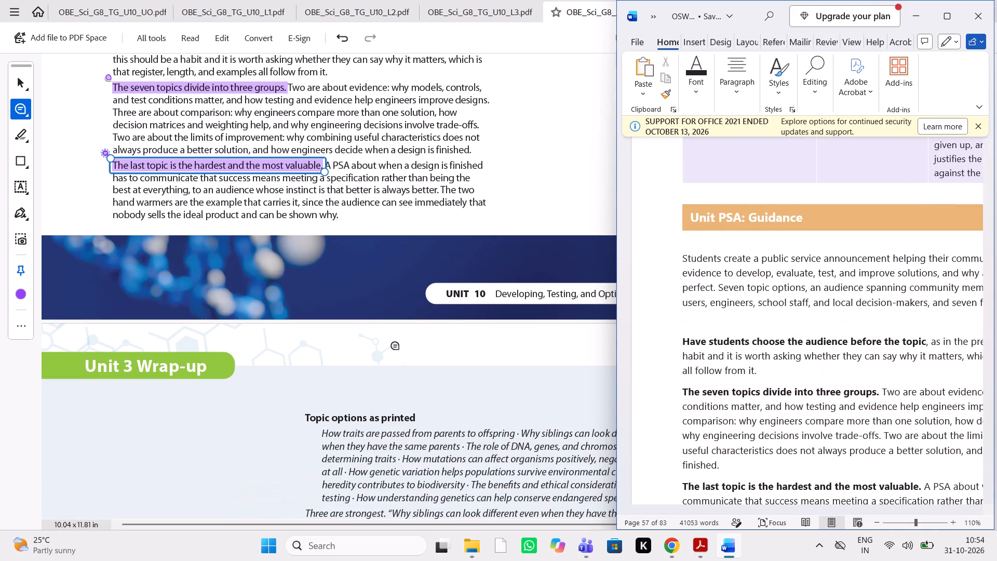
scroll(707, 331, "down", 1)
scroll(707, 331, "left", 1)
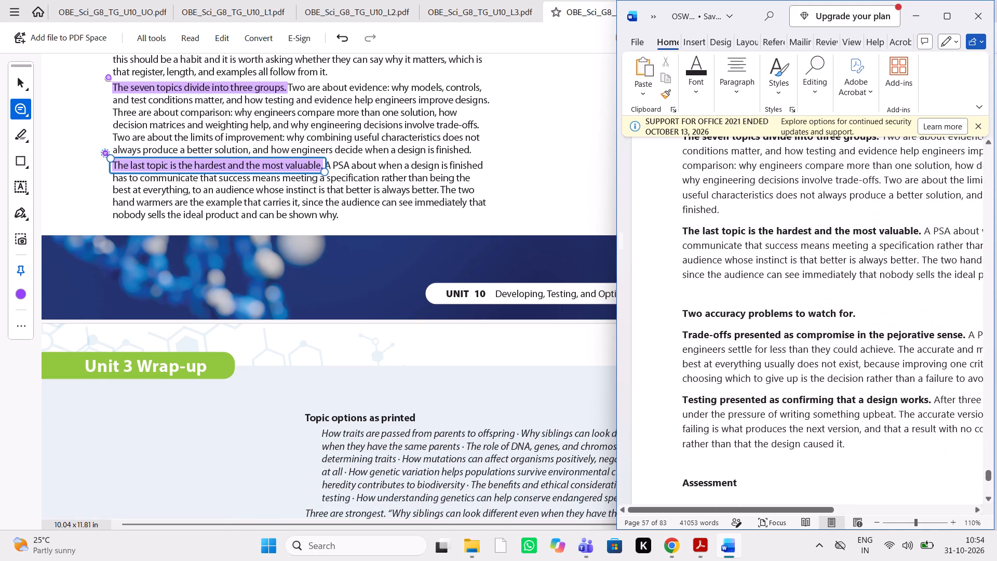
scroll(707, 331, "left", 1)
scroll(707, 331, "right", 2)
Examine the PDF's Unit 3 Wrap-up pages and Criterion table against the manuscript content following Unit PSA: Guidance.
scroll(326, 381, "down", 1)
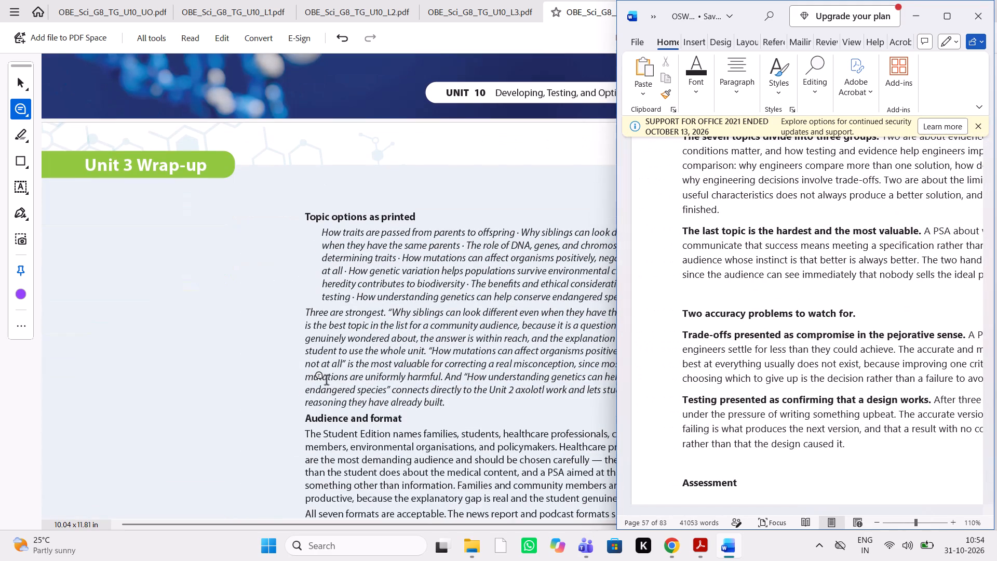
scroll(326, 381, "up", 2)
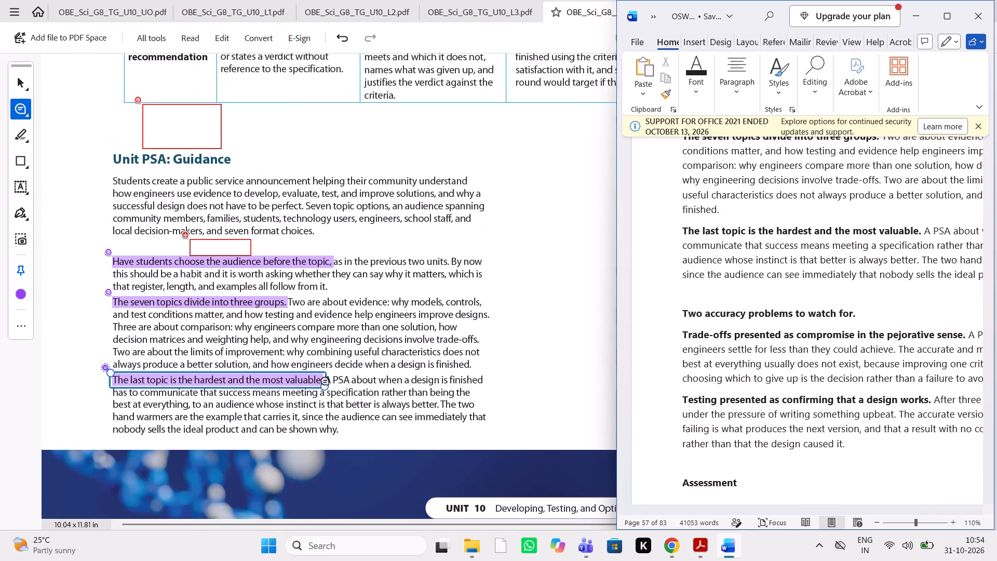
scroll(326, 381, "down", 5)
scroll(326, 381, "up", 1)
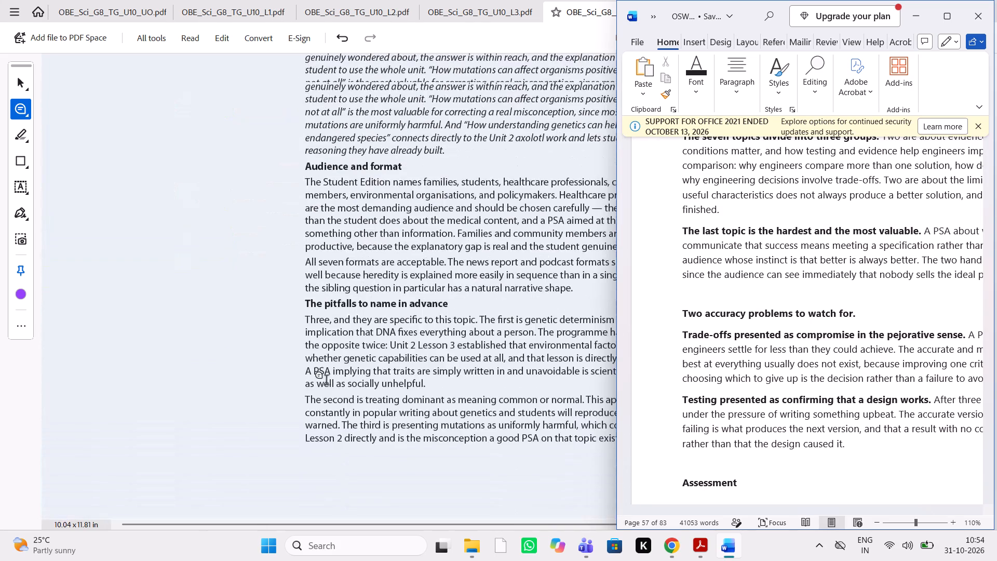
scroll(684, 381, "down", 6)
scroll(684, 381, "up", 1)
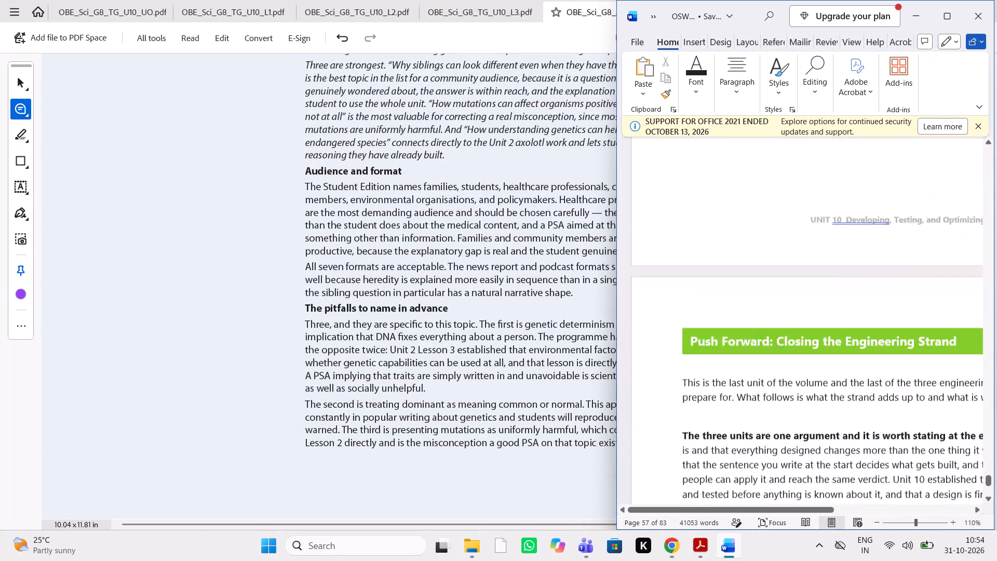
scroll(684, 381, "up", 6)
scroll(433, 357, "down", 2)
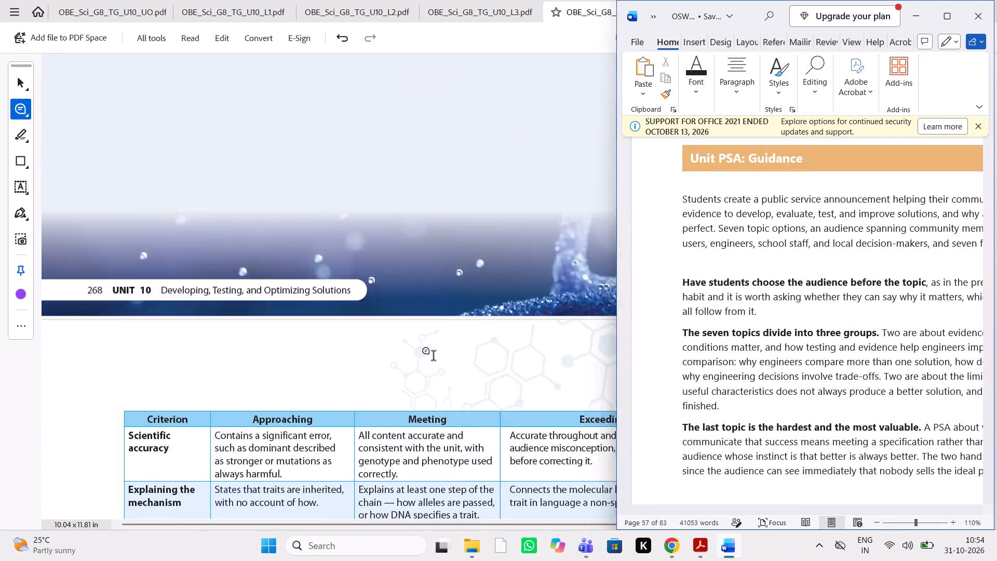
scroll(433, 357, "down", 3)
scroll(433, 357, "up", 10)
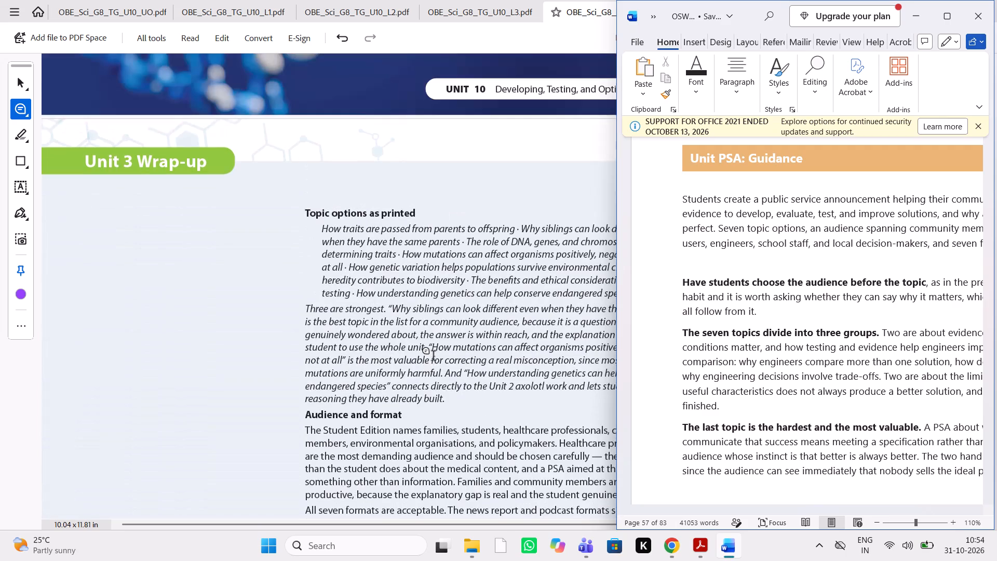
scroll(805, 390, "down", 1)
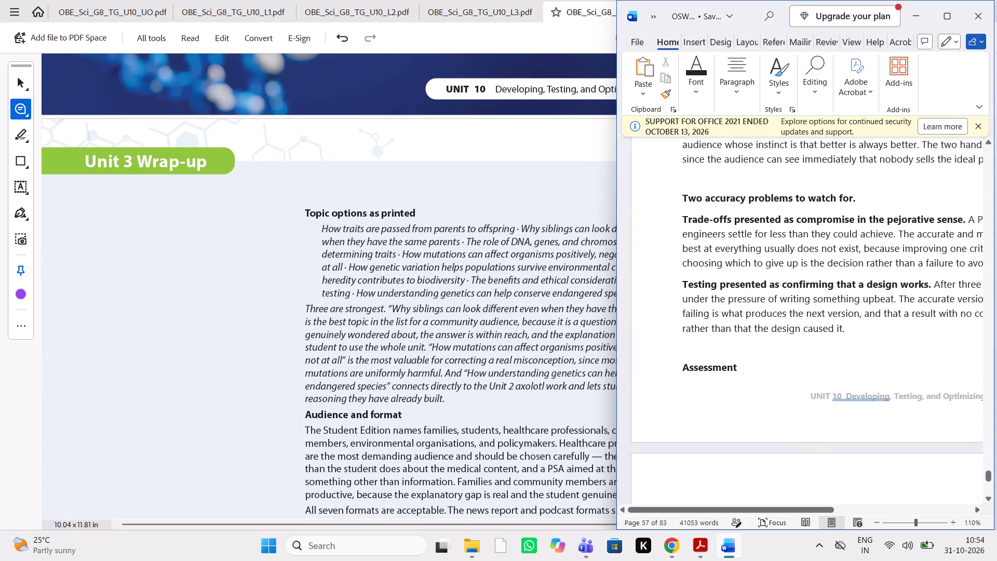
Compare the manuscript's Unit PSA: Guidance paragraphs with the end of the PDF's guidance section and its Unit 3 Wrap-up page.
scroll(826, 345, "up", 1)
scroll(830, 274, "up", 1)
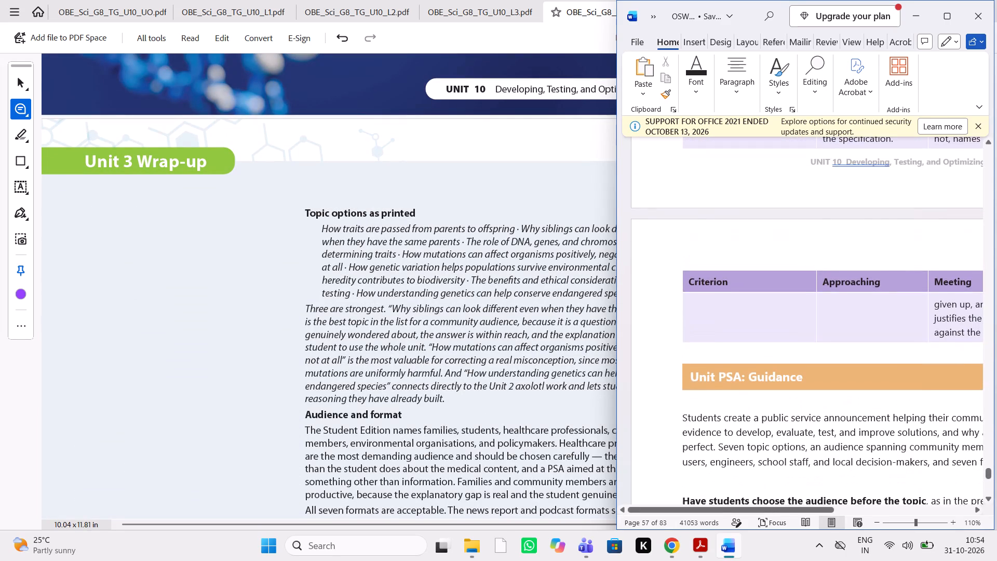
scroll(830, 274, "up", 1)
scroll(830, 274, "down", 4)
scroll(830, 274, "up", 2)
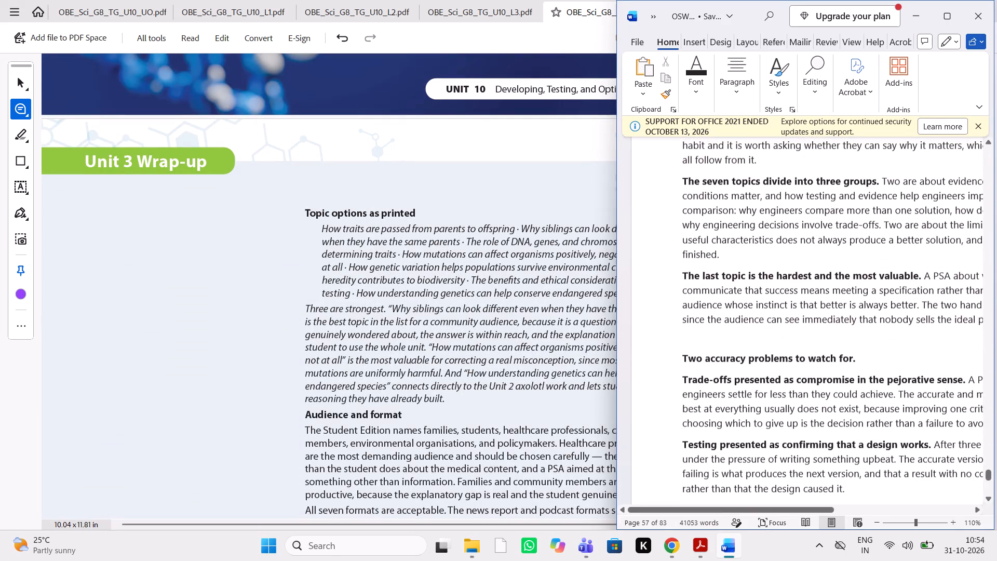
scroll(812, 298, "down", 1)
scroll(546, 368, "down", 1)
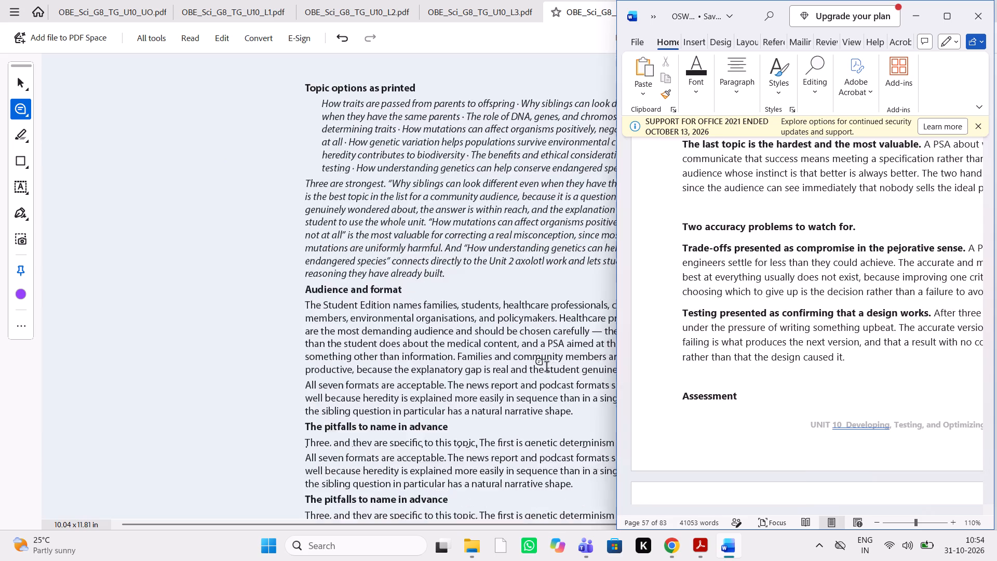
scroll(546, 368, "down", 8)
scroll(546, 368, "up", 1)
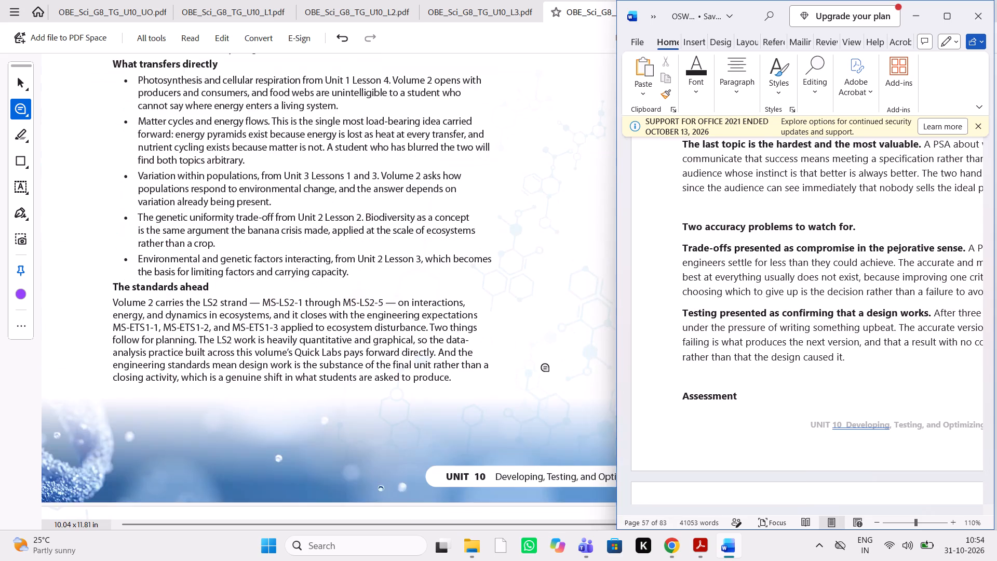
scroll(546, 368, "up", 9)
scroll(546, 368, "down", 1)
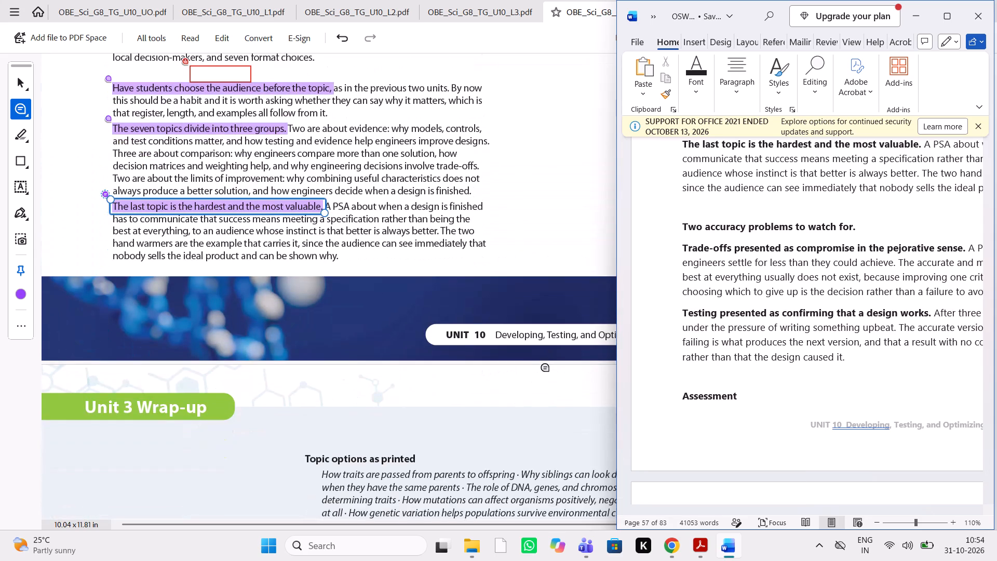
scroll(886, 321, "up", 1)
scroll(886, 321, "right", 1)
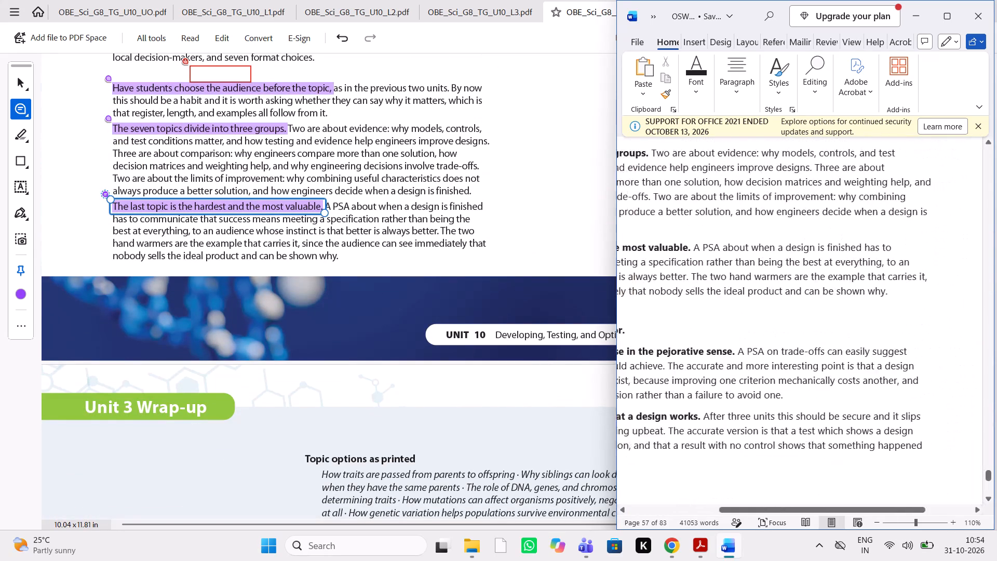
scroll(886, 321, "right", 2)
scroll(492, 382, "down", 1)
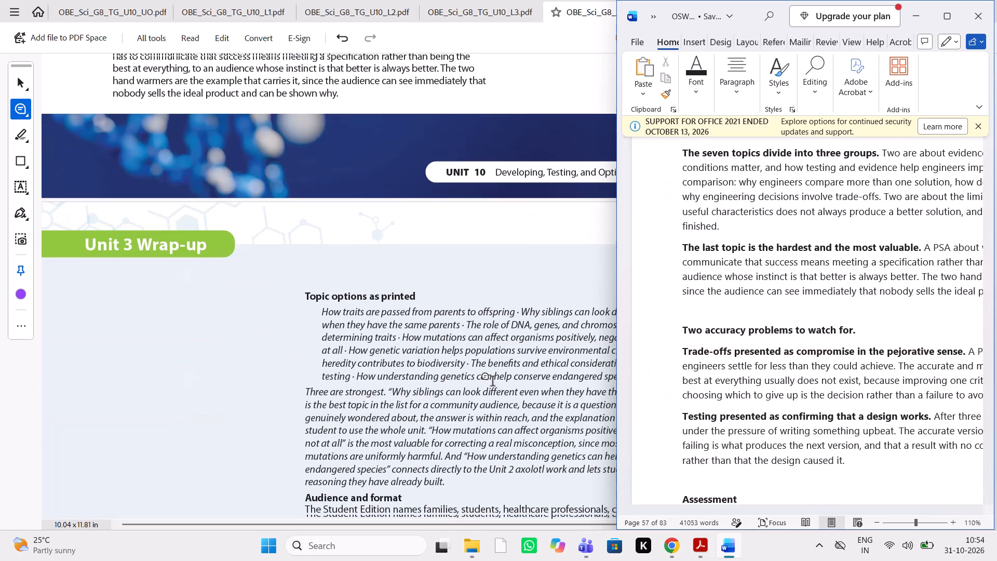
scroll(492, 382, "down", 1)
scroll(492, 382, "left", 1)
scroll(492, 382, "down", 1)
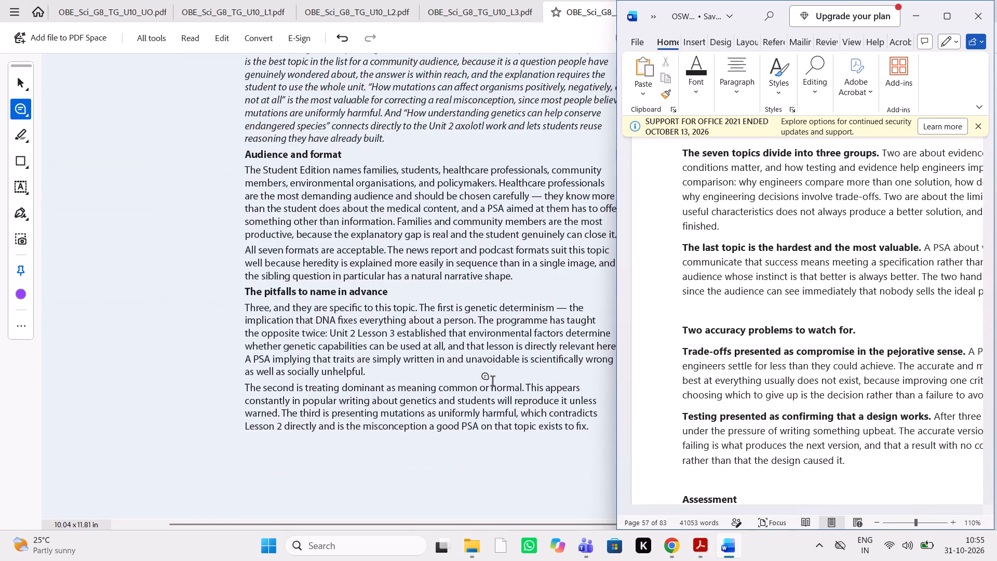
Review the manuscript's "Two accuracy problems to watch for." paragraphs against the PDF page beginning with "Topic options as printed".
scroll(459, 343, "up", 1)
scroll(790, 332, "down", 2)
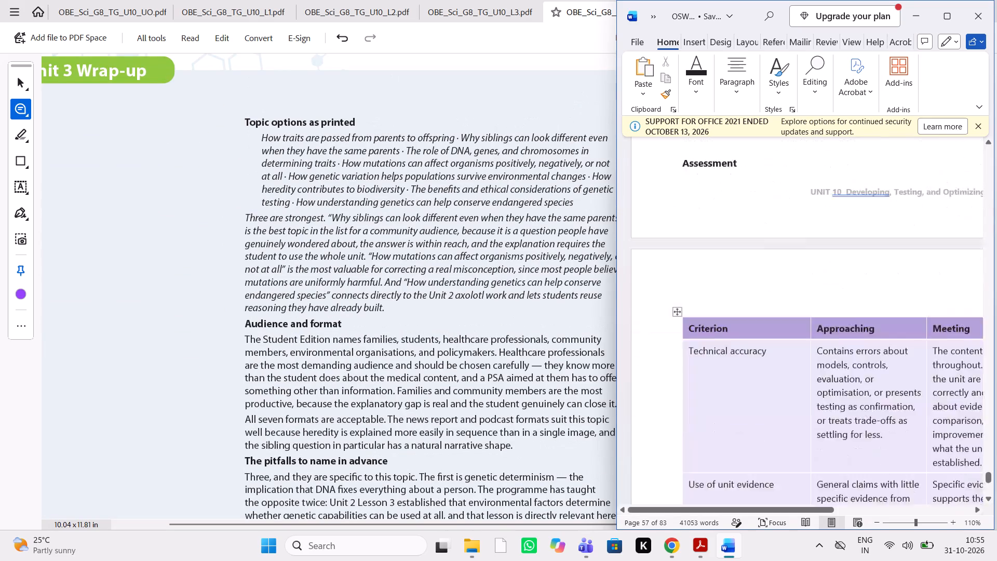
scroll(790, 332, "down", 4)
scroll(790, 332, "up", 3)
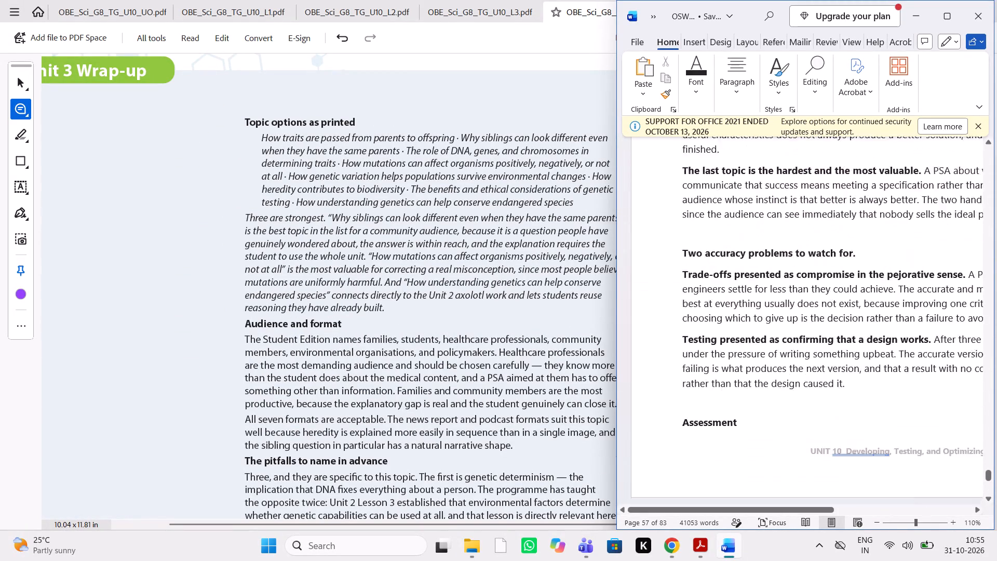
scroll(790, 332, "up", 1)
scroll(790, 332, "down", 2)
scroll(790, 332, "up", 1)
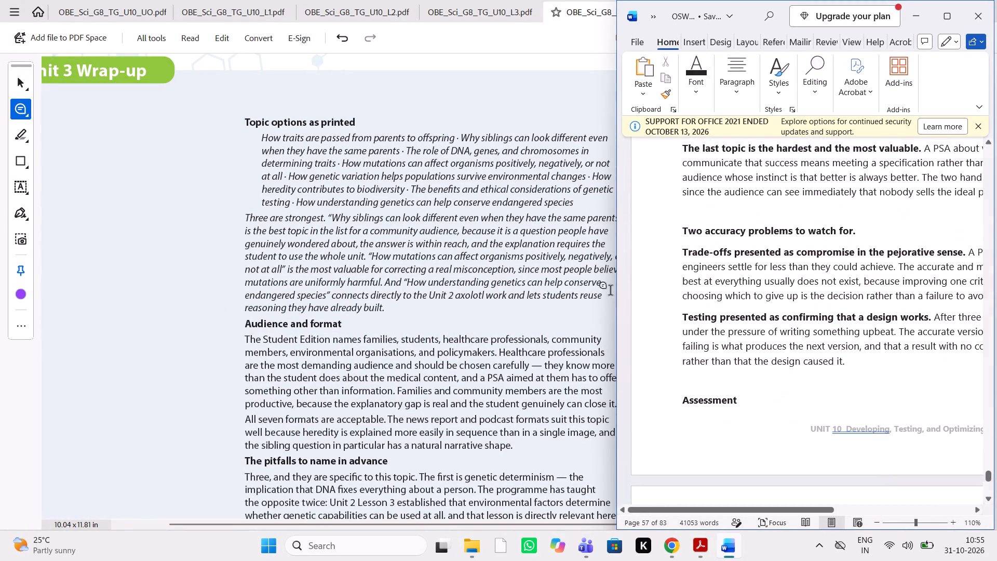
scroll(794, 292, "up", 1)
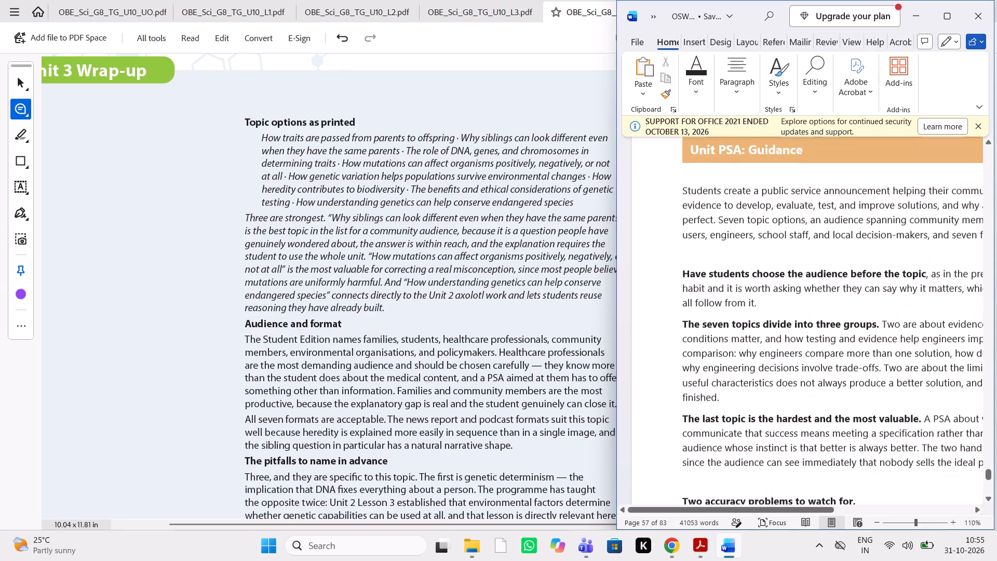
scroll(794, 292, "up", 1)
scroll(794, 292, "down", 2)
scroll(794, 292, "up", 1)
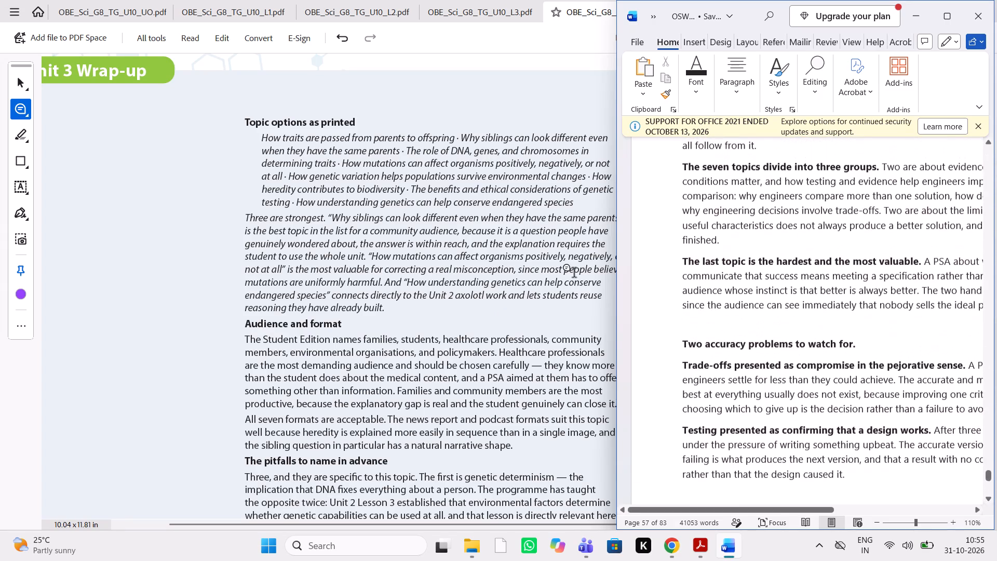
scroll(899, 310, "left", 2)
scroll(899, 310, "down", 1)
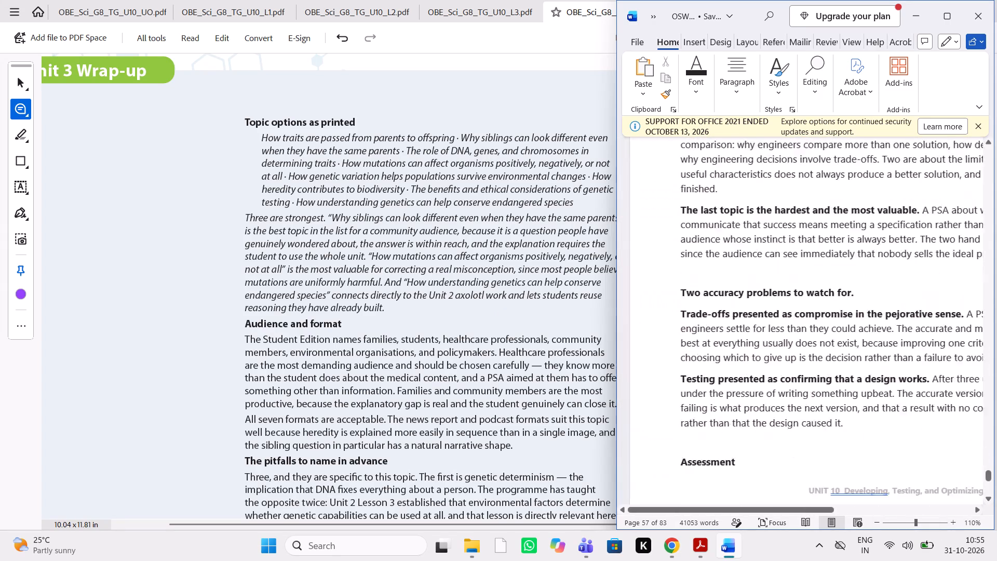
scroll(899, 310, "down", 1)
left_click_drag(850, 299, 676, 207)
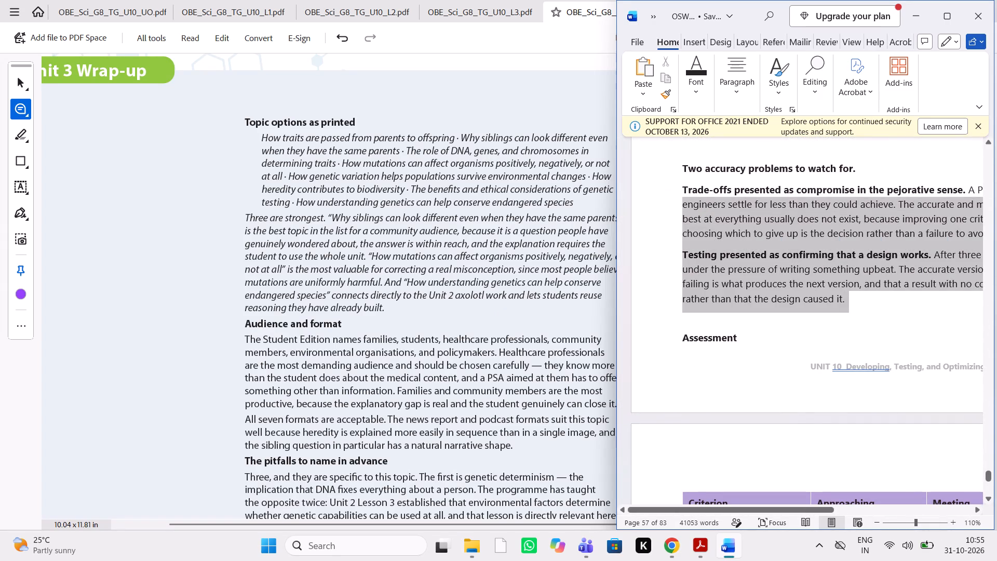
left_click_drag(676, 207, 669, 178)
left_click(761, 230)
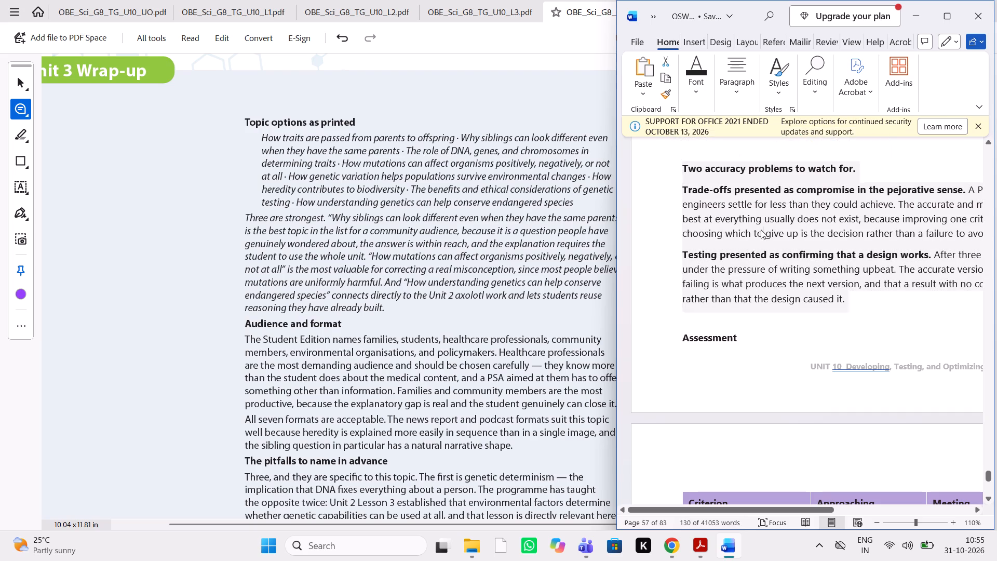
Place a note above "Topic options as printed" on the PDF's Unit 3 Wrap-up page reading "add missing text according to MSF".
scroll(494, 208, "up", 2)
scroll(494, 208, "down", 1)
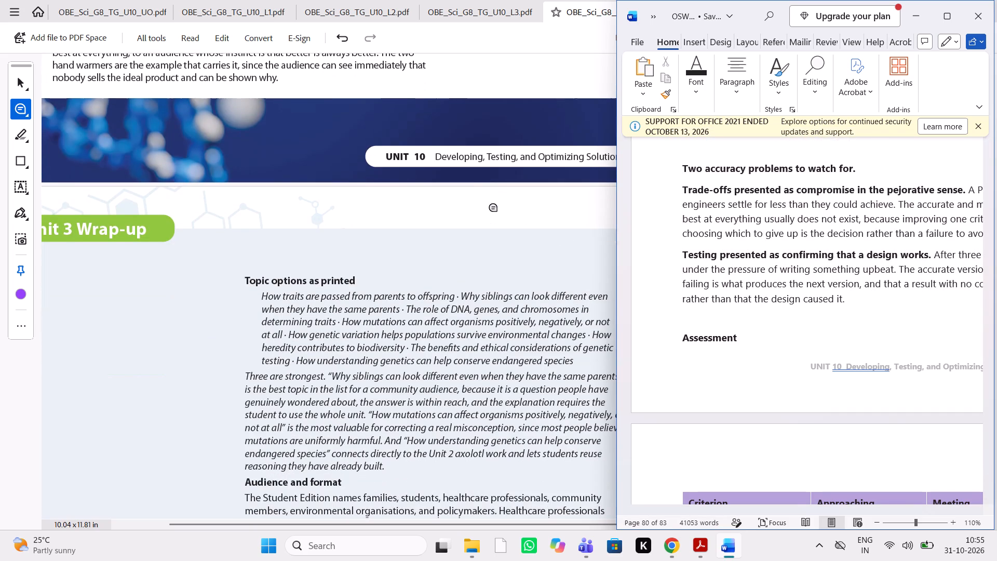
left_click(283, 256)
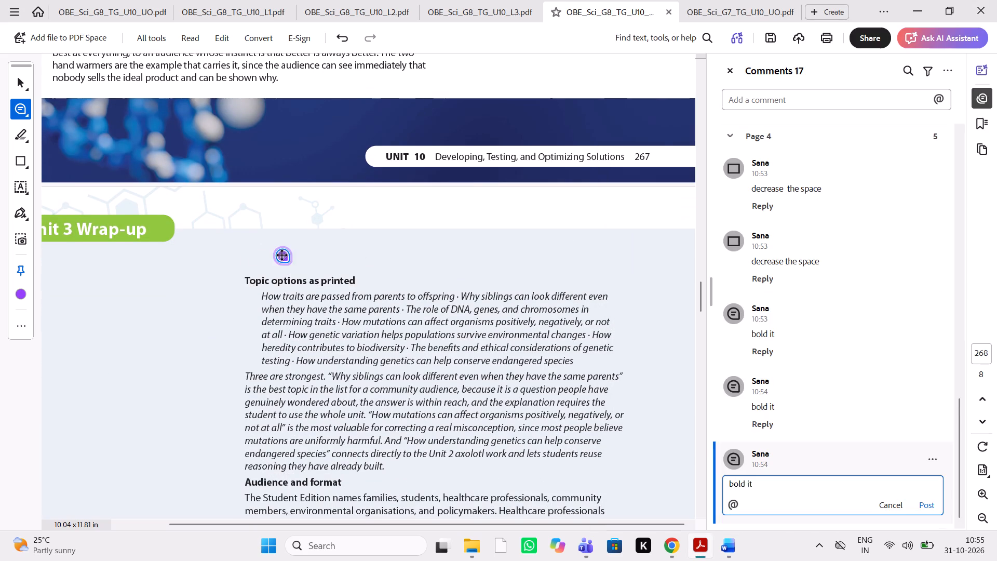
type("add missi")
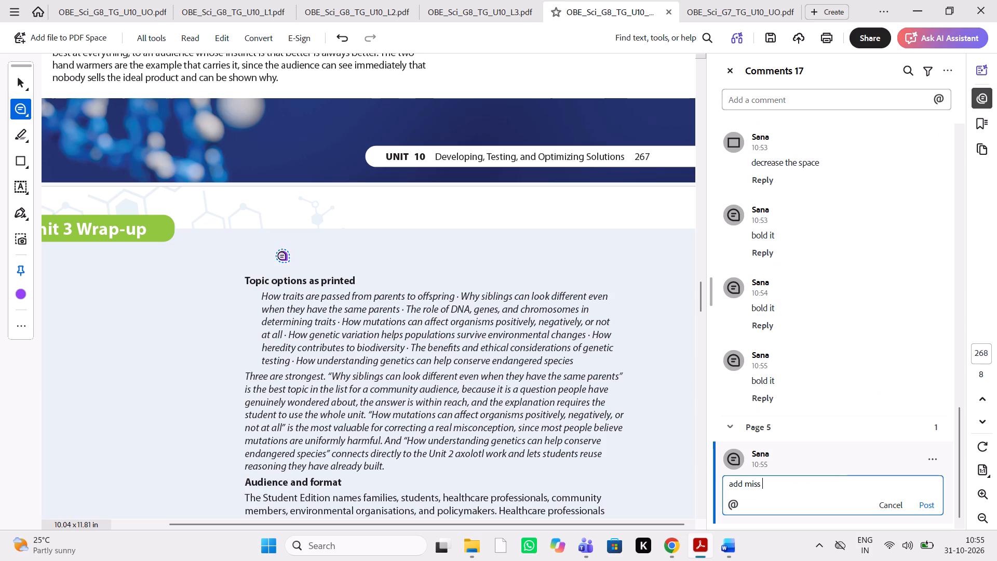
type("ng text according to")
key("space")
type("MSF")
key("space")
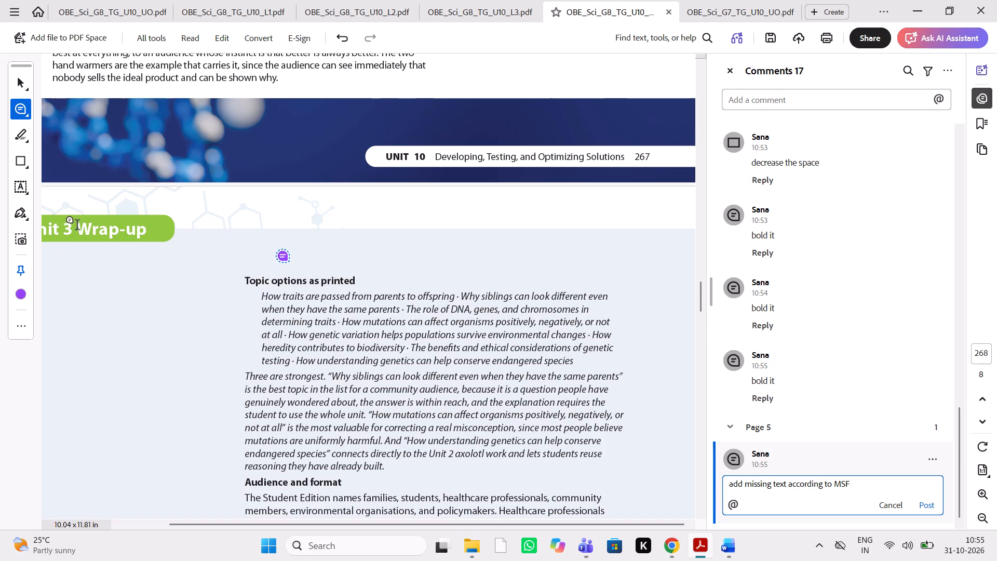
Comment "change it to 10" on the number 3 in the PDF's "Unit 3 Wrap-up" heading.
left_click_drag(73, 228, 61, 231)
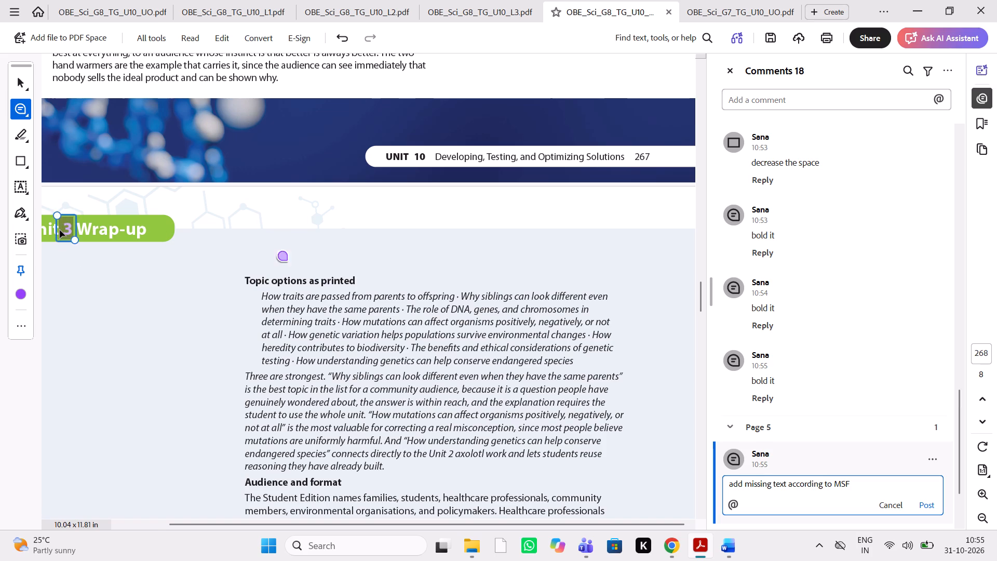
type("chnage")
key("space")
key("BackSpace")
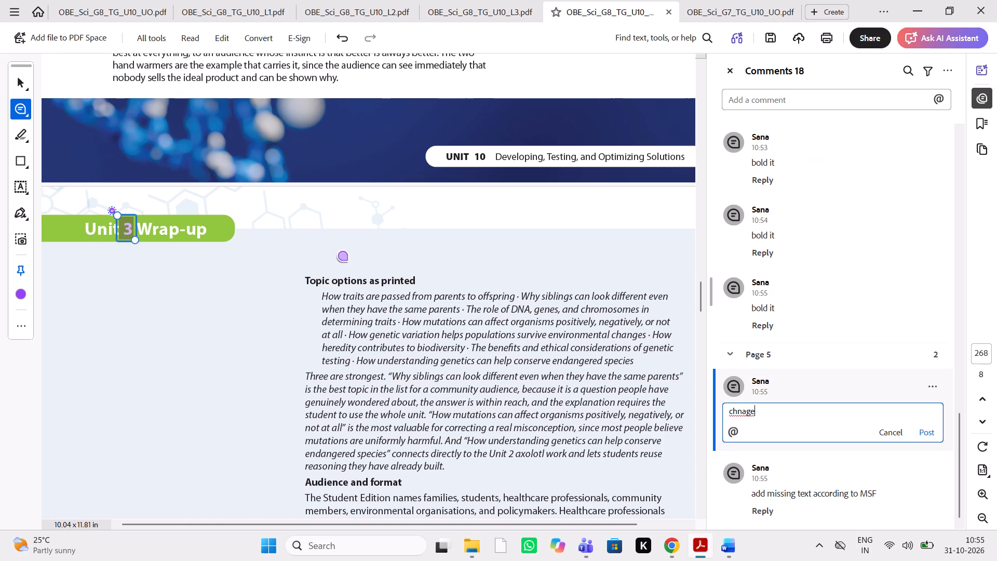
key("BackSpace")
key("BackSpace")
key("BackSpace")
key("BackSpace")
type("ange it to")
key("space")
type("!)")
key("space")
key("BackSpace")
key("BackSpace")
key("BackSpace")
type("100")
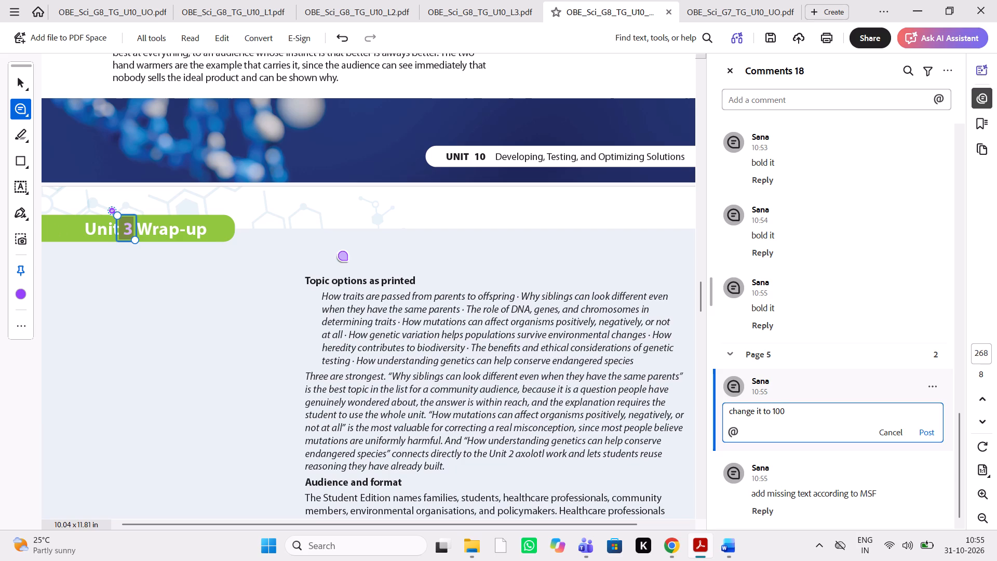
key("BackSpace")
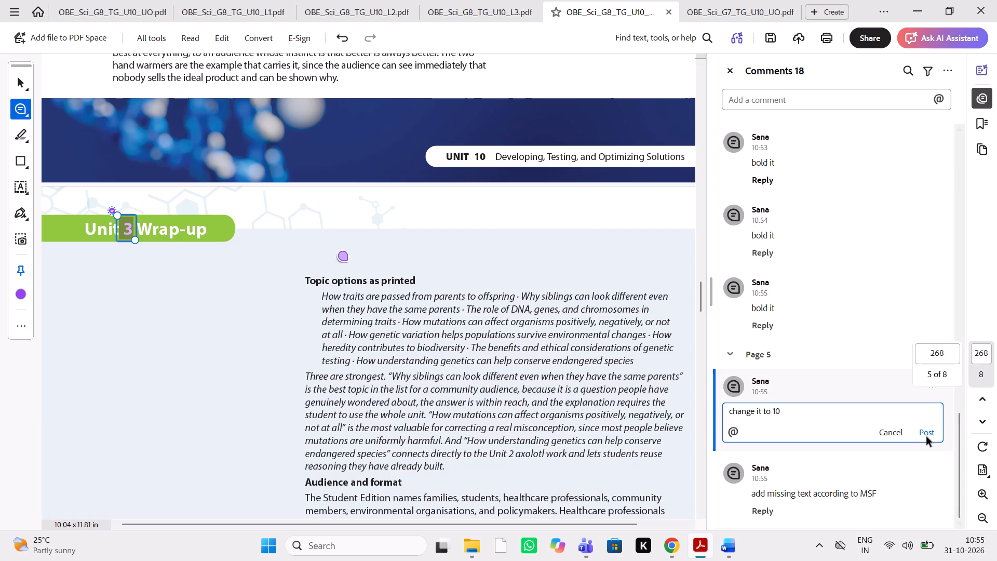
left_click(926, 437)
Box the PDF text from "Topic options as printed" through the pitfalls paragraphs with a rectangle and comment "delete it".
scroll(586, 365, "down", 1)
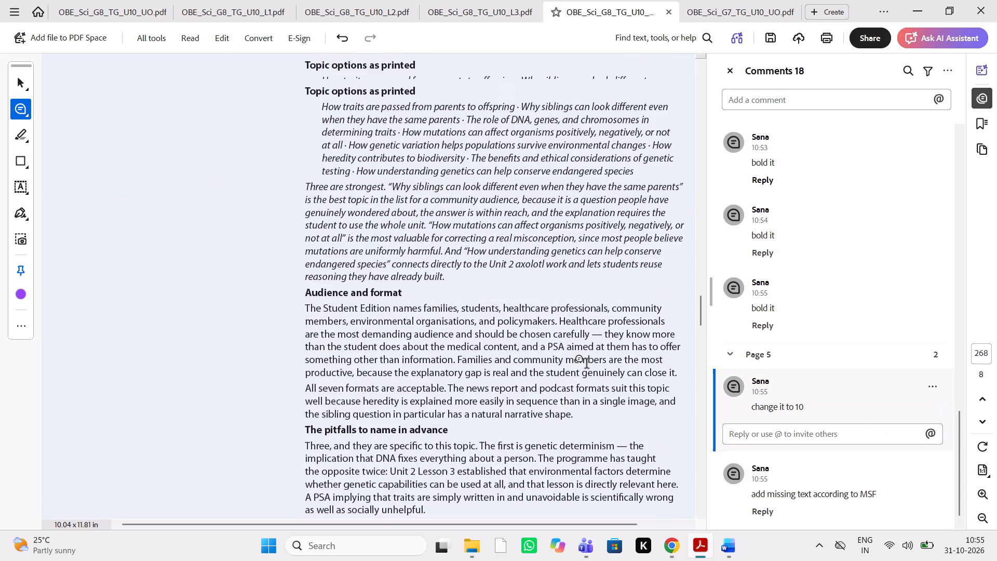
key("ctrl+minus")
key("ctrl+minus")
scroll(586, 365, "down", 1)
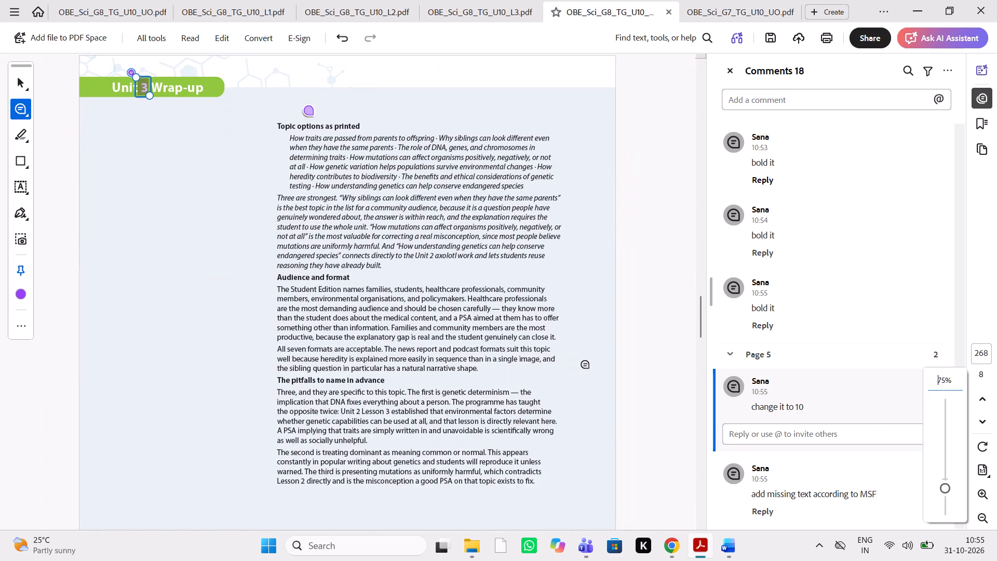
left_click(25, 162)
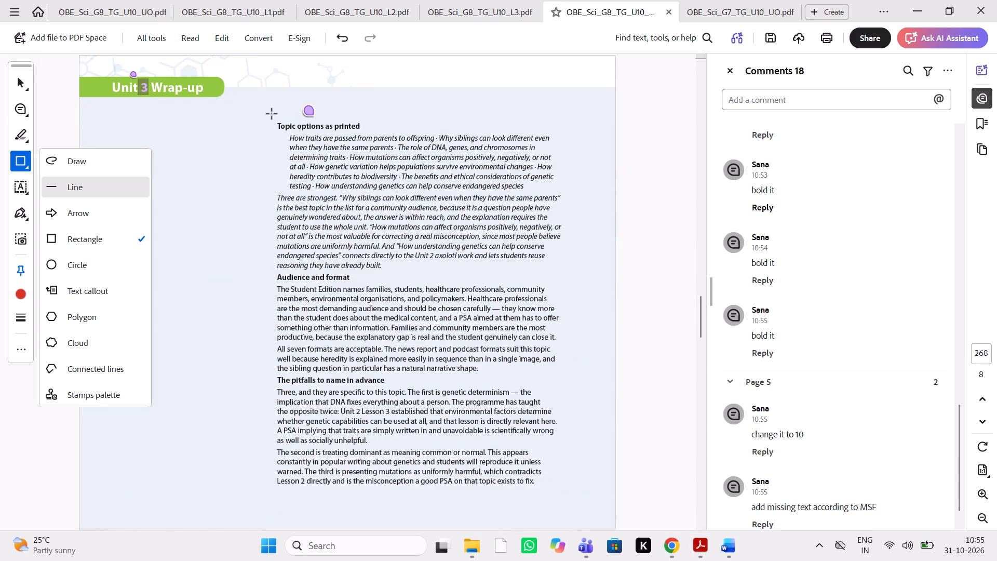
left_click_drag(272, 124, 585, 493)
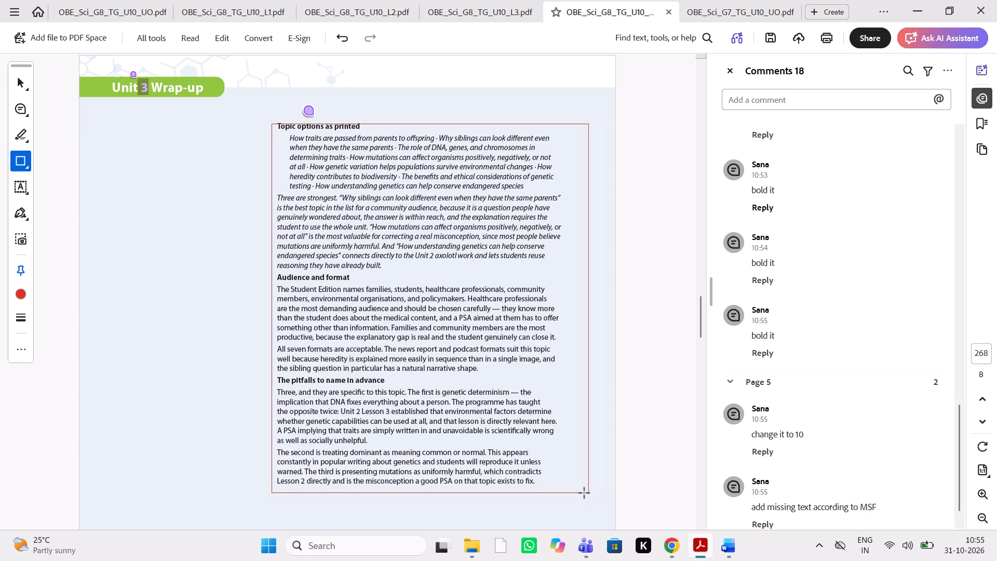
left_click_drag(585, 493, 574, 493)
left_click(759, 484)
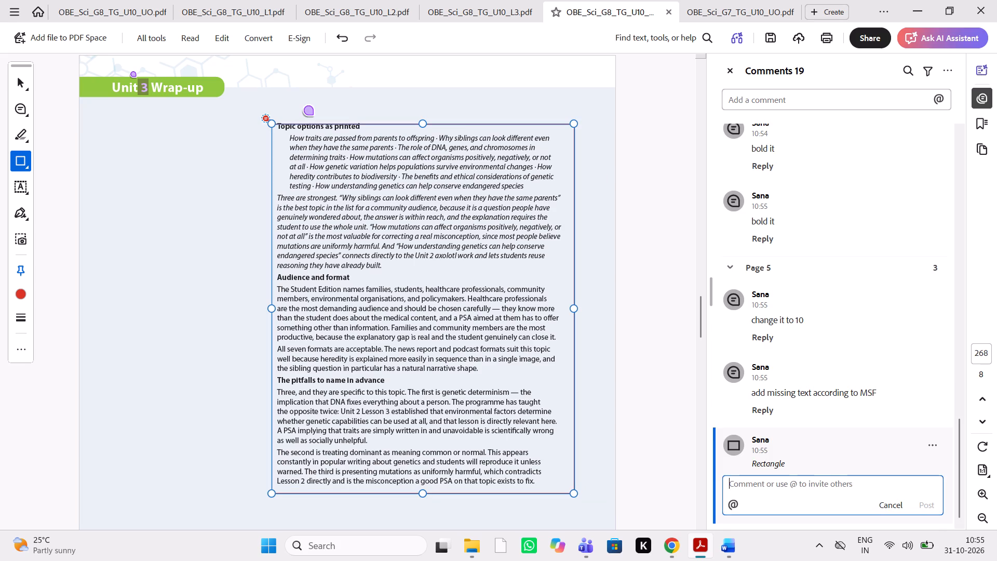
type("delete it")
key("space")
Compare the manuscript's Assessment criterion table with the criterion table on PDF page 269.
scroll(569, 435, "down", 1)
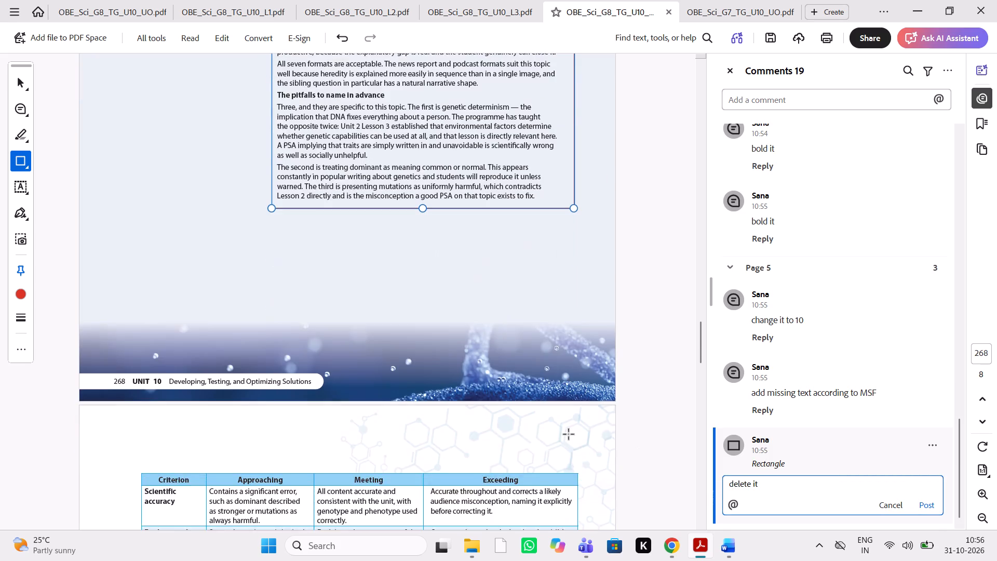
scroll(569, 435, "down", 3)
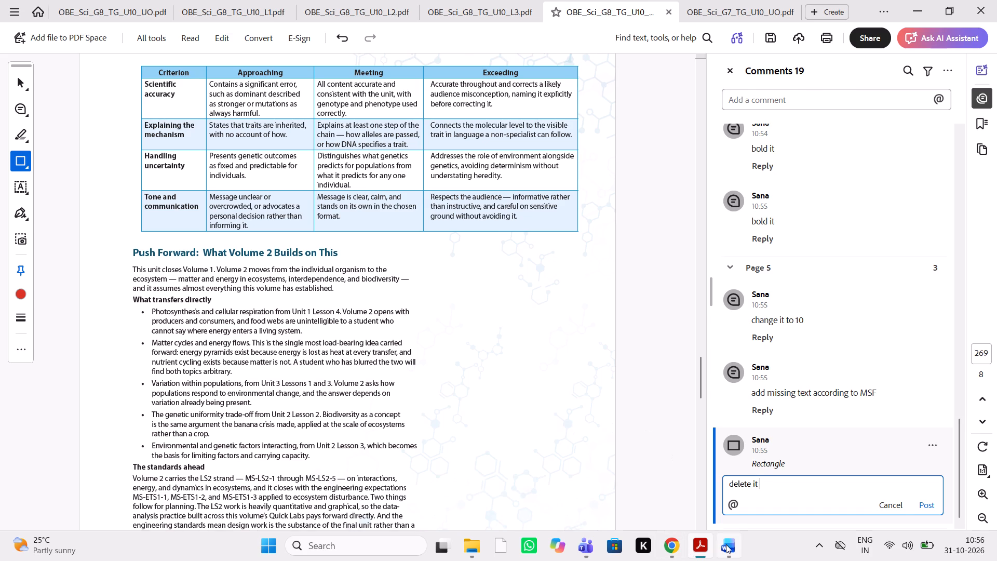
left_click(726, 544)
scroll(787, 377, "down", 1)
scroll(787, 377, "up", 1)
scroll(787, 377, "down", 1)
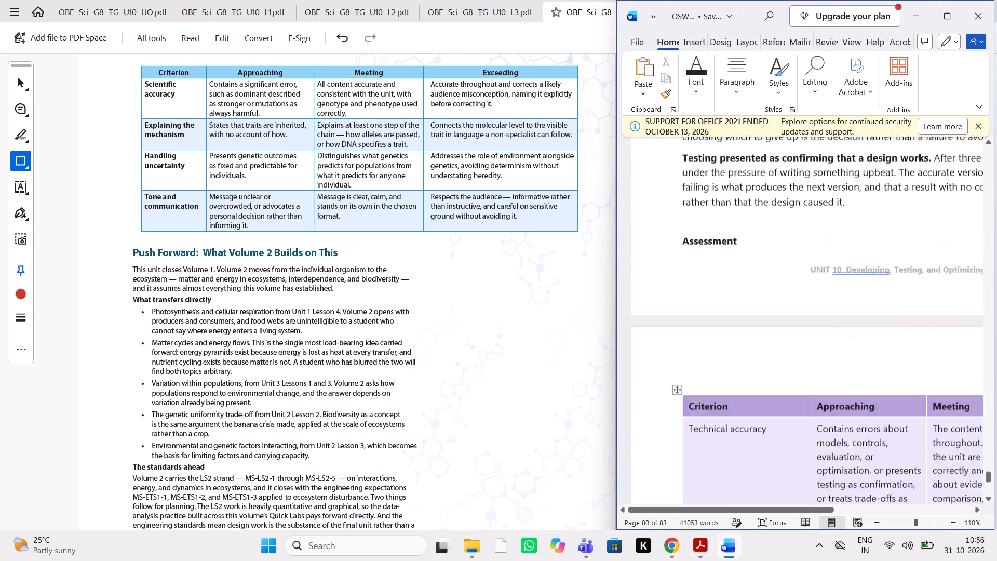
scroll(787, 377, "down", 1)
scroll(787, 377, "left", 1)
scroll(787, 377, "up", 1)
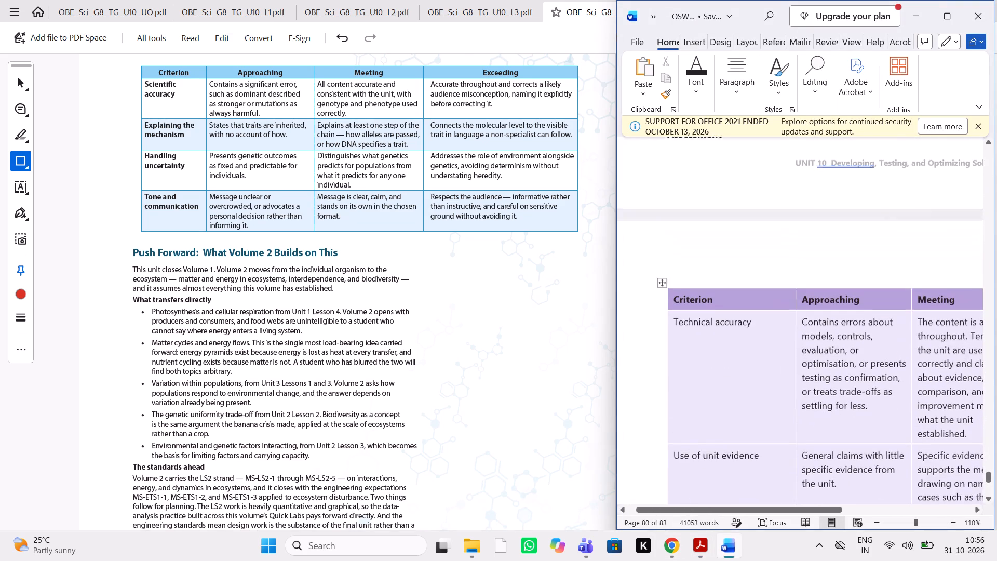
scroll(787, 377, "up", 1)
scroll(787, 377, "down", 1)
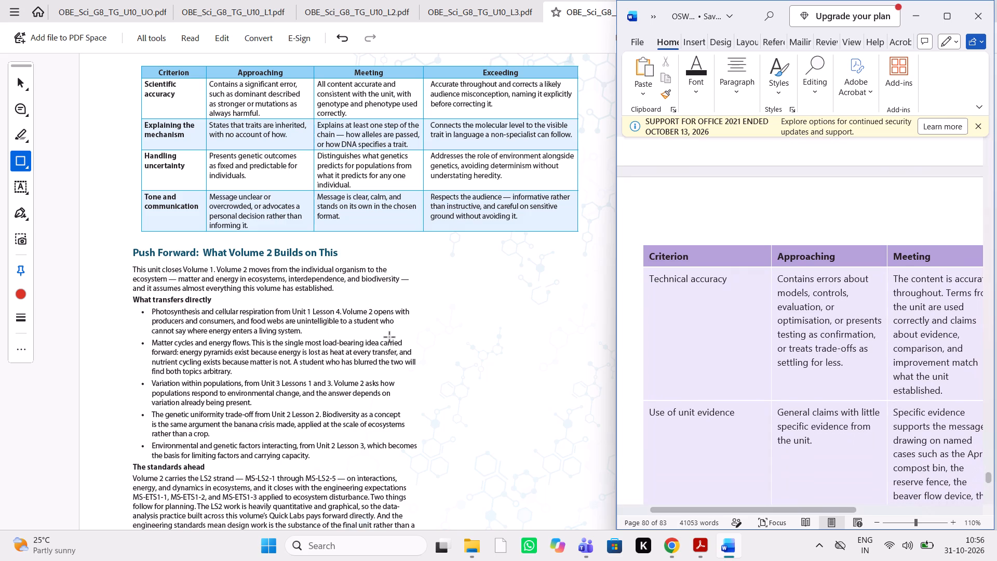
scroll(390, 338, "up", 1)
scroll(390, 338, "down", 3)
scroll(390, 338, "up", 1)
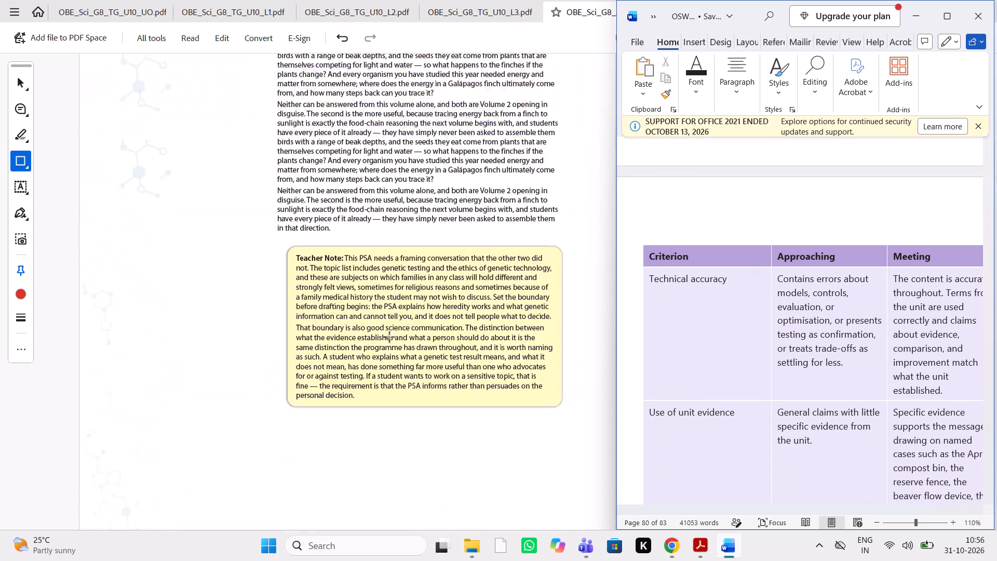
scroll(390, 338, "up", 5)
scroll(390, 338, "down", 1)
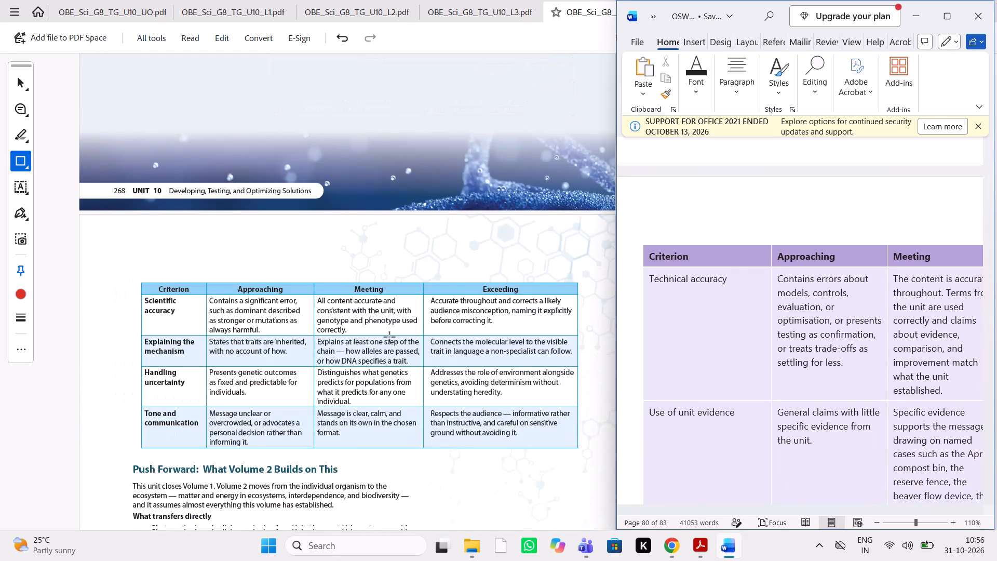
scroll(390, 338, "down", 2)
scroll(666, 336, "down", 1)
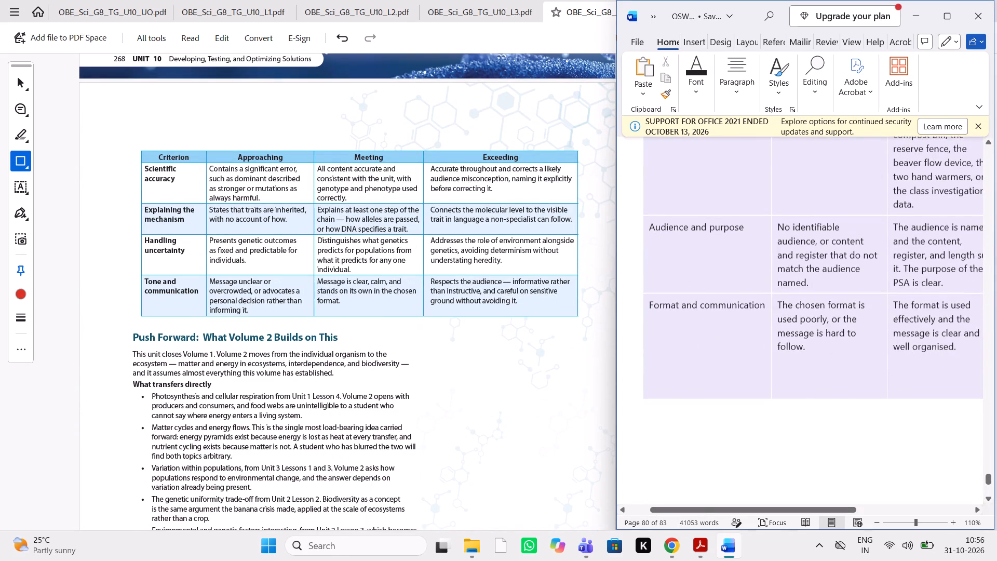
scroll(666, 336, "left", 1)
scroll(666, 336, "right", 1)
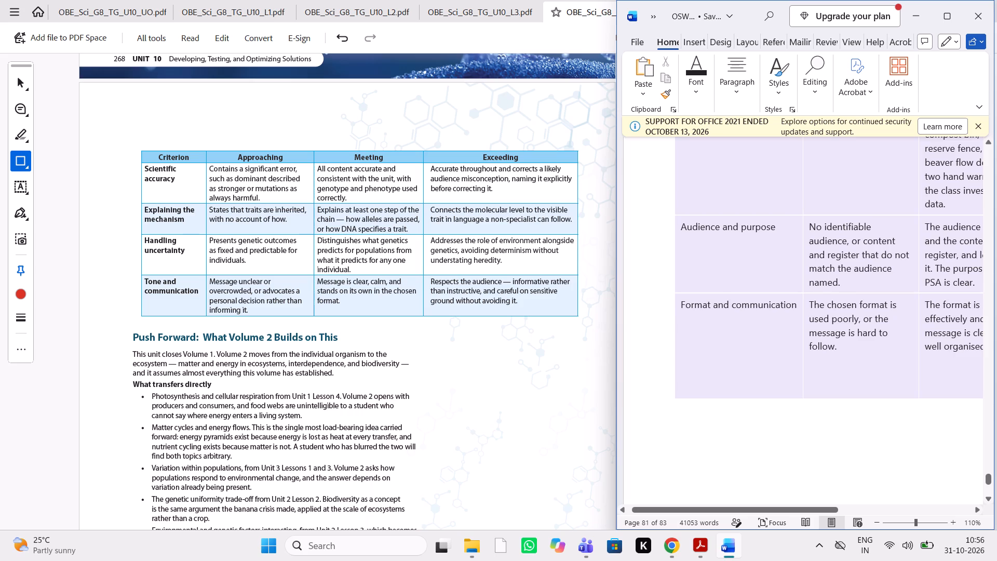
scroll(666, 336, "left", 1)
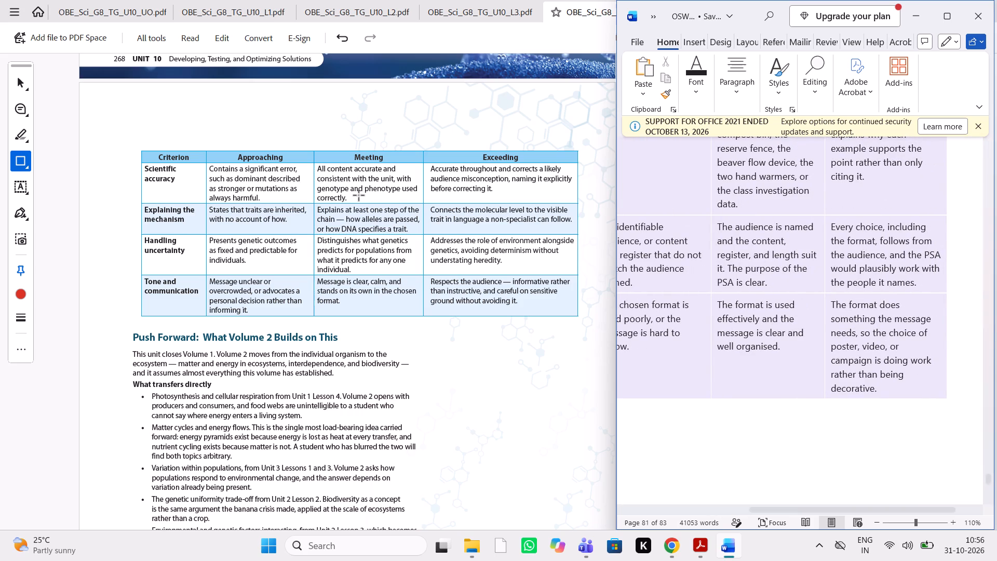
Box the criterion table on PDF page 269 with a rectangle, comment "change text according to MSF", and copy the comment wording for reuse.
left_click_drag(126, 140, 163, 144)
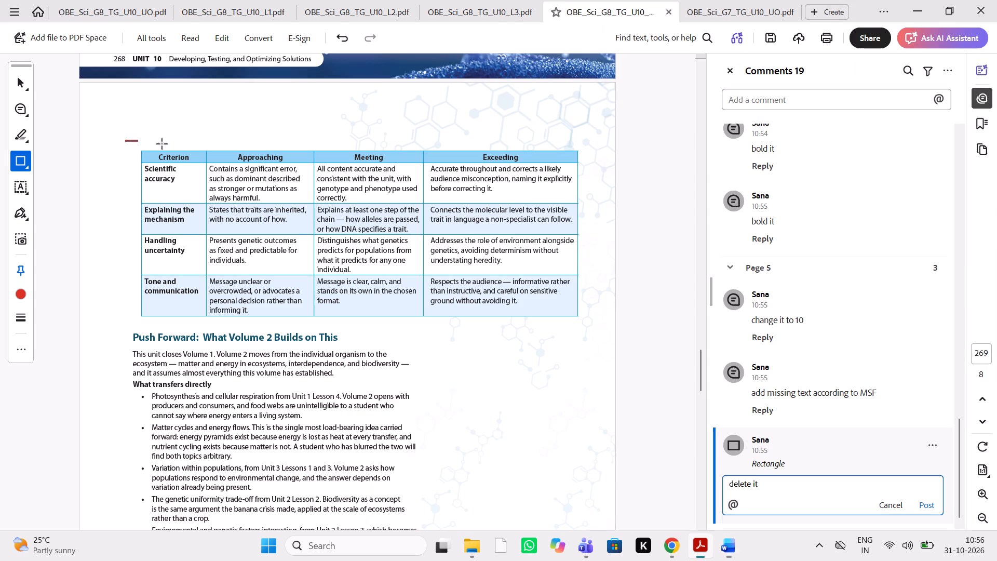
left_click_drag(163, 144, 592, 330)
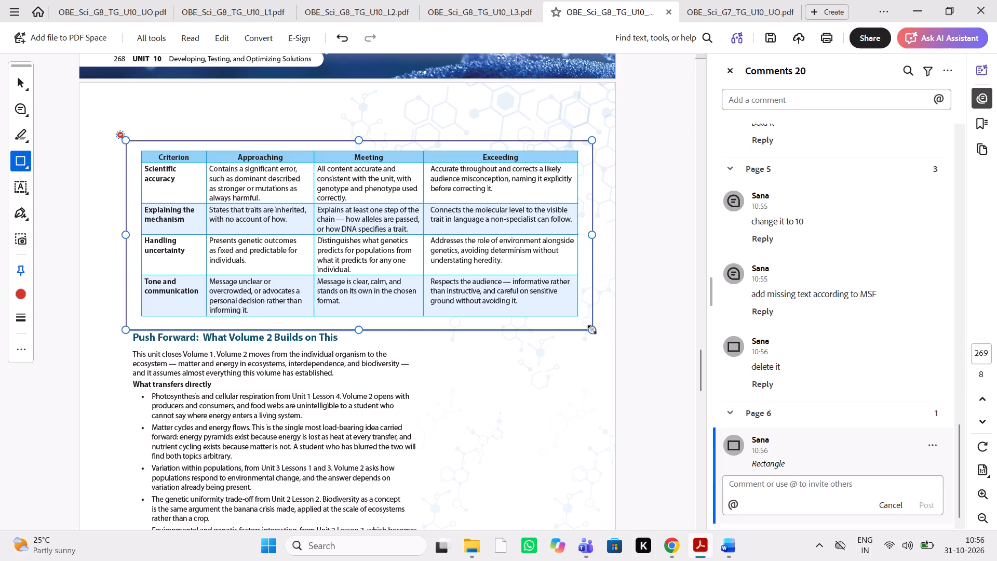
type("change")
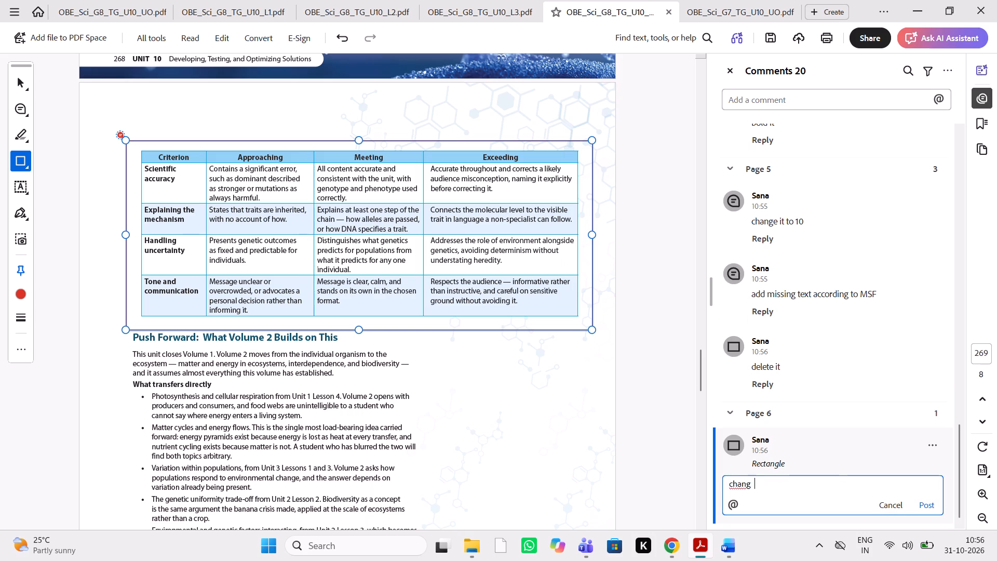
key("space")
key("BackSpace")
key("BackSpace")
key("BackSpace")
key("BackSpace")
key("BackSpace")
key("BackSpace")
key("BackSpace")
key("BackSpace")
key("BackSpace")
key("BackSpace")
key("BackSpace")
key("BackSpace")
key("BackSpace")
key("BackSpace")
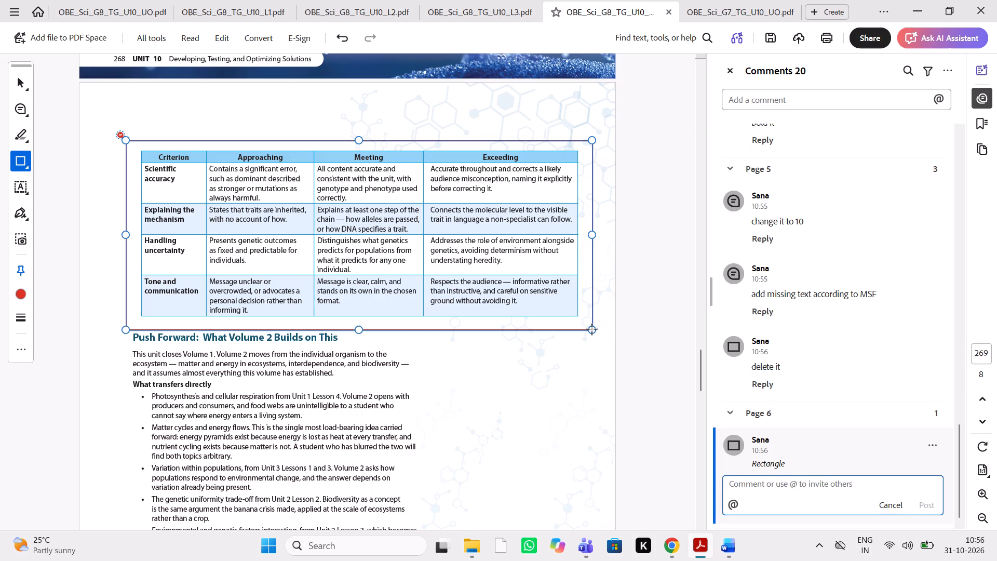
key("ctrl+v")
key("BackSpace")
key("BackSpace")
key("BackSpace")
key("BackSpace")
key("BackSpace")
key("BackSpace")
key("BackSpace")
key("BackSpace")
key("BackSpace")
key("BackSpace")
key("BackSpace")
key("BackSpace")
key("BackSpace")
key("BackSpace")
key("BackSpace")
key("BackSpace")
key("BackSpace")
key("BackSpace")
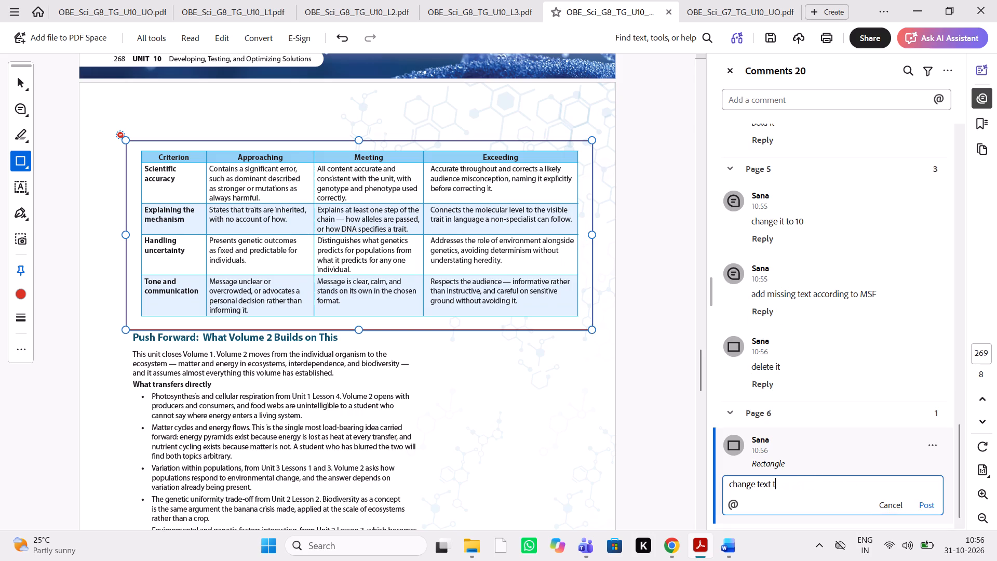
type("ext according to")
key("space")
type("MSF")
key("space")
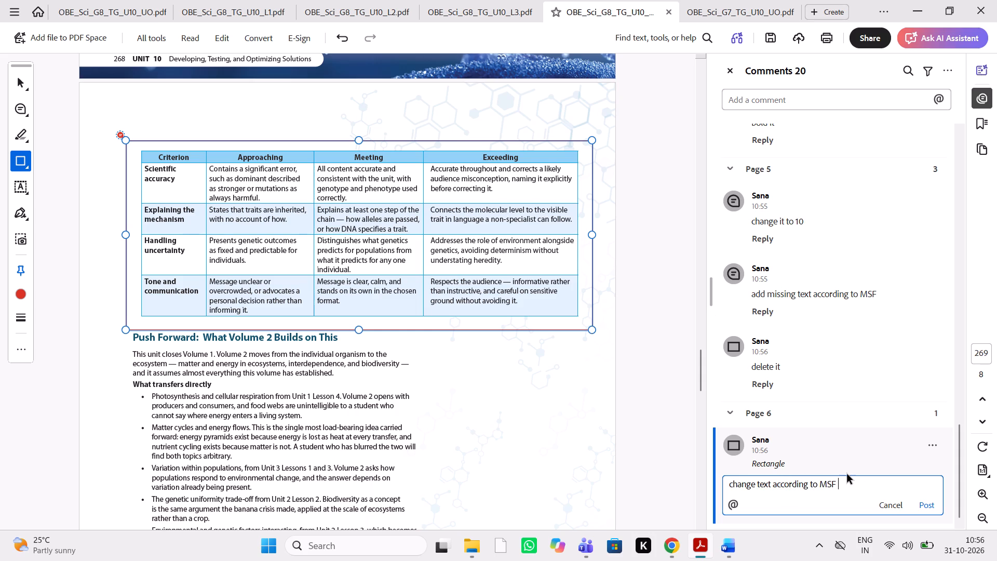
left_click_drag(839, 483, 726, 484)
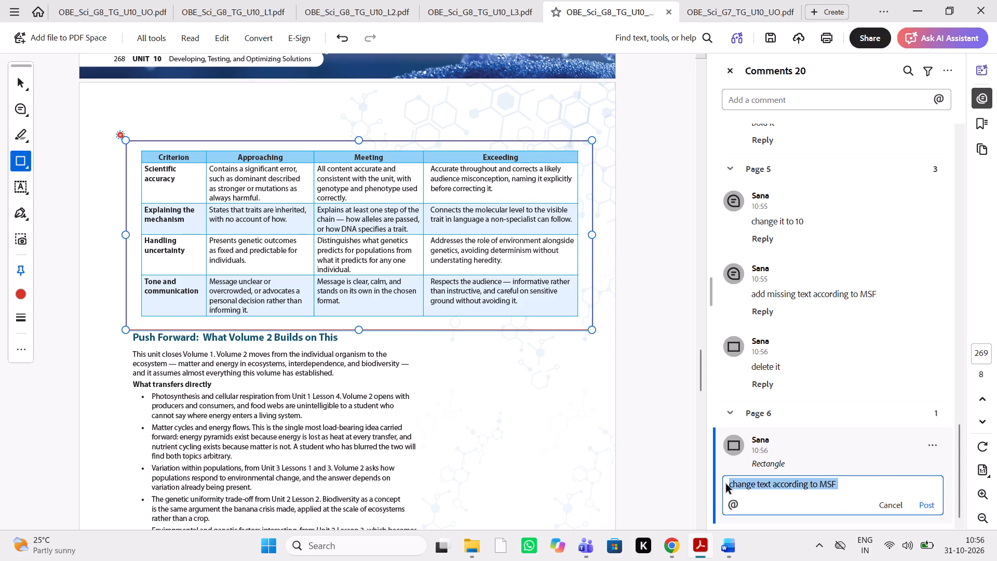
key("ctrl+c")
left_click(932, 505)
Compare the manuscript's "Push Forward: Closing the Engineering Strand" section and Teacher Note with the PDF's Push Forward text on pages 269 and 270.
scroll(405, 373, "down", 1)
key("alt+Tab")
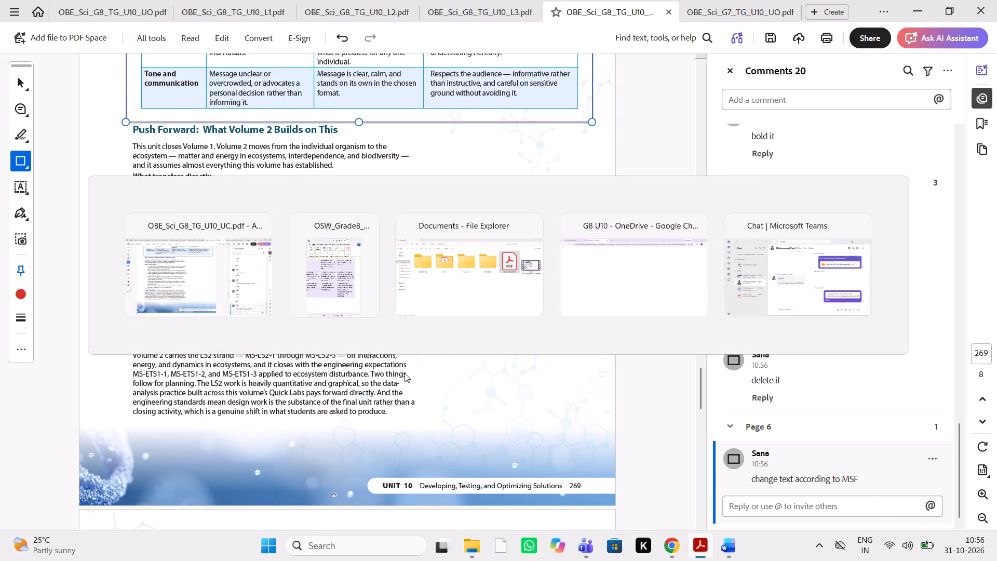
scroll(781, 407, "down", 3)
scroll(781, 407, "up", 1)
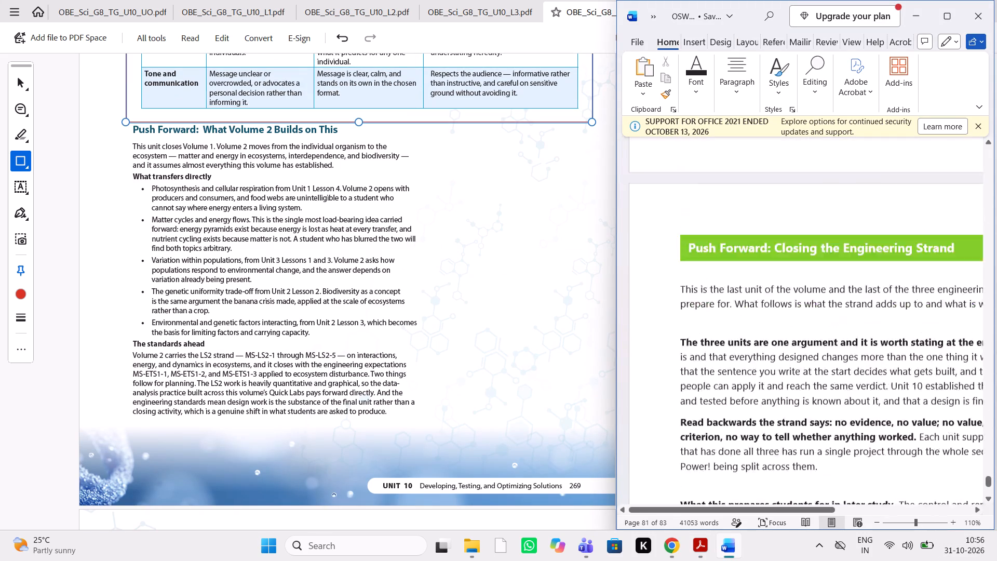
scroll(781, 407, "up", 1)
scroll(781, 407, "left", 1)
scroll(781, 407, "down", 1)
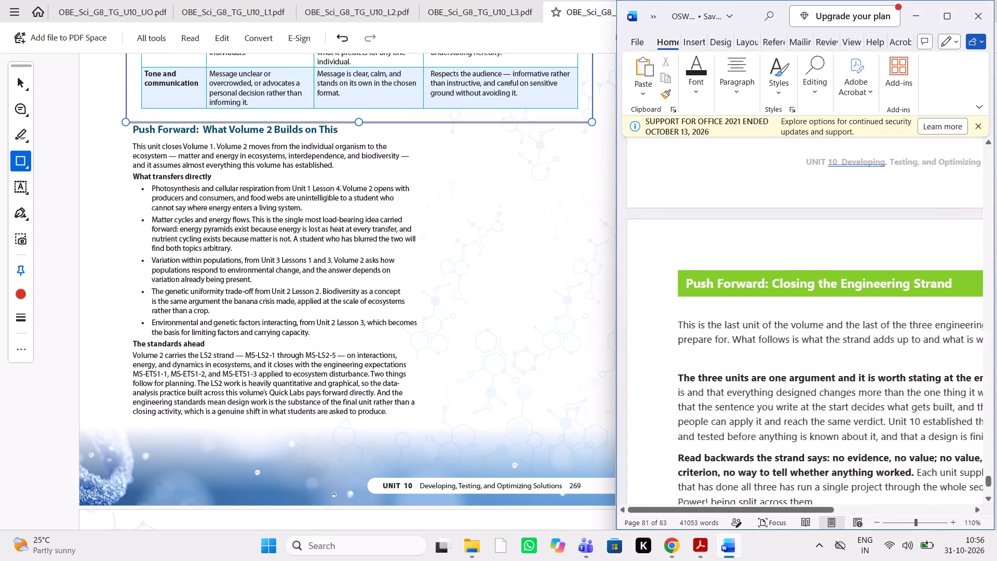
scroll(781, 407, "left", 1)
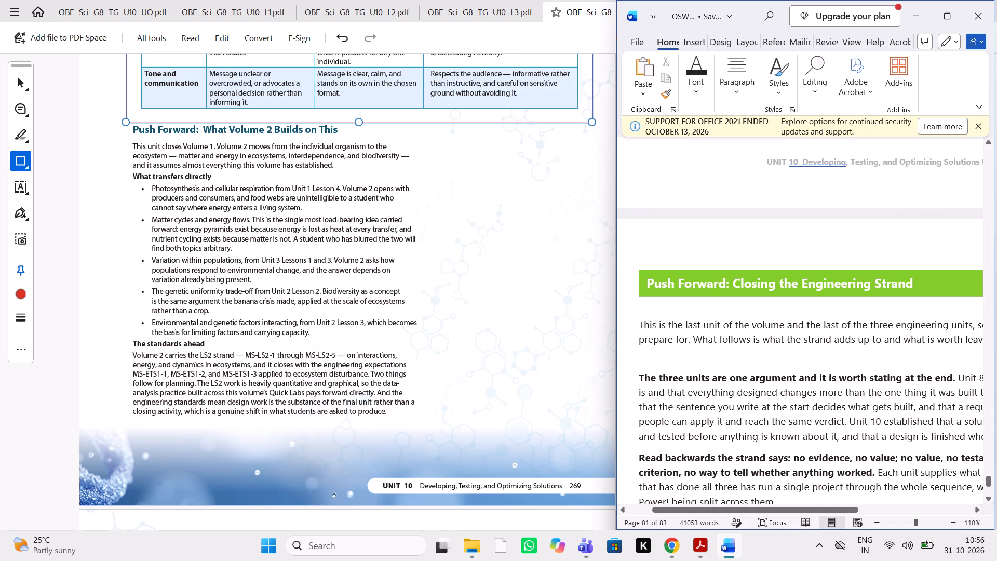
scroll(760, 295, "down", 1)
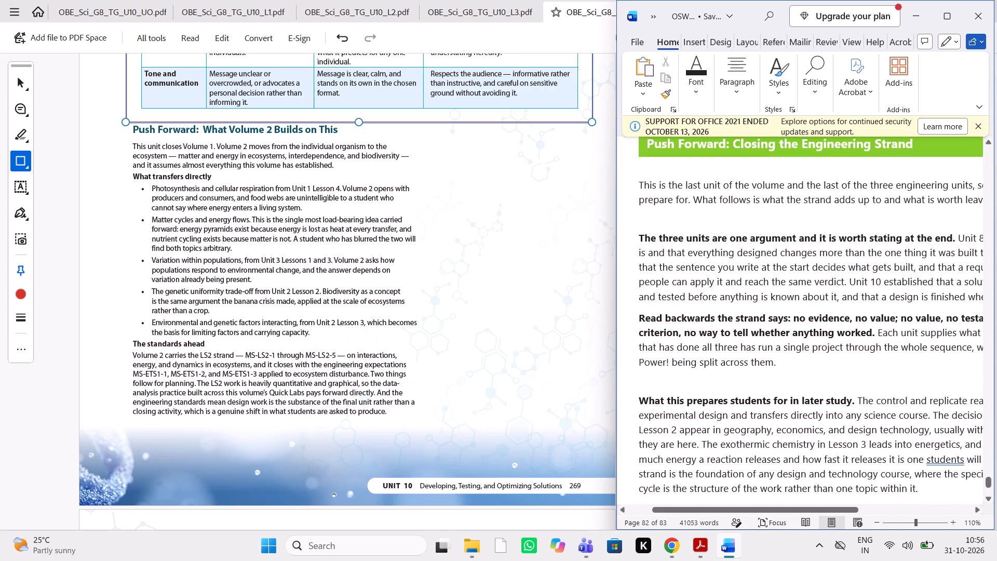
scroll(760, 295, "down", 3)
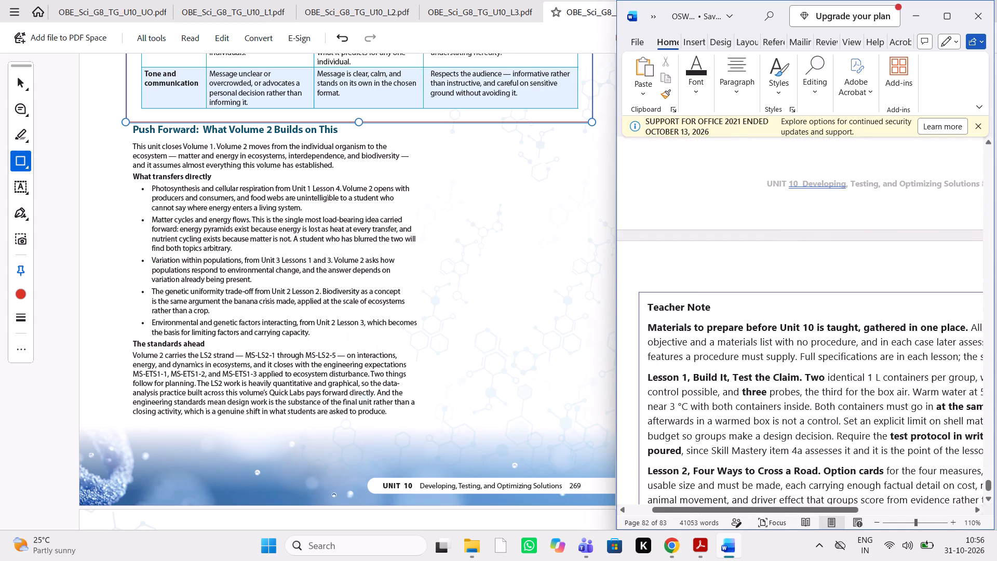
scroll(760, 295, "down", 1)
scroll(482, 359, "down", 1)
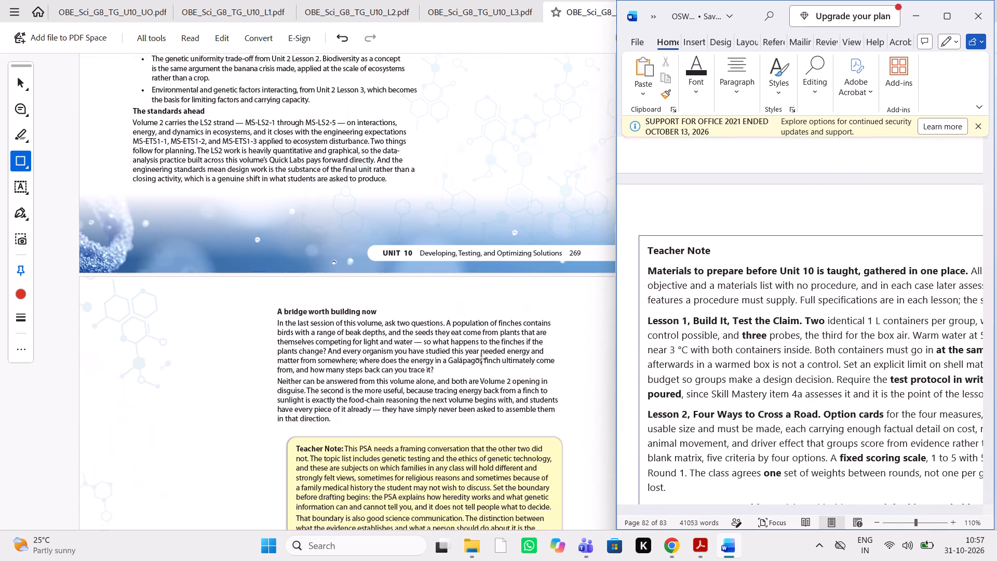
scroll(747, 369, "down", 1)
scroll(747, 369, "up", 5)
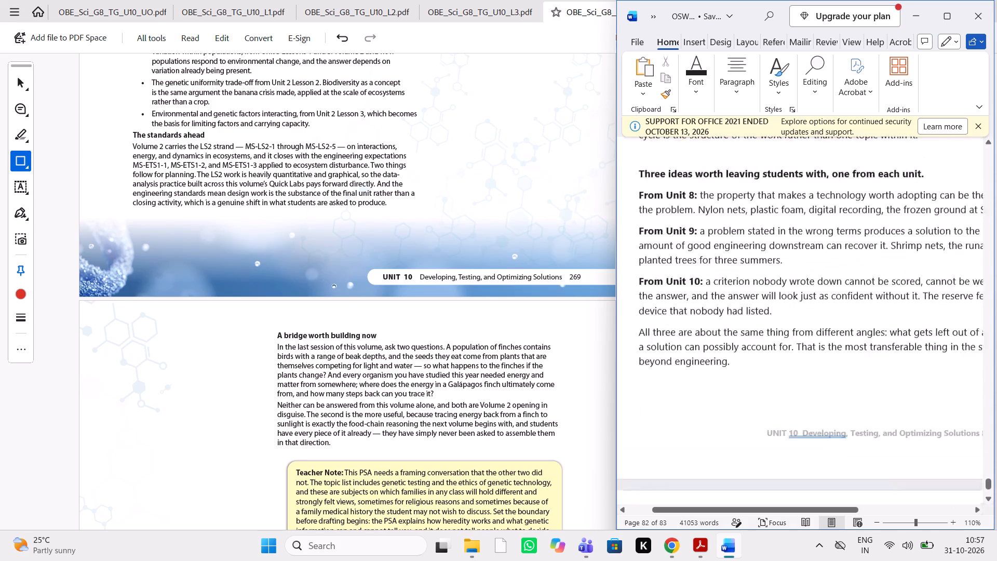
scroll(747, 369, "up", 4)
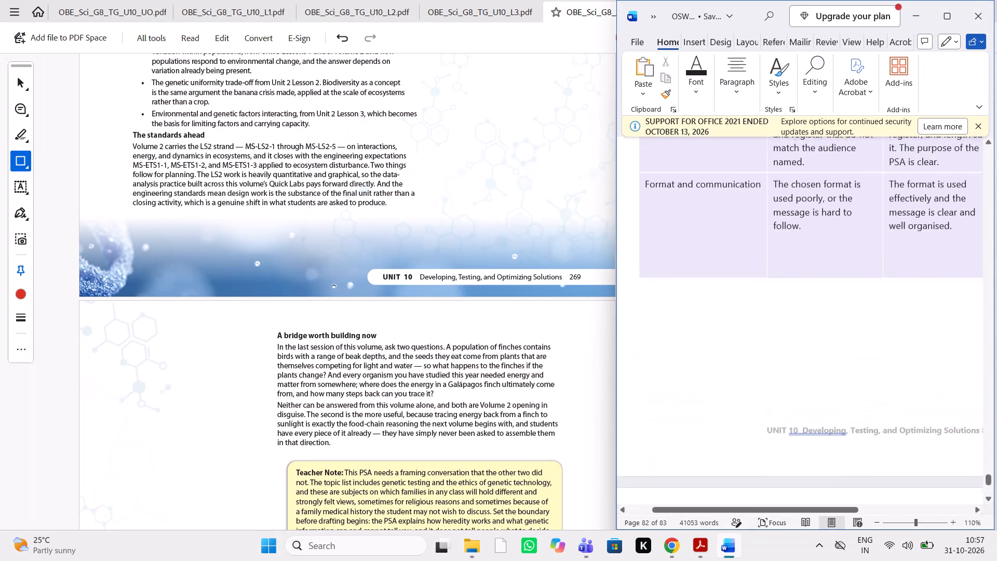
scroll(374, 186, "up", 1)
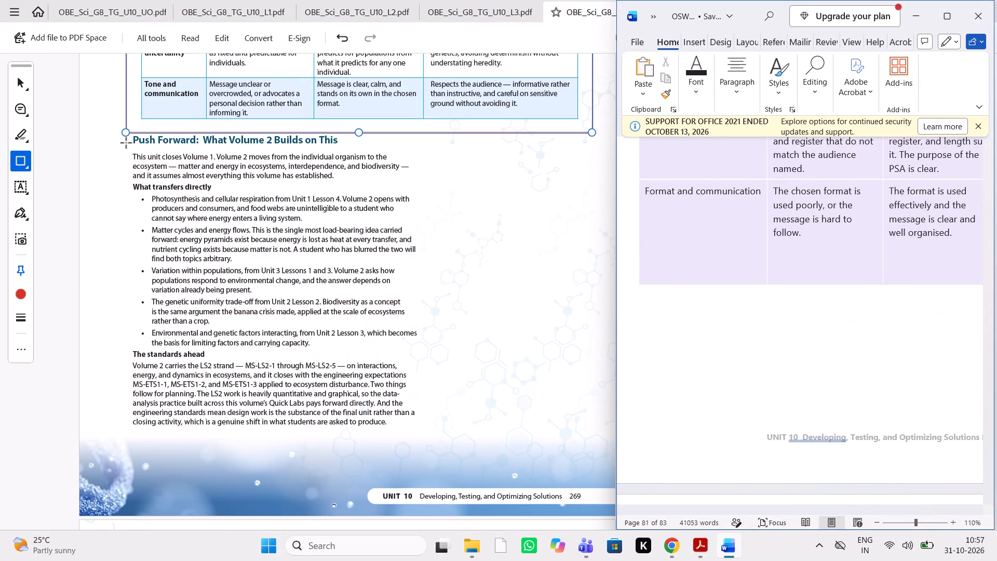
Box the PDF's "Push Forward: What Volume 2 Builds on This" section through "The standards ahead" and comment "change text according to MSF".
left_click_drag(124, 138, 429, 462)
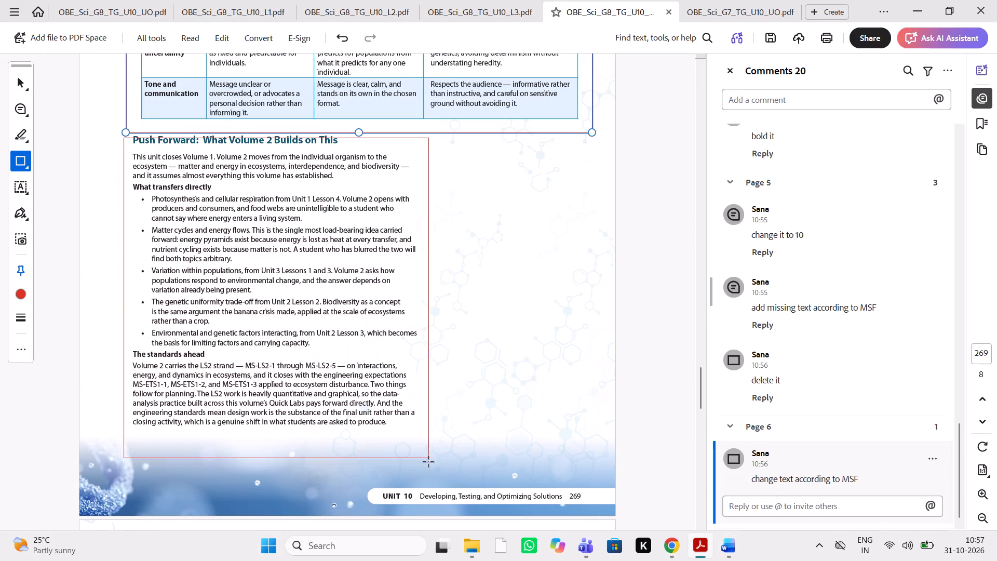
left_click_drag(429, 462, 428, 470)
key("ctrl+v")
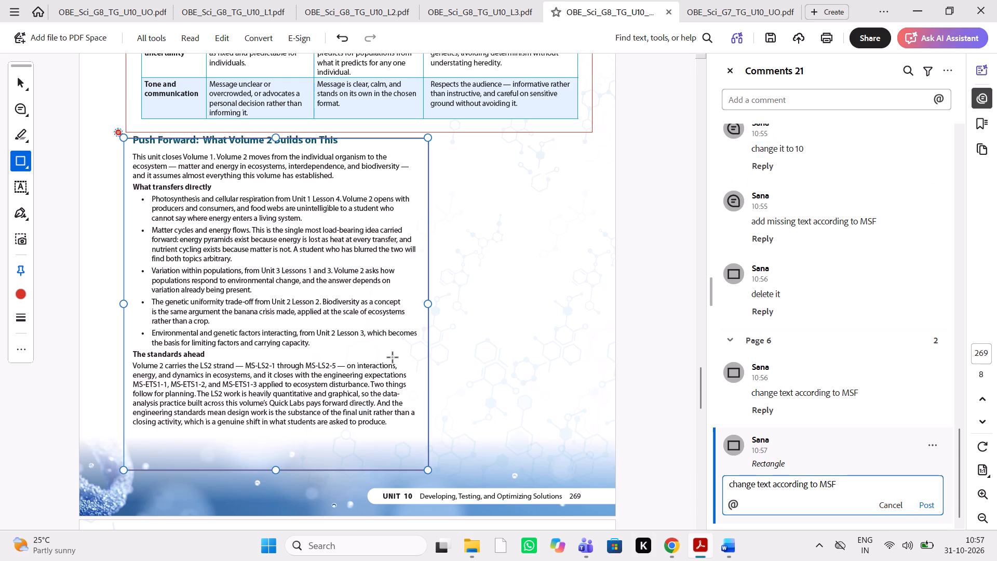
Box the "A bridge worth building now" section on PDF page 270 with a rectangle and comment "change text according to MSF".
scroll(393, 358, "down", 2)
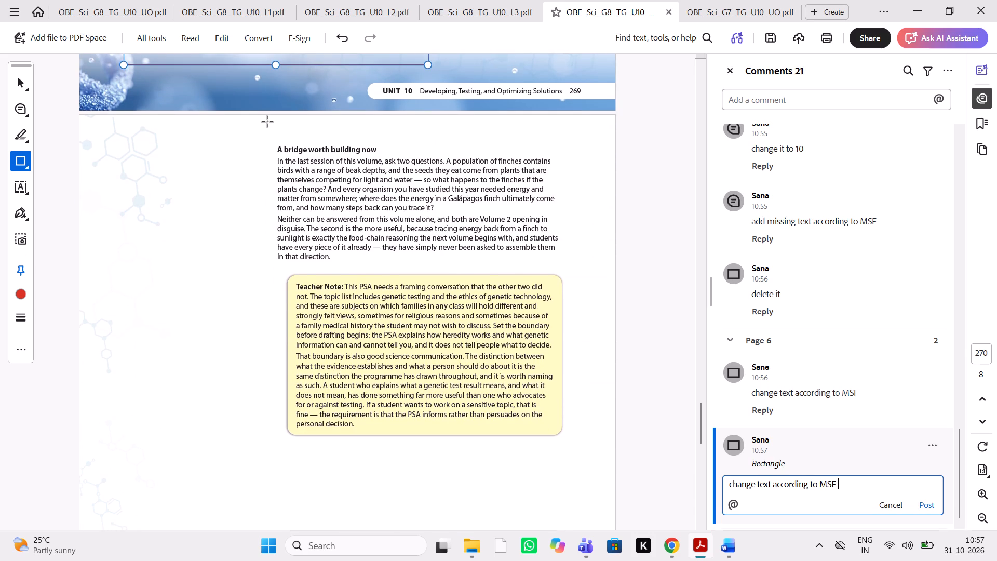
left_click_drag(268, 122, 572, 264)
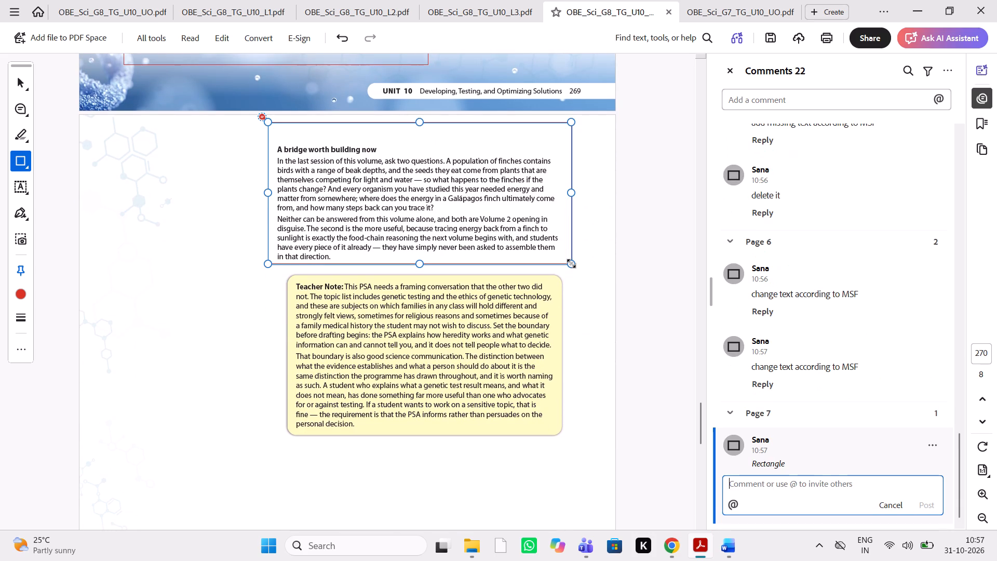
key("ctrl+v")
Compare the manuscript's "Push Forward: Closing the Engineering Strand" section and Teacher Note with the PDF text on pages 269 and 270.
key("alt+Tab")
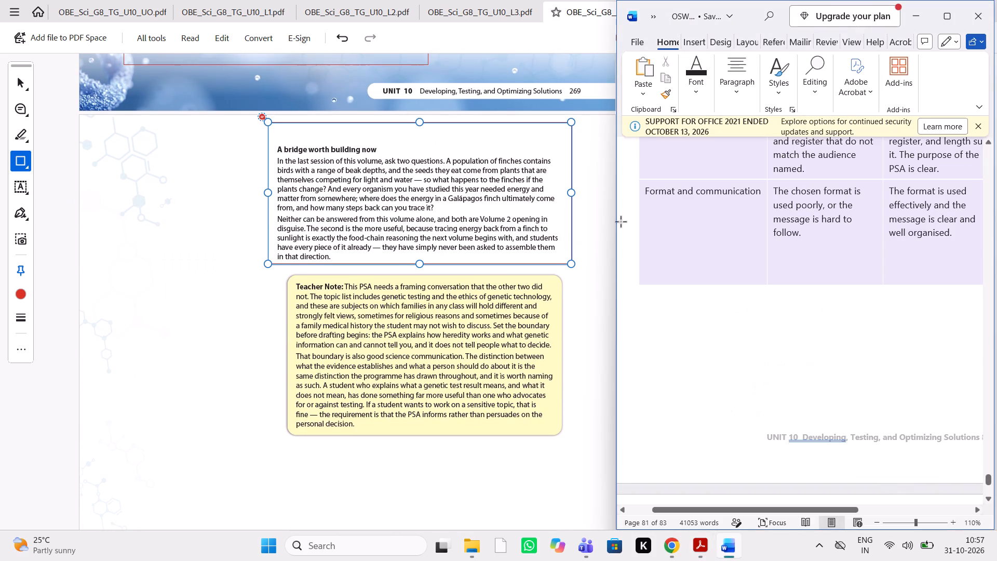
scroll(902, 285, "down", 2)
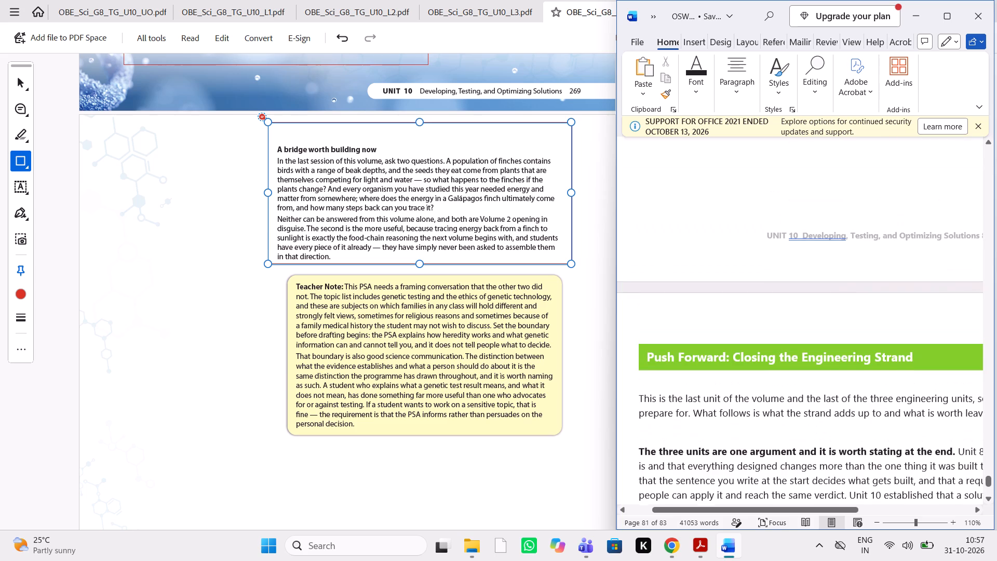
scroll(902, 285, "down", 2)
scroll(494, 294, "up", 2)
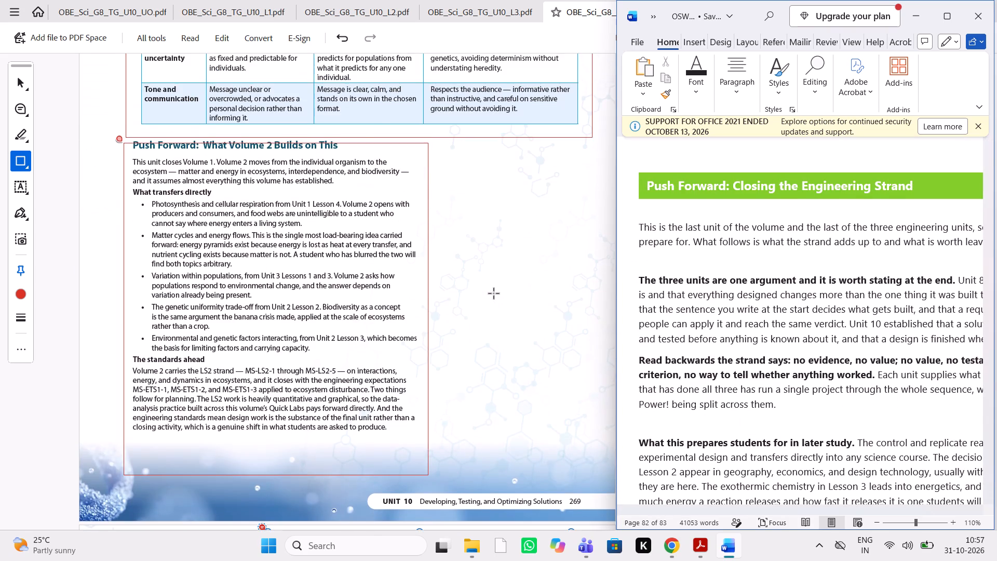
scroll(494, 294, "down", 2)
scroll(494, 294, "left", 1)
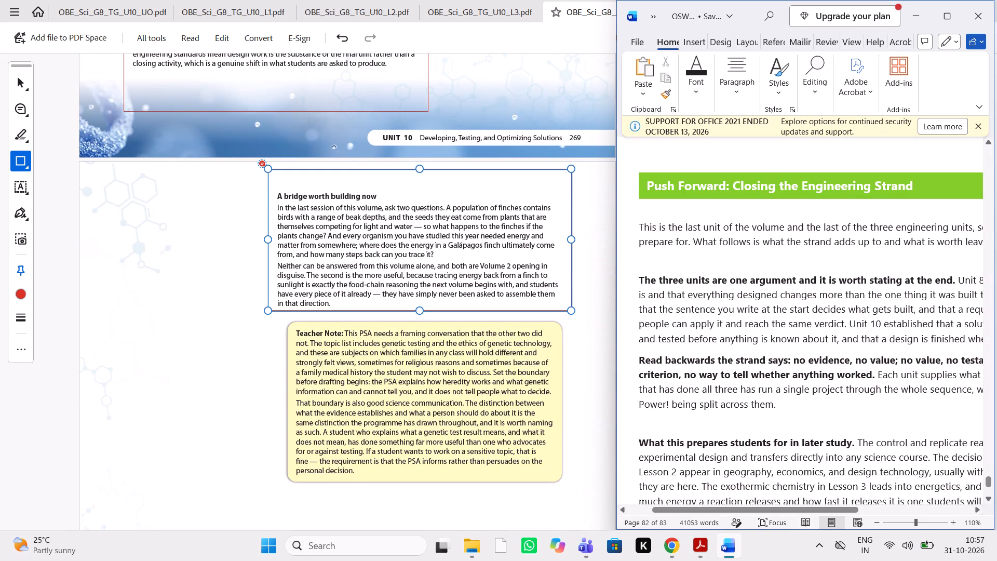
scroll(801, 352, "down", 2)
scroll(801, 352, "up", 1)
scroll(801, 352, "down", 2)
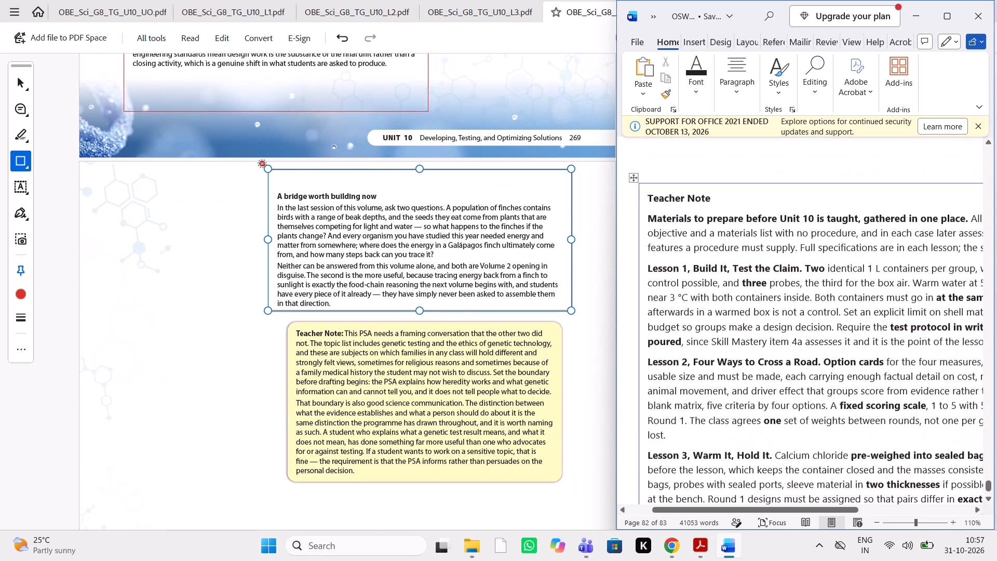
scroll(529, 362, "down", 1)
scroll(529, 362, "up", 1)
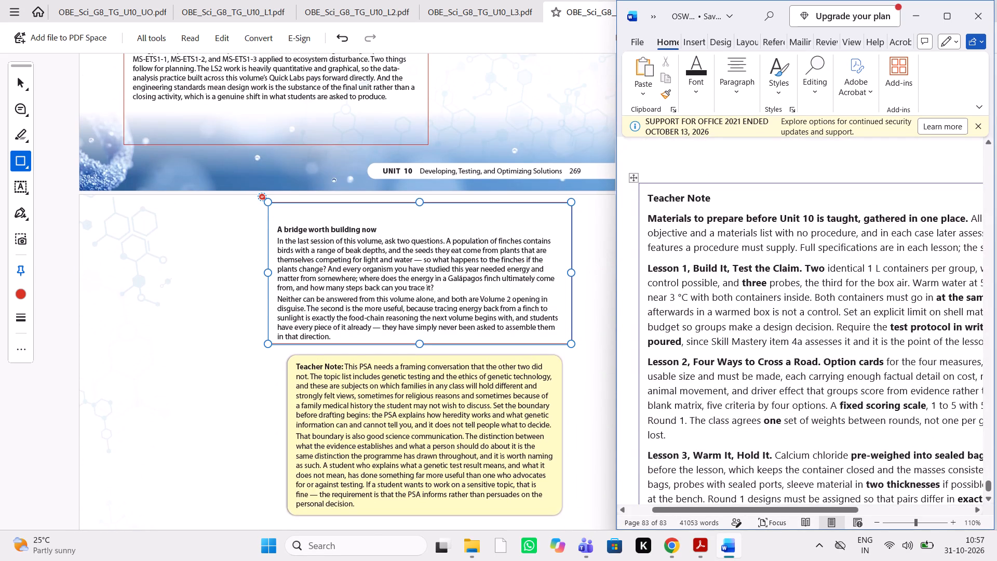
scroll(721, 232, "up", 1)
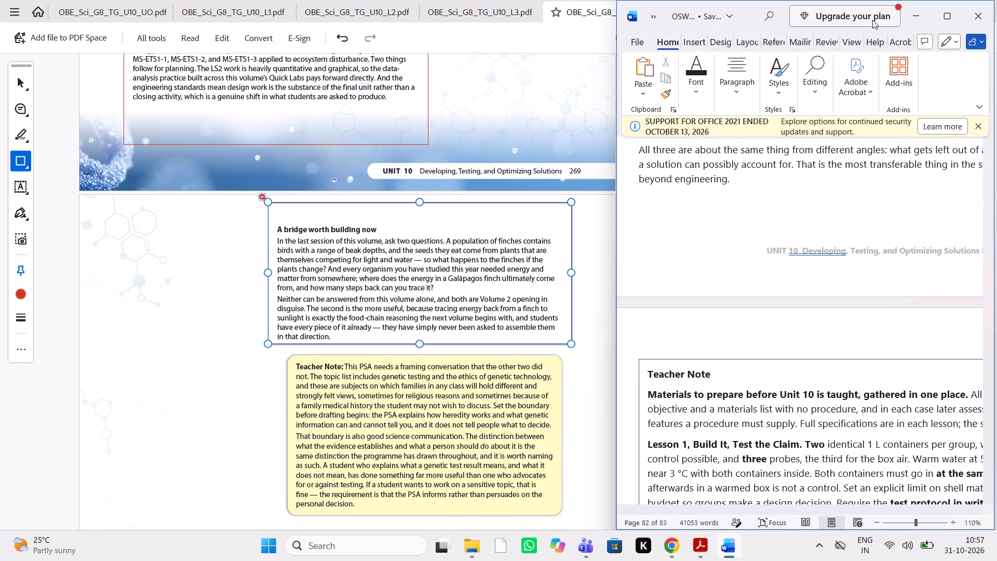
left_click(920, 21)
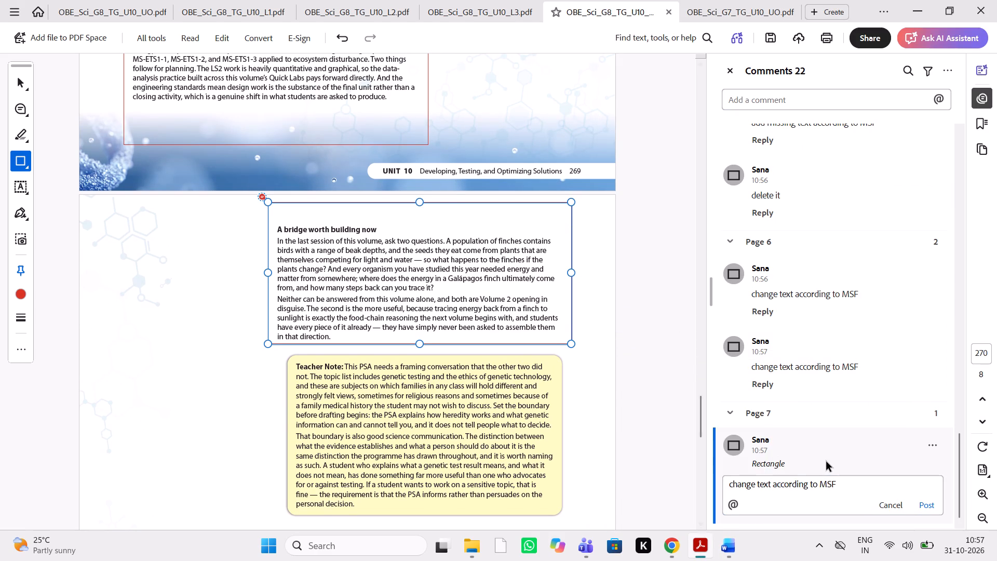
Replace the draft comment on the "A bridge worth building now" rectangle with "delete it" and post it.
left_click_drag(845, 485, 626, 512)
key("BackSpace")
key("BackSpace")
key("BackSpace")
key("BackSpace")
key("BackSpace")
key("BackSpace")
key("BackSpace")
key("BackSpace")
key("BackSpace")
key("BackSpace")
key("BackSpace")
key("BackSpace")
key("BackSpace")
key("BackSpace")
key("BackSpace")
key("BackSpace")
key("BackSpace")
key("BackSpace")
key("BackSpace")
key("BackSpace")
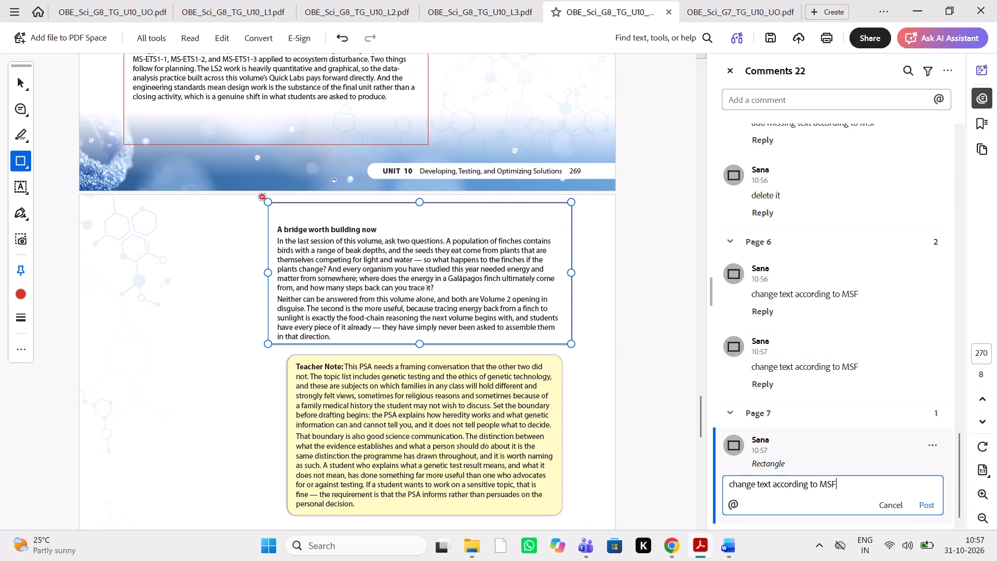
type("delete")
key("space")
type("it")
key("space")
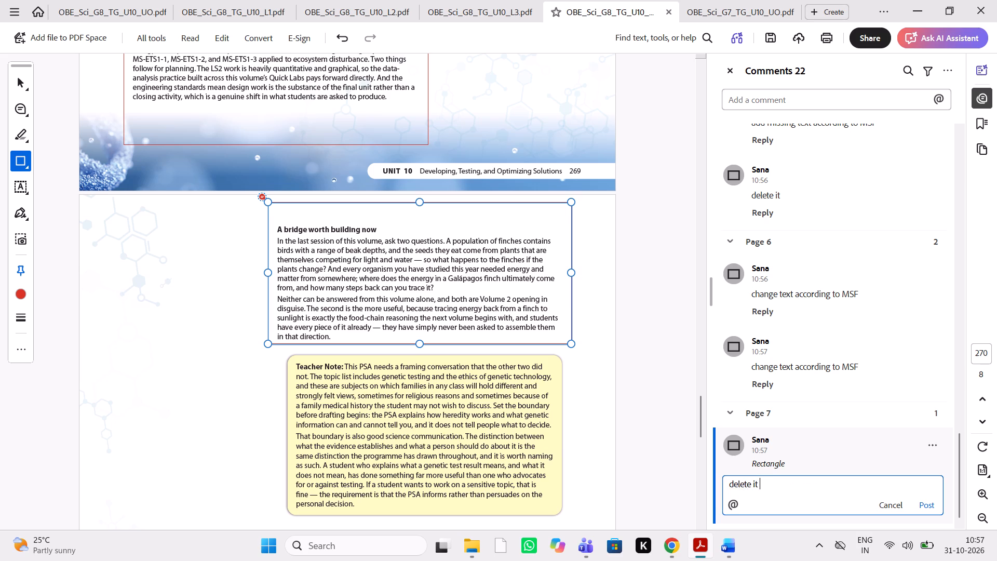
left_click(928, 506)
Check the manuscript's closing engineering section and final Teacher Note against the yellow Teacher Note on PDF page 270.
scroll(534, 436, "up", 1)
scroll(534, 436, "down", 1)
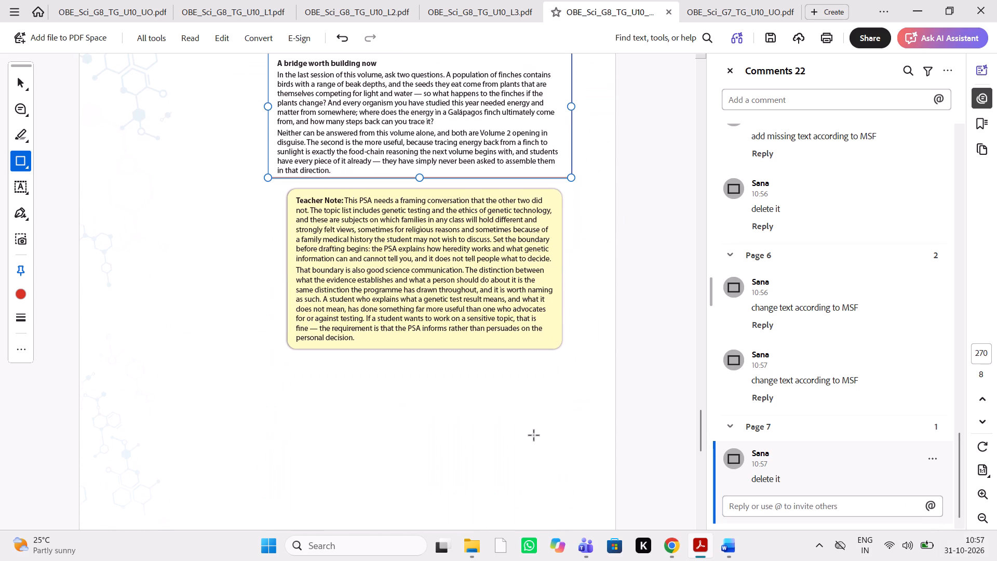
scroll(534, 436, "down", 1)
left_click(718, 553)
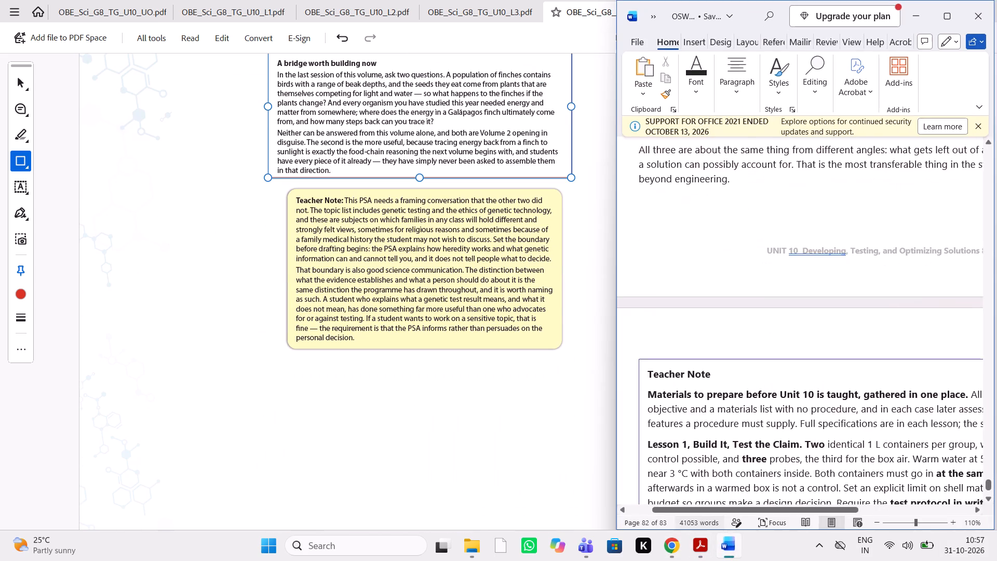
scroll(762, 360, "up", 3)
scroll(762, 360, "down", 1)
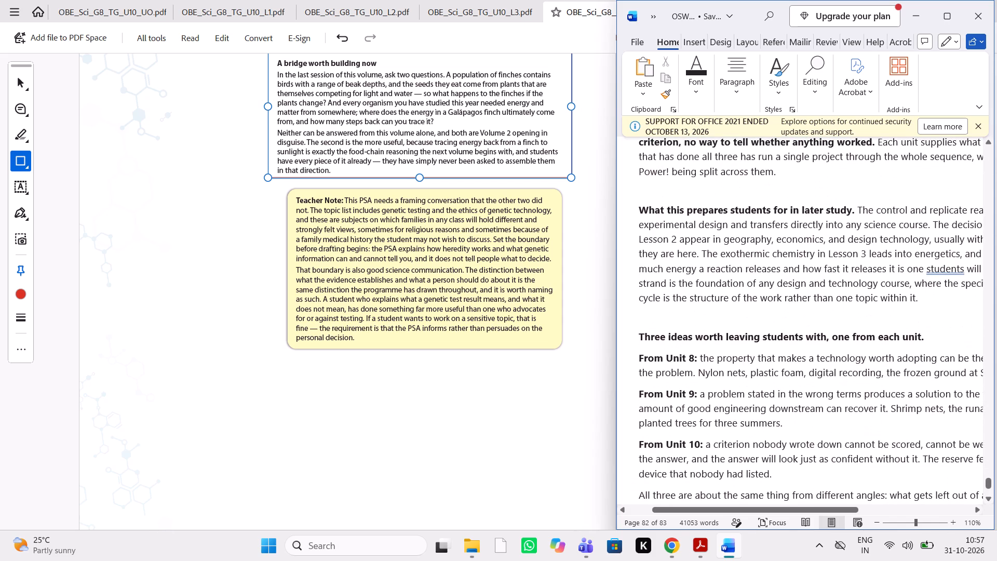
scroll(762, 360, "down", 6)
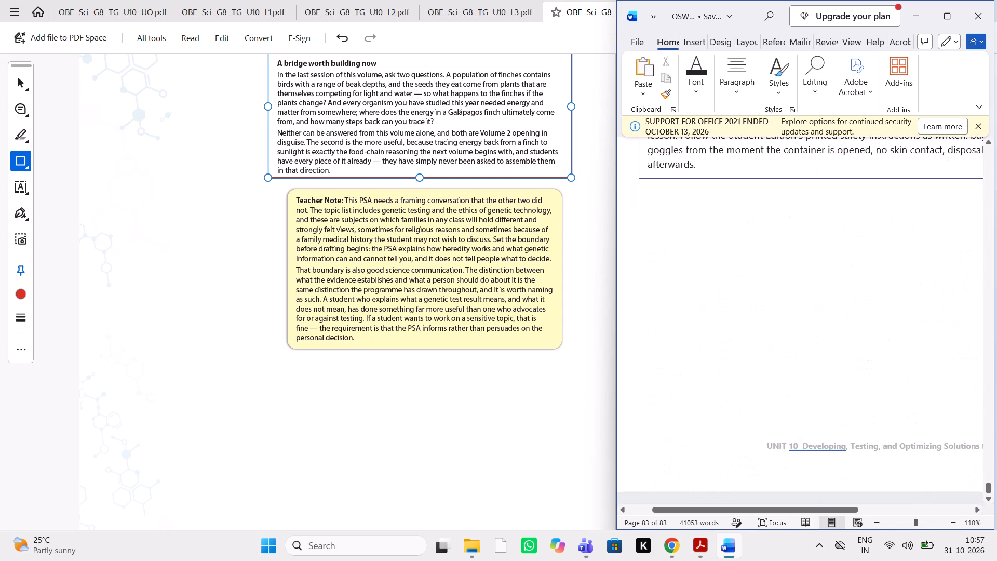
scroll(762, 360, "down", 3)
scroll(762, 360, "up", 2)
scroll(762, 360, "down", 1)
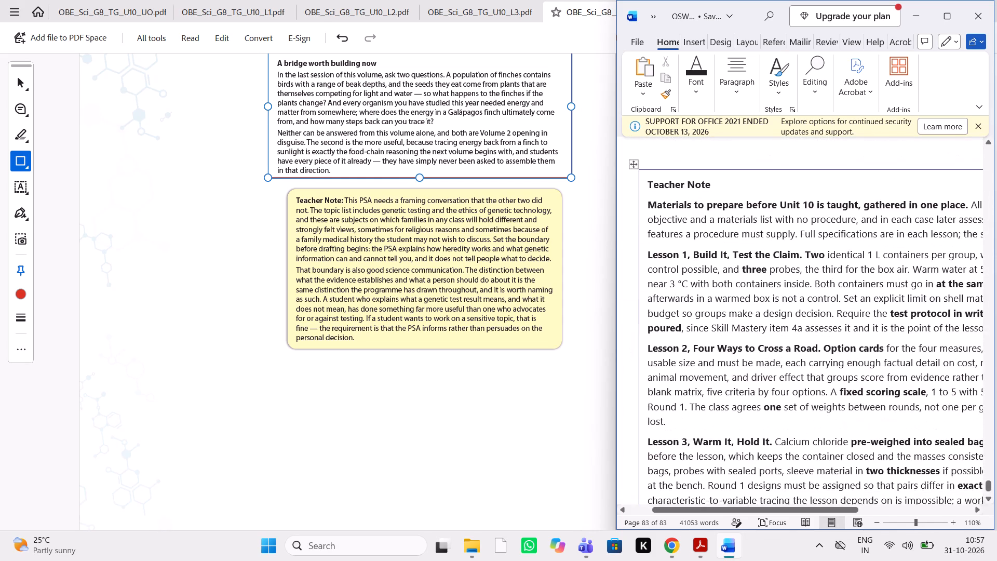
key("grave")
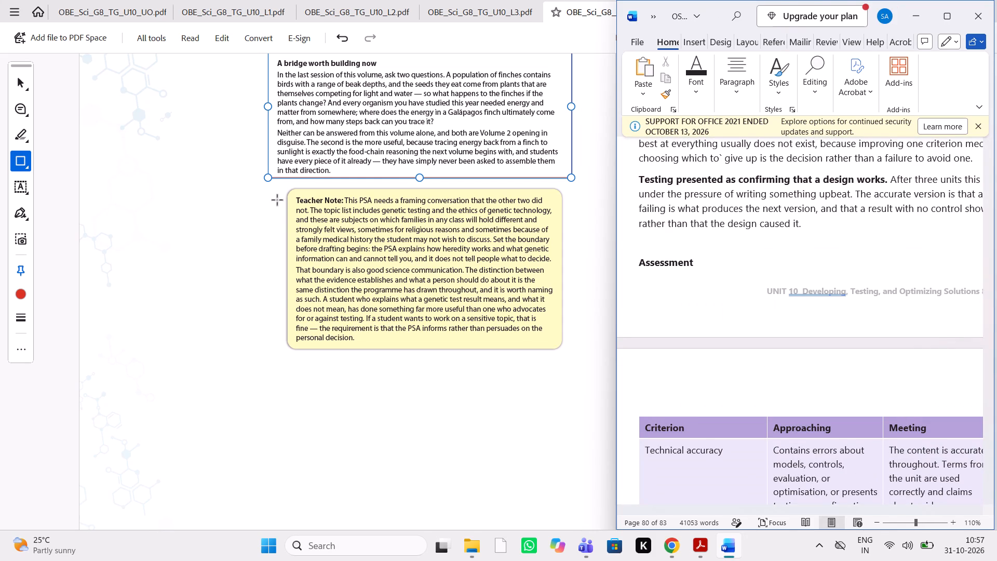
Box the yellow Teacher Note on PDF page 270 with a rectangle and comment "change text according to MSF".
left_click_drag(284, 184, 590, 390)
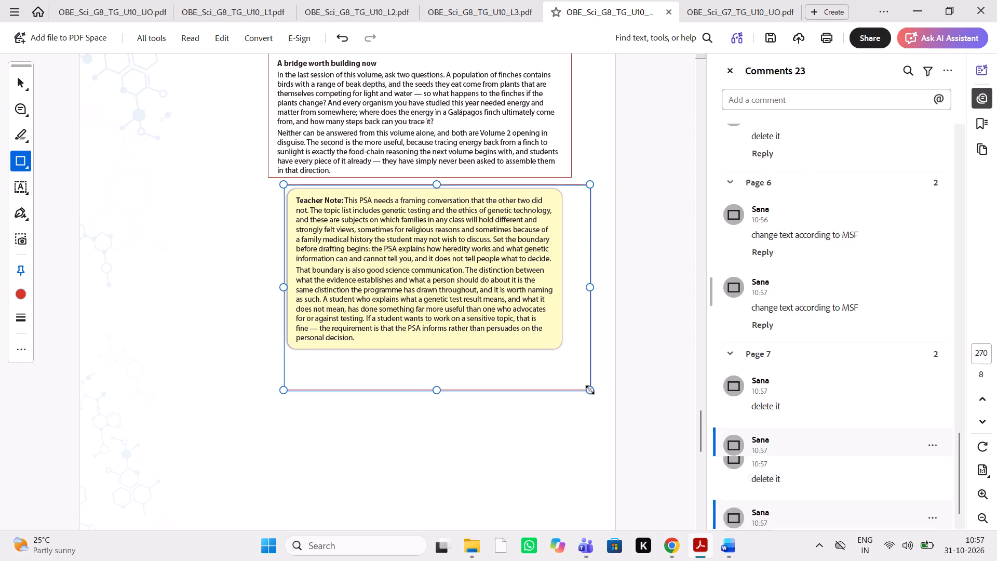
key("ctrl+v")
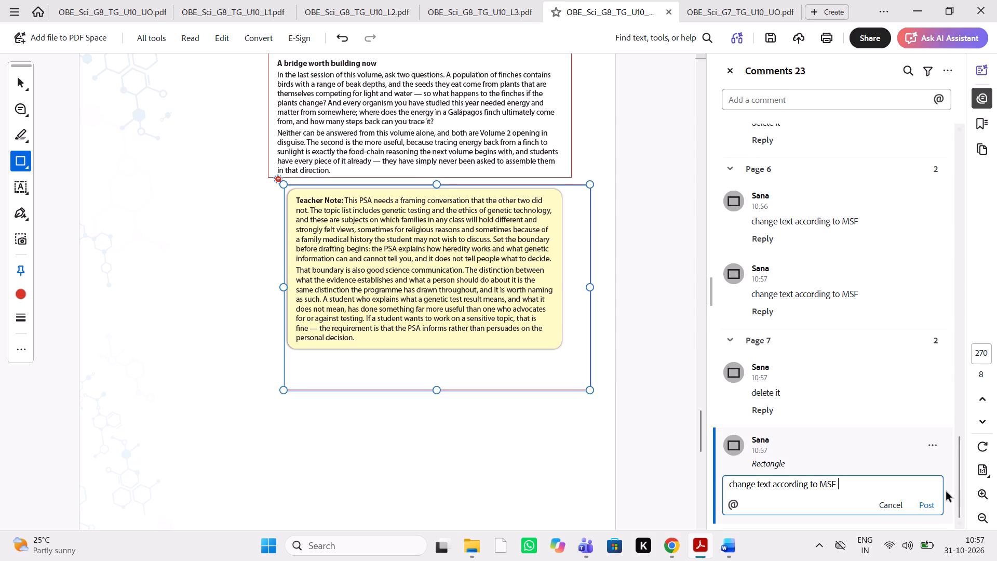
left_click(929, 507)
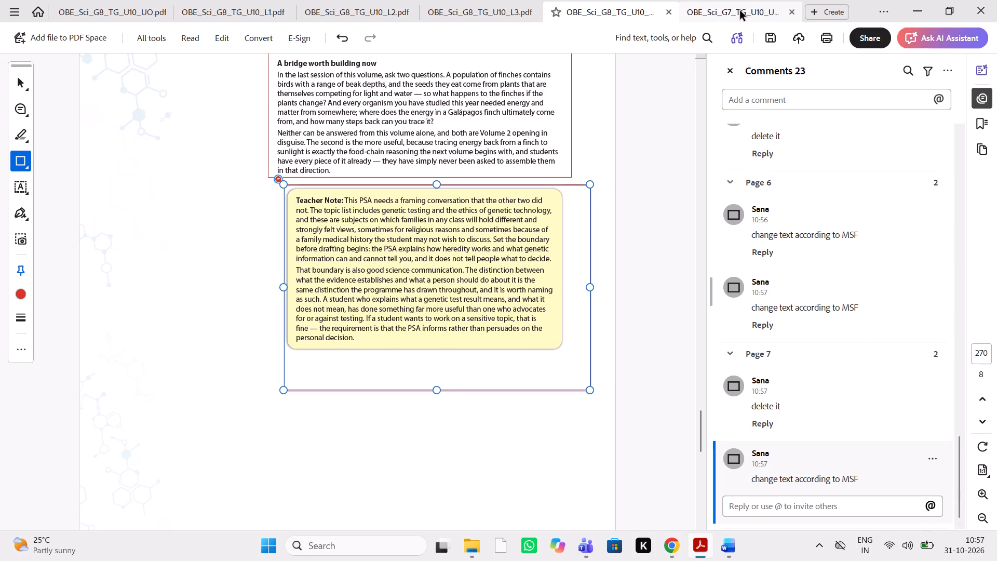
Close the open Grade 7 Unit 10 PDF, leaving only the Grade 8 Unit 10 files open.
left_click(740, 11)
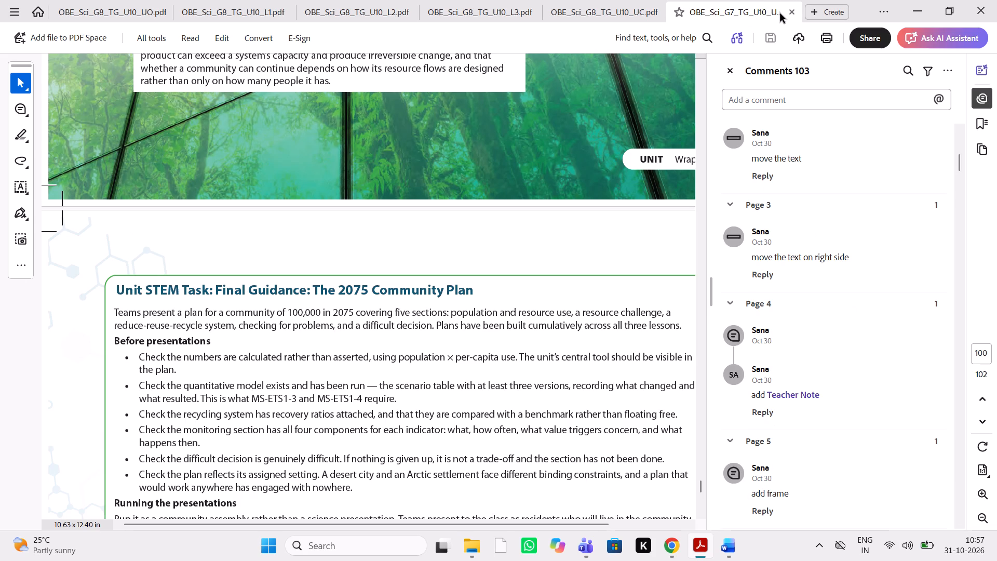
left_click(788, 12)
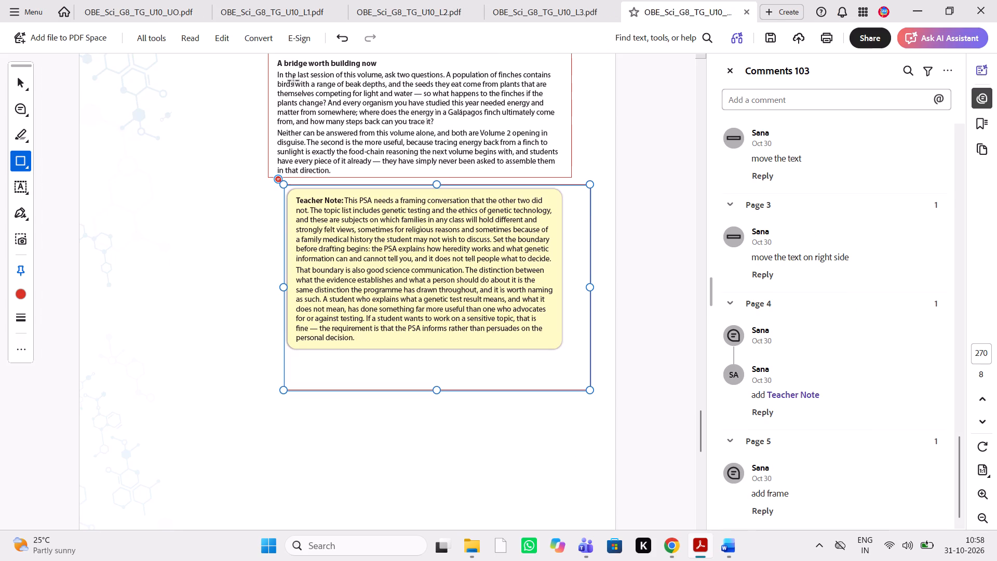
Combine the five open Grade 8 Unit 10 PDFs (UO, L1, L2, L3 and UC) into one PDF.
left_click(29, 11)
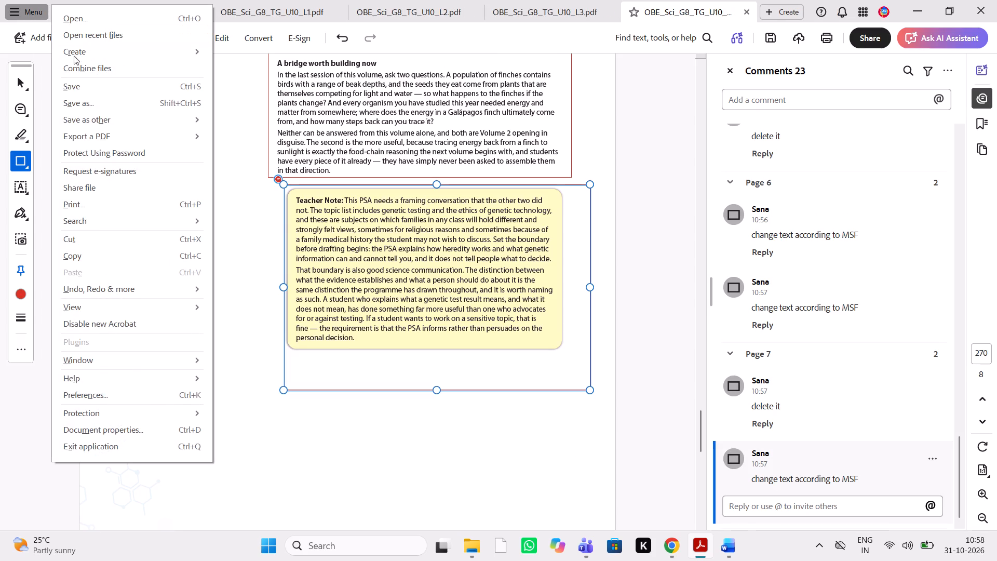
left_click(74, 61)
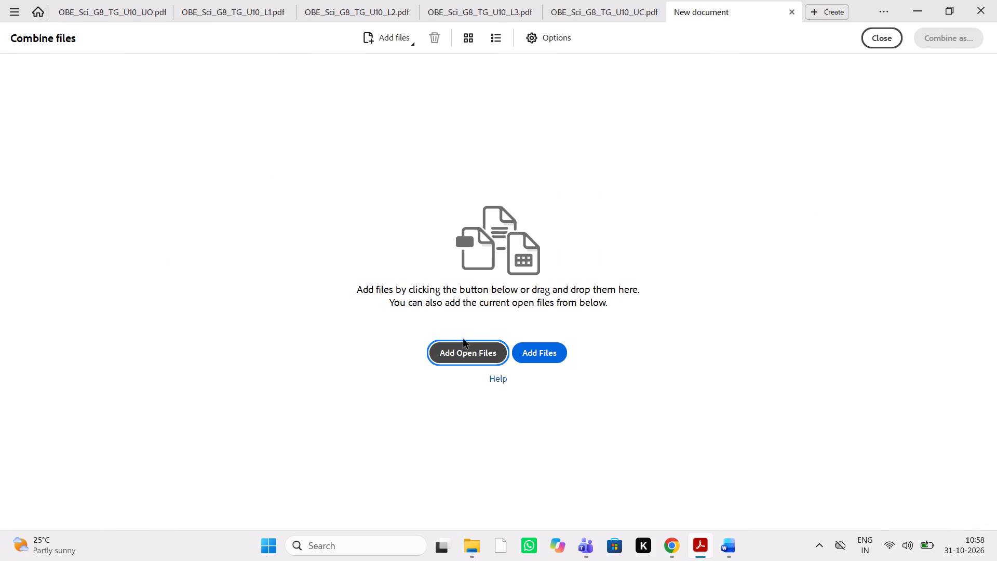
left_click(463, 343)
left_click(514, 362)
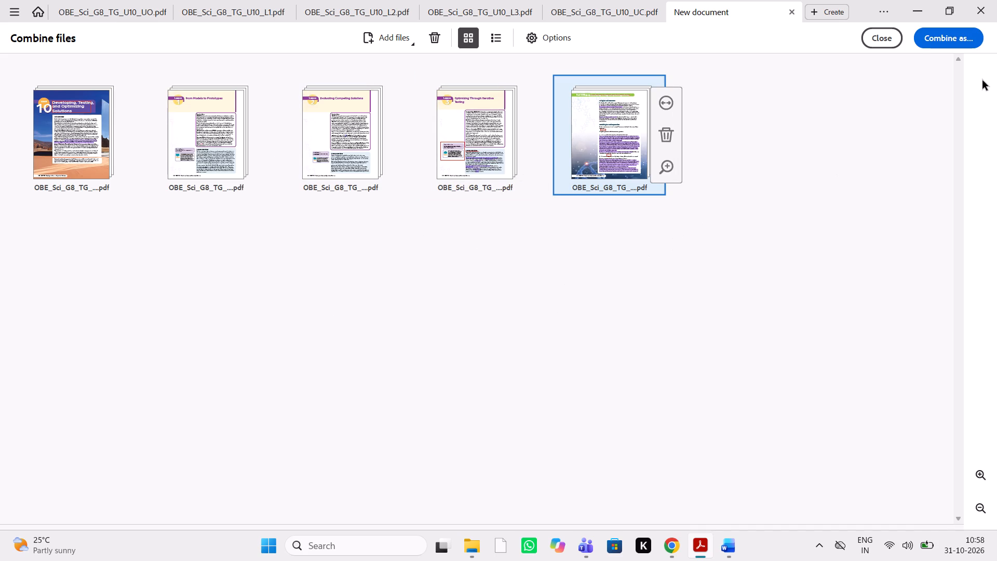
left_click(949, 38)
left_click(922, 65)
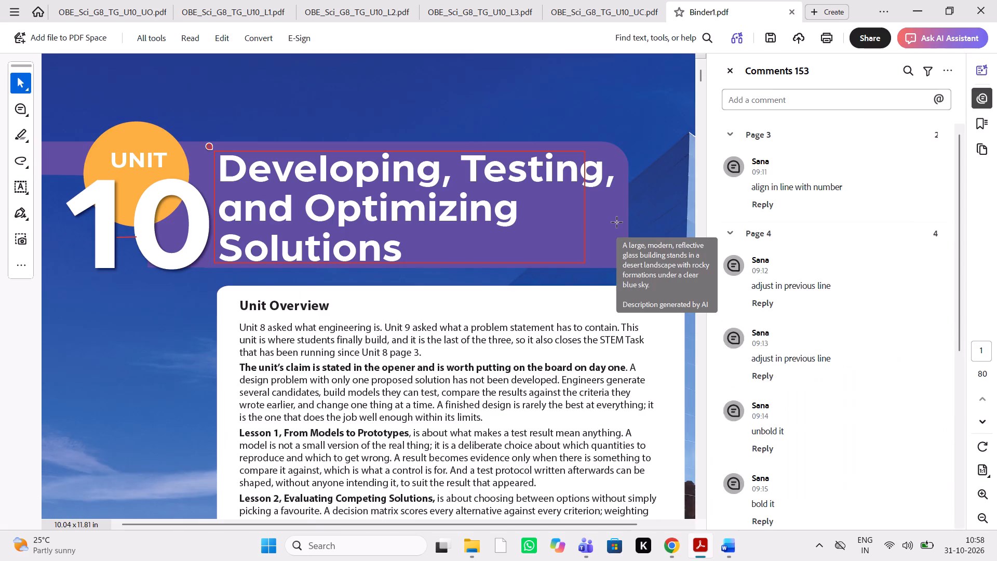
Start saving the combined binder as a reduced size PDF, agreeing to save the document first.
left_click(20, 9)
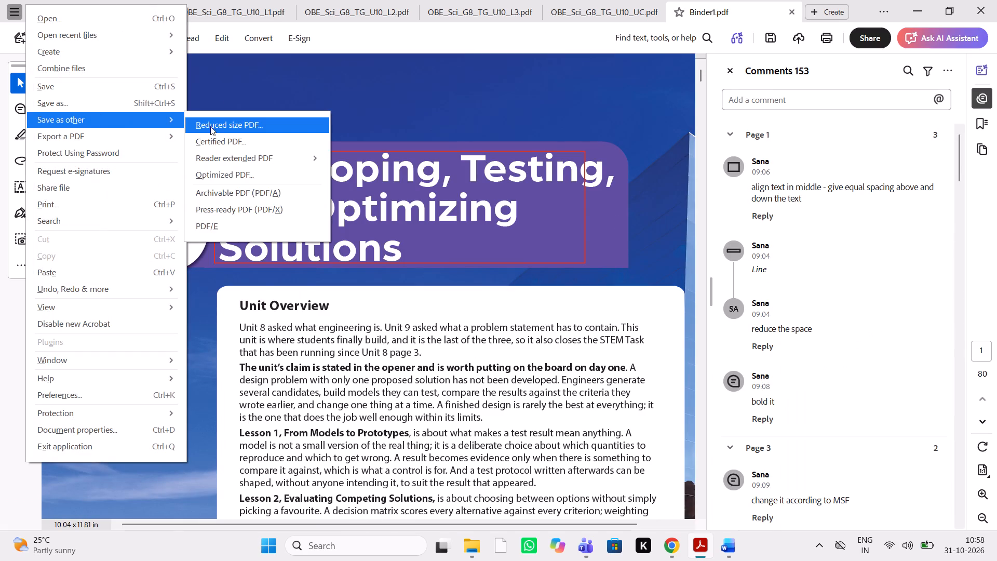
left_click(223, 127)
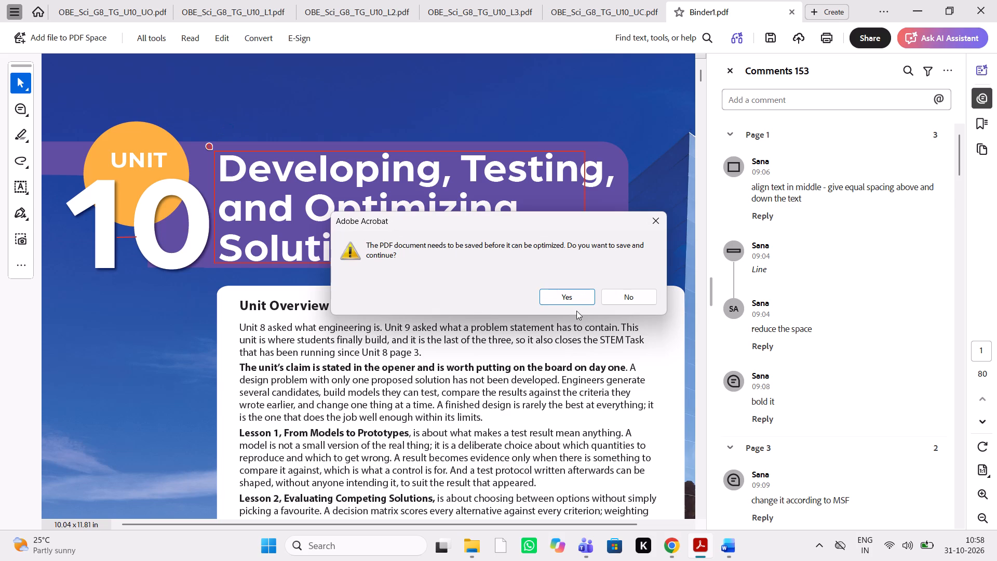
left_click(560, 293)
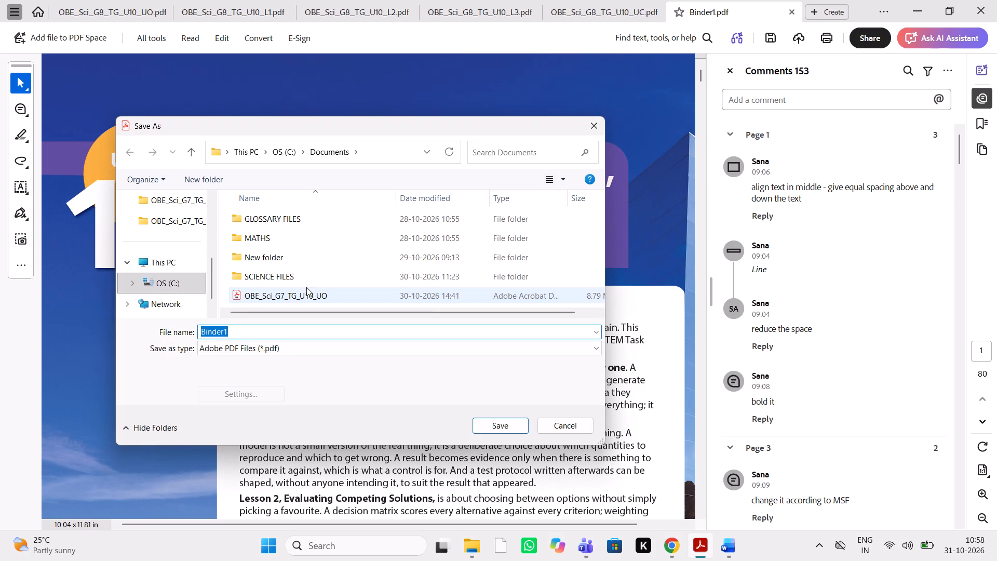
Browse Downloads to the OBE_Sci_G8_TG_U10_UC folder, take its PDF's name as the file name and copy it.
scroll(195, 229, "up", 2)
left_click(170, 275)
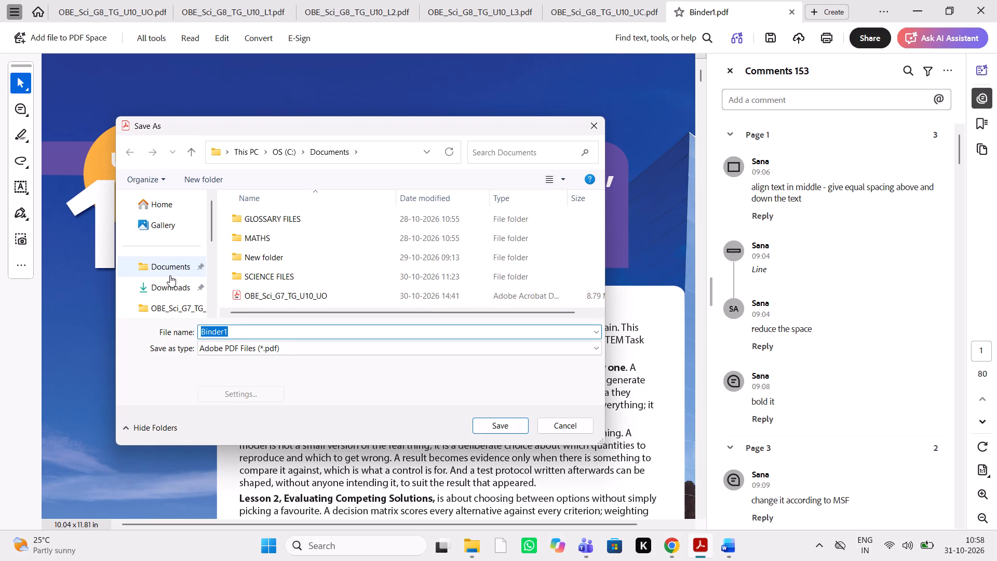
double_click(165, 287)
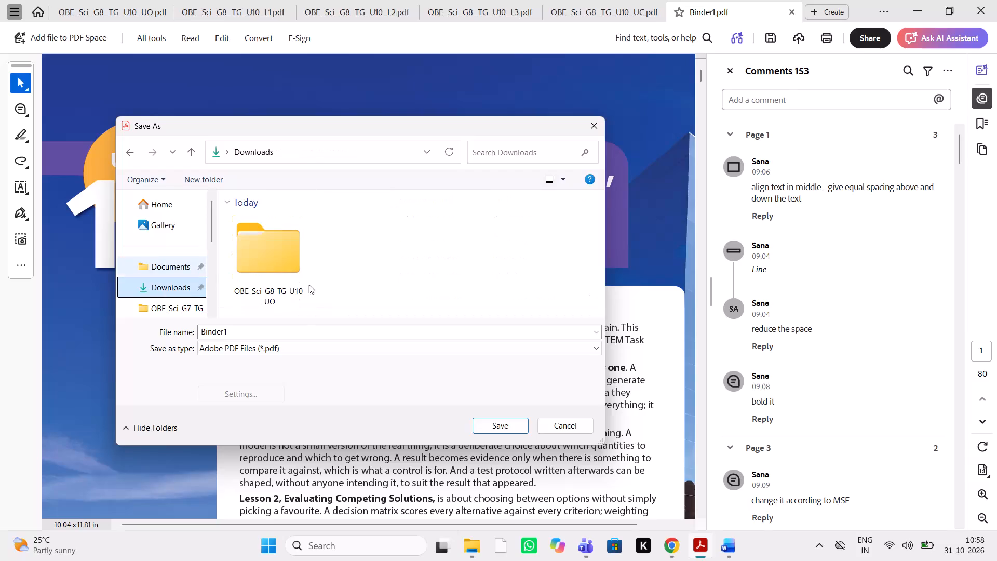
left_click(288, 298)
left_click(287, 300)
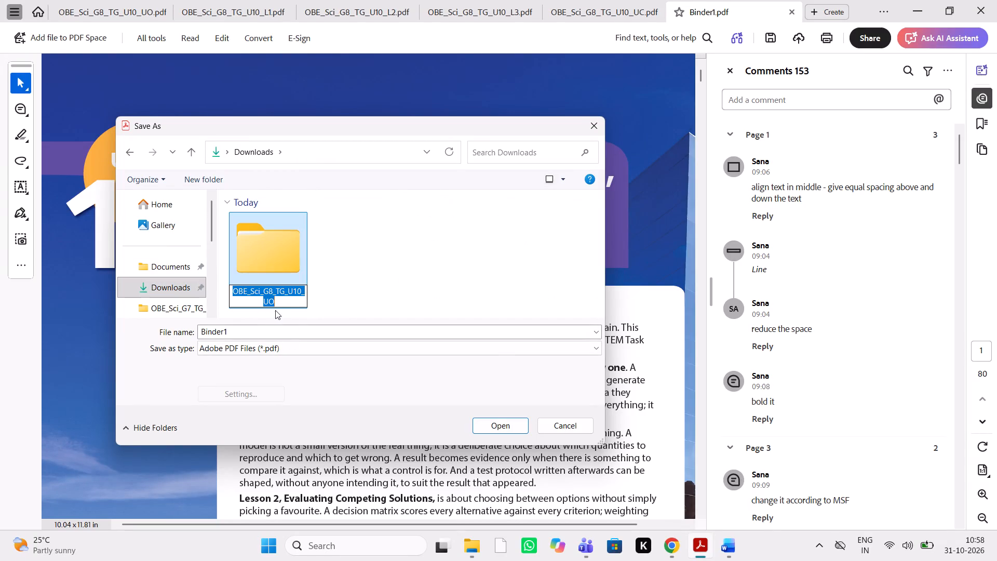
left_click(372, 253)
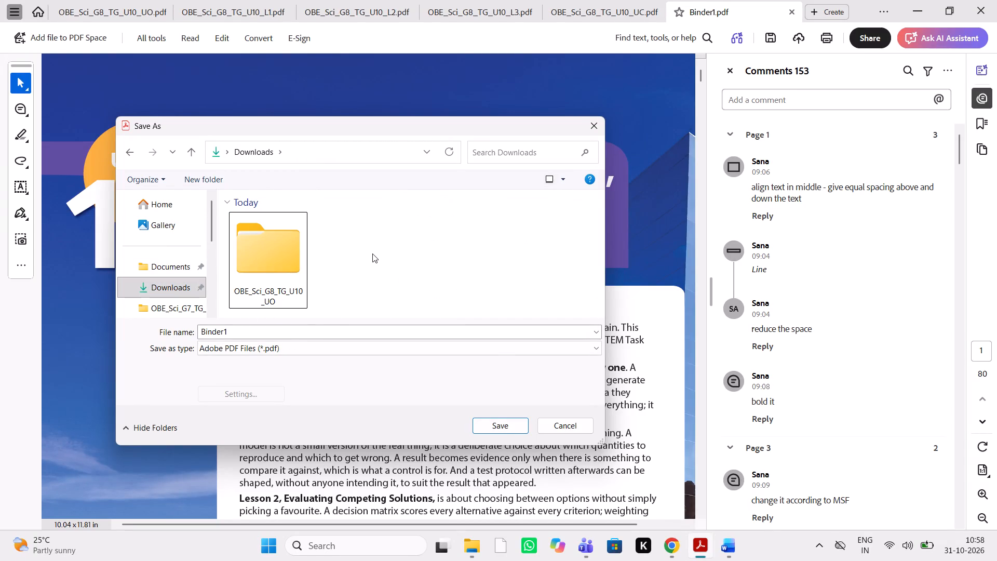
left_click(279, 258)
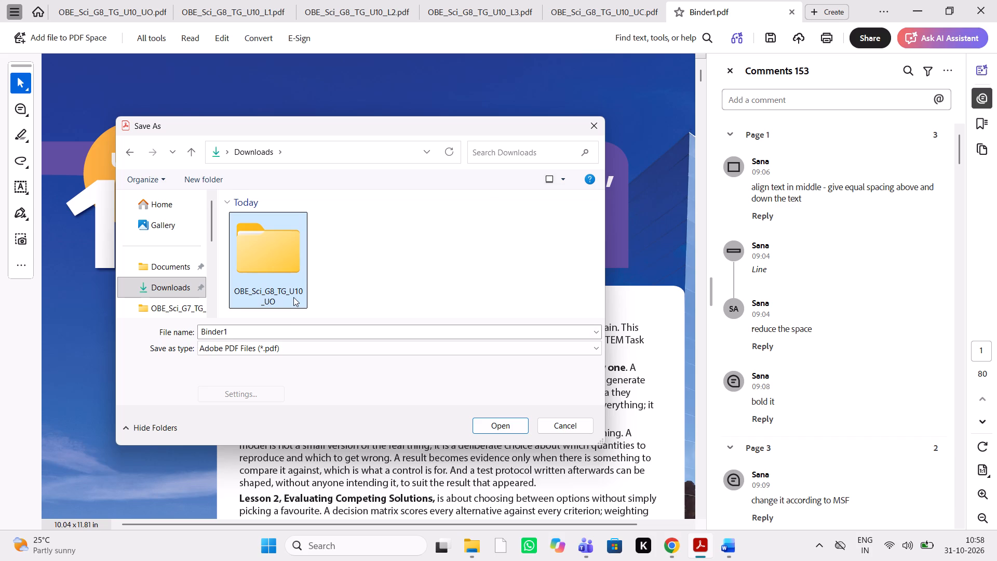
double_click(293, 297)
left_click(342, 237)
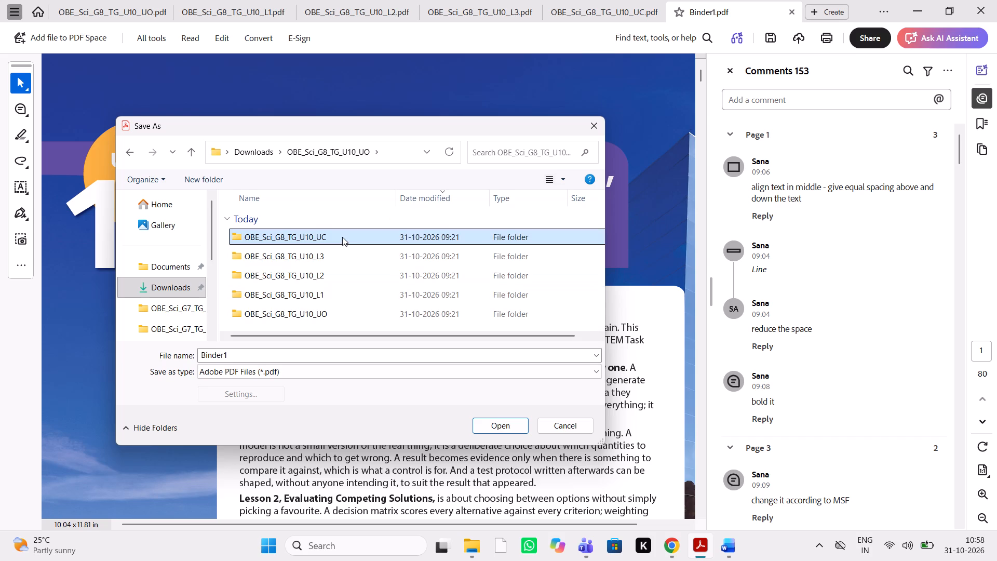
double_click(342, 237)
left_click(331, 229)
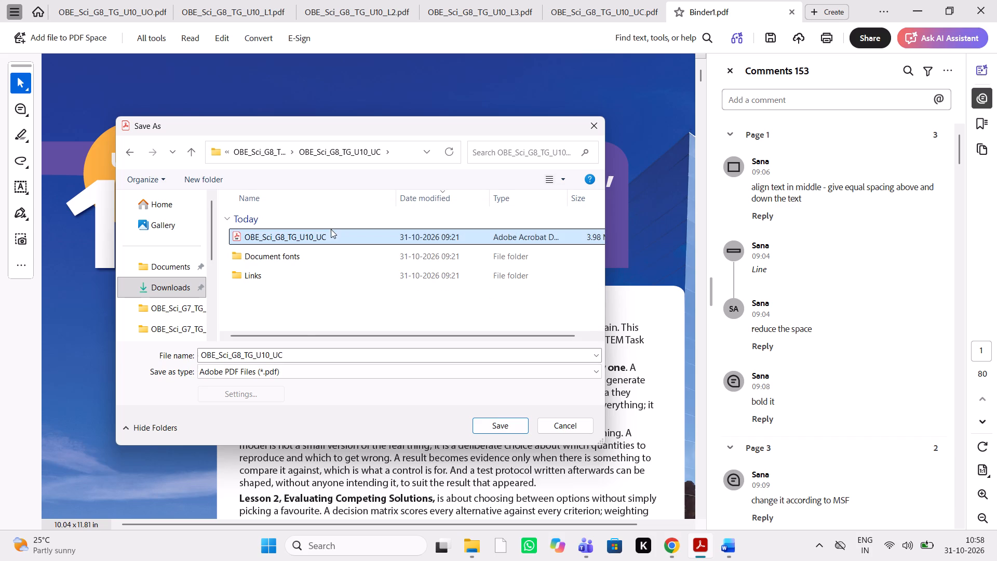
left_click_drag(300, 353, 235, 353)
key("ctrl+c")
key("ctrl+c")
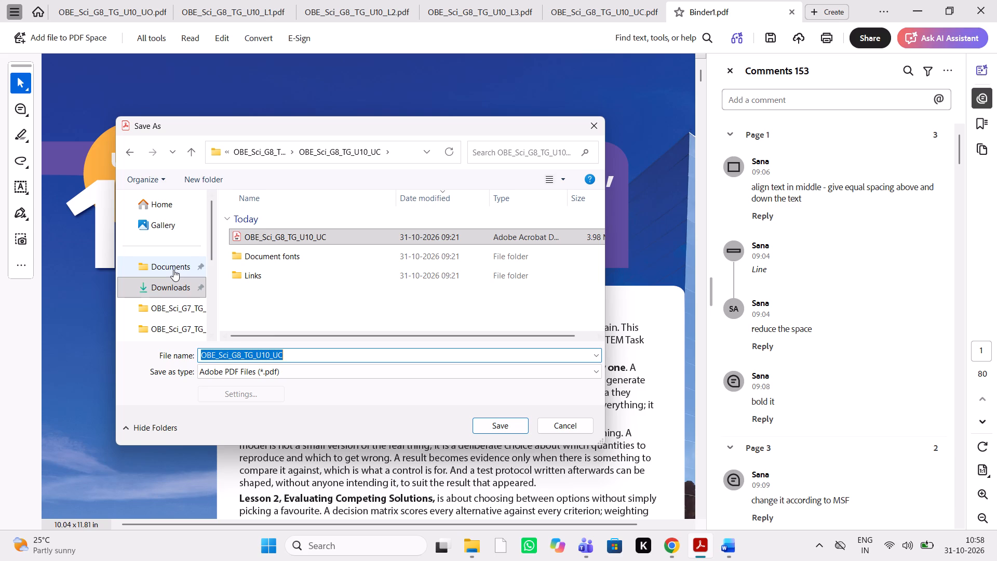
Set Downloads as the save location for the combined PDF and shorten its file name to OBE_Sci_G8_TG_U10.
double_click(173, 270)
double_click(169, 289)
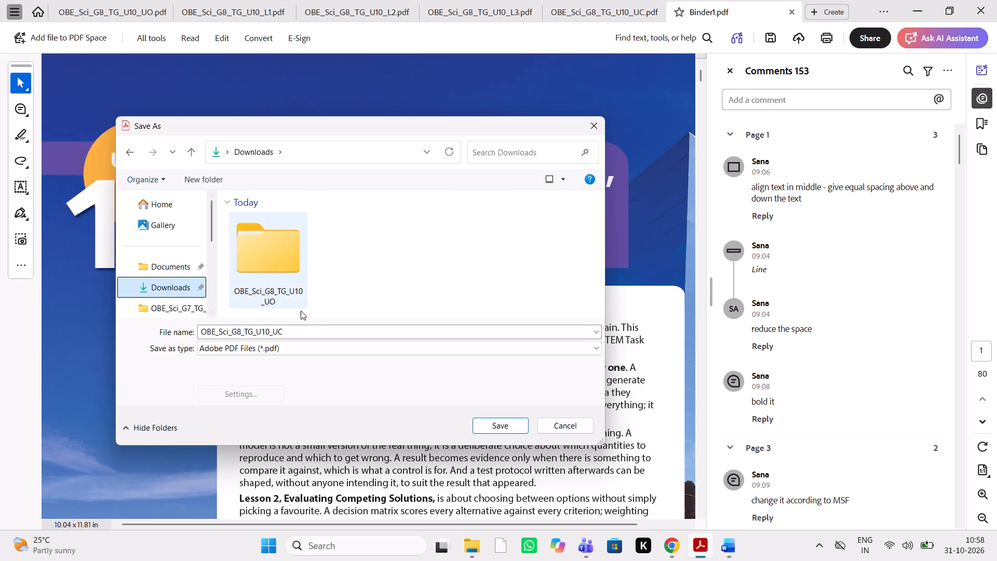
left_click(302, 332)
left_click(302, 332)
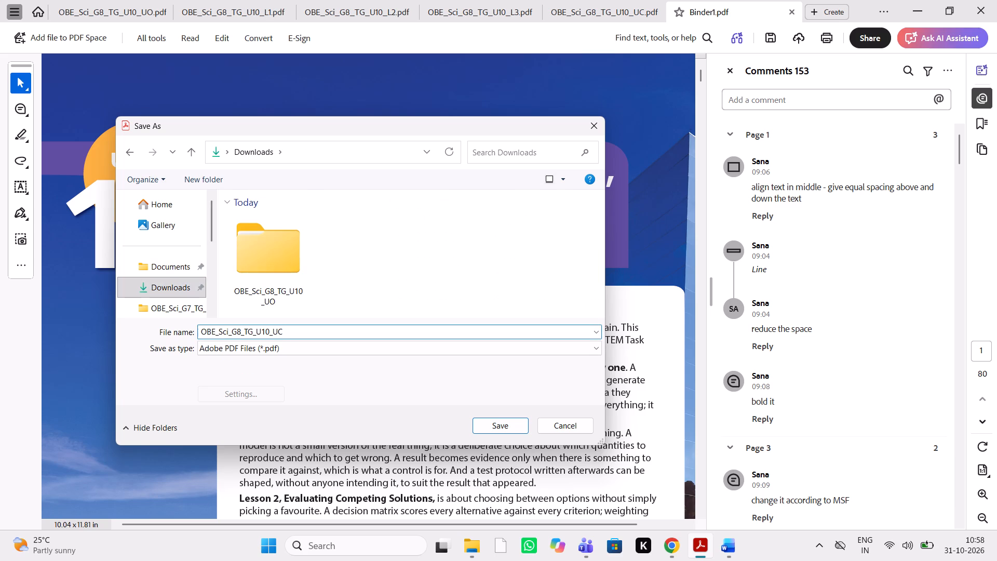
key("BackSpace")
key("BackSpace")
key("BackSpace")
key("BackSpace")
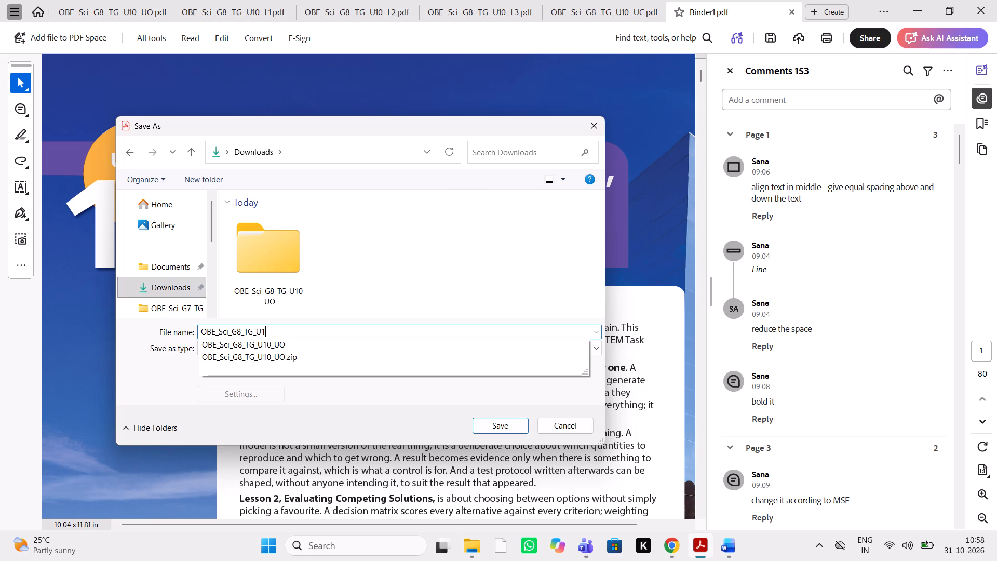
key("0")
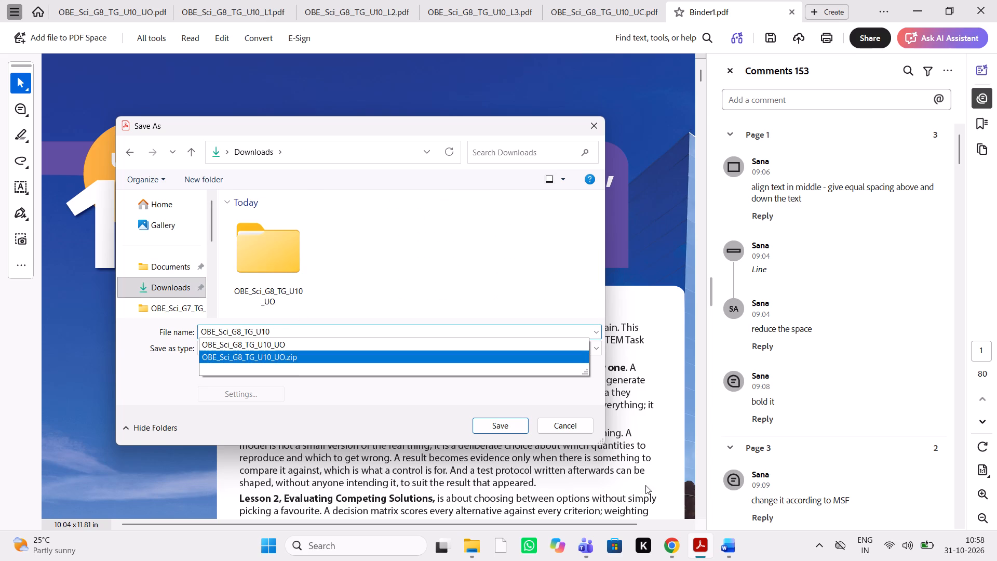
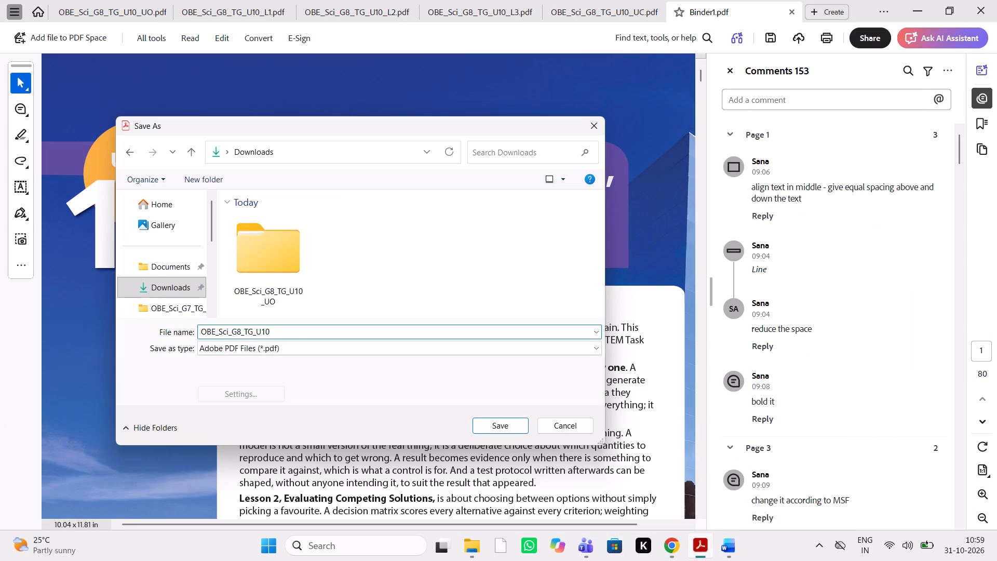
Save the combined PDF in Downloads under the file name OBE_Sci_G8_TG_U10_QC.
key("shift+underscore")
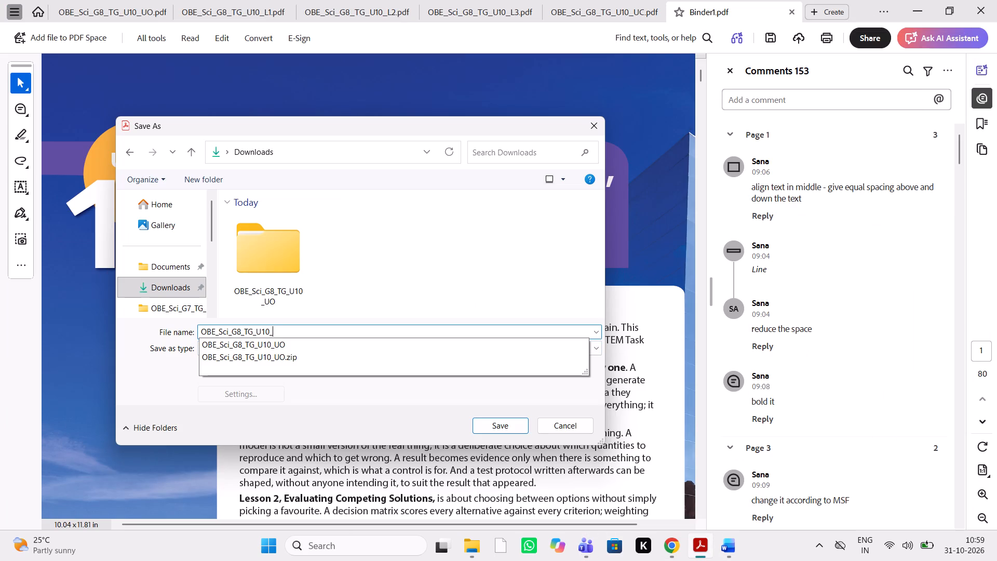
type("QC")
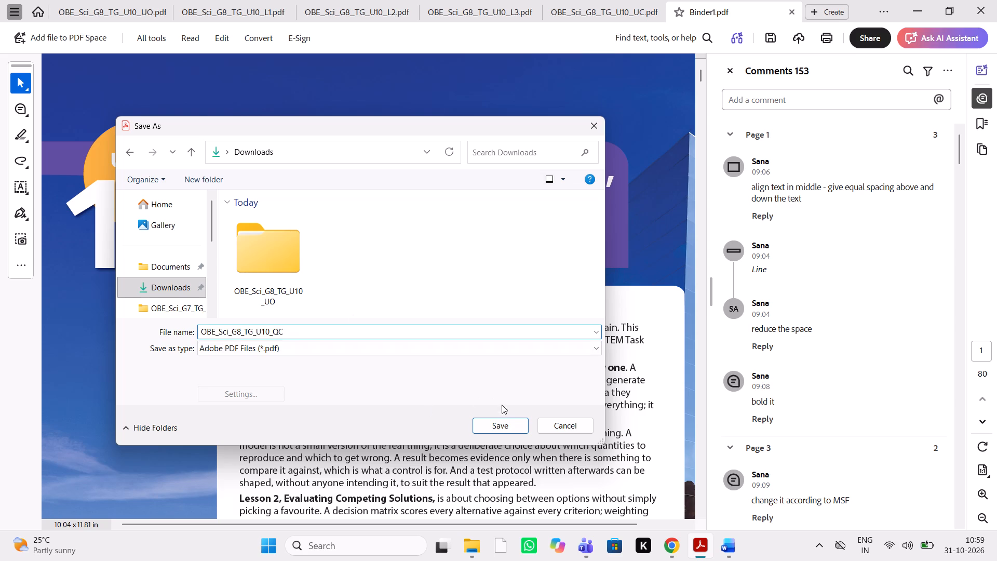
left_click(497, 423)
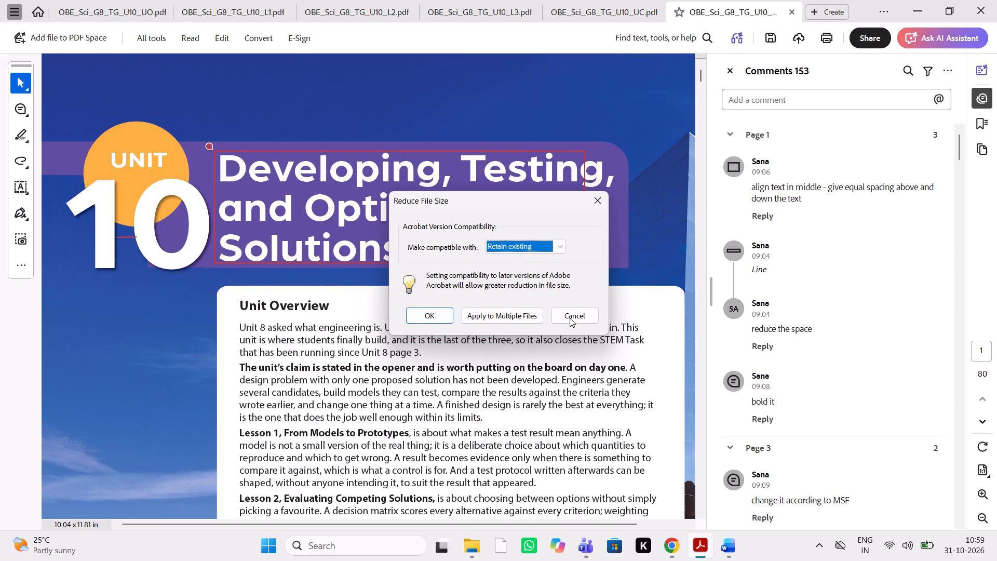
Reduce the PDF's file size with existing version compatibility retained, replacing the OBE_Sci_G8_TG_U10_QC file in Downloads.
left_click(424, 315)
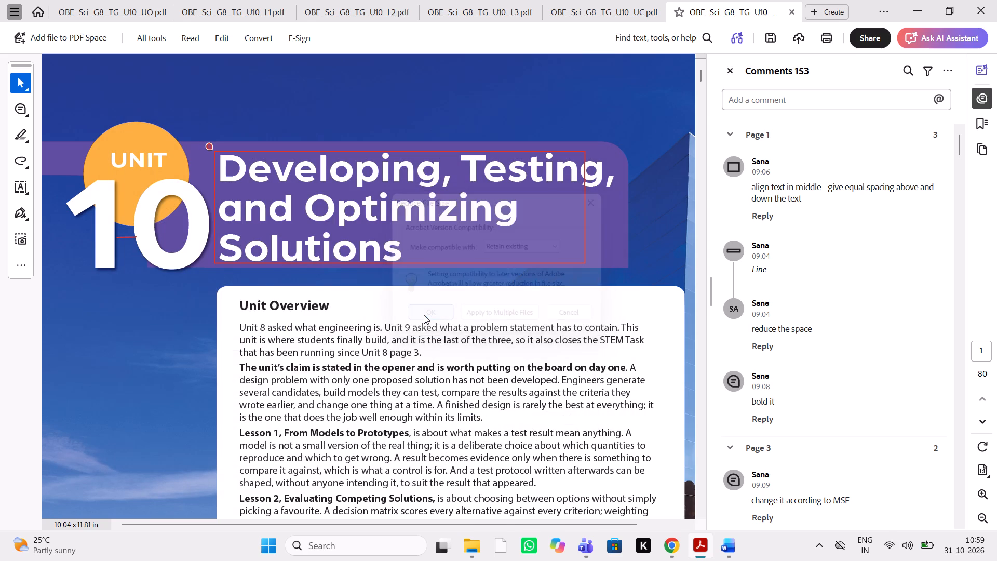
left_click(270, 281)
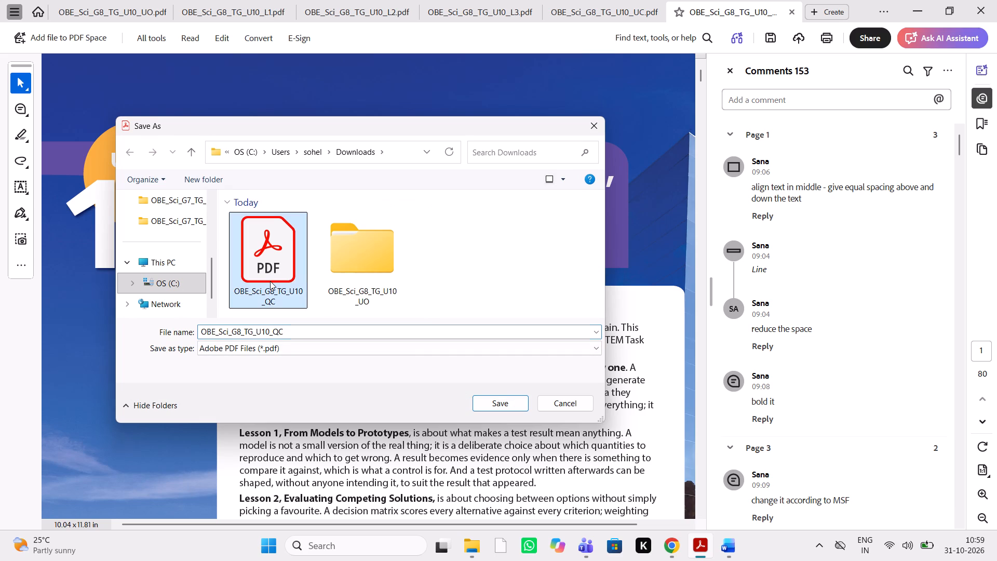
left_click(497, 398)
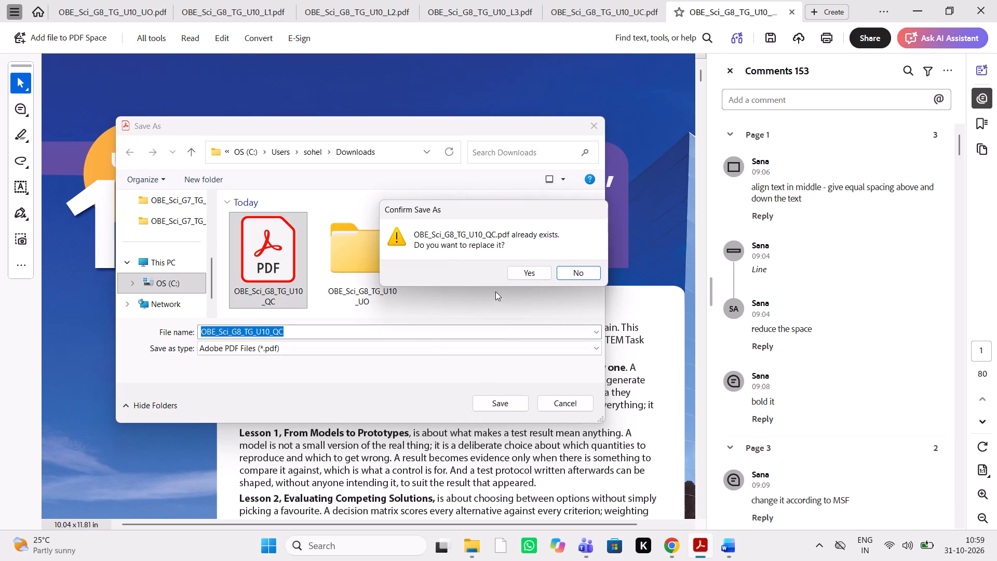
left_click(533, 267)
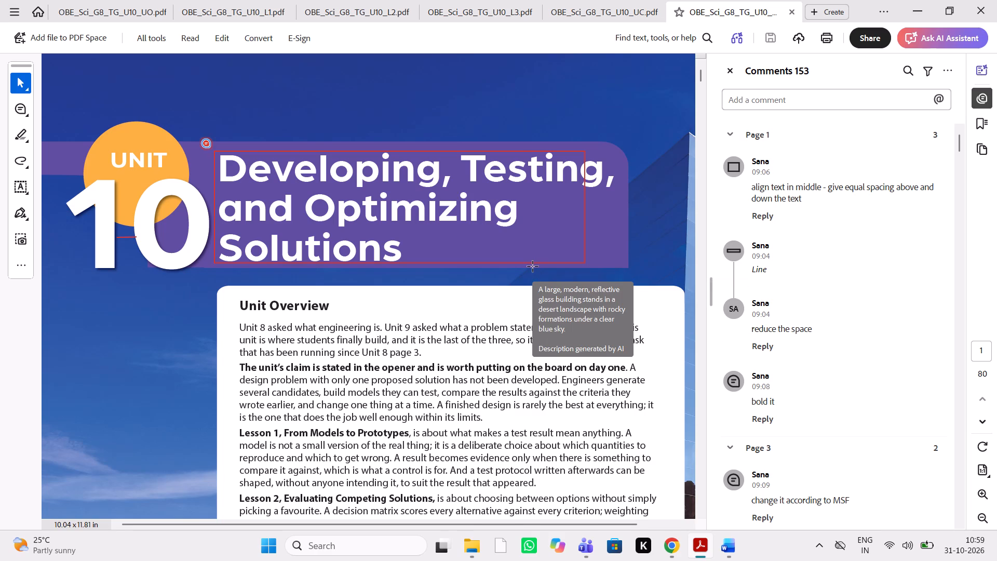
Close all open PDF tabs, saving the changes to the L3 and L2 files and discarding those to the L1 and UO files.
left_click(978, 1)
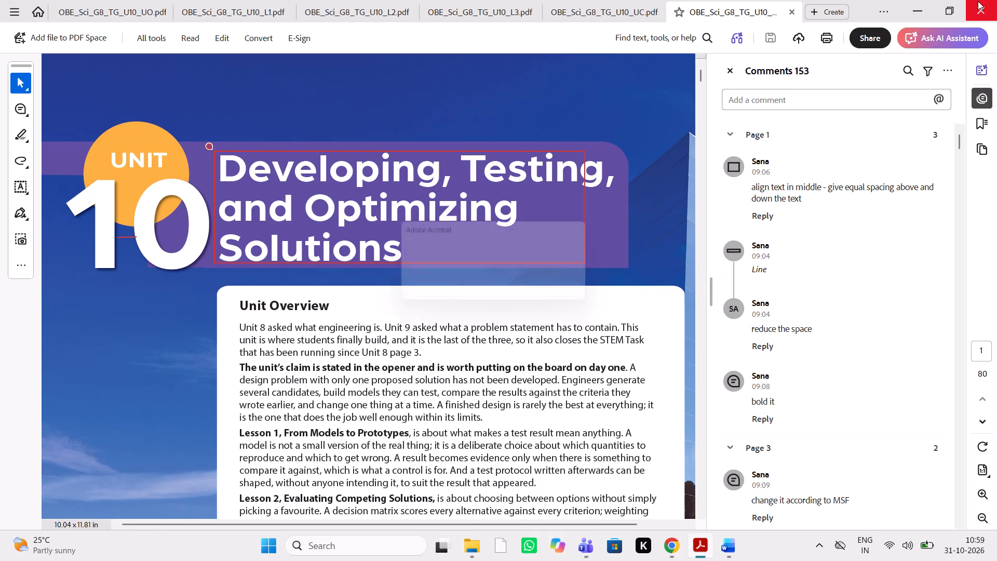
left_click(422, 298)
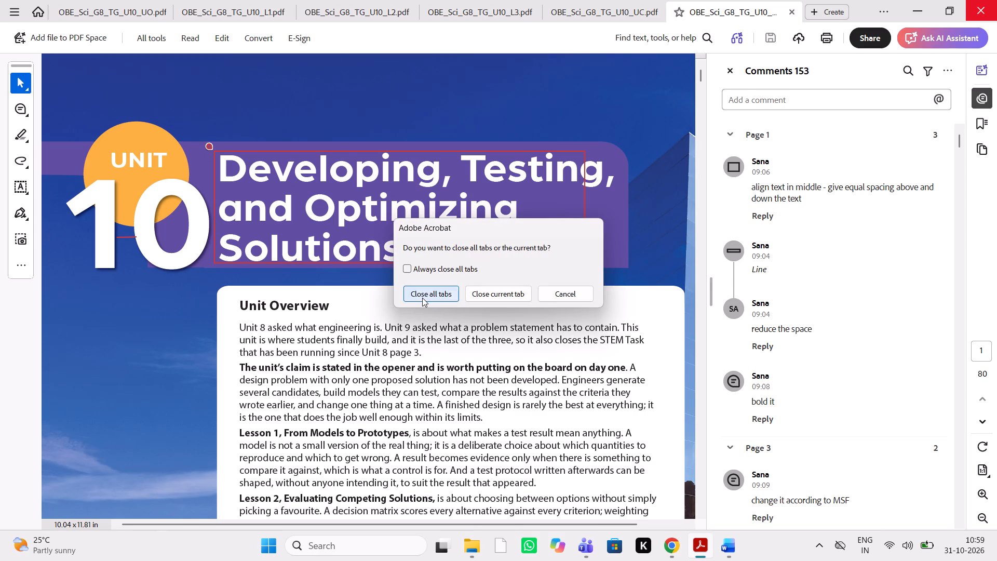
left_click(509, 295)
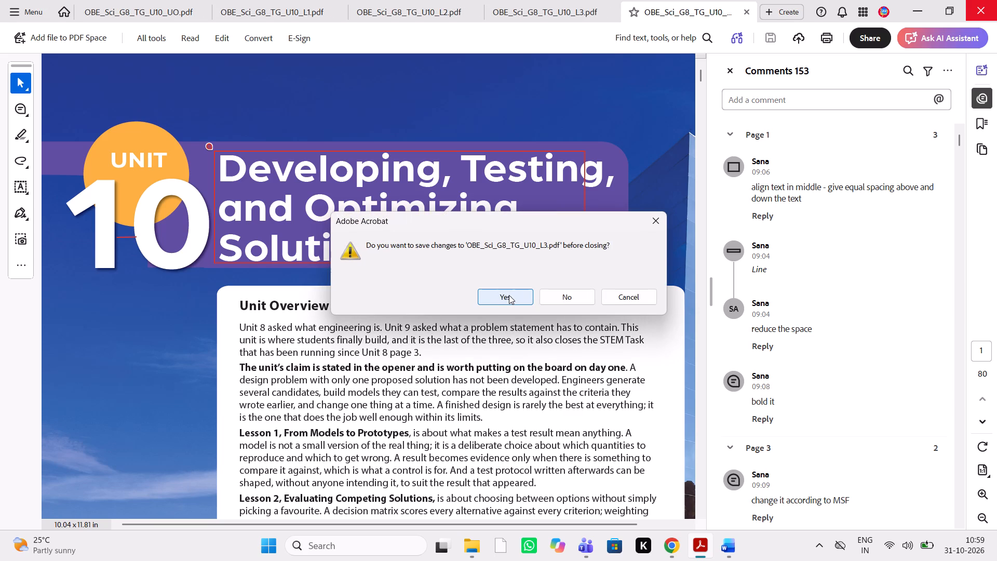
left_click(516, 304)
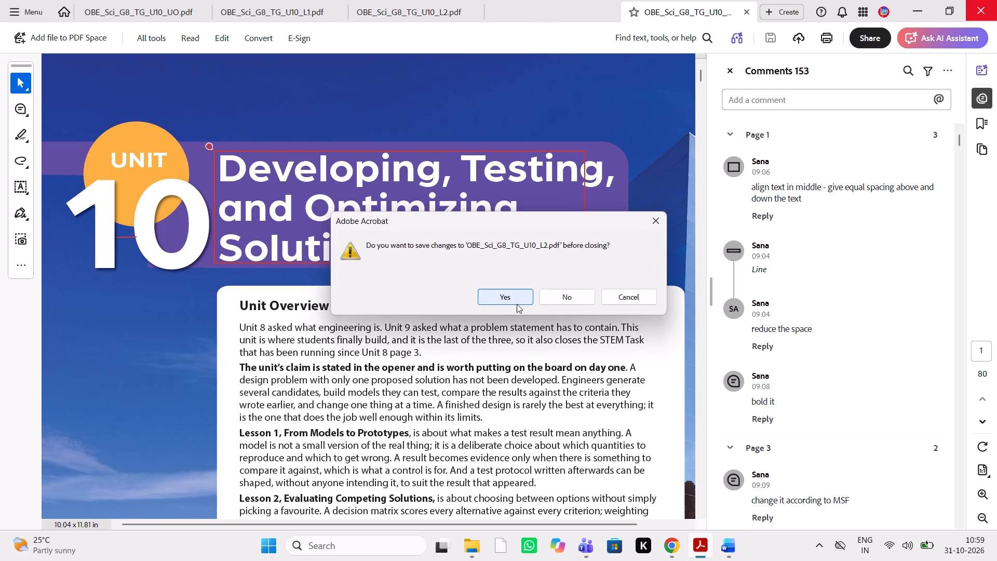
left_click(513, 298)
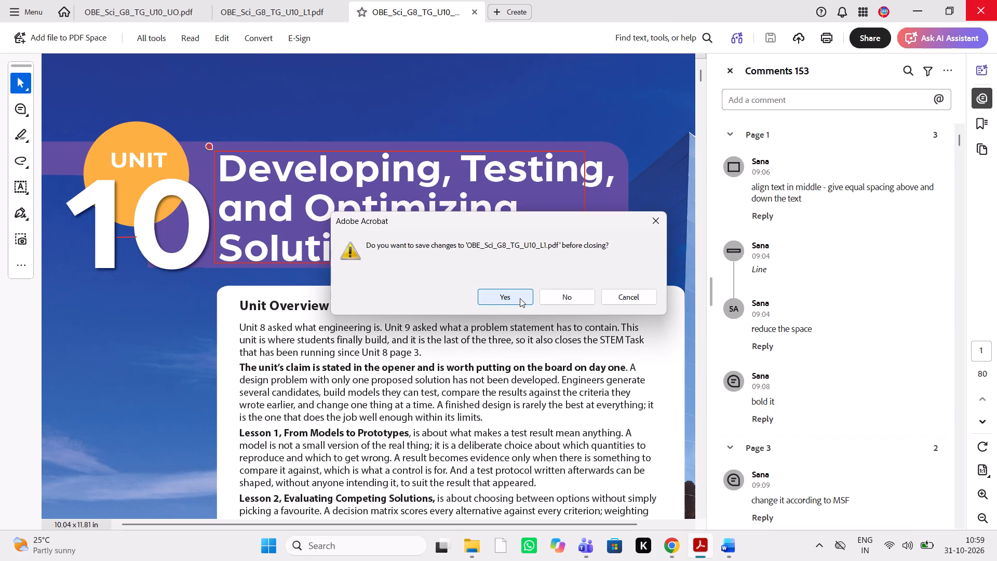
left_click(560, 289)
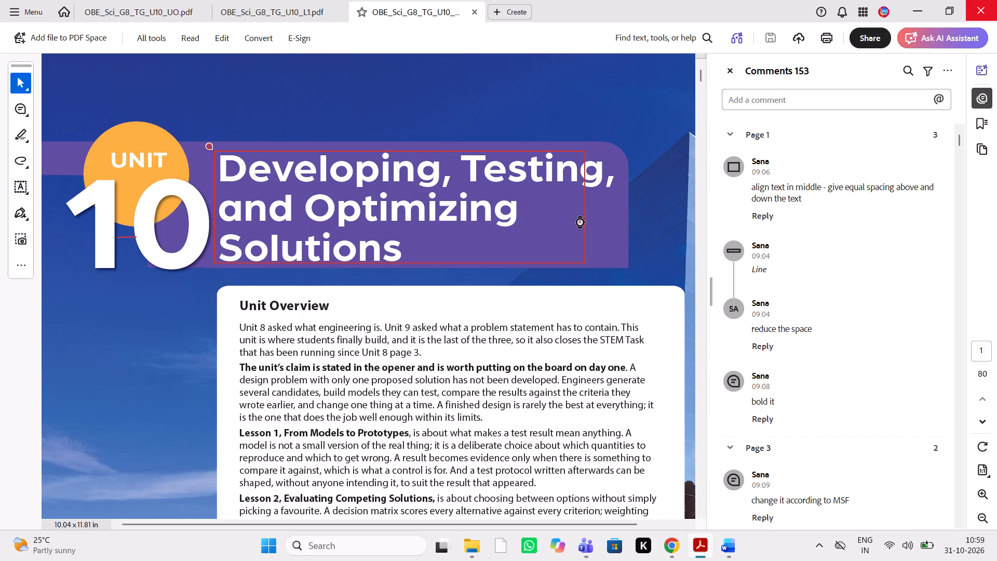
left_click(969, 15)
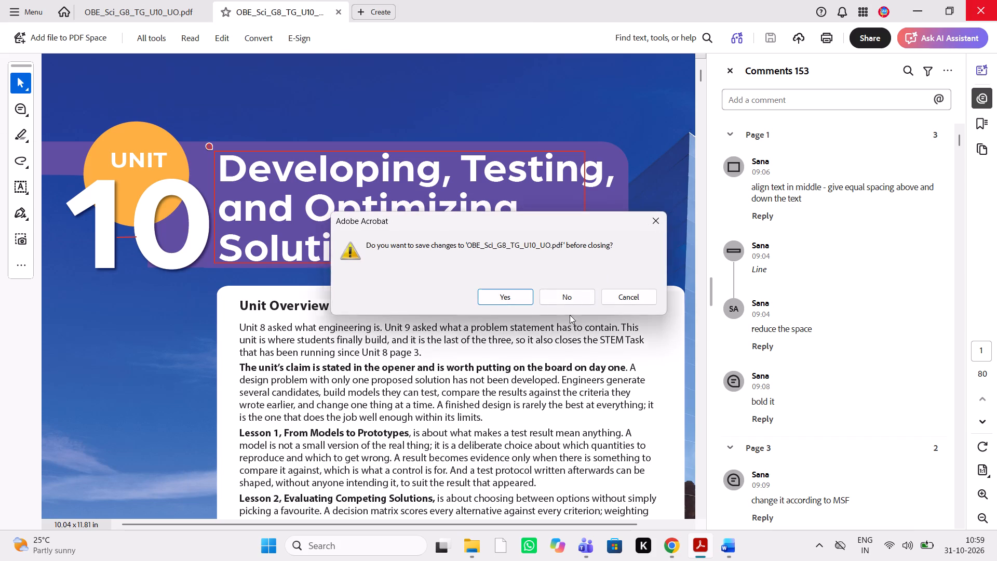
left_click(574, 295)
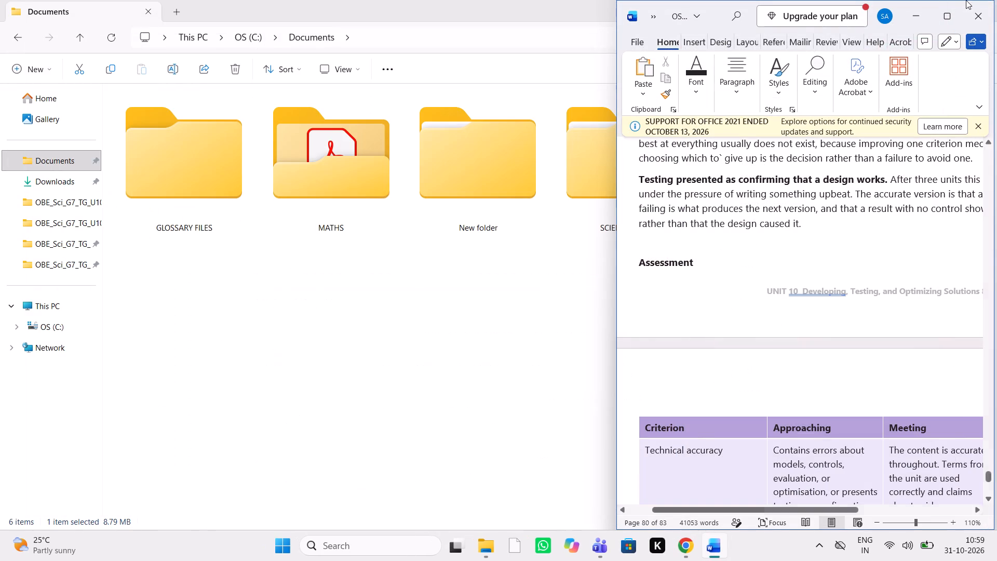
Close the Word document OSW_Grade8_KSA_Unit10_Teacher_Guide without saving its changes.
left_click(977, 16)
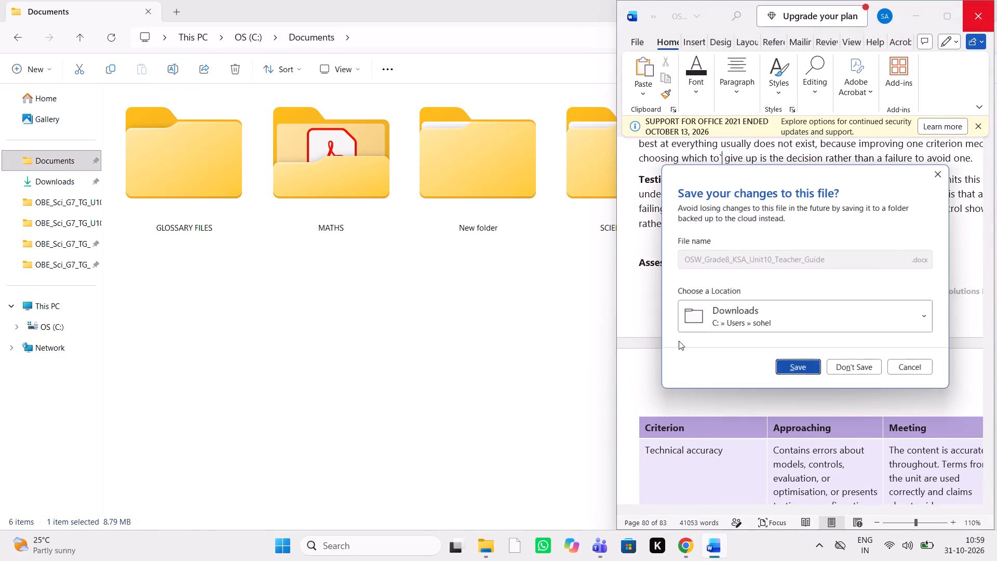
left_click_drag(851, 376, 862, 363)
left_click(862, 363)
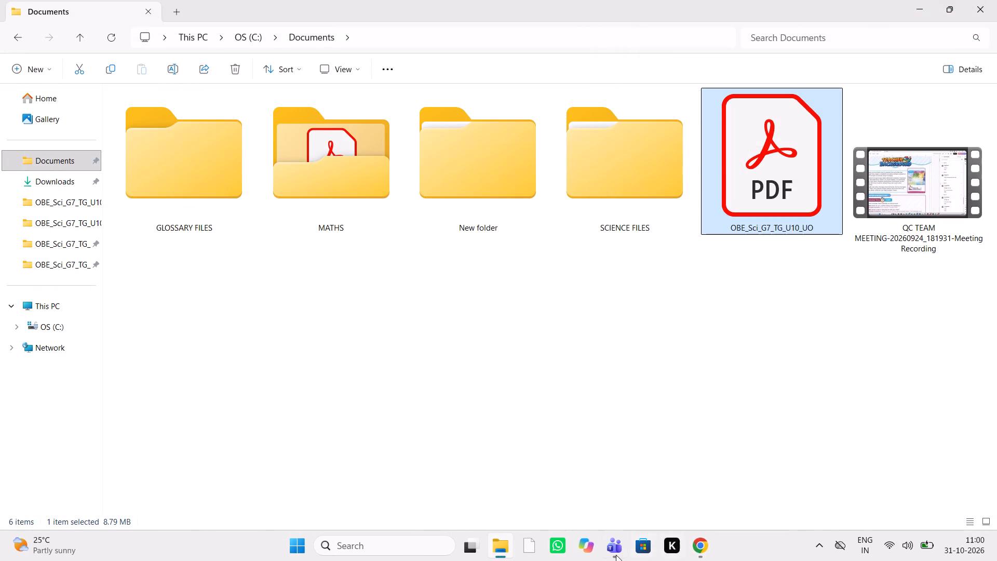
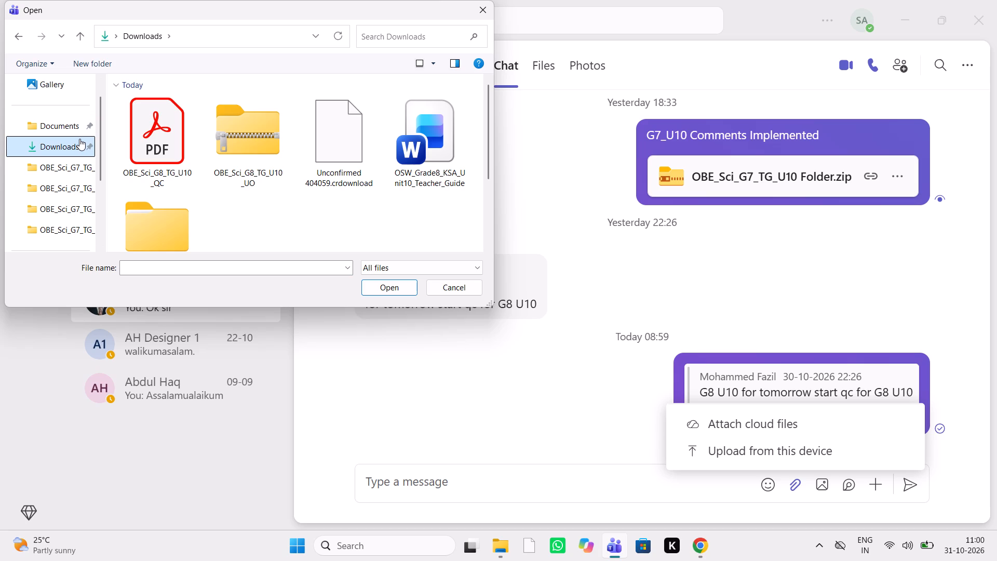
Select the OBE_Sci_G8_TG_U10_QC PDF in Downloads as the file to attach to the Teams chat message.
left_click(164, 131)
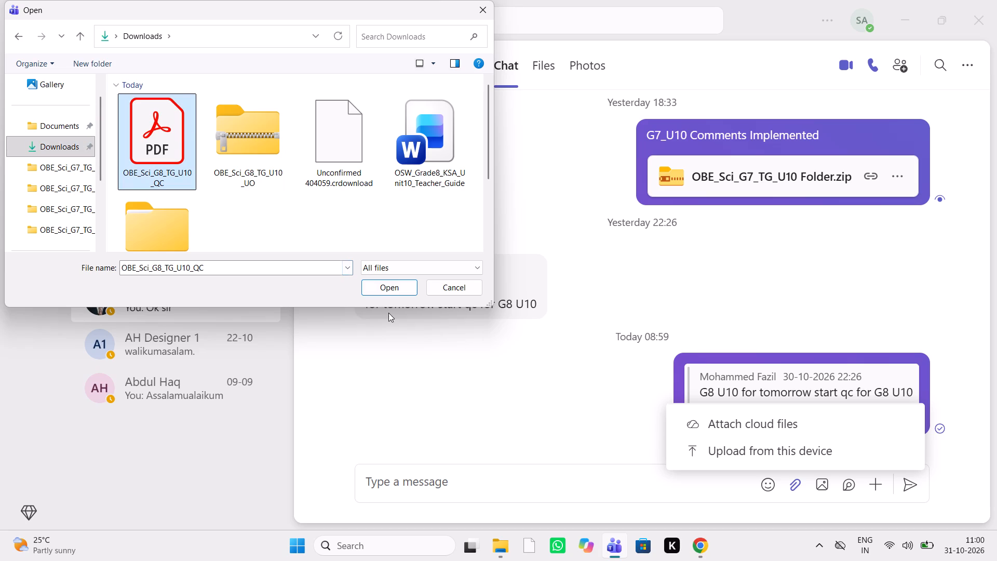
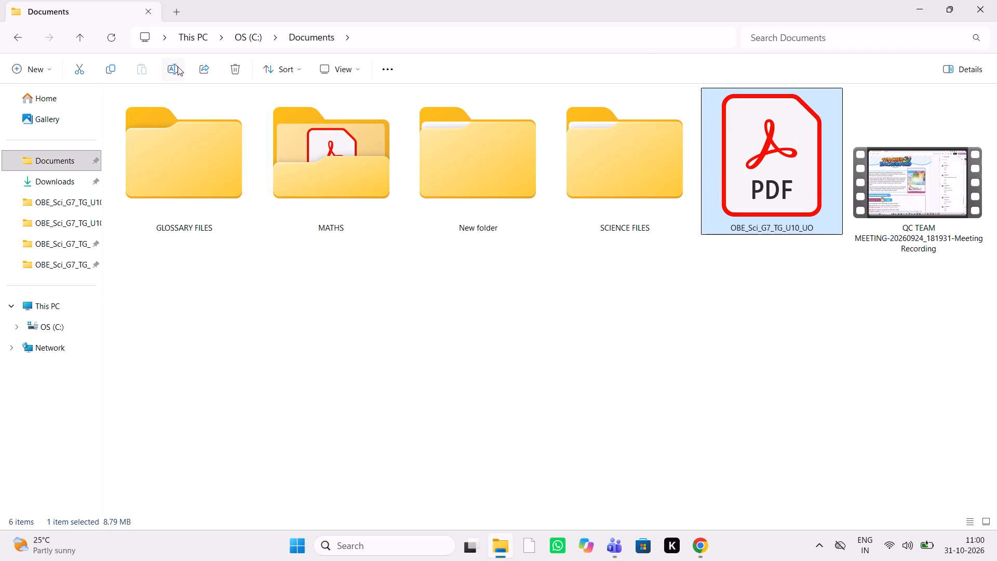
Copy the file name text of the OBE_Sci_G7_TG_U10_UO PDF in the Documents folder.
left_click(178, 66)
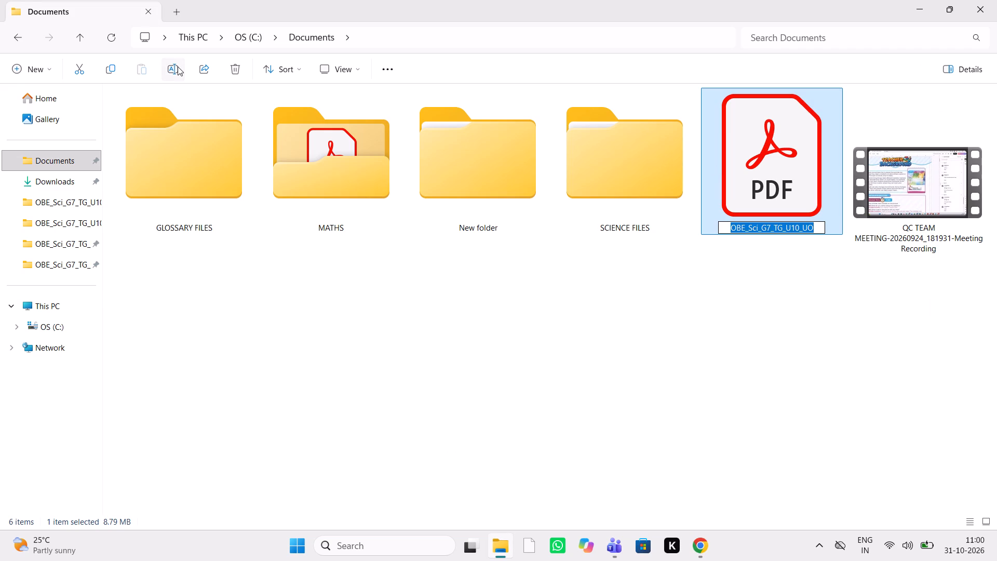
key("ctrl+c")
key("ctrl+c")
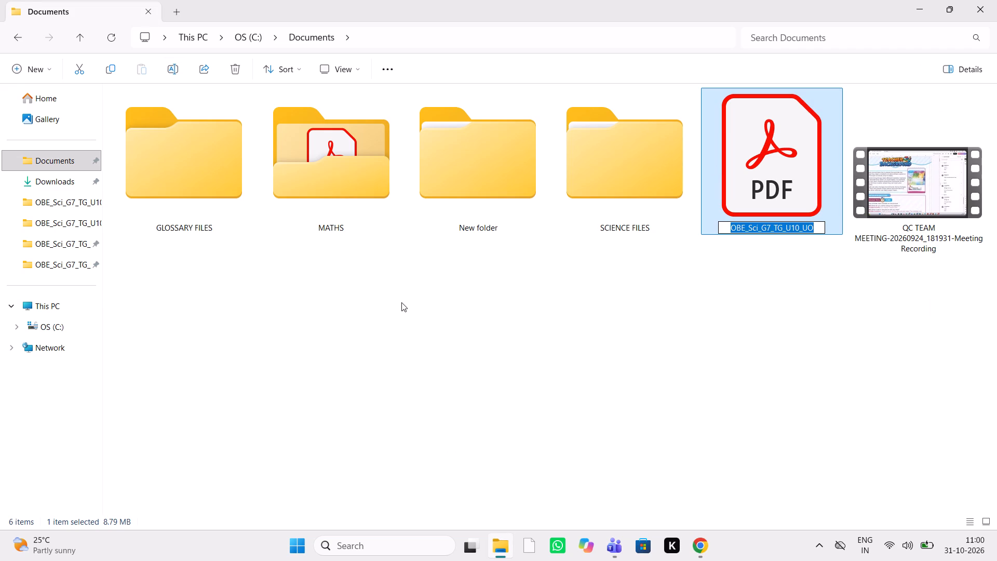
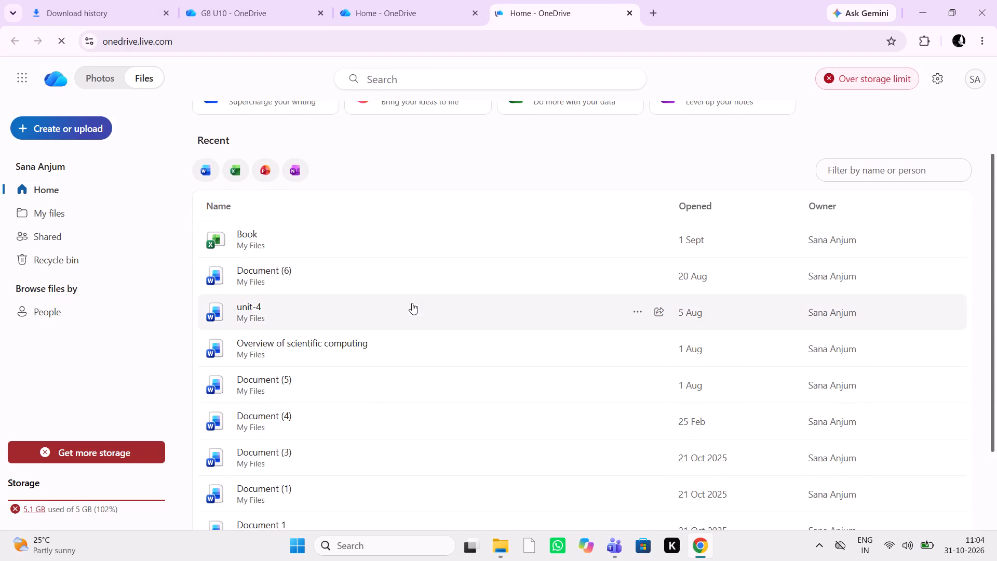
Look through the recent files on the OneDrive home page, postponing the offer to get more storage.
scroll(412, 303, "down", 1)
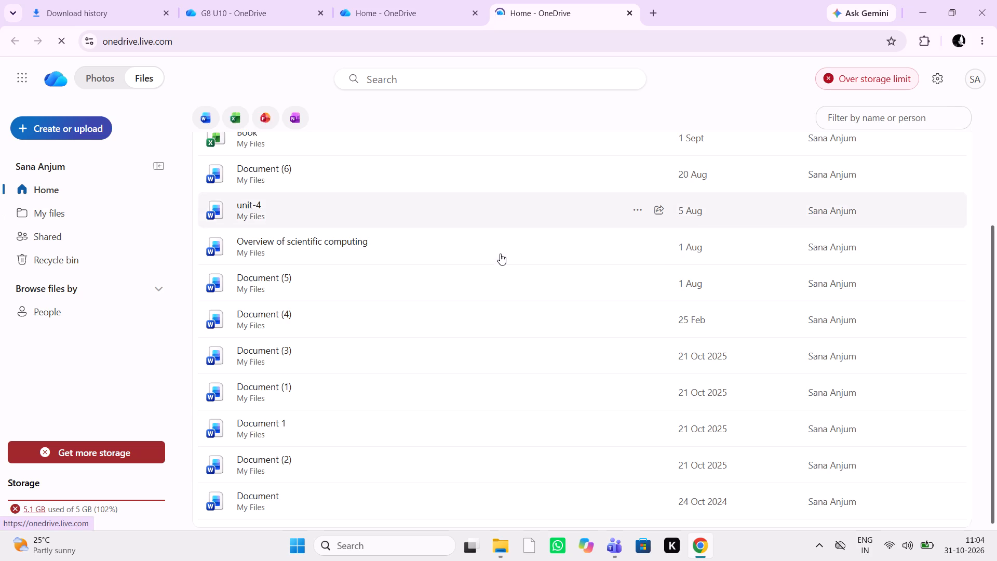
scroll(500, 253, "up", 7)
scroll(500, 253, "down", 11)
scroll(500, 253, "down", 10)
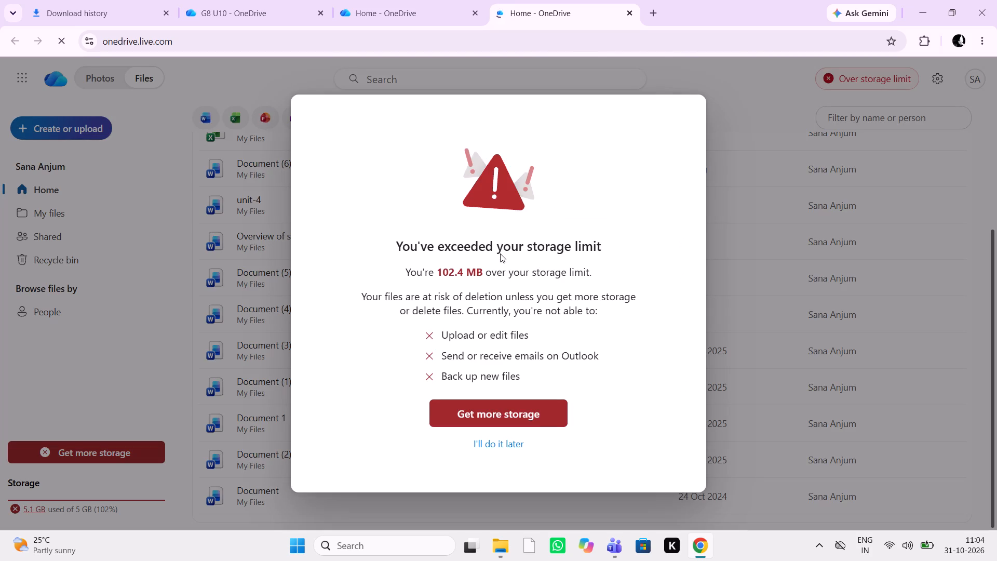
left_click(496, 444)
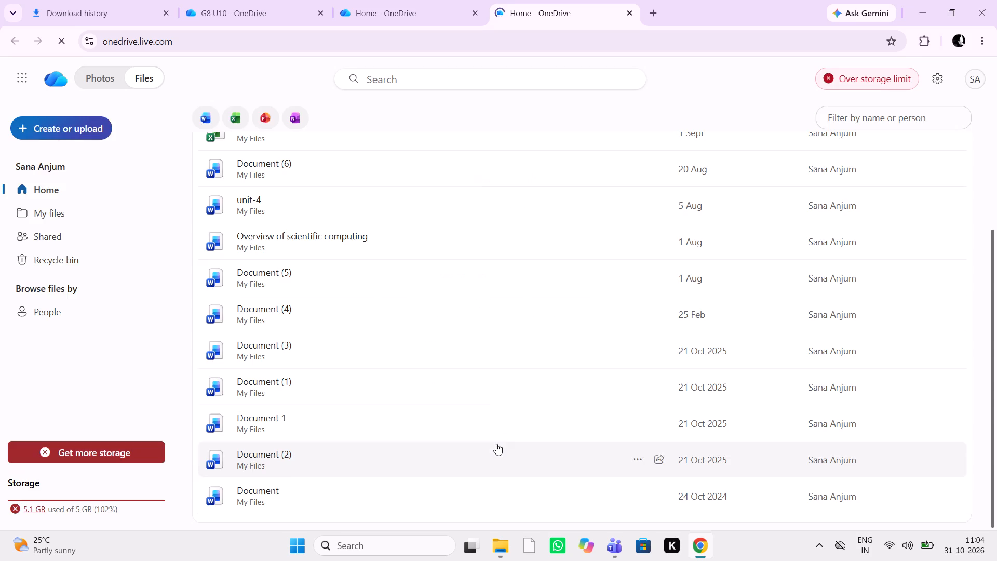
scroll(417, 378, "down", 18)
scroll(417, 378, "up", 15)
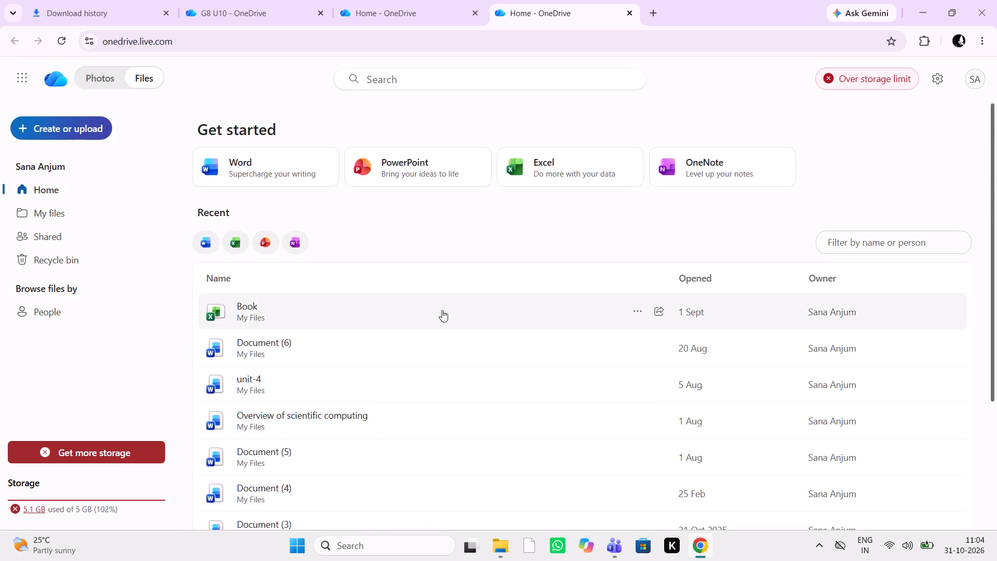
Check the OneDrive My files, Shared and Recycle bin sections and review the recent files on the home page.
left_click(80, 211)
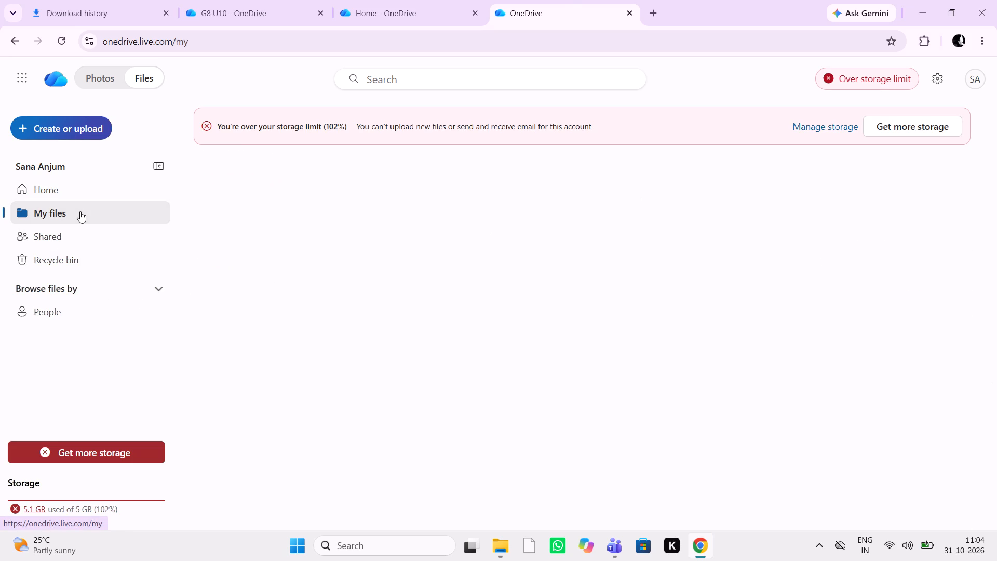
left_click_drag(166, 291, 163, 285)
left_click(163, 285)
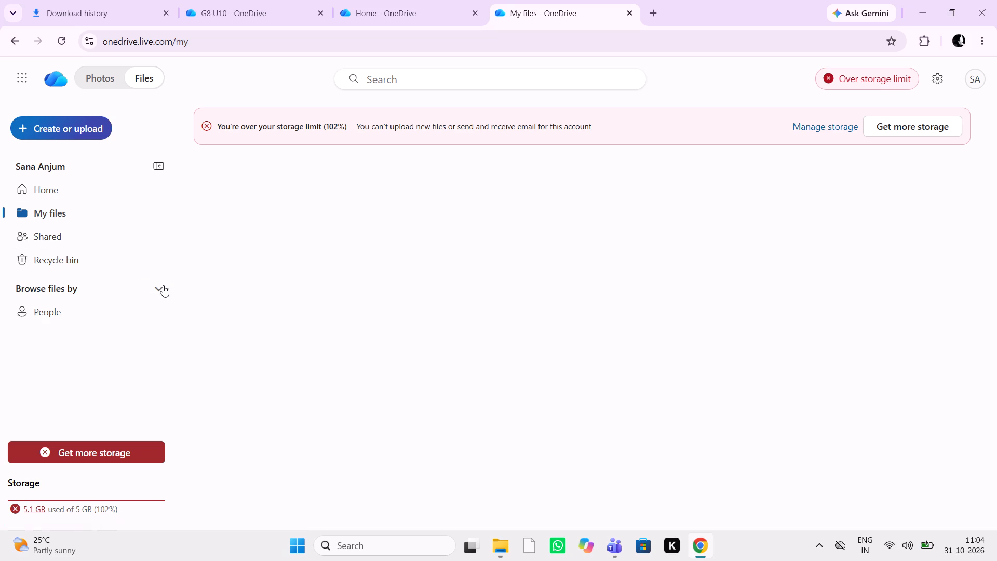
left_click(163, 285)
left_click(82, 237)
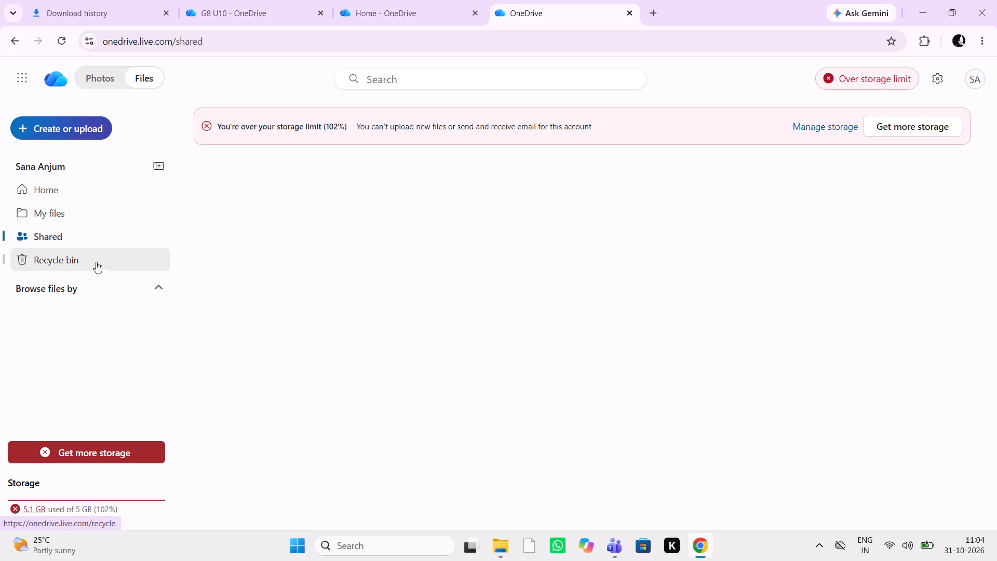
left_click(106, 249)
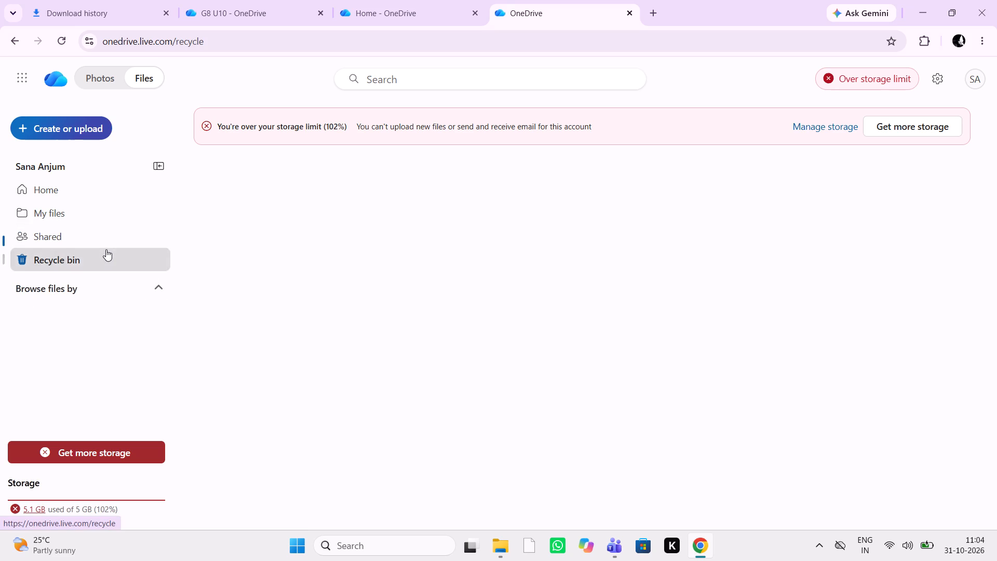
left_click(69, 186)
scroll(281, 327, "down", 6)
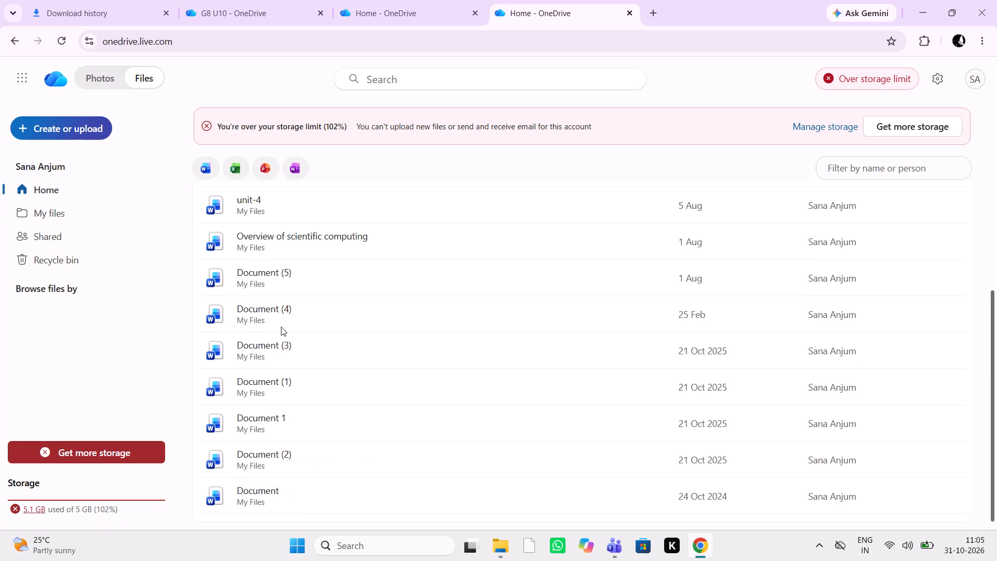
scroll(281, 327, "down", 5)
scroll(281, 327, "up", 6)
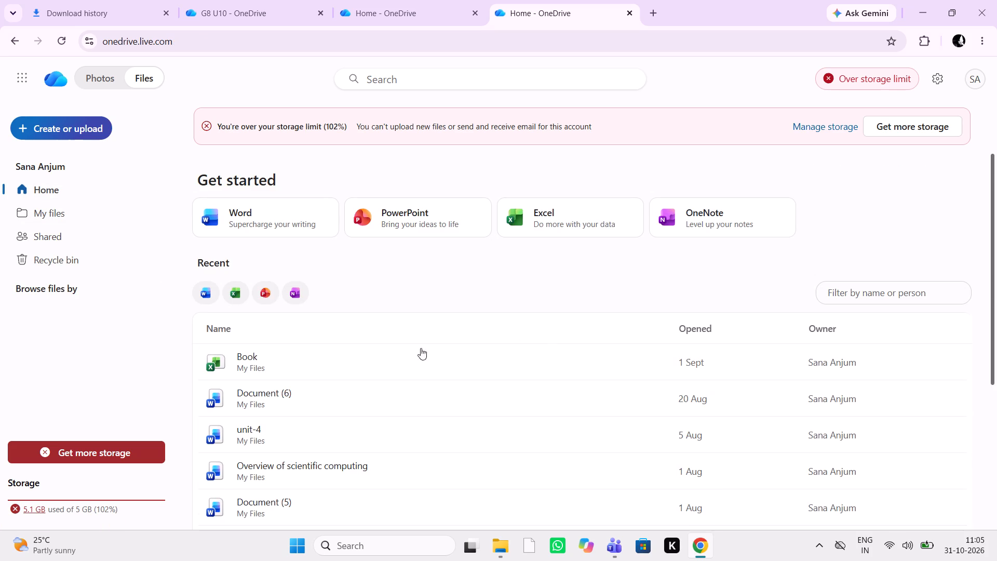
left_click(635, 367)
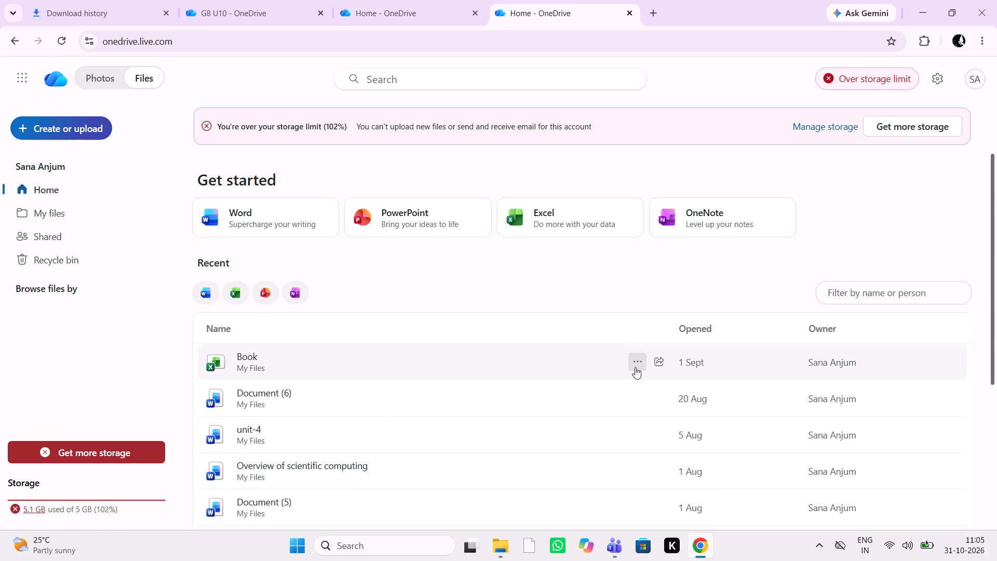
left_click(638, 360)
scroll(591, 397, "down", 9)
scroll(591, 397, "up", 2)
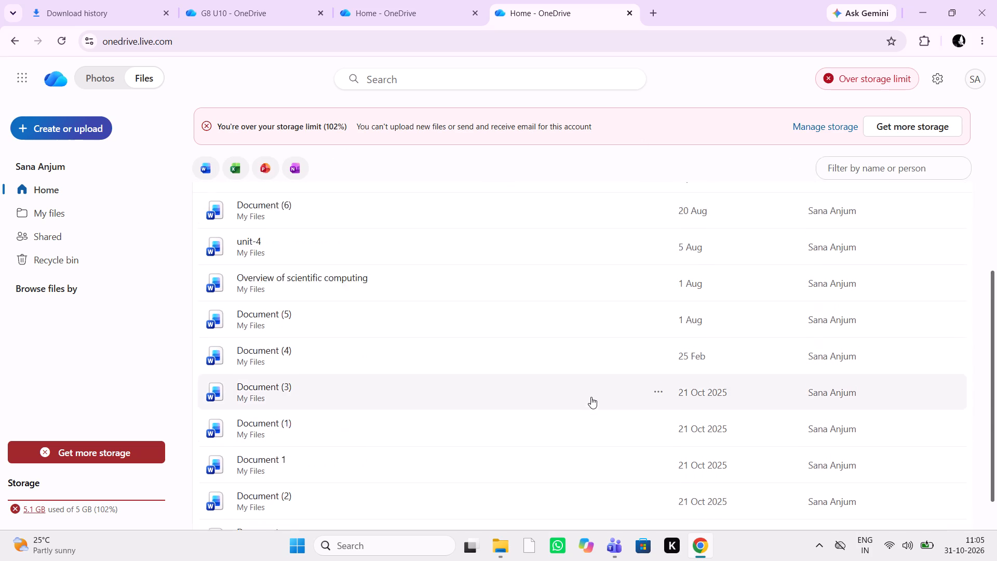
scroll(591, 397, "up", 5)
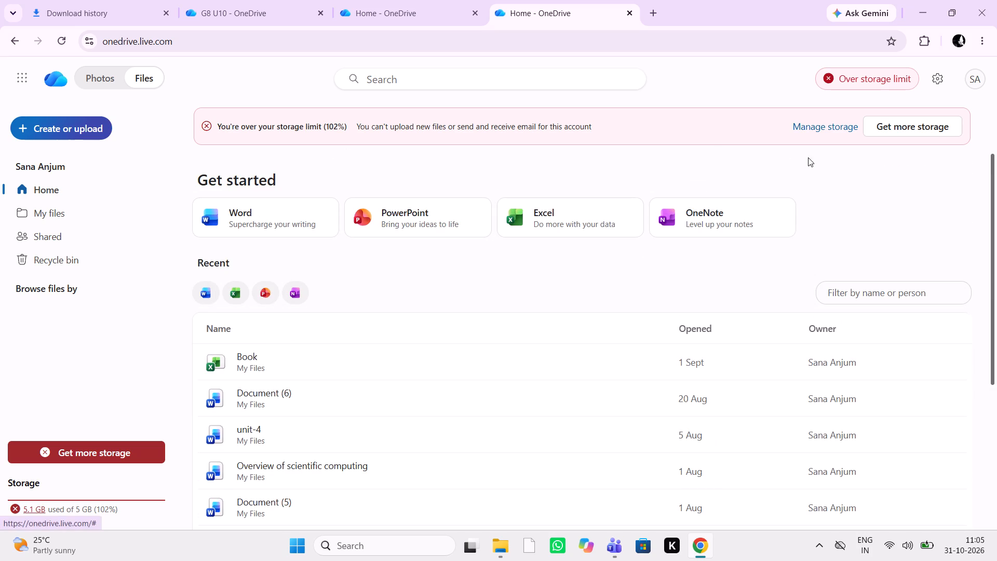
Empty the OneDrive recycle bin, reaching it from the storage management page.
left_click(831, 128)
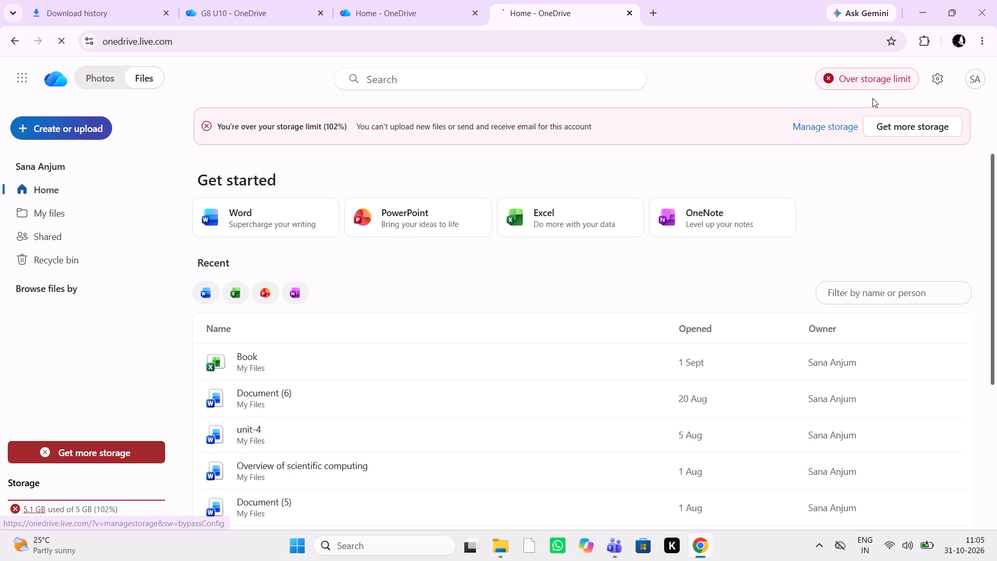
left_click(936, 77)
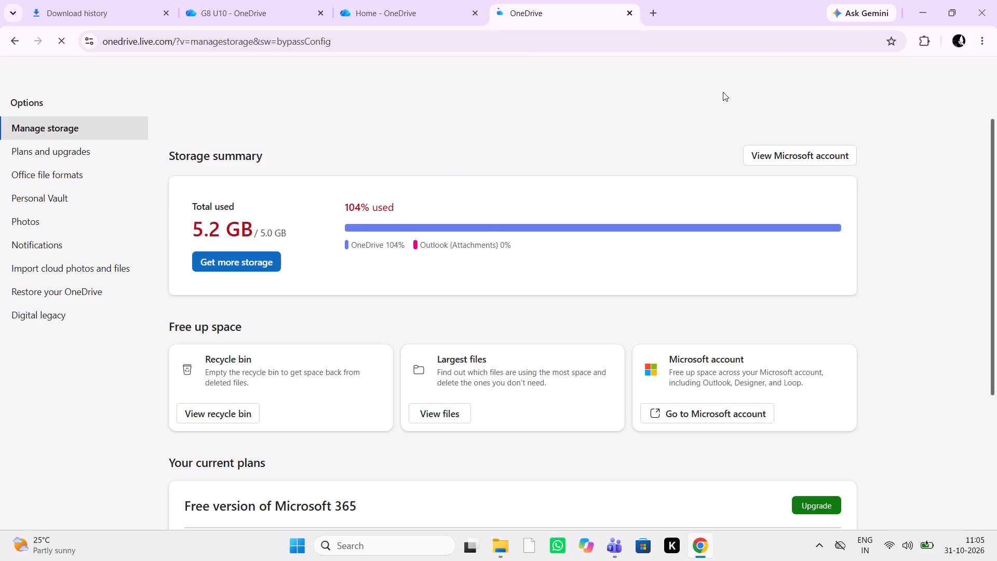
scroll(442, 287, "down", 1)
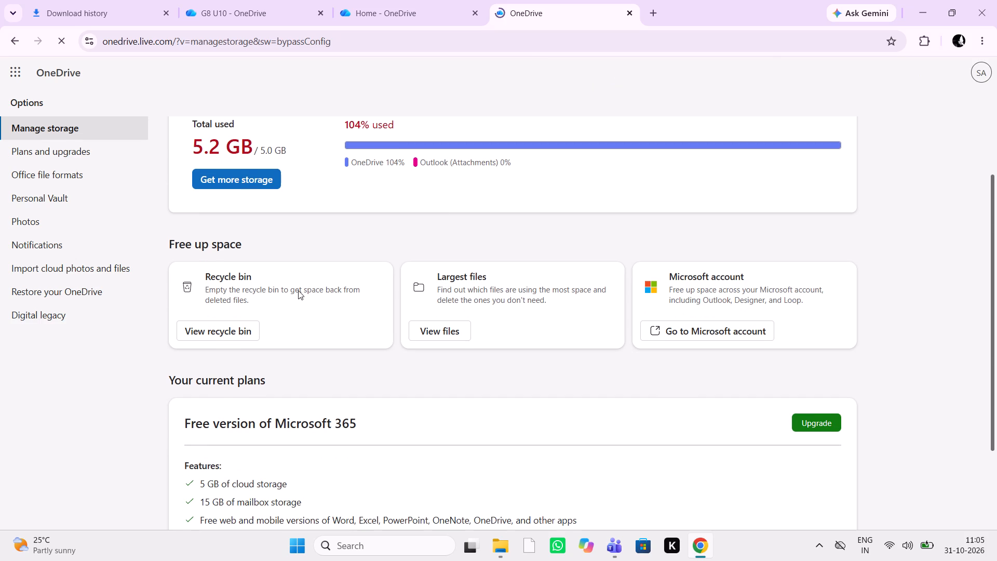
left_click(223, 331)
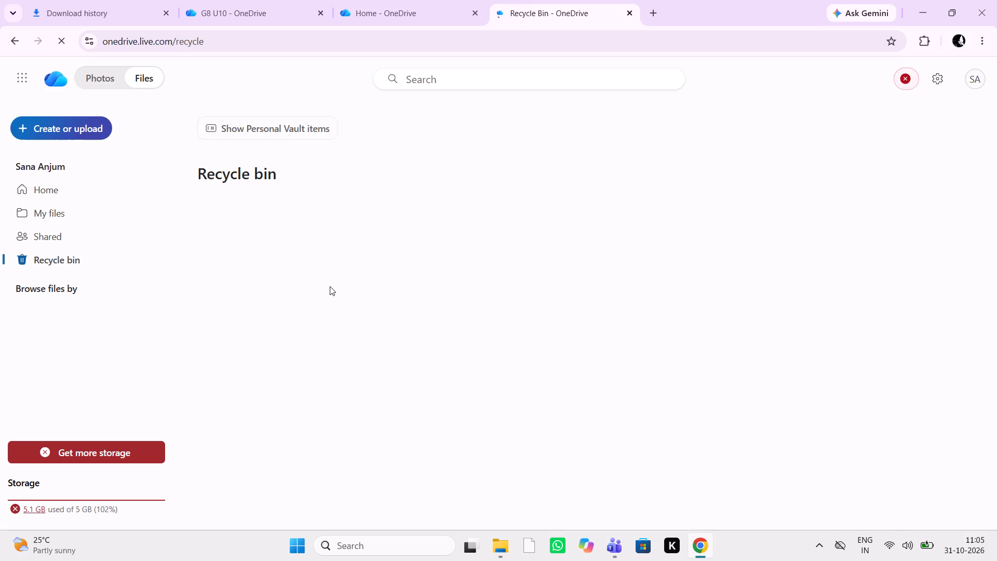
scroll(330, 286, "down", 2)
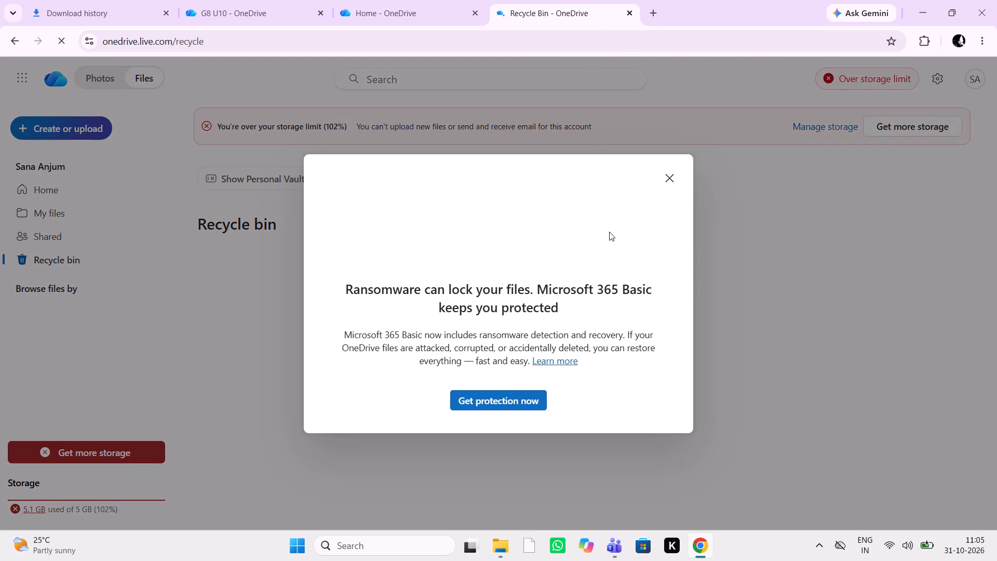
left_click(668, 181)
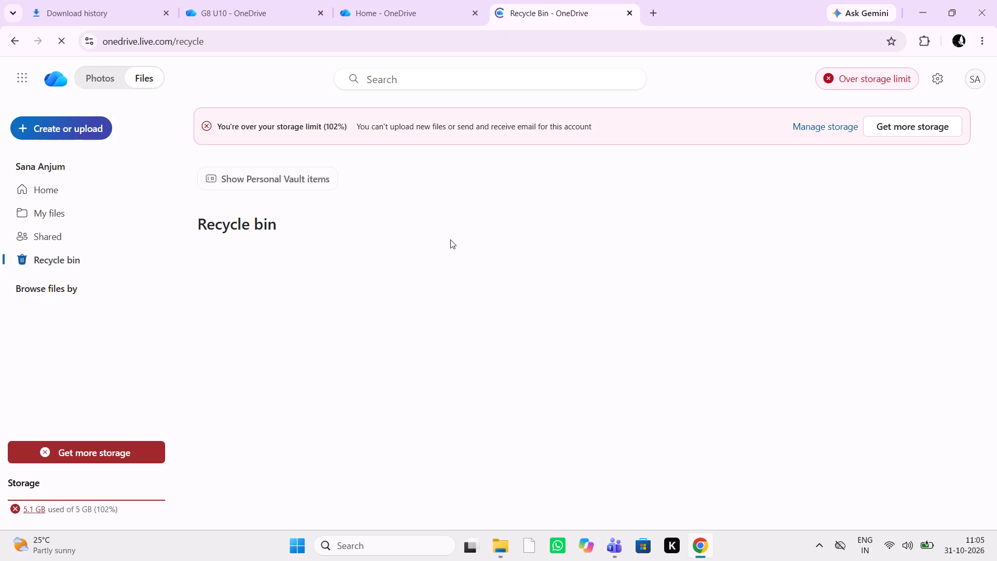
scroll(450, 239, "down", 3)
left_click(426, 11)
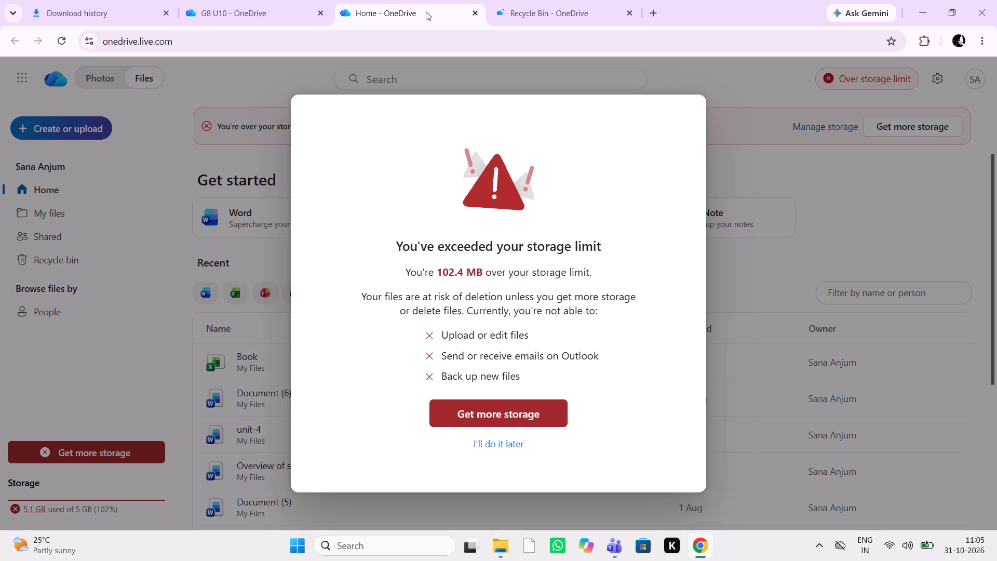
left_click(506, 439)
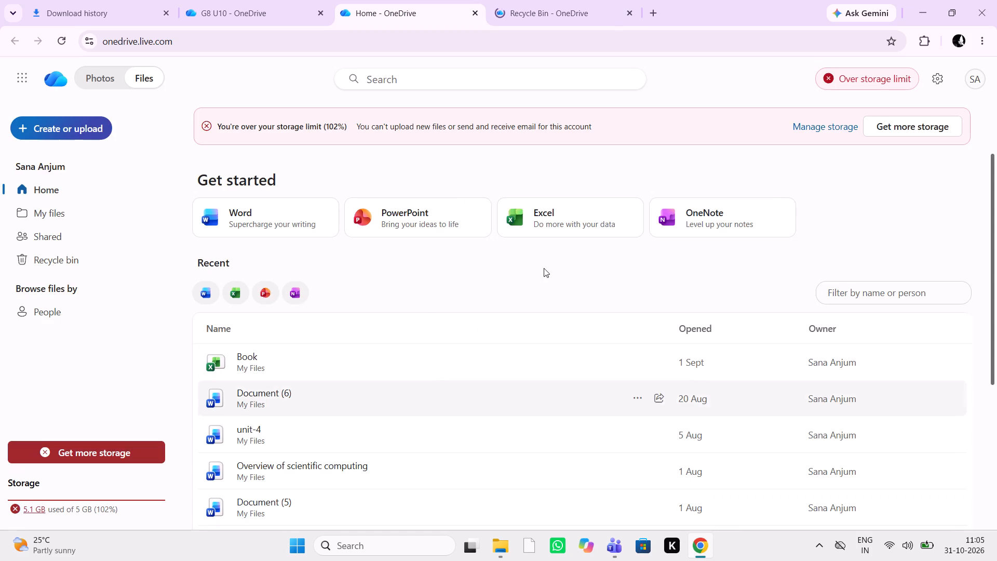
left_click(552, 17)
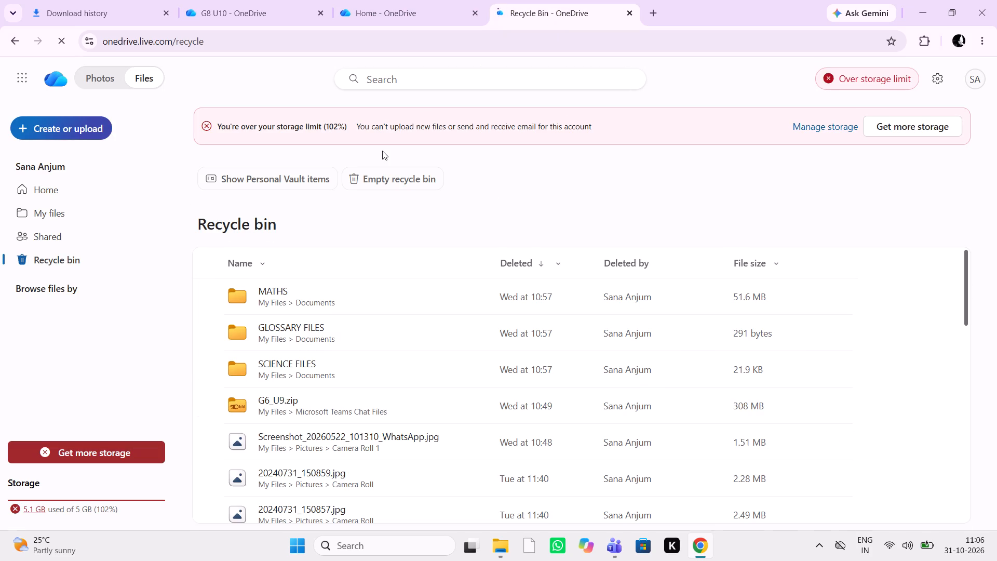
scroll(382, 151, "down", 1)
scroll(382, 151, "up", 2)
left_click(409, 185)
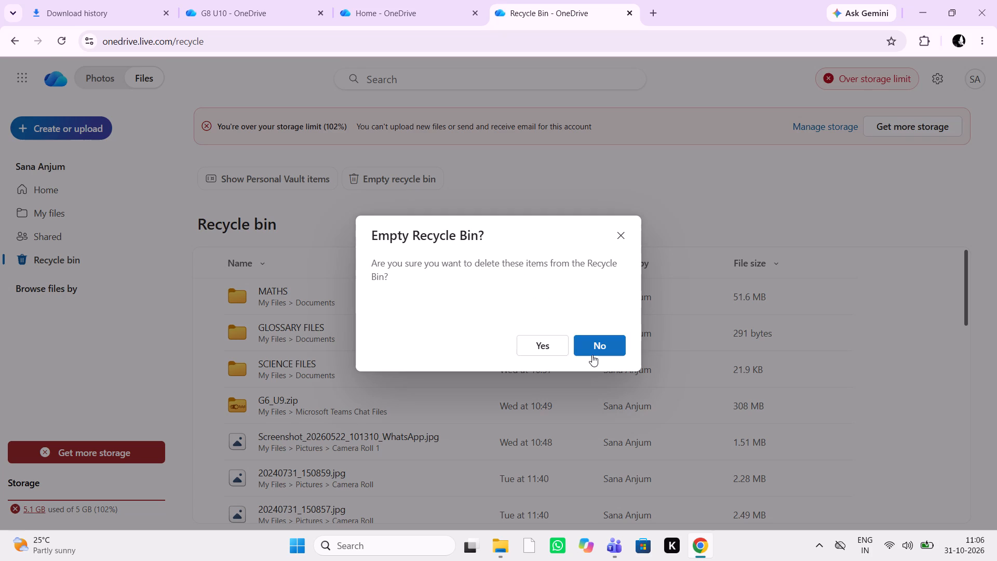
left_click(548, 349)
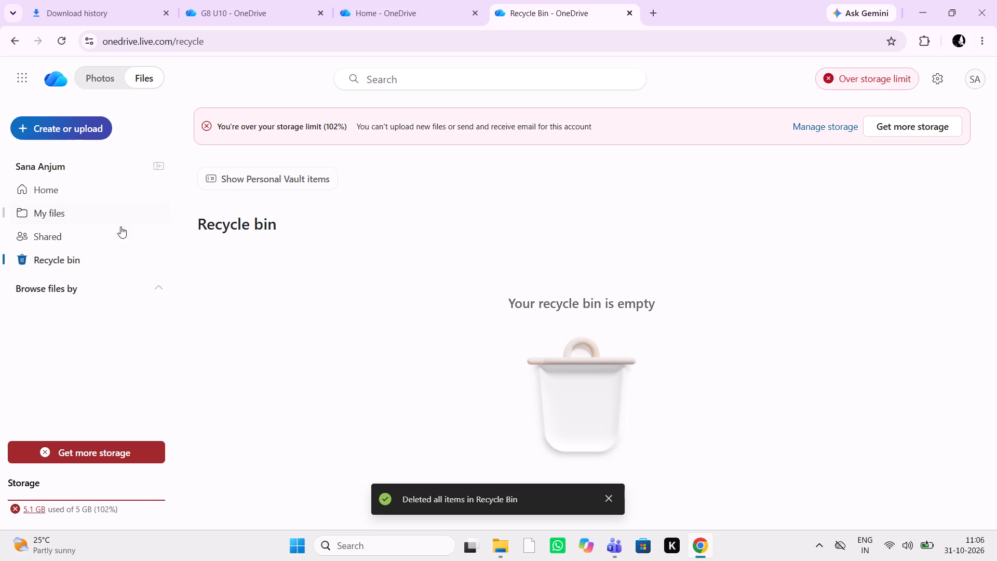
Open the list of largest OneDrive files from the storage management page and dismiss the photos introduction.
left_click(942, 72)
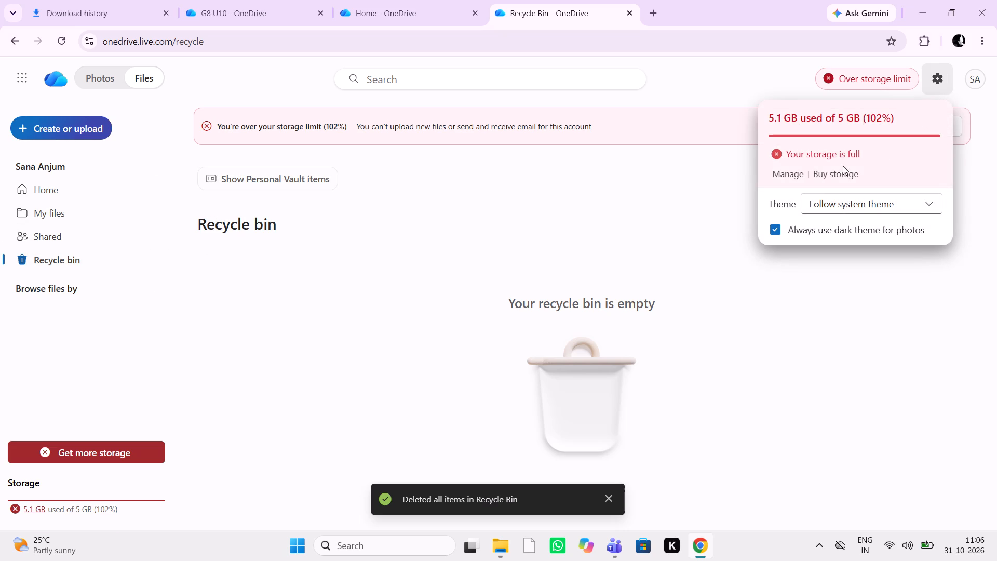
left_click(791, 170)
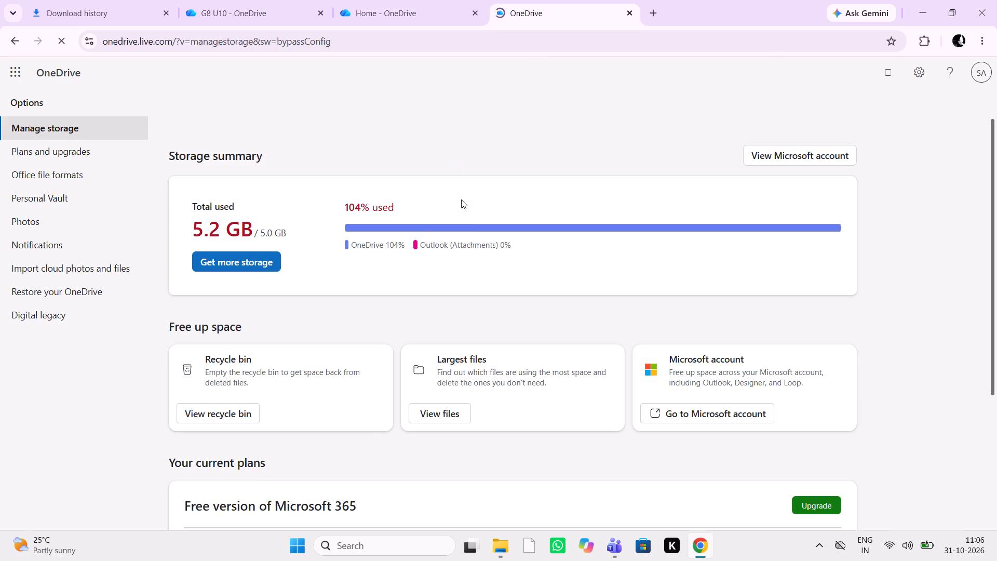
left_click(442, 417)
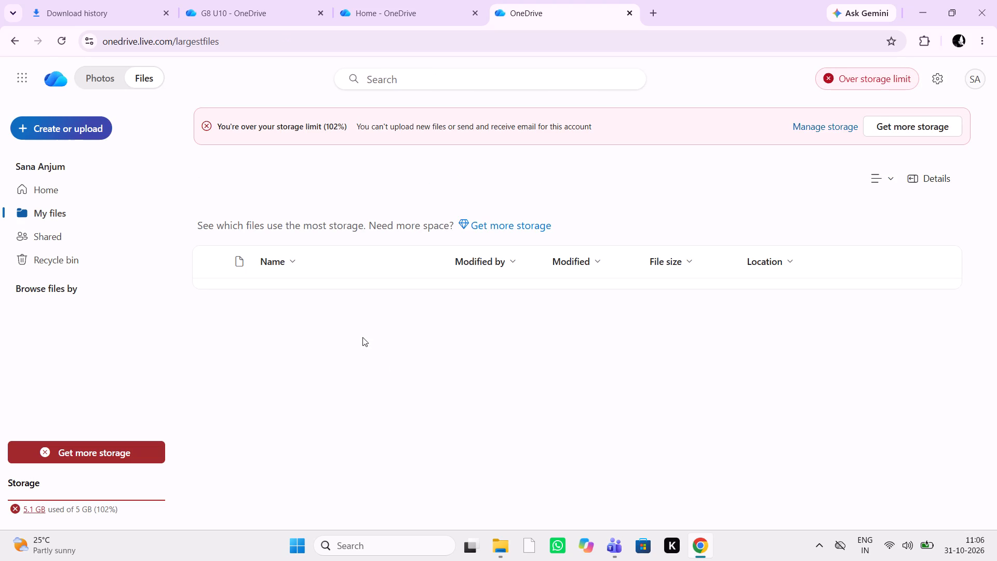
scroll(362, 337, "down", 5)
scroll(362, 337, "up", 6)
scroll(362, 337, "down", 7)
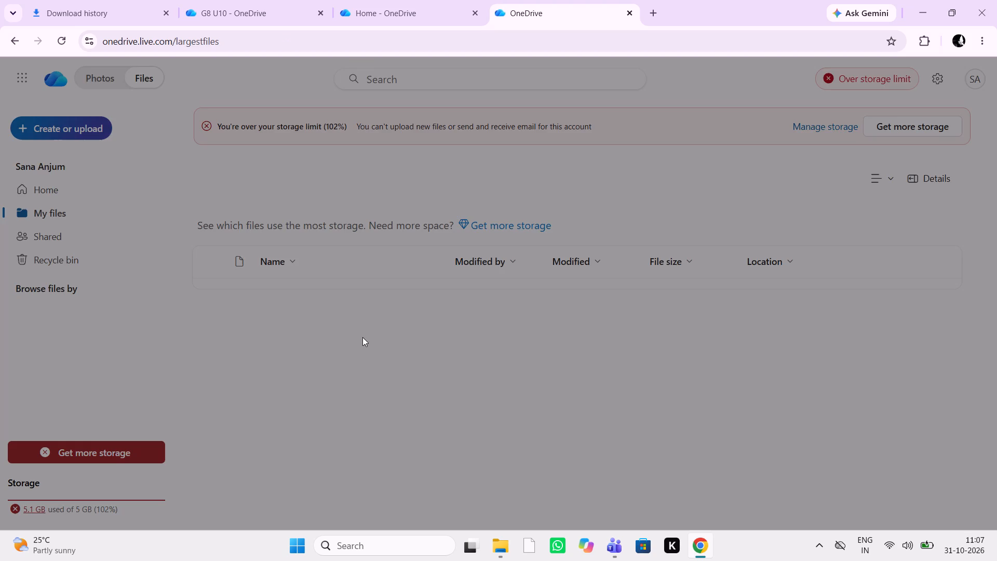
scroll(362, 337, "up", 4)
scroll(362, 337, "down", 1)
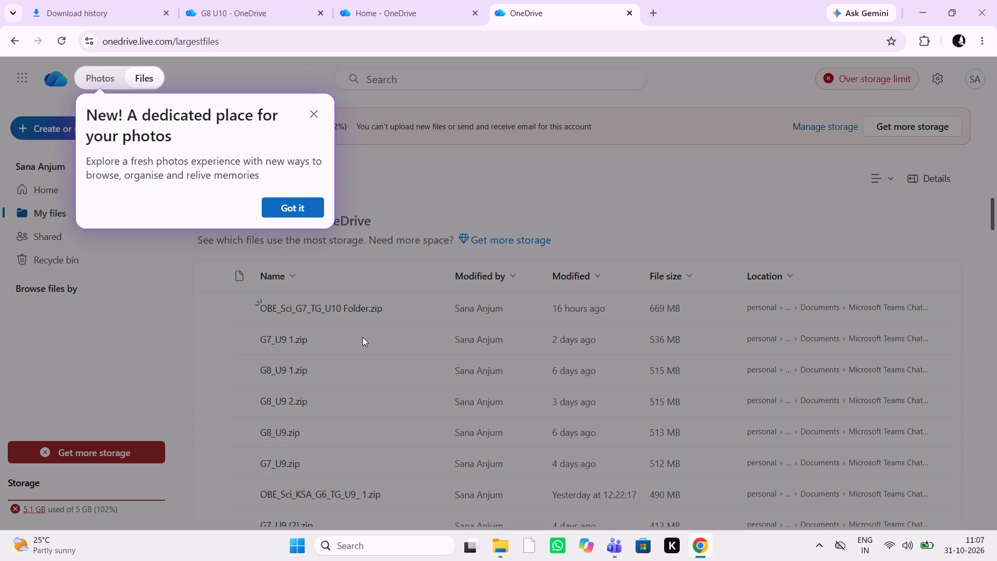
left_click(297, 206)
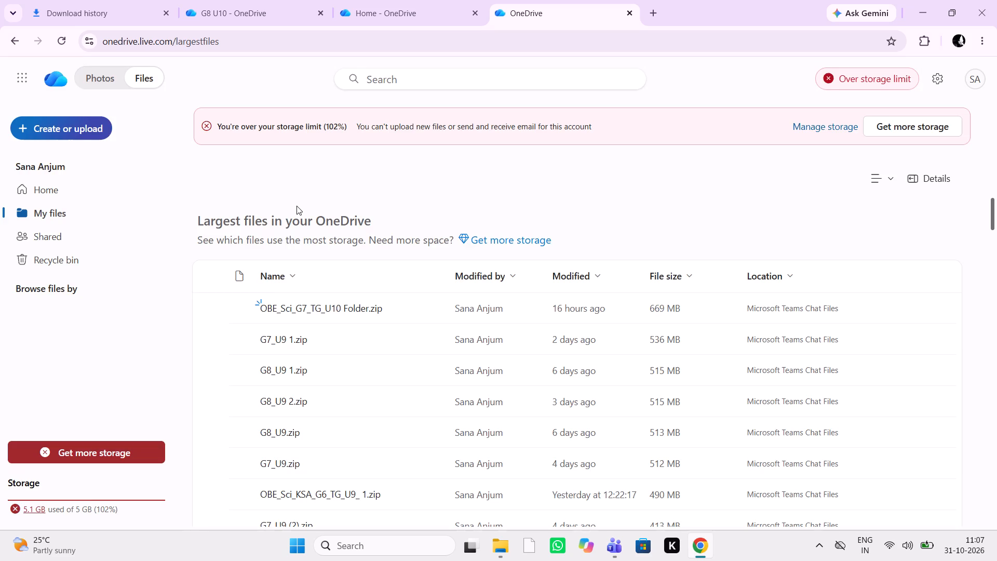
Select all the loaded items in the largest files list and delete them.
left_click(216, 275)
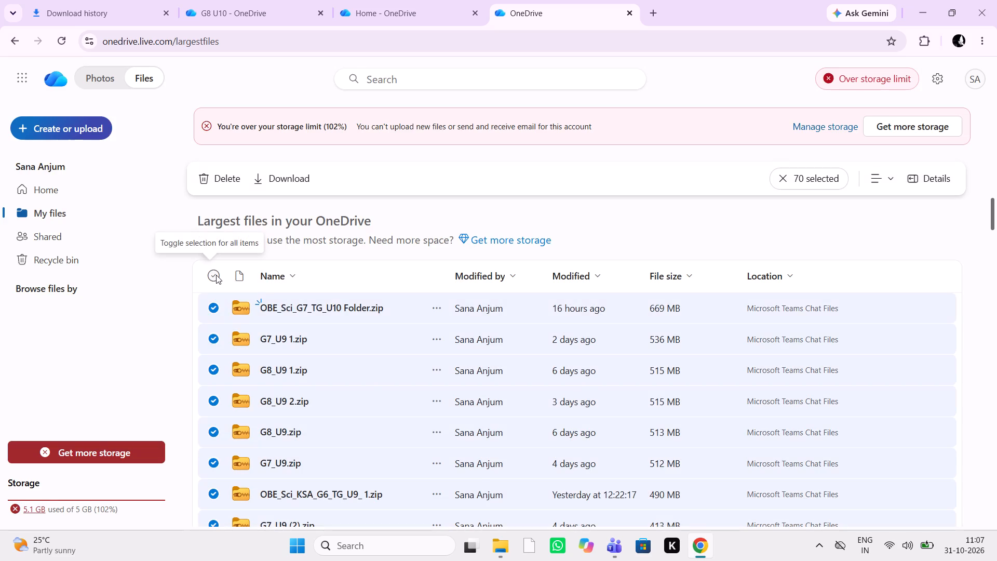
scroll(384, 419, "down", 16)
scroll(384, 419, "up", 20)
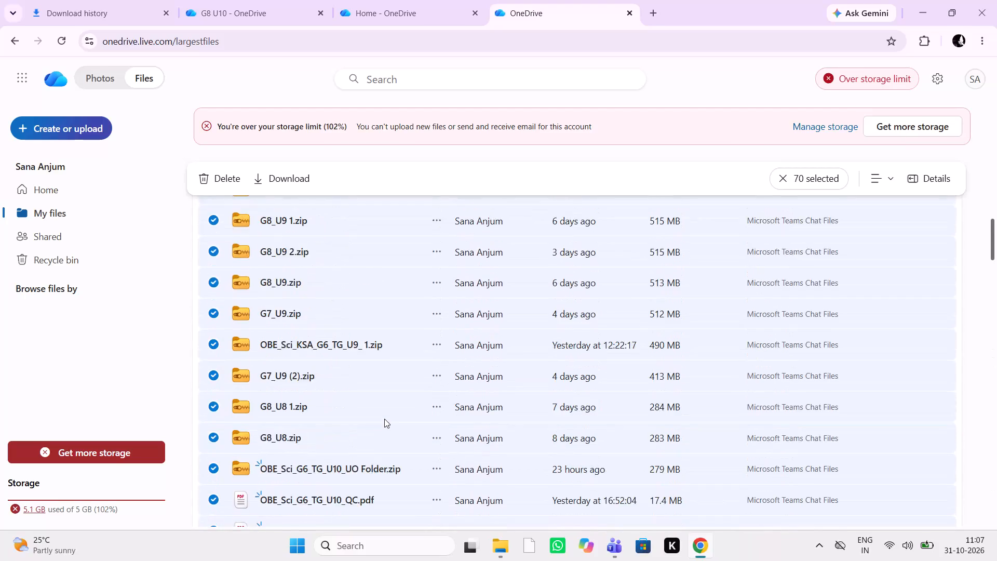
scroll(384, 419, "up", 4)
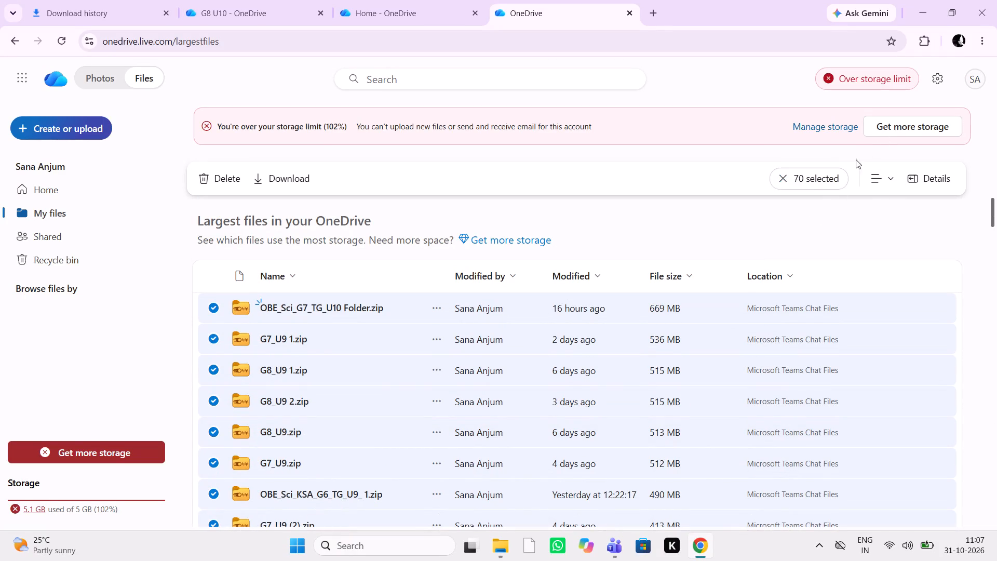
left_click(220, 184)
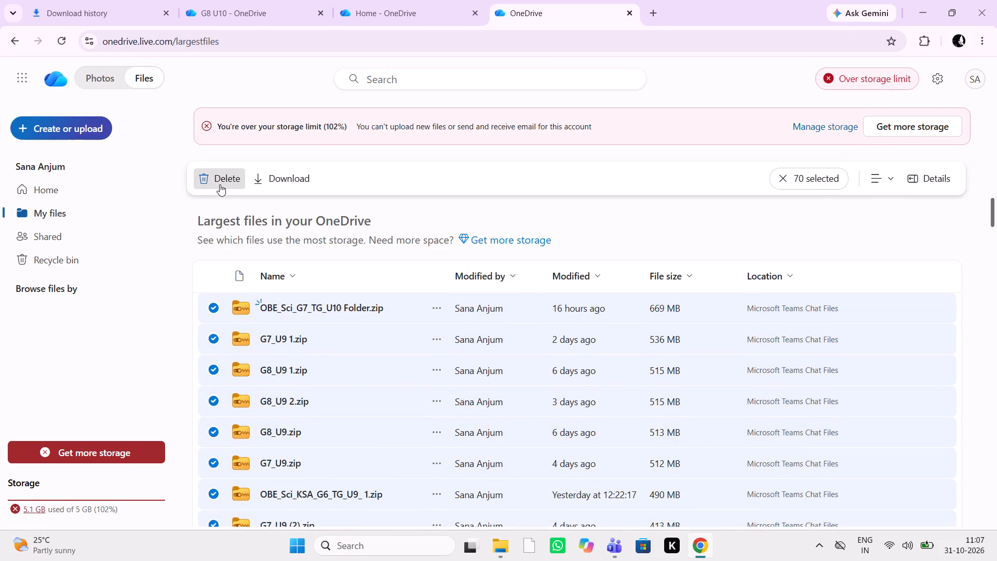
left_click(540, 348)
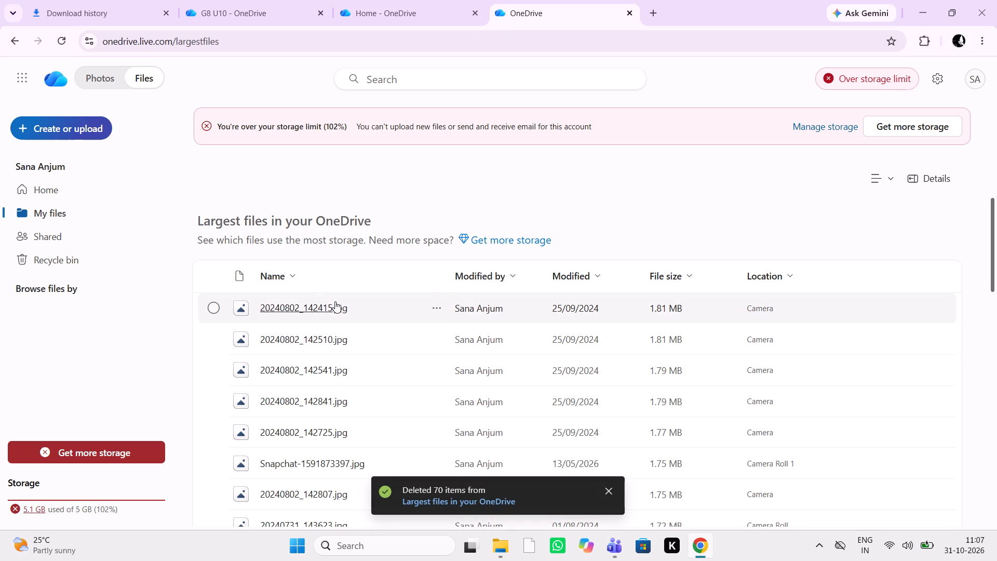
Preview the photo 20240802_142415.jpg from the largest files list and dismiss the deletion notice.
double_click(304, 307)
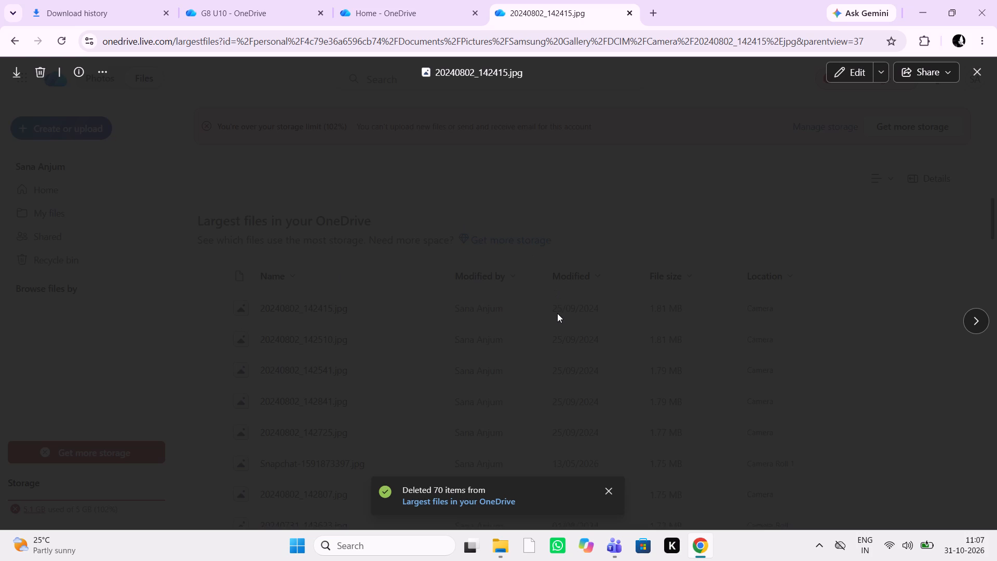
left_click(606, 489)
scroll(606, 489, "down", 4)
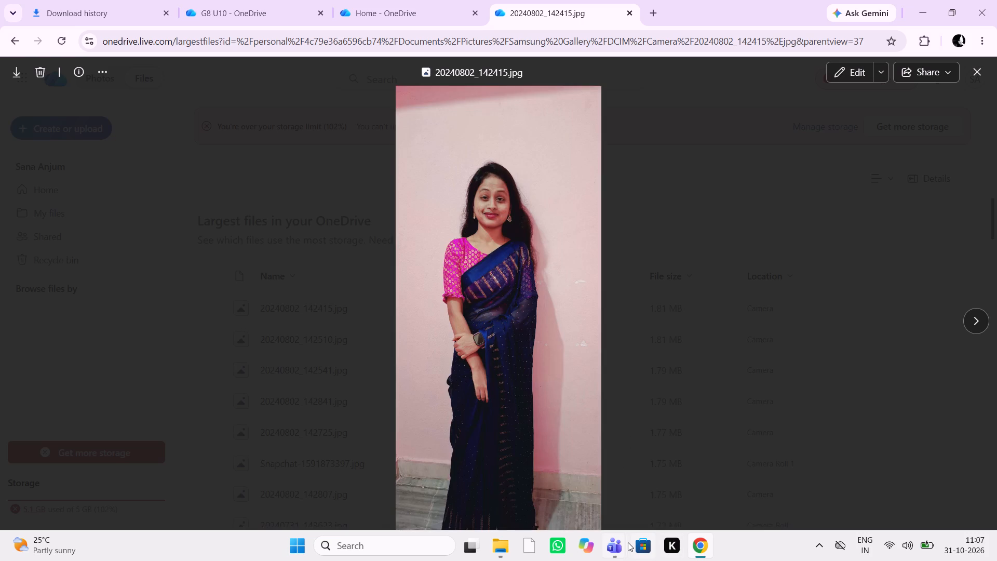
Switch to the open Microsoft Teams chat windows.
left_click(628, 542)
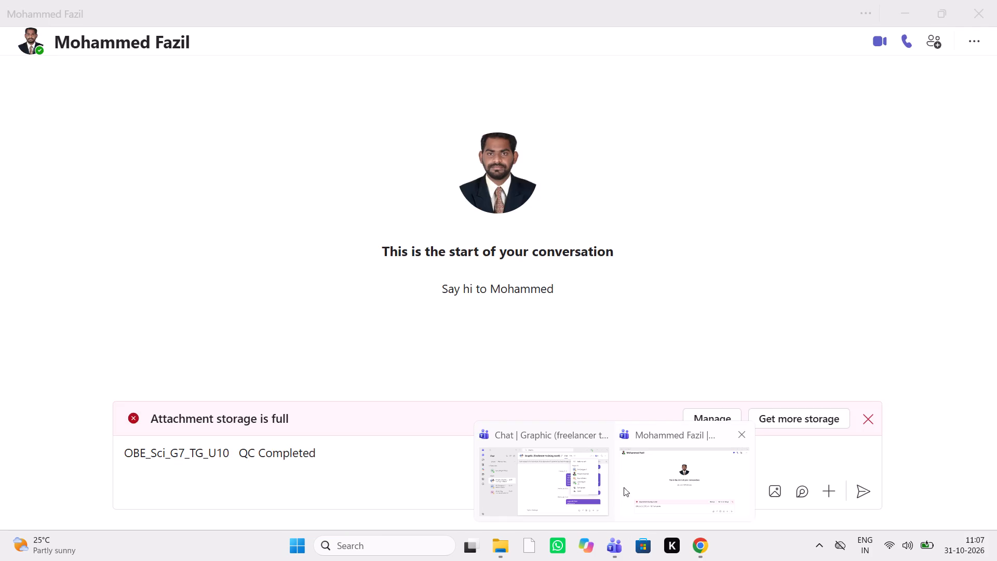
left_click(618, 542)
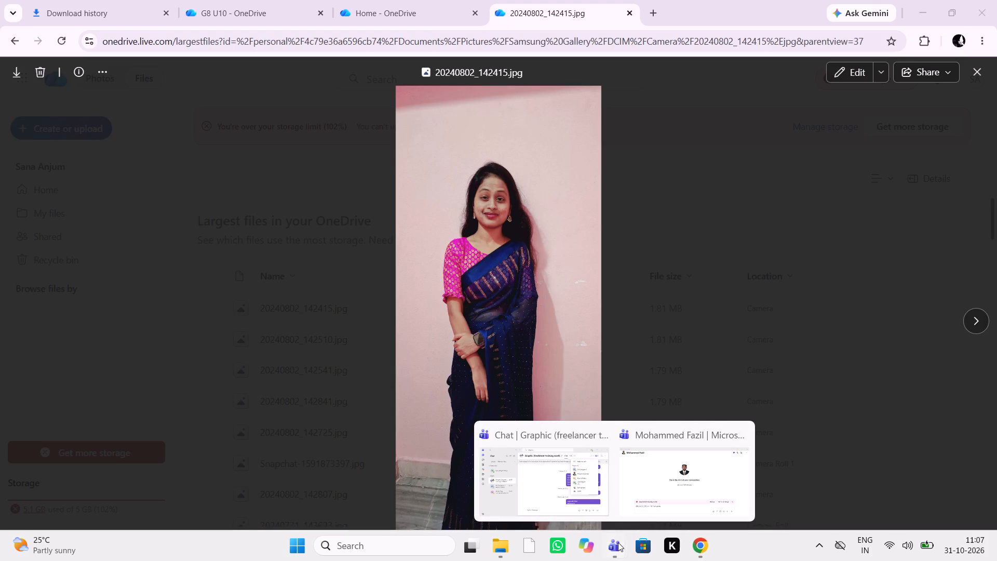
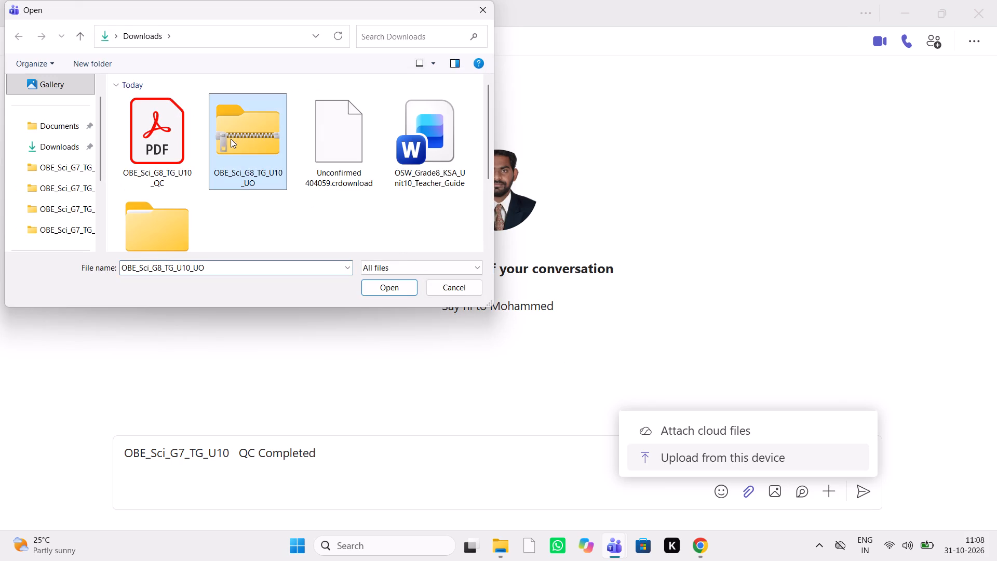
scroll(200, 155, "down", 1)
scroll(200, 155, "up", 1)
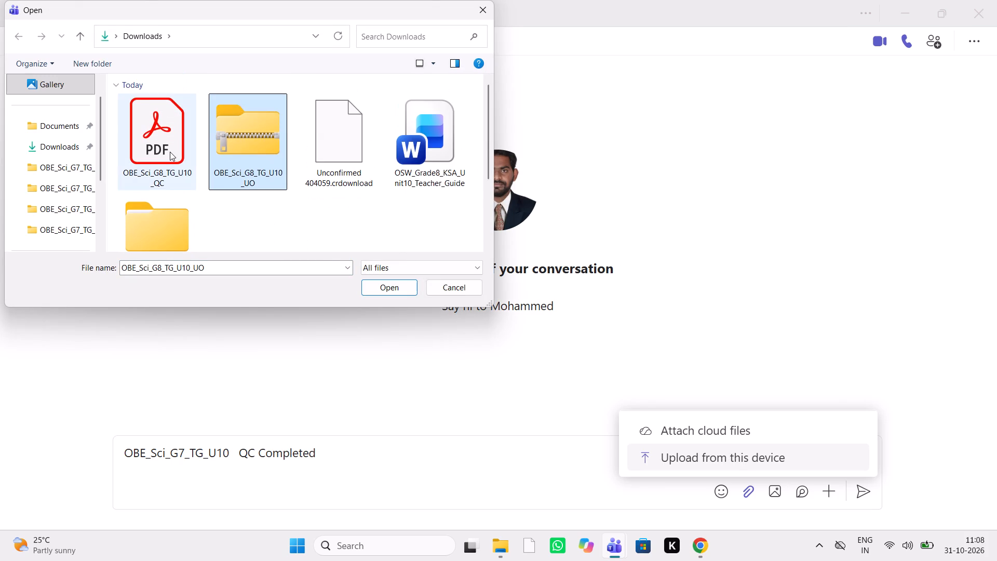
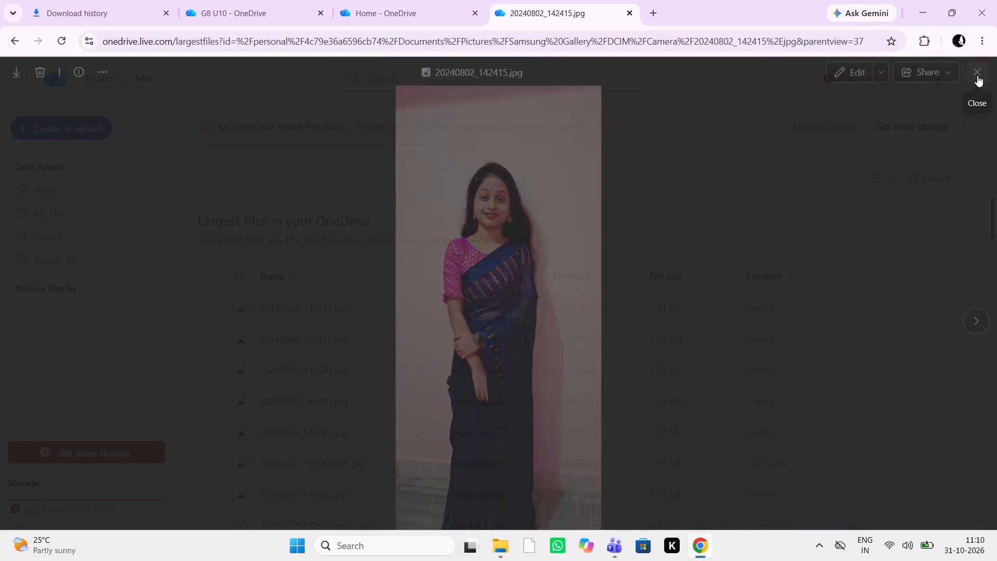
Look through the largest files list, from the camera photos down to the smaller Snapchat images and screenshots.
scroll(442, 312, "down", 17)
scroll(442, 312, "down", 20)
scroll(442, 312, "up", 8)
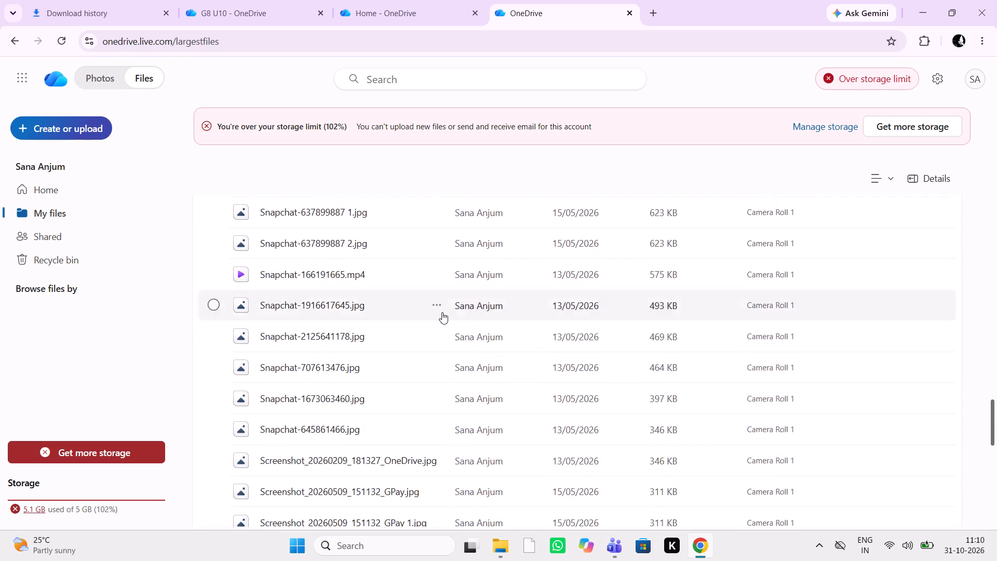
scroll(442, 312, "up", 15)
scroll(442, 312, "down", 8)
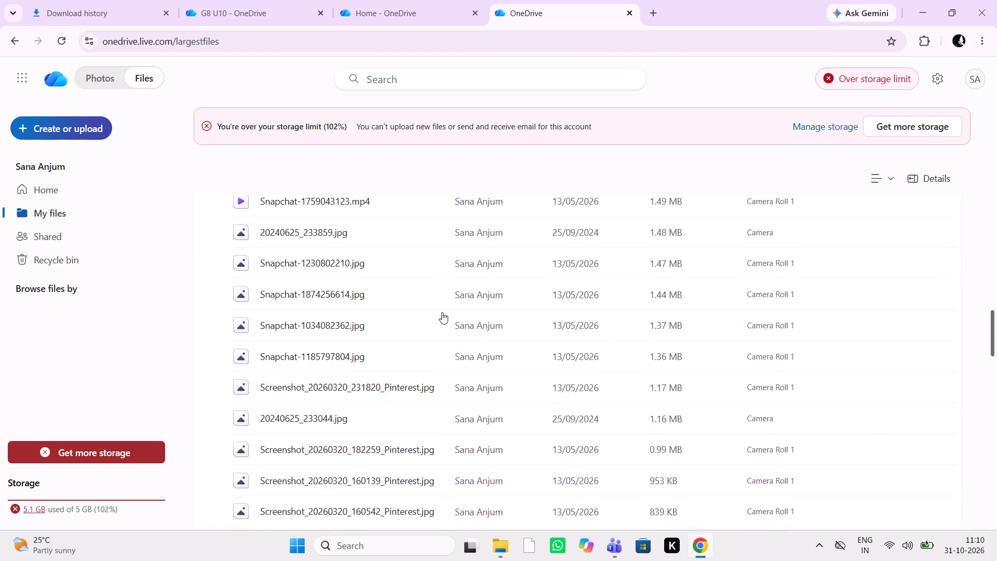
scroll(442, 312, "down", 5)
Open the OneDrive recycle bin and view the deleted items.
left_click(68, 263)
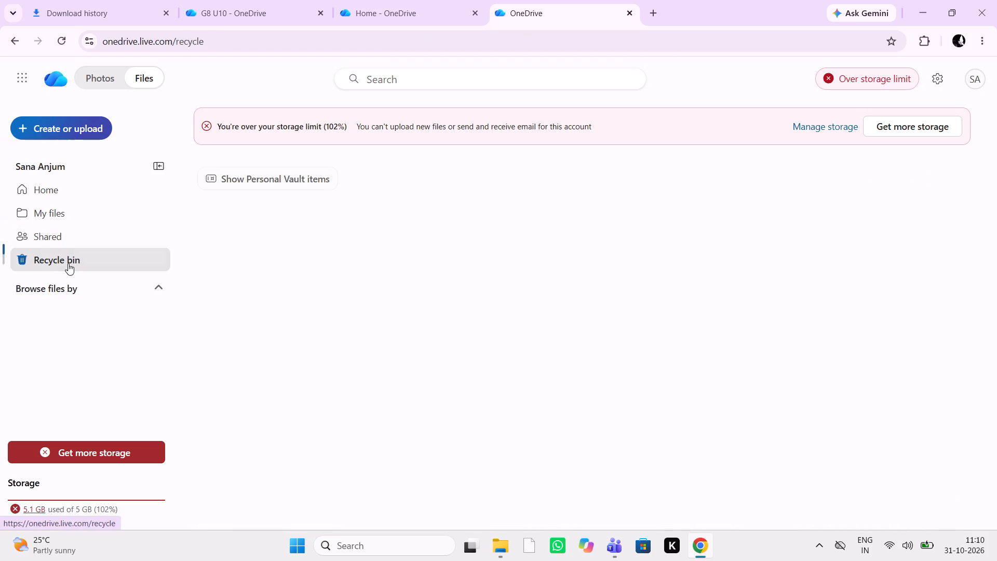
scroll(437, 396, "down", 1)
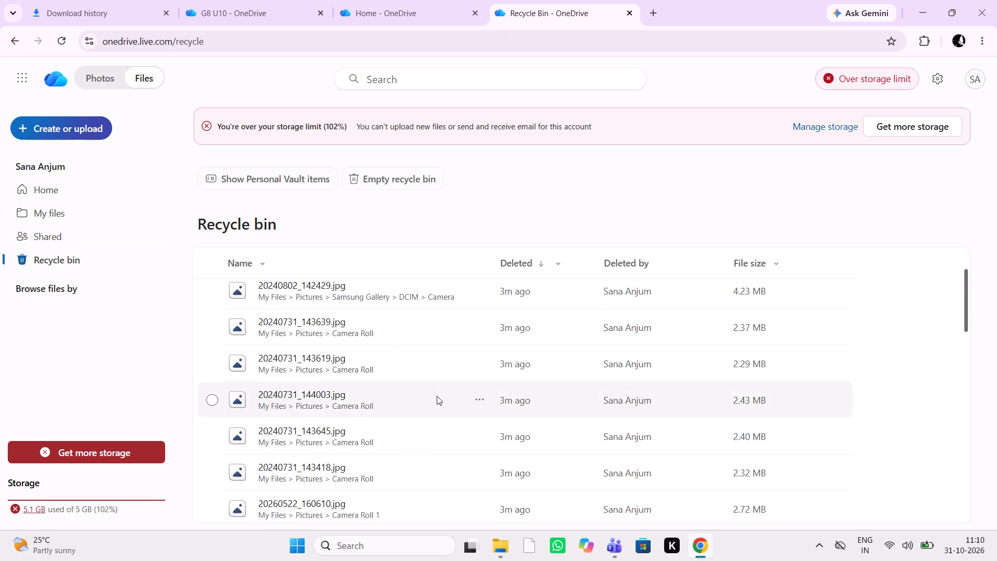
scroll(437, 396, "up", 2)
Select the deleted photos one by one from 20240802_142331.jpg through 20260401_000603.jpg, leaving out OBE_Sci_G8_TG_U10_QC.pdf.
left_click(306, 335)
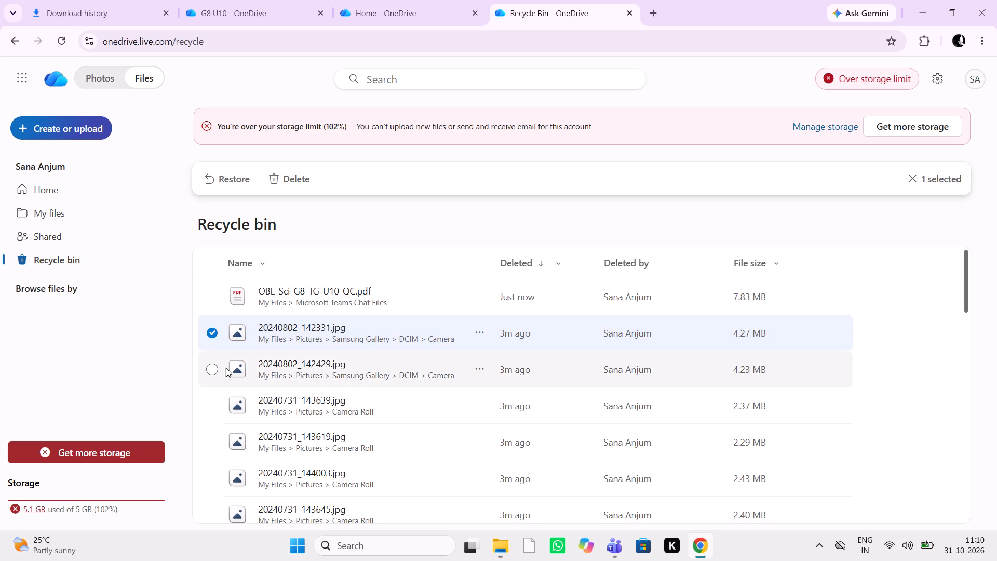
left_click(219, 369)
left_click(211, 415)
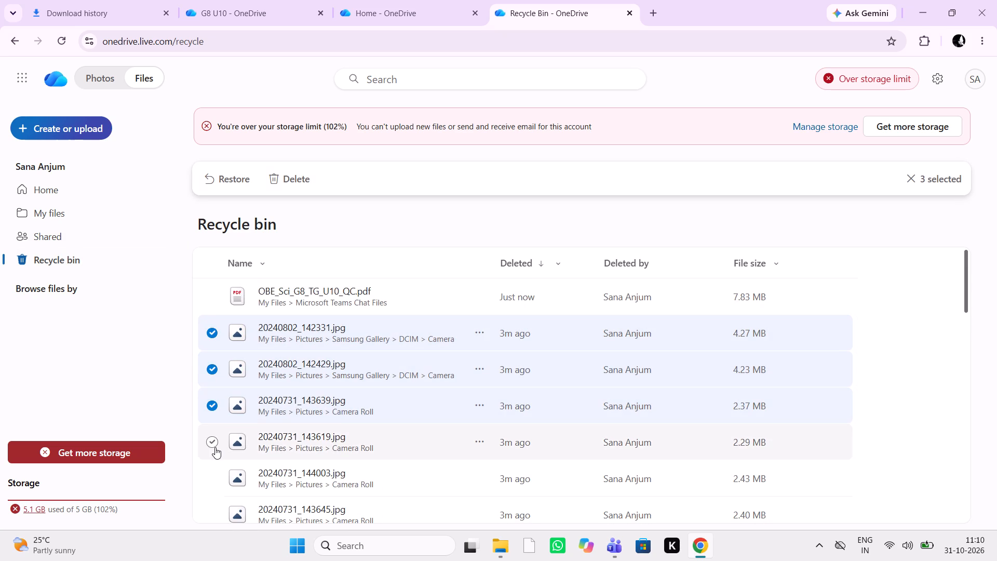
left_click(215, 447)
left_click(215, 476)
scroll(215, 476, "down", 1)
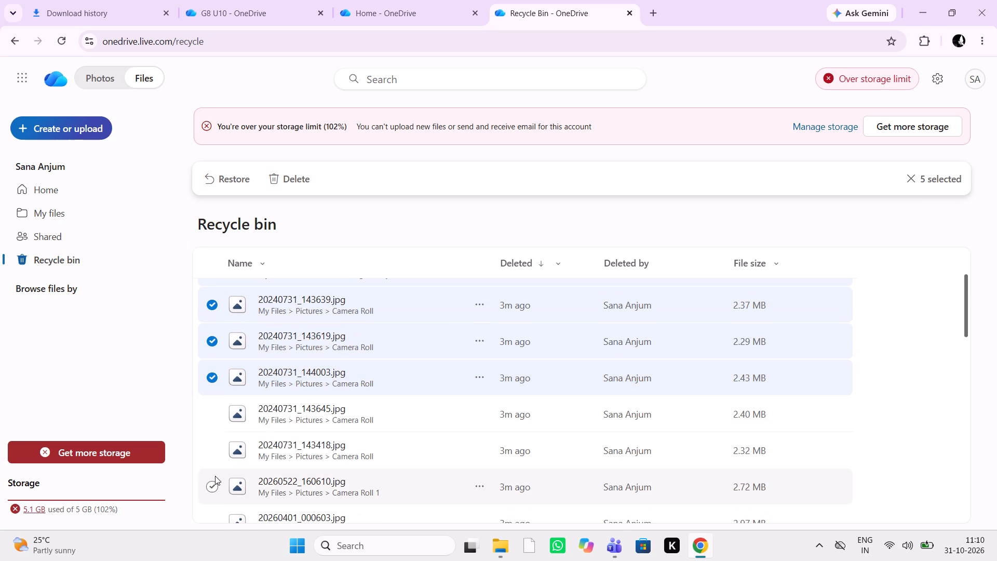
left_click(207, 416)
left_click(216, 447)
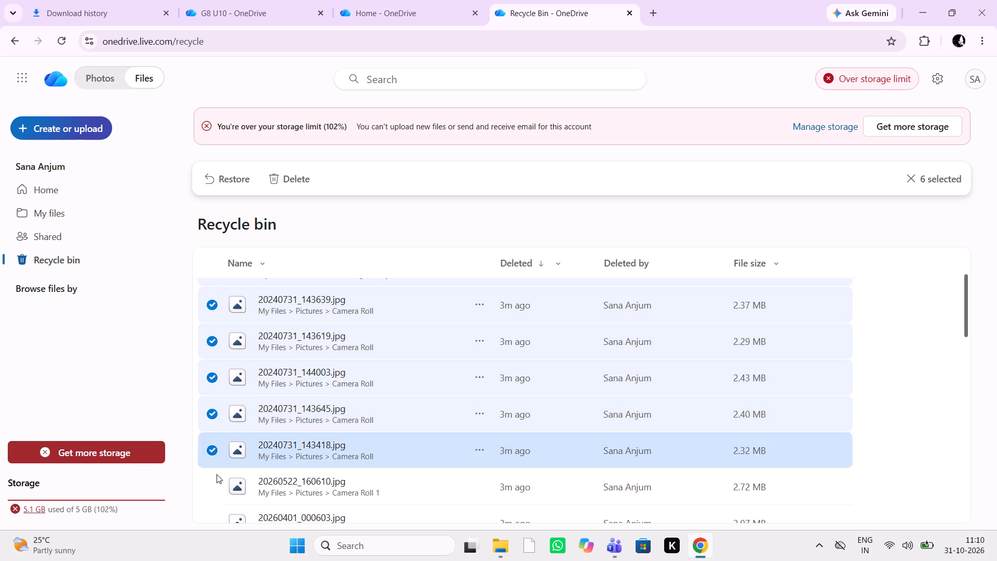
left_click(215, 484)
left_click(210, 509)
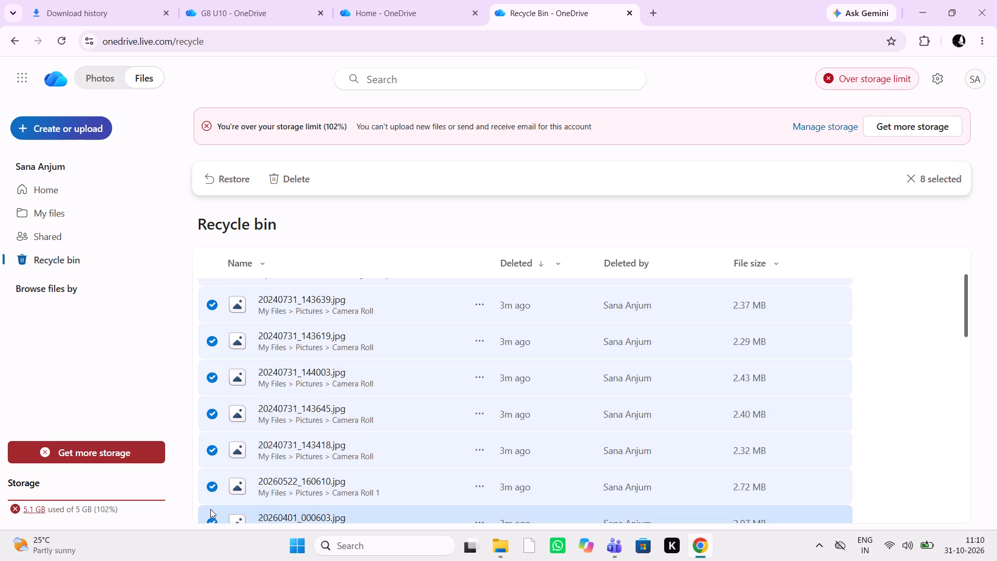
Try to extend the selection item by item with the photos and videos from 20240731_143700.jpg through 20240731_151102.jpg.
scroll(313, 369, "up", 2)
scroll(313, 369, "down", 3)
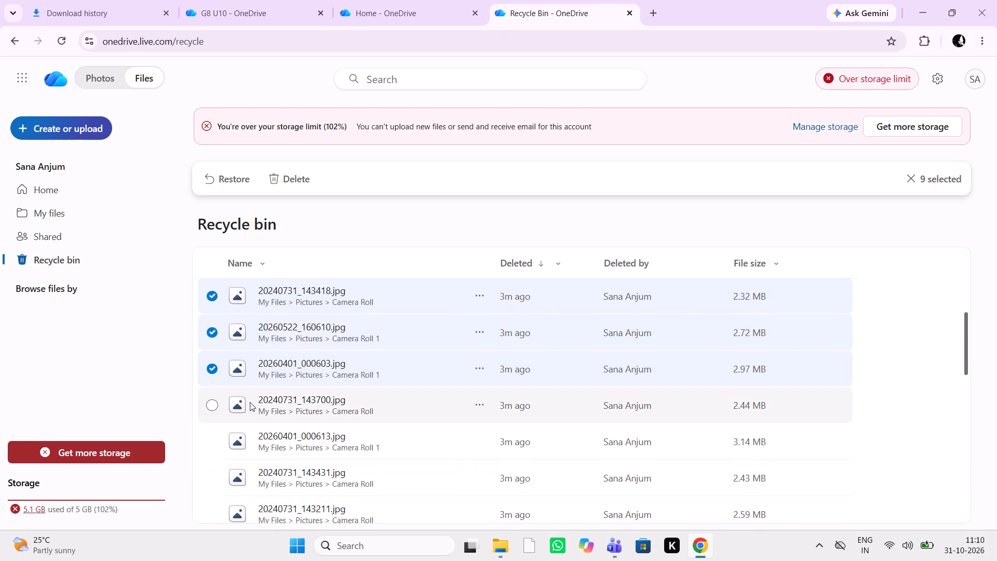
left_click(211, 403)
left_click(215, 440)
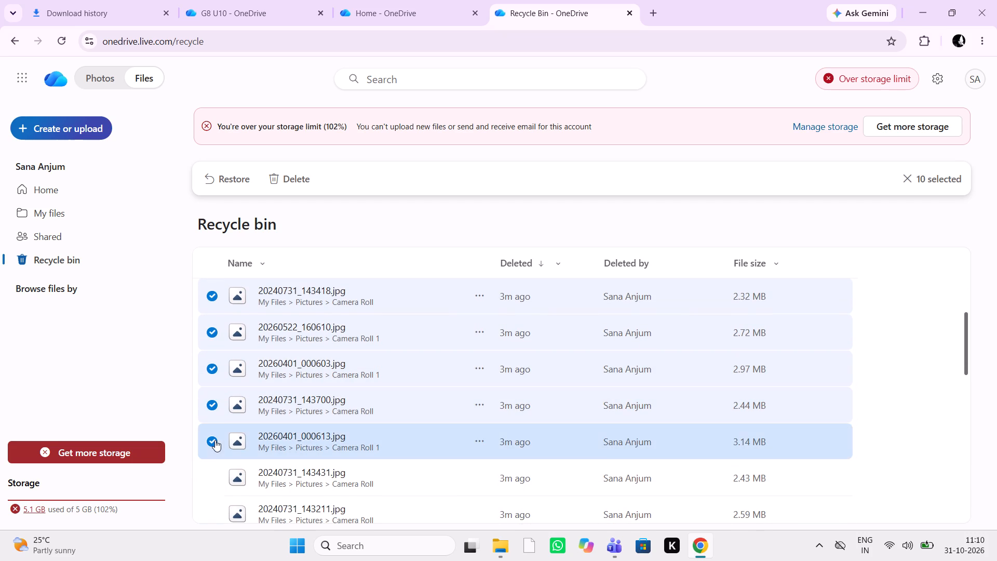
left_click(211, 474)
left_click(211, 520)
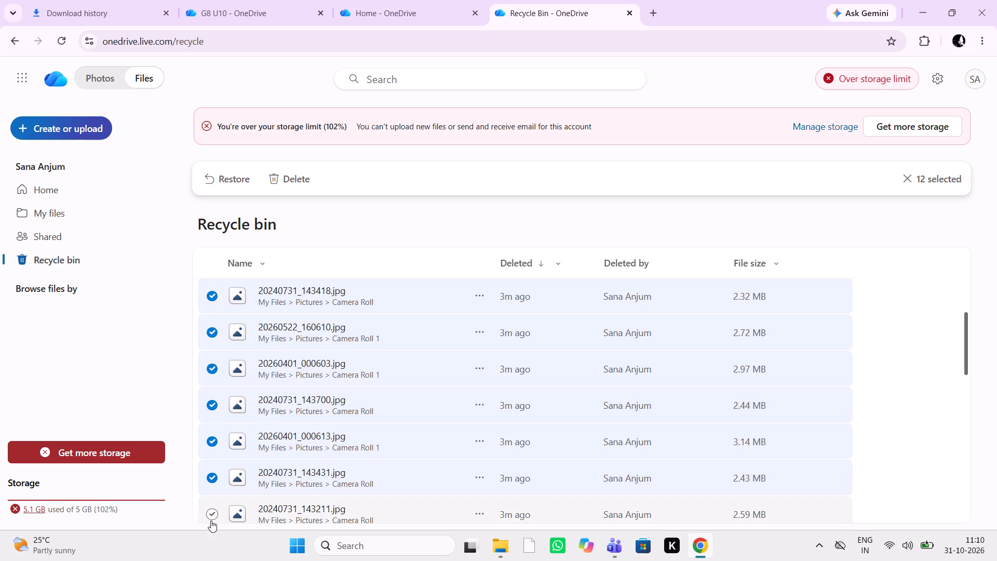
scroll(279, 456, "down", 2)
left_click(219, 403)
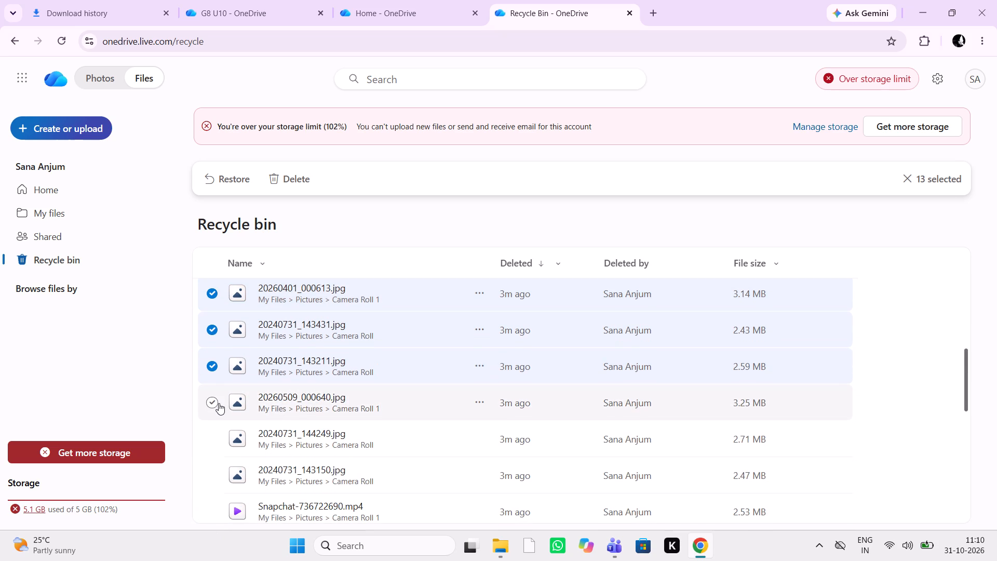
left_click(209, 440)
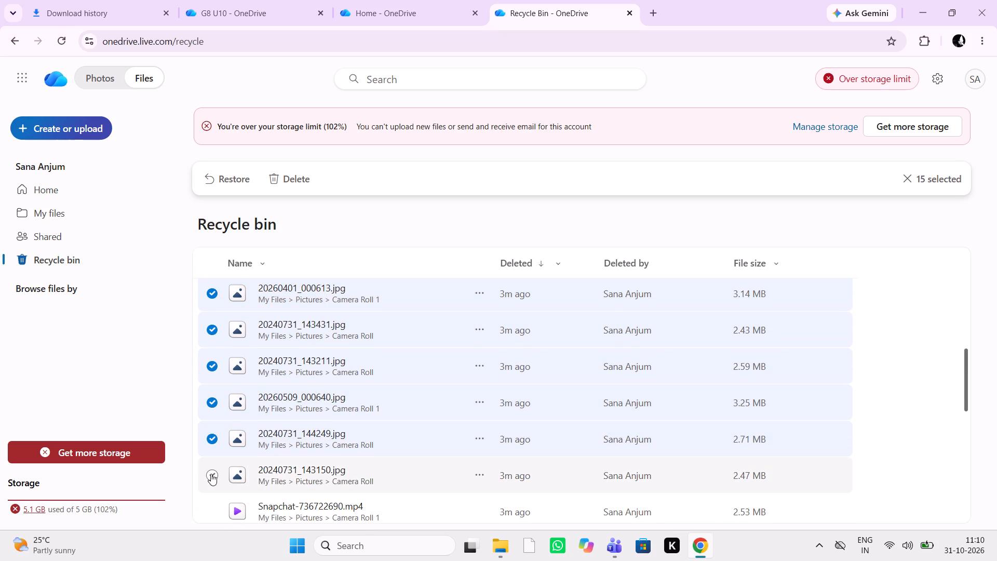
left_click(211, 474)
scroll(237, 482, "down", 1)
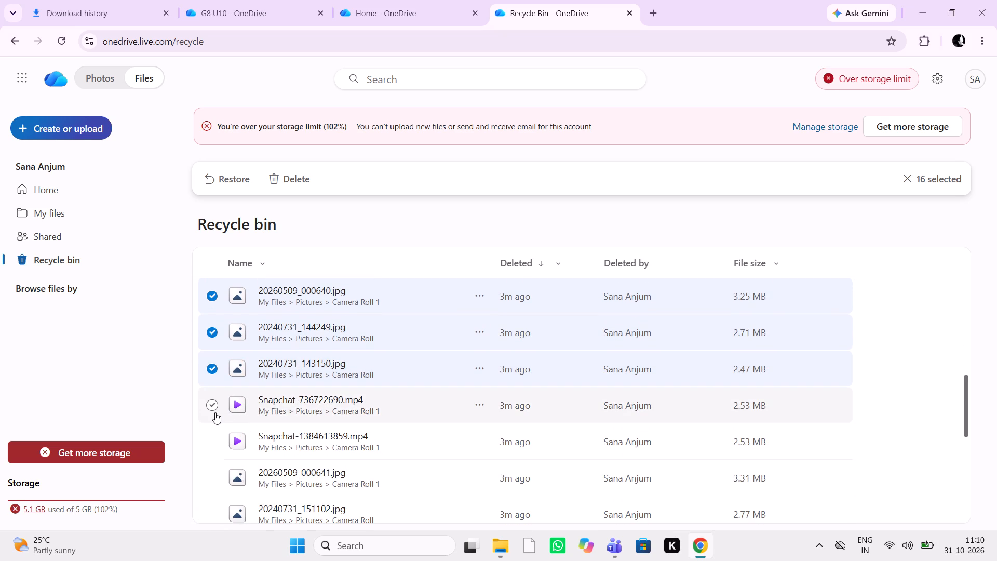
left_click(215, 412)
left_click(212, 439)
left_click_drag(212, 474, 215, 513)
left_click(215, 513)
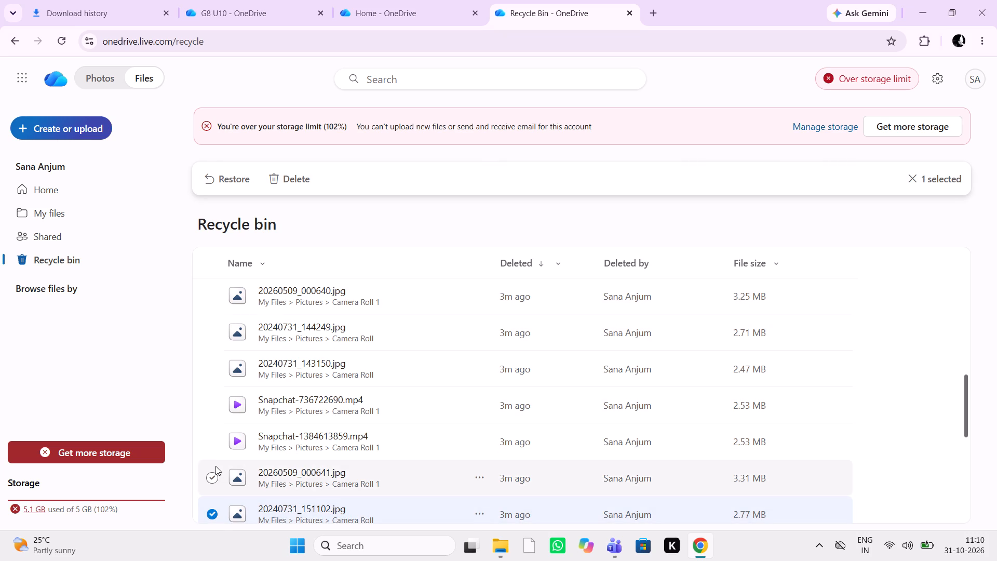
Select everything in the recycle bin except the G8 QC, G7 UO and G6 QC Unit 10 PDFs and OBE_Sci_G6_TG_U10_UO Folder.zip.
scroll(277, 320, "up", 6)
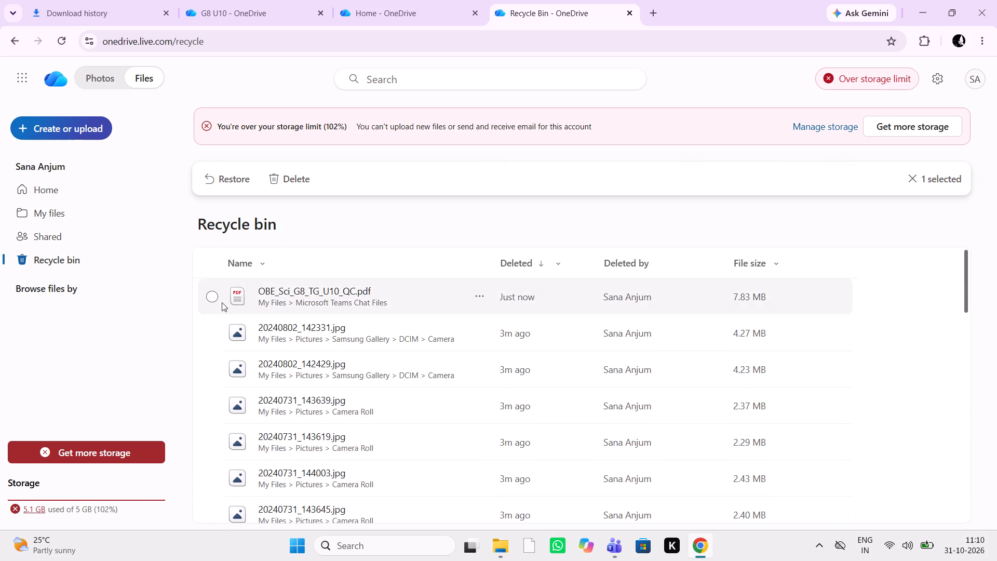
left_click(215, 269)
left_click(212, 296)
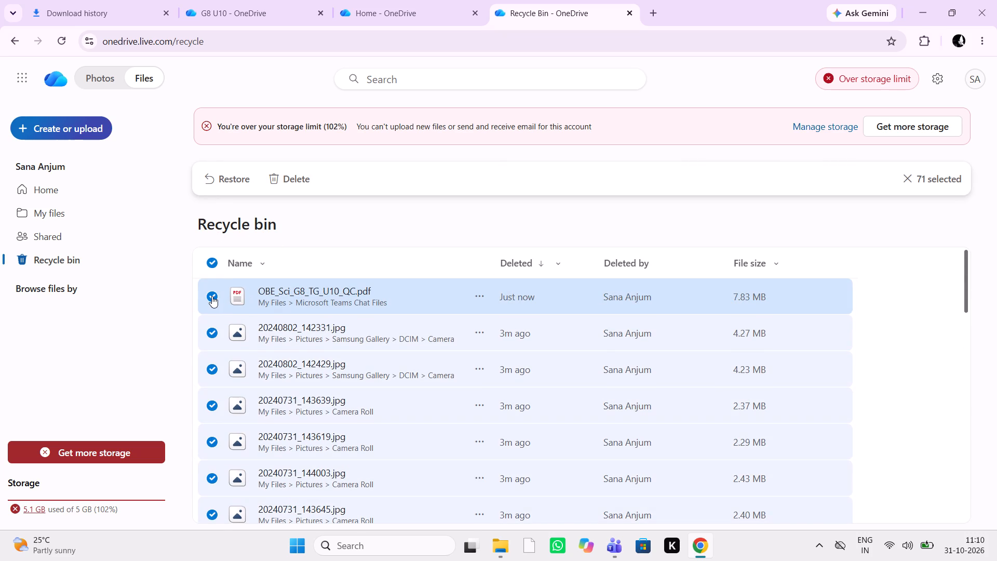
scroll(410, 446, "down", 9)
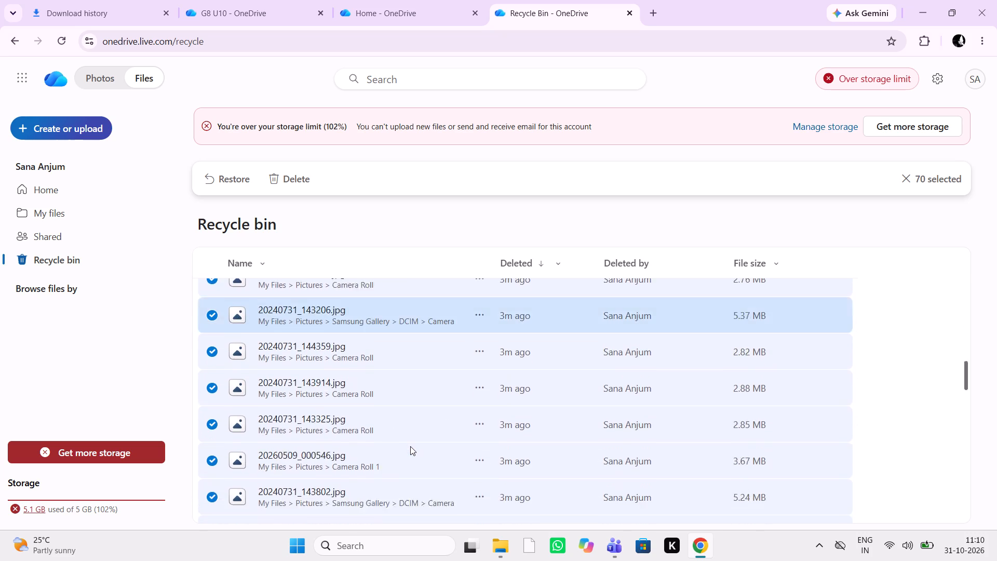
scroll(410, 446, "down", 11)
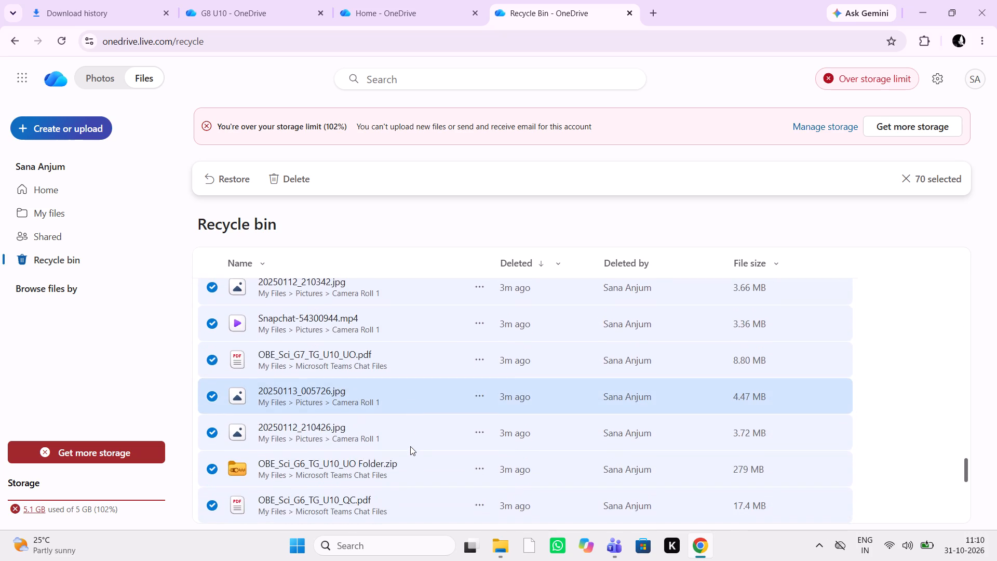
scroll(410, 446, "down", 2)
scroll(410, 446, "up", 1)
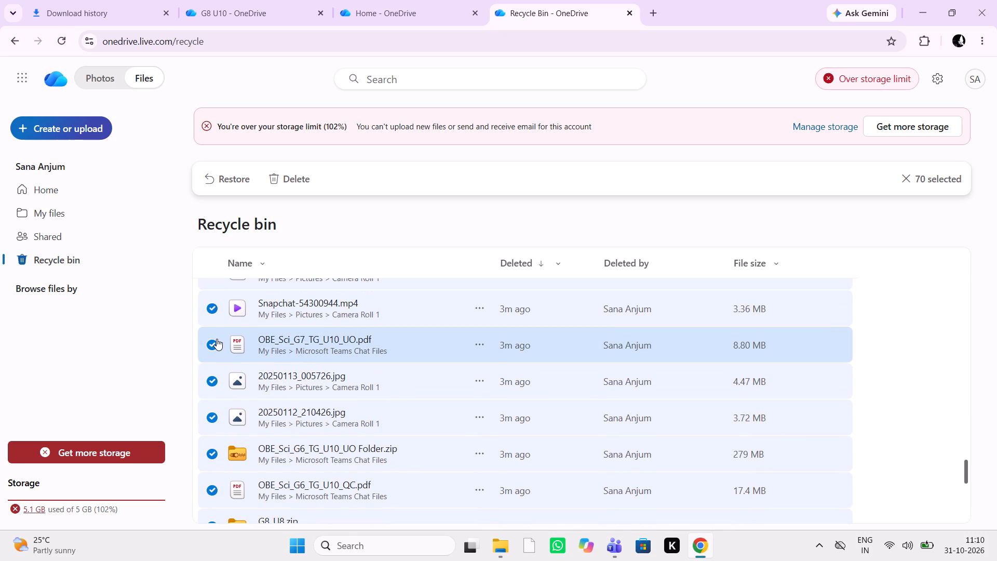
left_click(217, 338)
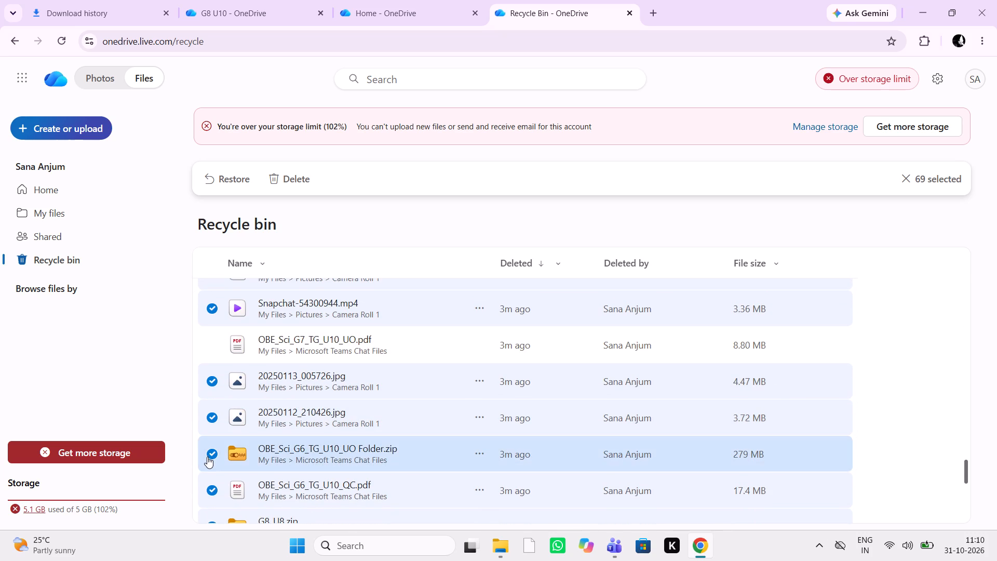
left_click(207, 457)
left_click(219, 495)
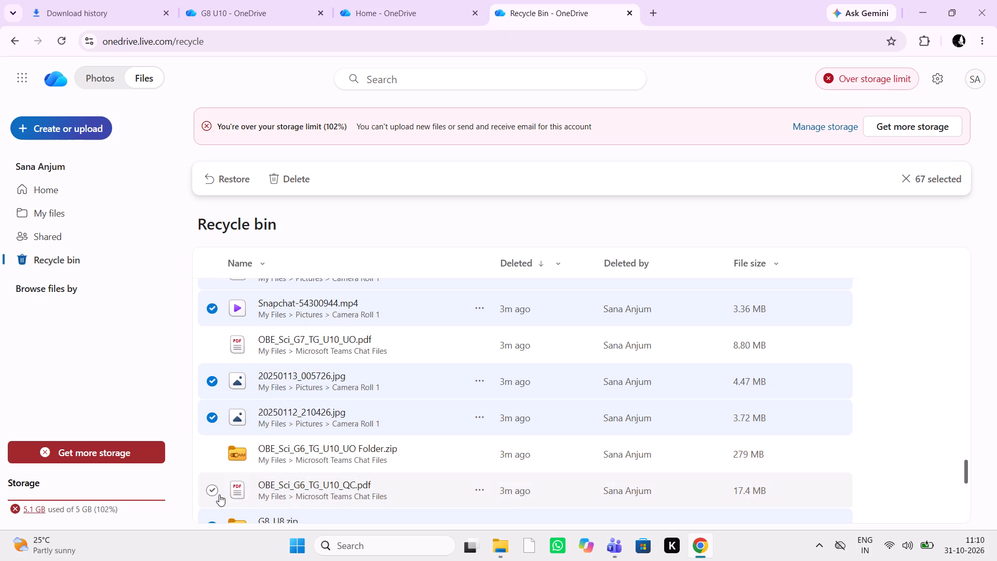
Exclude the zip files from G8_U8.zip through G7_U9 1.zip from the selection, and restore the selected photos and videos.
scroll(219, 495, "down", 2)
left_click(201, 403)
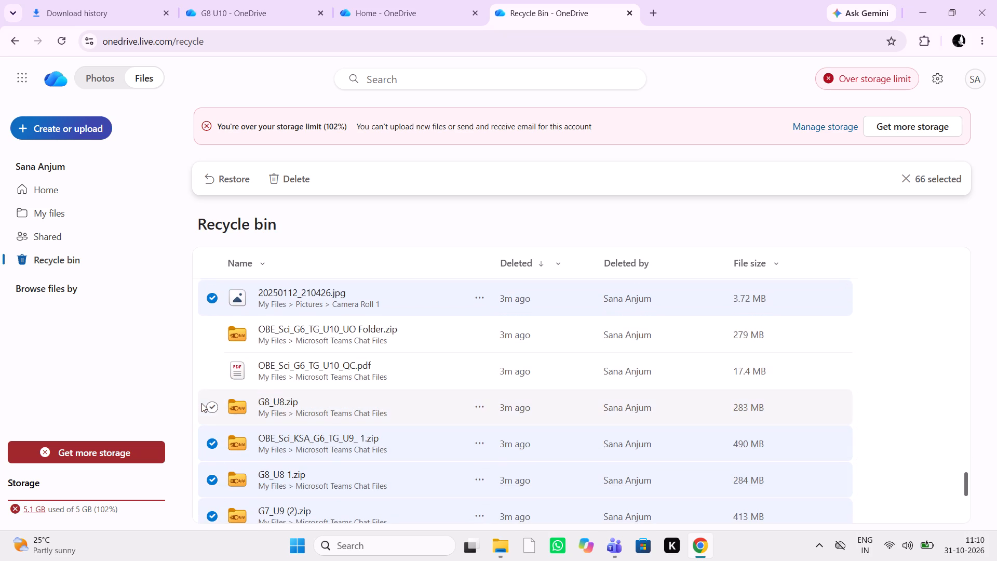
left_click(209, 444)
left_click(211, 475)
left_click(208, 517)
scroll(251, 438, "down", 1)
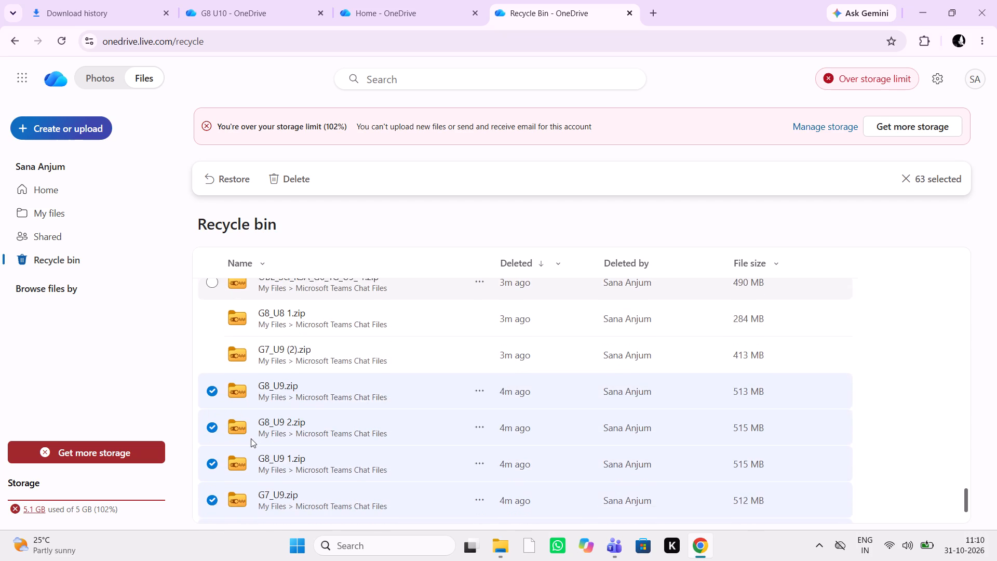
scroll(251, 438, "down", 1)
left_click(208, 386)
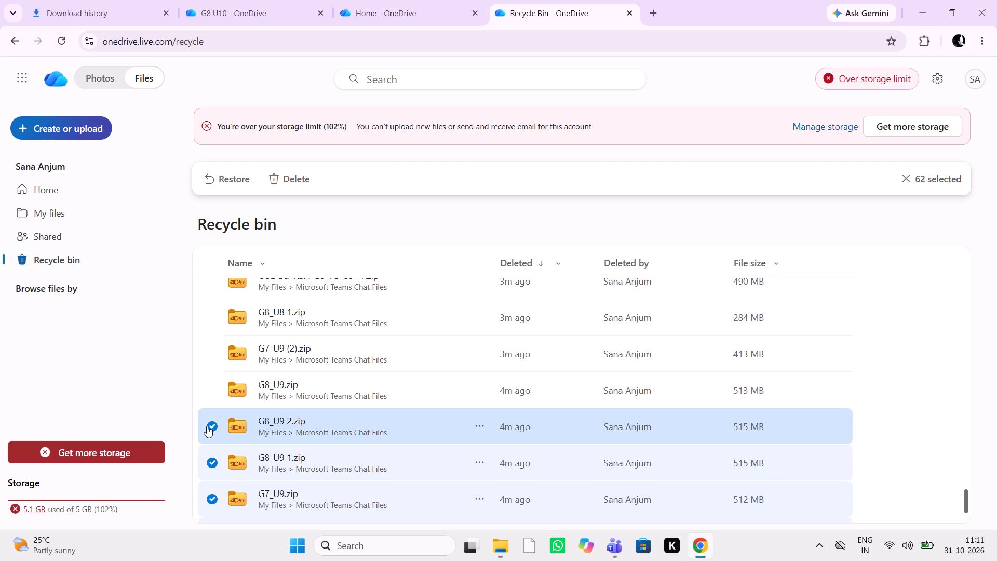
left_click(207, 426)
left_click(207, 459)
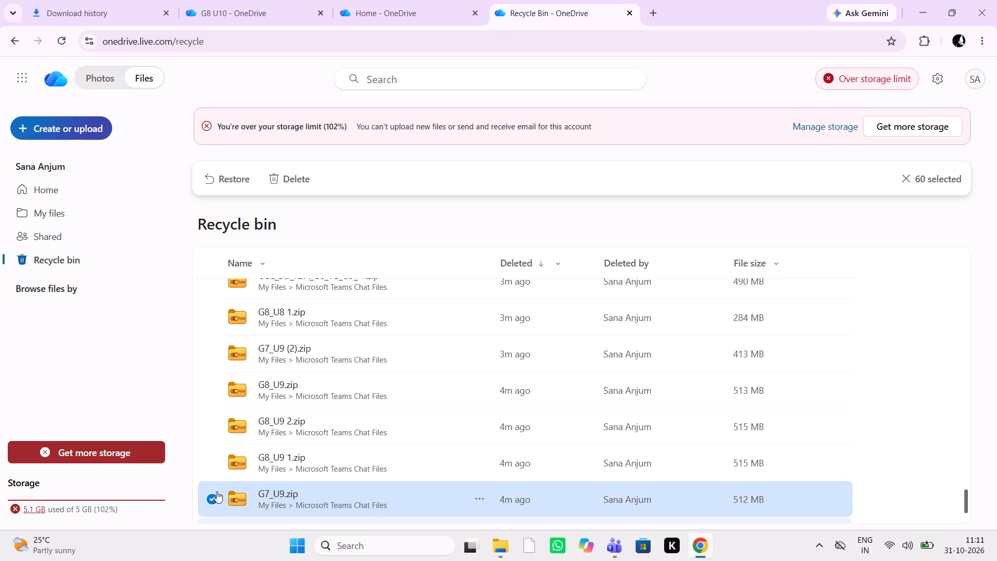
left_click(217, 491)
scroll(257, 443, "down", 2)
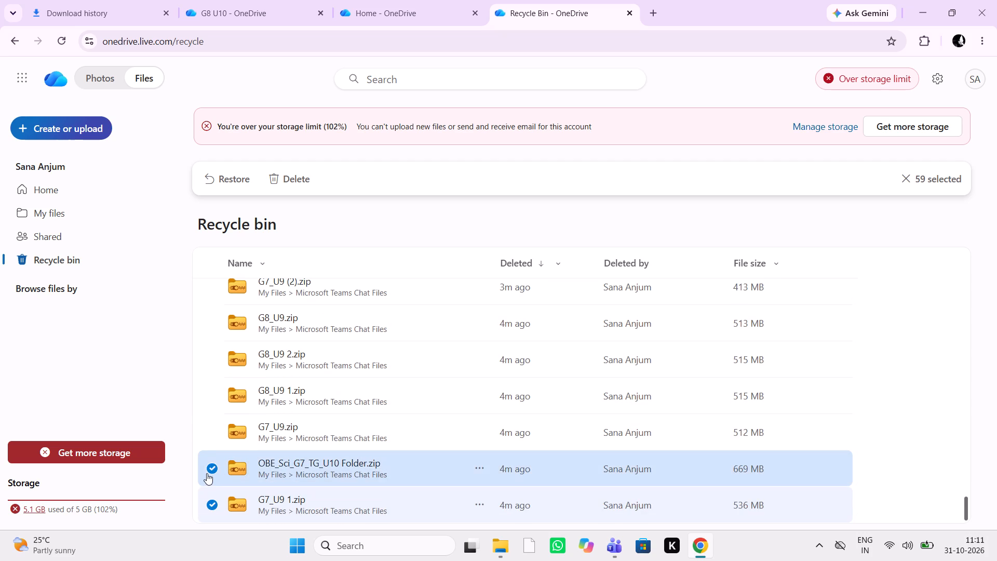
left_click(207, 473)
left_click(212, 508)
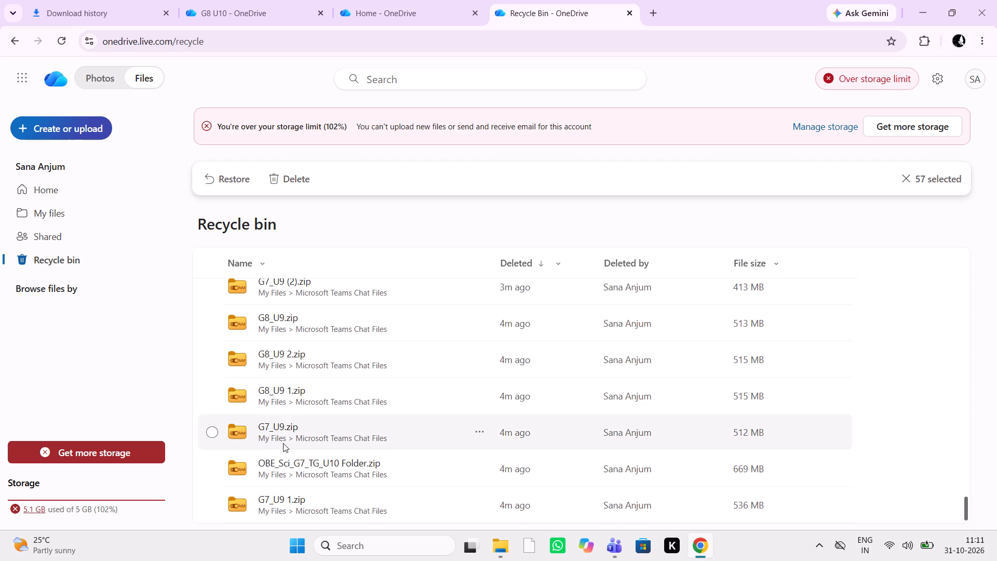
scroll(283, 443, "down", 6)
left_click(226, 189)
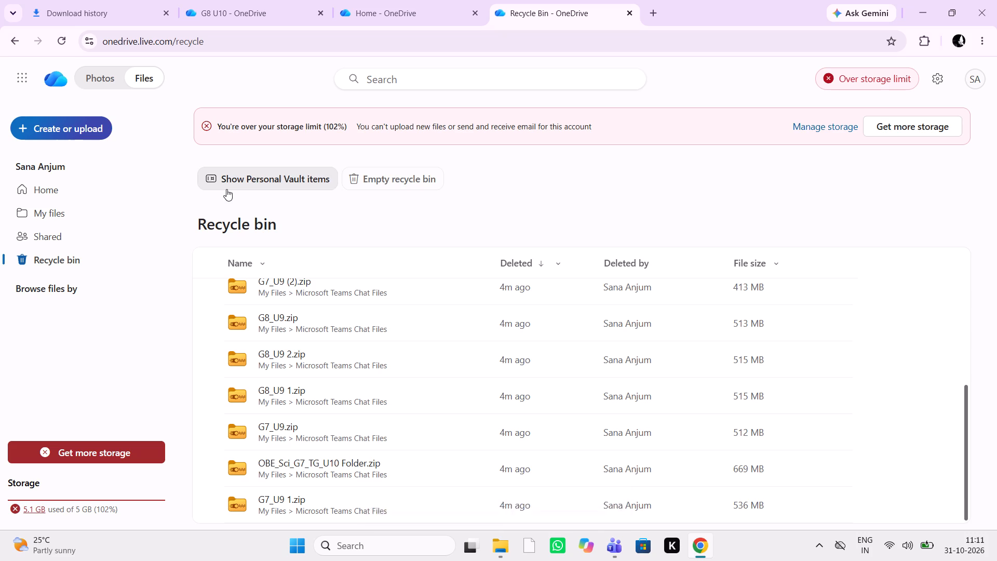
Empty the recycle bin to permanently delete the leftover science PDFs and zip files.
scroll(333, 299, "up", 9)
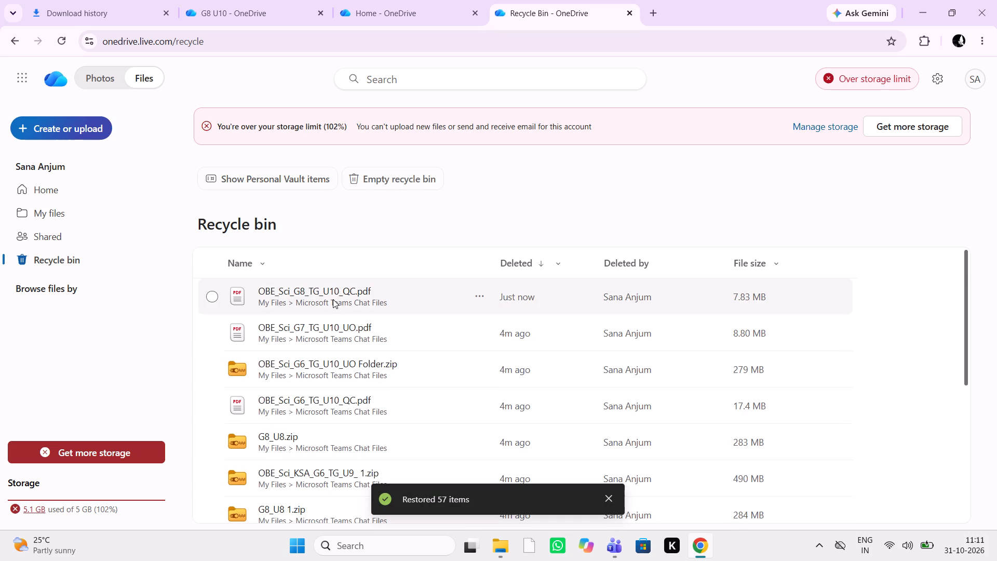
left_click(393, 188)
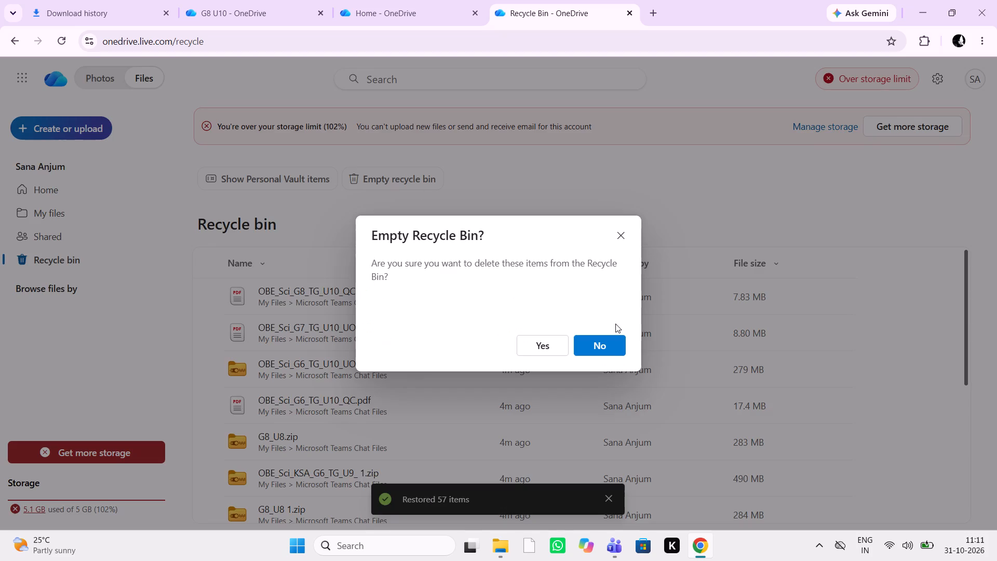
left_click(558, 345)
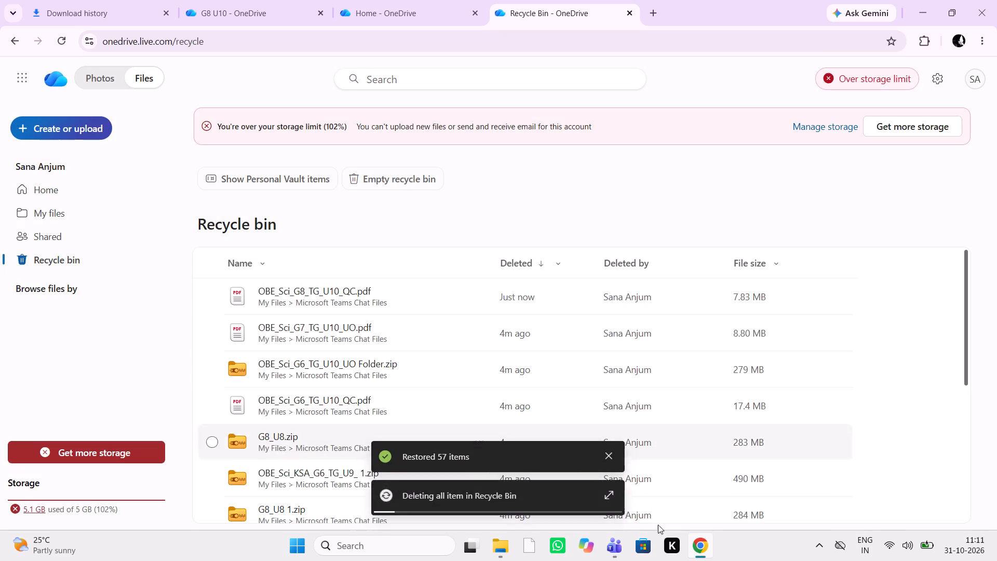
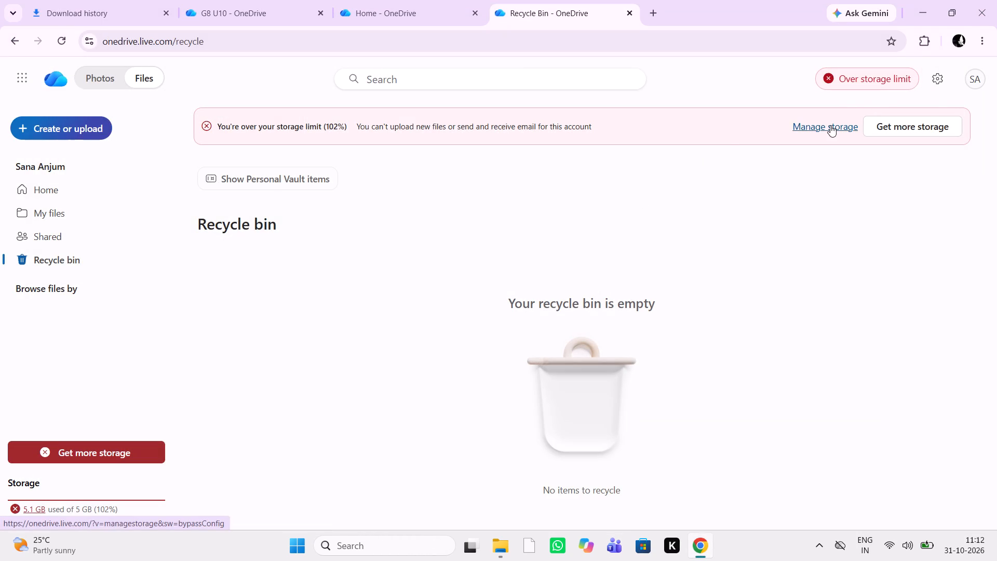
Open OneDrive's storage management page from the storage limit banner.
left_click(830, 125)
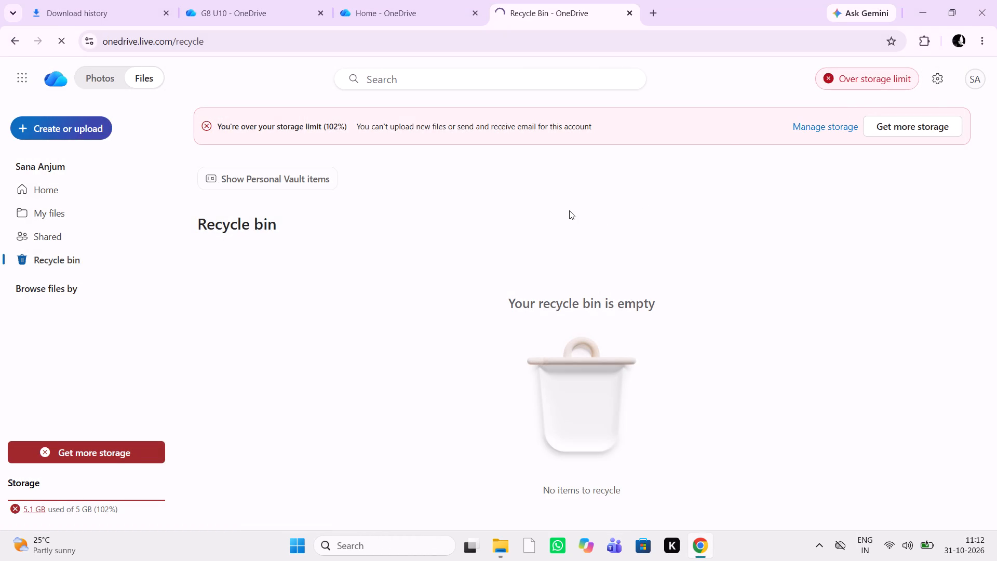
Close the browser window with all its OneDrive tabs.
triple_click(981, 2)
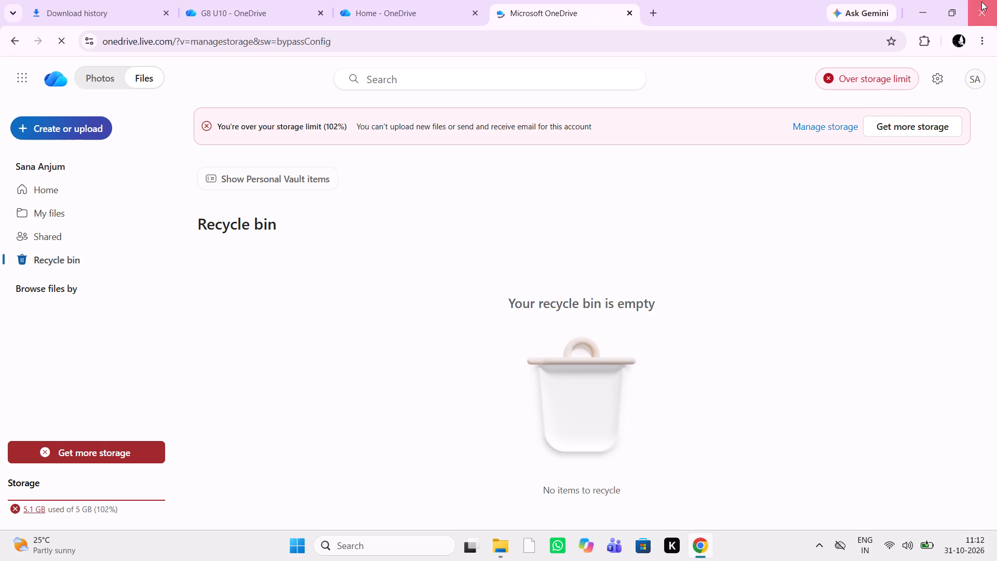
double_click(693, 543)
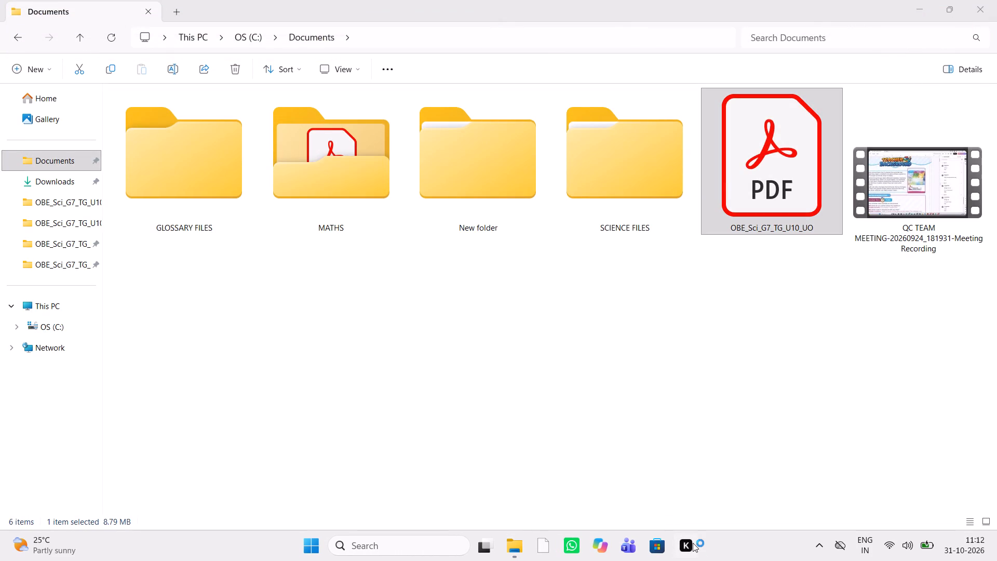